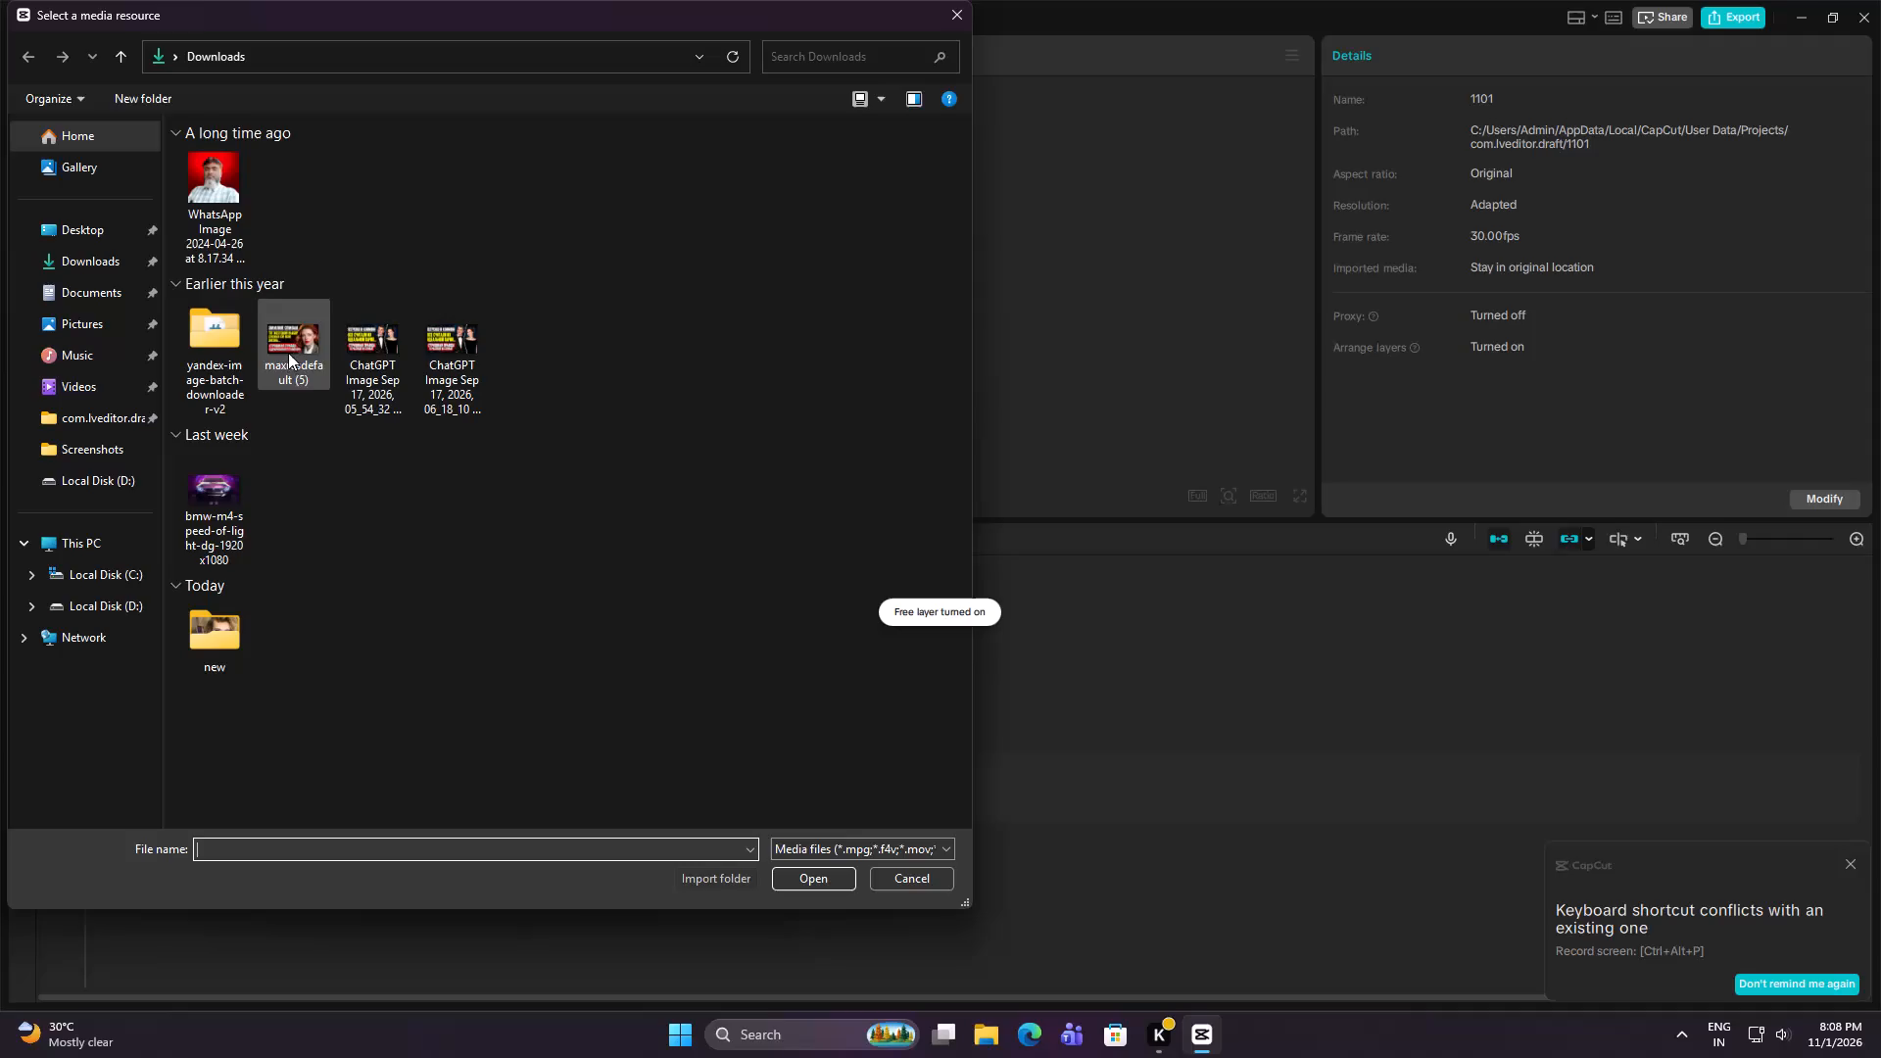
Import My Audio from the Music folder and place it at the start of the timeline.
click(115, 296)
click(43, 357)
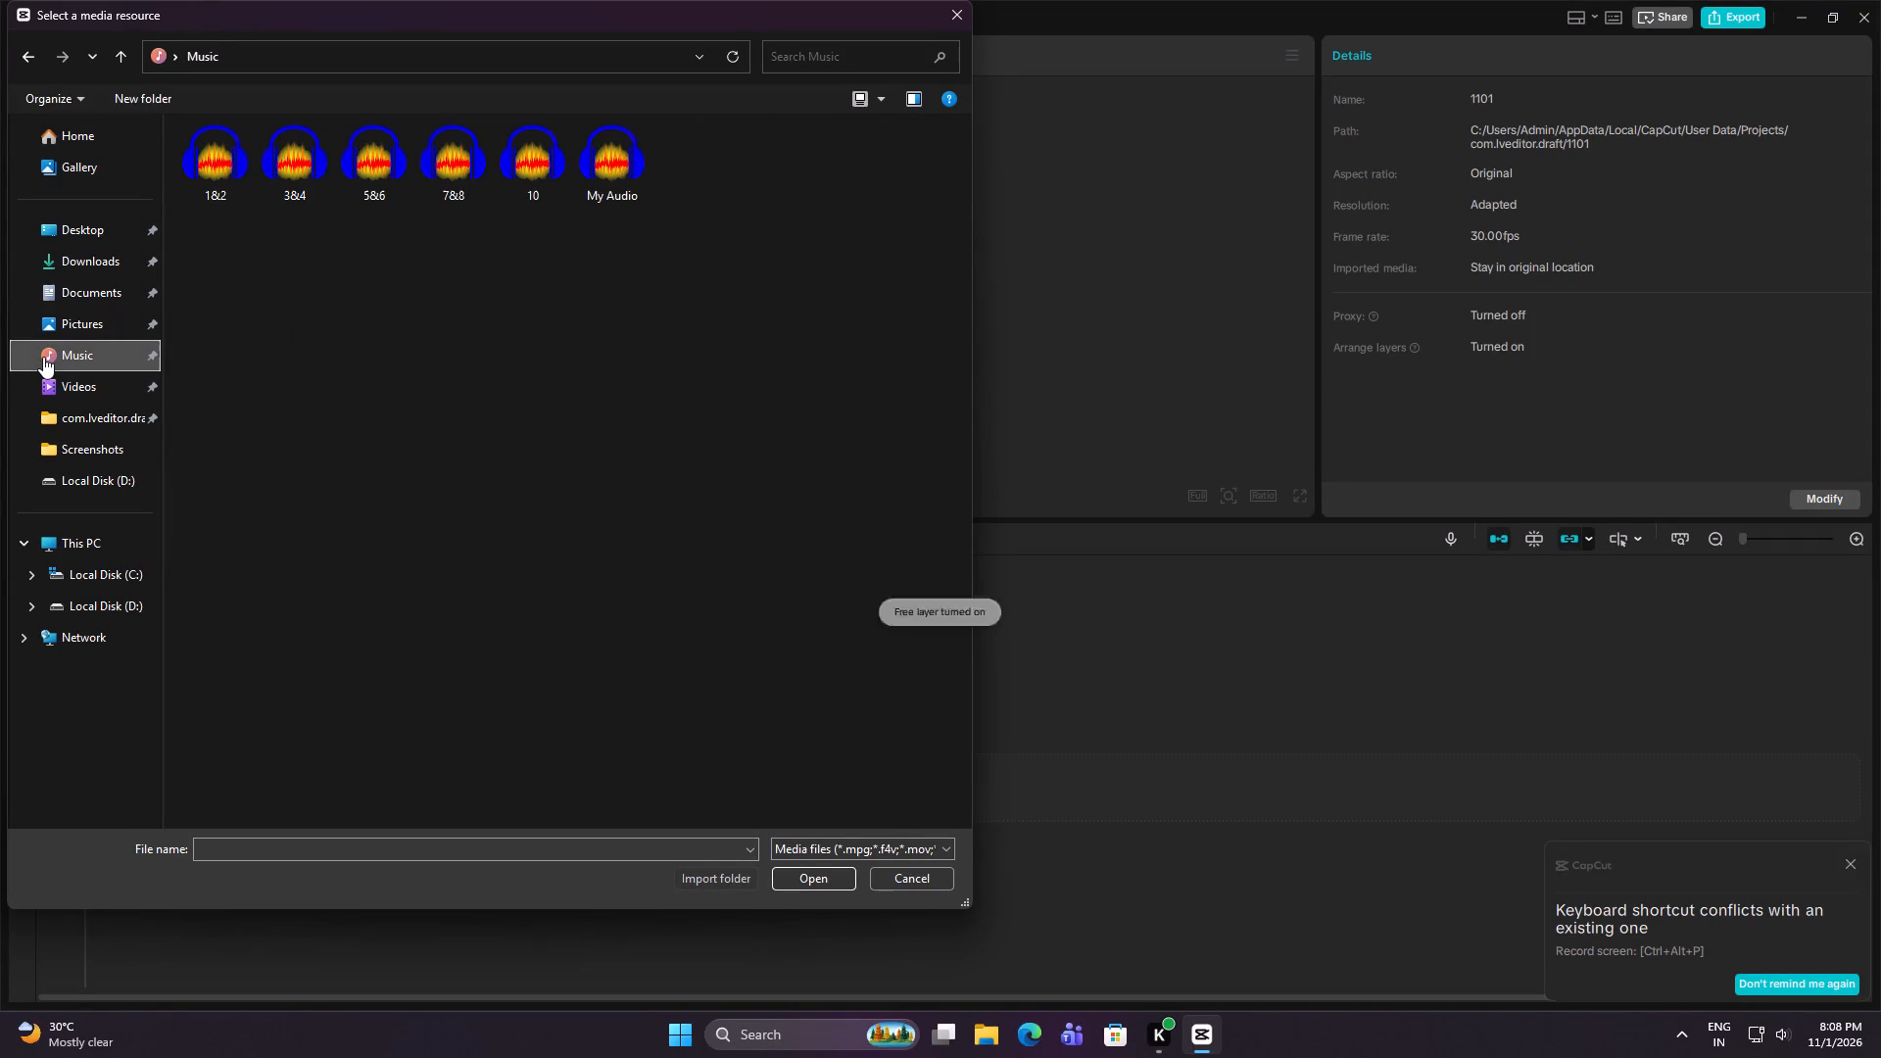
click(618, 166)
click(818, 871)
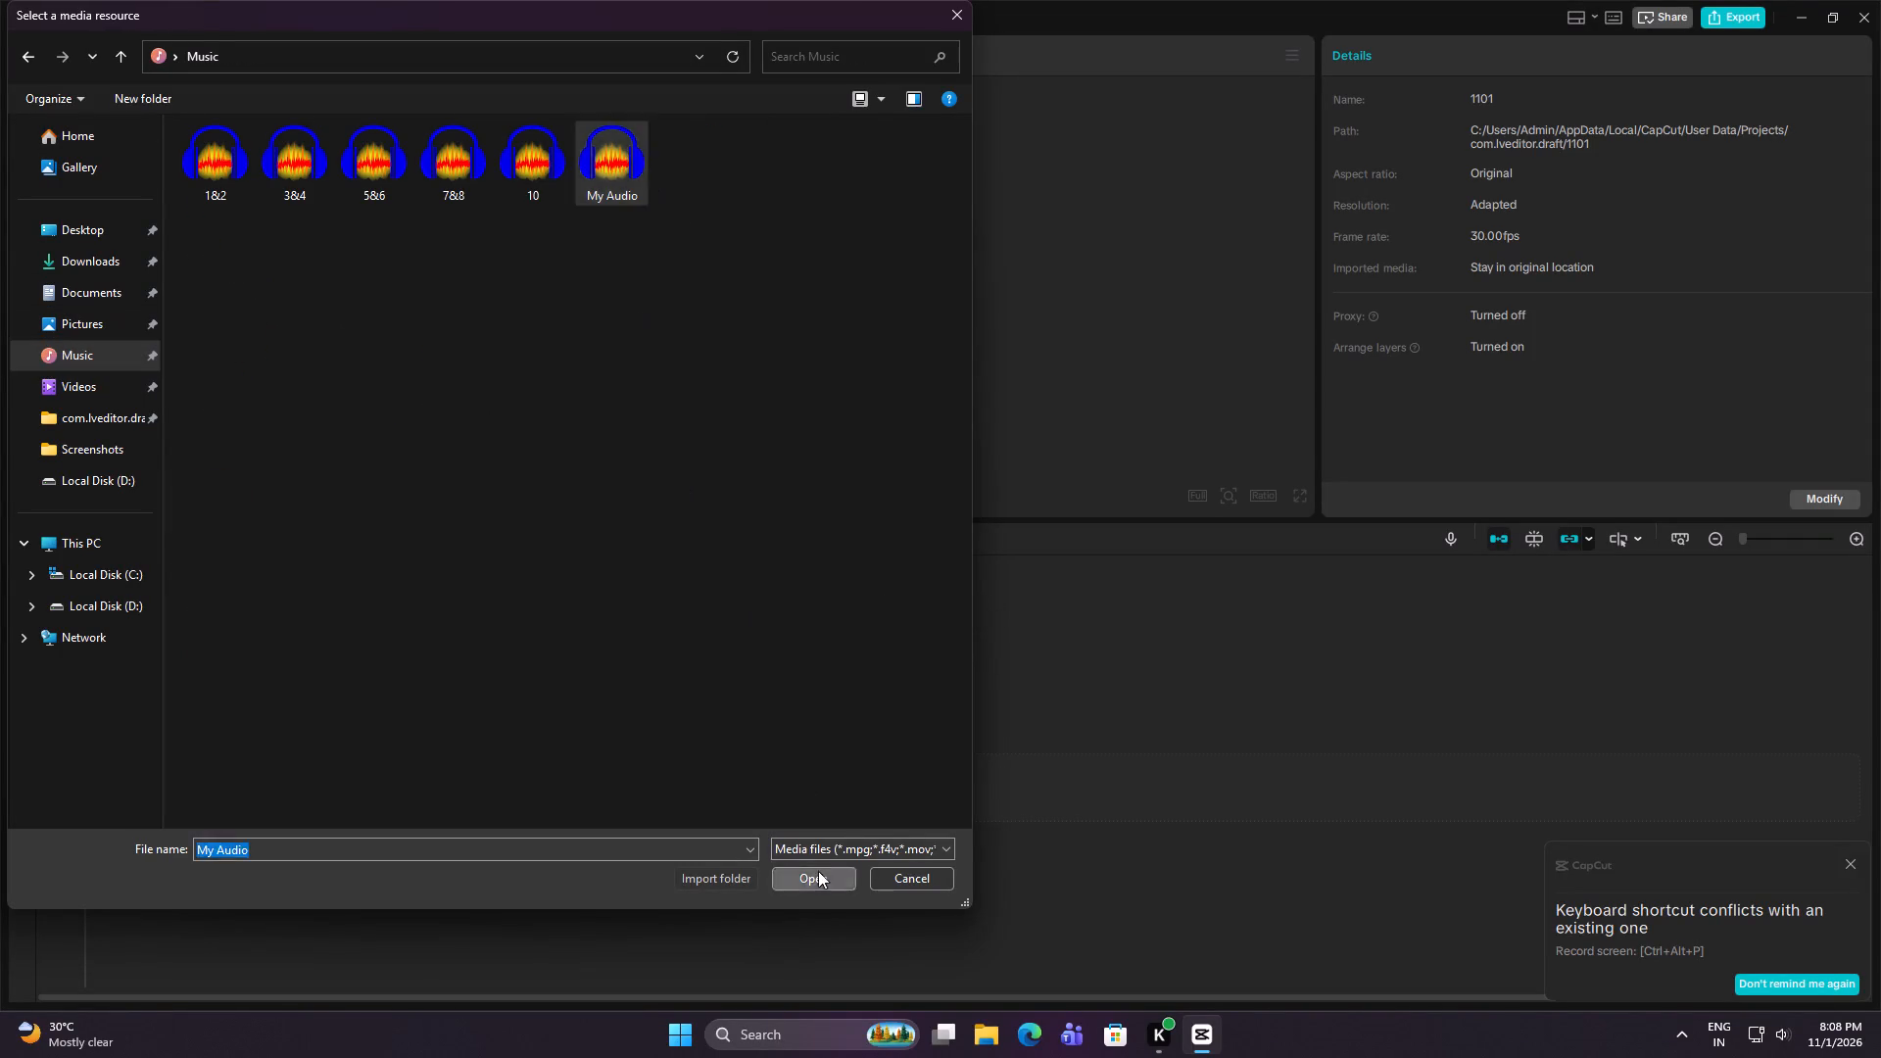
drag(203, 195, 245, 706)
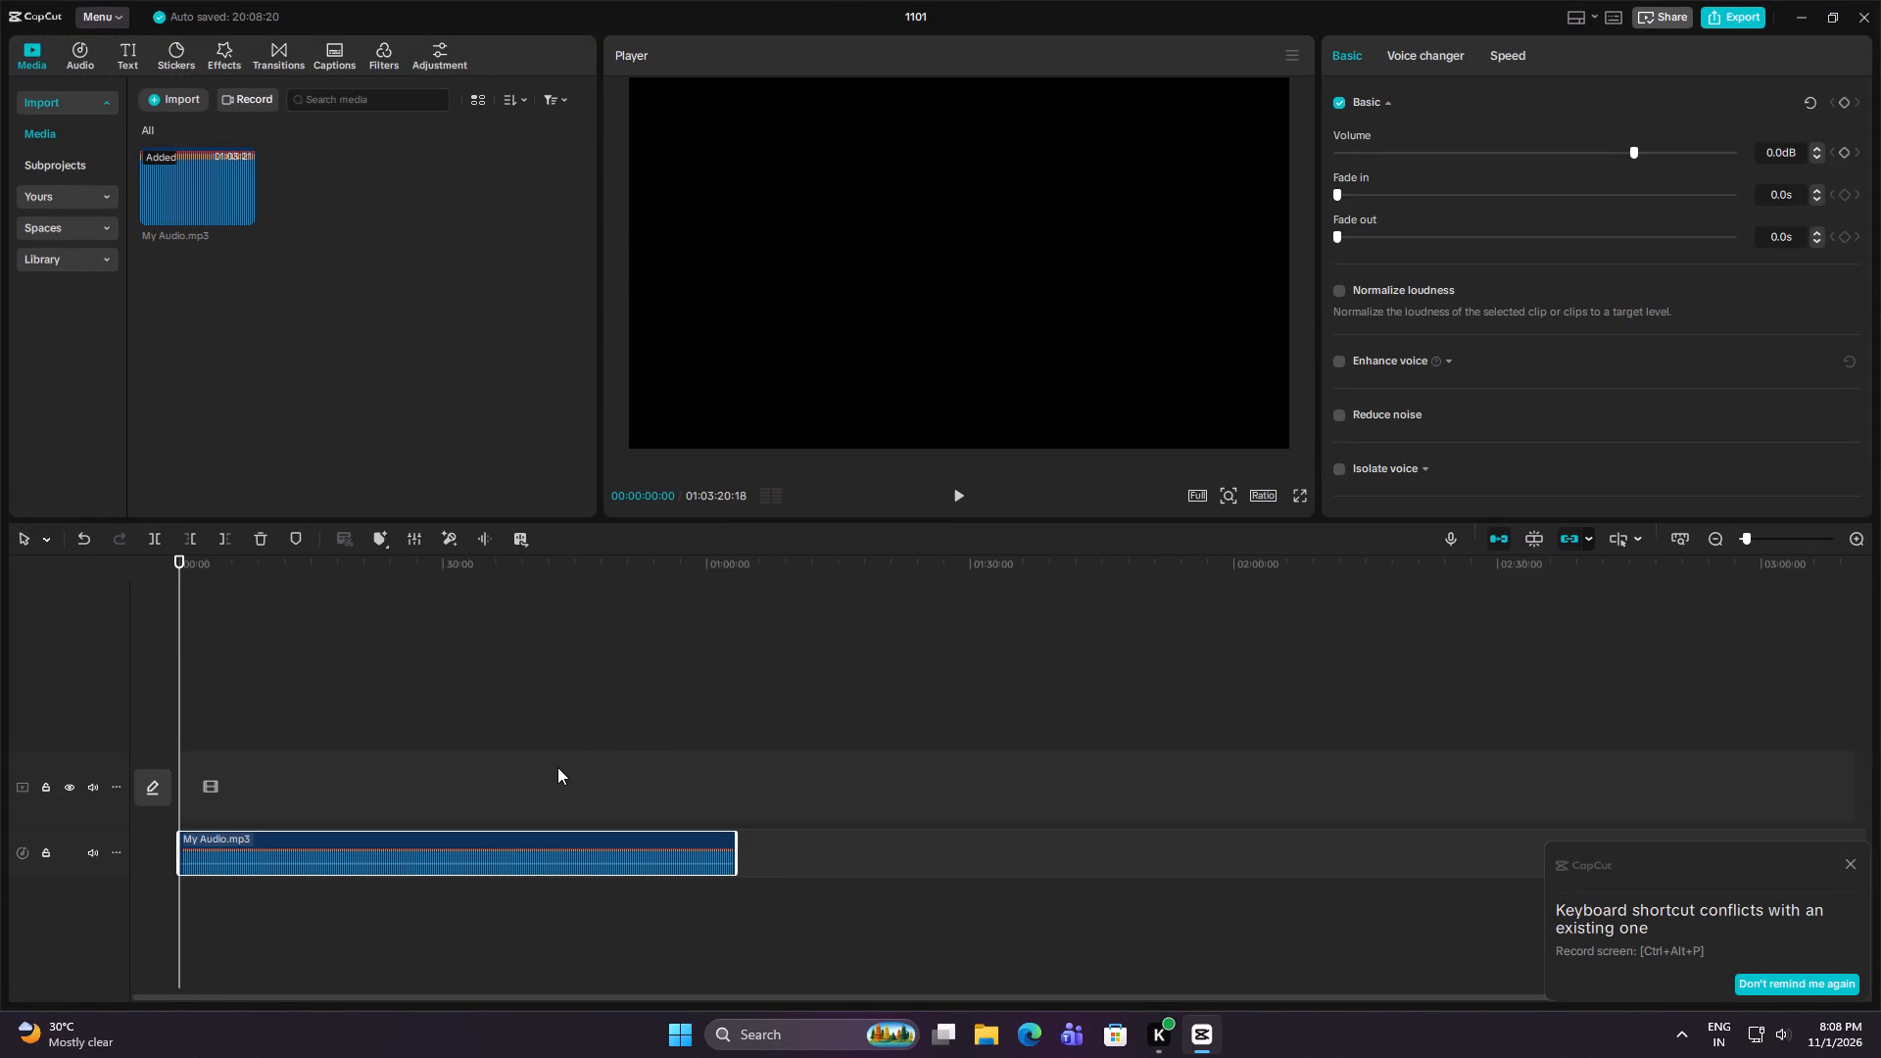
Trim the silent first 6 frames off the audio clip and move it back to the timeline start.
key(ctrl+equal)
key(ctrl+equal)
key(ctrl+equal)
key(ctrl+equal)
key(ctrl+equal)
key(ctrl+equal)
key(ctrl+equal)
key(ctrl+equal)
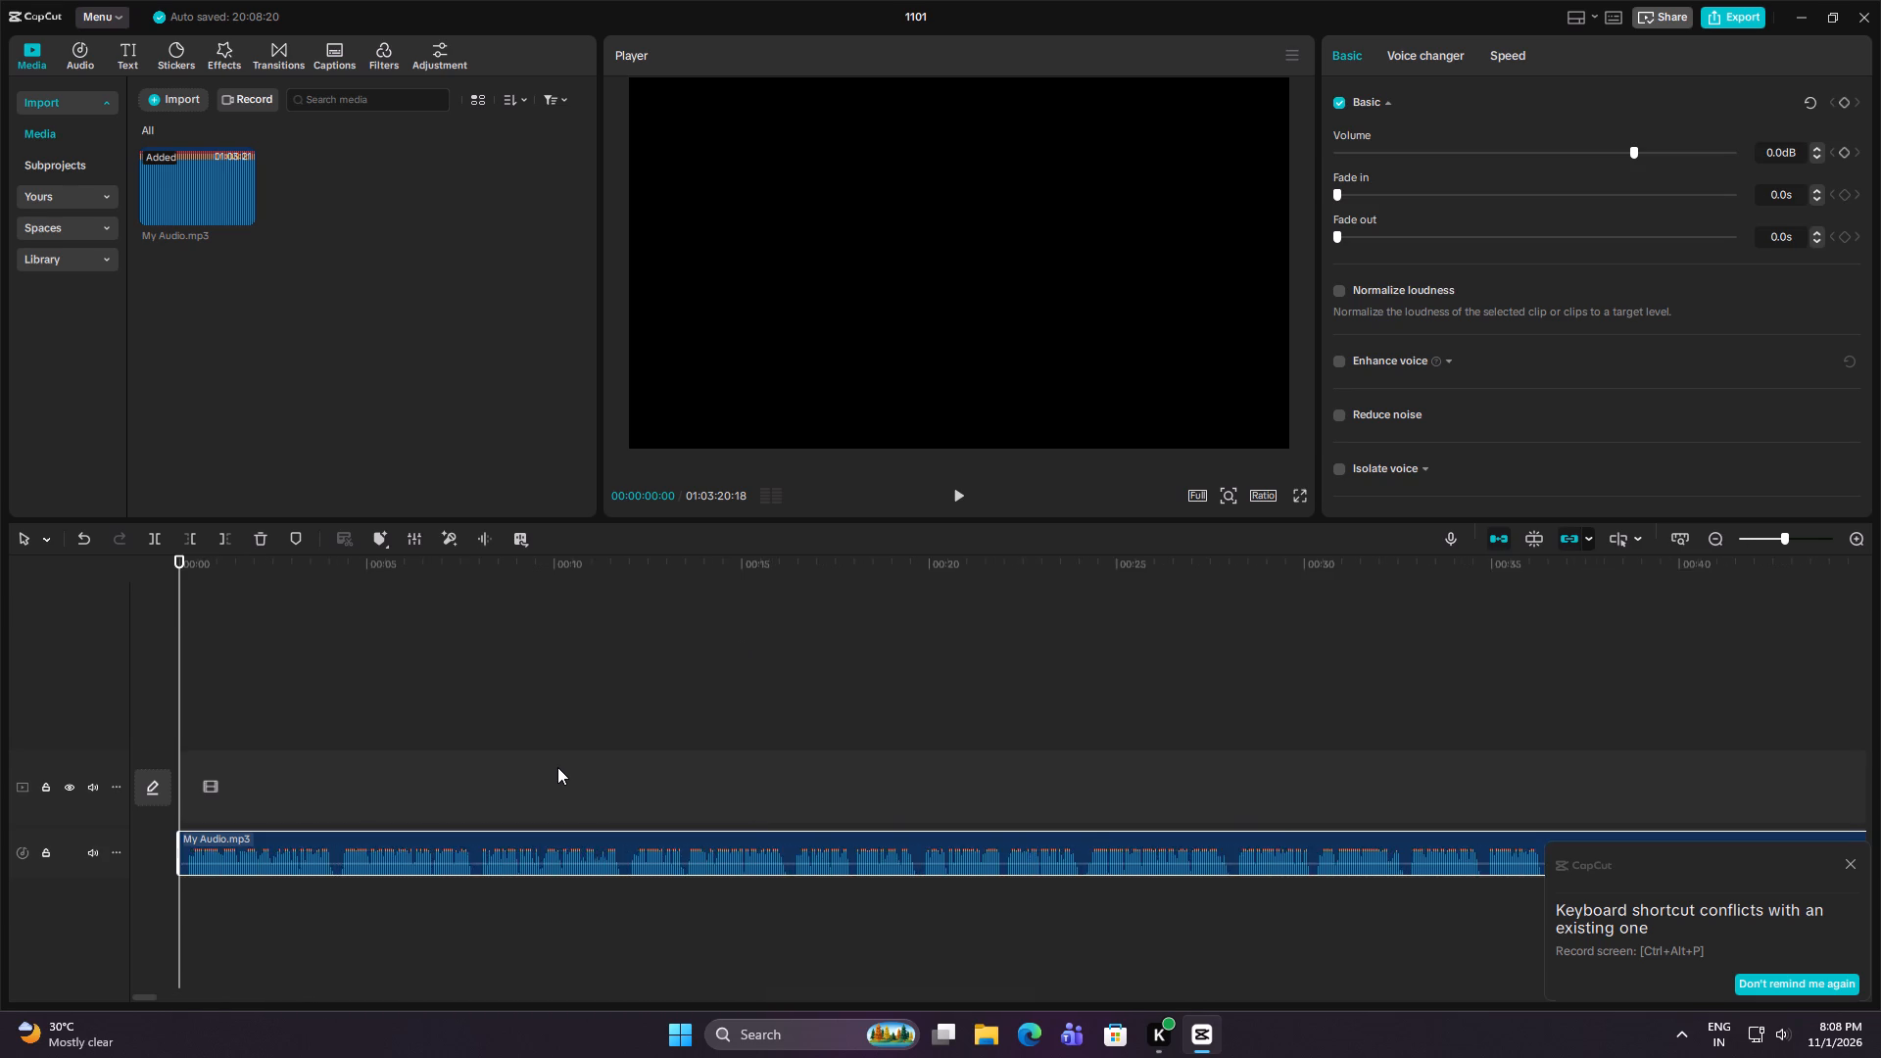
key(ctrl+equal)
key(ctrl+equal)
key(ctrl+equal)
key(ctrl+equal)
click(256, 737)
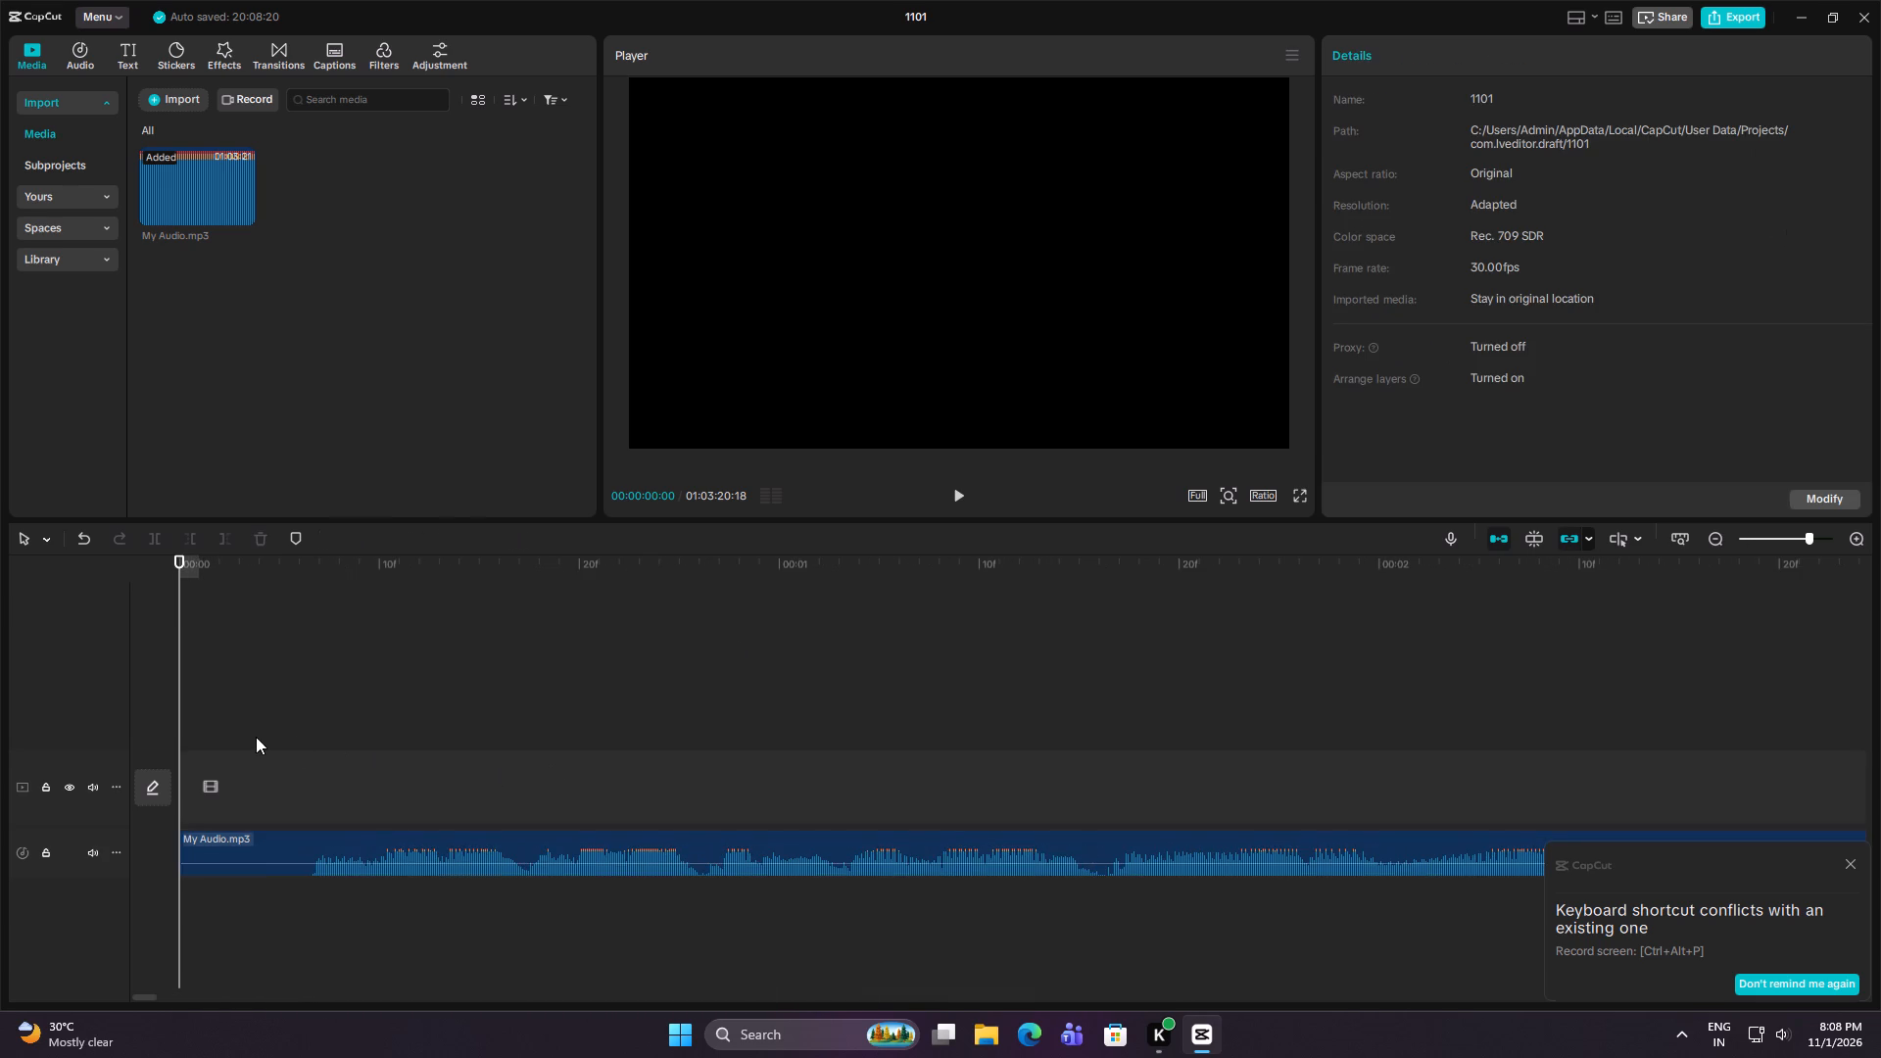
drag(256, 737, 298, 760)
click(313, 839)
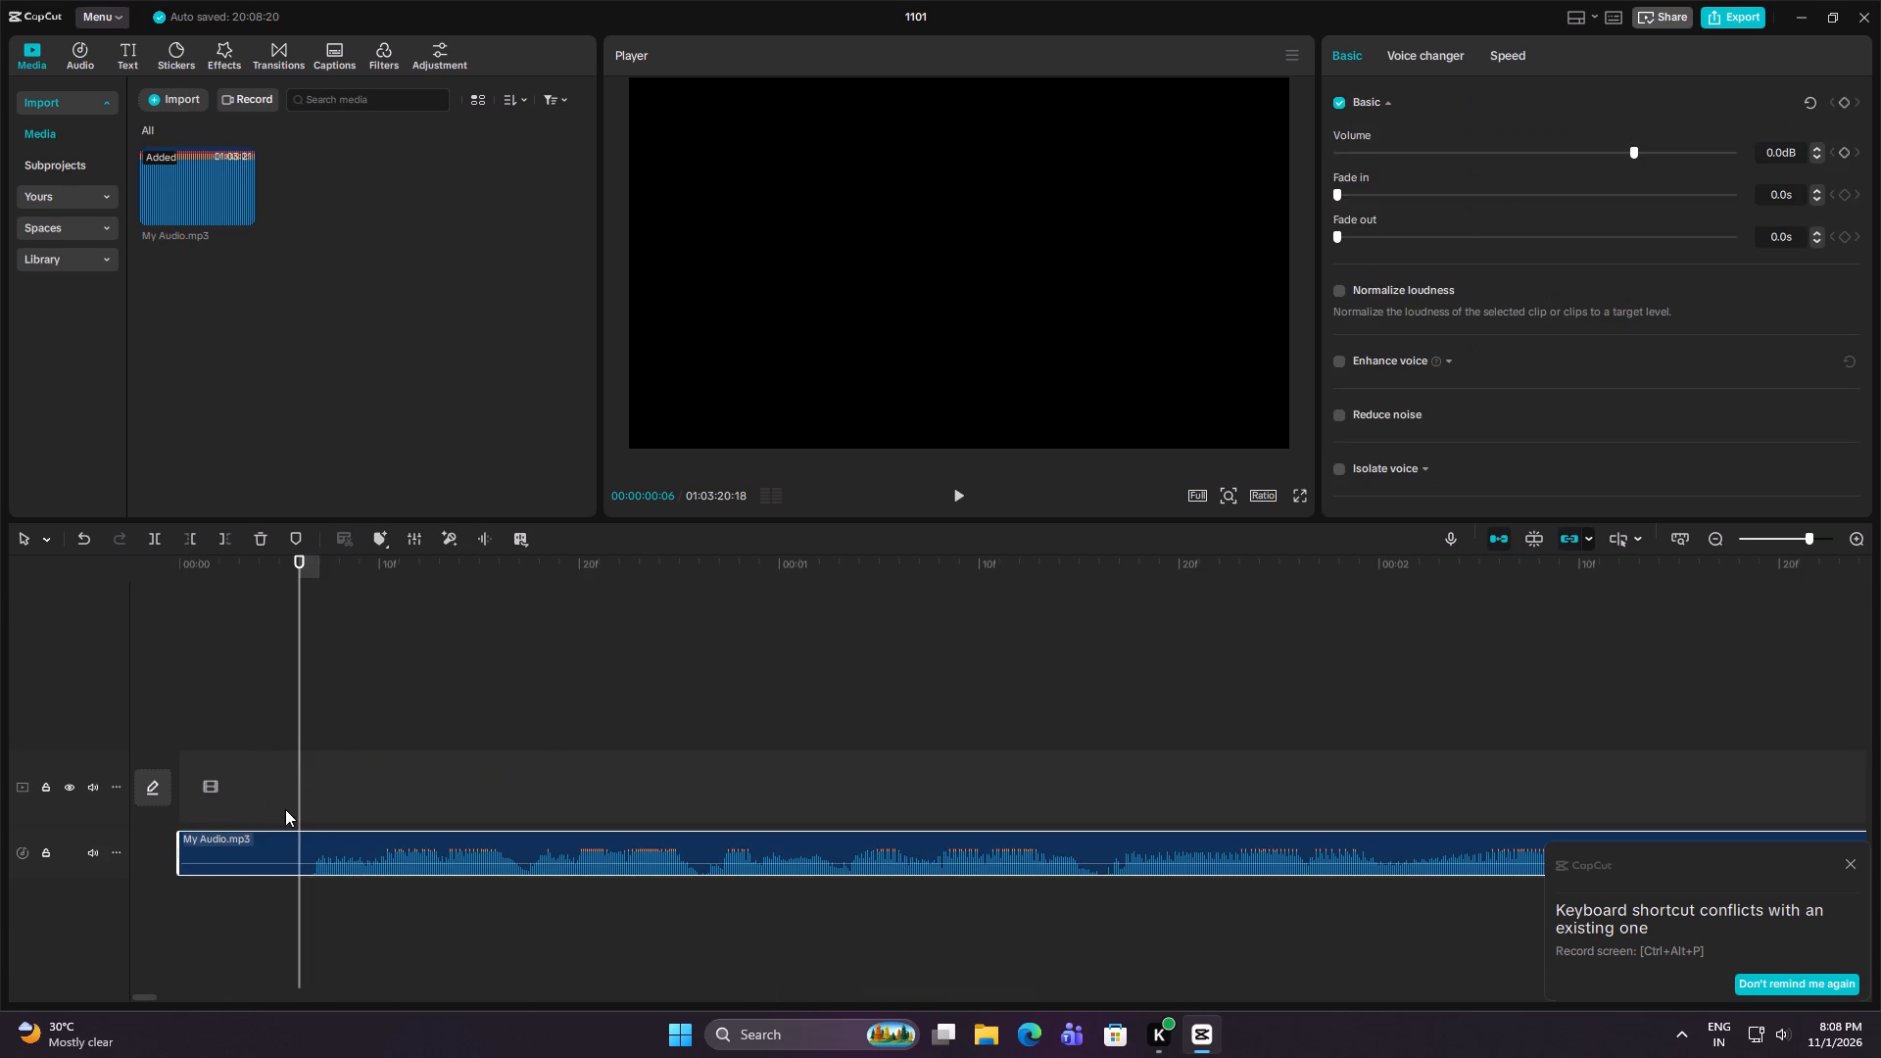
key(q)
drag(338, 849, 98, 874)
Trim the silence off the end of the audio clip at 01:03:18:18.
key(Down)
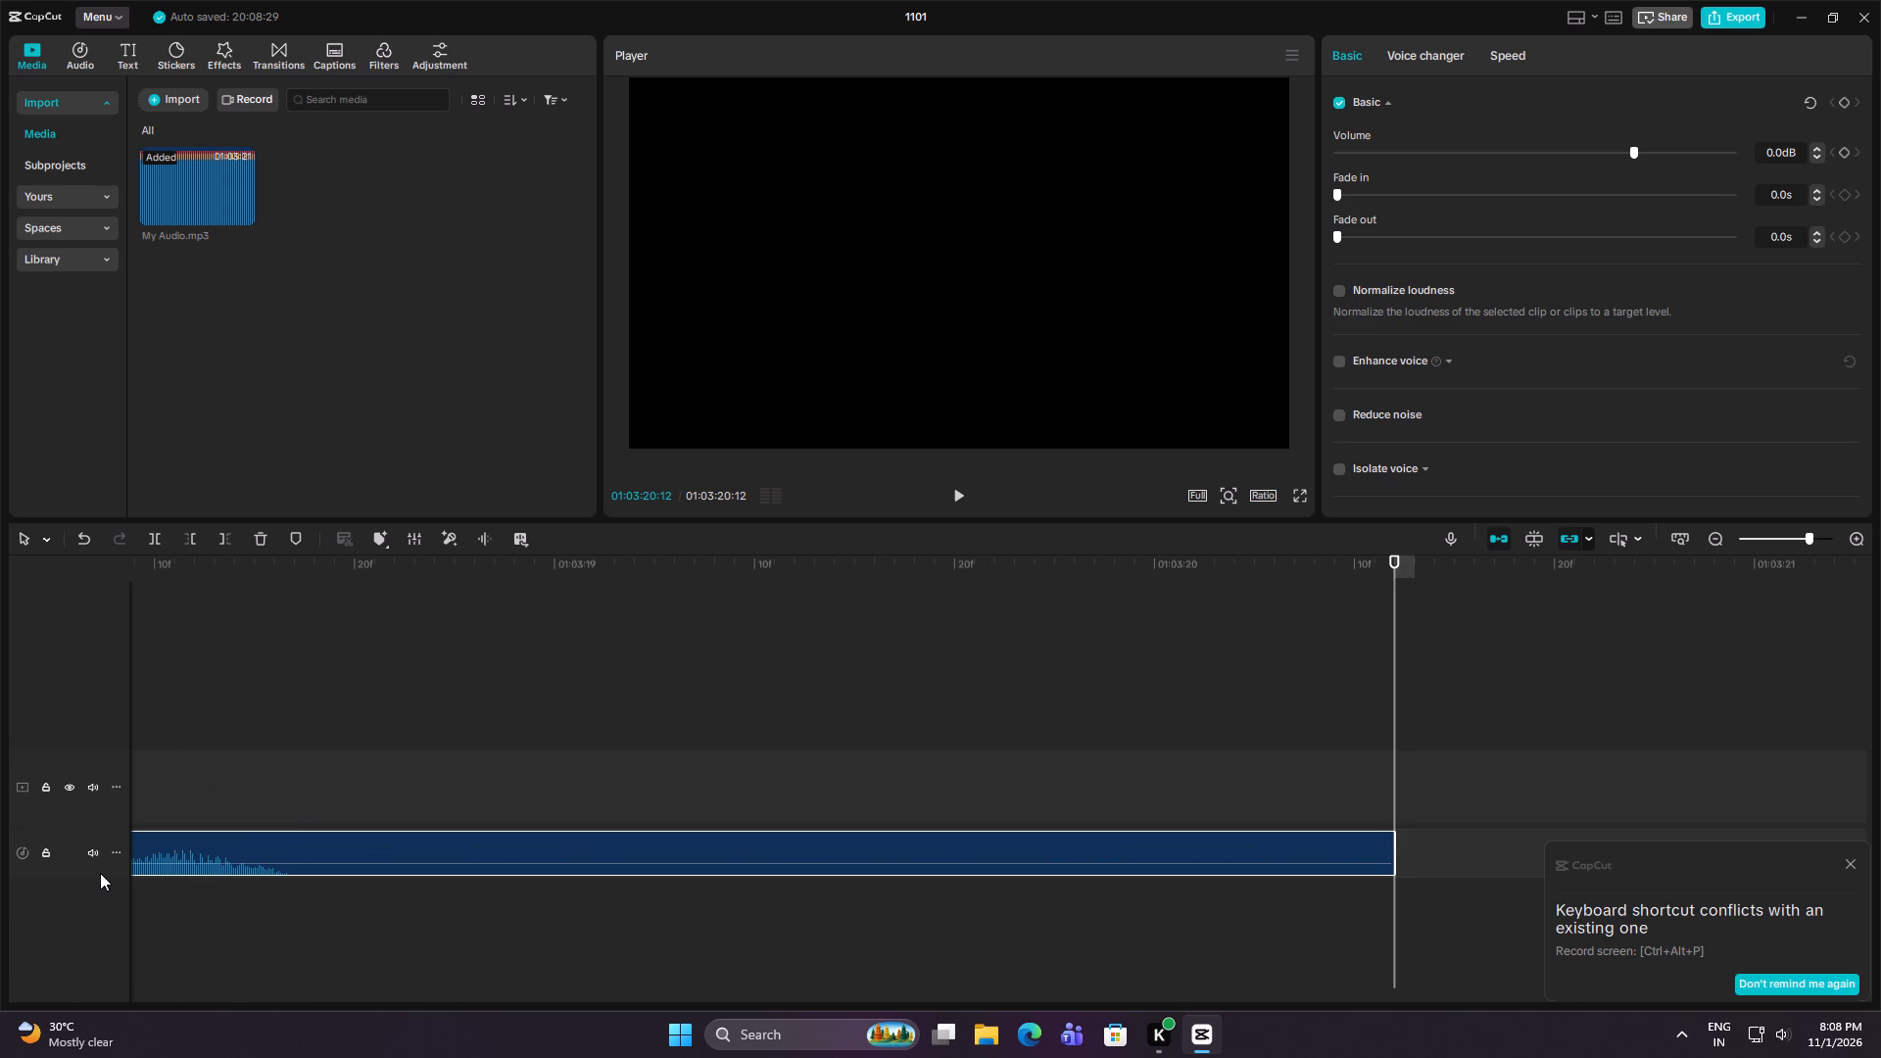
click(361, 779)
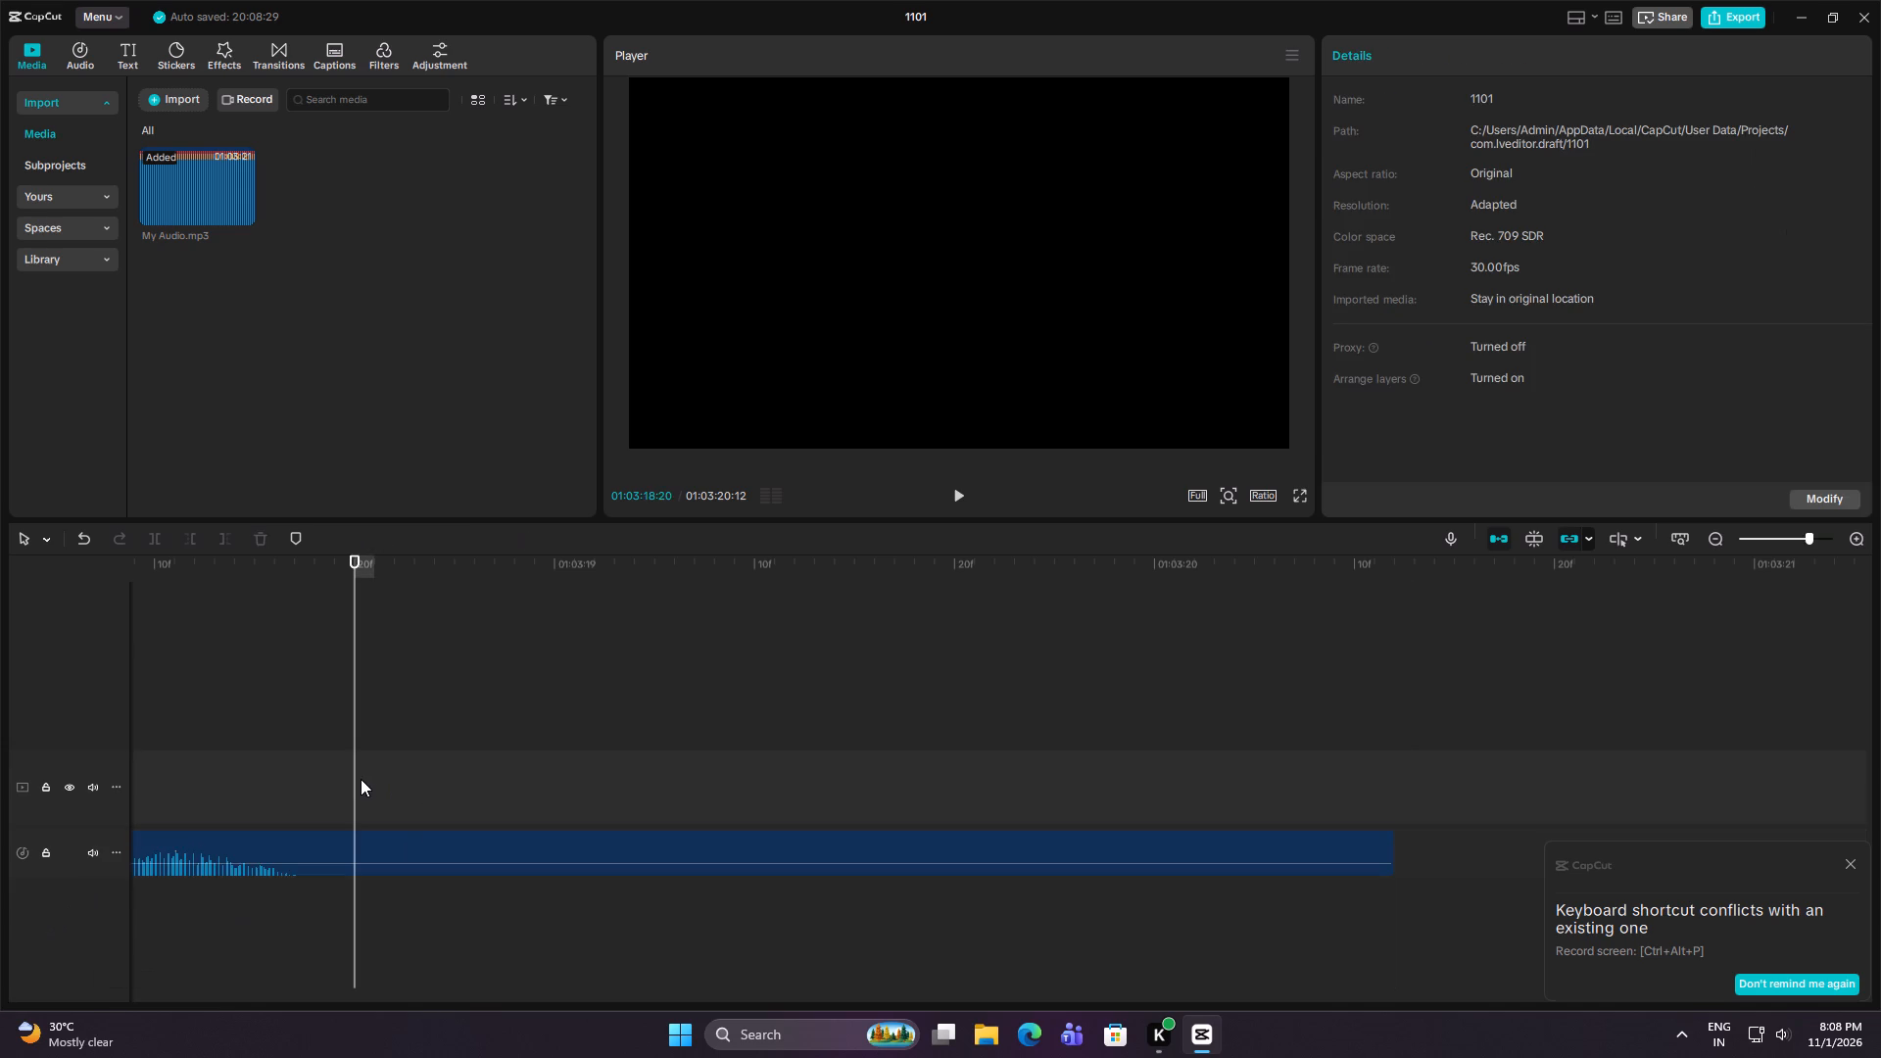
drag(361, 779, 324, 790)
click(339, 855)
key(w)
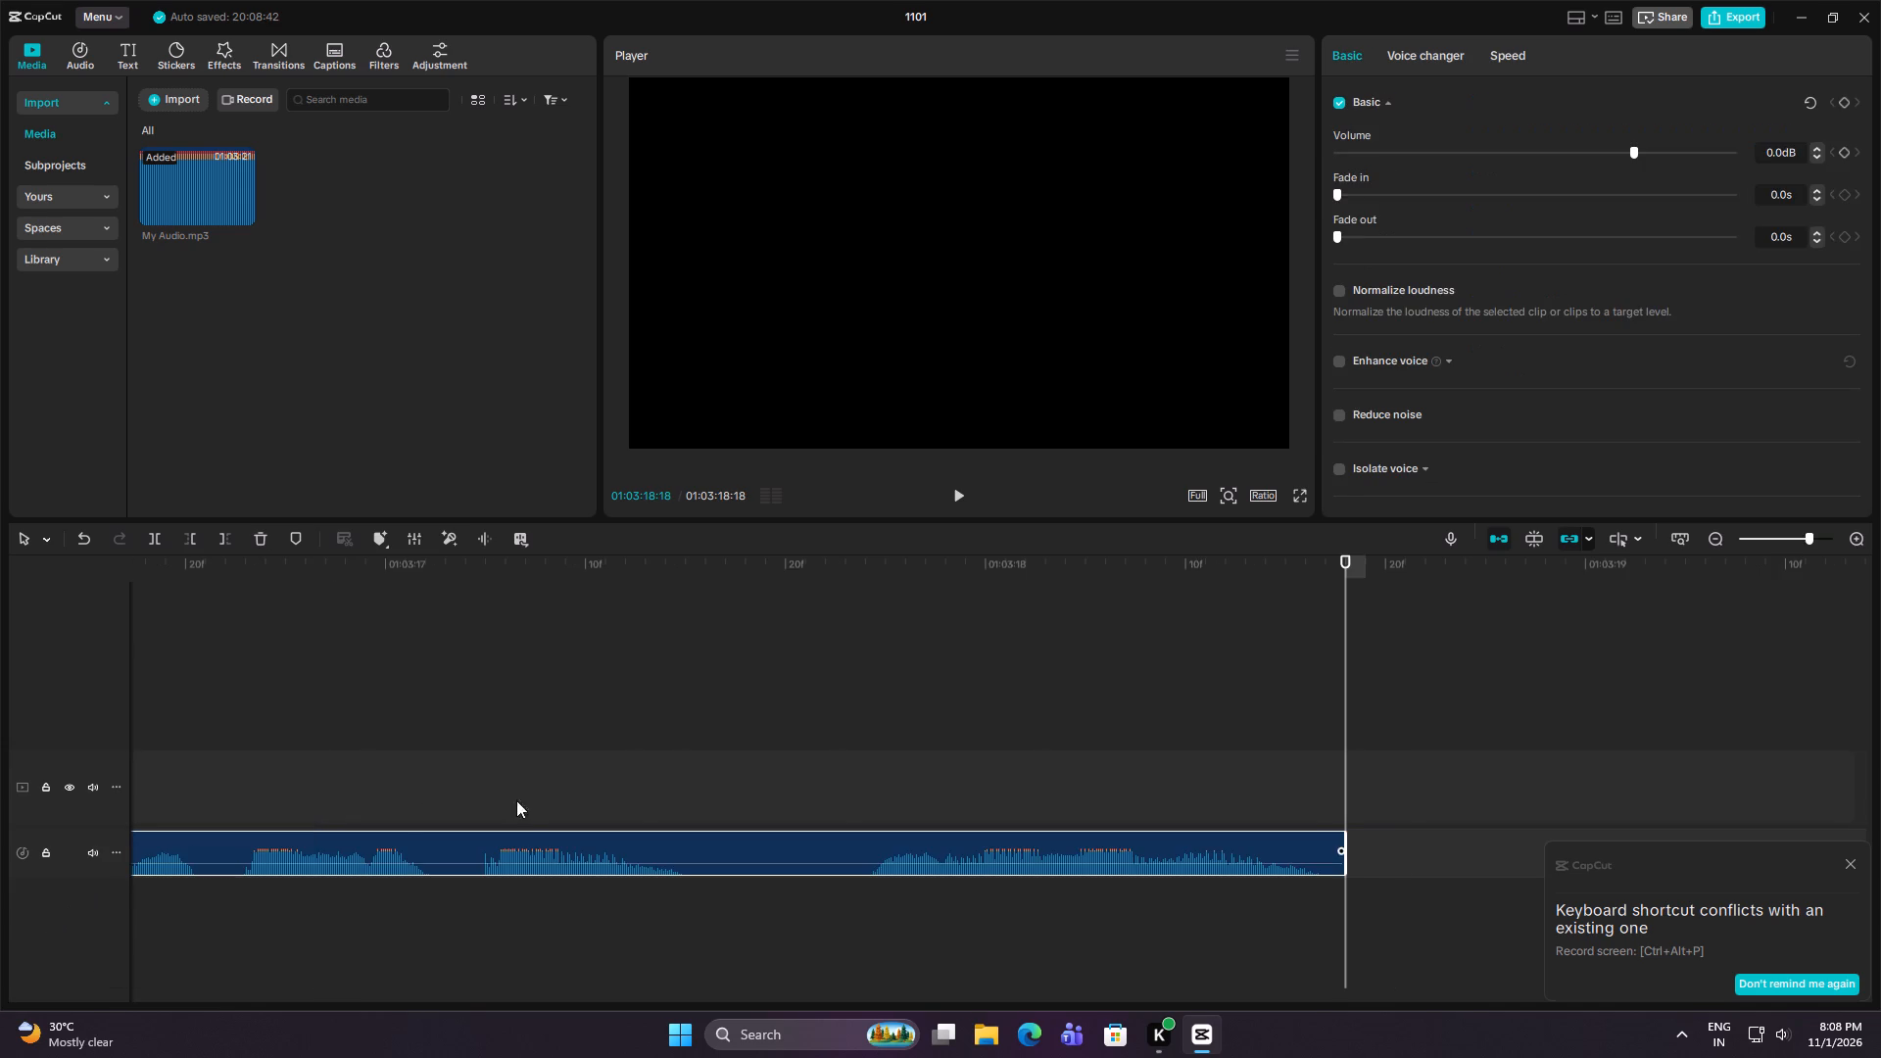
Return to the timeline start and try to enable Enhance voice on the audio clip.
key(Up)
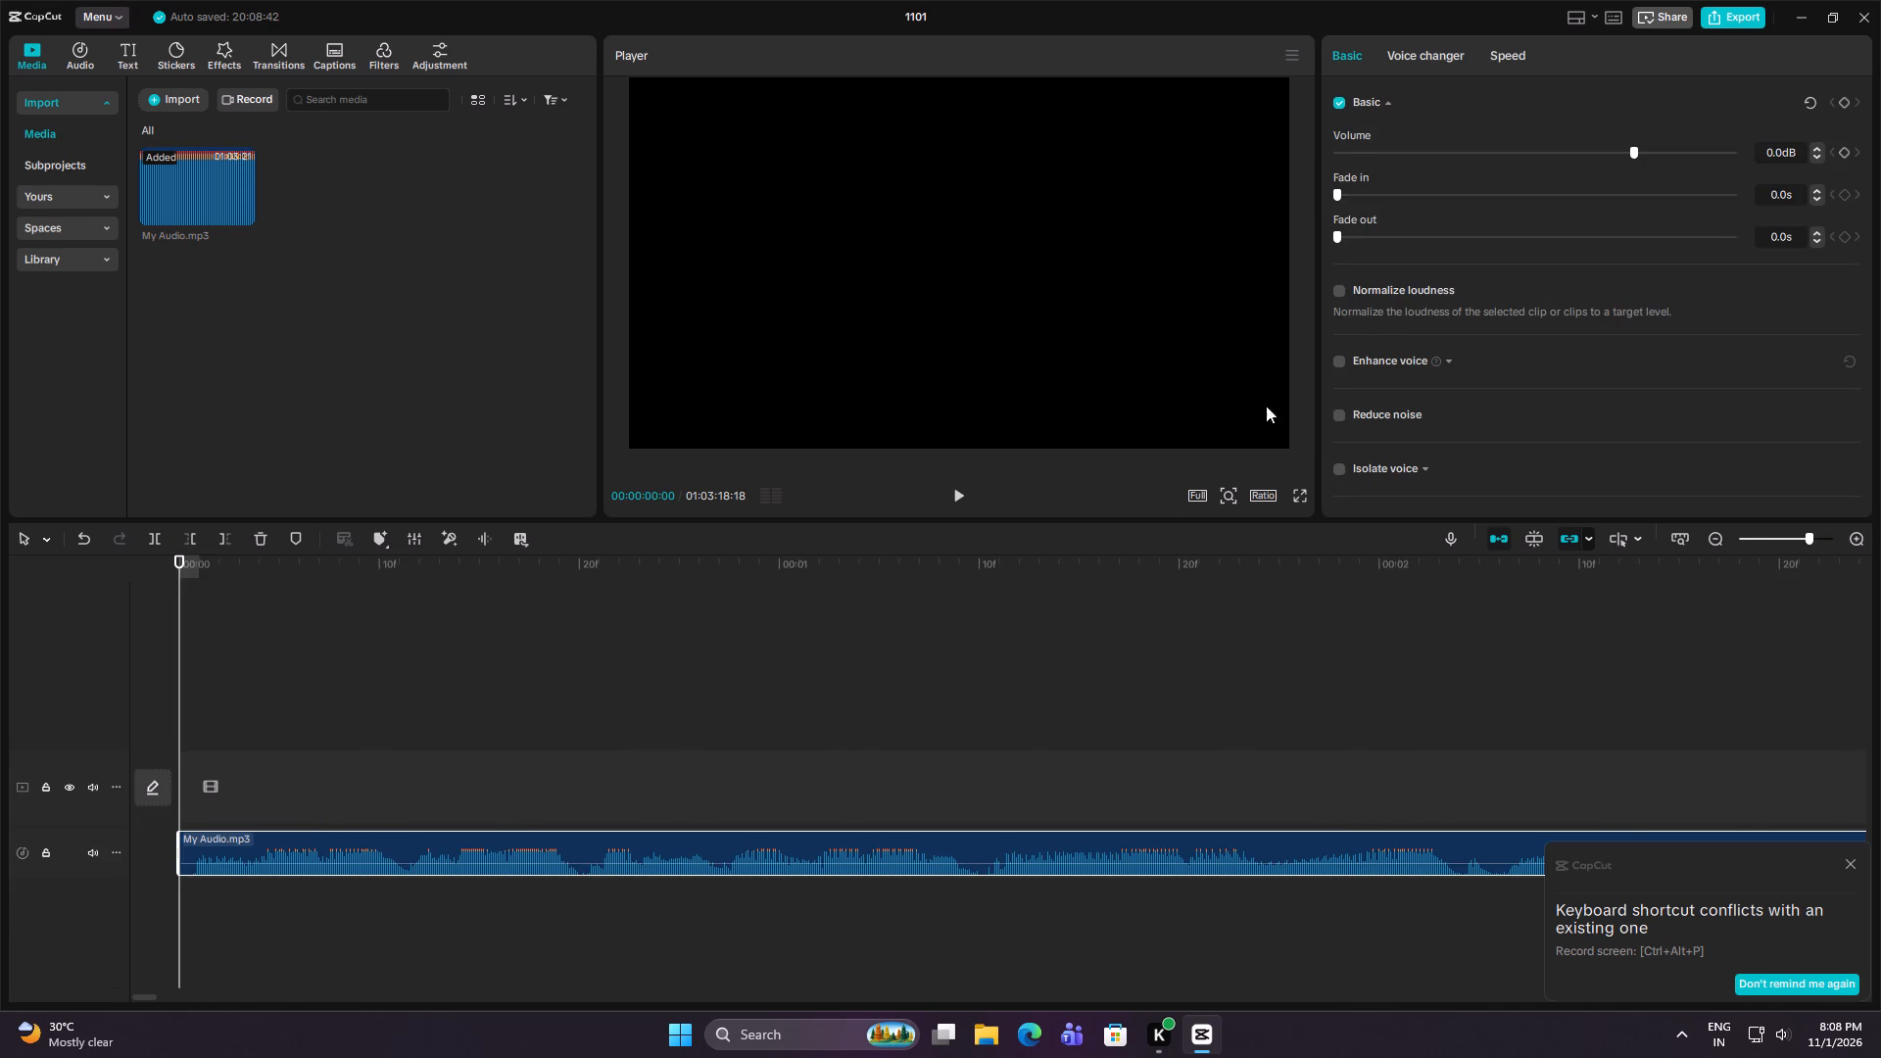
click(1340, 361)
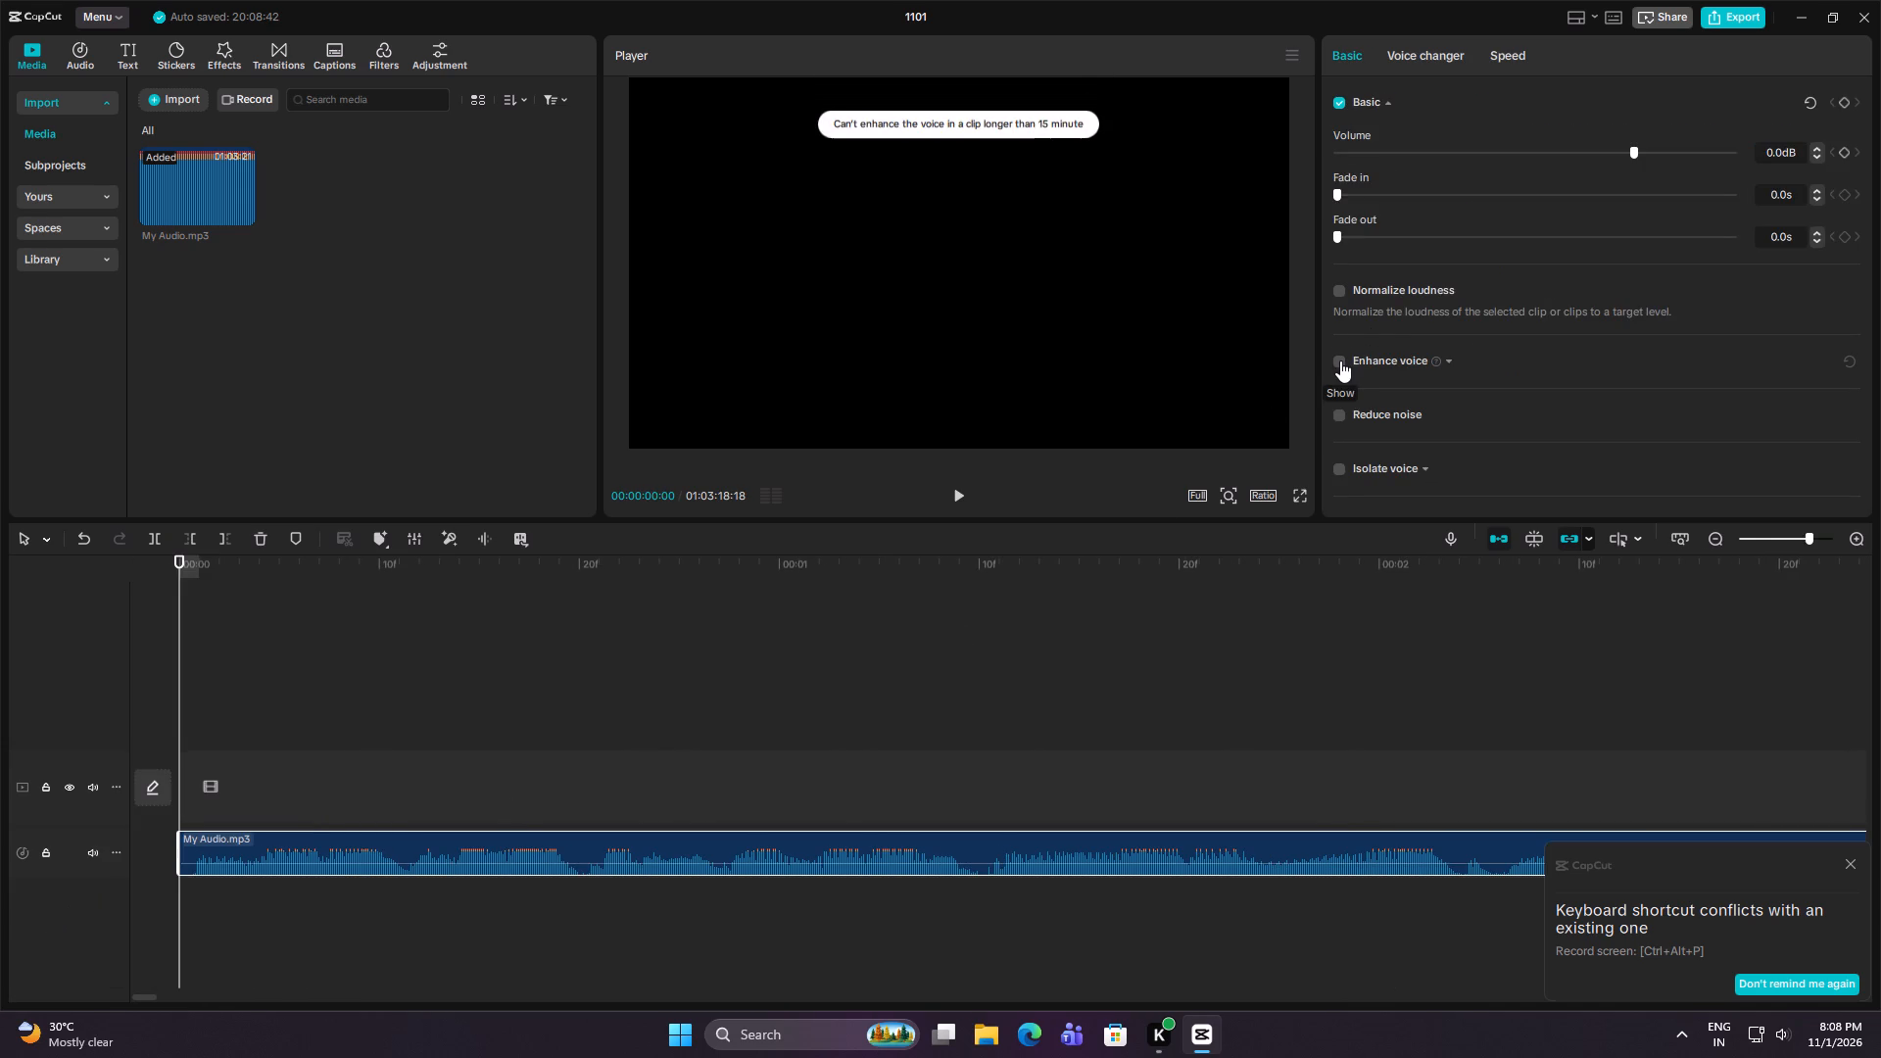
Import all the images from the "new" folder in Downloads.
click(171, 106)
click(101, 259)
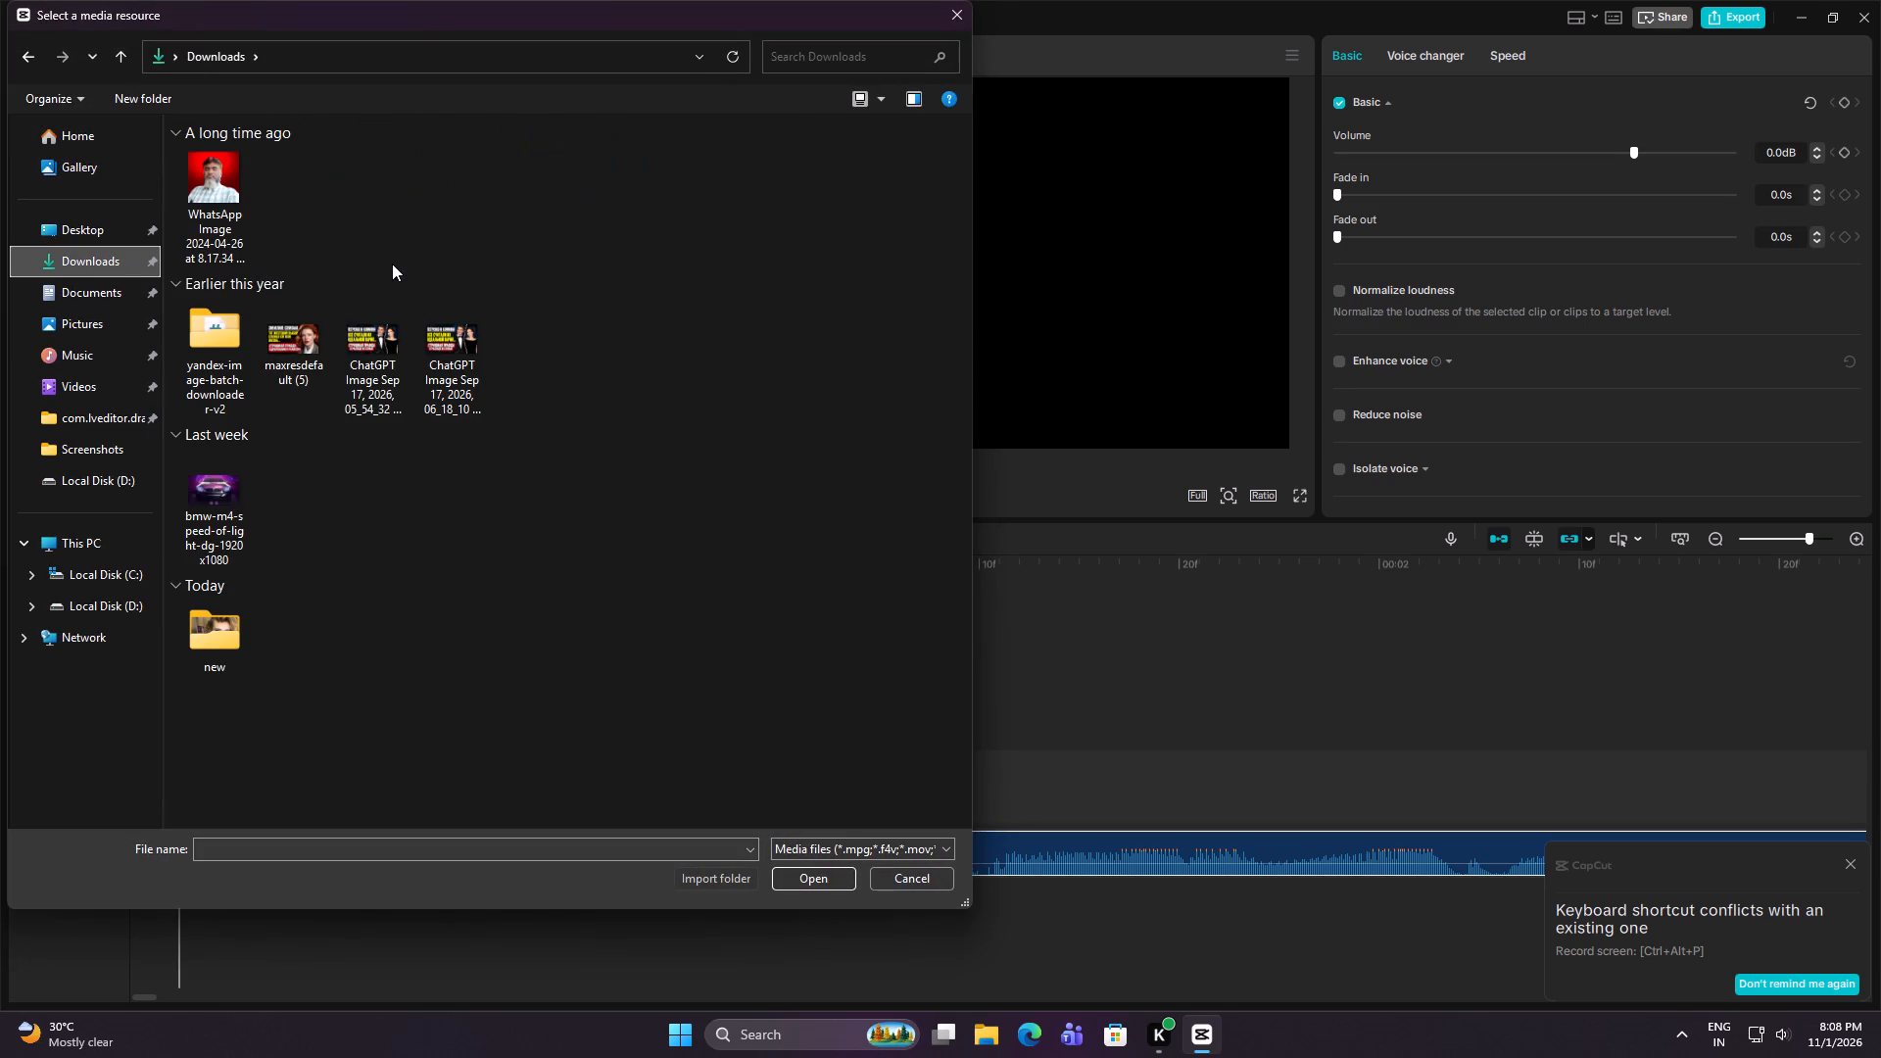
double_click(216, 616)
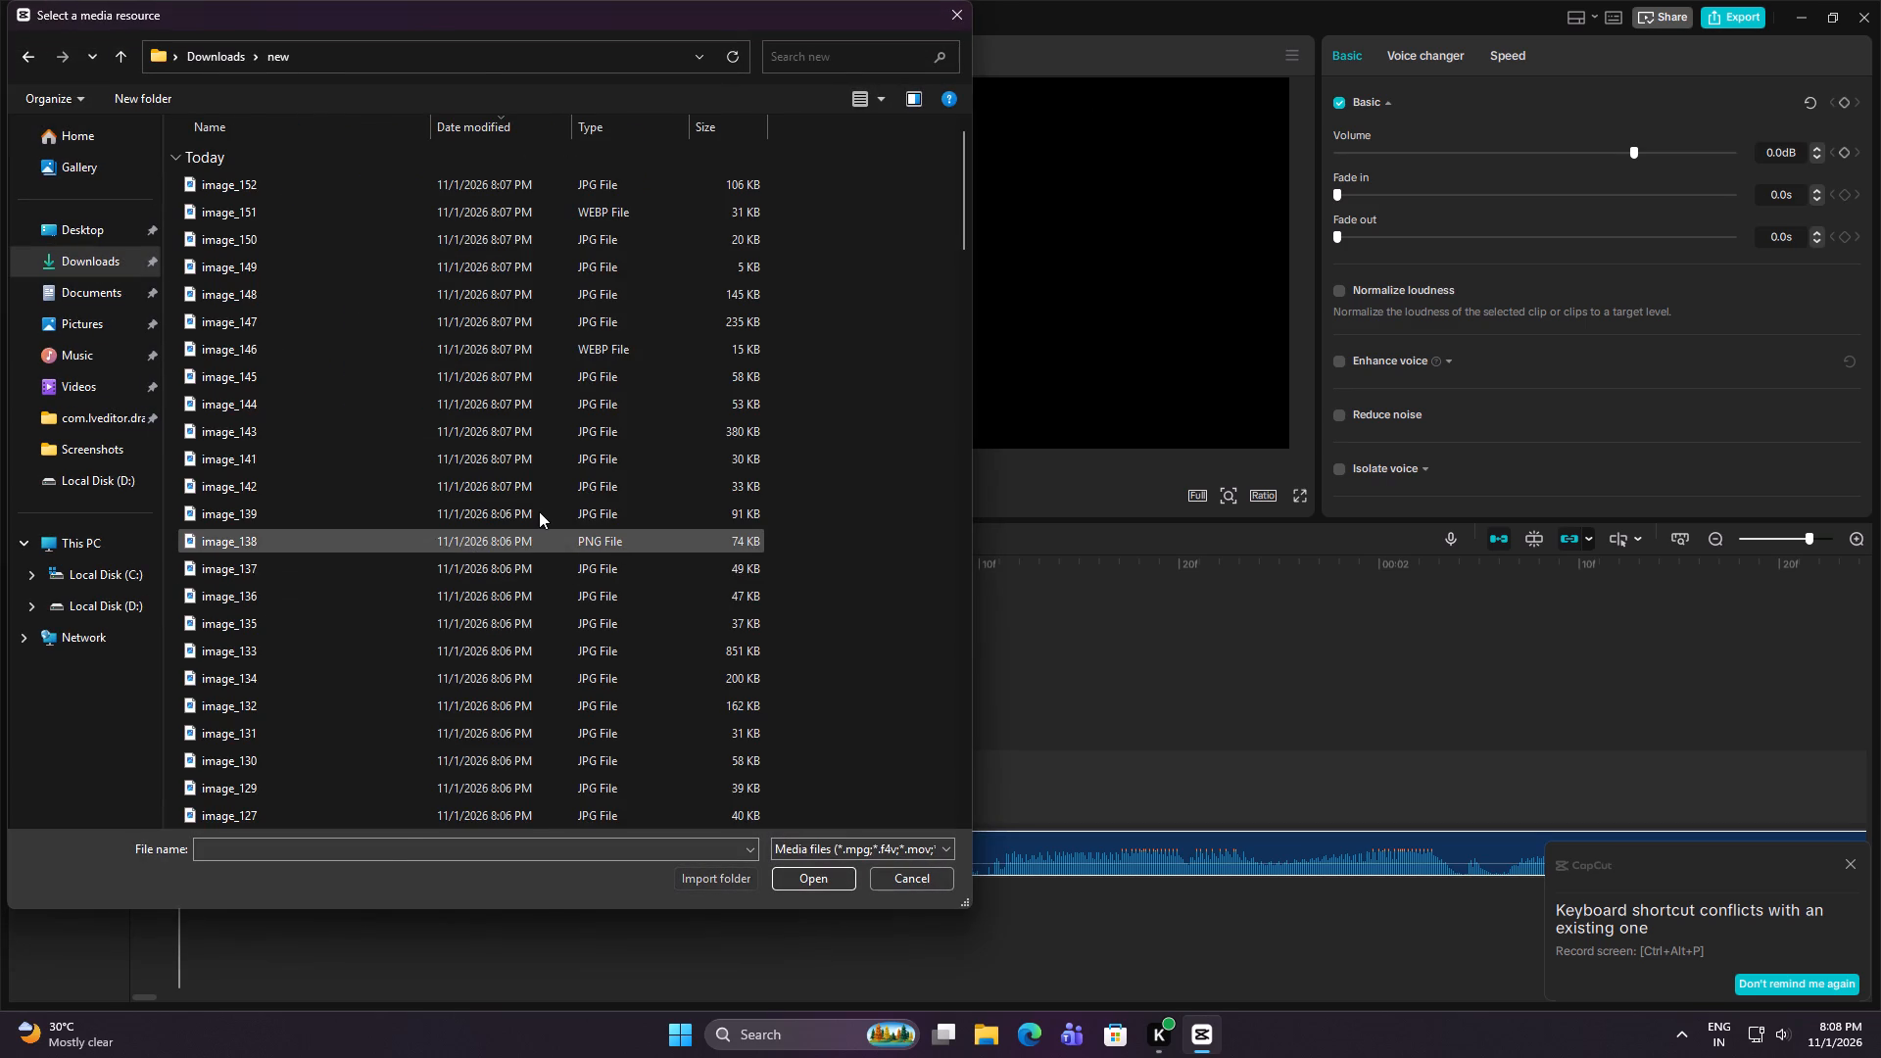
key(ctrl+a)
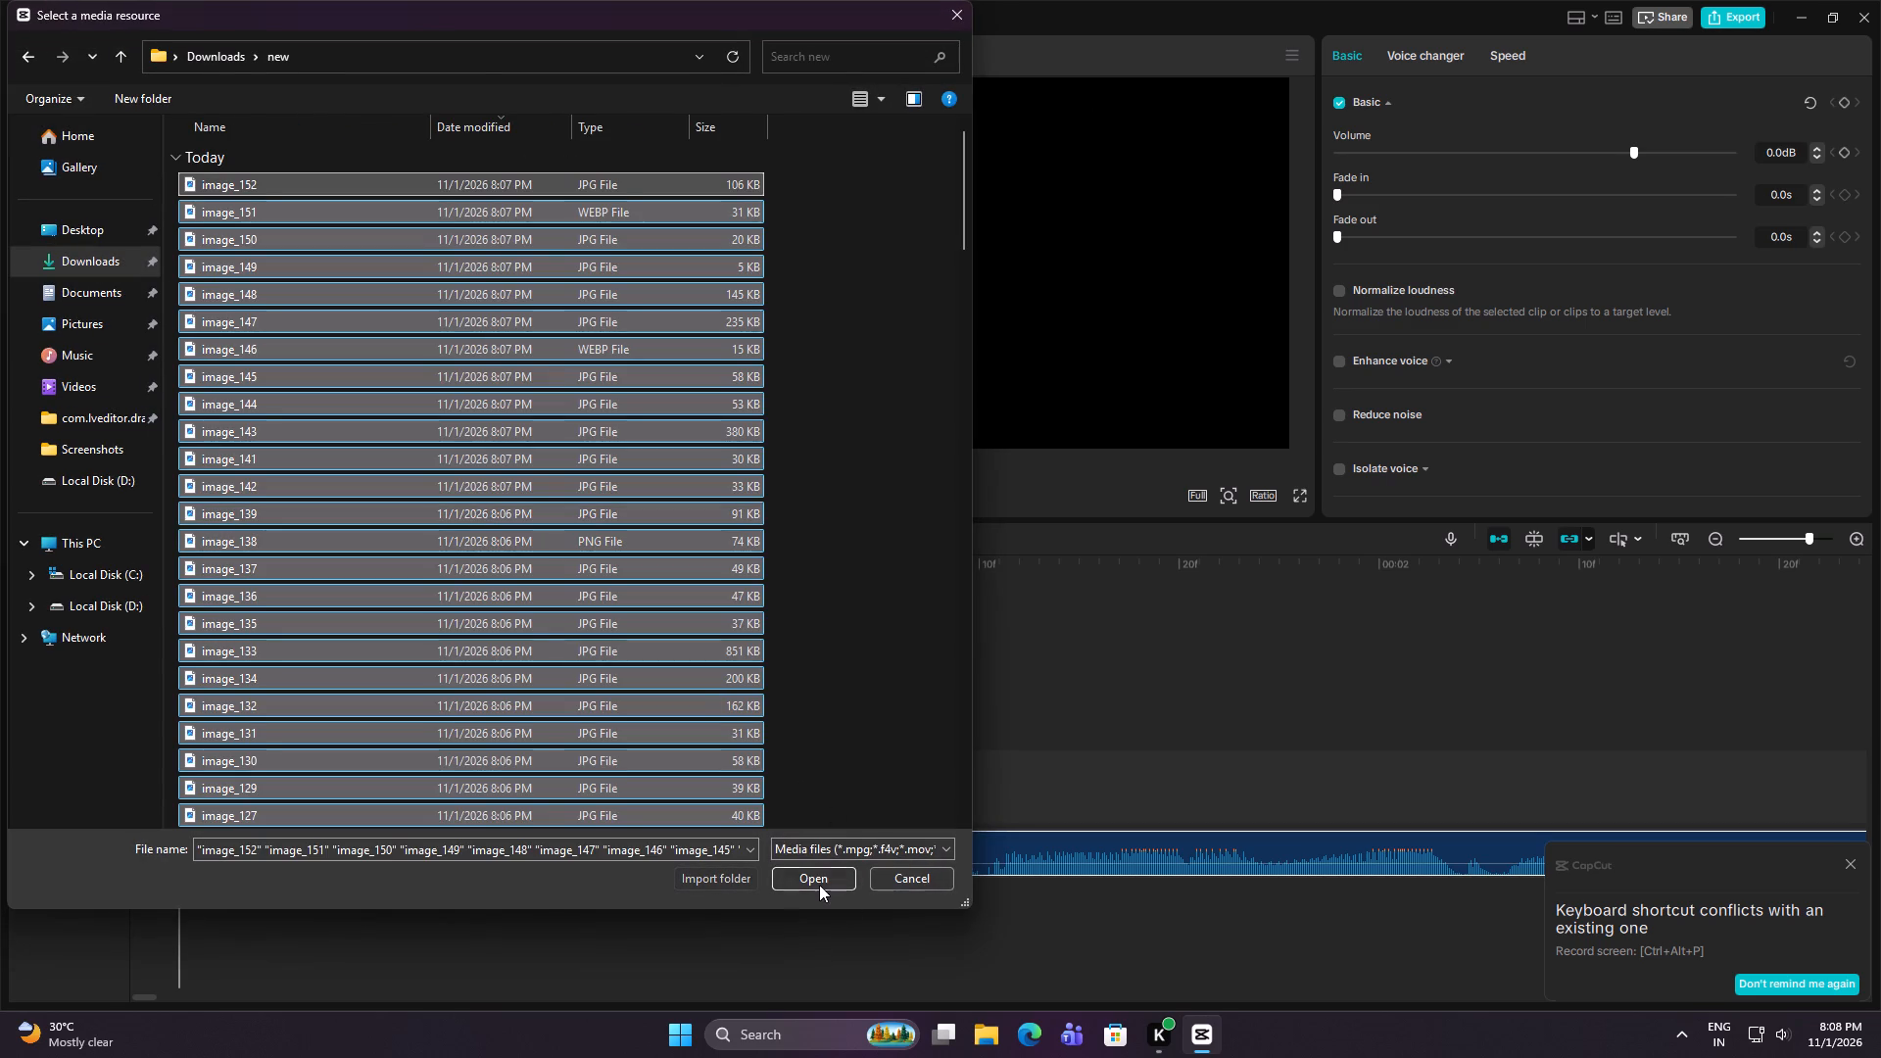
click(819, 885)
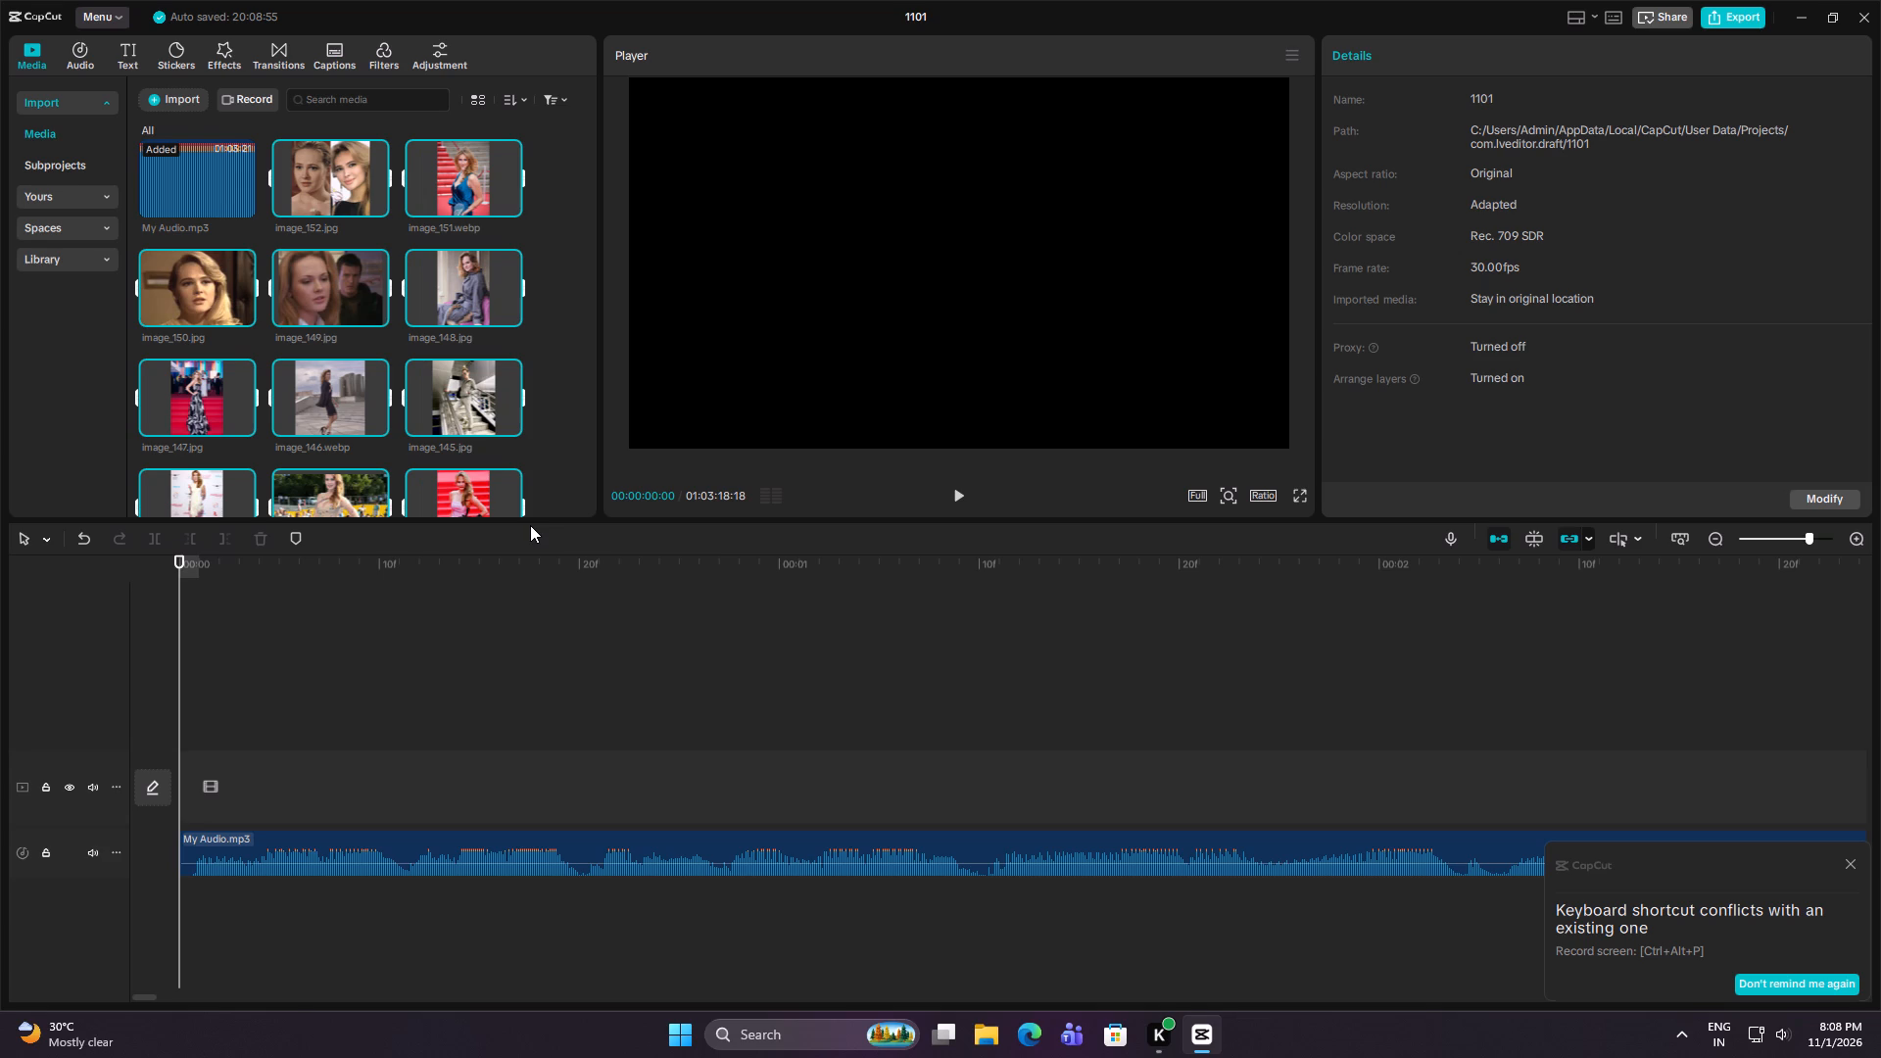
Preview the imported images to find a suitable one for the video track.
click(457, 168)
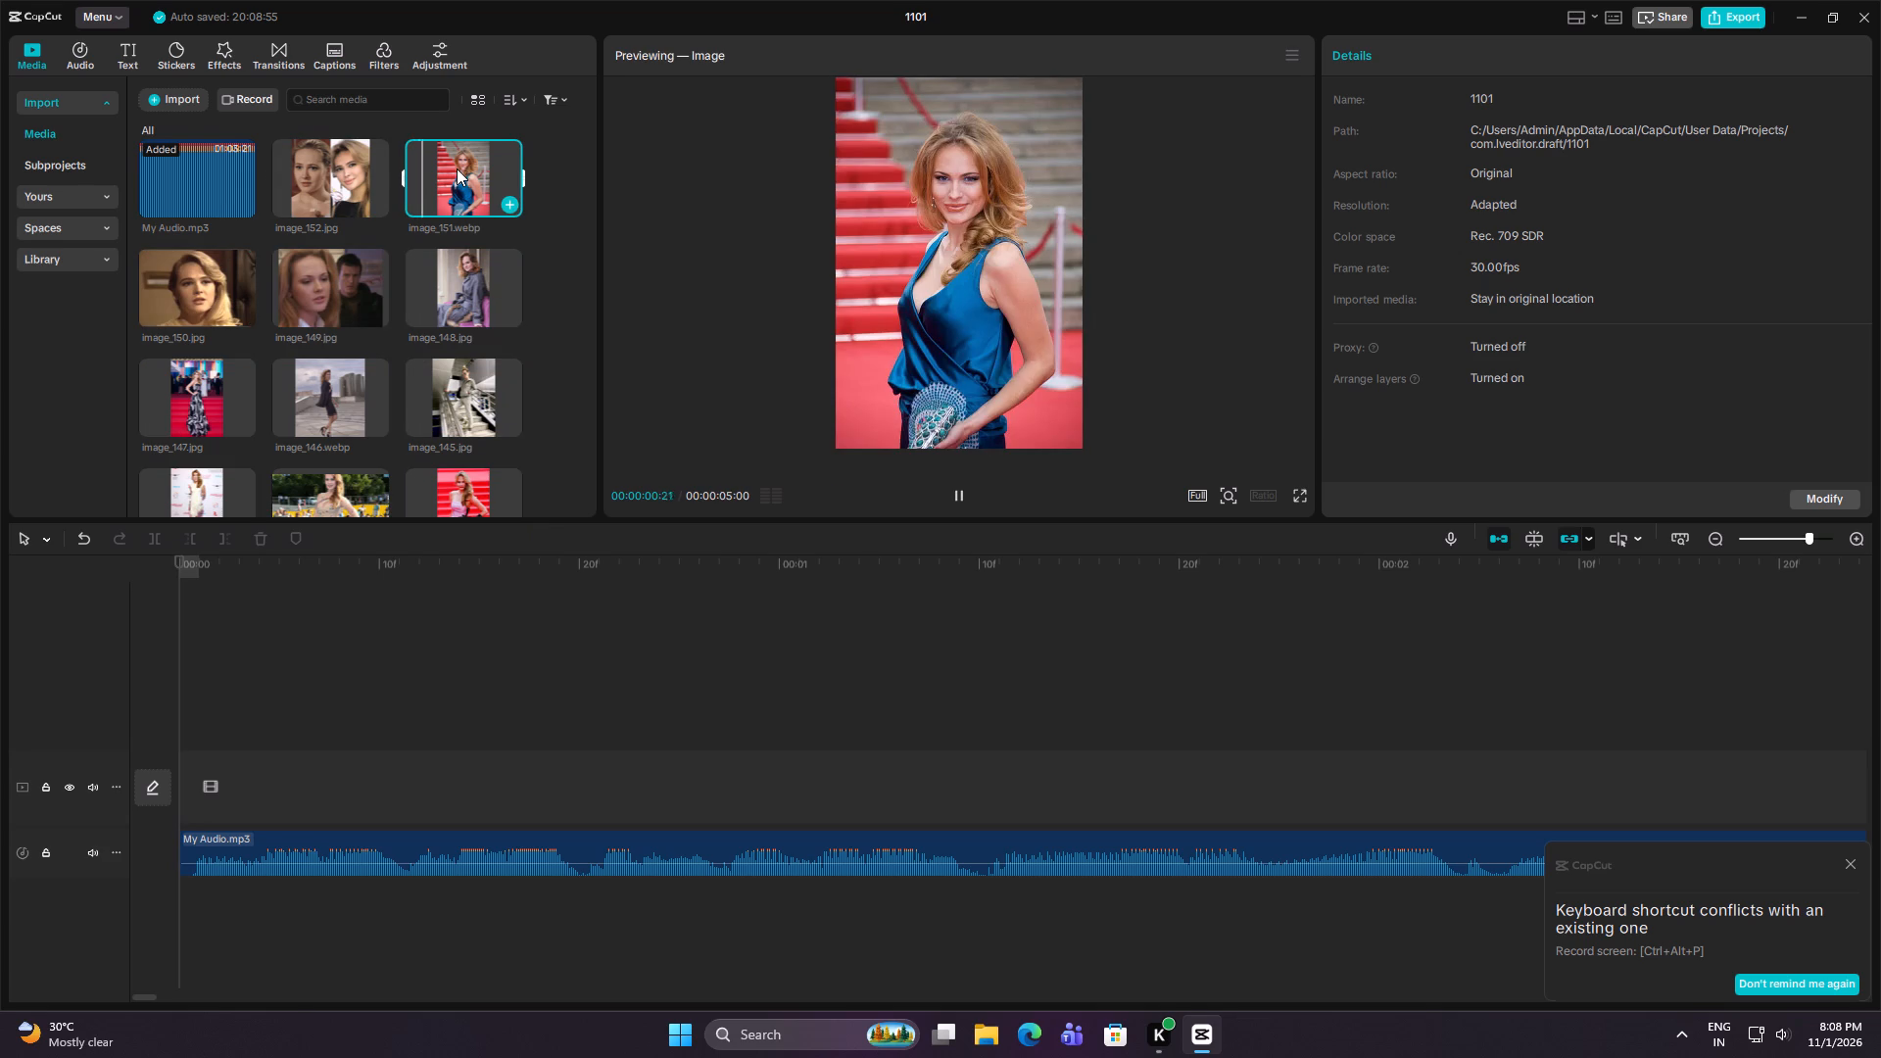
click(455, 312)
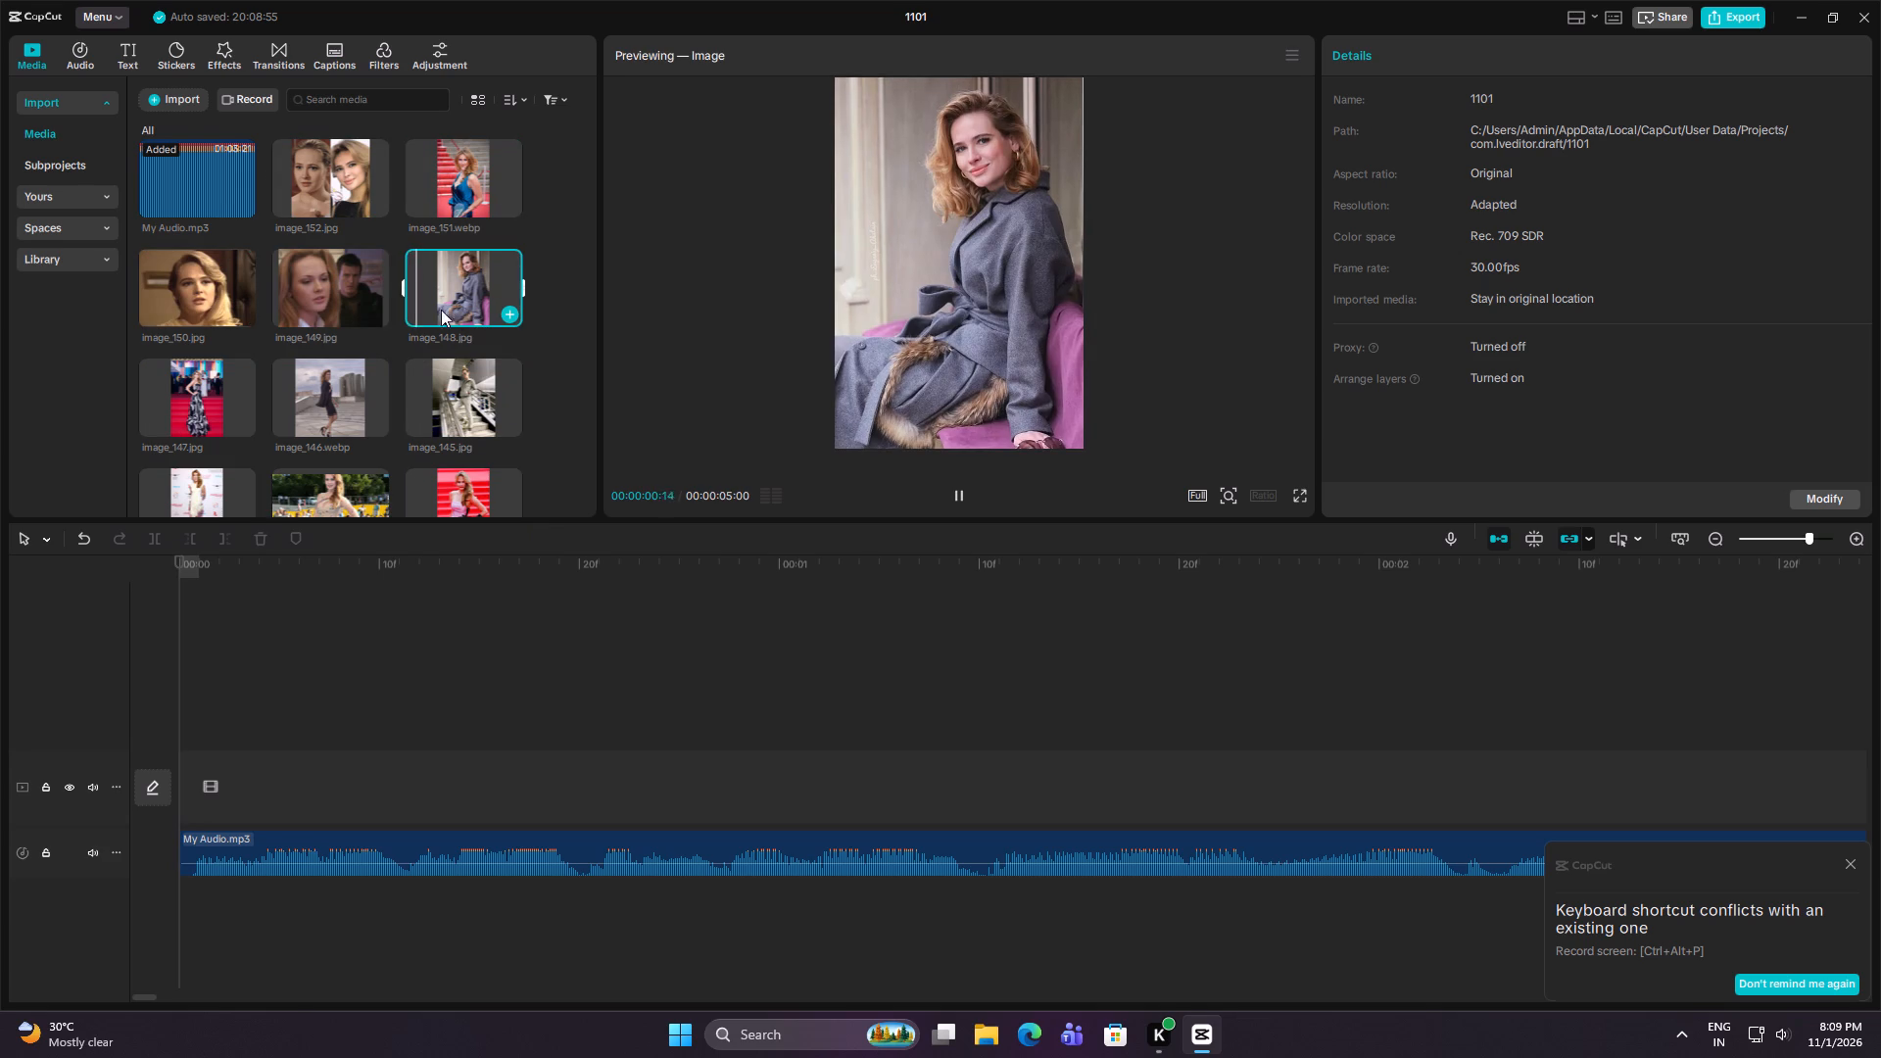
click(308, 282)
click(175, 275)
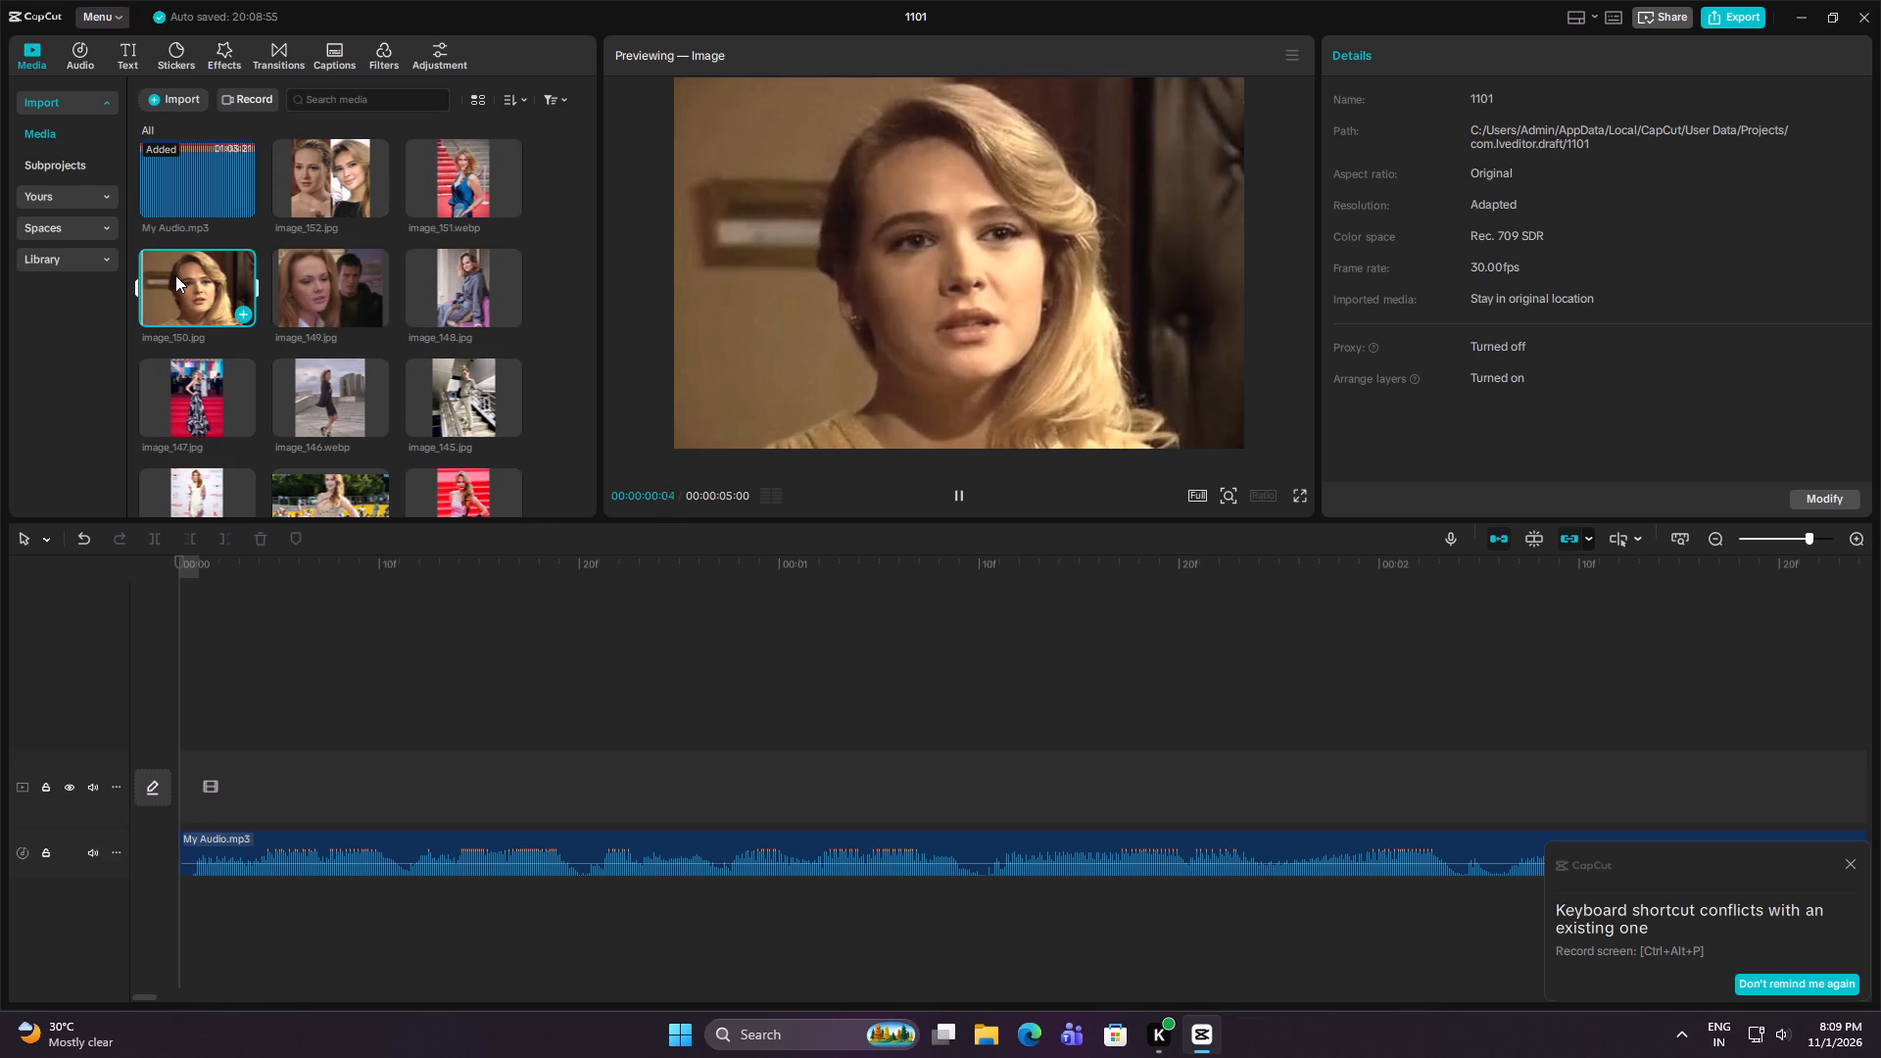
scroll(459, 398, down, 1)
click(352, 393)
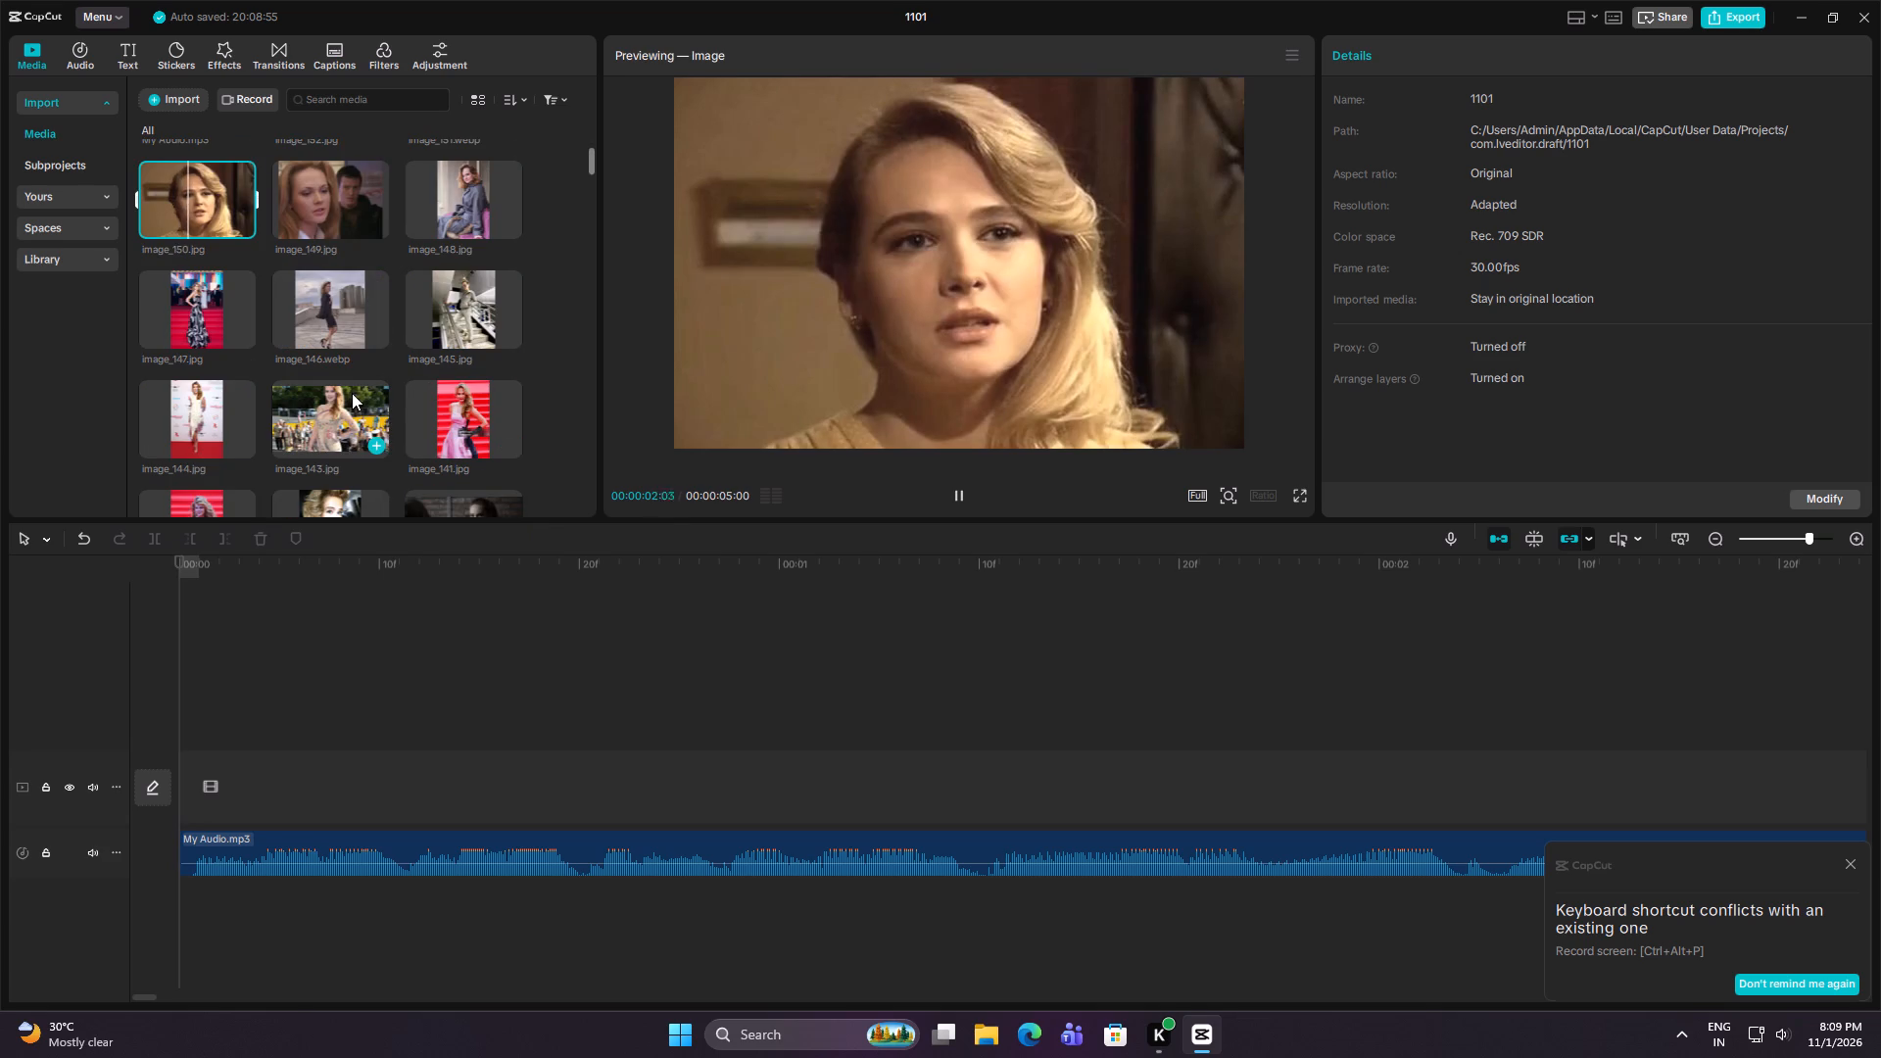
scroll(352, 393, down, 2)
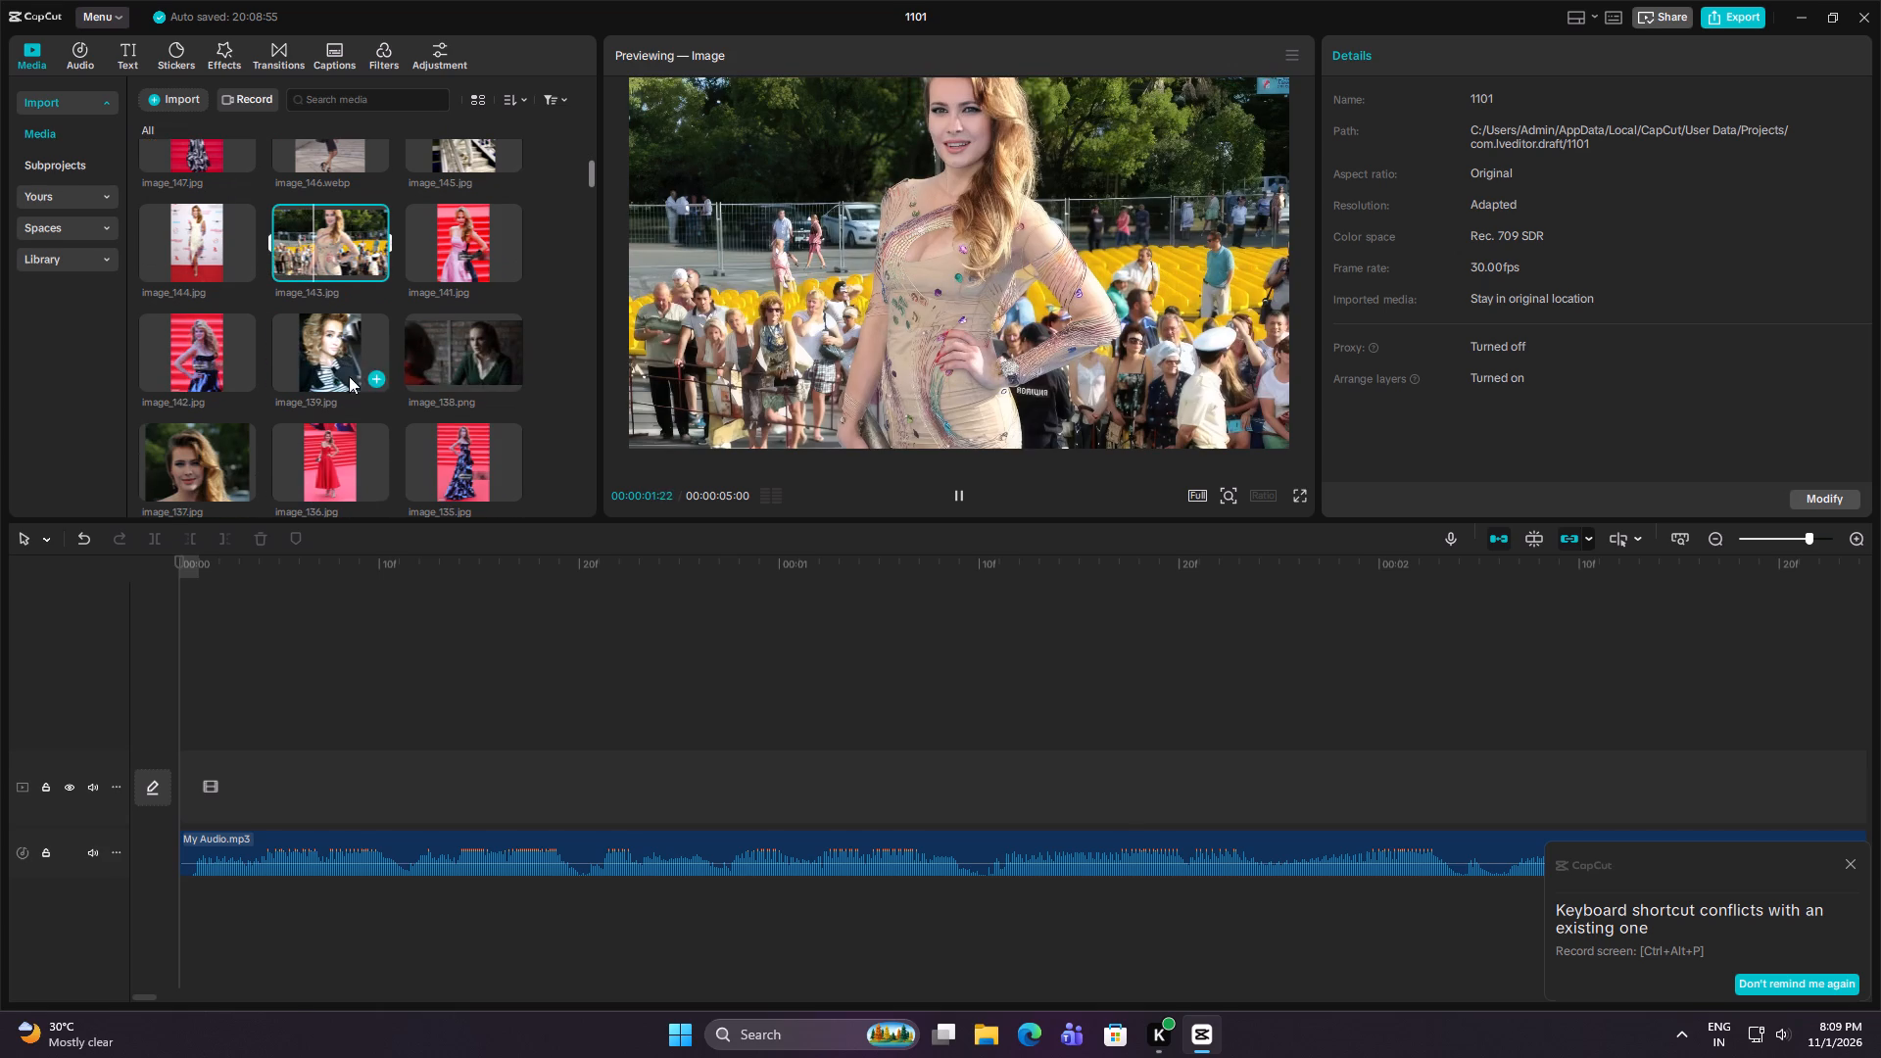
scroll(196, 357, down, 2)
click(315, 386)
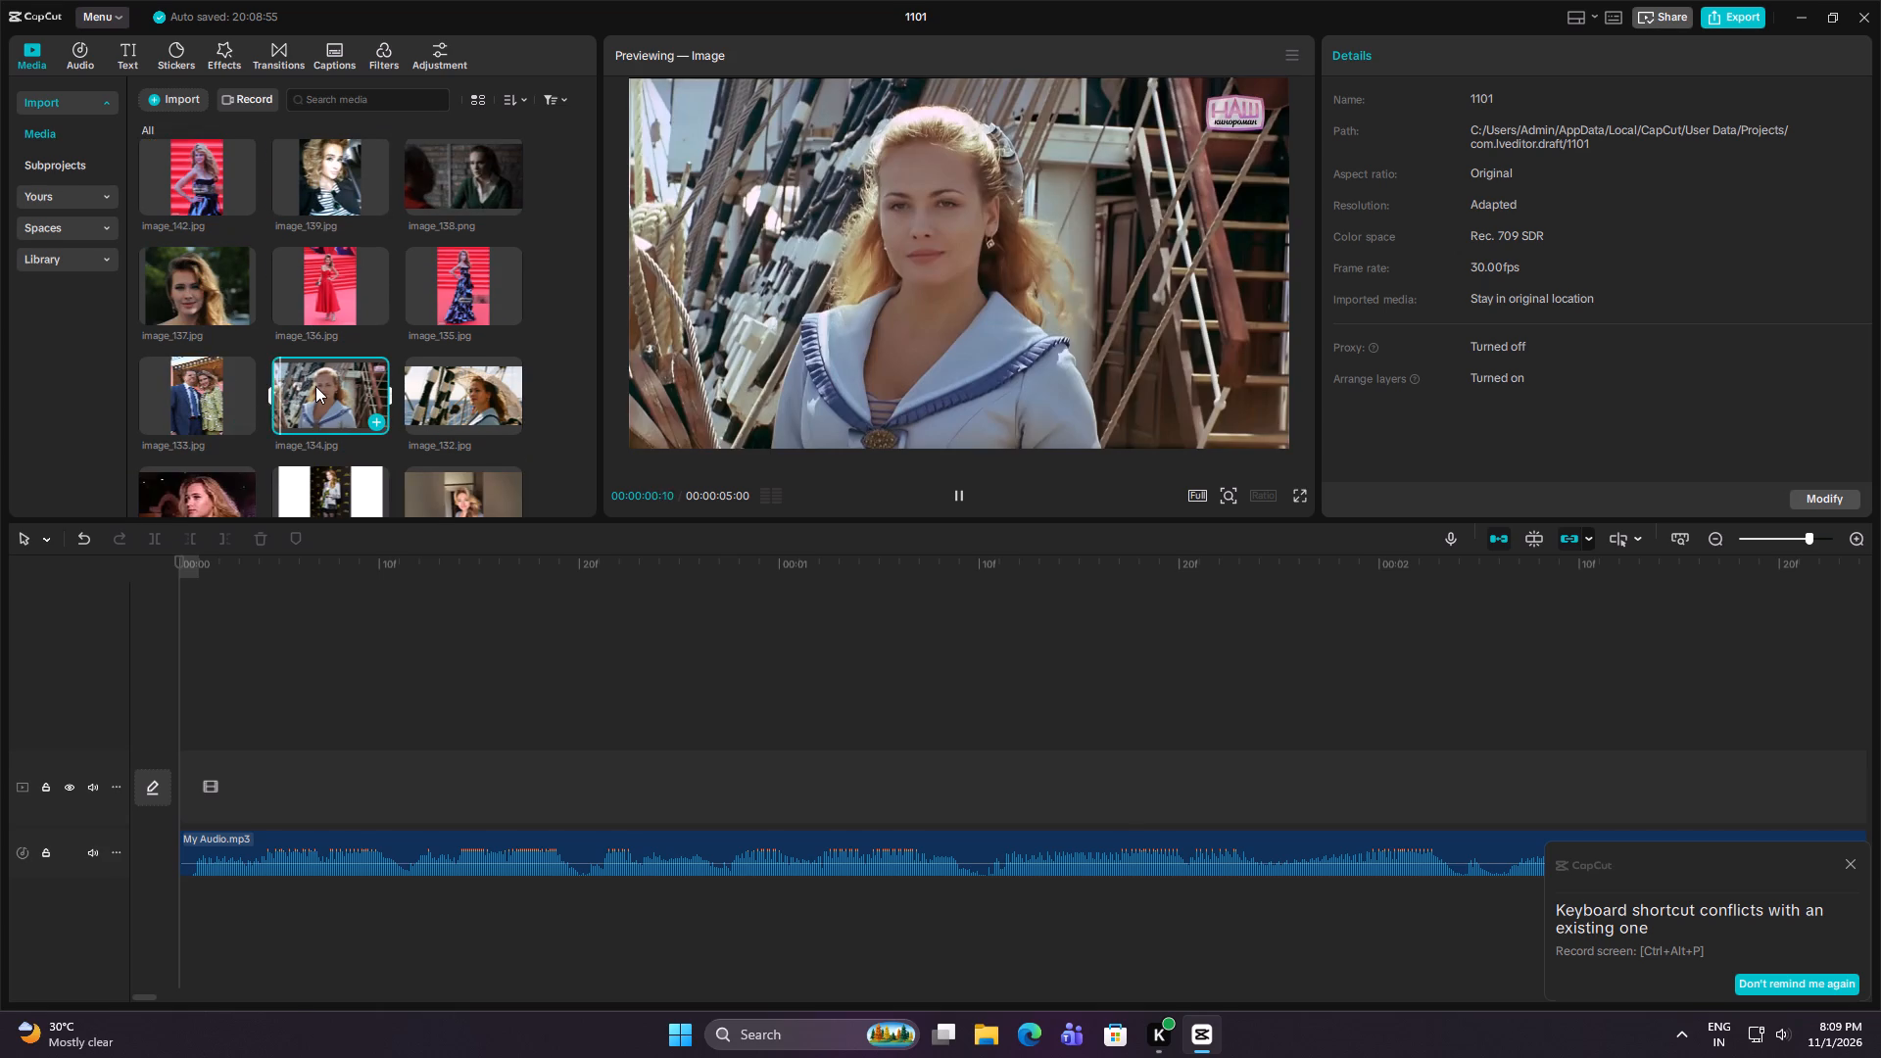
click(486, 387)
scroll(486, 387, down, 2)
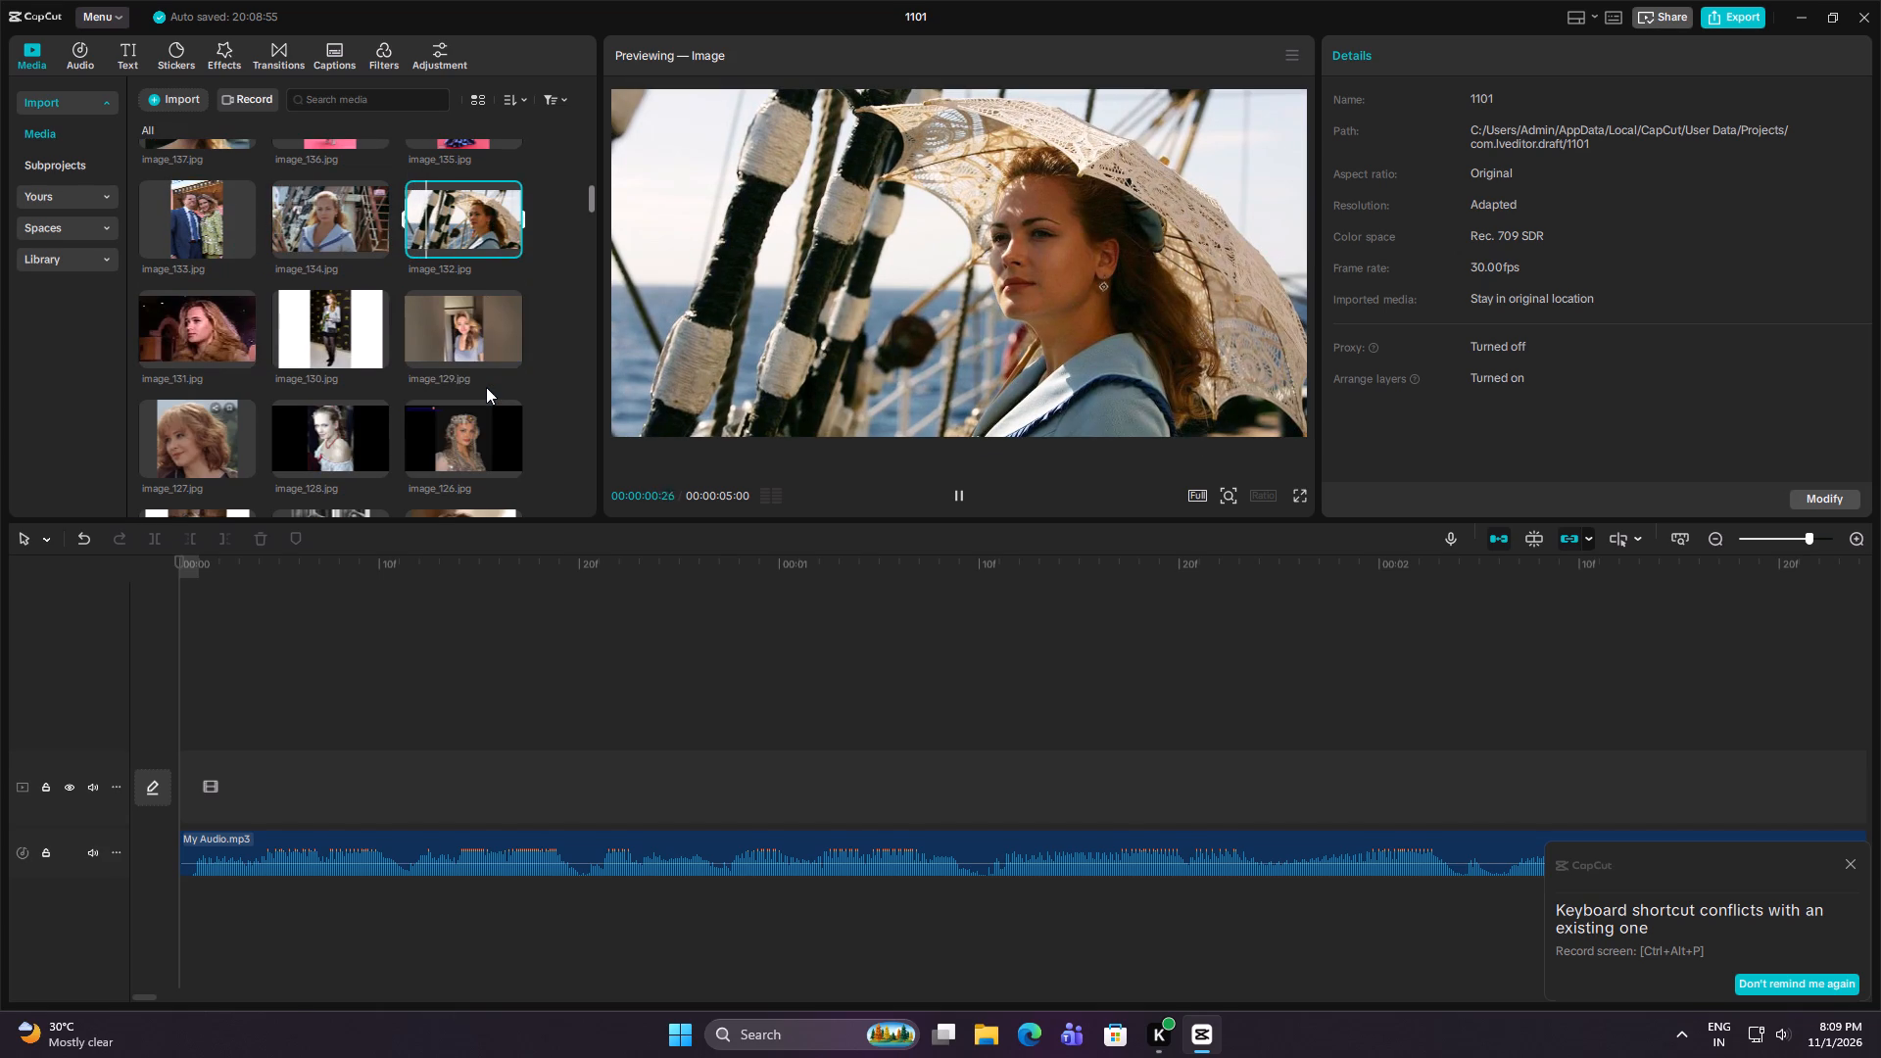
Place image_131.jpg at the start of the main video track, above the audio.
click(193, 314)
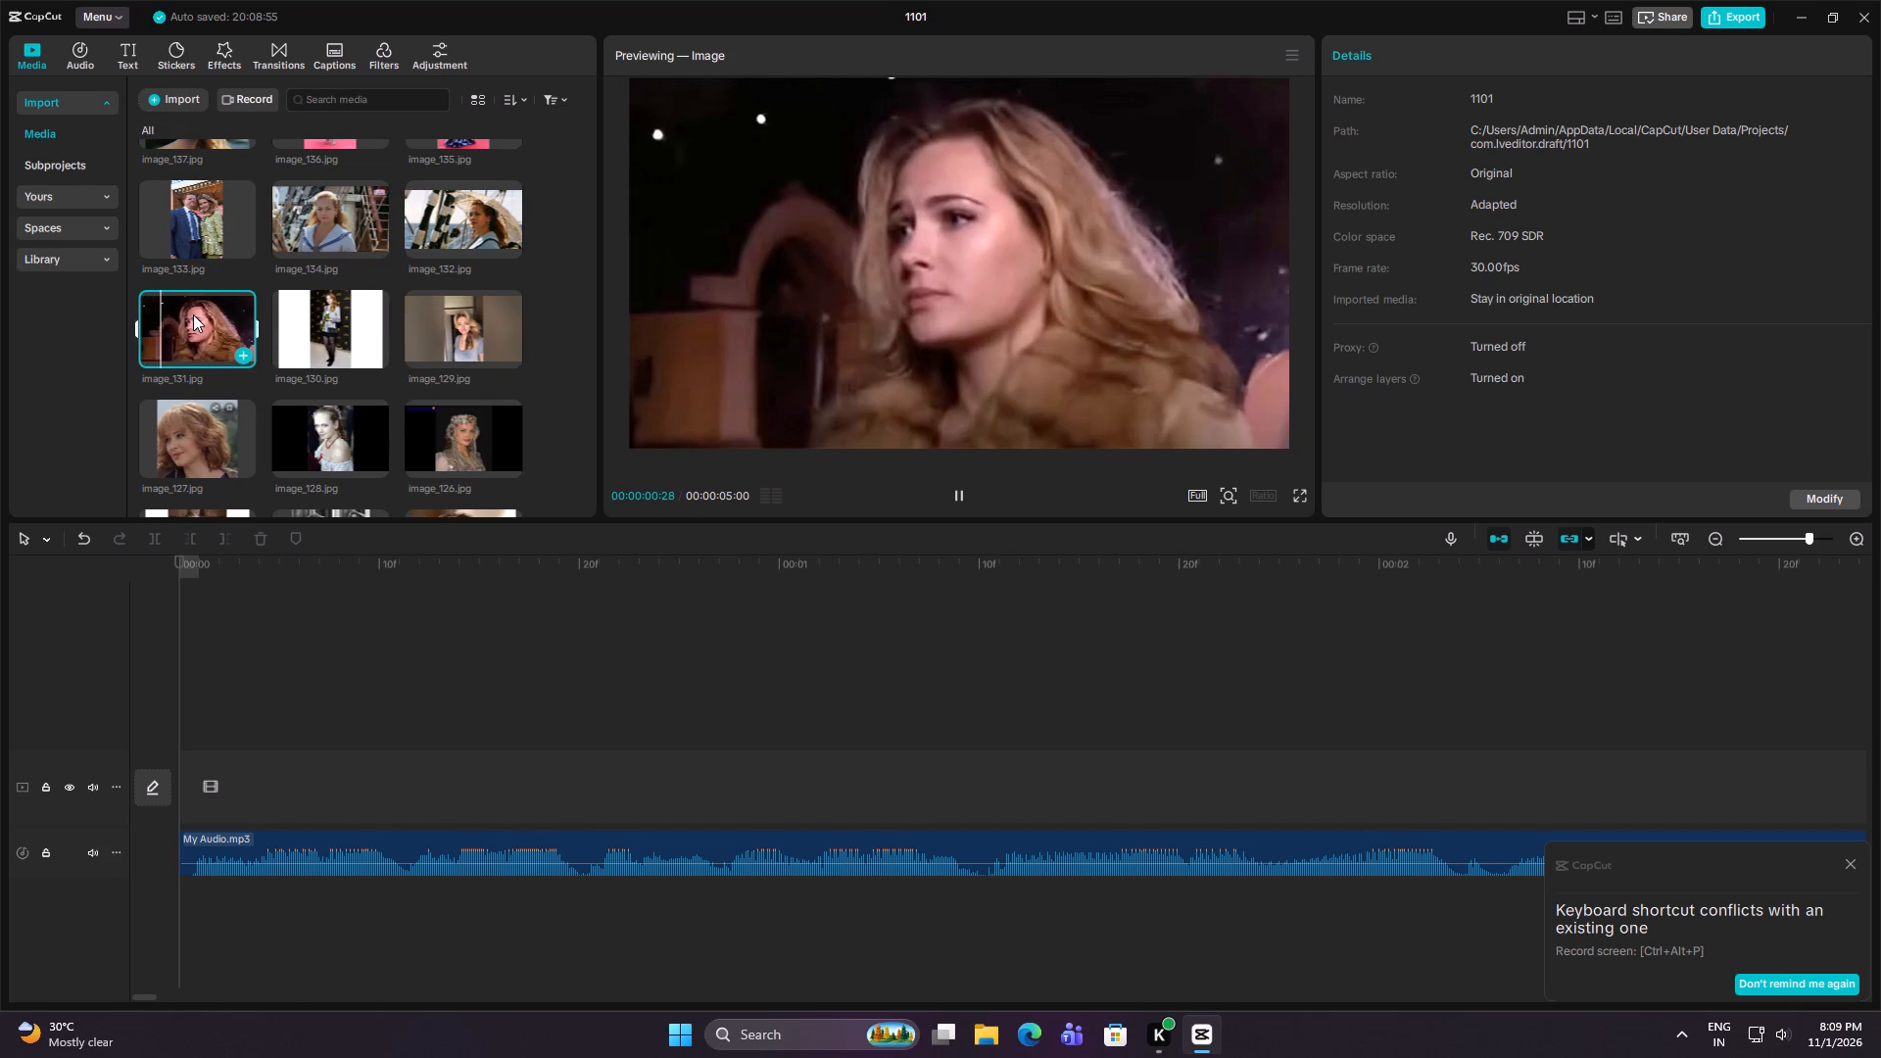
drag(193, 314, 173, 781)
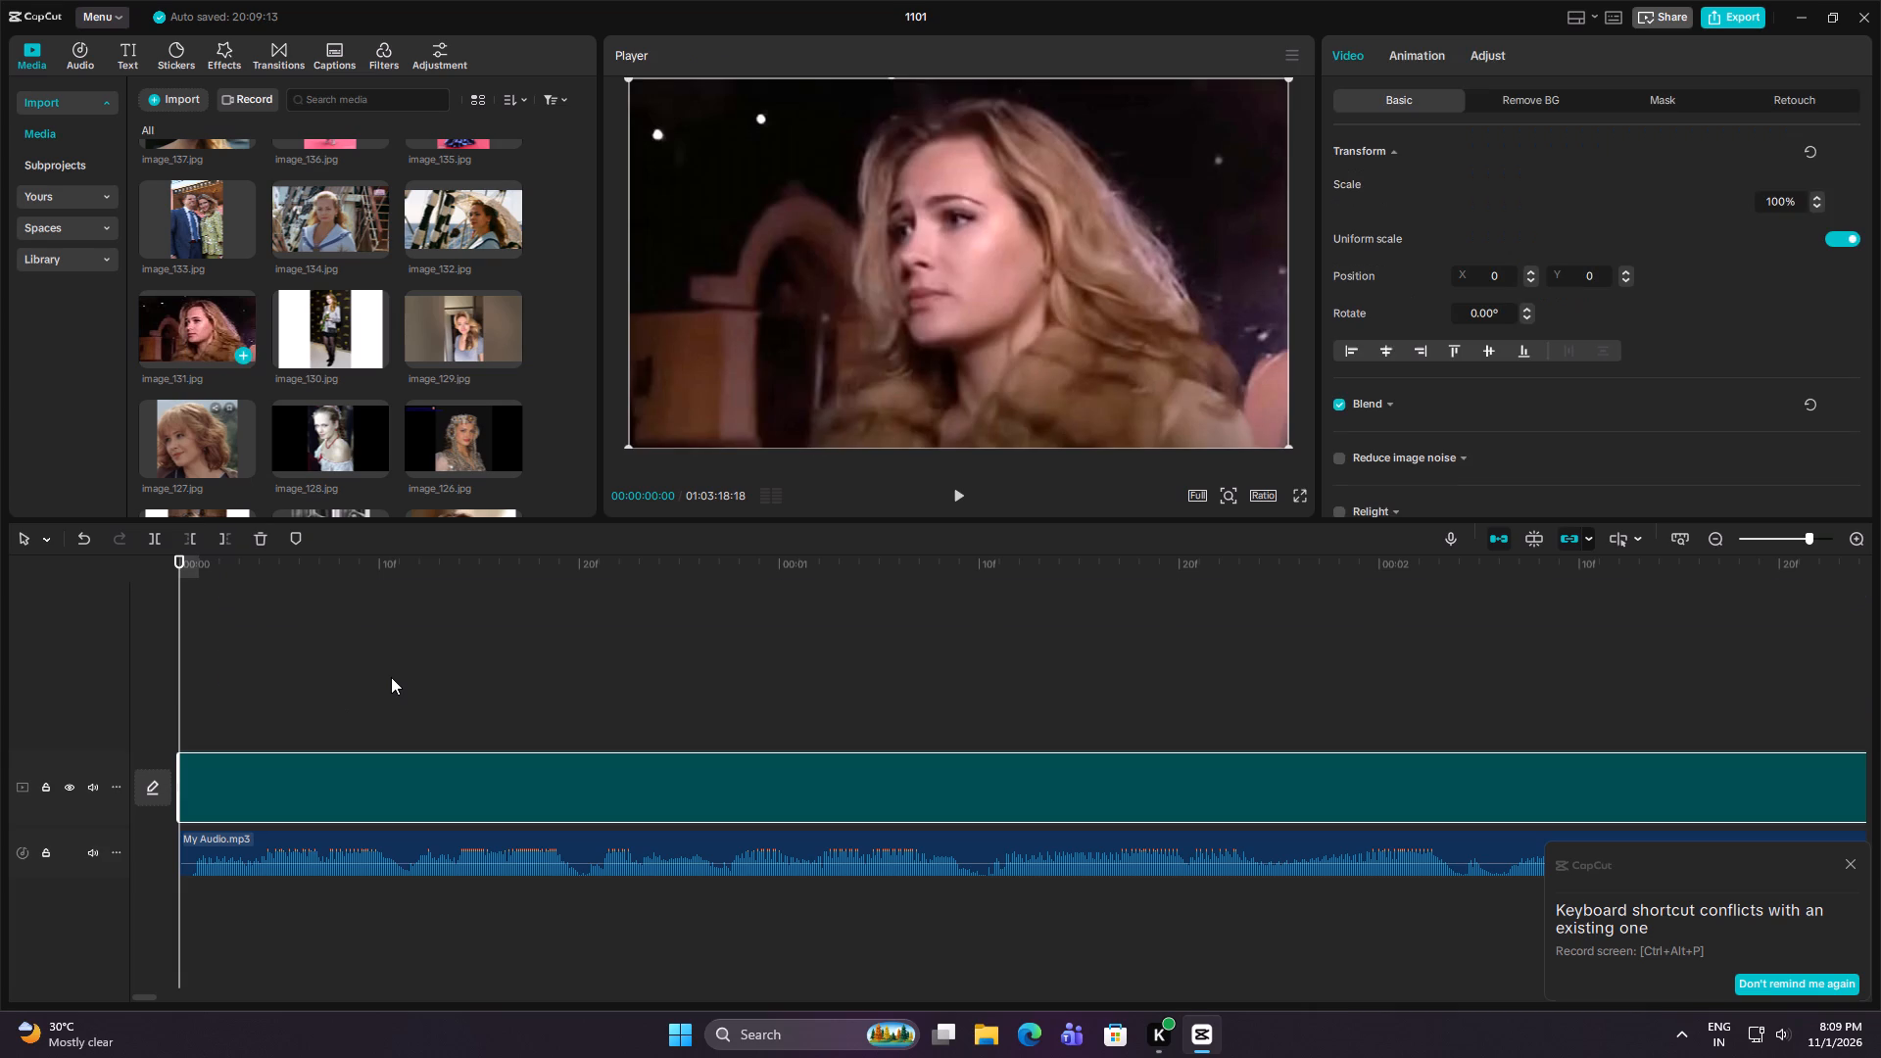
Extend the image_131.jpg clip to a duration of about 7 minutes 30 seconds.
key(ctrl+minus)
key(ctrl+minus)
key(ctrl+minus)
key(ctrl+minus)
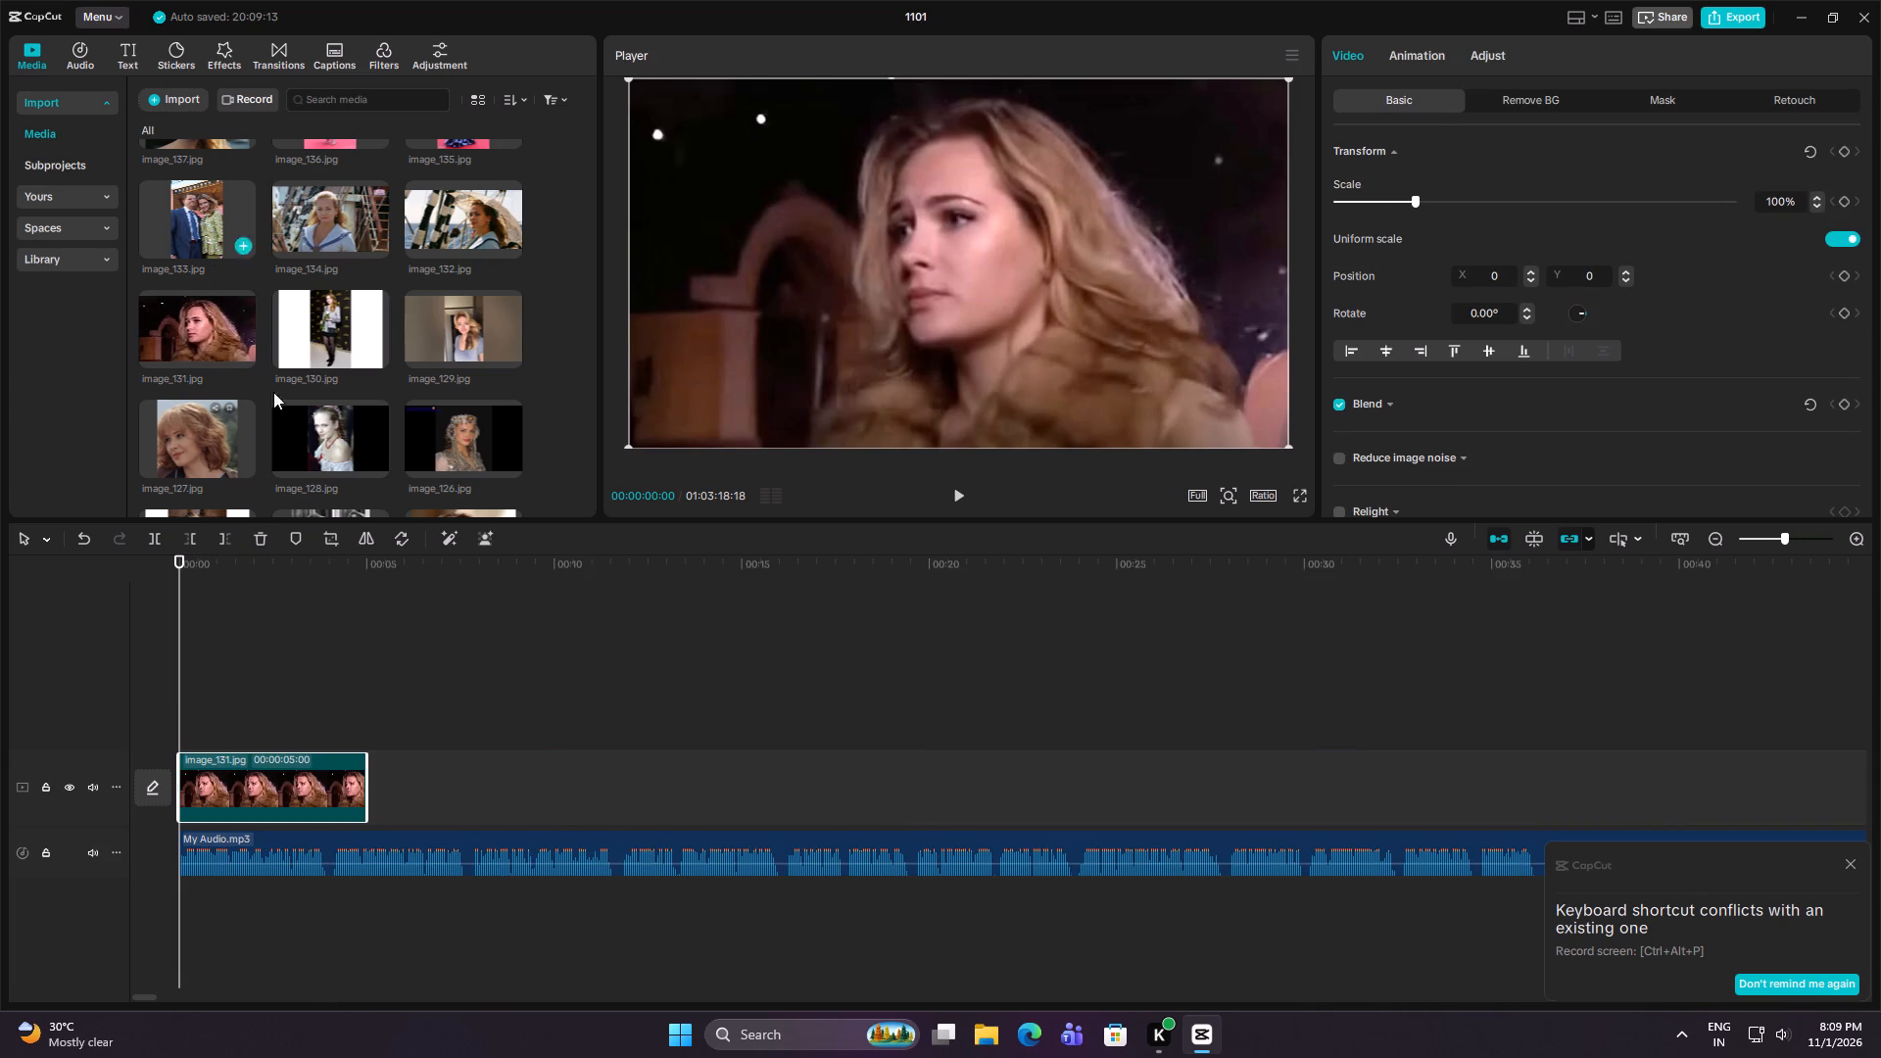
drag(368, 762, 1880, 755)
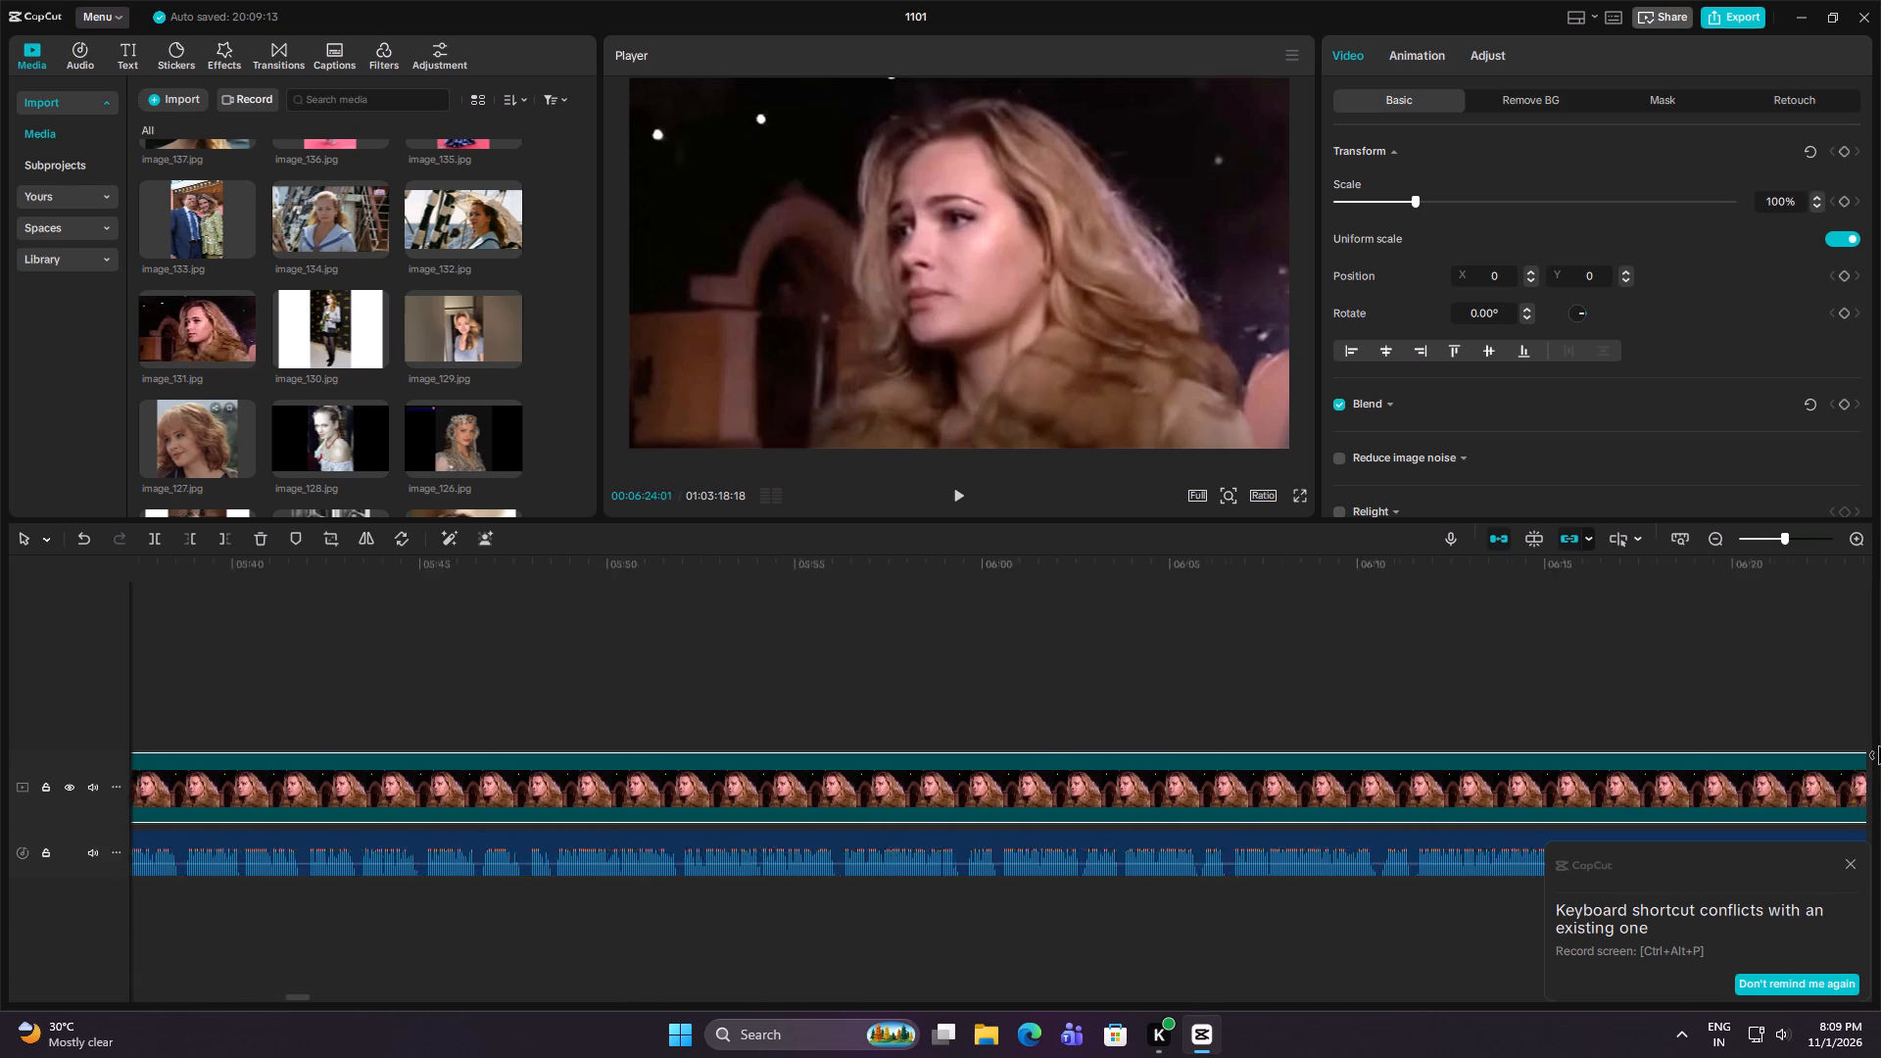
drag(1880, 755, 1304, 740)
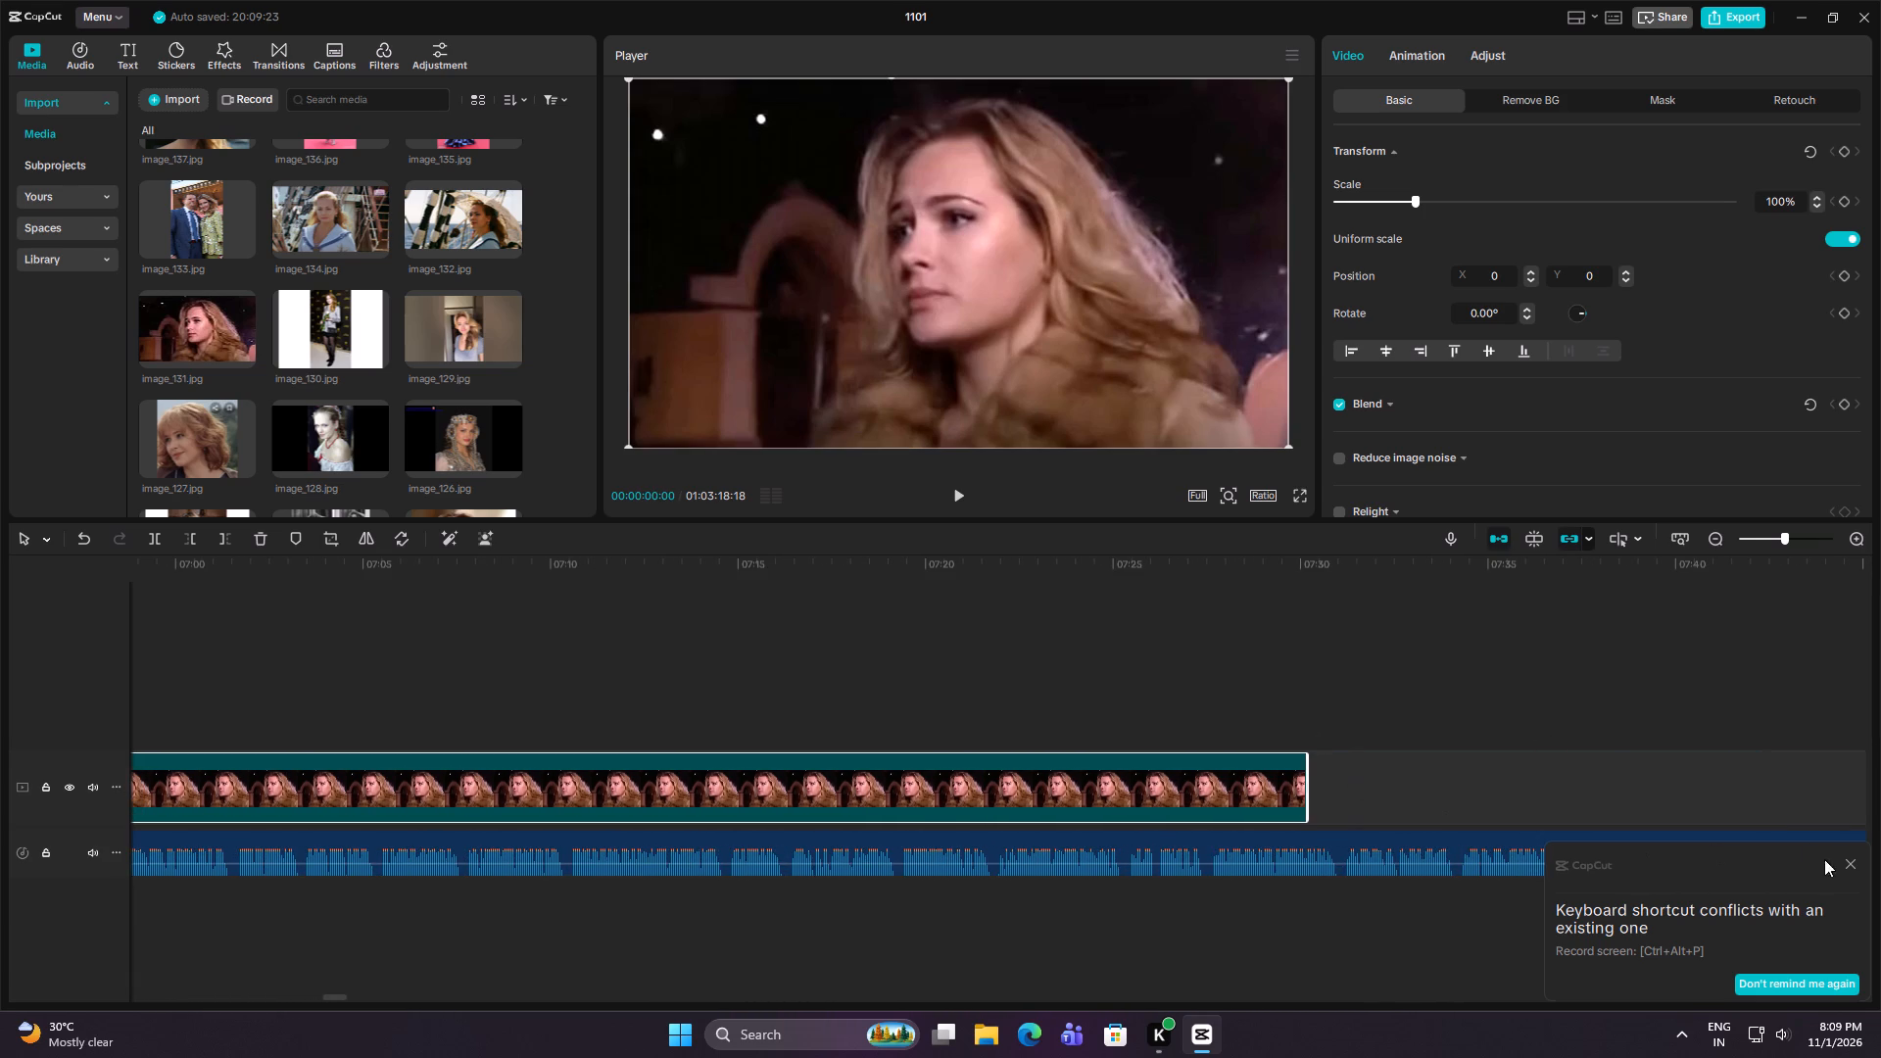
Dismiss the keyboard shortcut conflict notification covering the timeline.
click(1844, 869)
click(1846, 869)
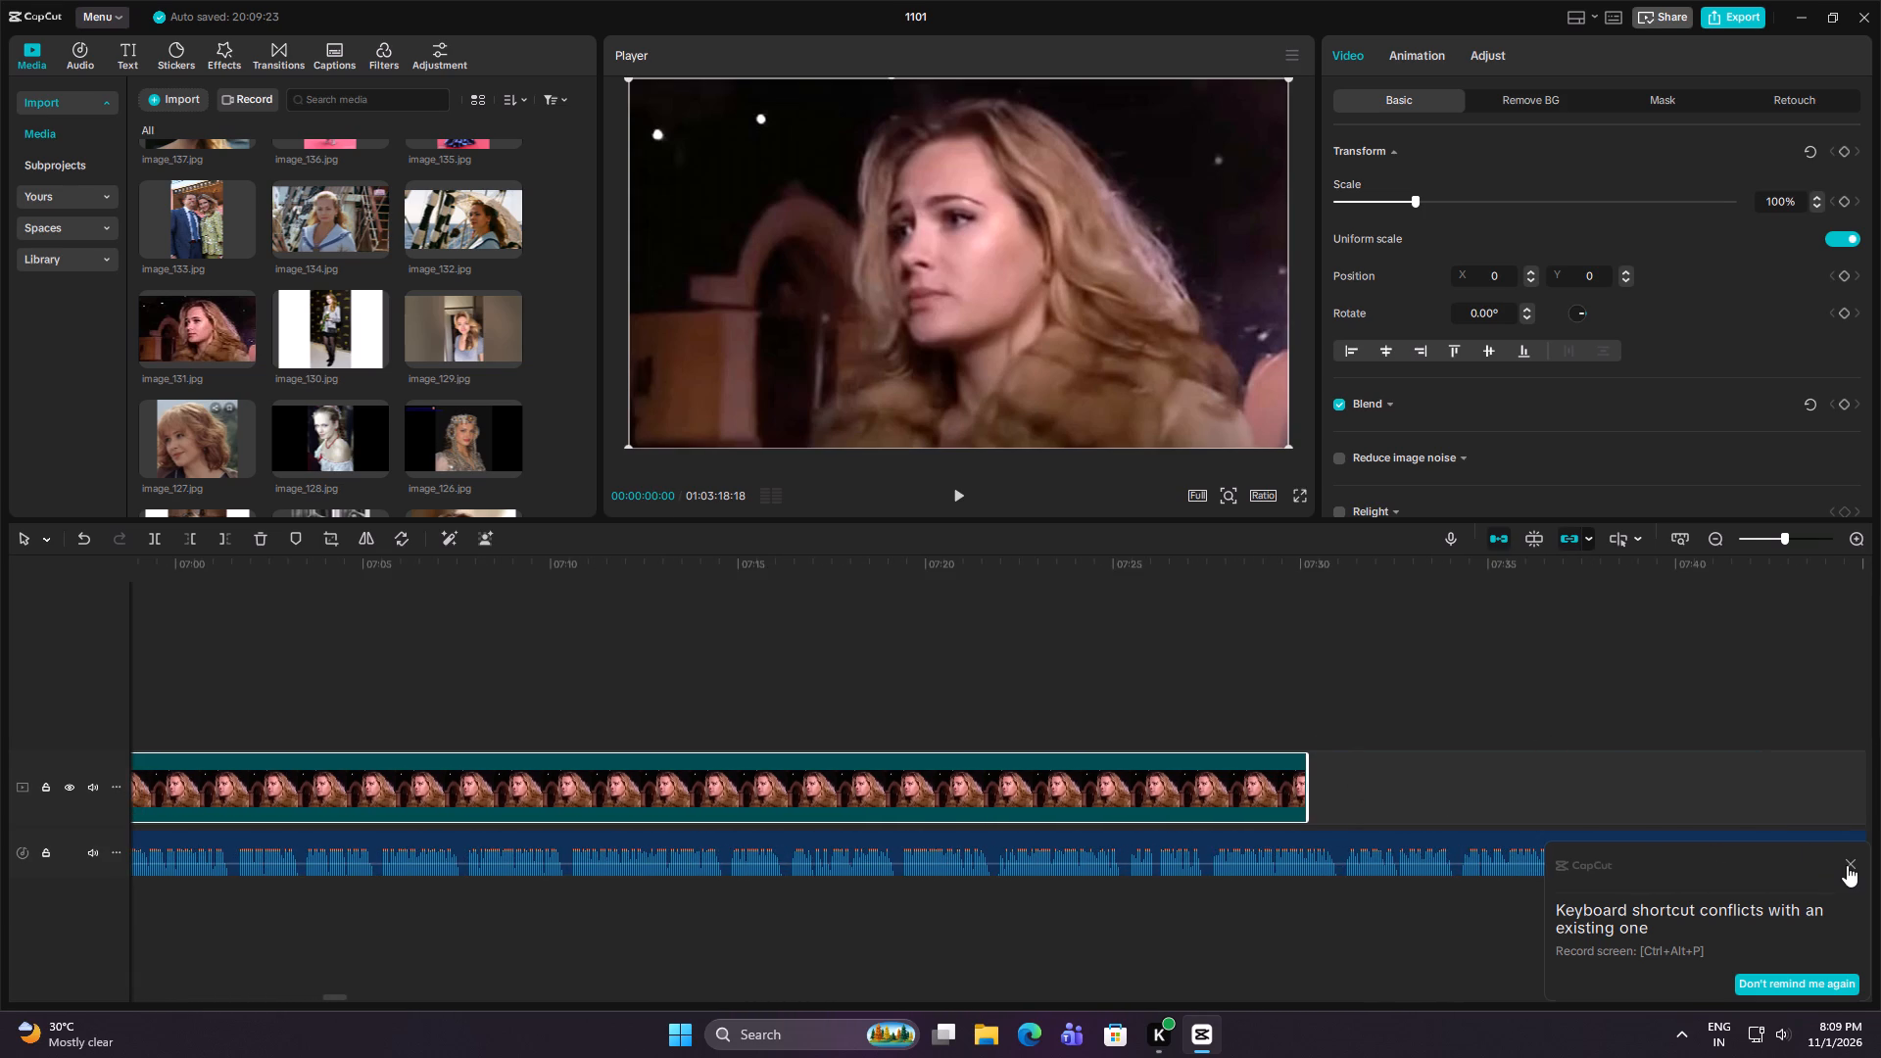
click(1847, 865)
Extend the image_131.jpg clip past the end of the audio, to about 01:03:52.
key(ctrl+minus)
key(ctrl+minus)
key(ctrl+minus)
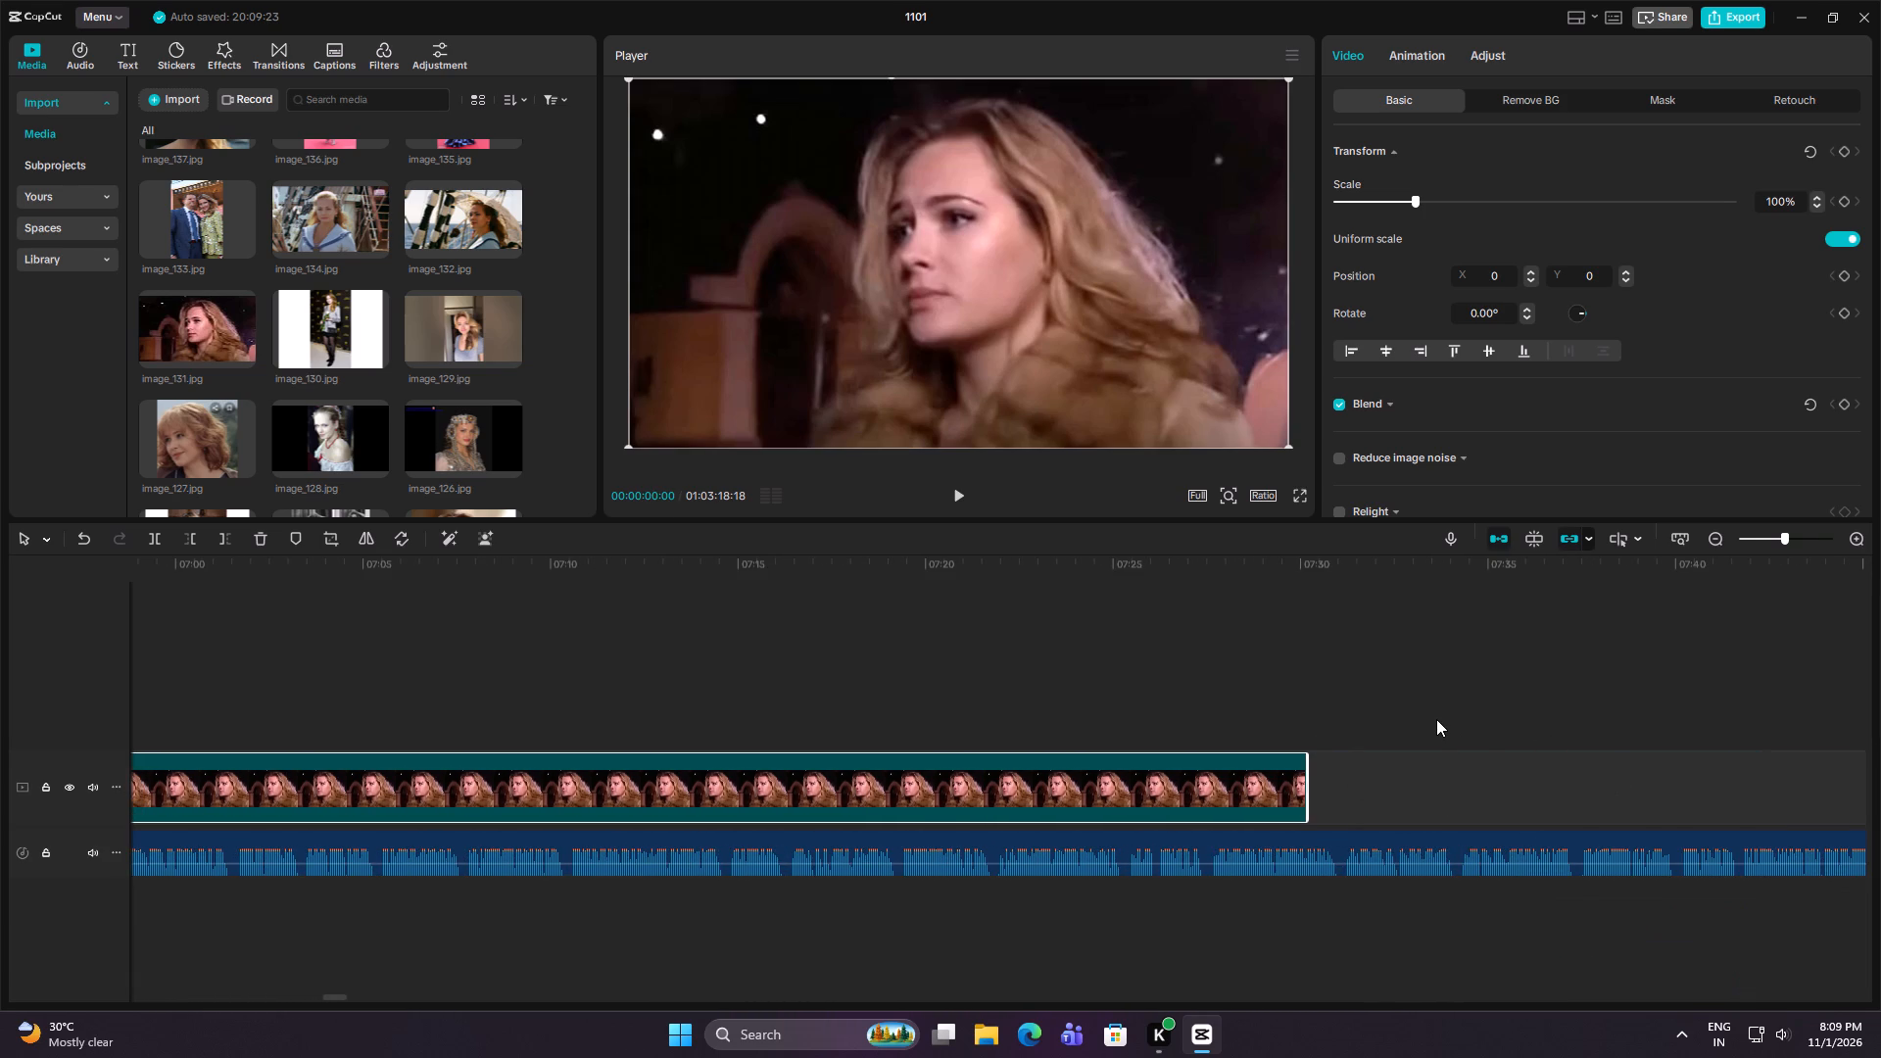
click(1427, 723)
key(ctrl+minus)
key(ctrl+minus)
key(ctrl+minus)
key(ctrl+minus)
key(ctrl+minus)
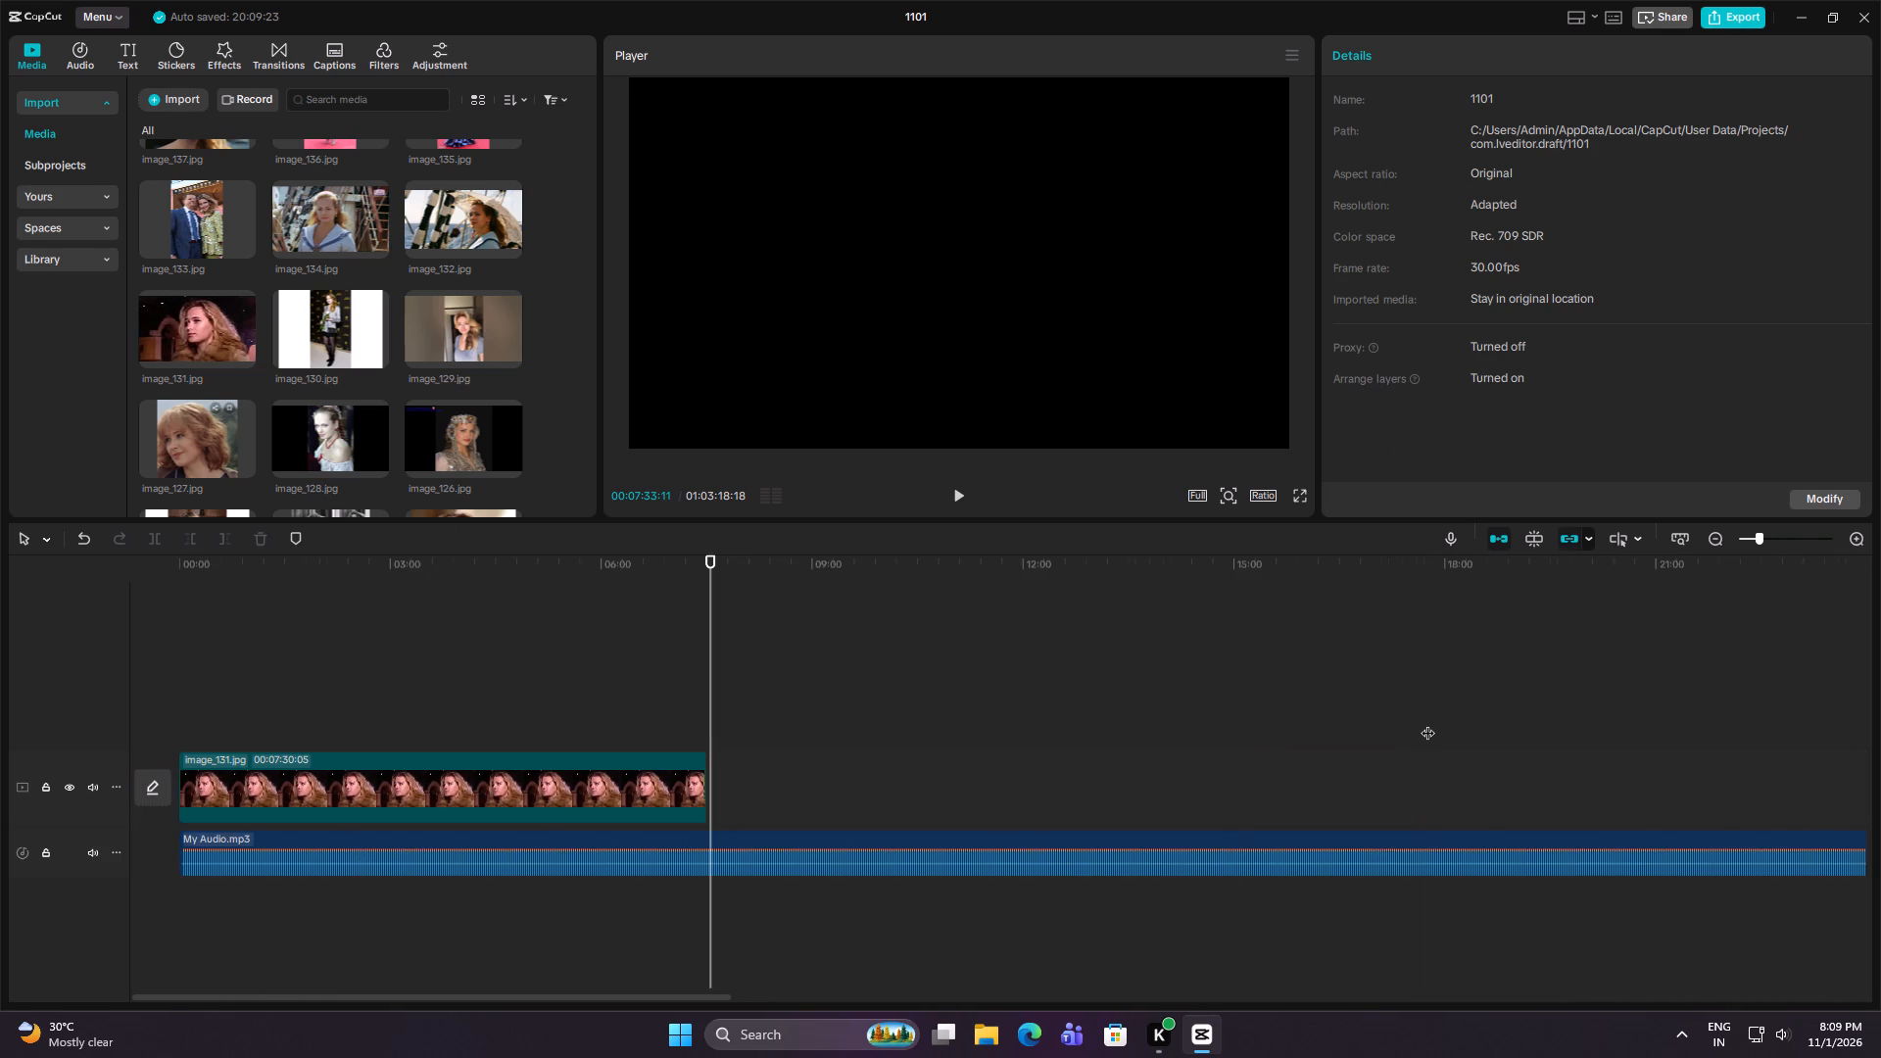
click(625, 776)
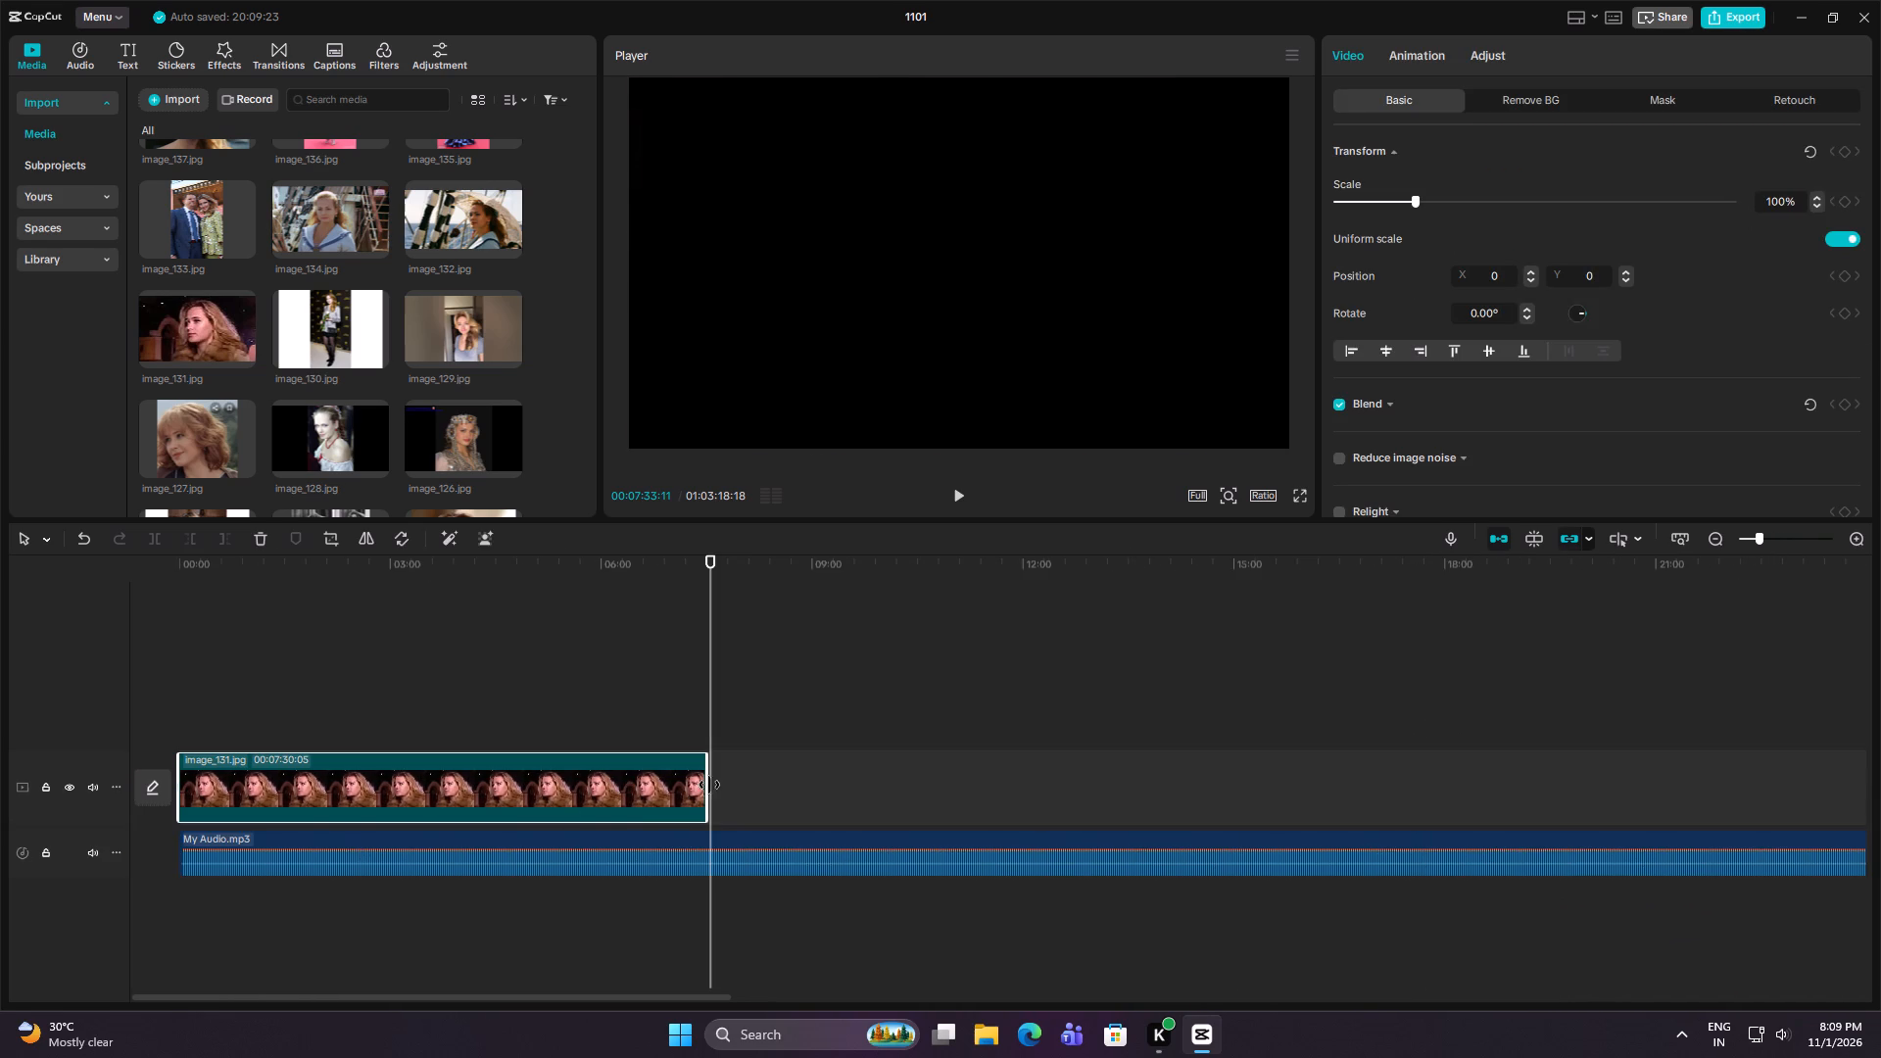
drag(709, 785, 215, 773)
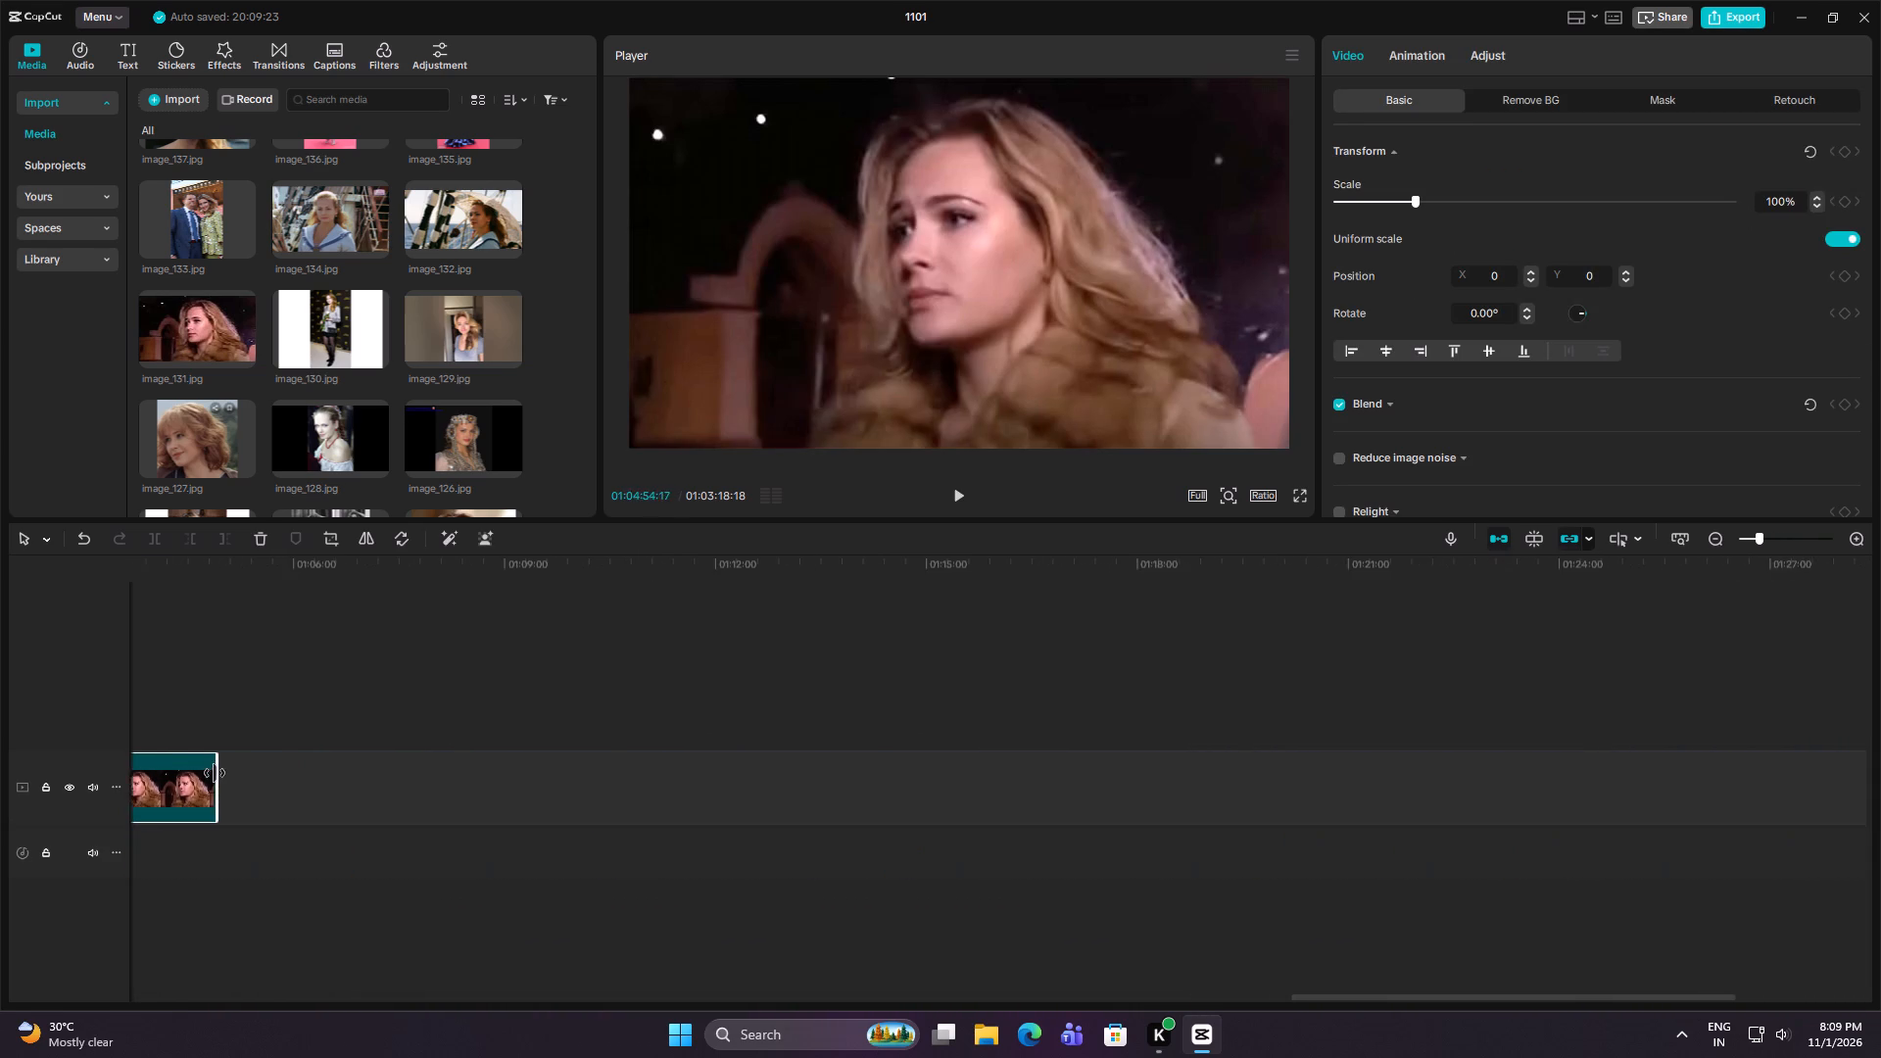
drag(215, 773, 1082, 802)
Trim the image clip's end to the audio's end at 01:03:18:18 and return to the timeline start.
click(1071, 908)
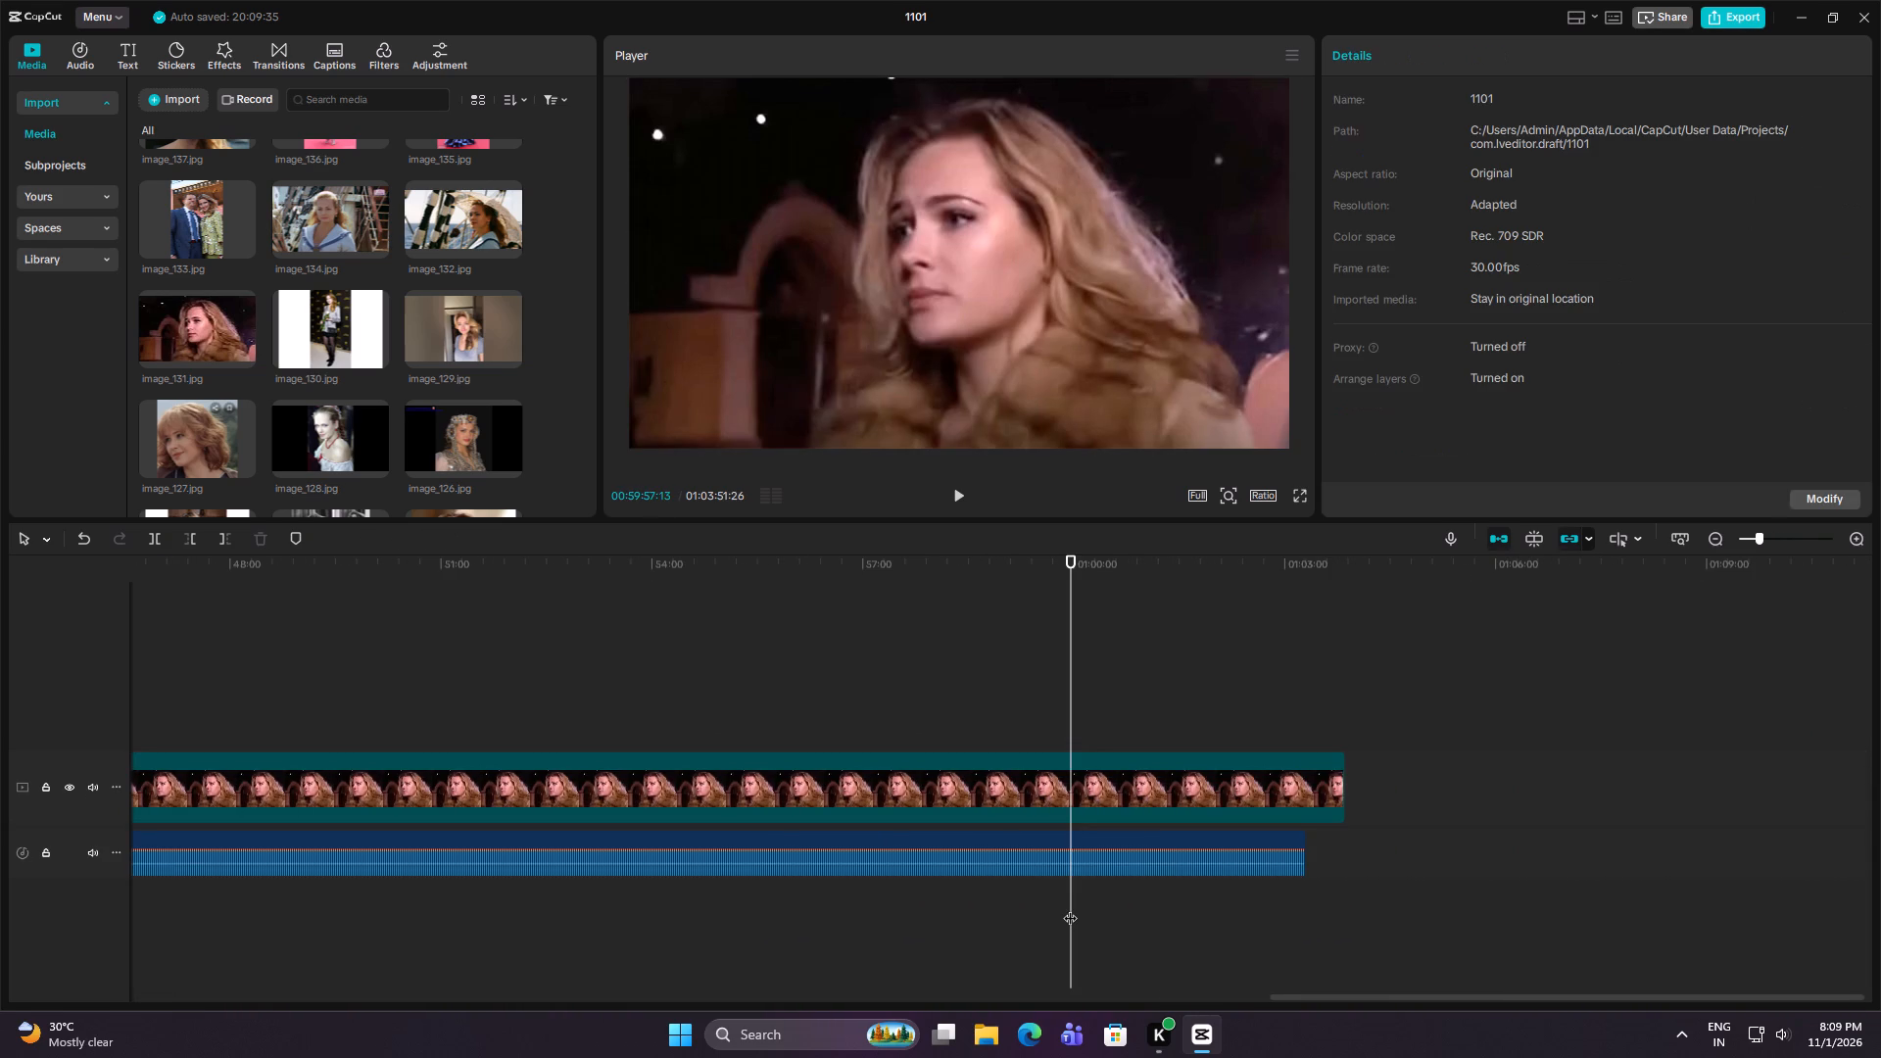
key(Down)
click(1179, 801)
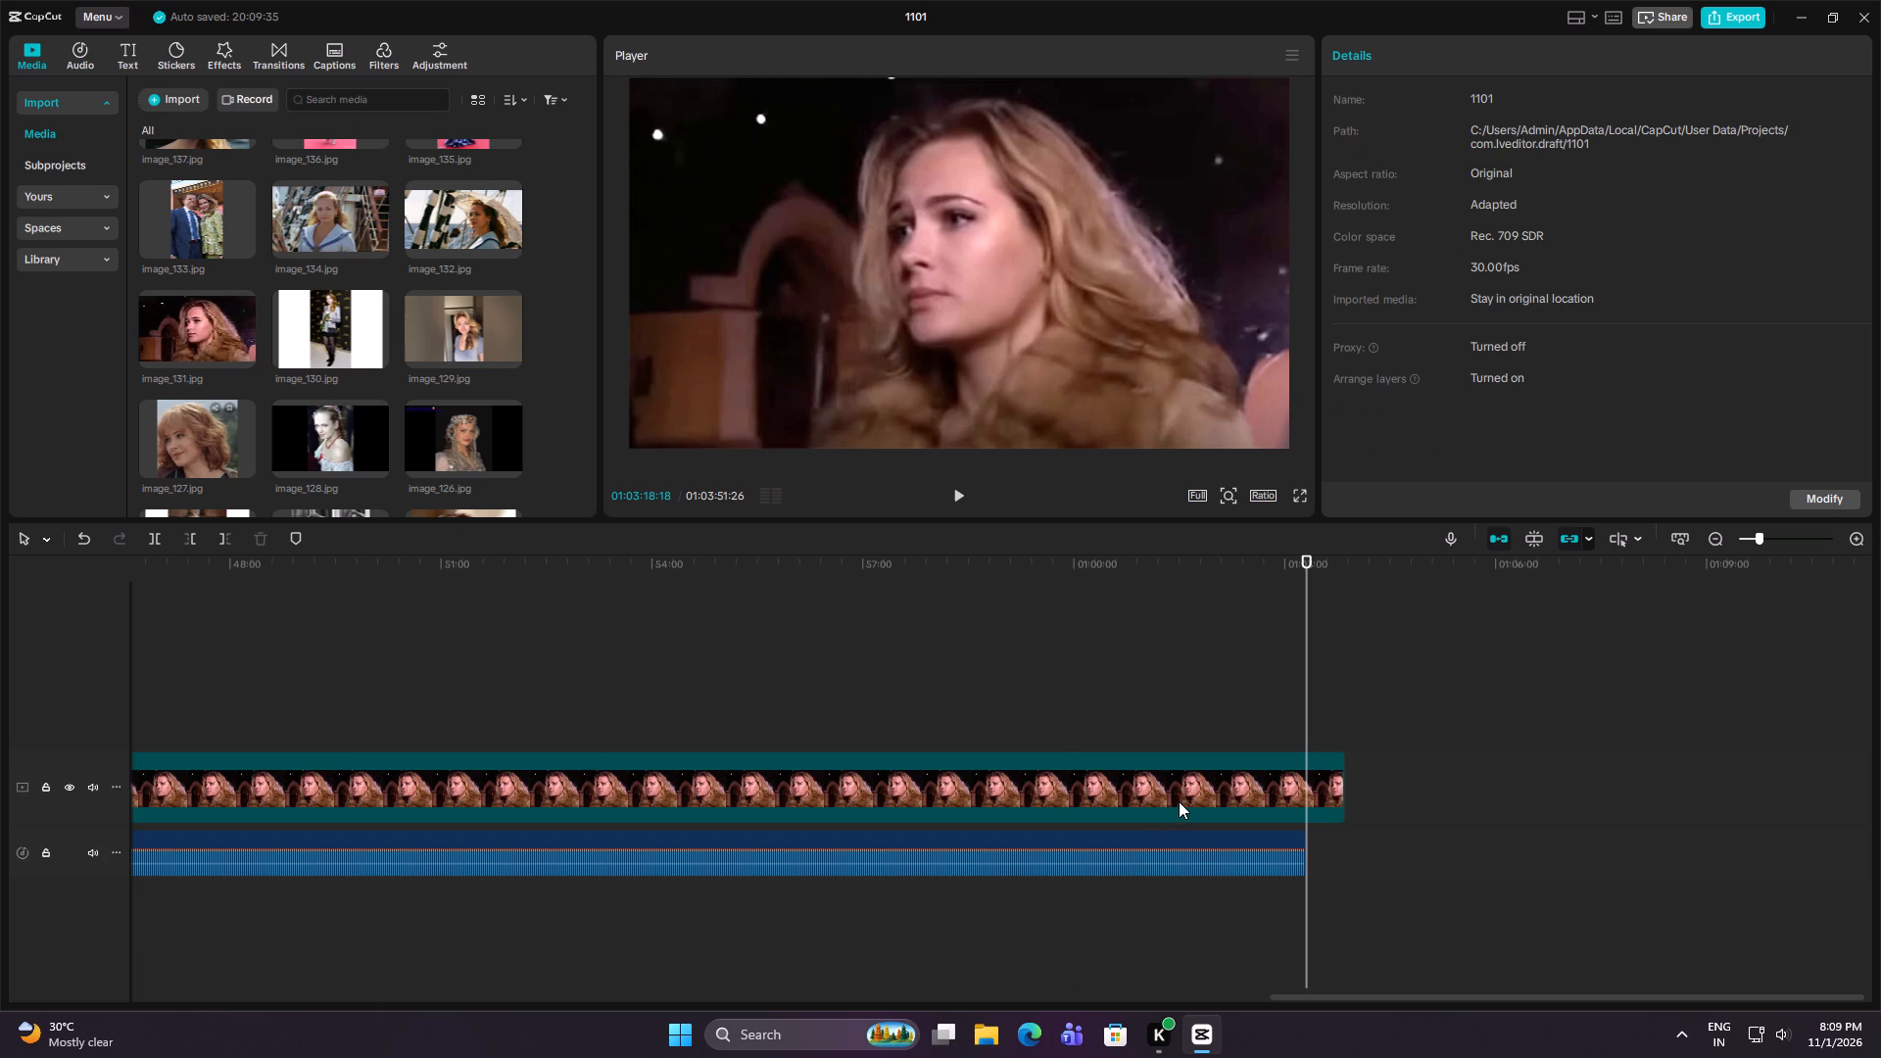
key(w)
key(Up)
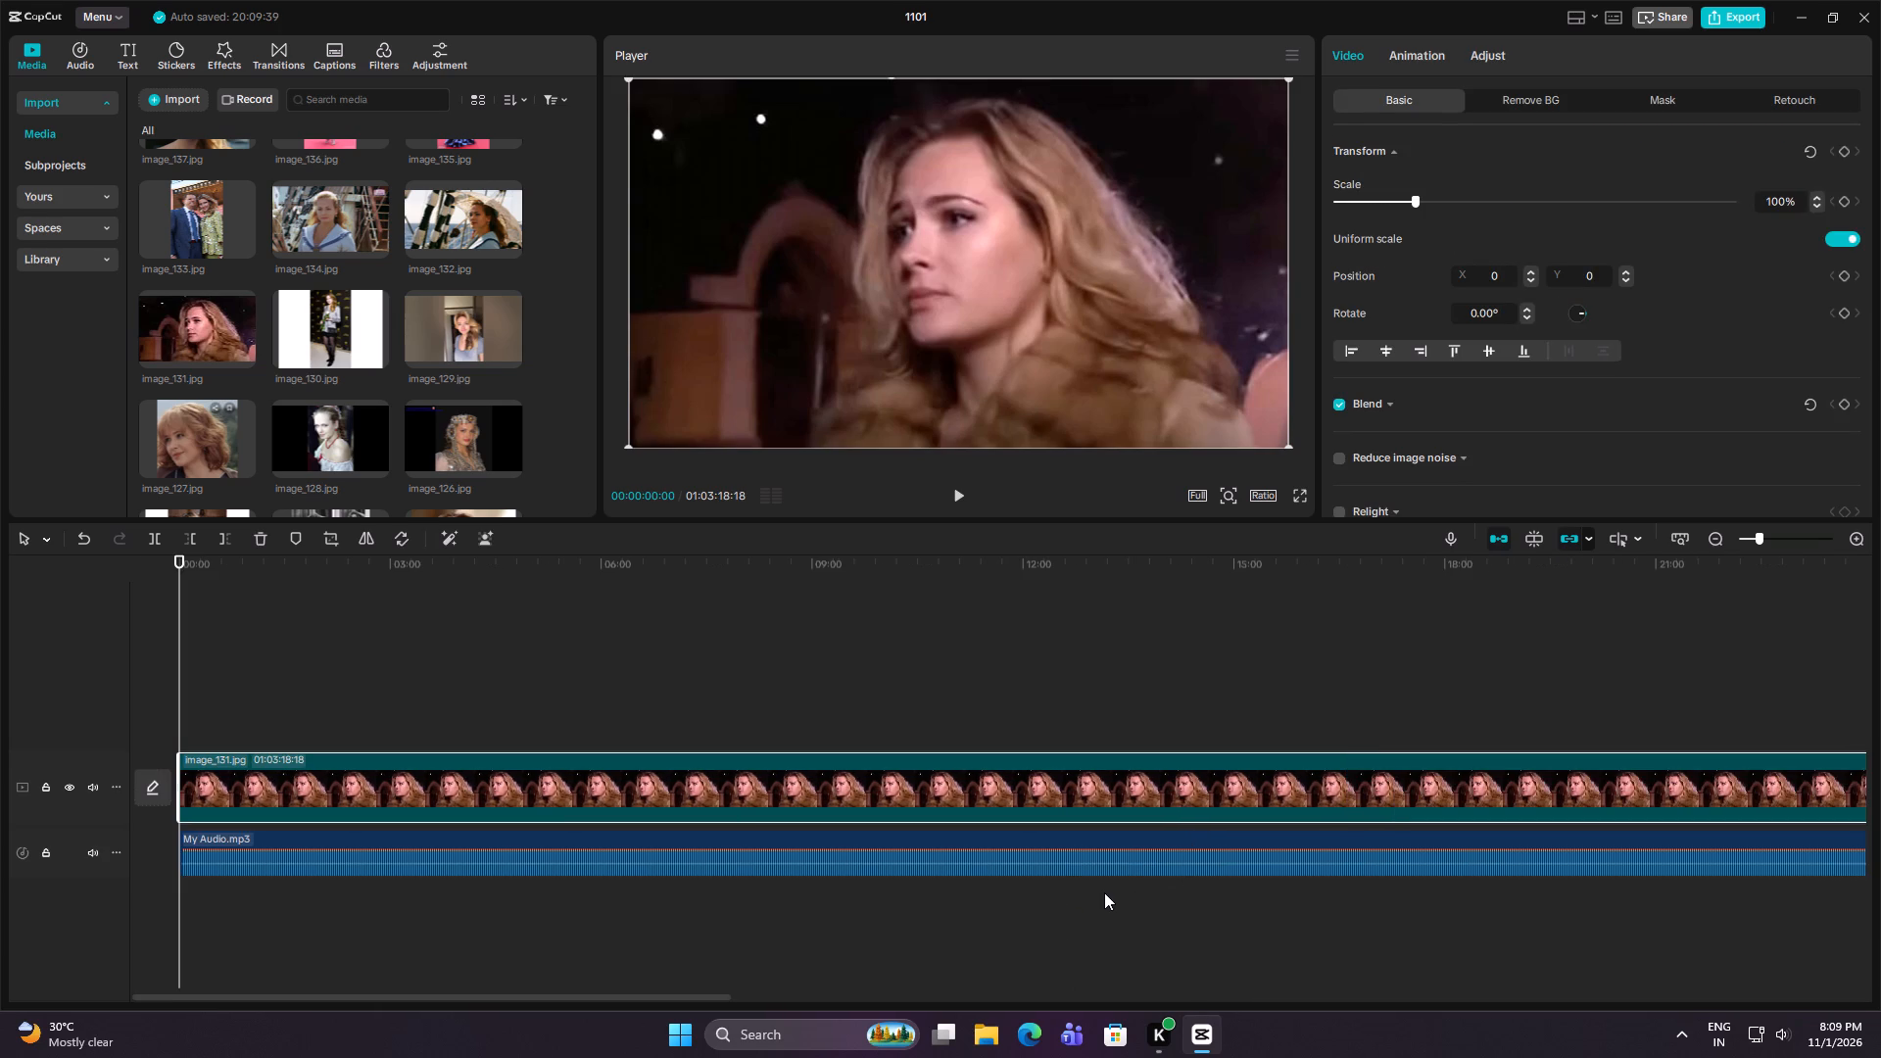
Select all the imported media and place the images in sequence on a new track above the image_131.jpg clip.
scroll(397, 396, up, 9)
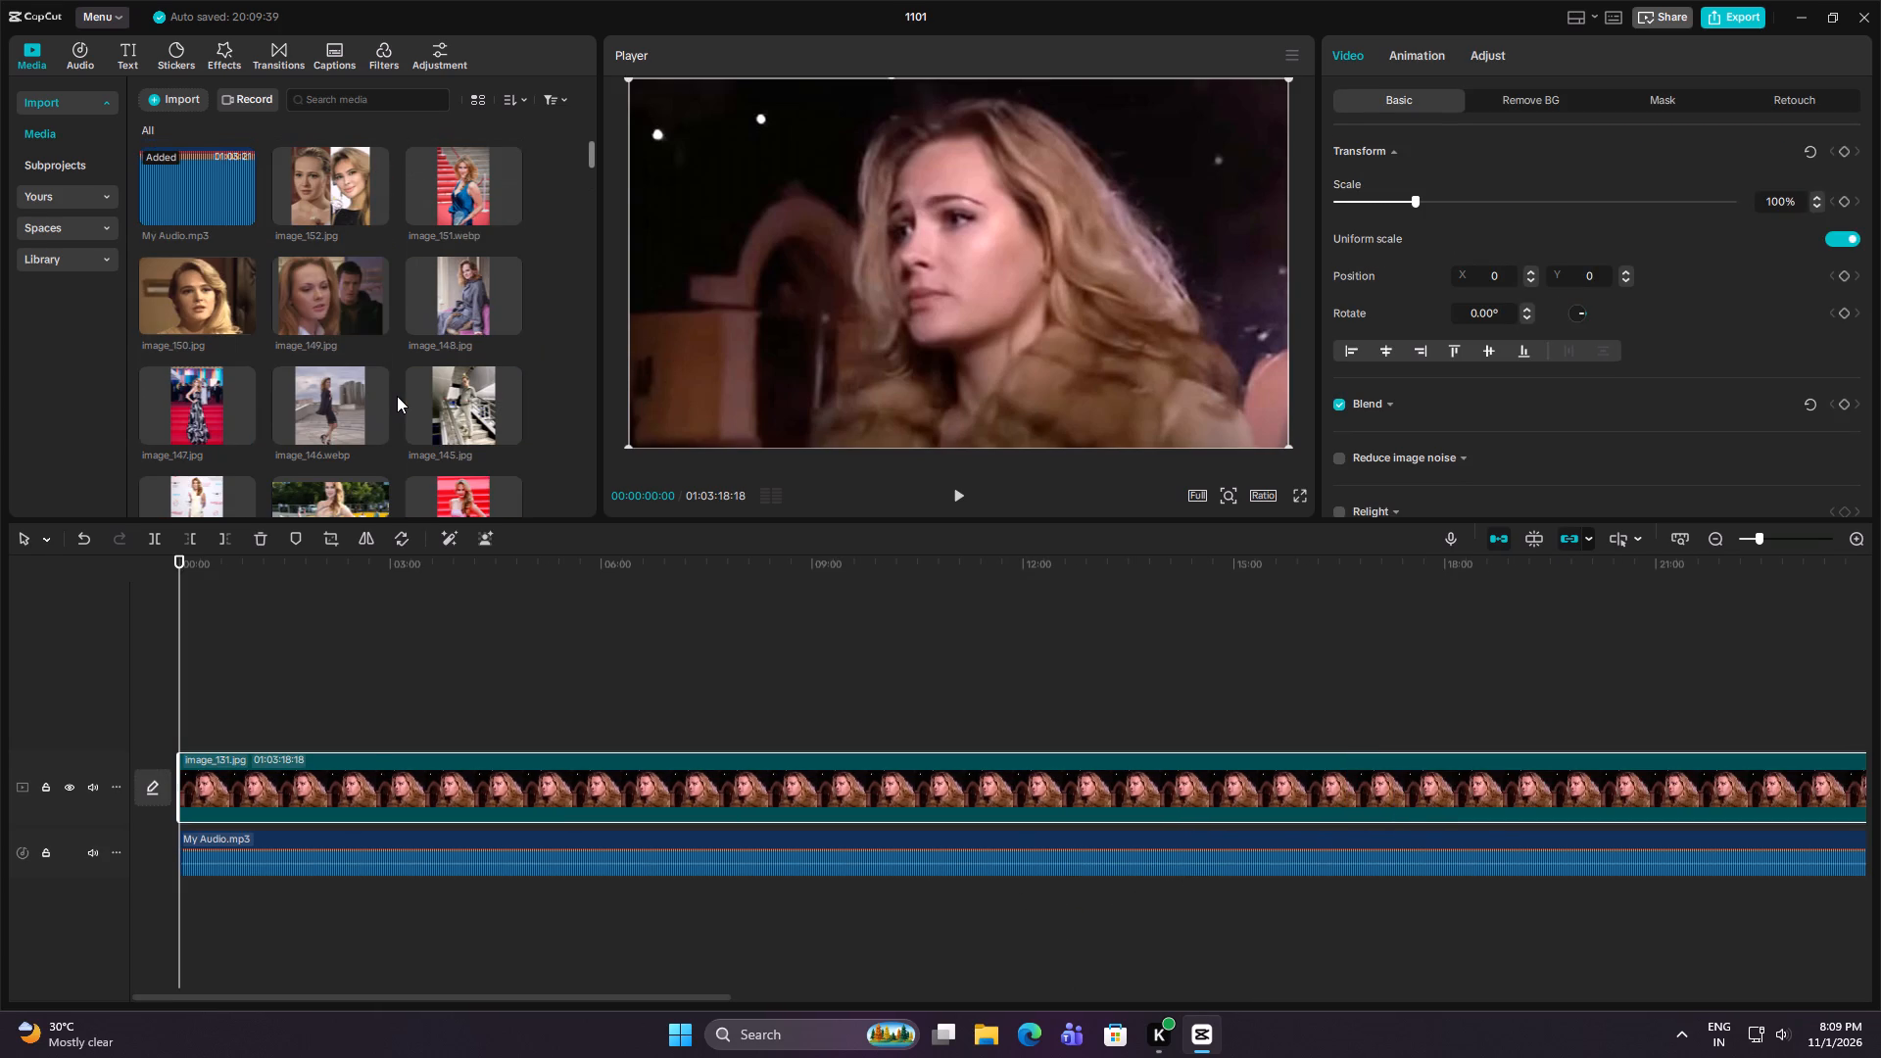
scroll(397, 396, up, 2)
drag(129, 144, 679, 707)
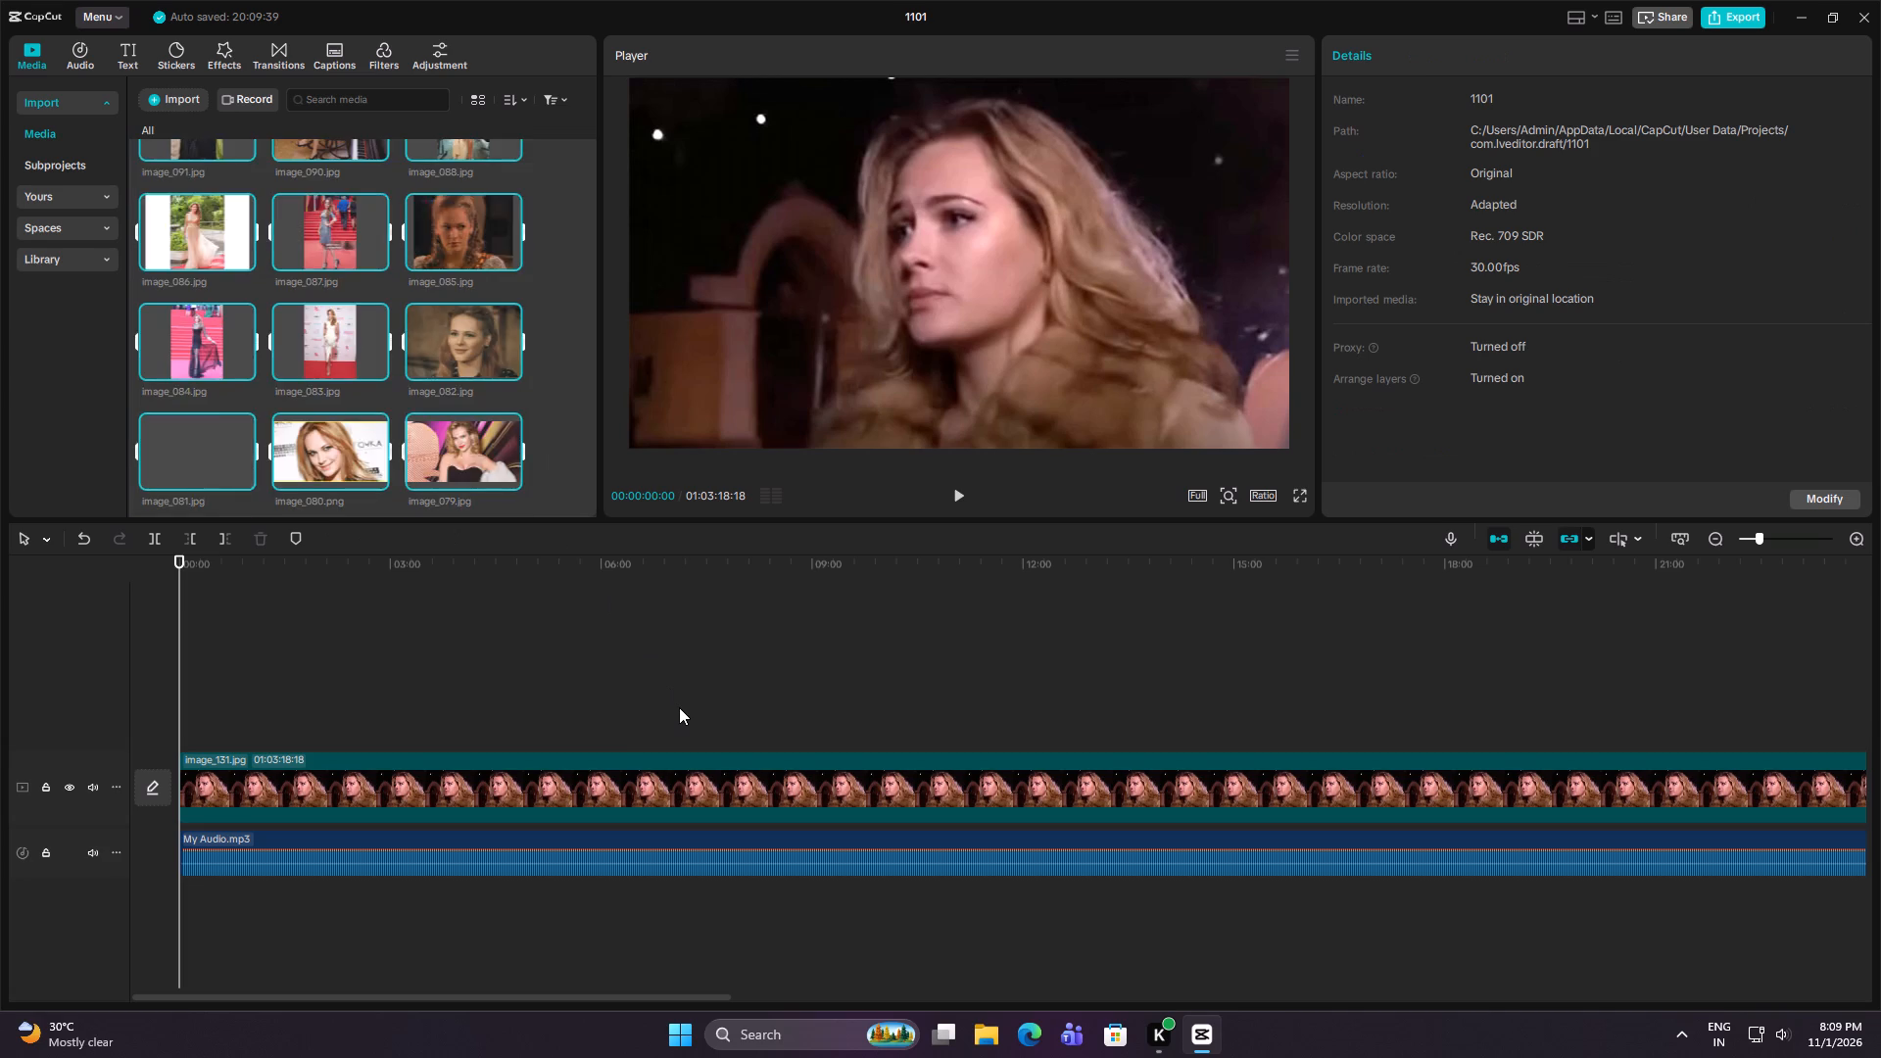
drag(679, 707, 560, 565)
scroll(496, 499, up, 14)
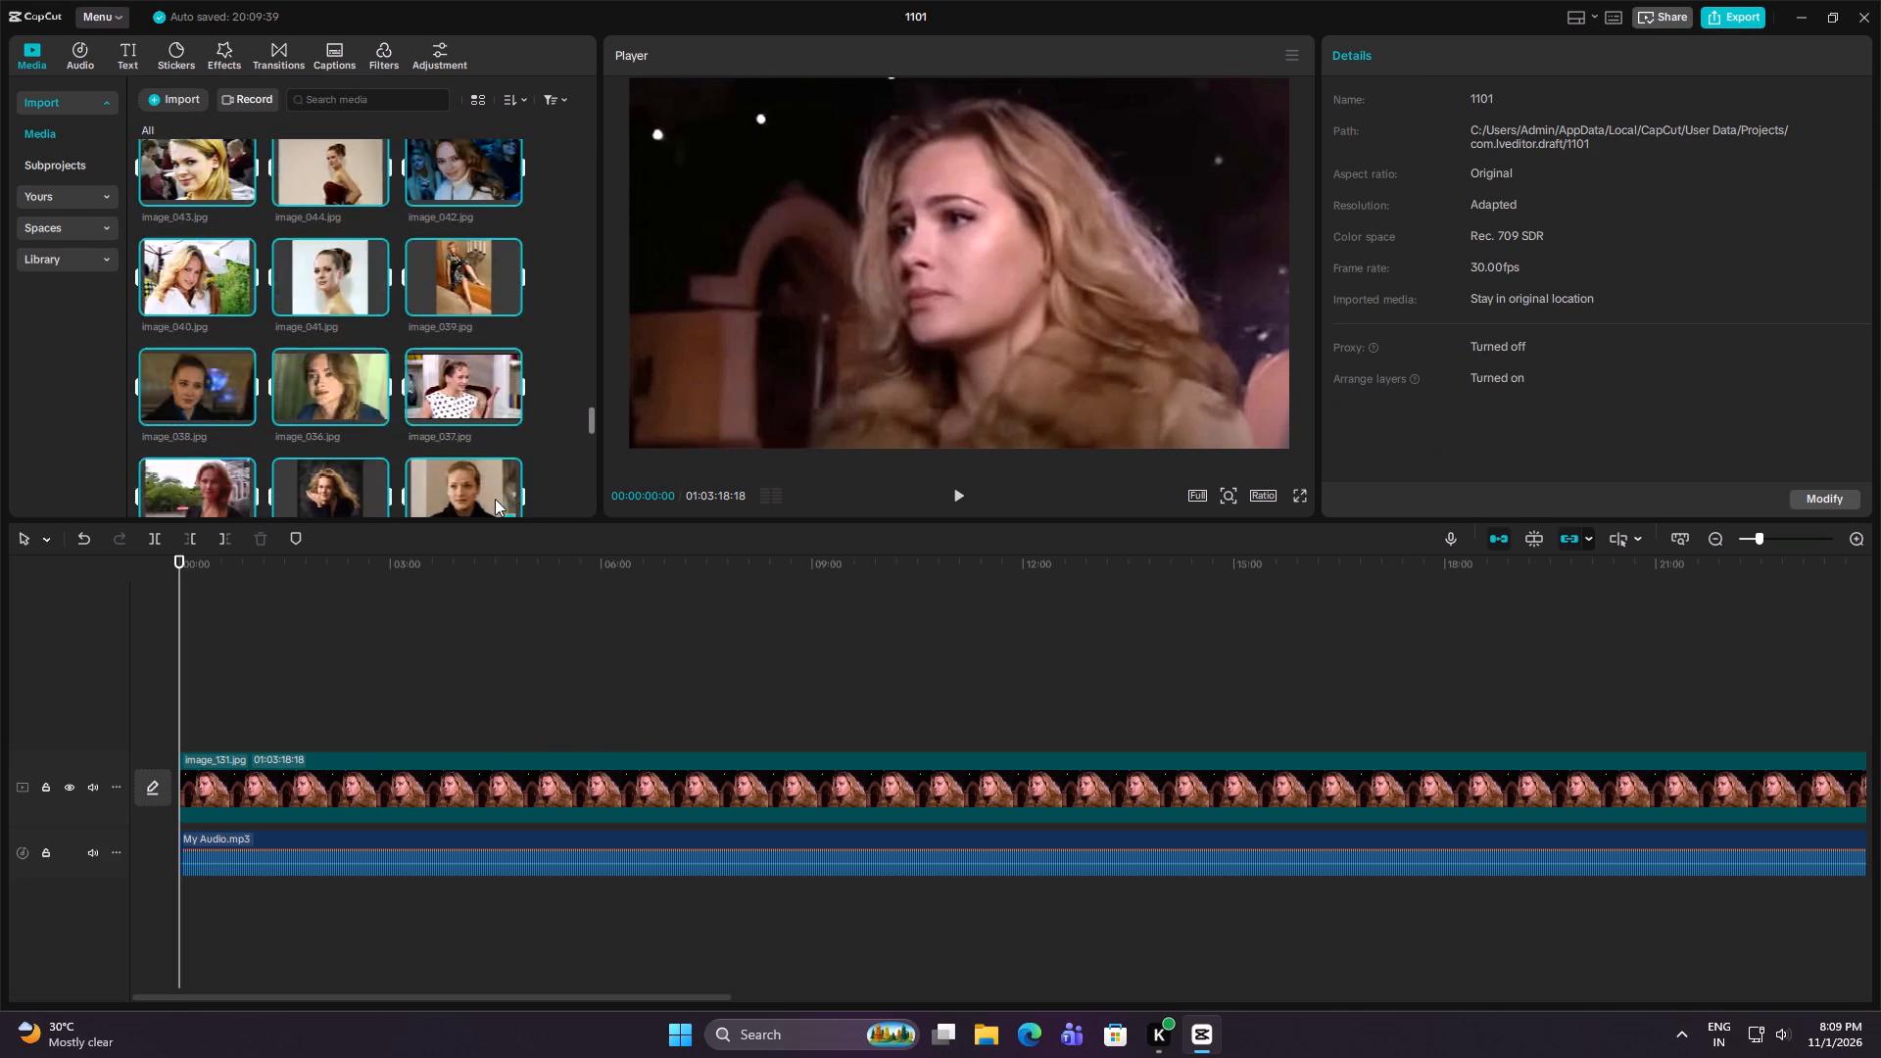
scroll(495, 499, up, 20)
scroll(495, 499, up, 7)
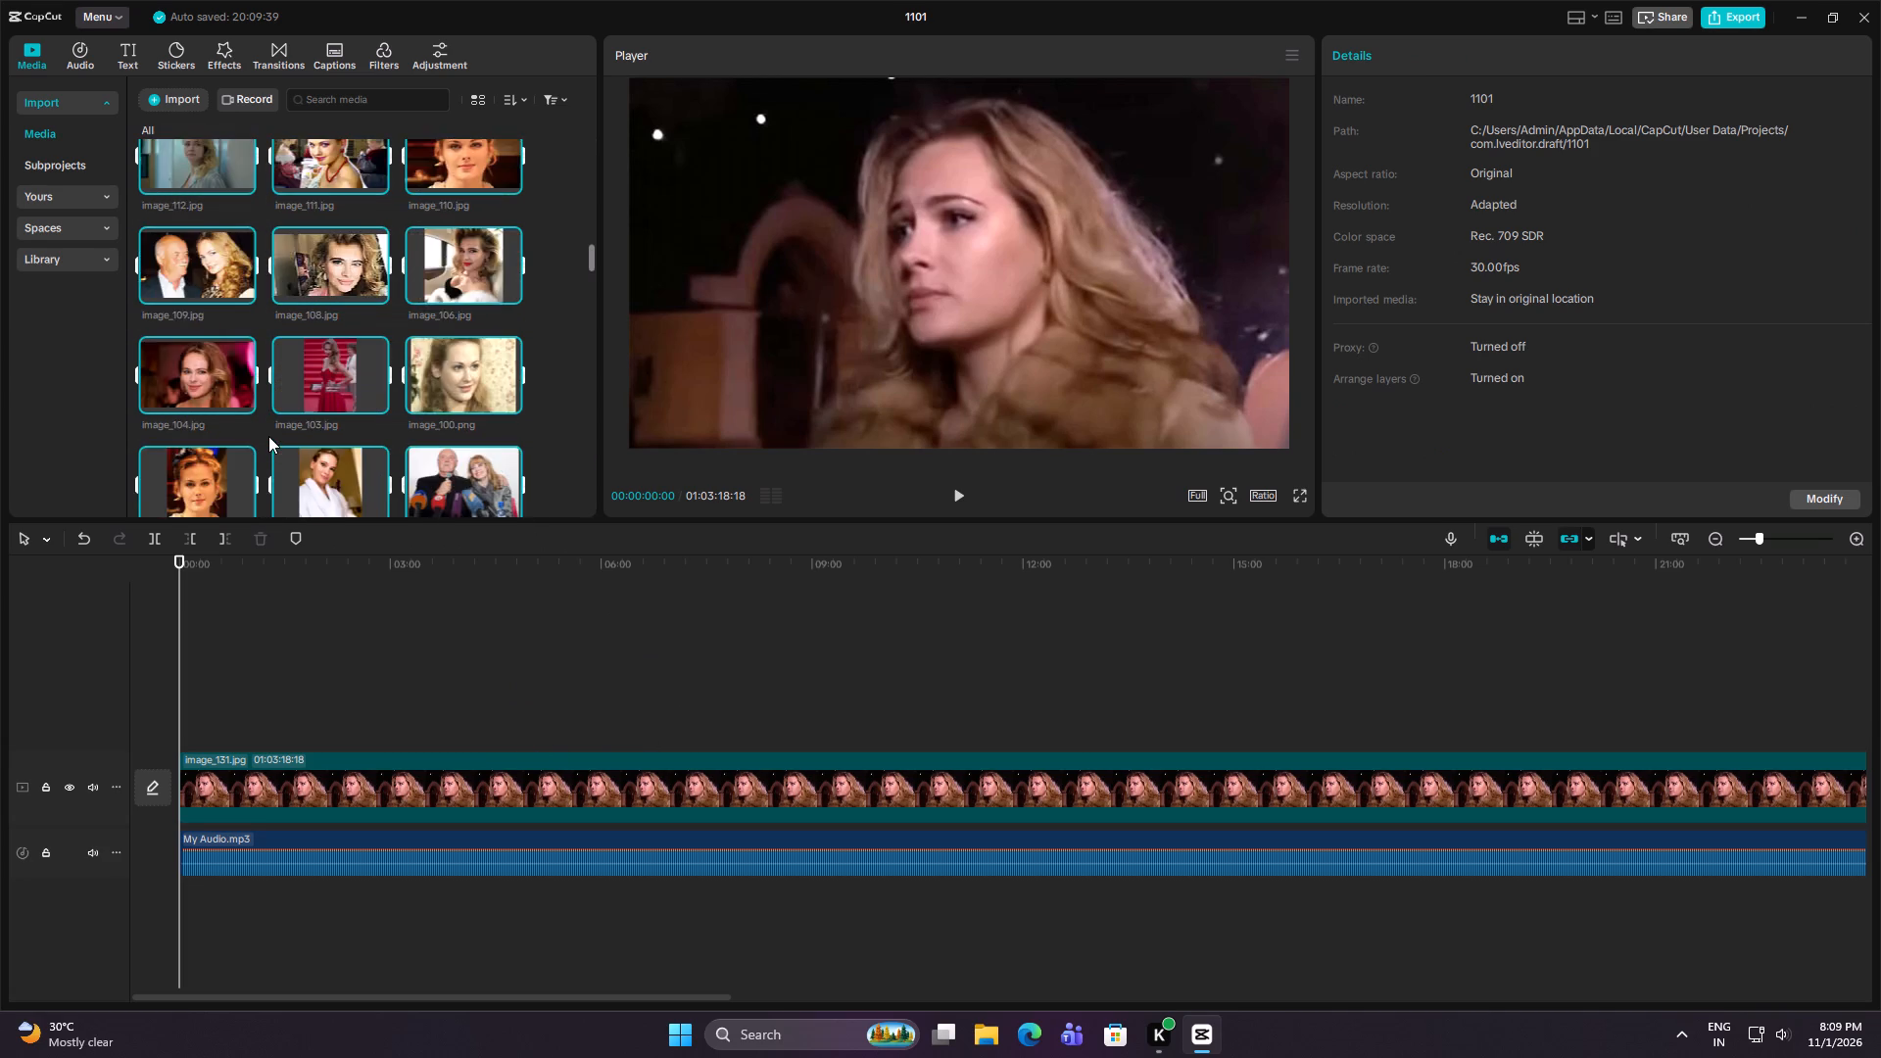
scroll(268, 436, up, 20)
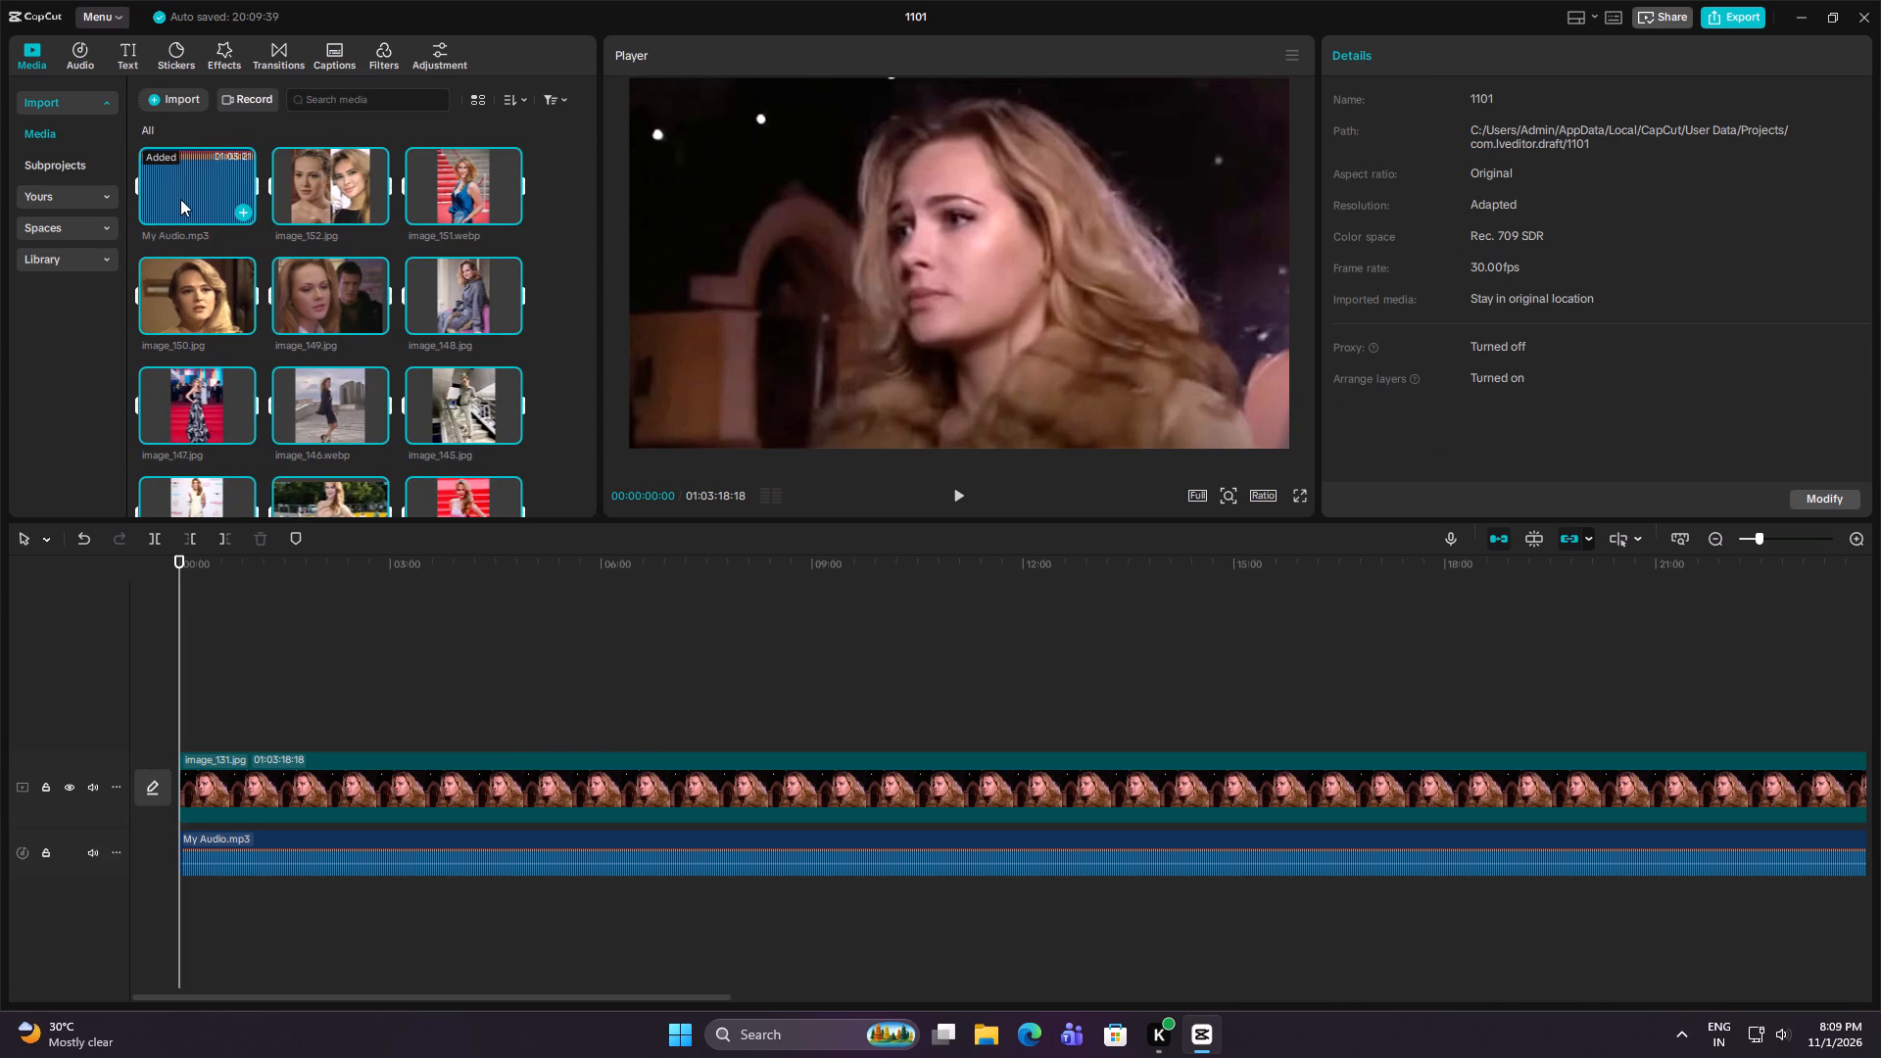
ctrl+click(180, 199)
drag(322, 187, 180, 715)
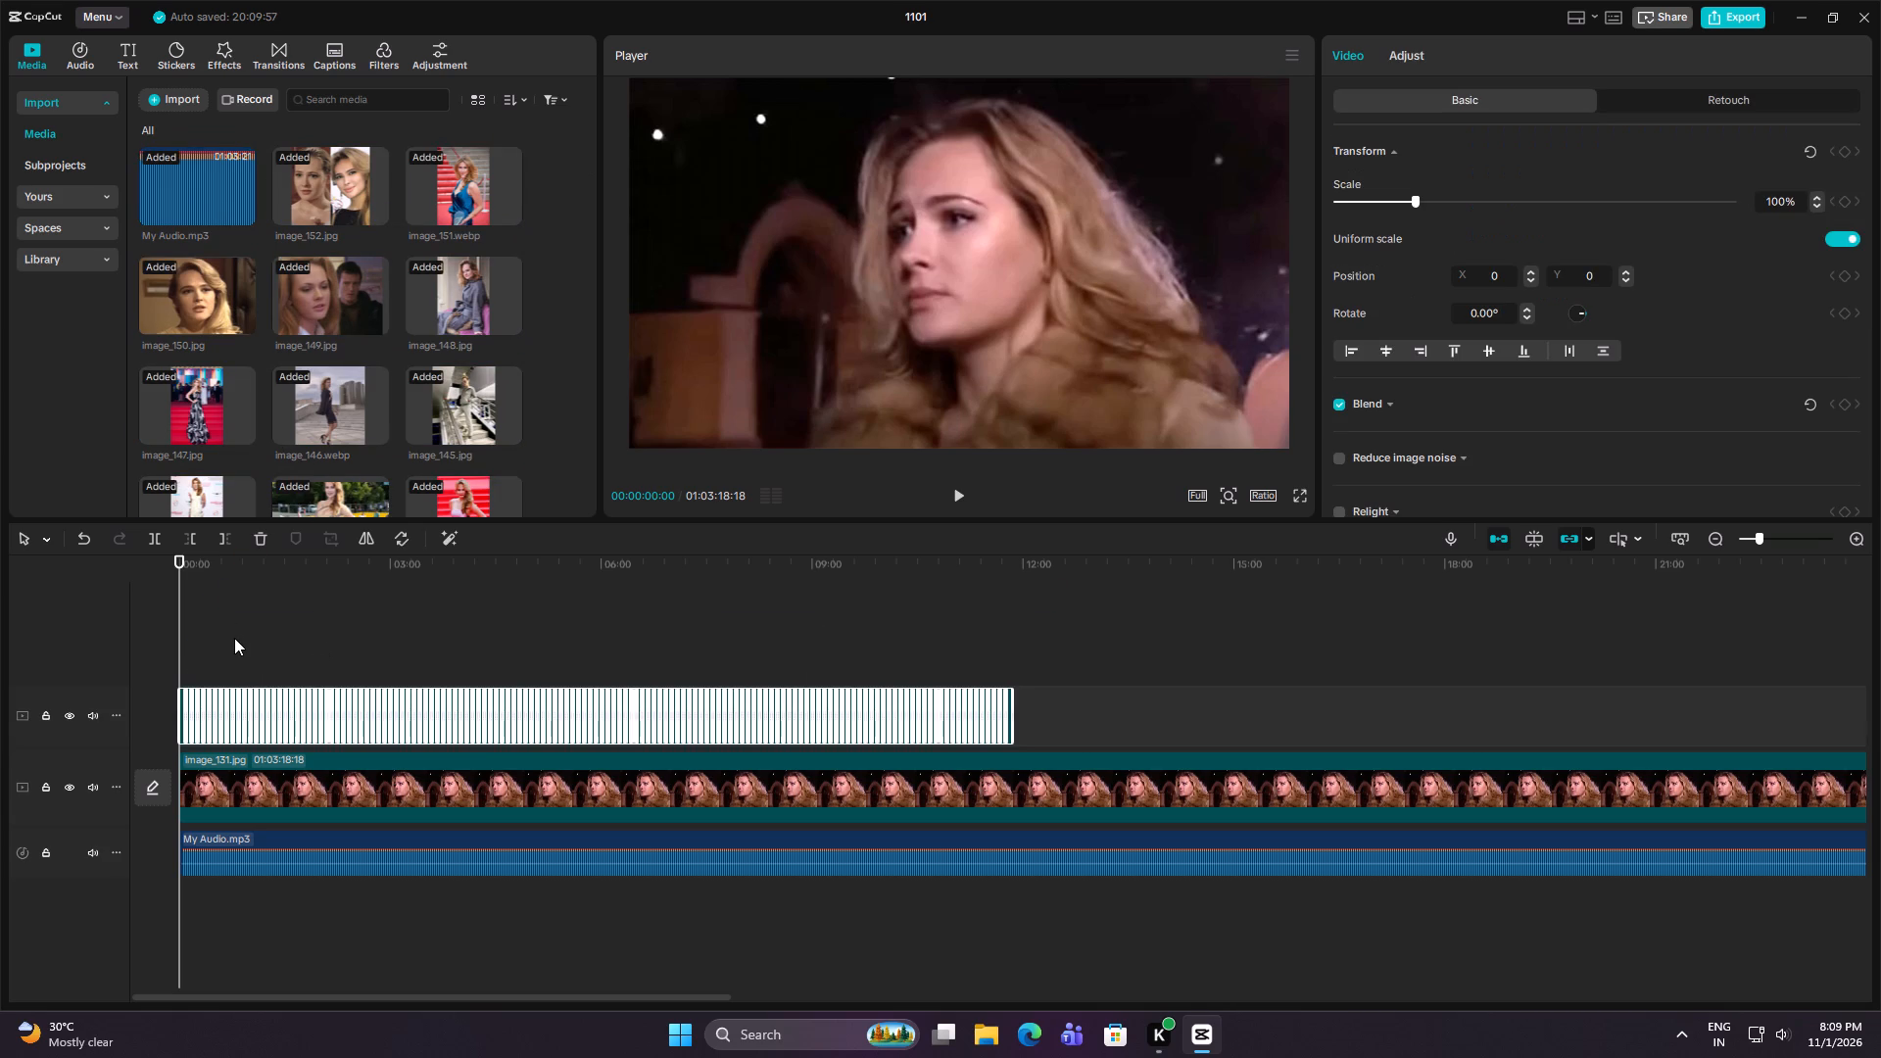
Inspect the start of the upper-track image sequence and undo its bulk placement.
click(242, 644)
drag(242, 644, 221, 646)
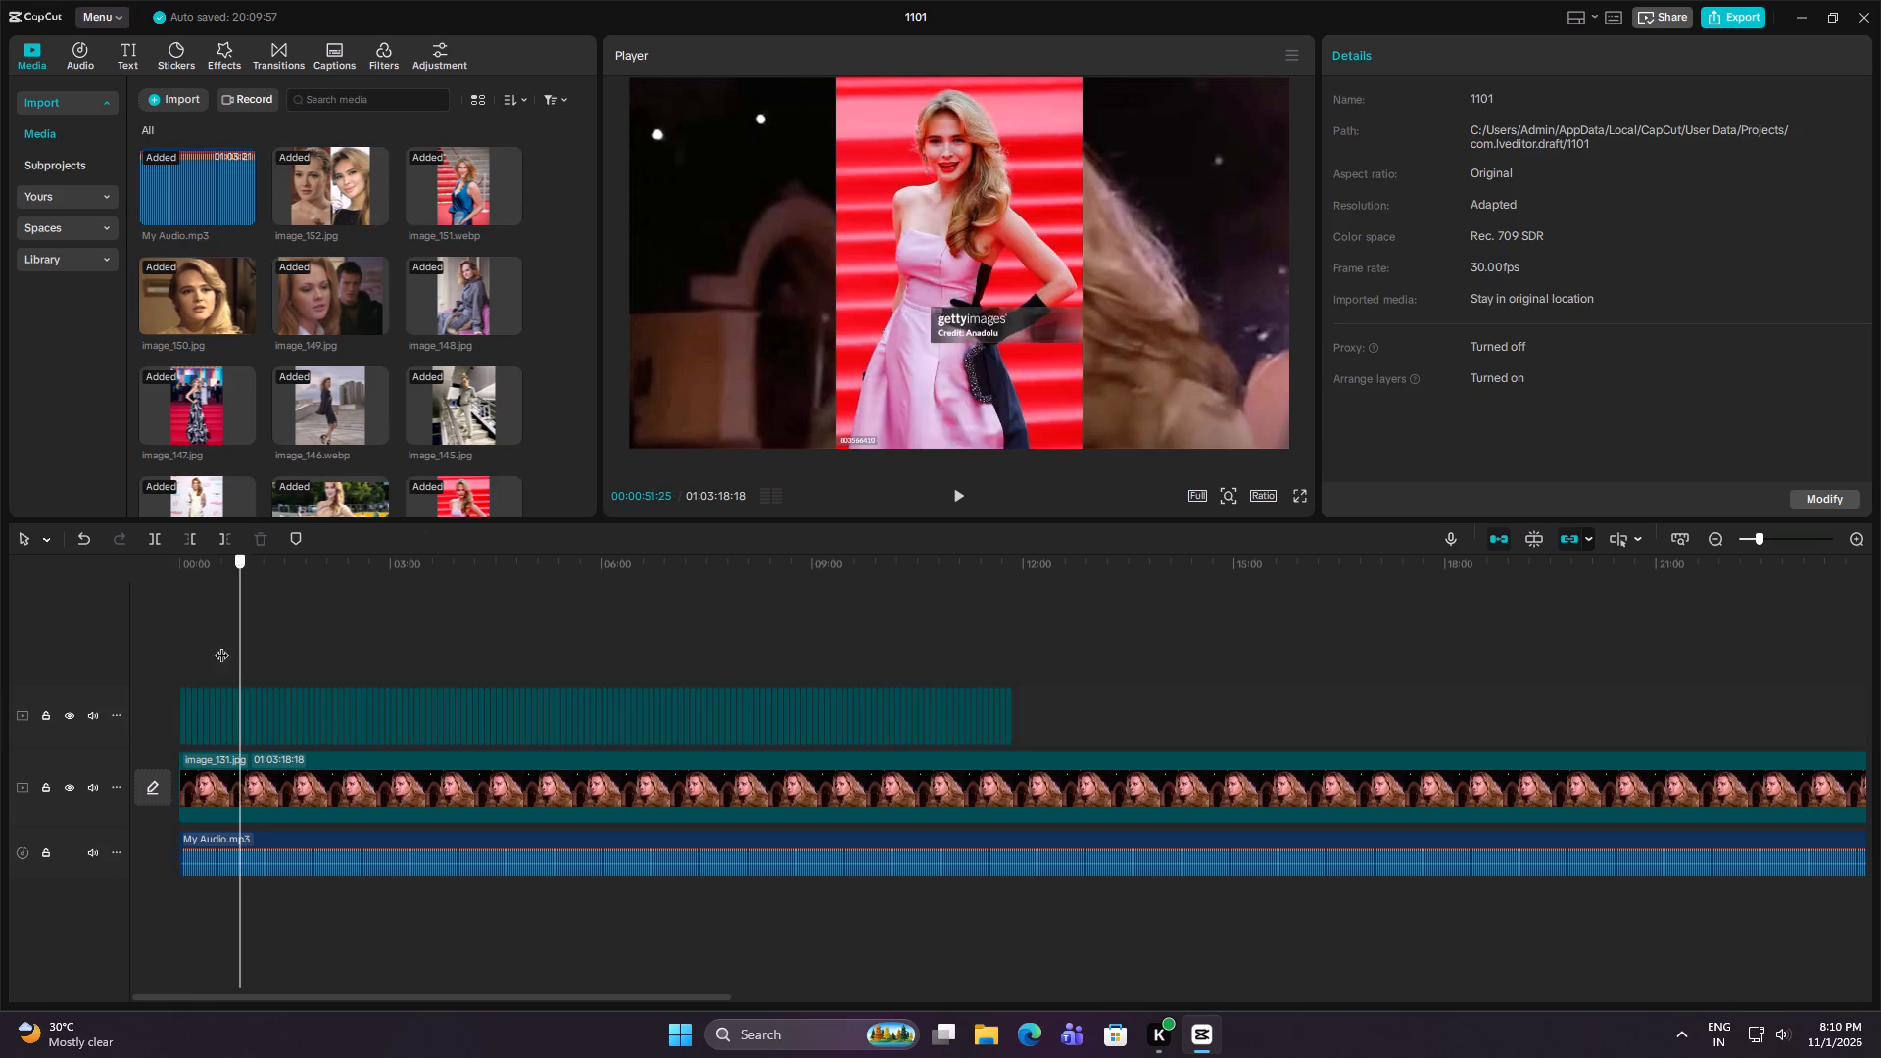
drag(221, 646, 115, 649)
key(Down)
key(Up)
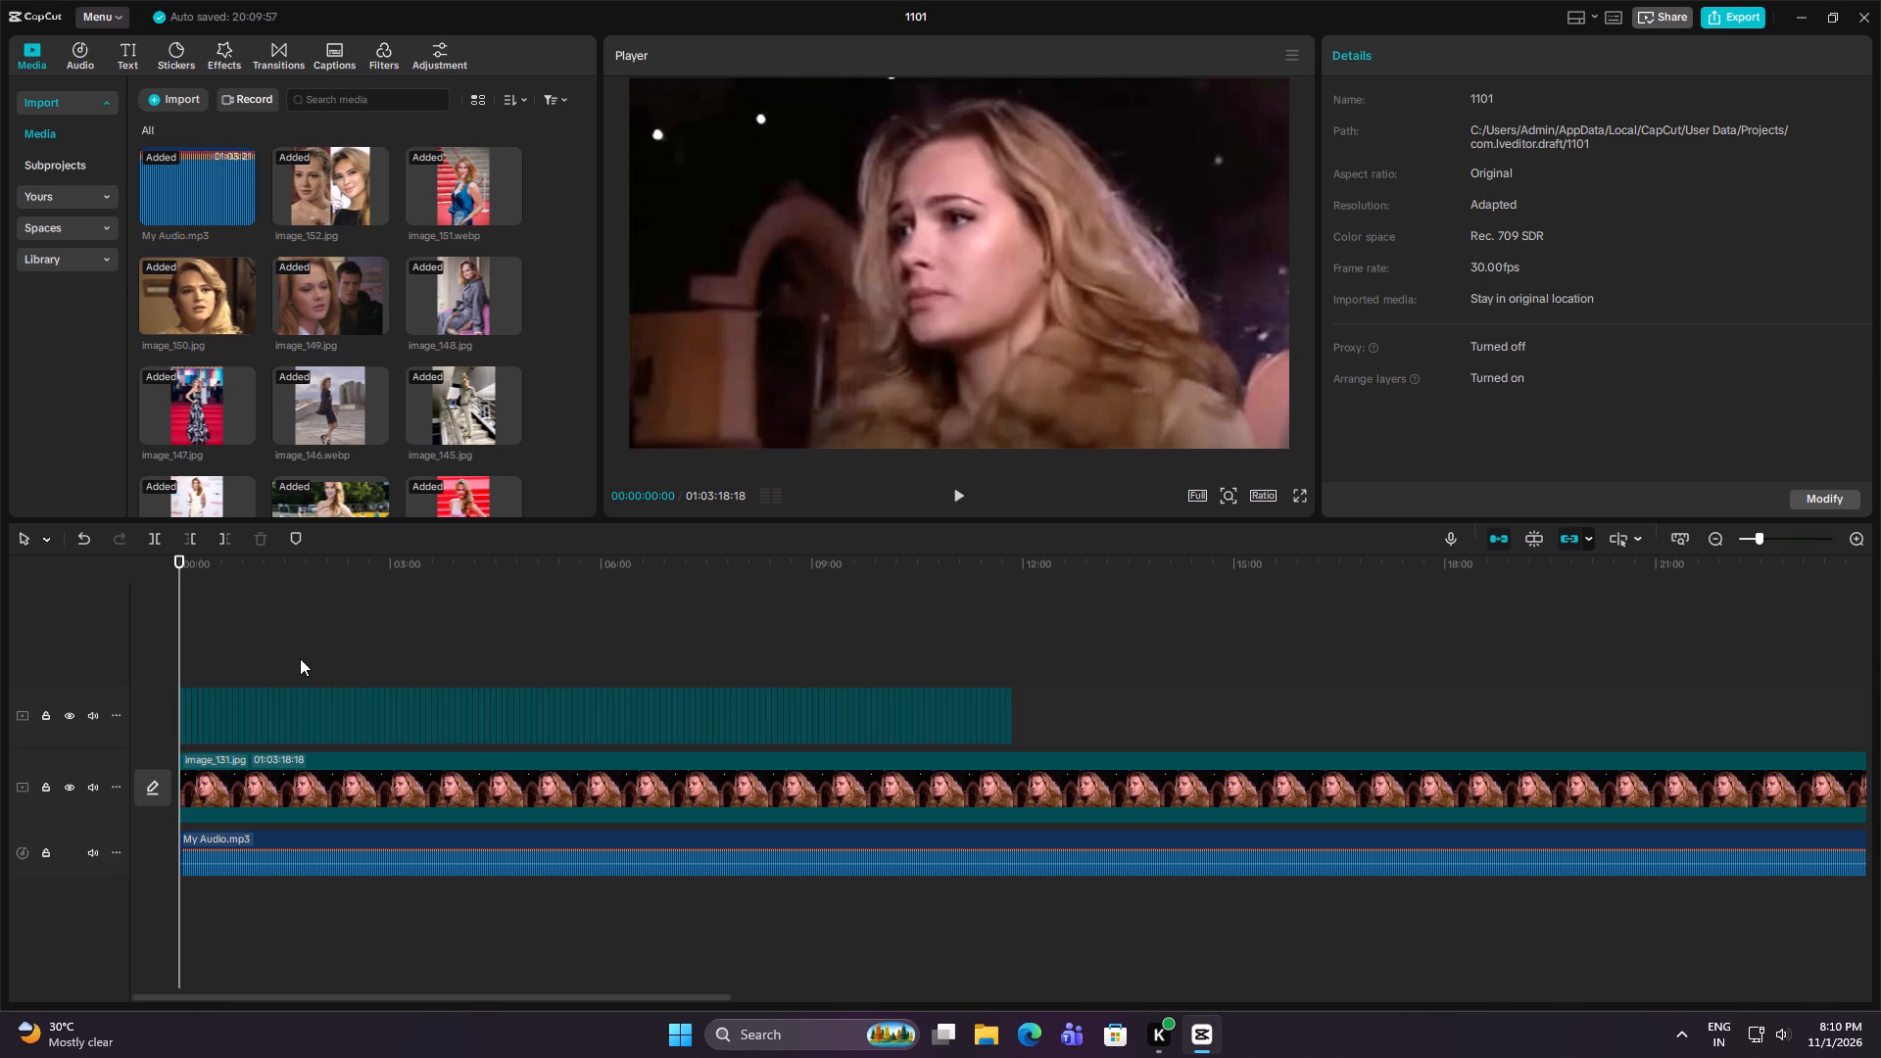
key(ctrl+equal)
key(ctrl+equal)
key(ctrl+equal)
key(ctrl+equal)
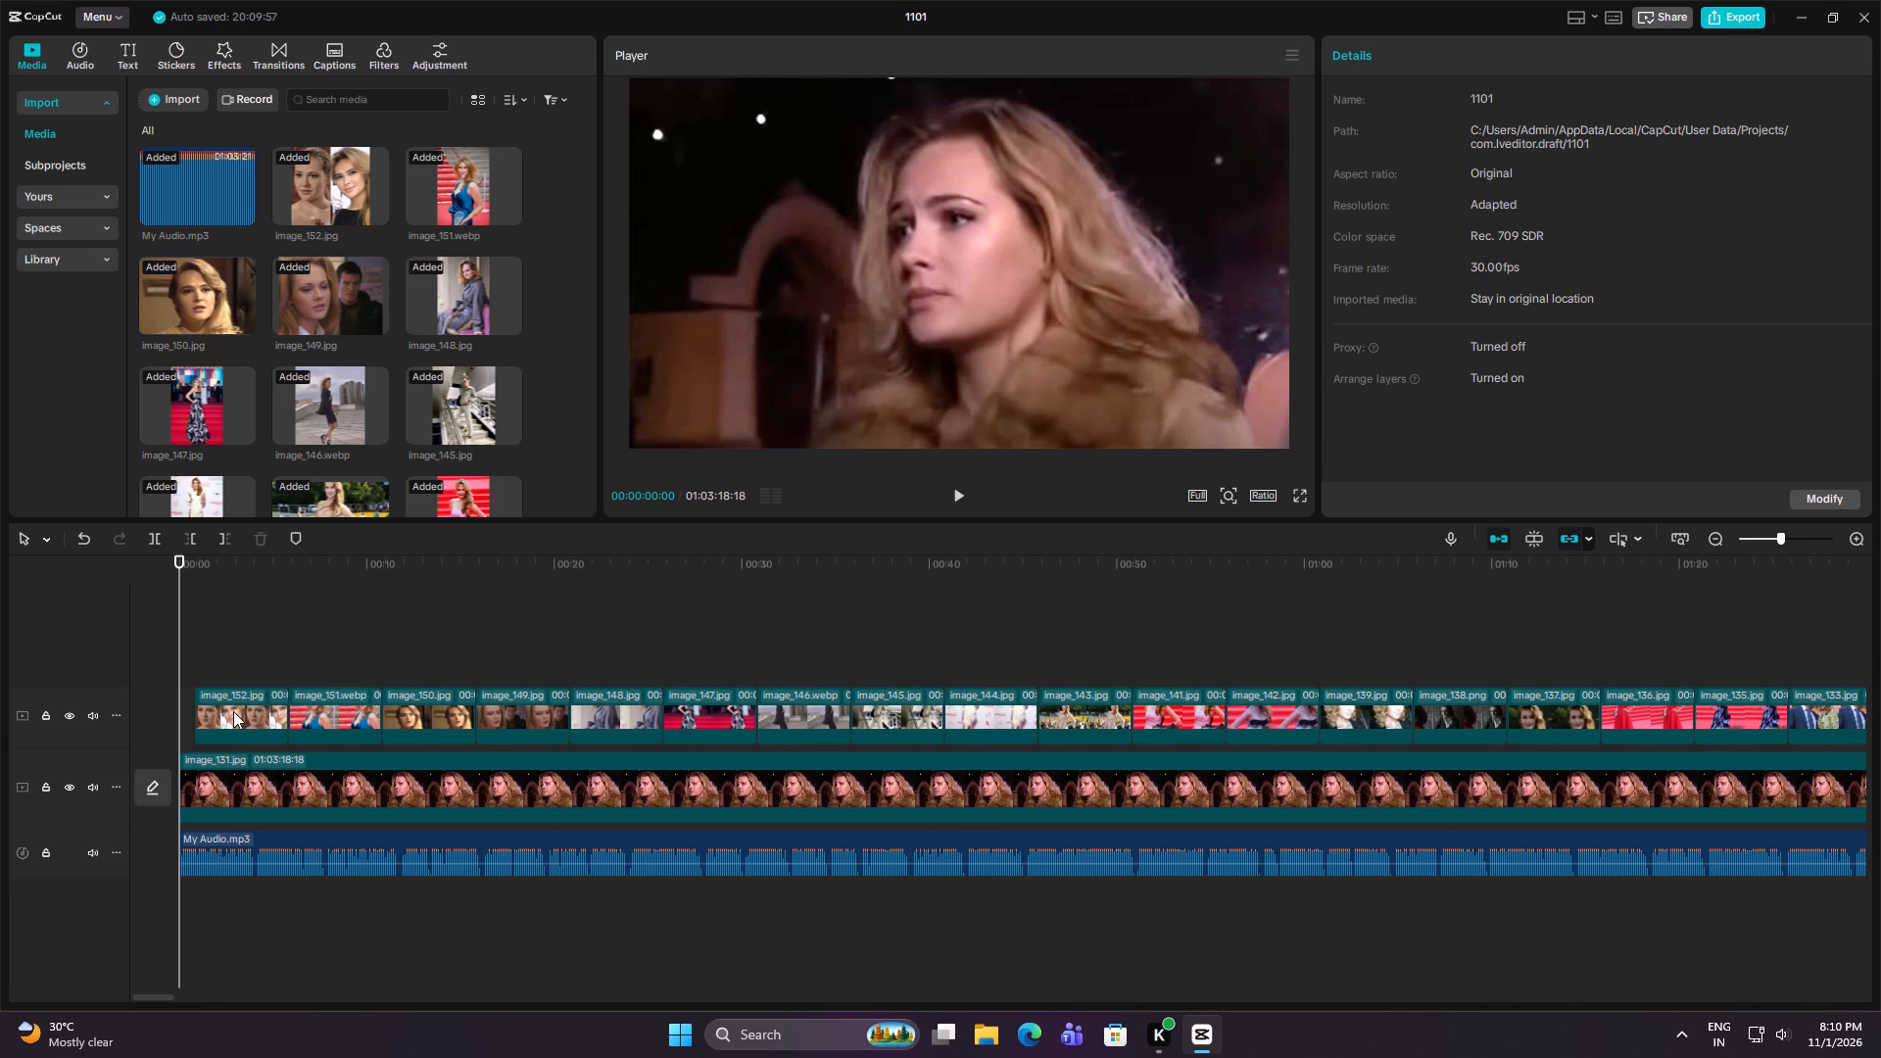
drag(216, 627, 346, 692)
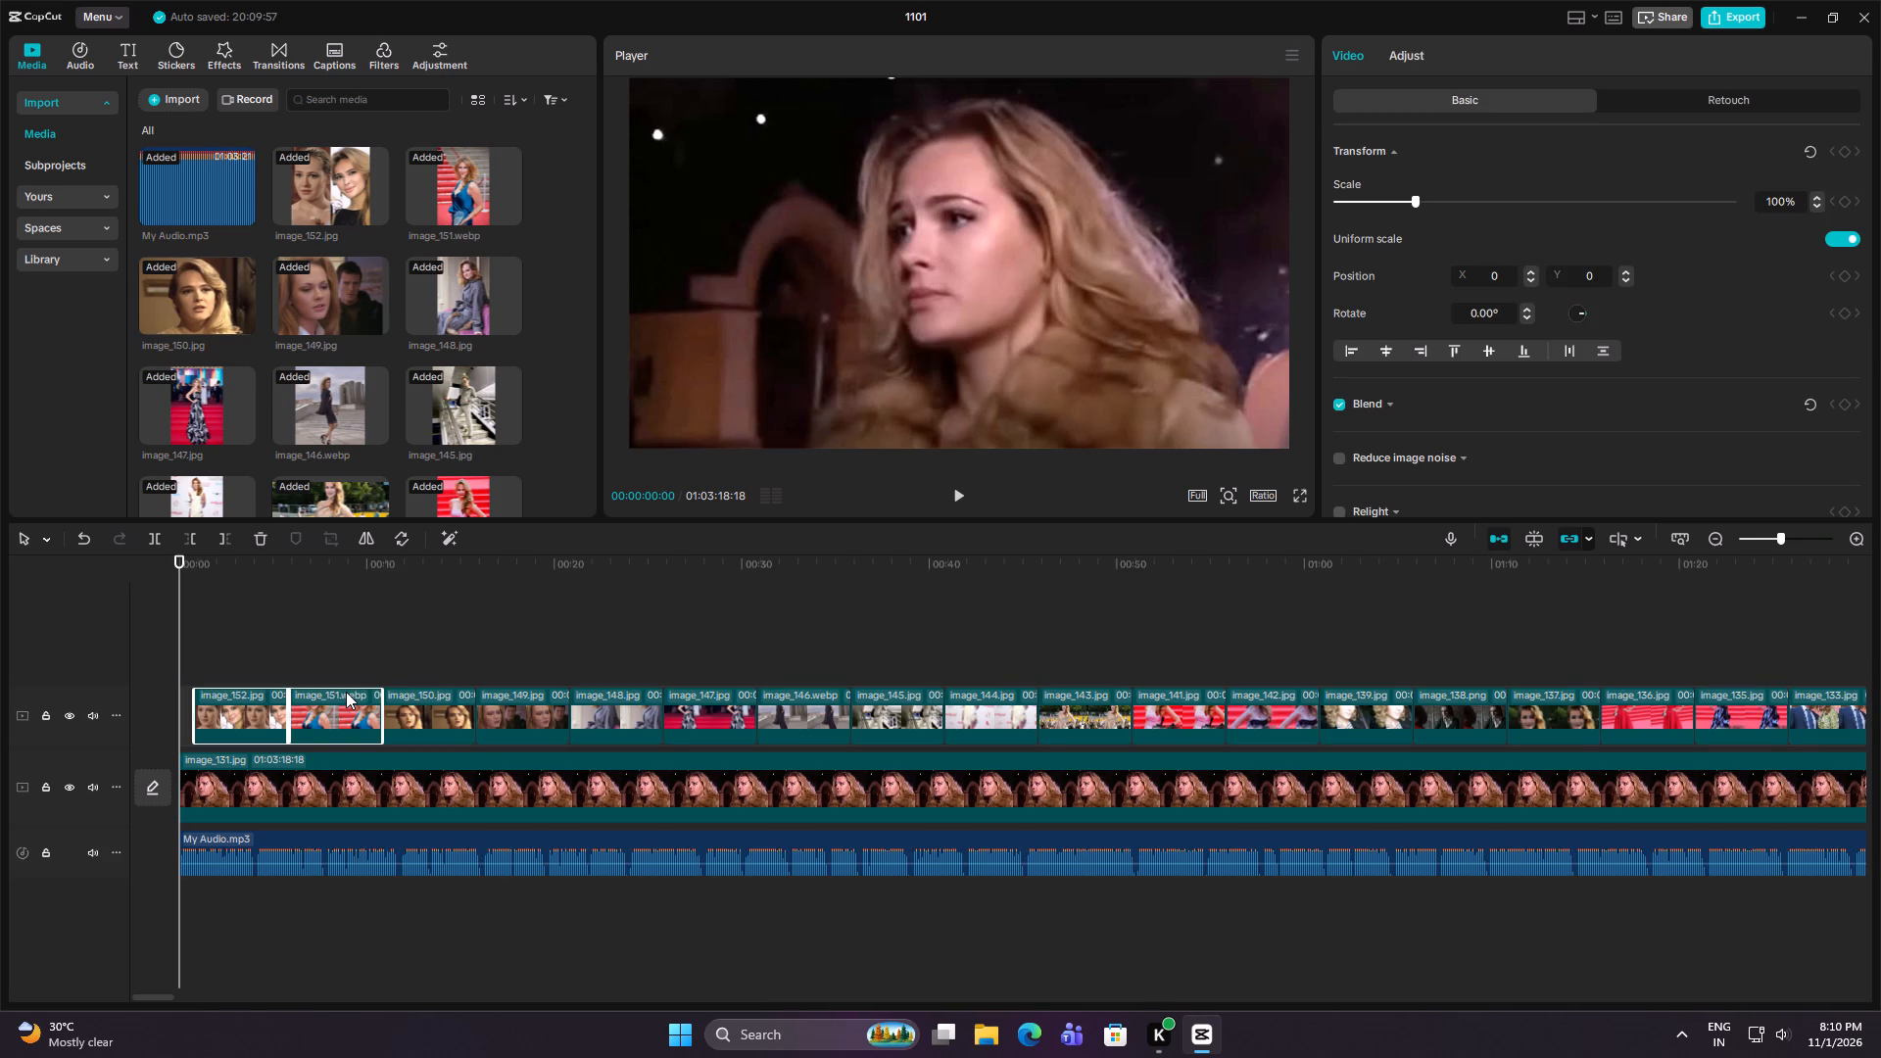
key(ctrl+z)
Place image_151.webp at the timeline start on a new track above the image_131.jpg clip.
click(457, 173)
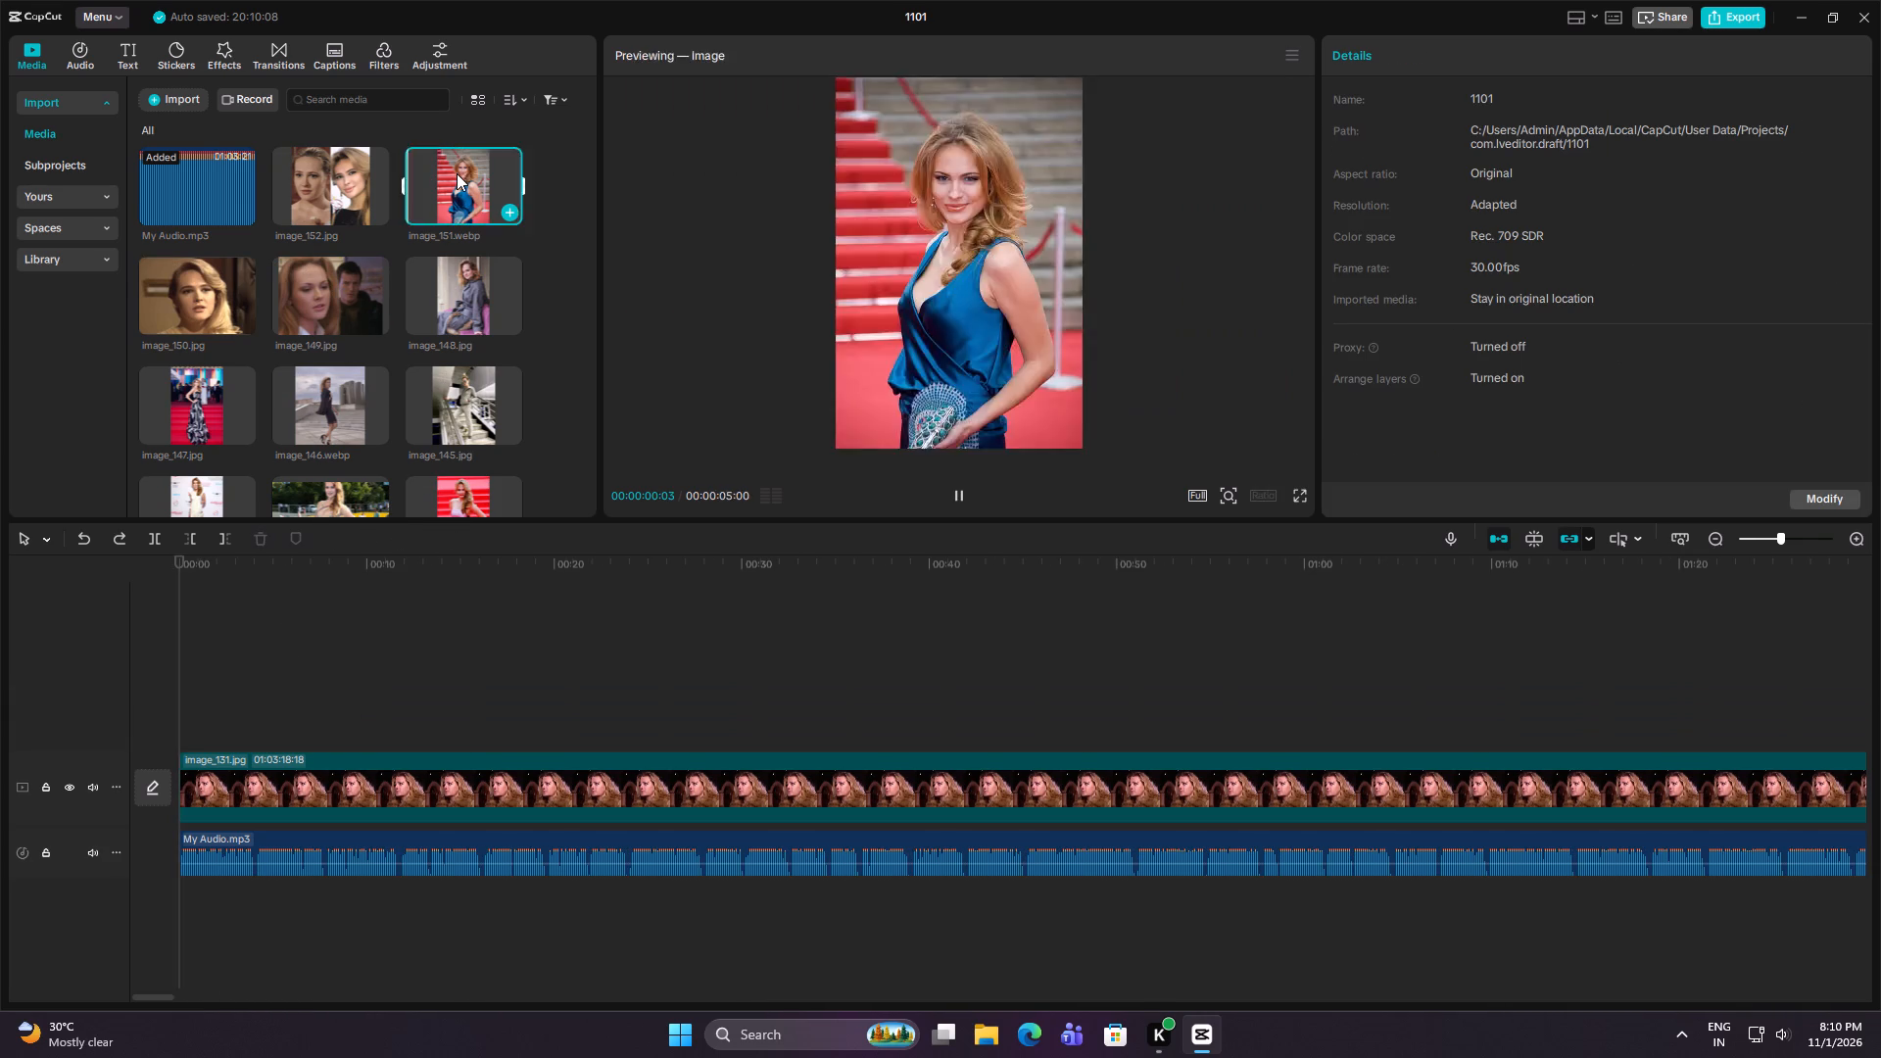
drag(457, 173, 160, 709)
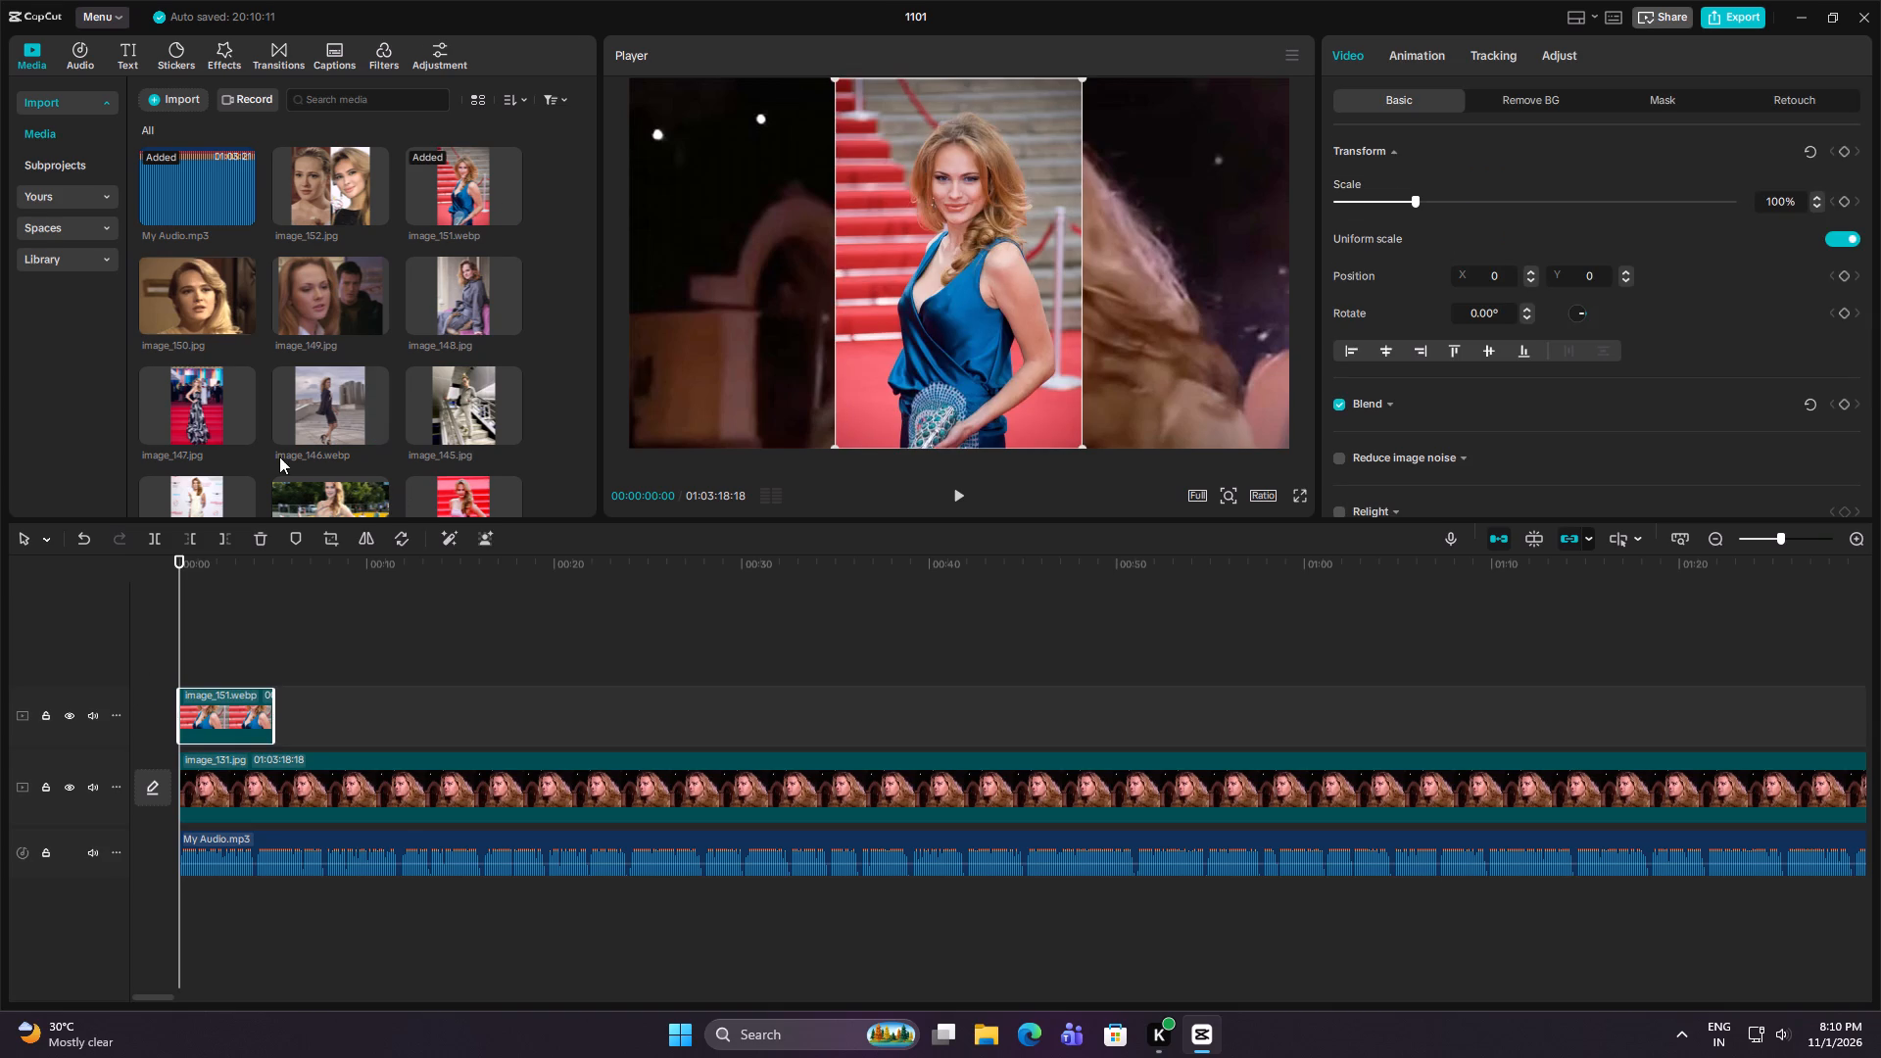
Place image_150.jpg on the upper track, butted against the end of image_151.webp at 00:00:05:00 without a gap.
key(Down)
click(313, 182)
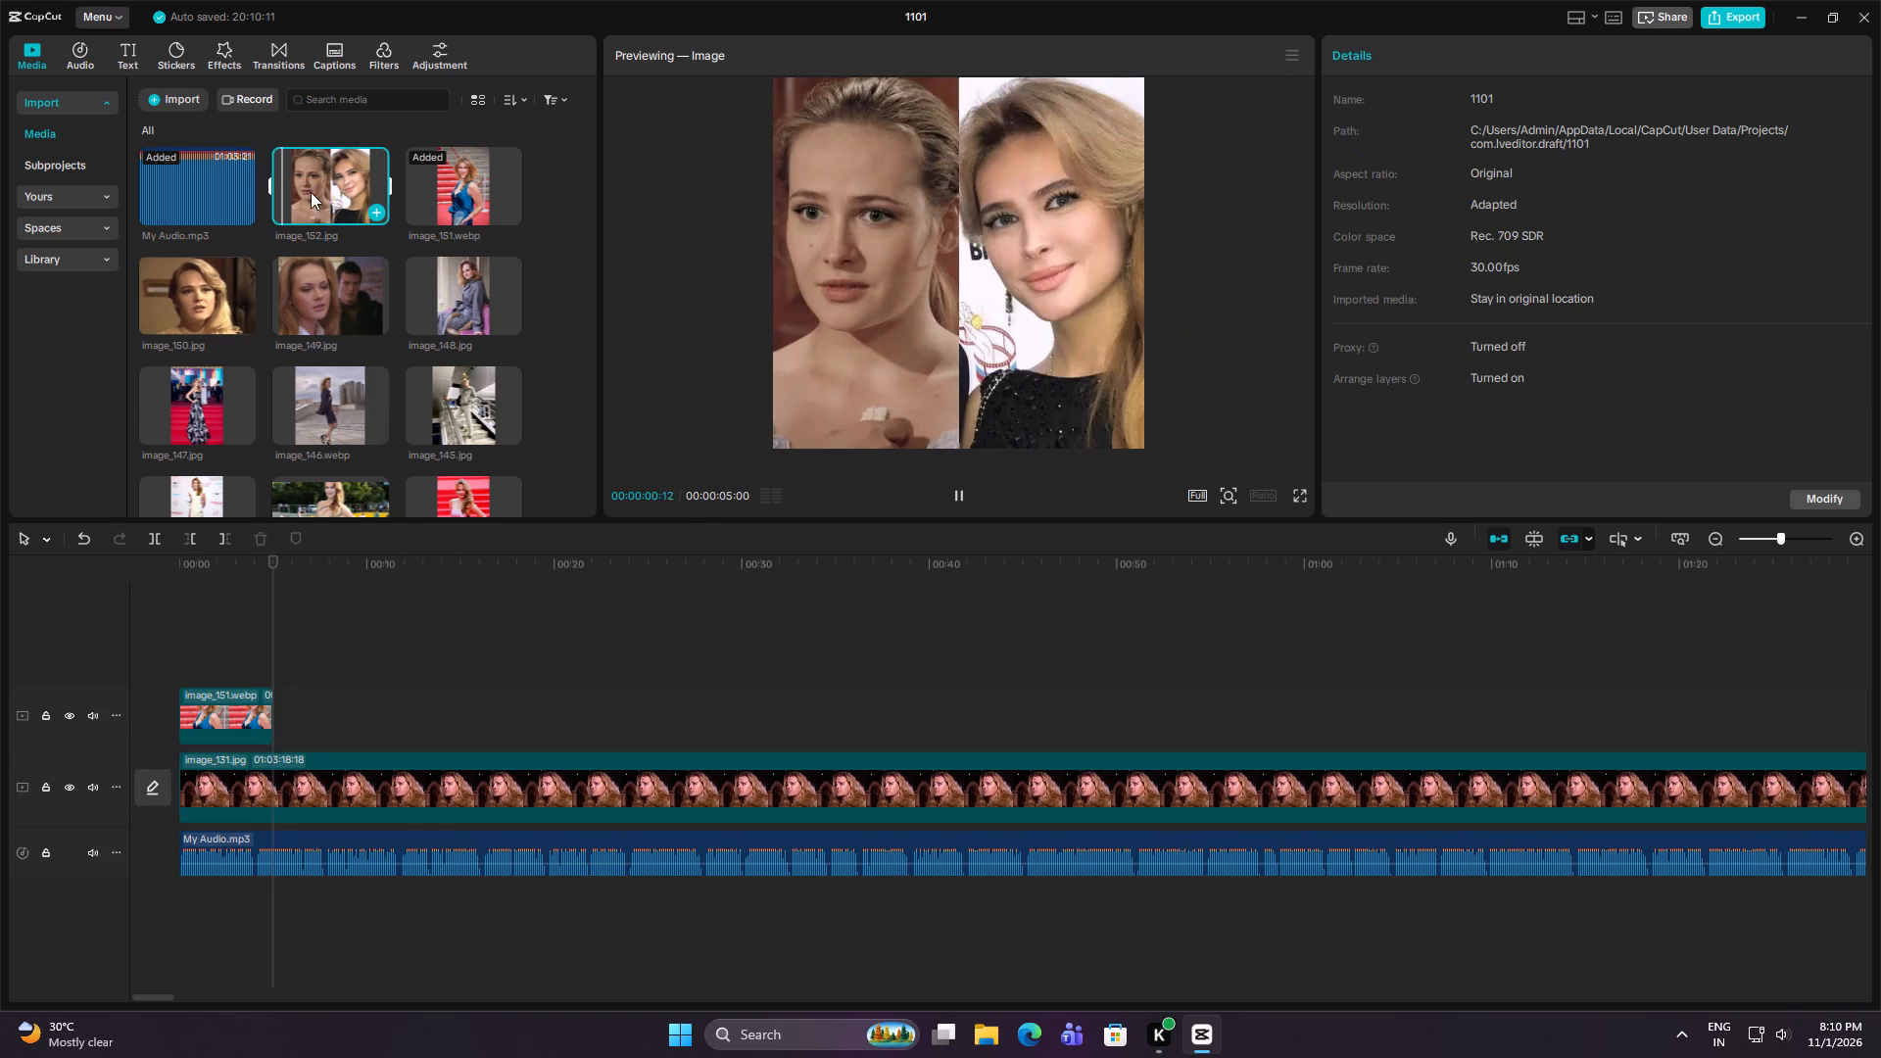
click(205, 288)
drag(205, 288, 338, 724)
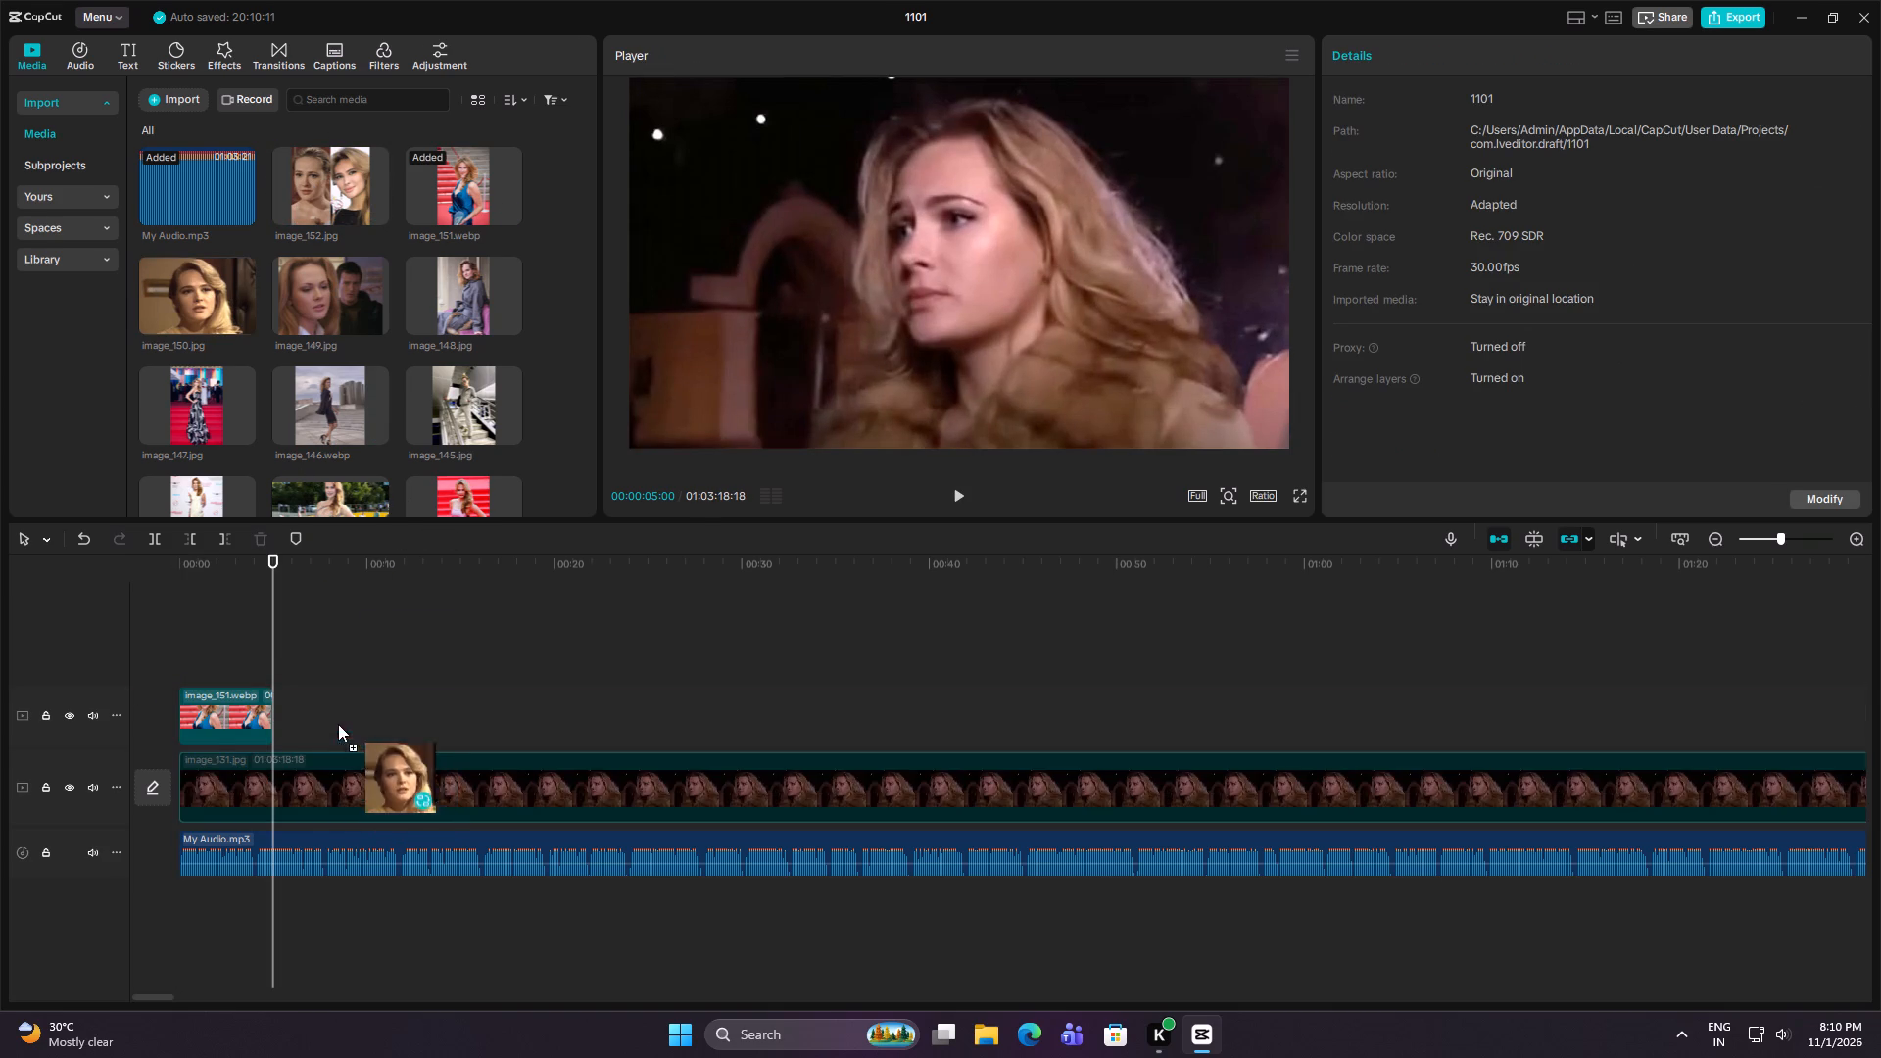
drag(338, 724, 277, 701)
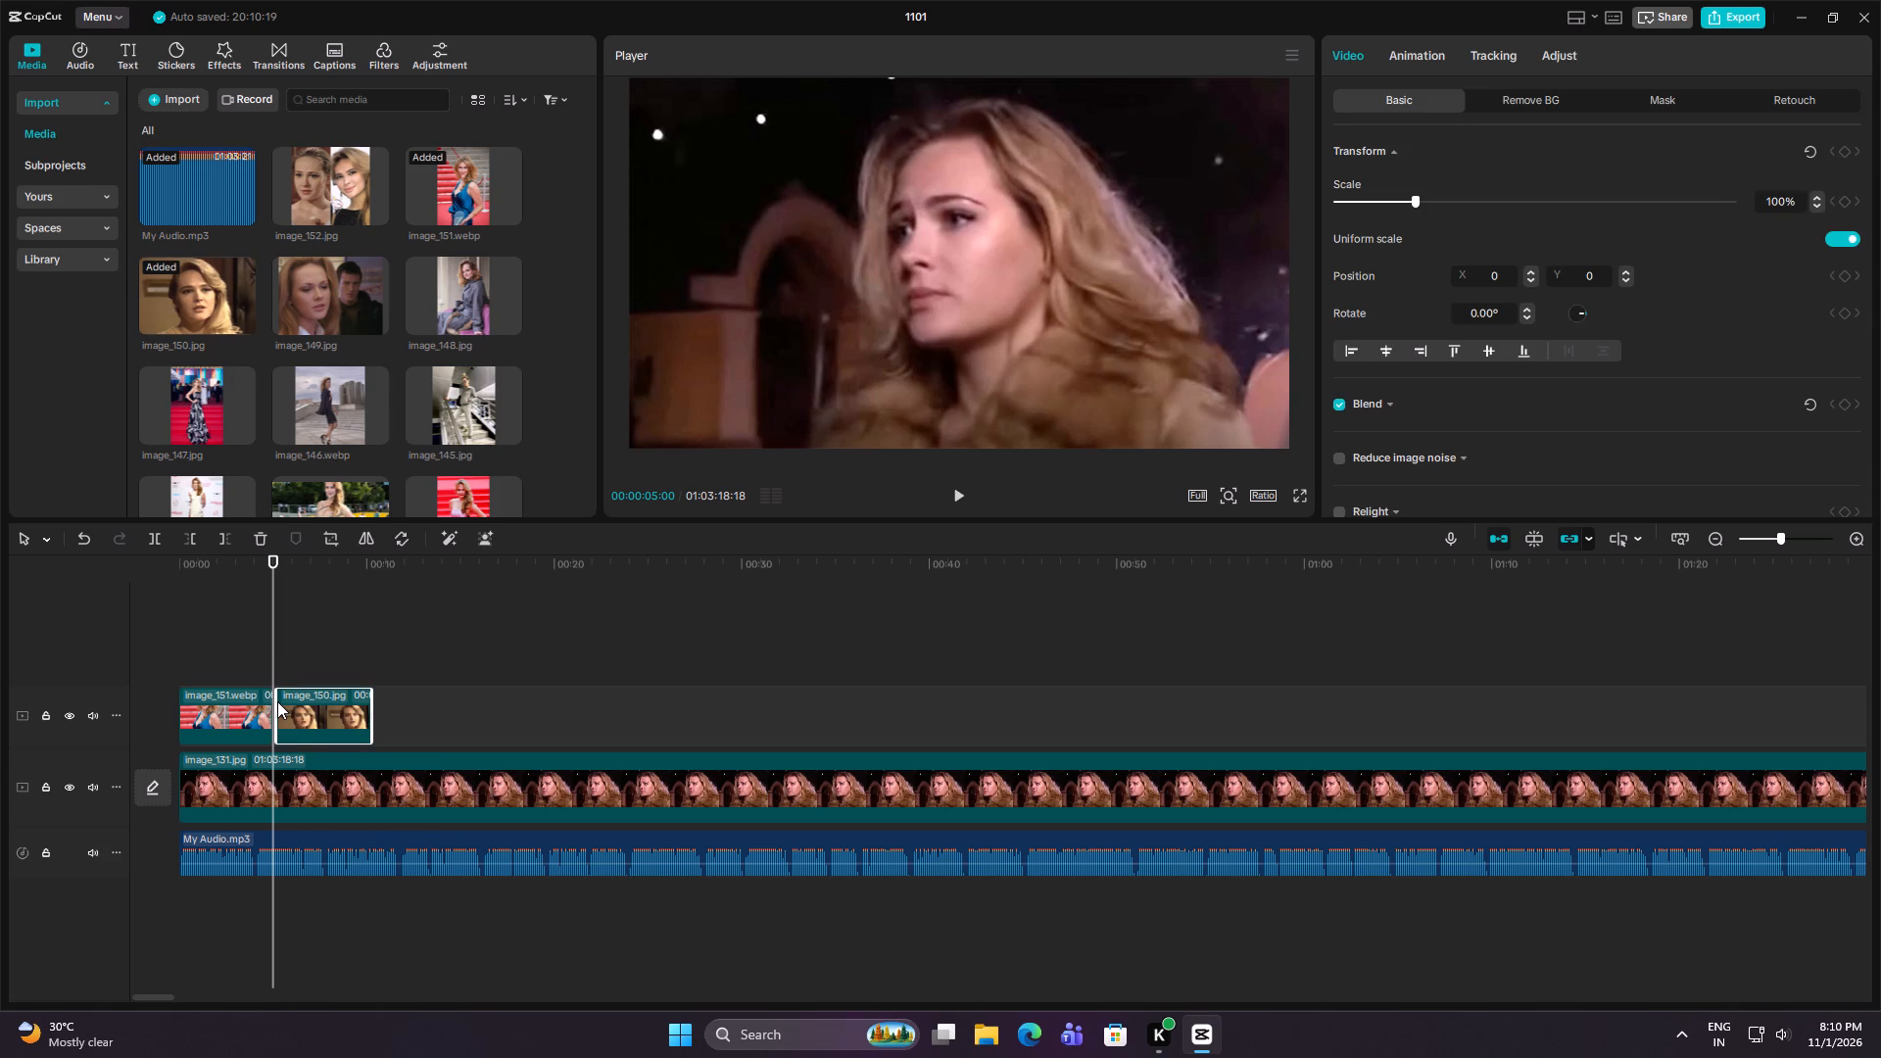
key(ctrl+equal)
key(ctrl+equal)
key(ctrl+equal)
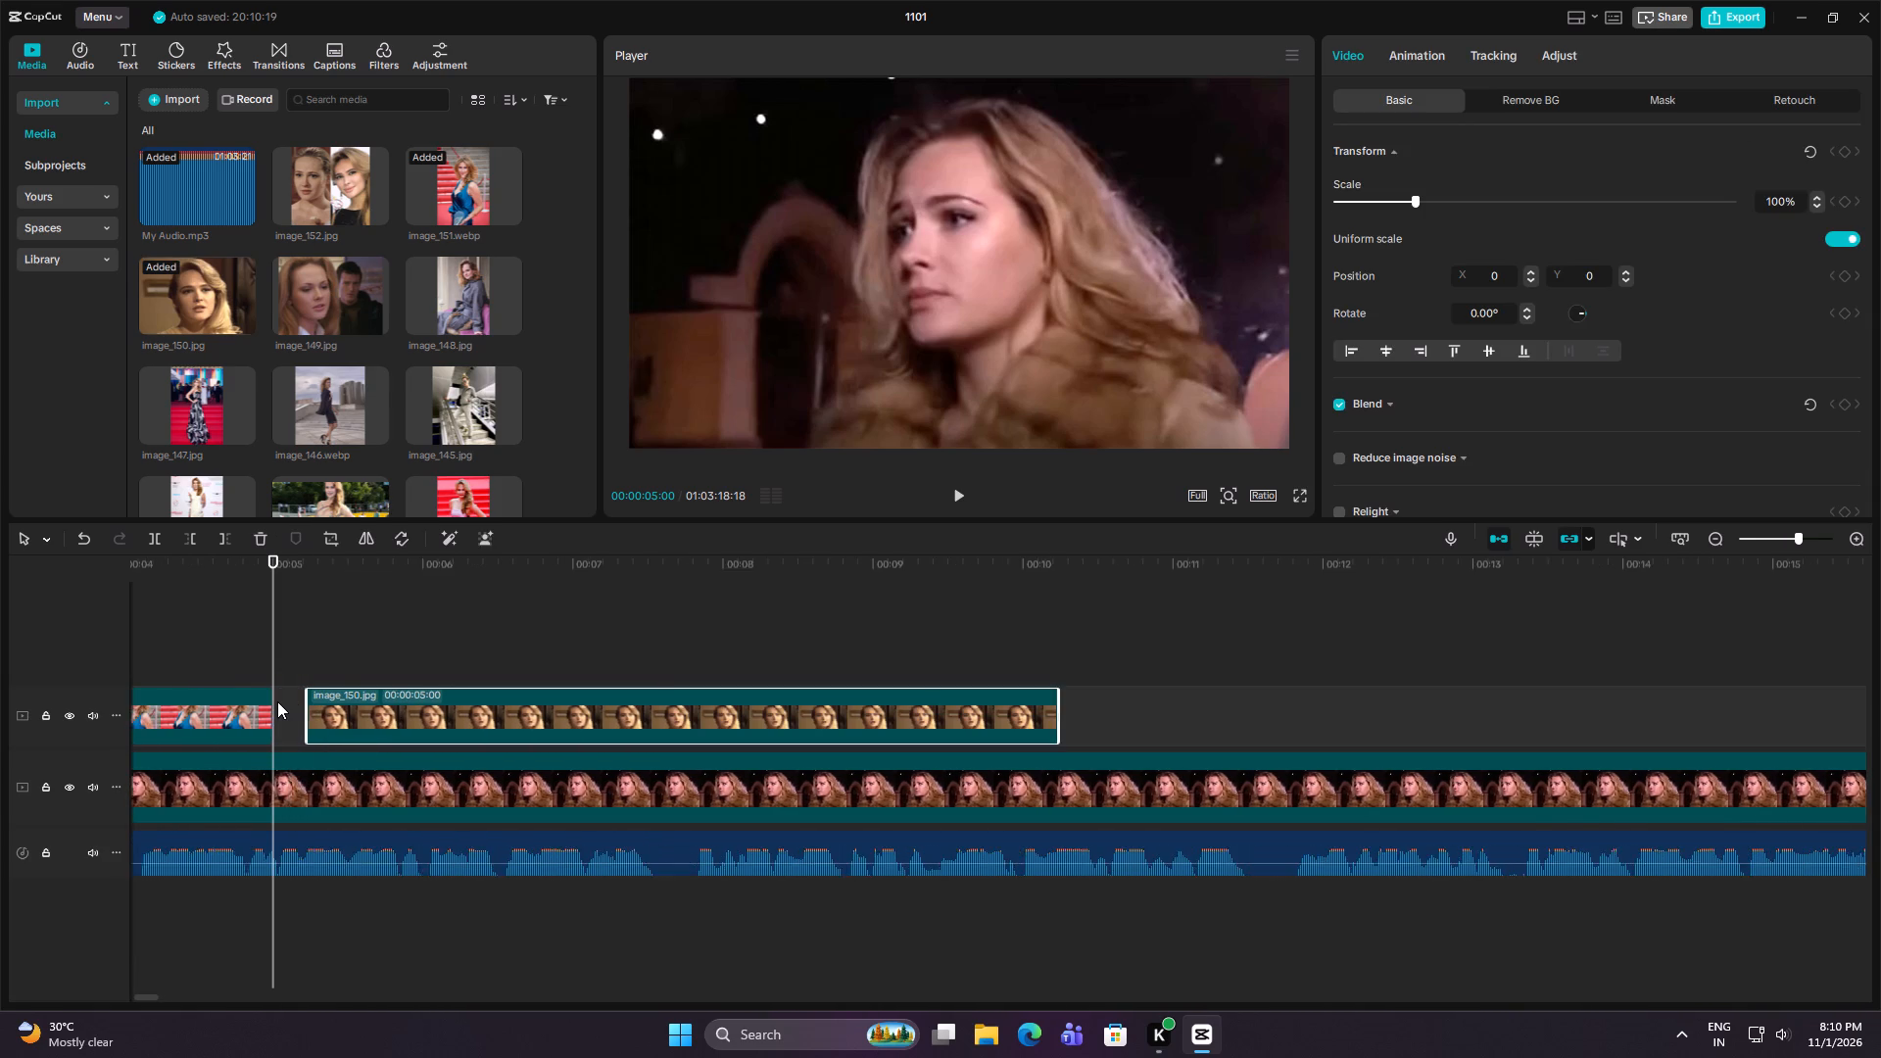
key(ctrl+equal)
drag(401, 698, 352, 689)
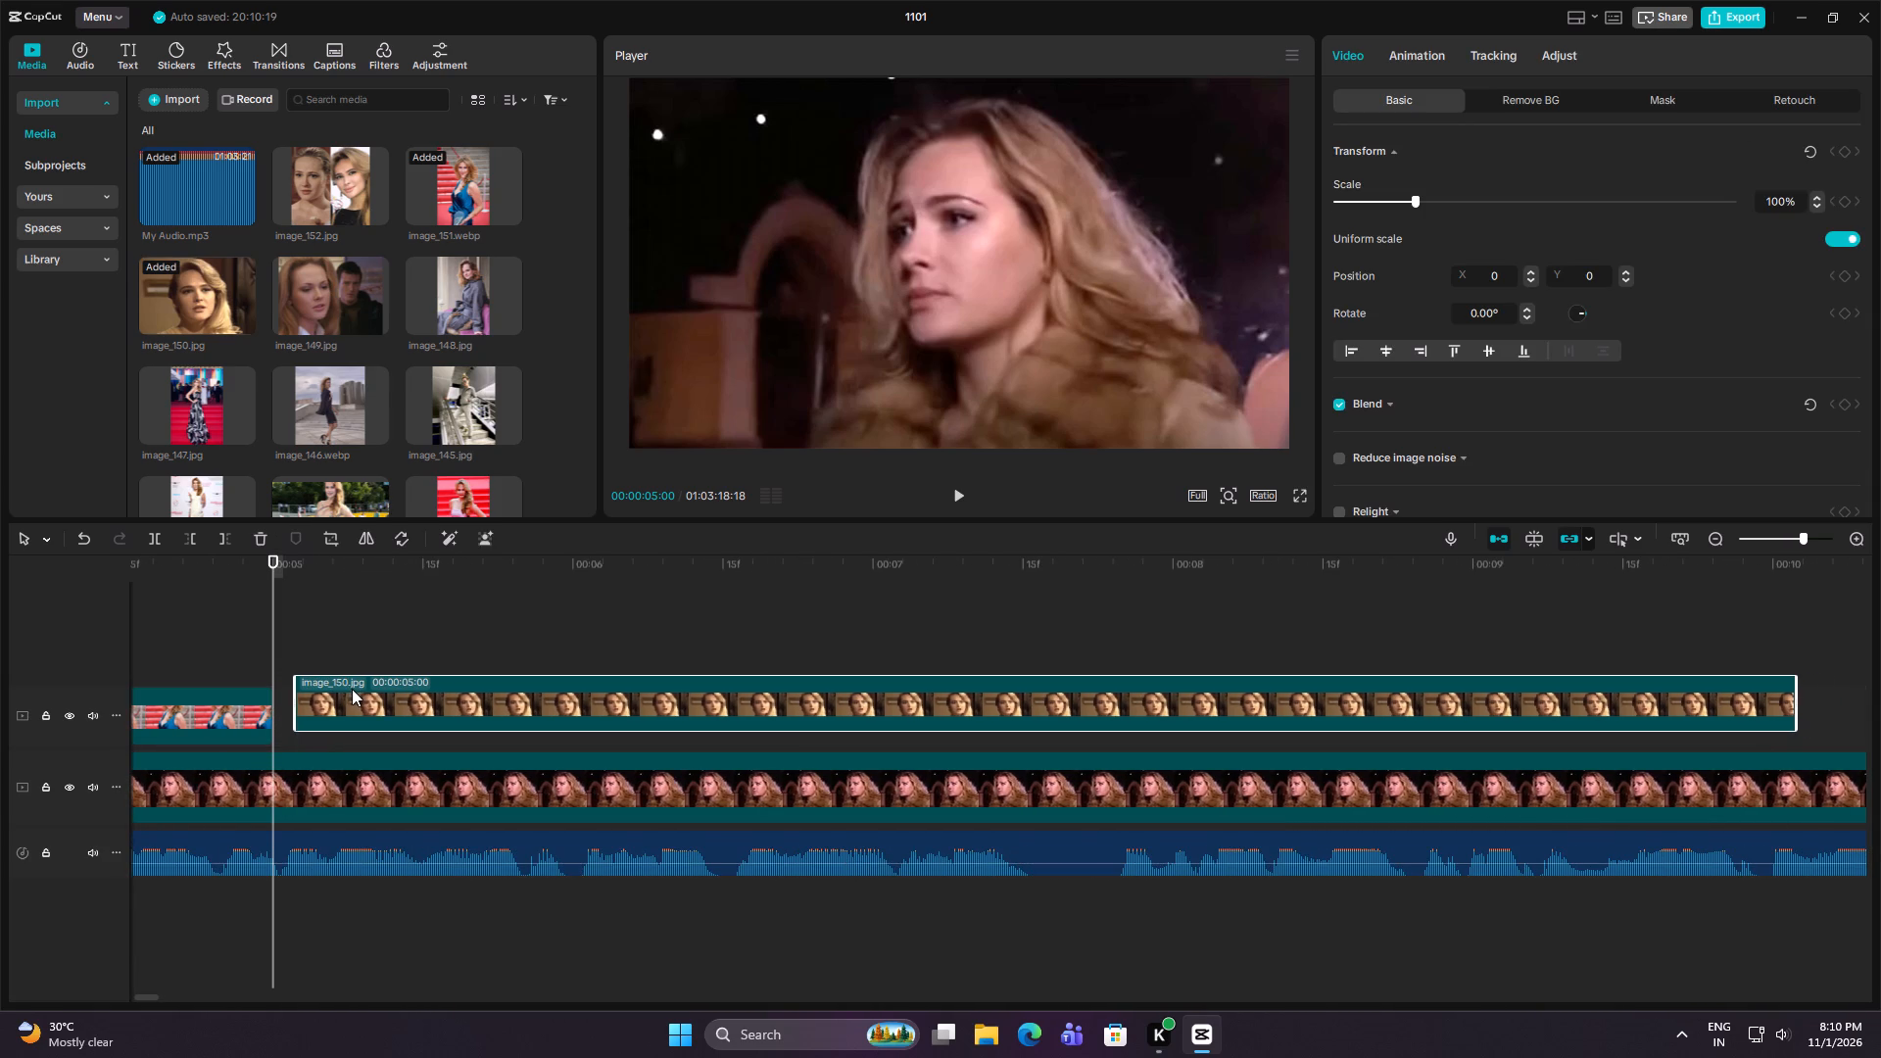
drag(352, 689, 333, 696)
click(234, 664)
drag(233, 664, 125, 673)
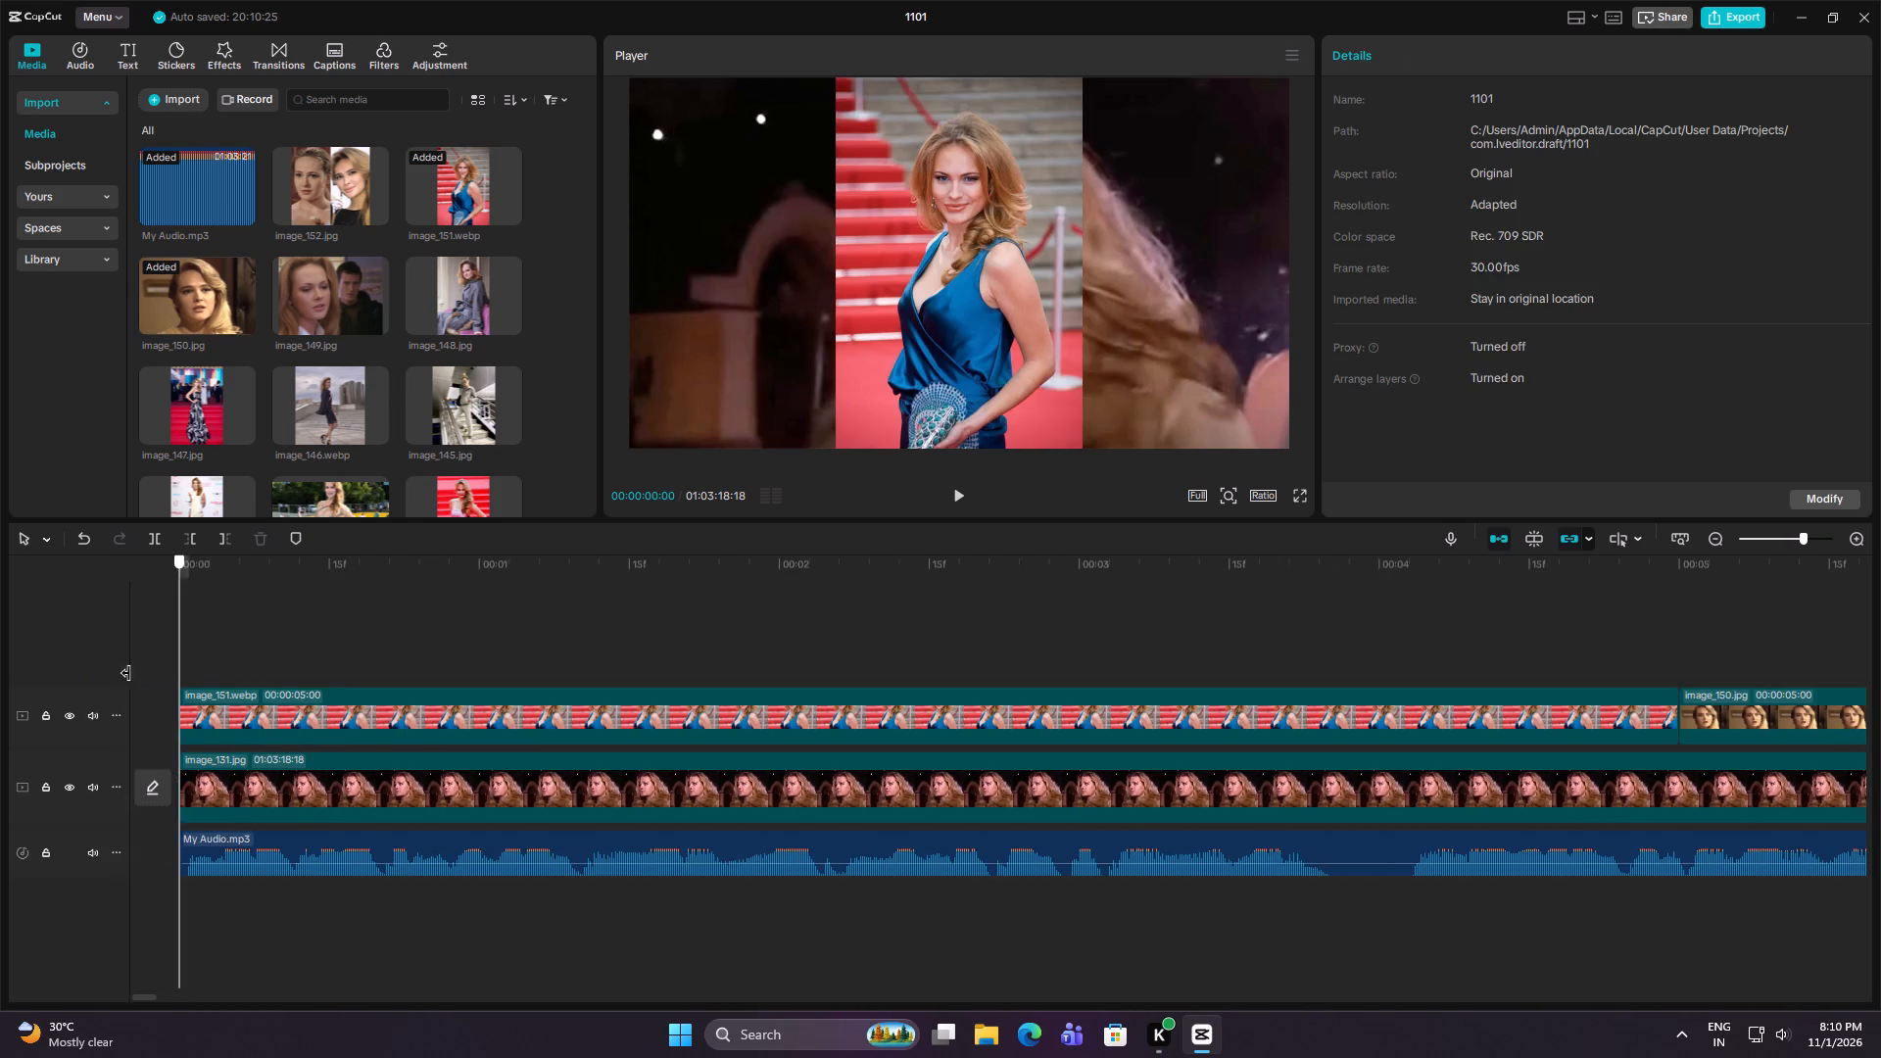
Place image_148.jpg directly after the image_150.jpg clip on the upper track, at 10 seconds.
drag(125, 673, 654, 629)
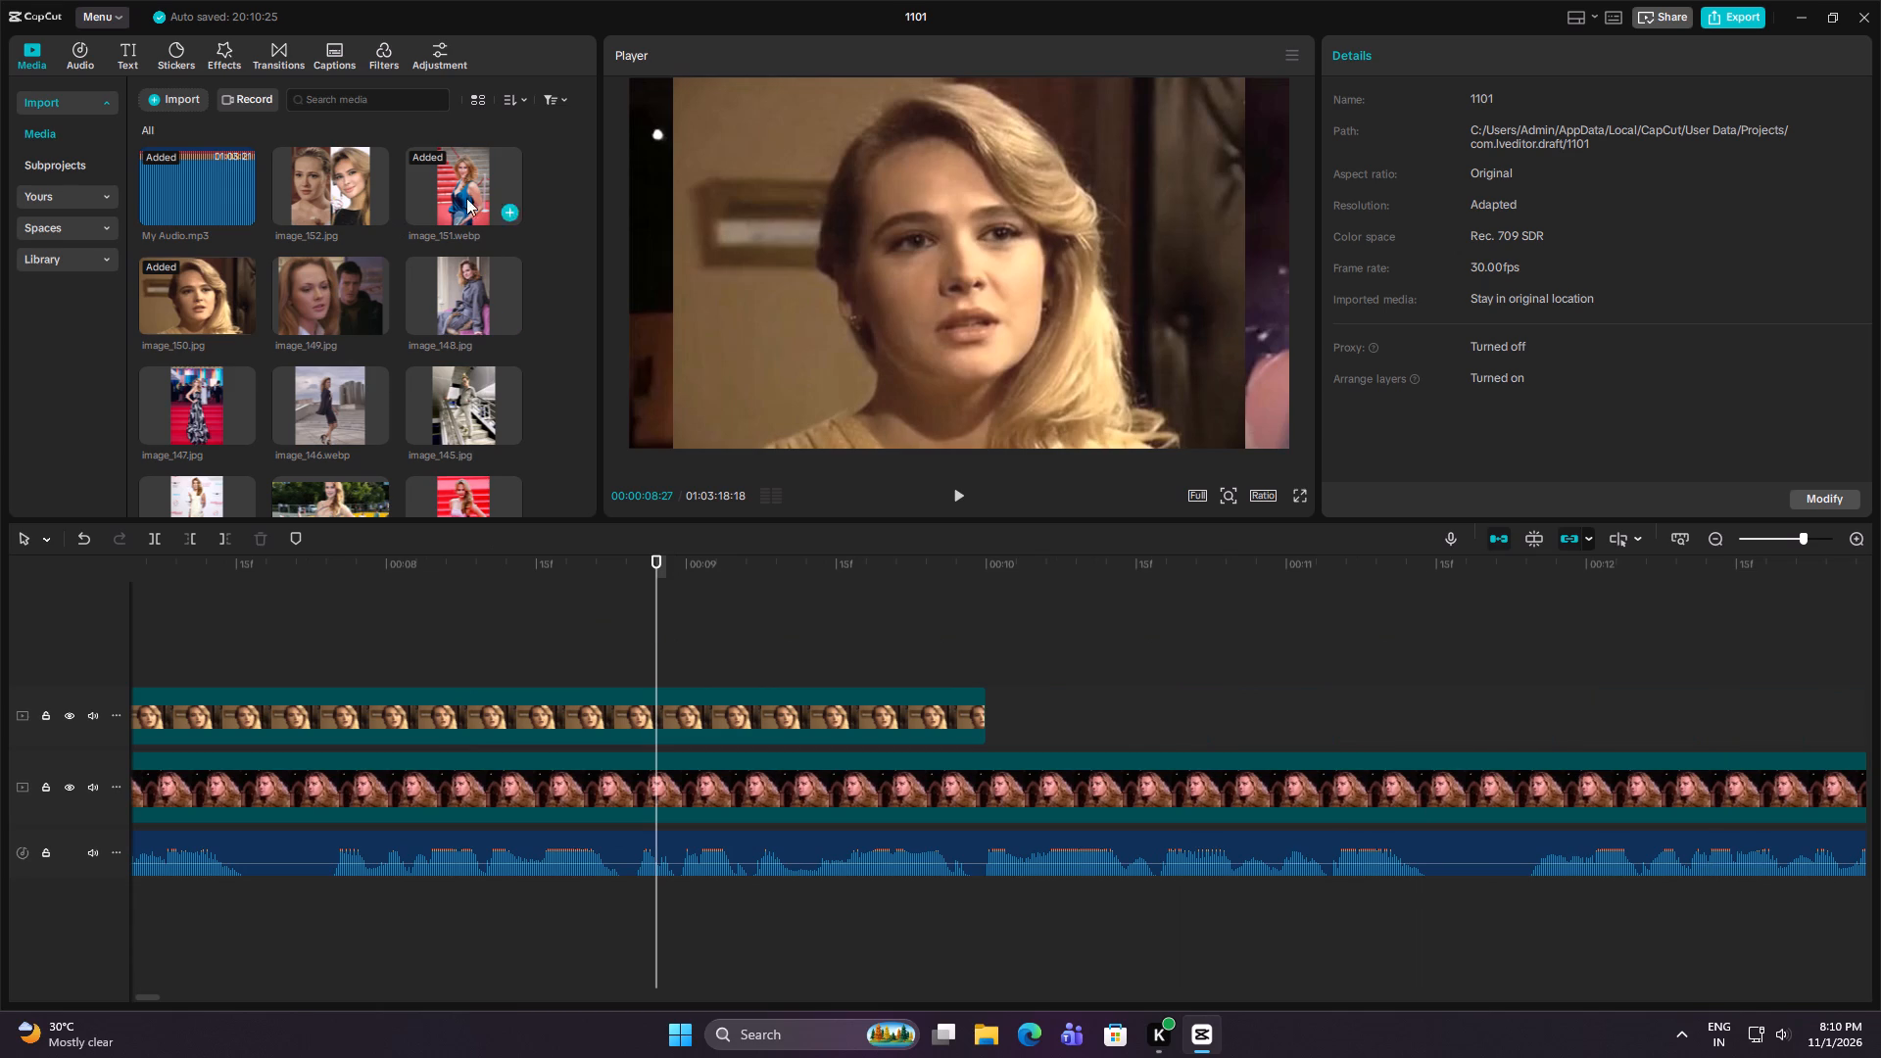
click(476, 290)
drag(476, 290, 987, 704)
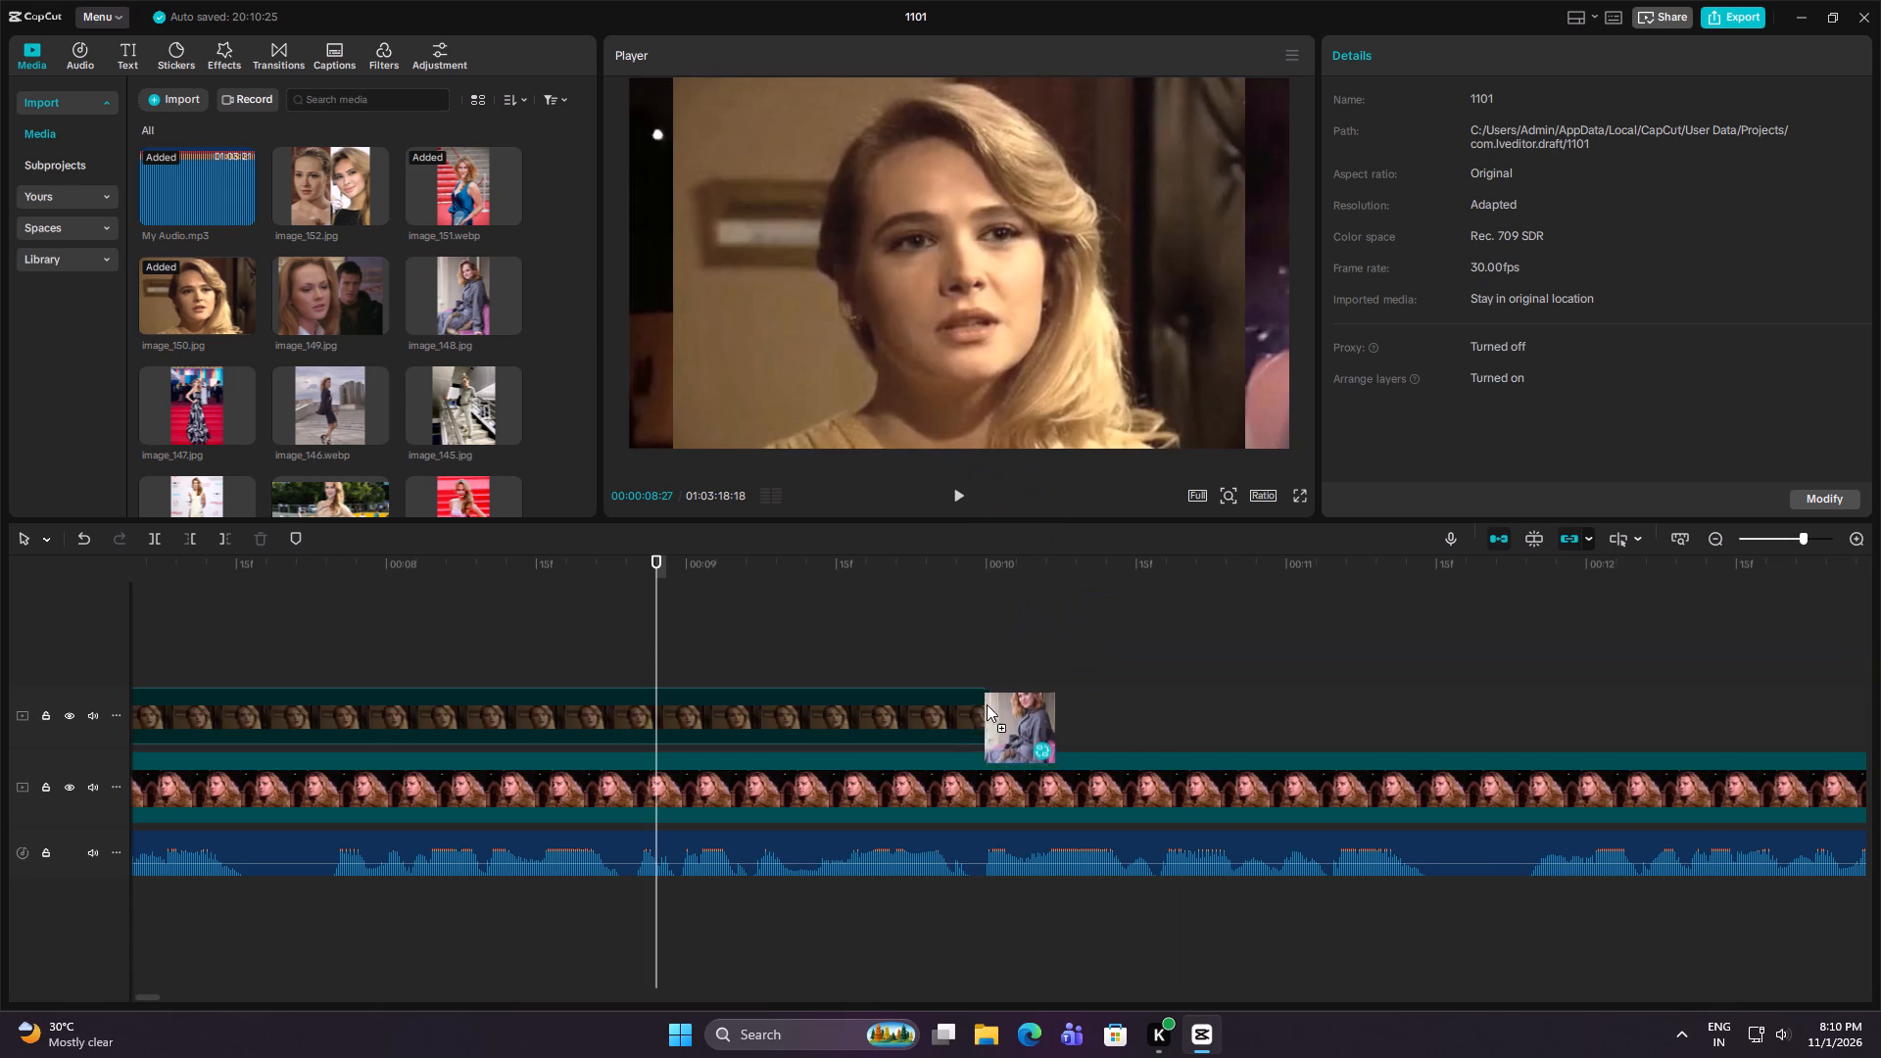
drag(987, 704, 989, 690)
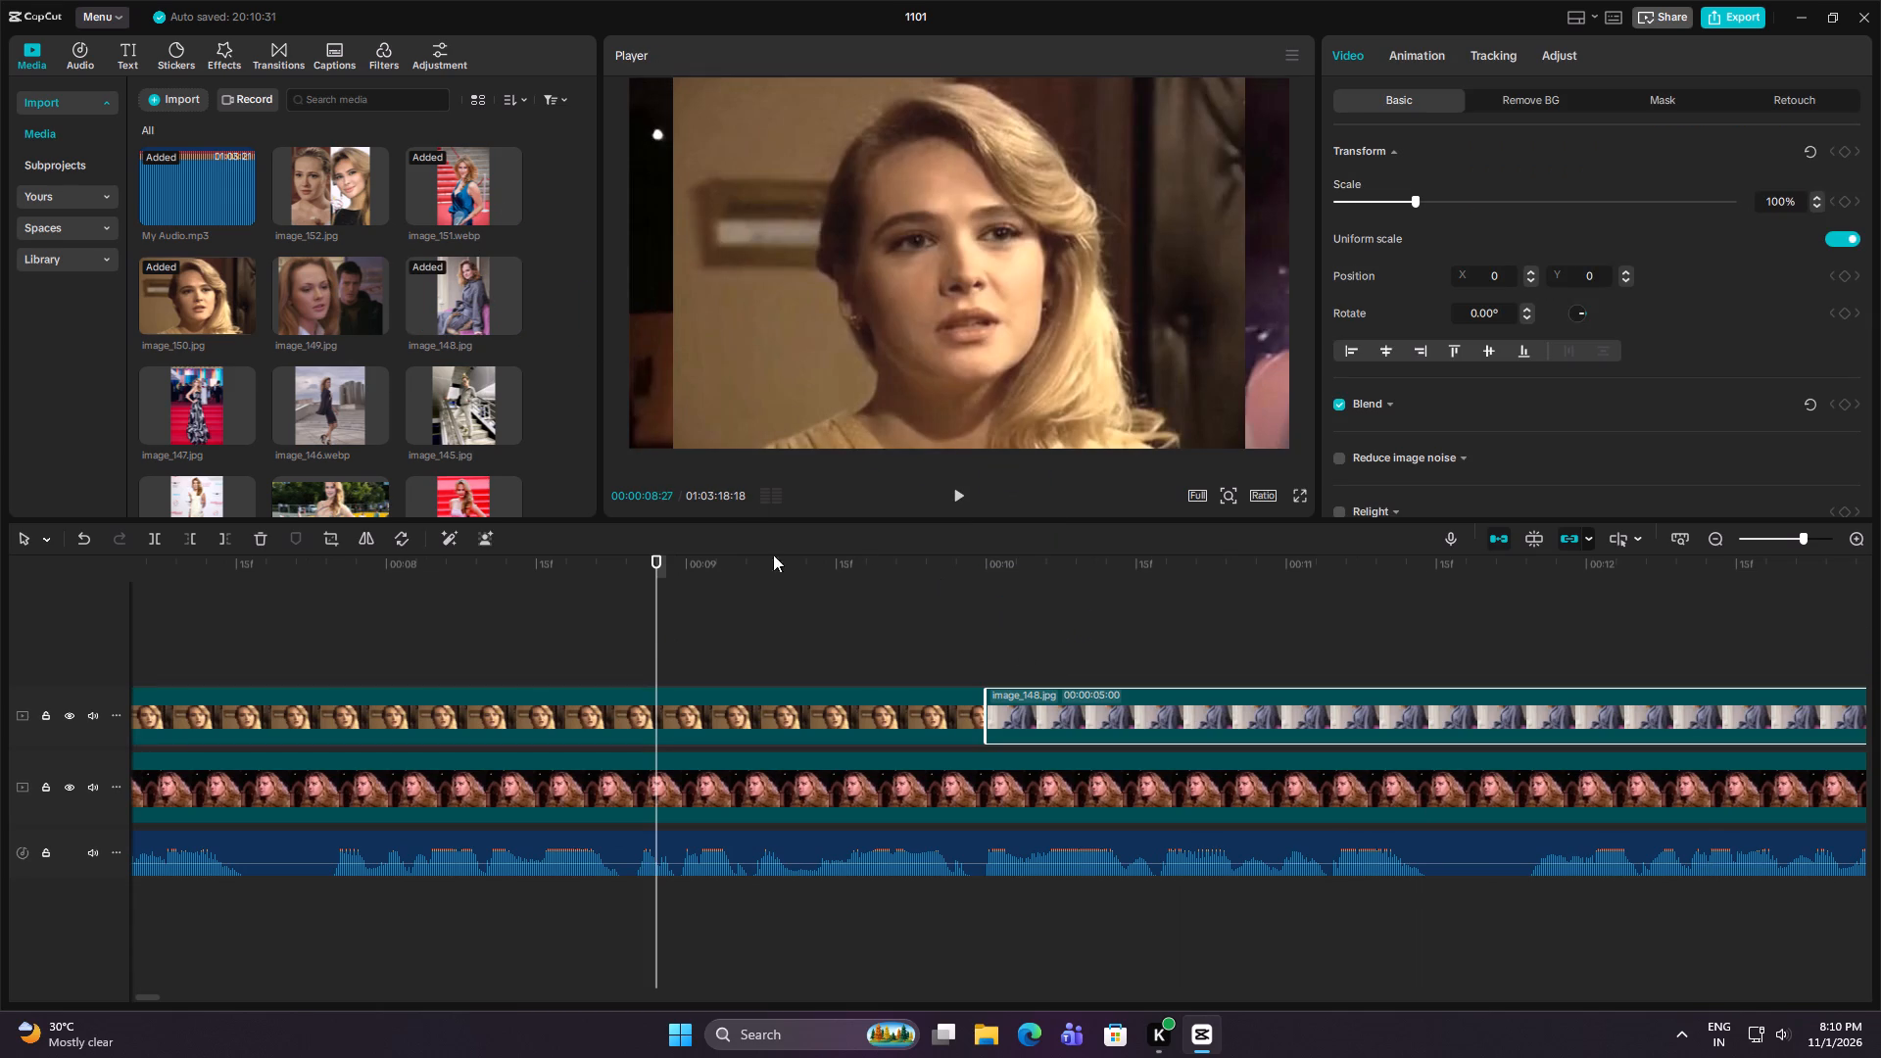
Place image_146.webp directly after the image_148.jpg clip on the upper track, at 00:00:15:00.
key(Down)
key(Down)
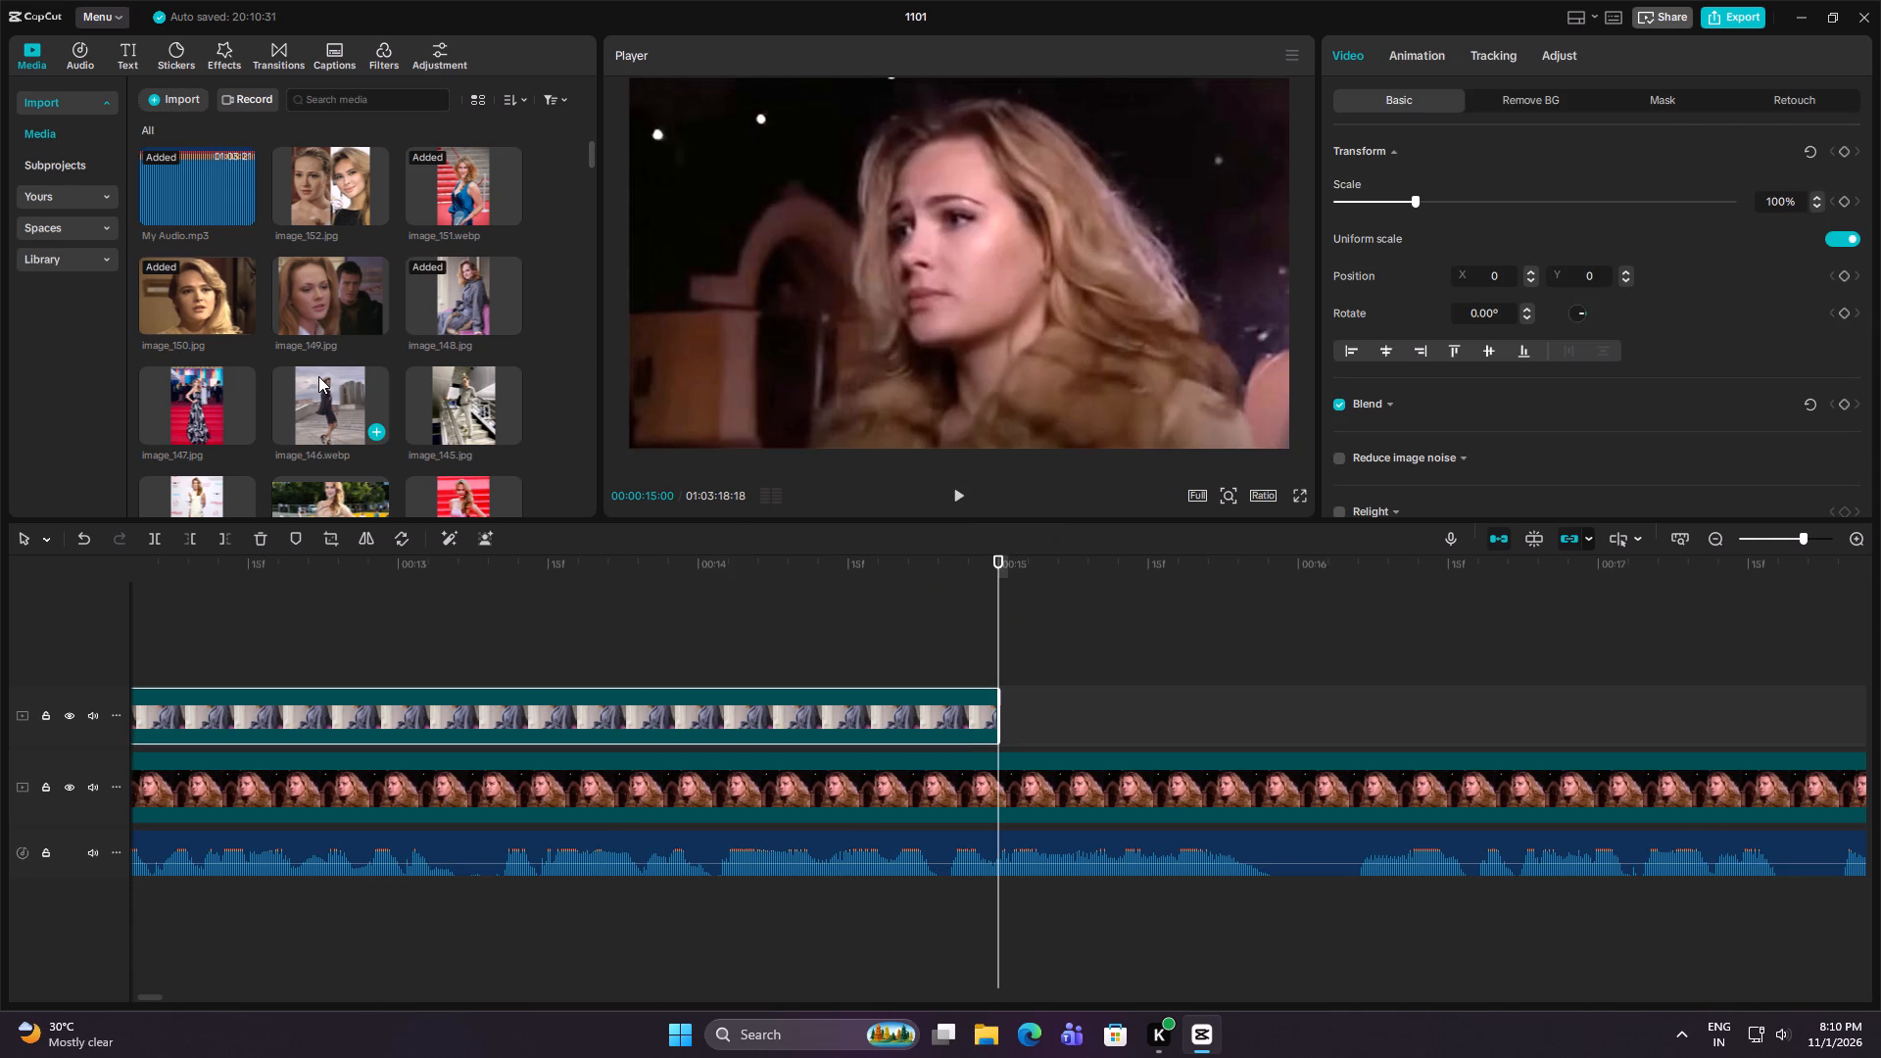
click(318, 376)
drag(318, 377, 995, 690)
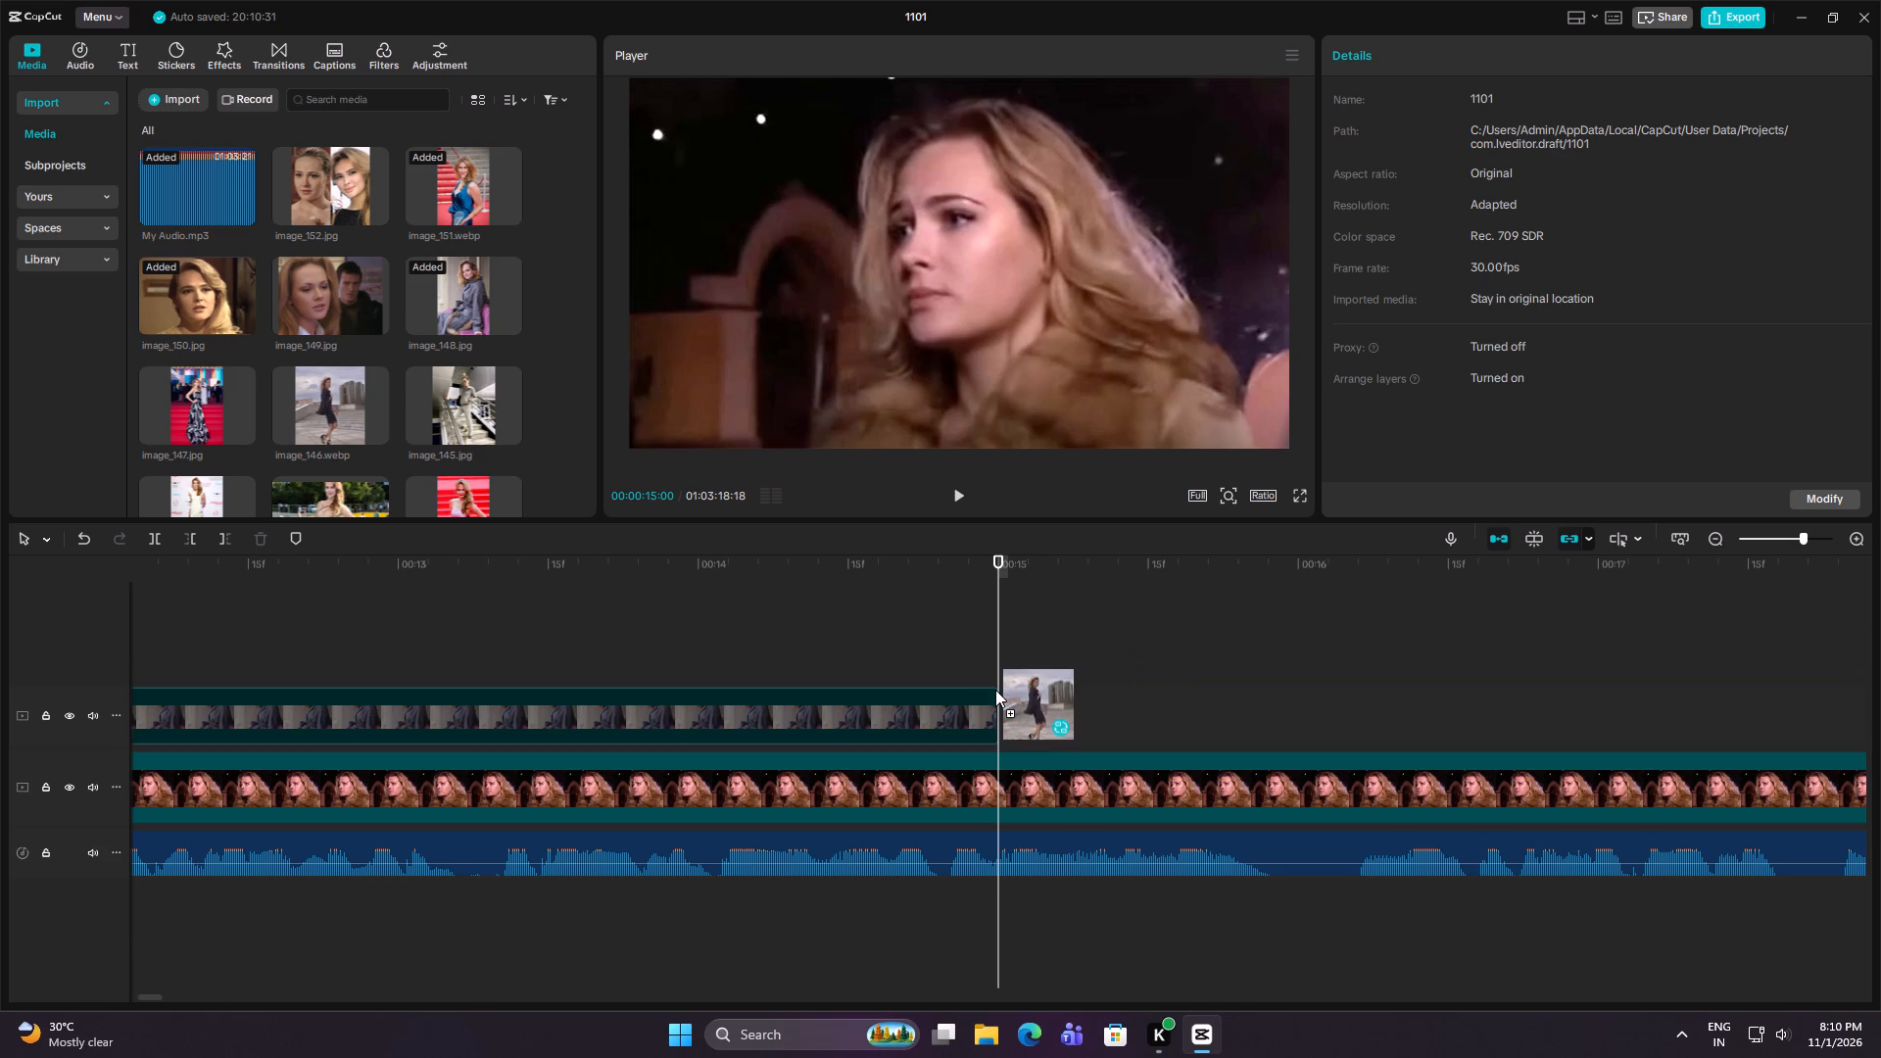
drag(995, 690, 999, 708)
Place image_149.jpg directly after the image_146.webp clip on the upper track, at 00:00:20:00.
click(974, 655)
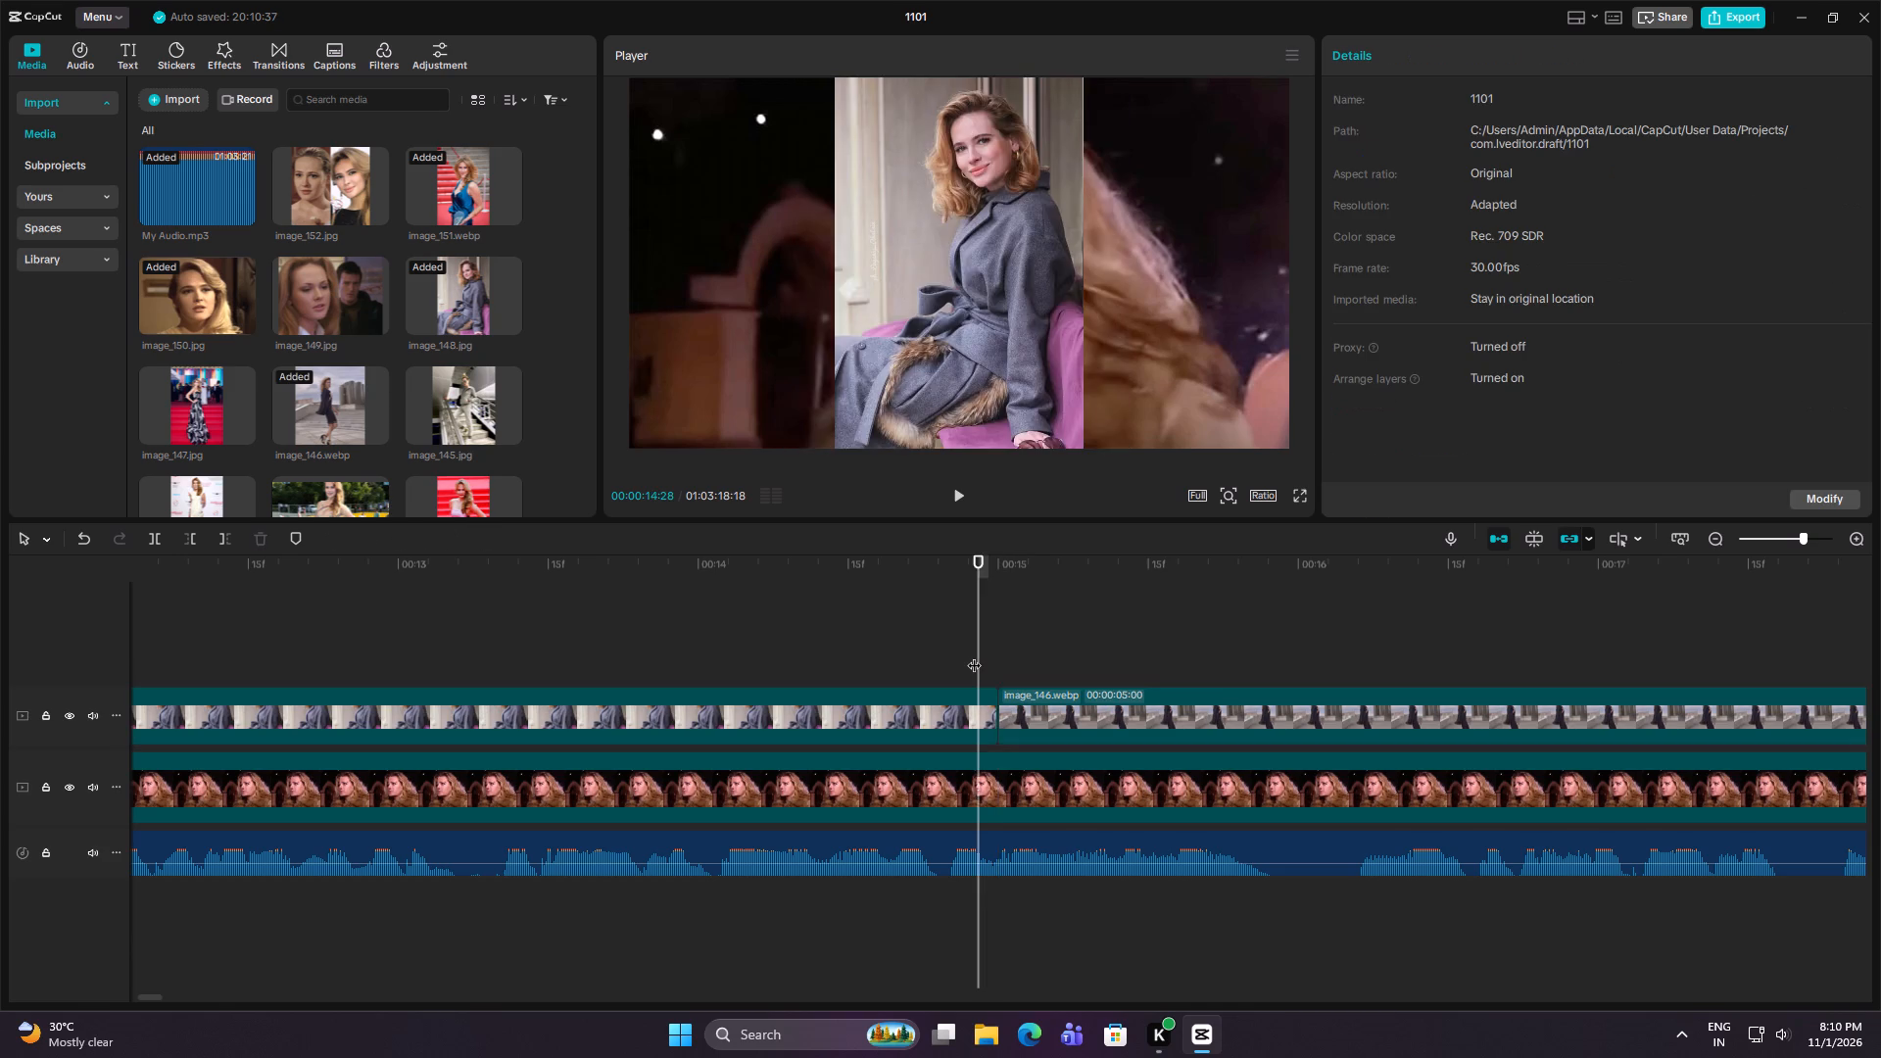
key(Down)
key(Down)
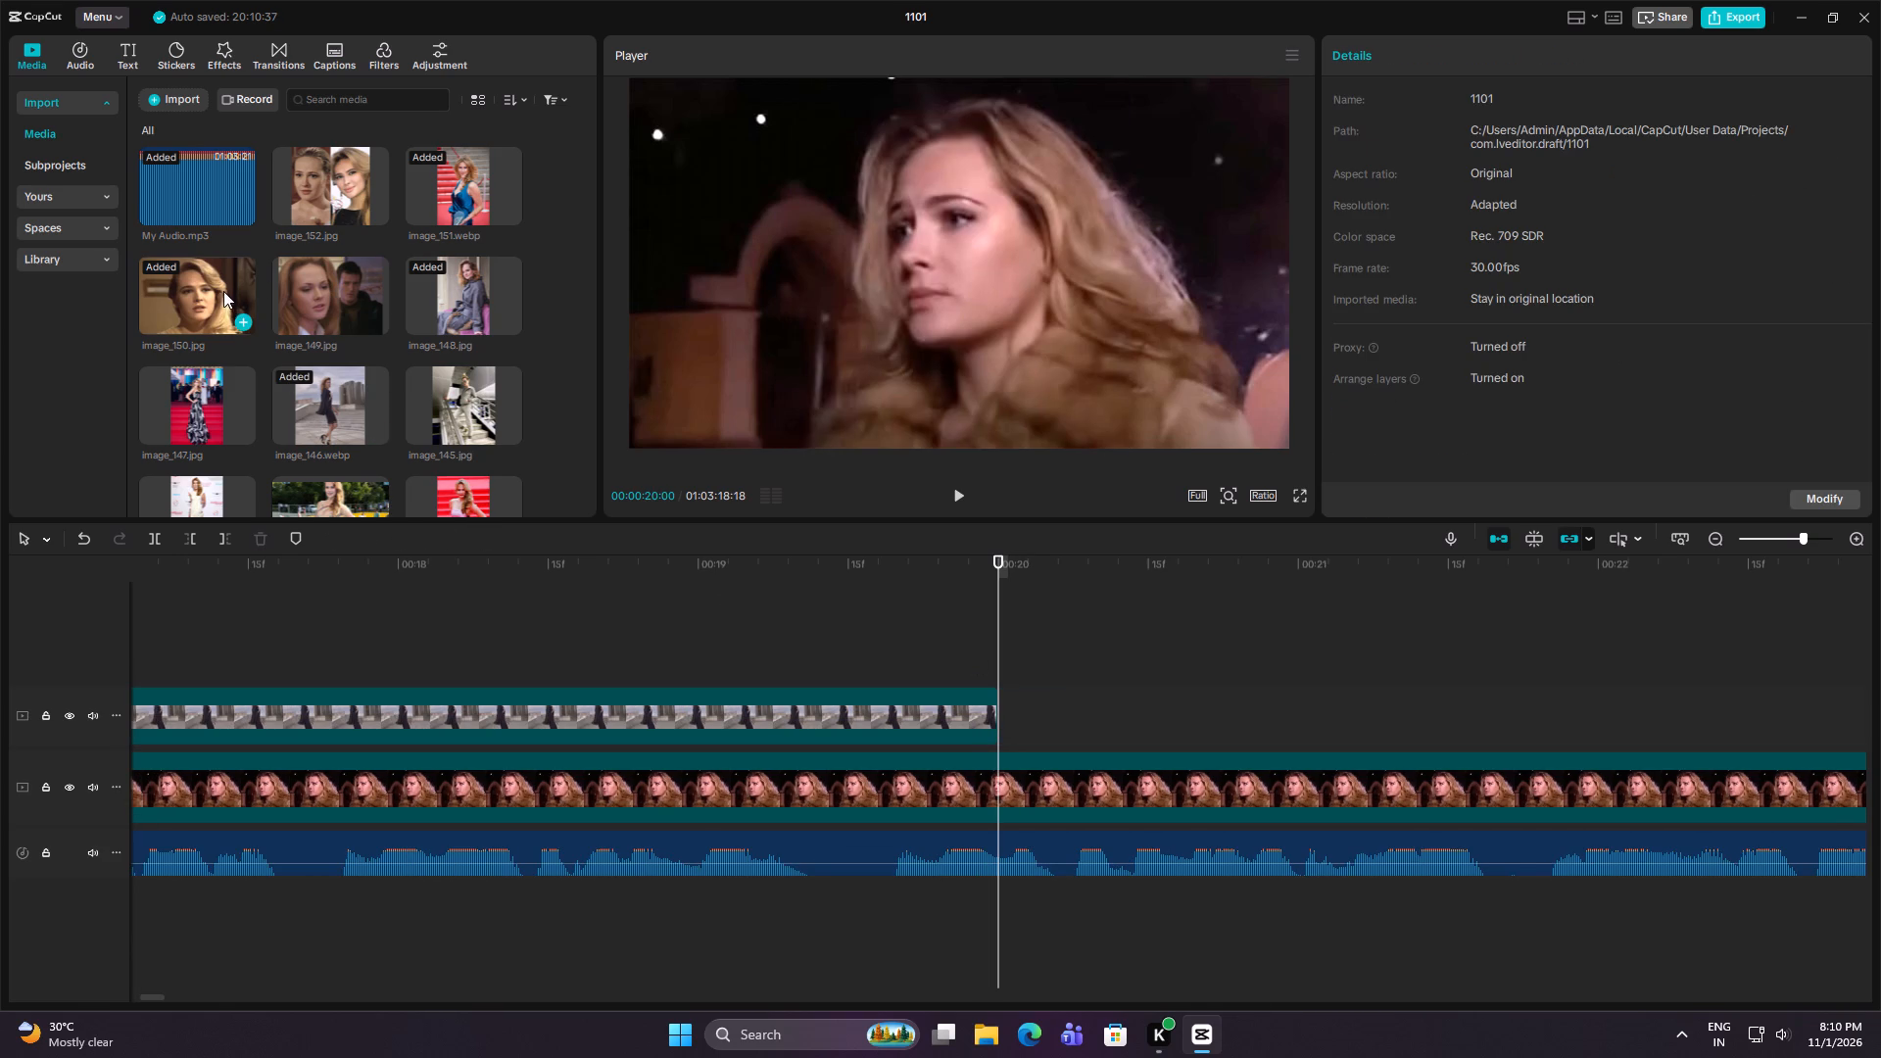
click(310, 268)
drag(310, 268, 1018, 671)
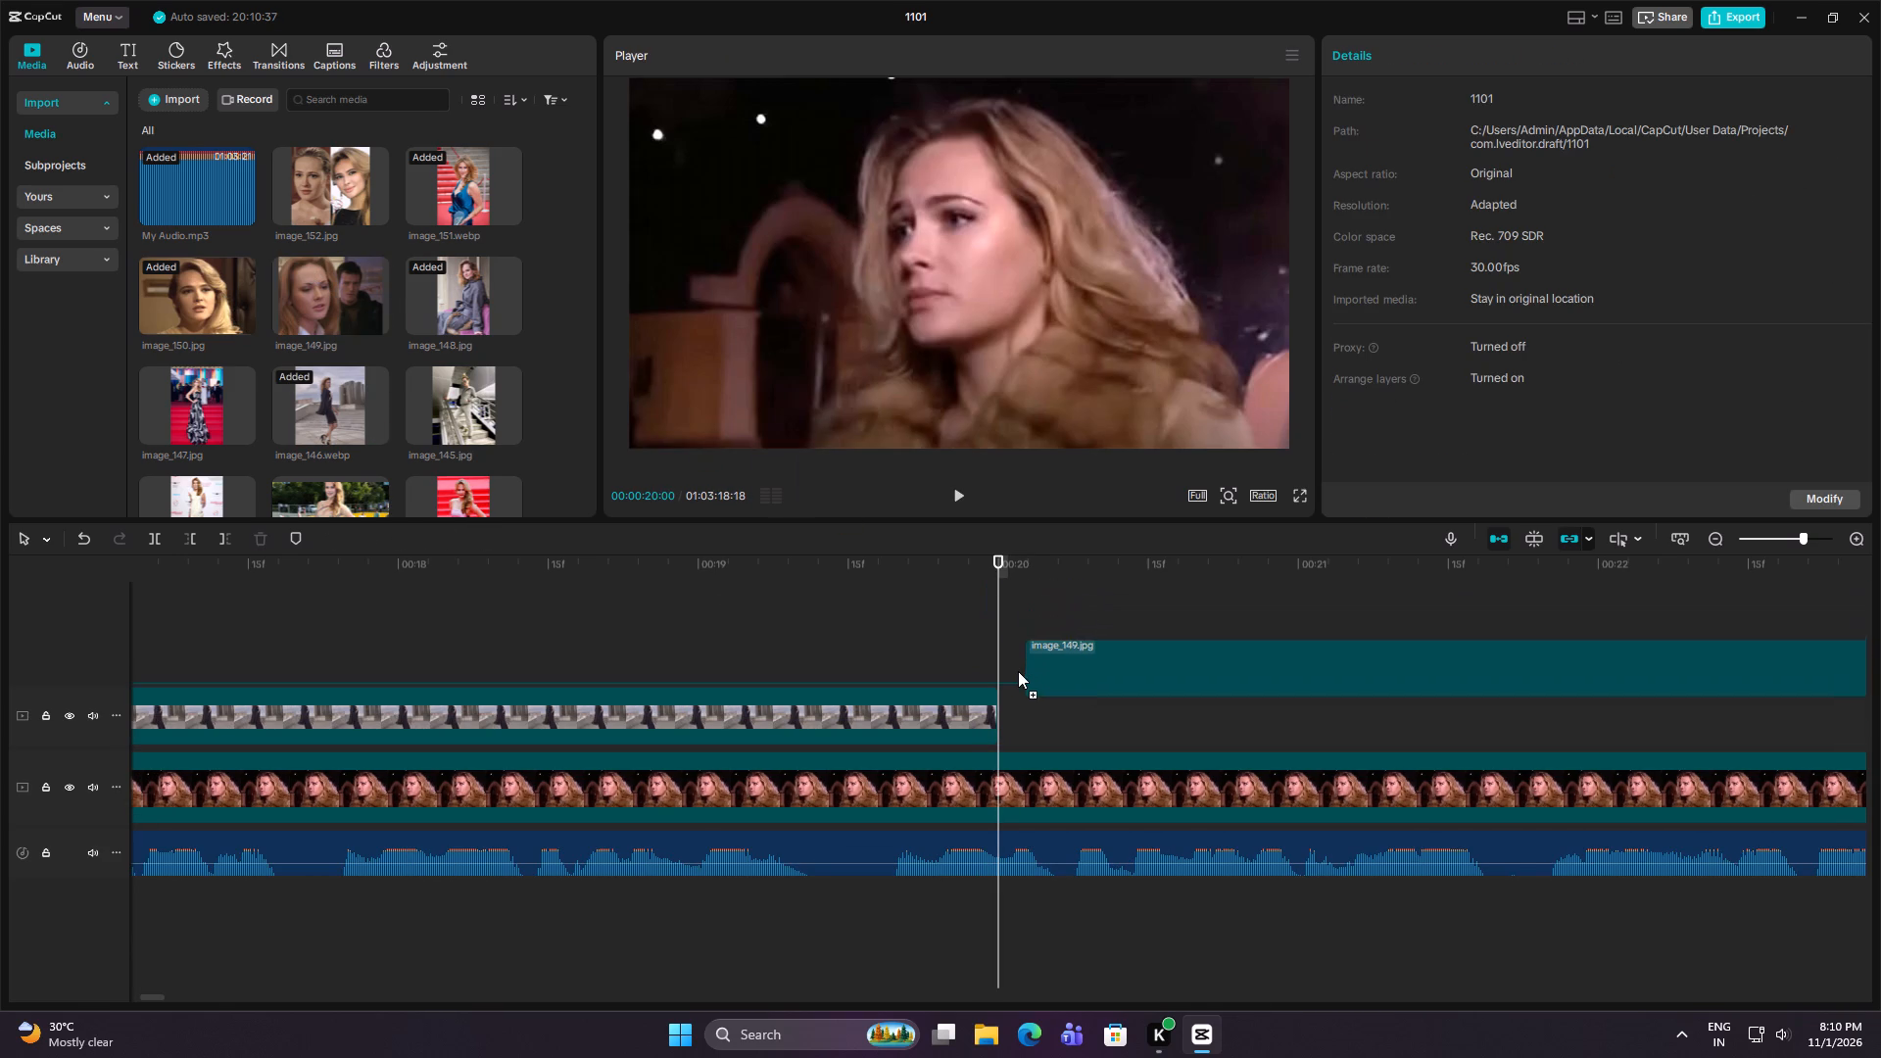
drag(1018, 671, 1002, 701)
Place image_145.jpg directly after the image_149.jpg clip on the upper track, at 00:00:25:00.
click(939, 622)
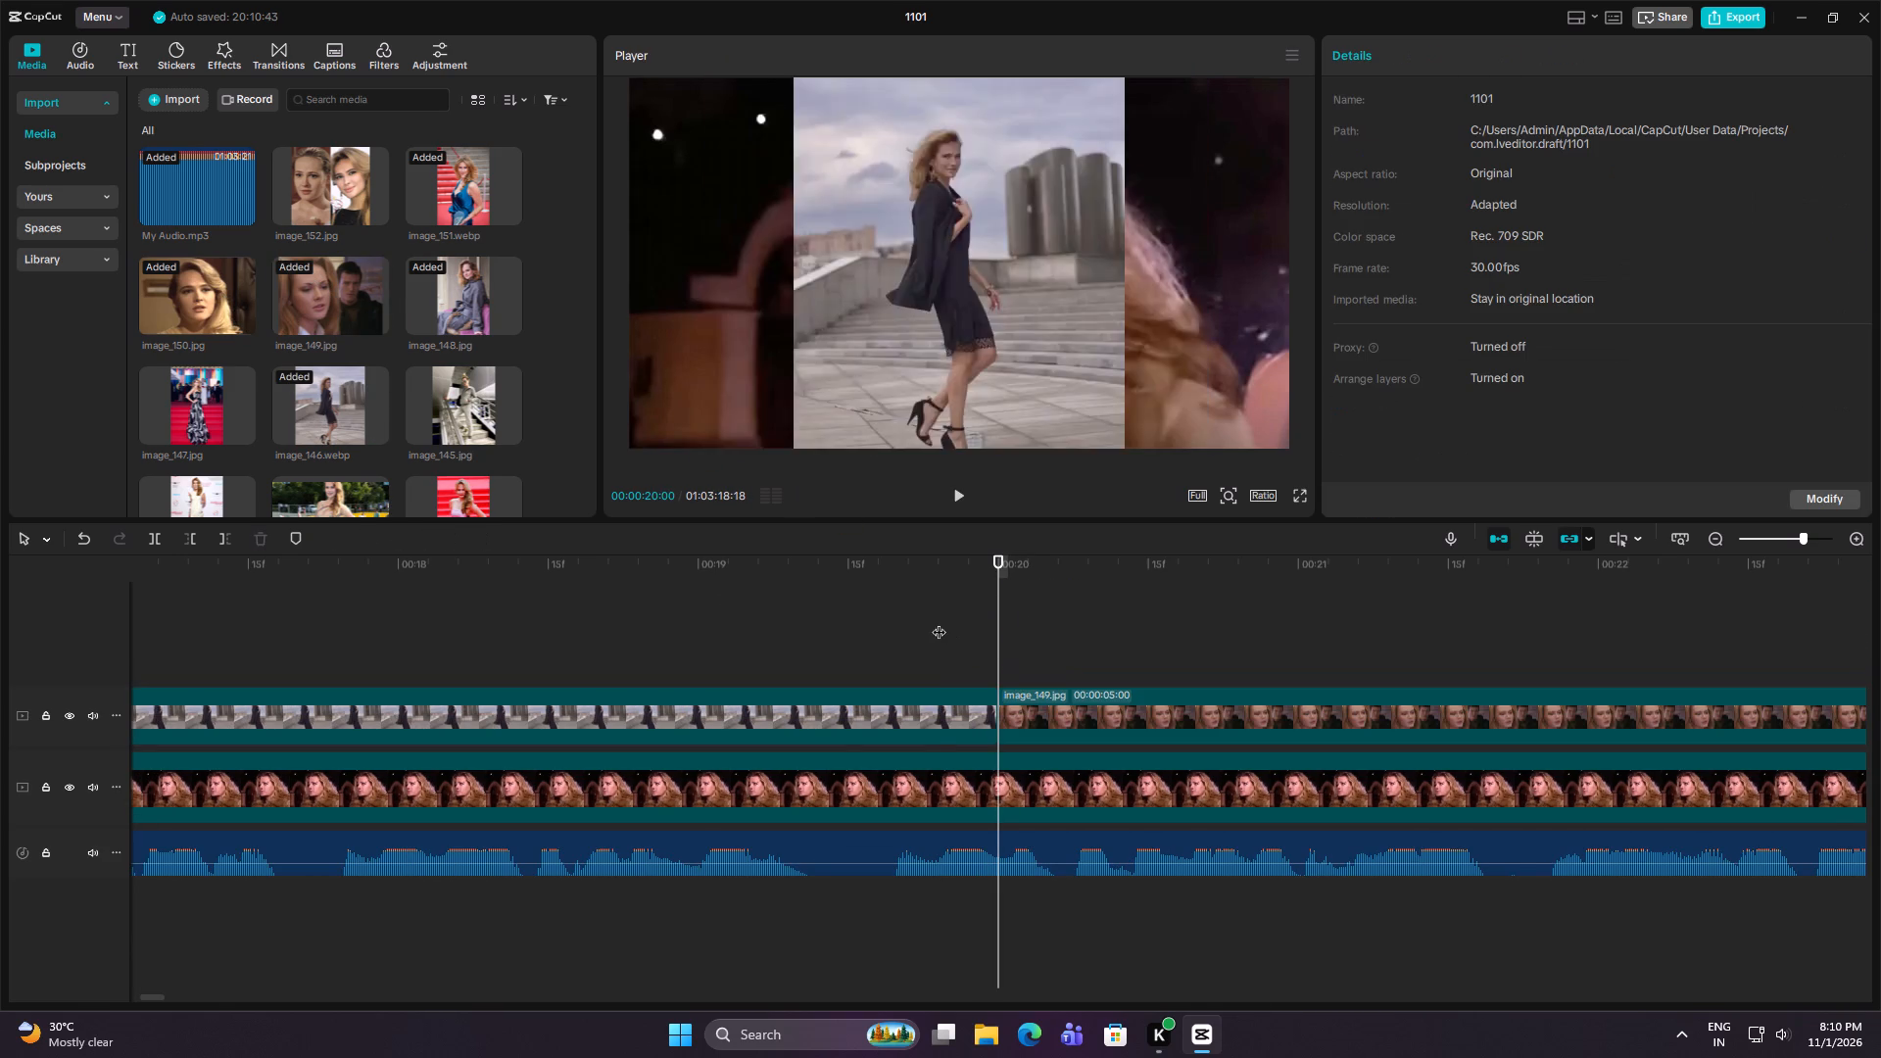
key(Down)
key(Down)
click(437, 394)
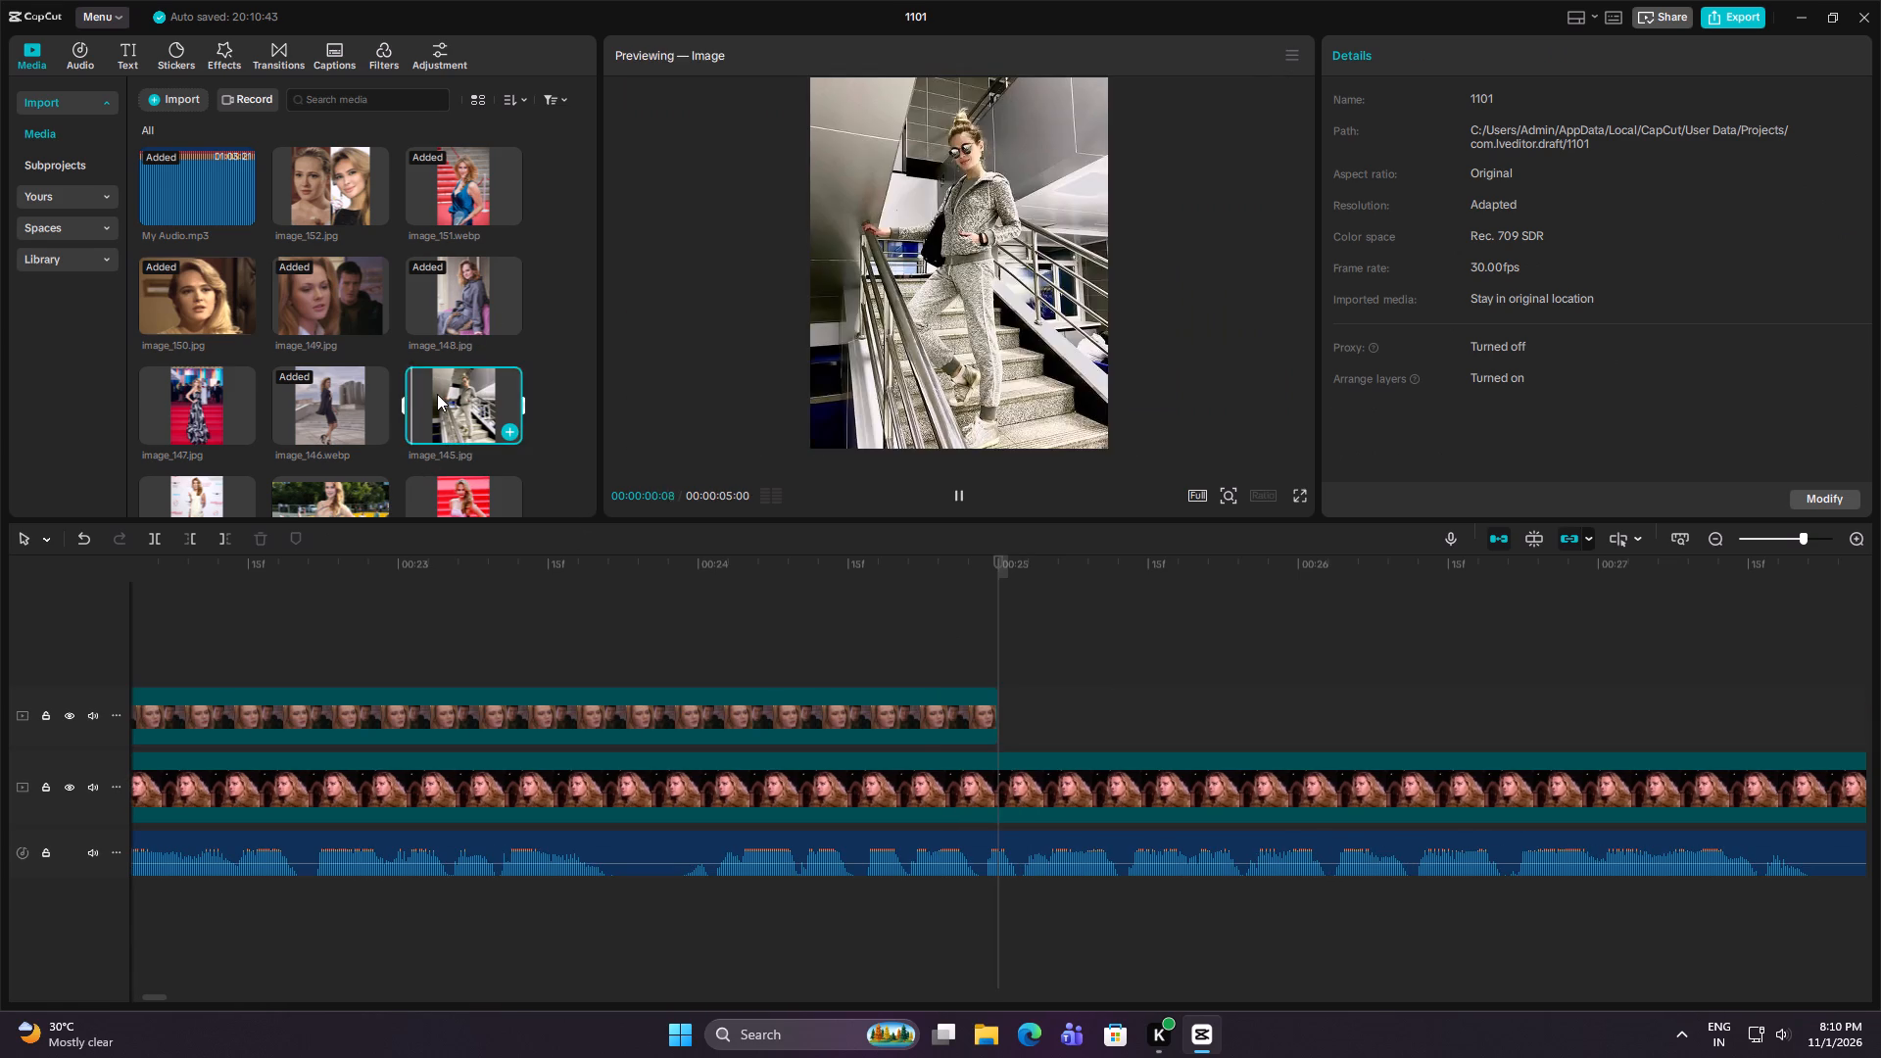
drag(437, 394, 1000, 689)
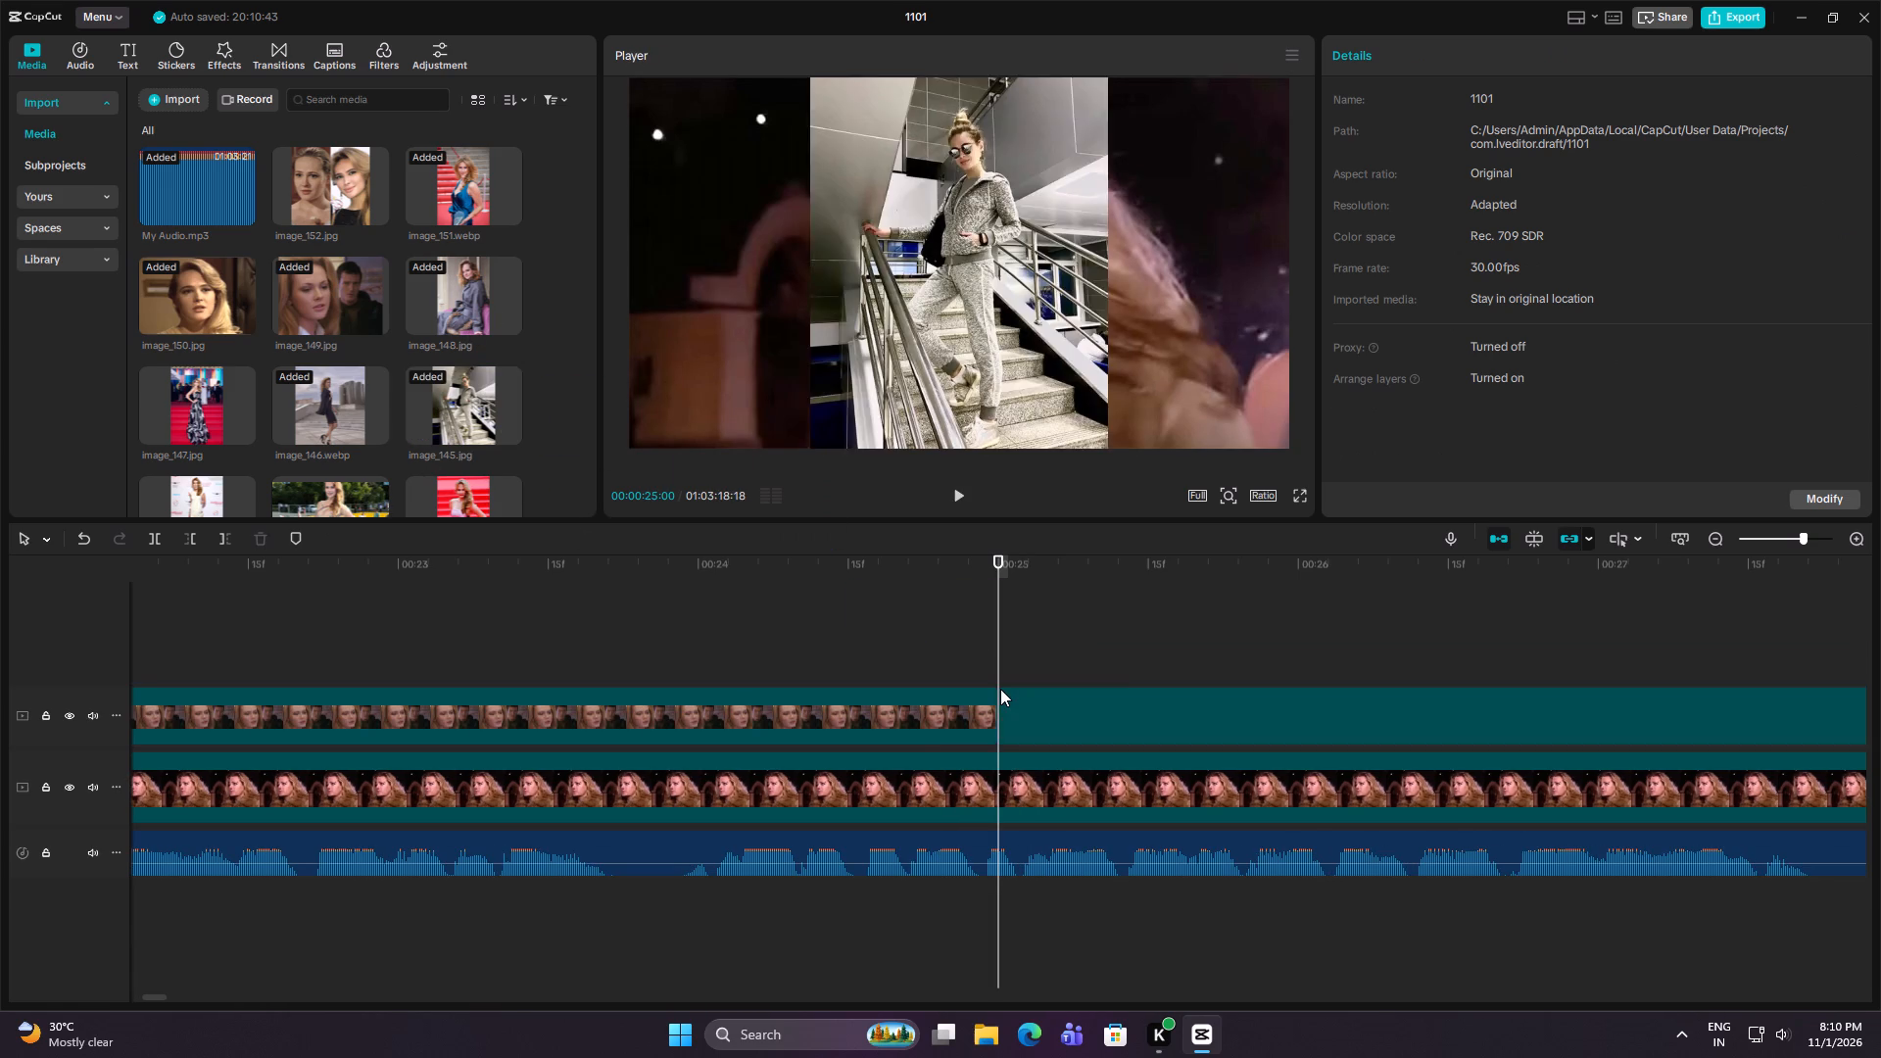
Place image_152.jpg directly after the image_145.jpg clip on the upper track, at 00:00:30:00.
key(Down)
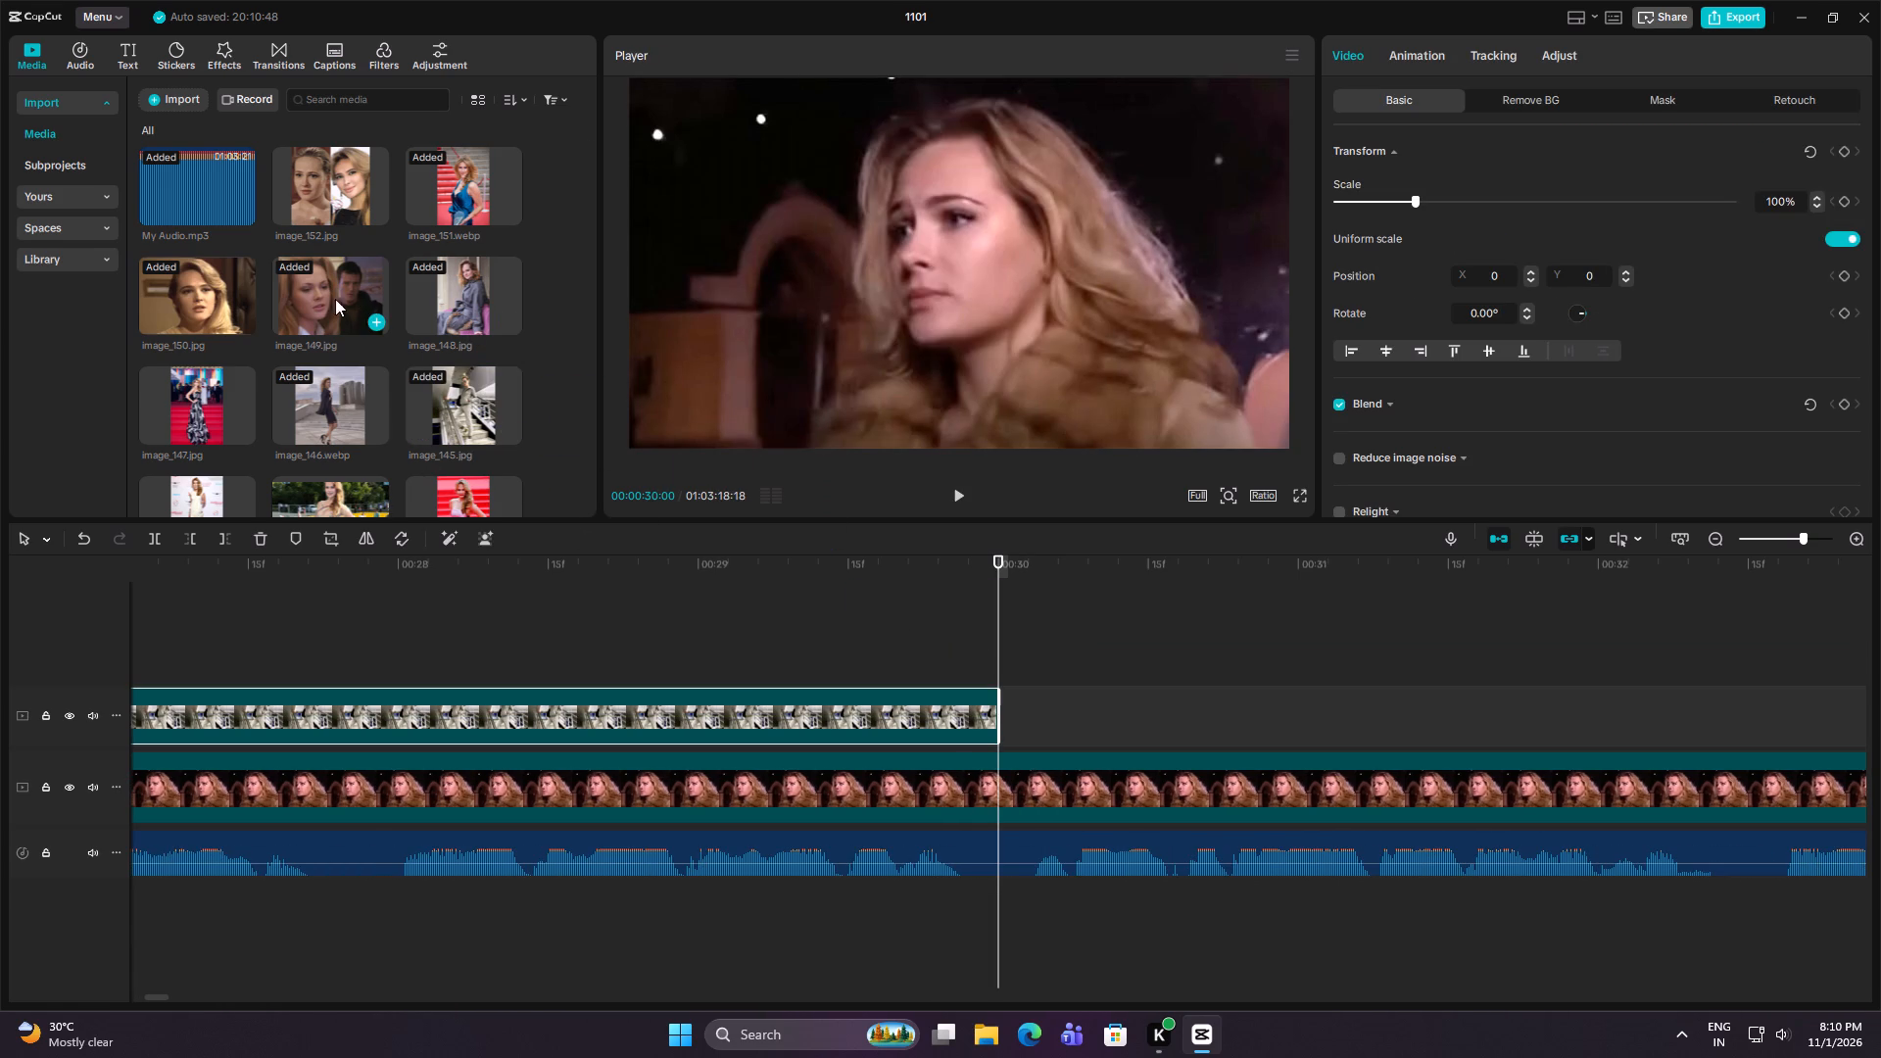
click(330, 191)
drag(330, 191, 1019, 704)
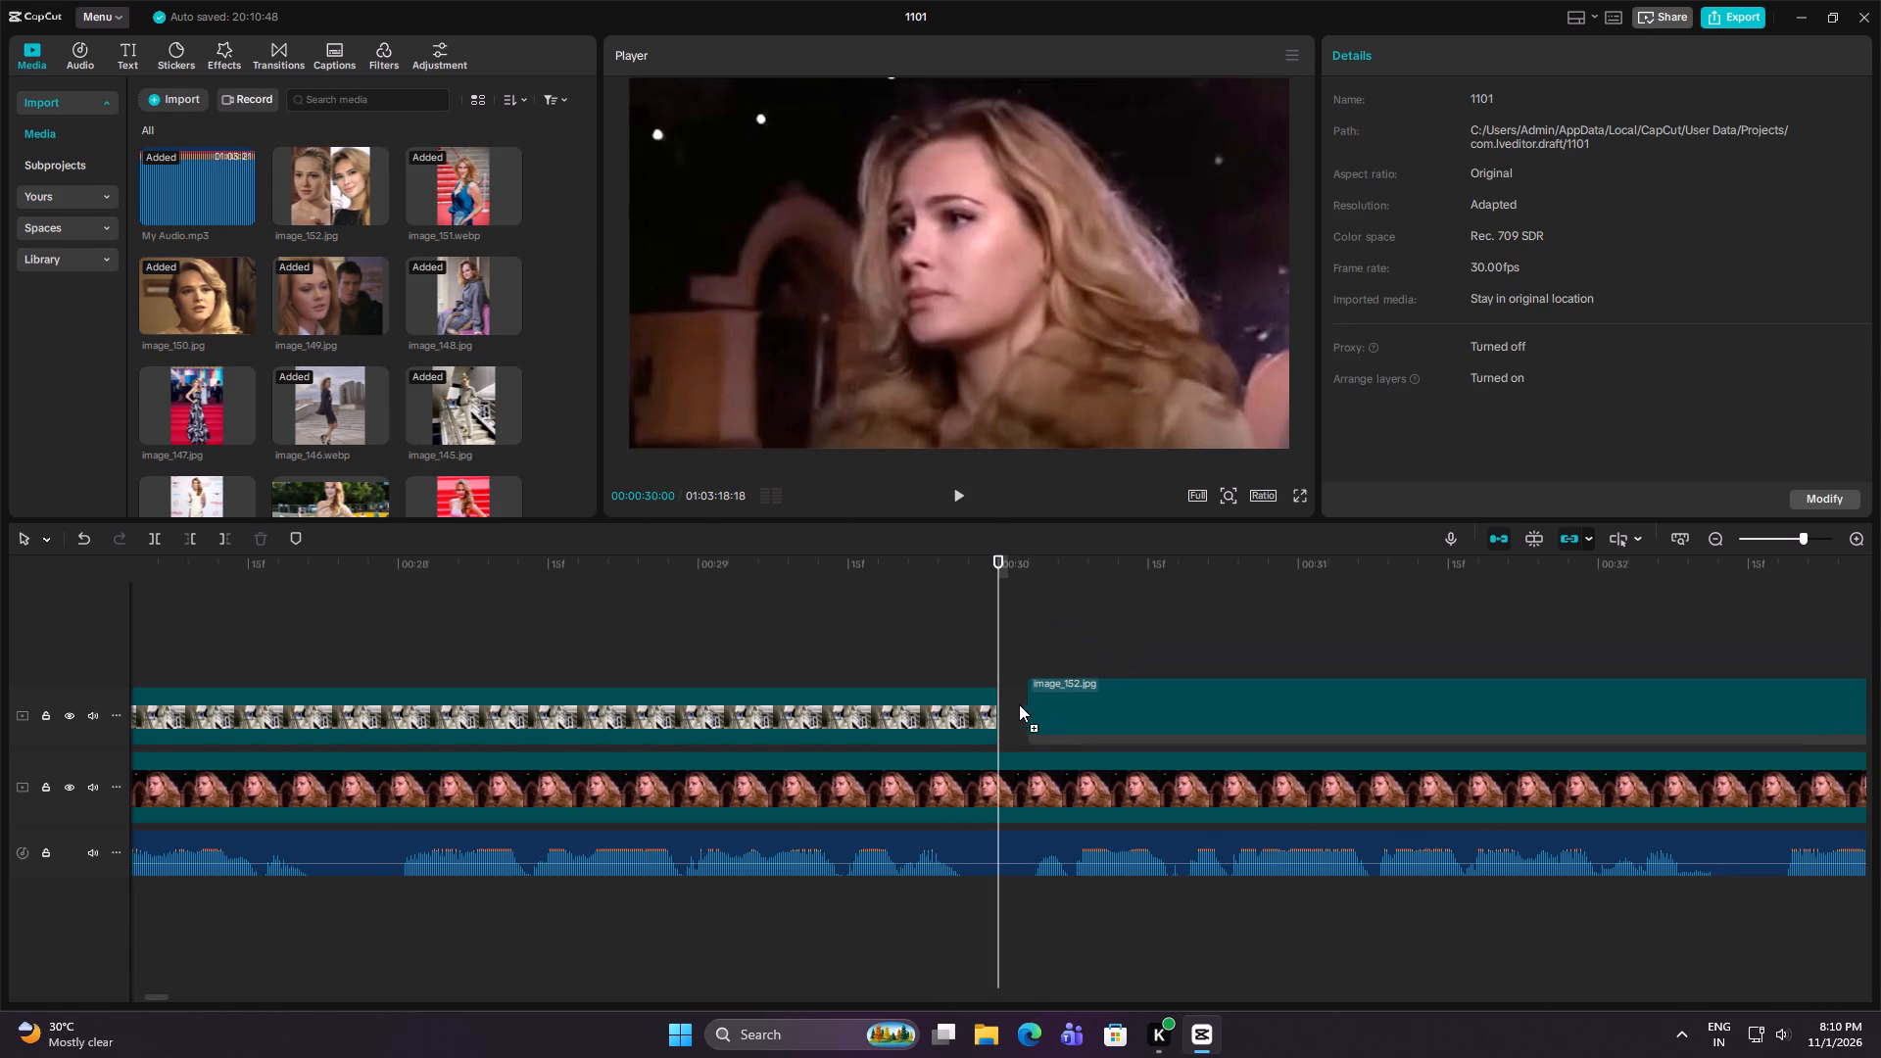
drag(1019, 704, 999, 697)
Place image_147.jpg directly after the image_152.jpg clip on the upper track, at 00:00:35:00.
click(954, 646)
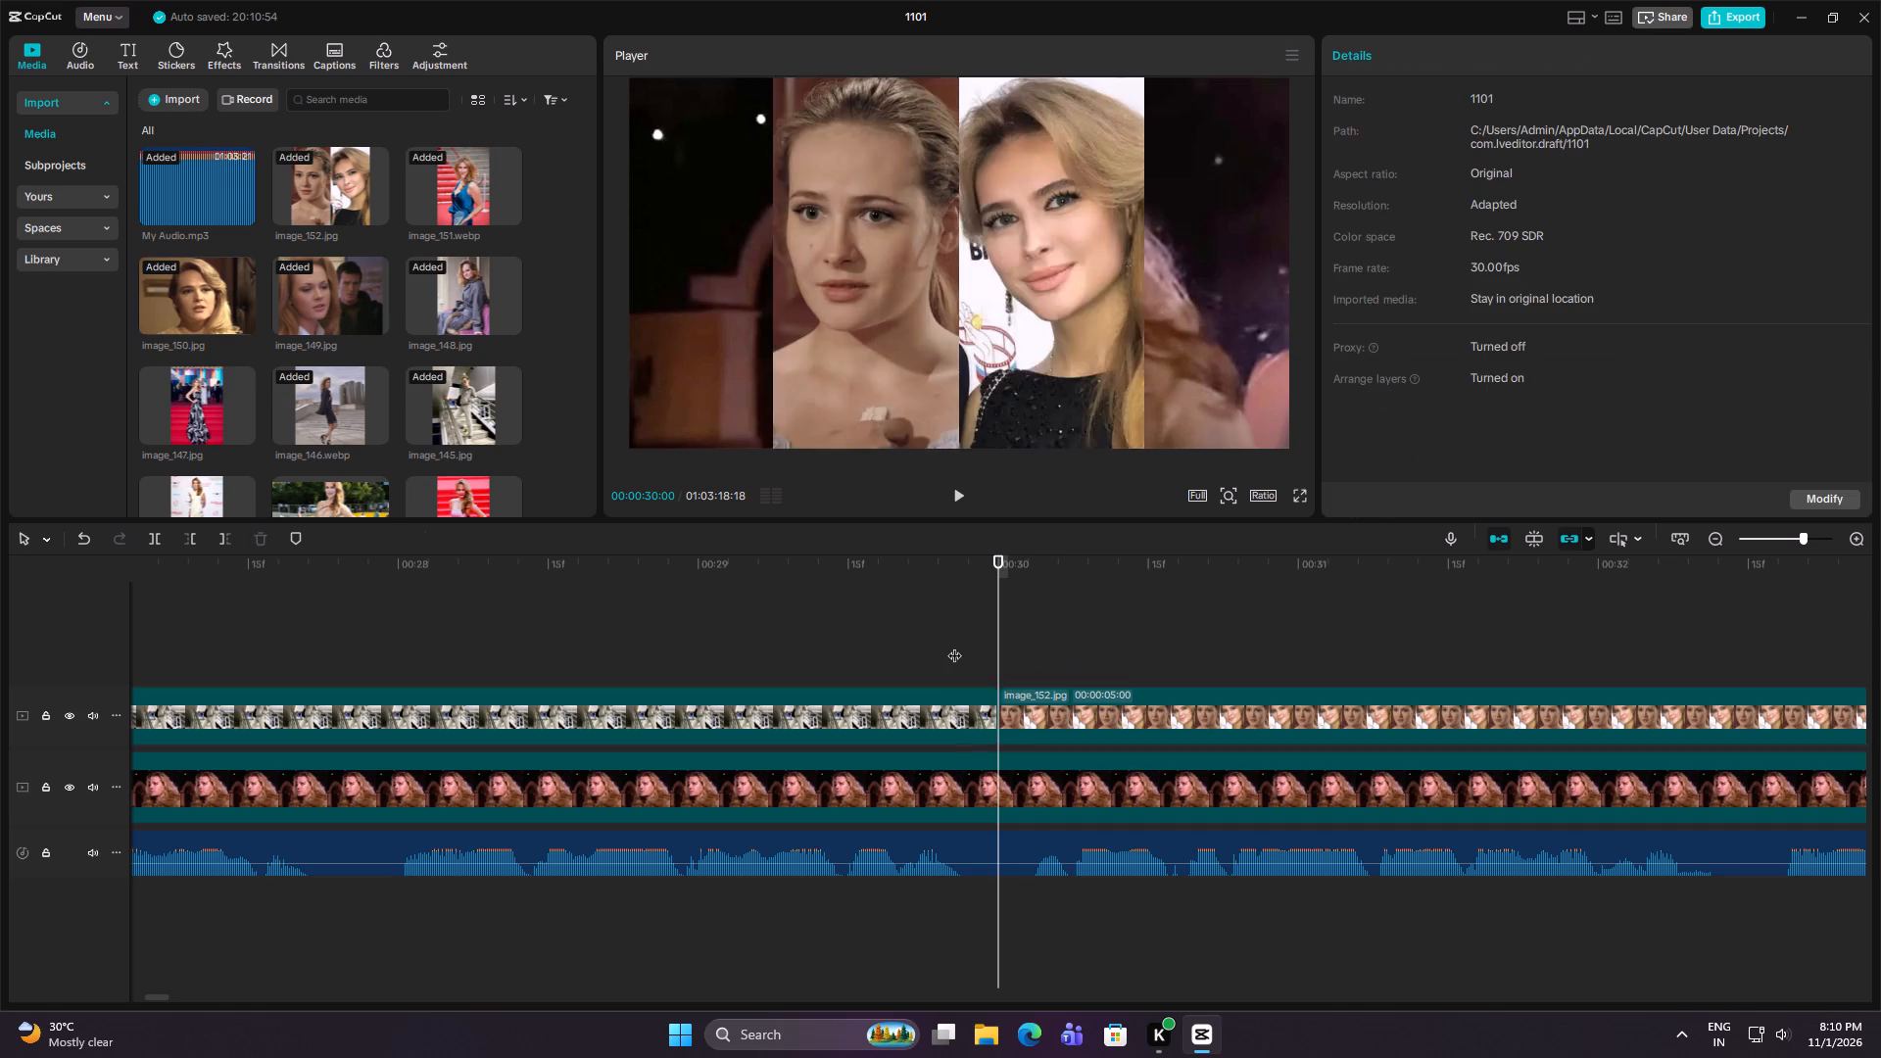
key(Down)
key(Down)
scroll(342, 274, down, 1)
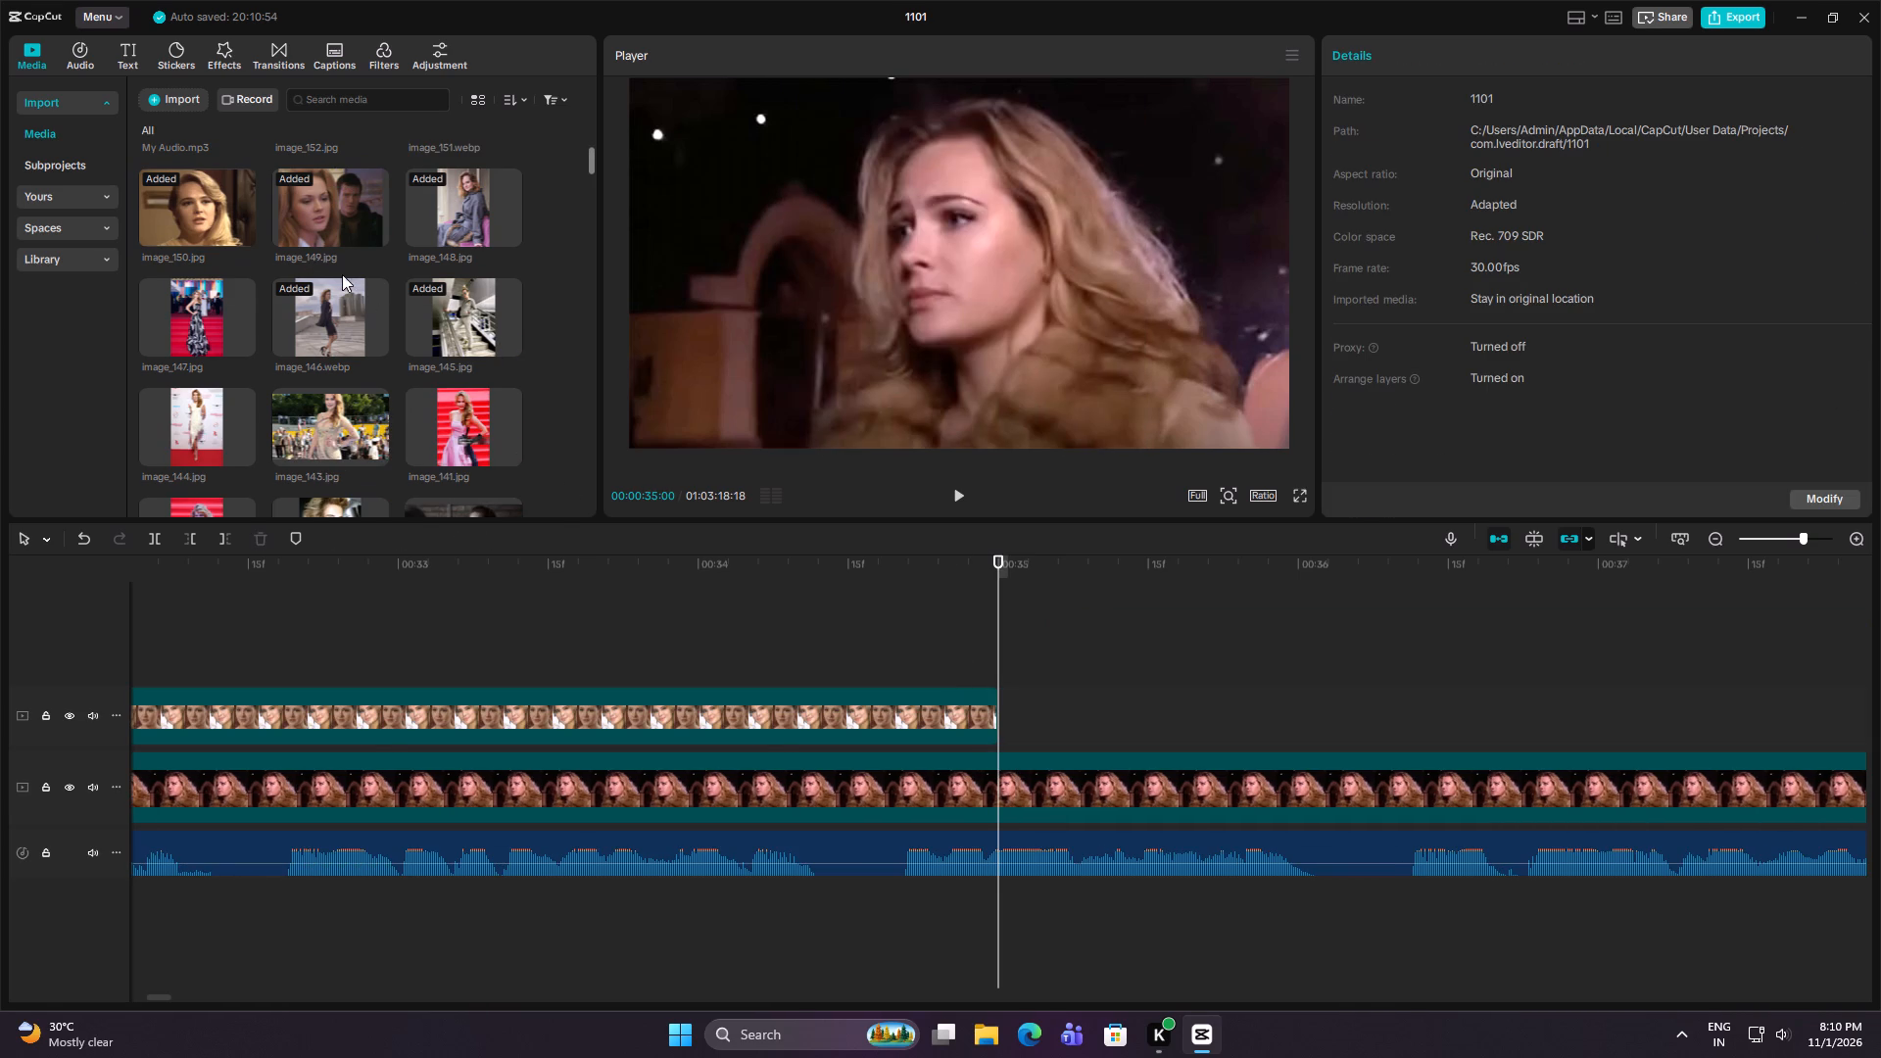
click(180, 269)
click(190, 298)
drag(190, 298, 980, 556)
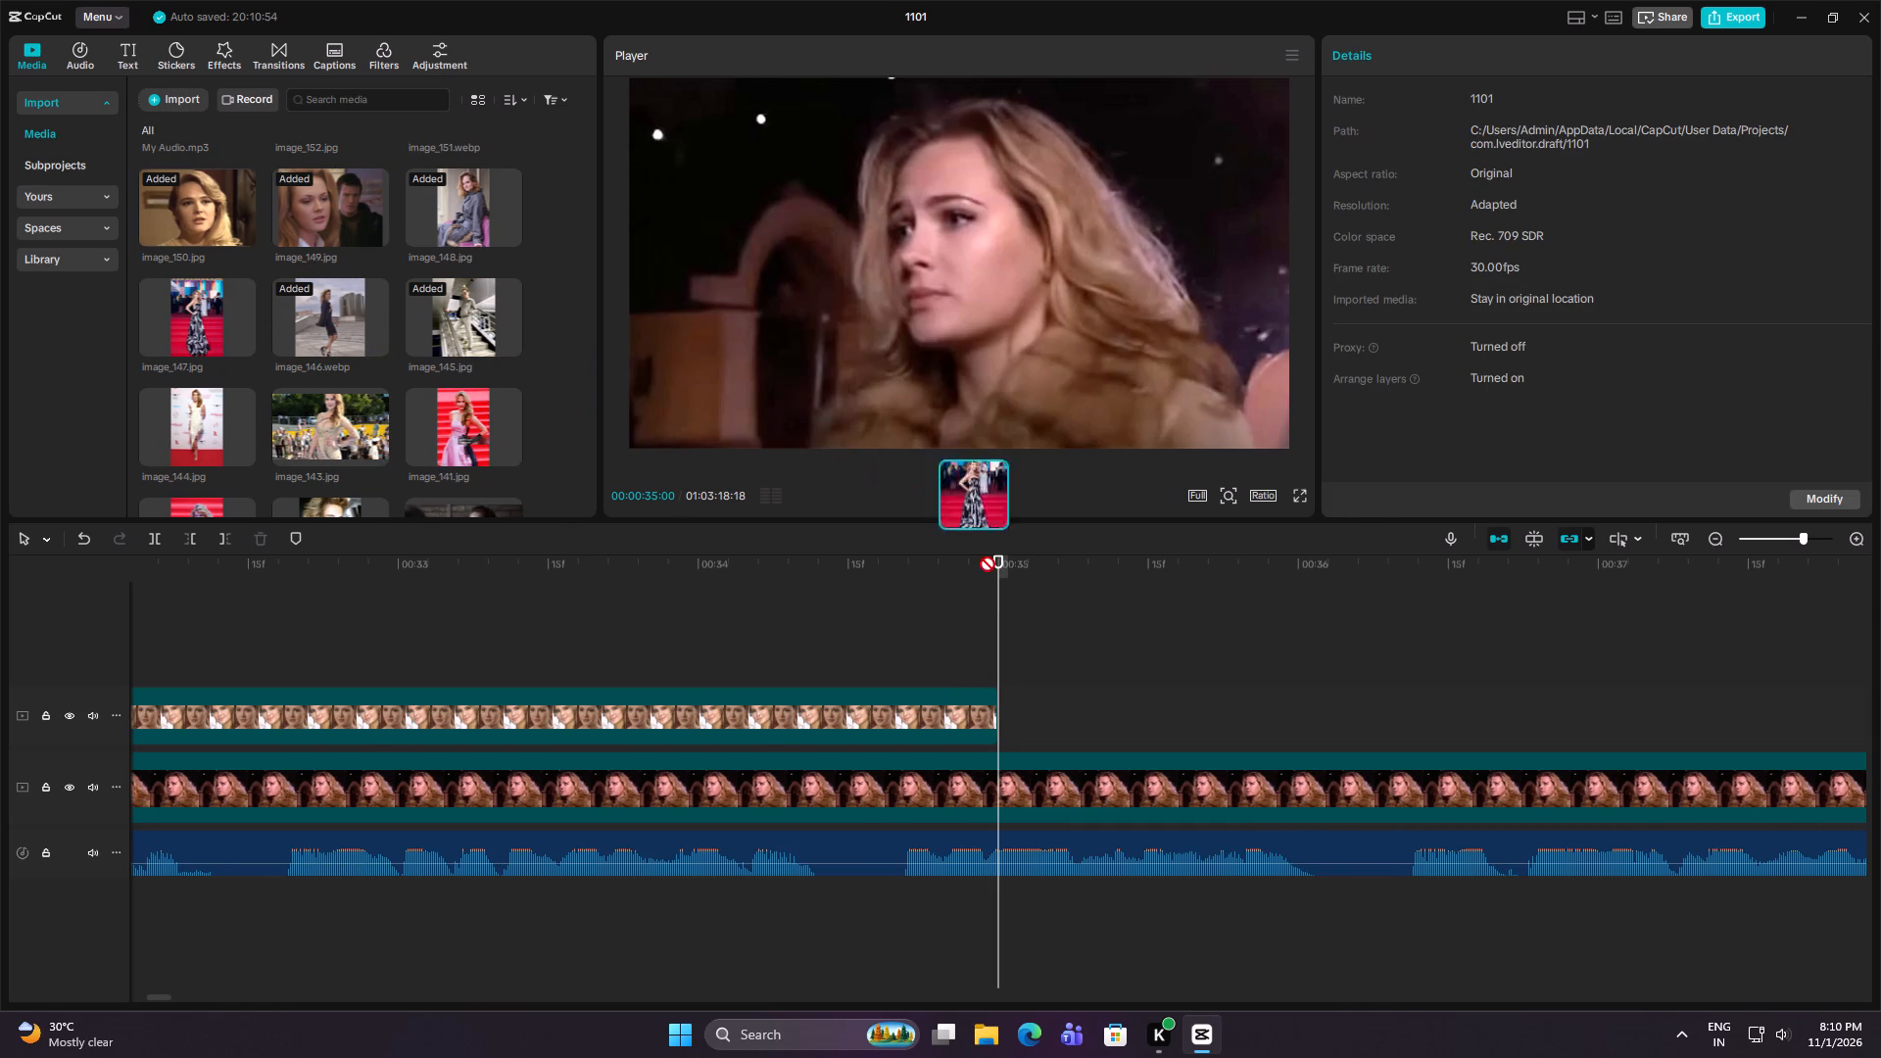
drag(980, 556, 998, 688)
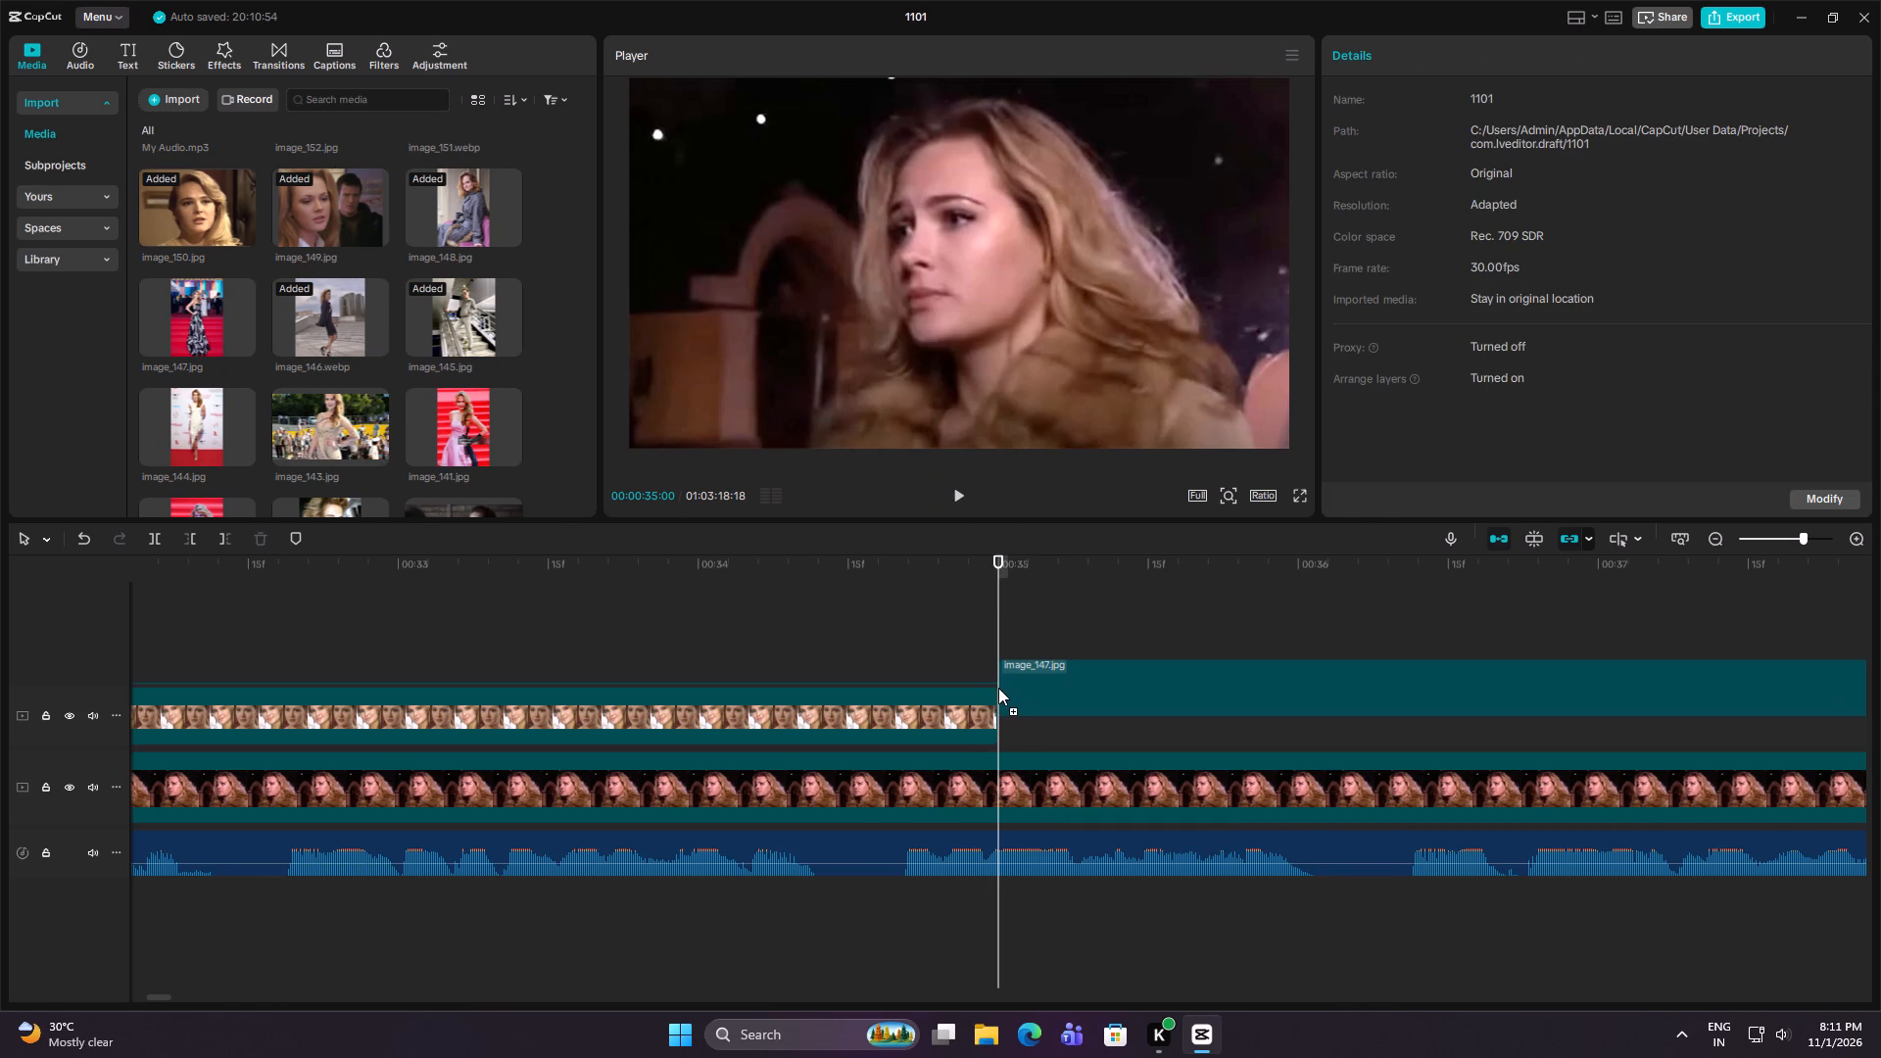
drag(998, 688, 1003, 697)
click(971, 643)
Place image_143.jpg directly after the image_147.jpg clip on the upper track, at 00:00:40:00.
key(Down)
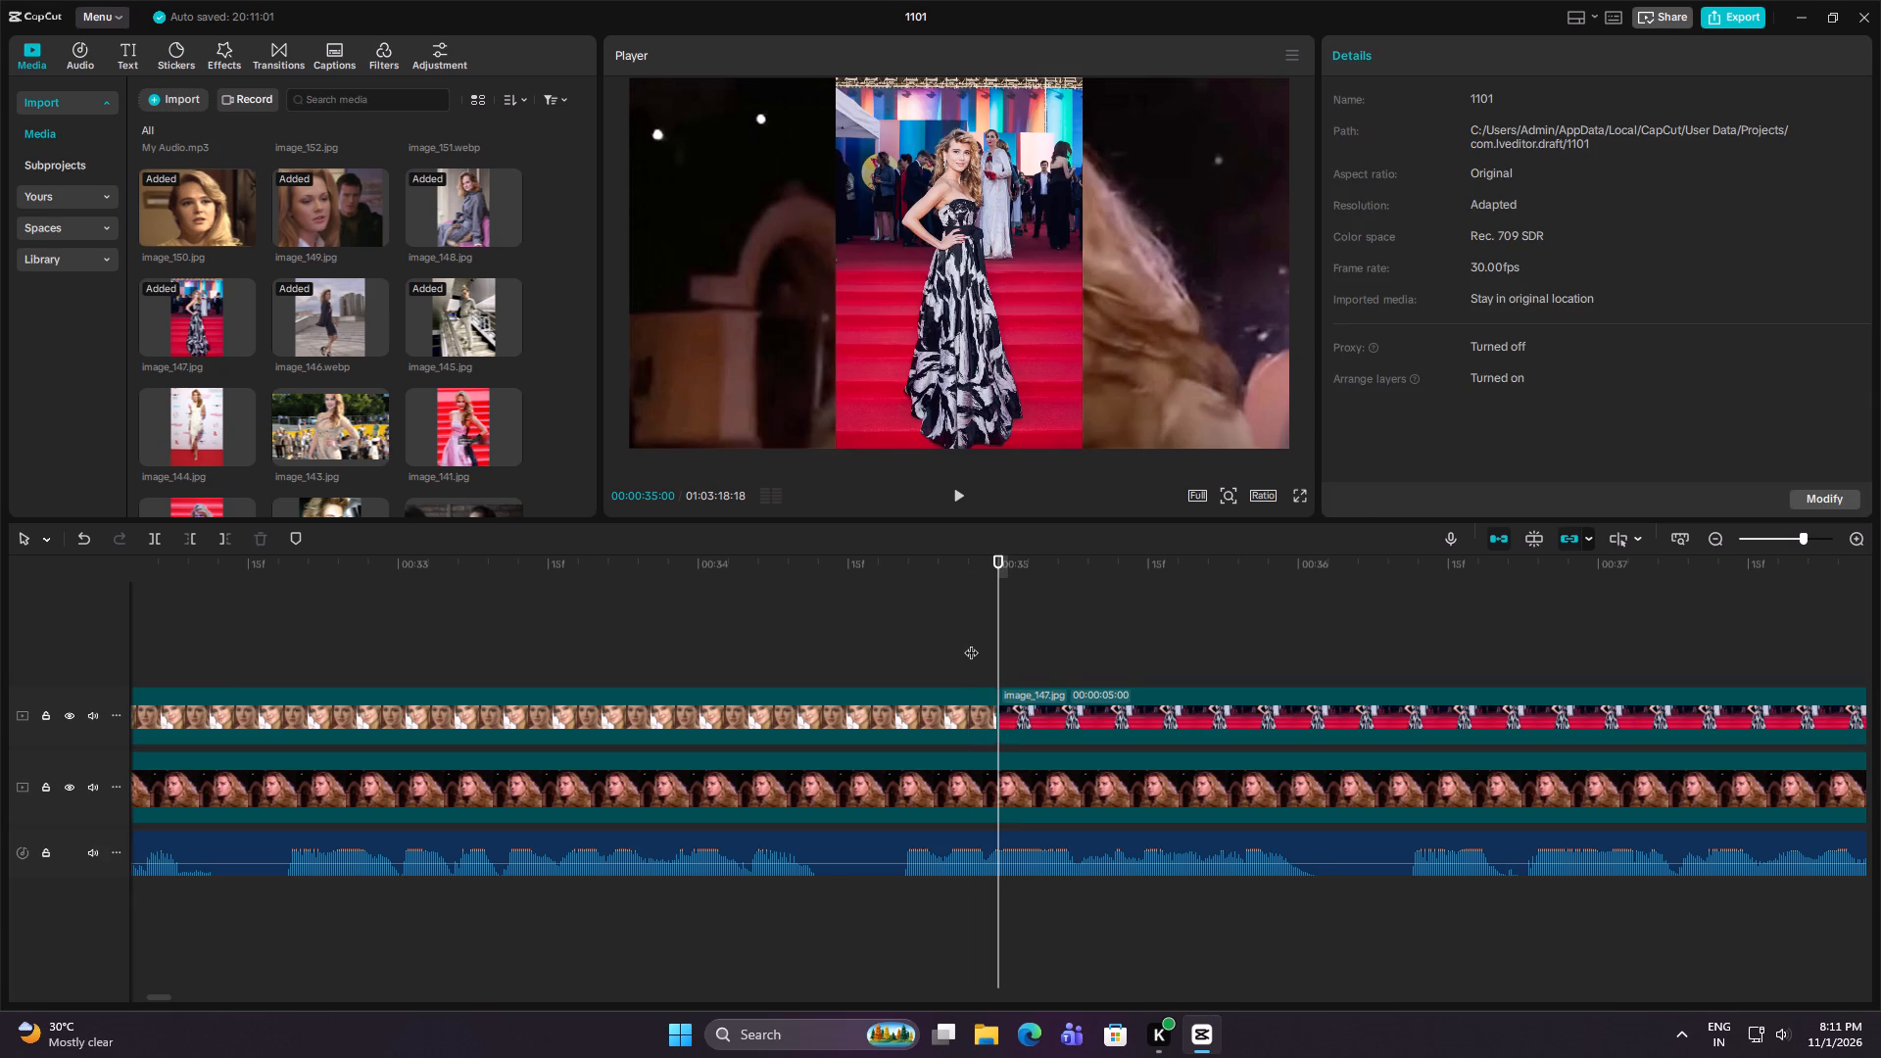
key(Down)
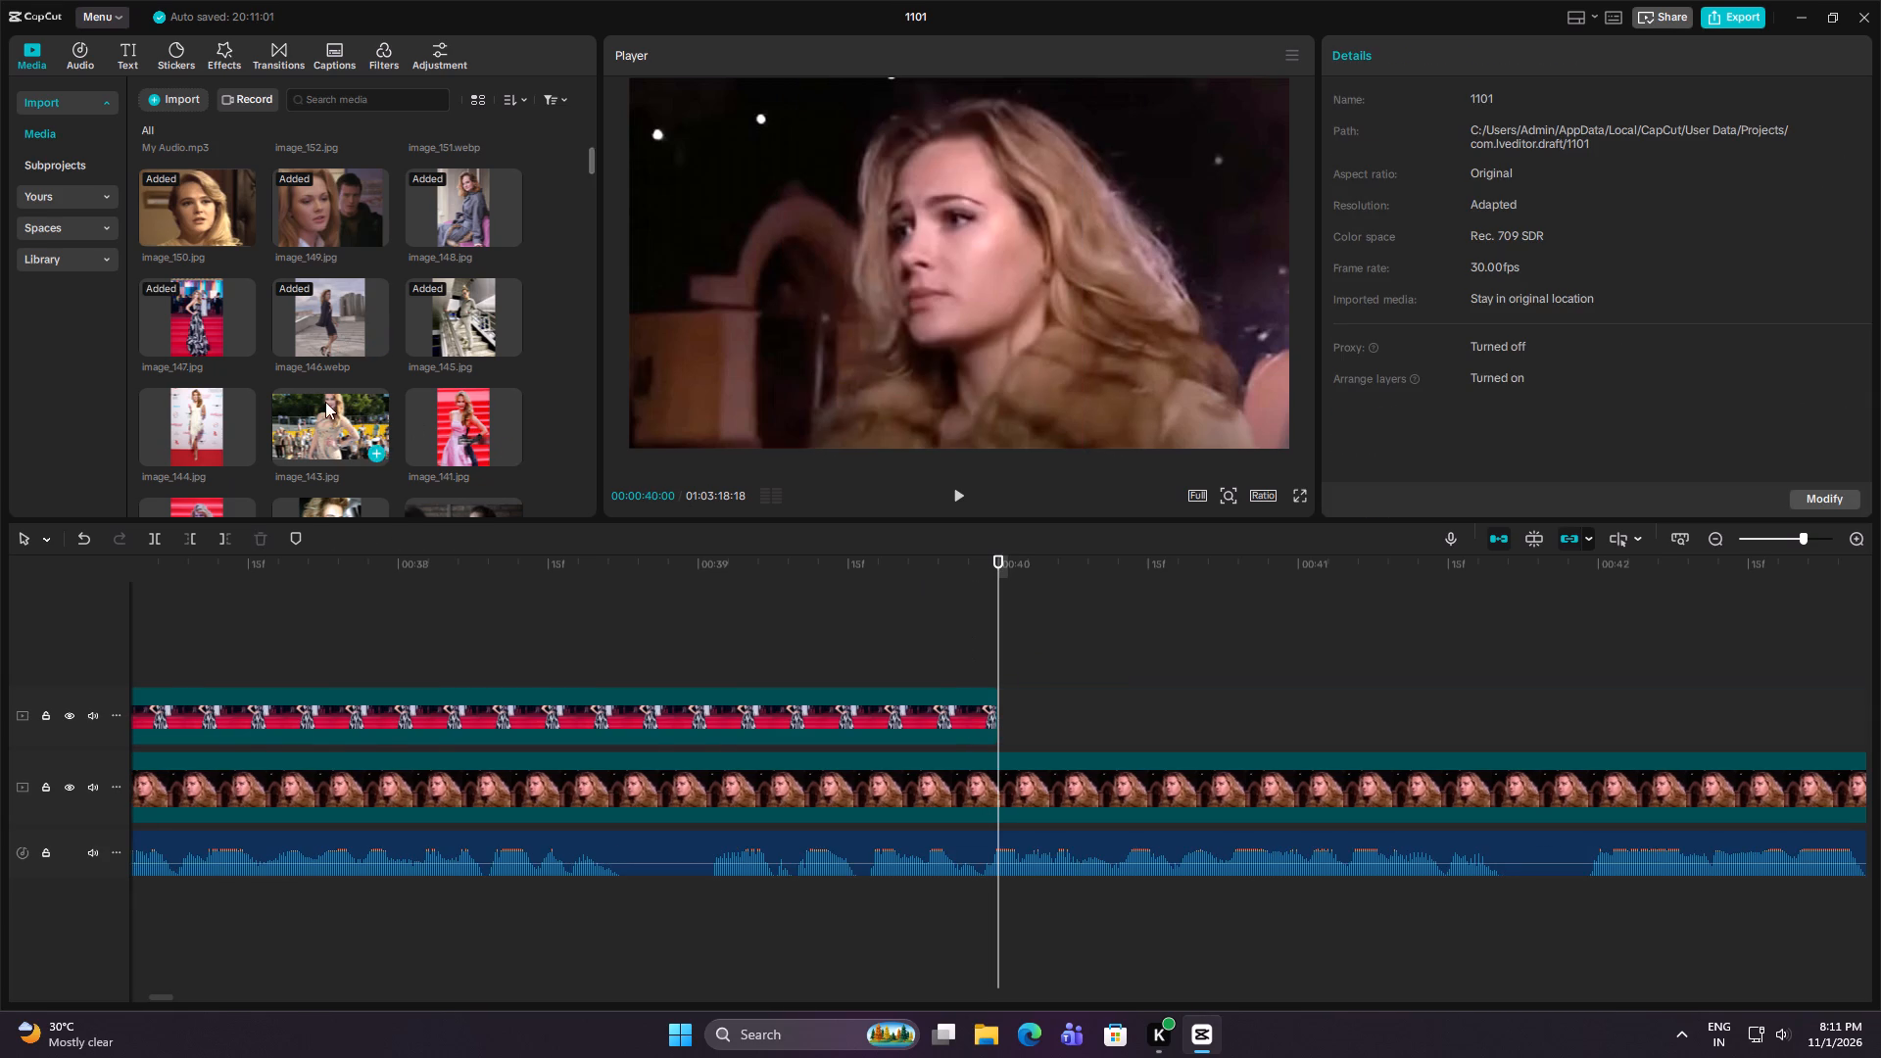
click(323, 410)
drag(323, 410, 992, 704)
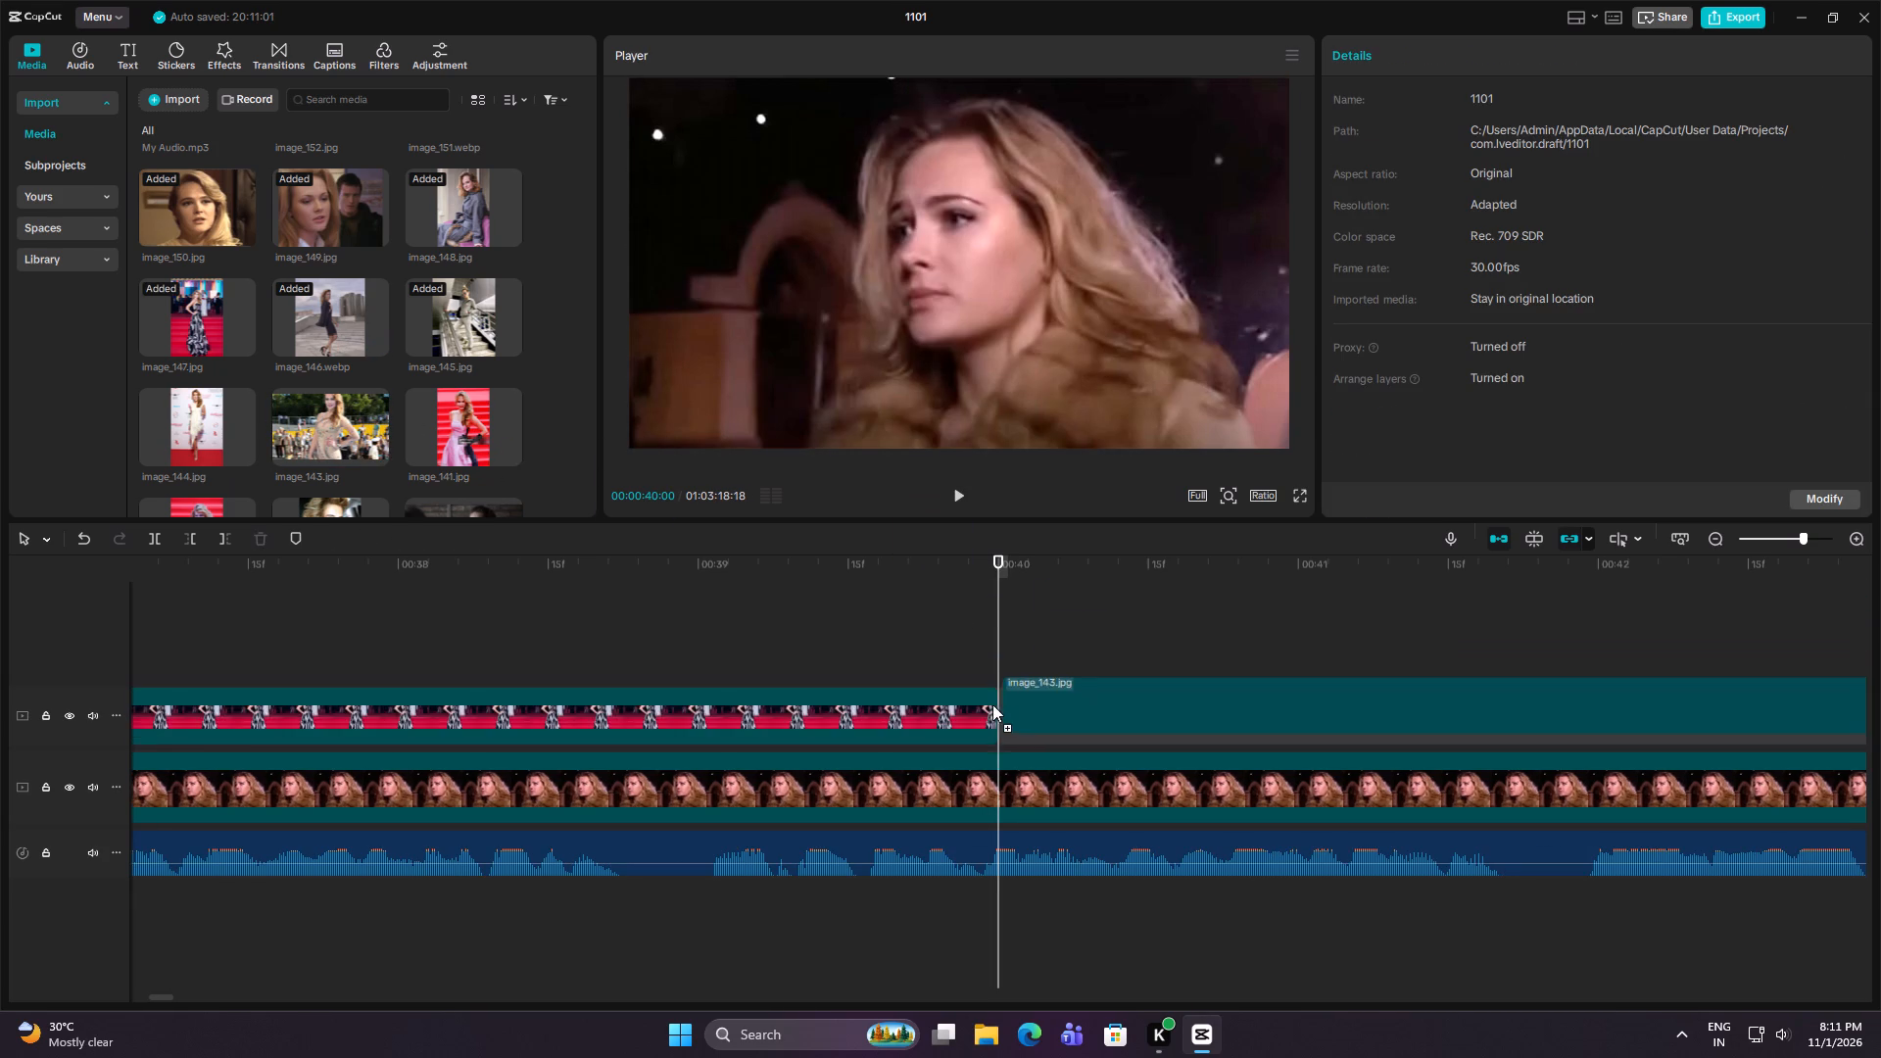
drag(992, 704, 1002, 695)
click(984, 638)
key(Down)
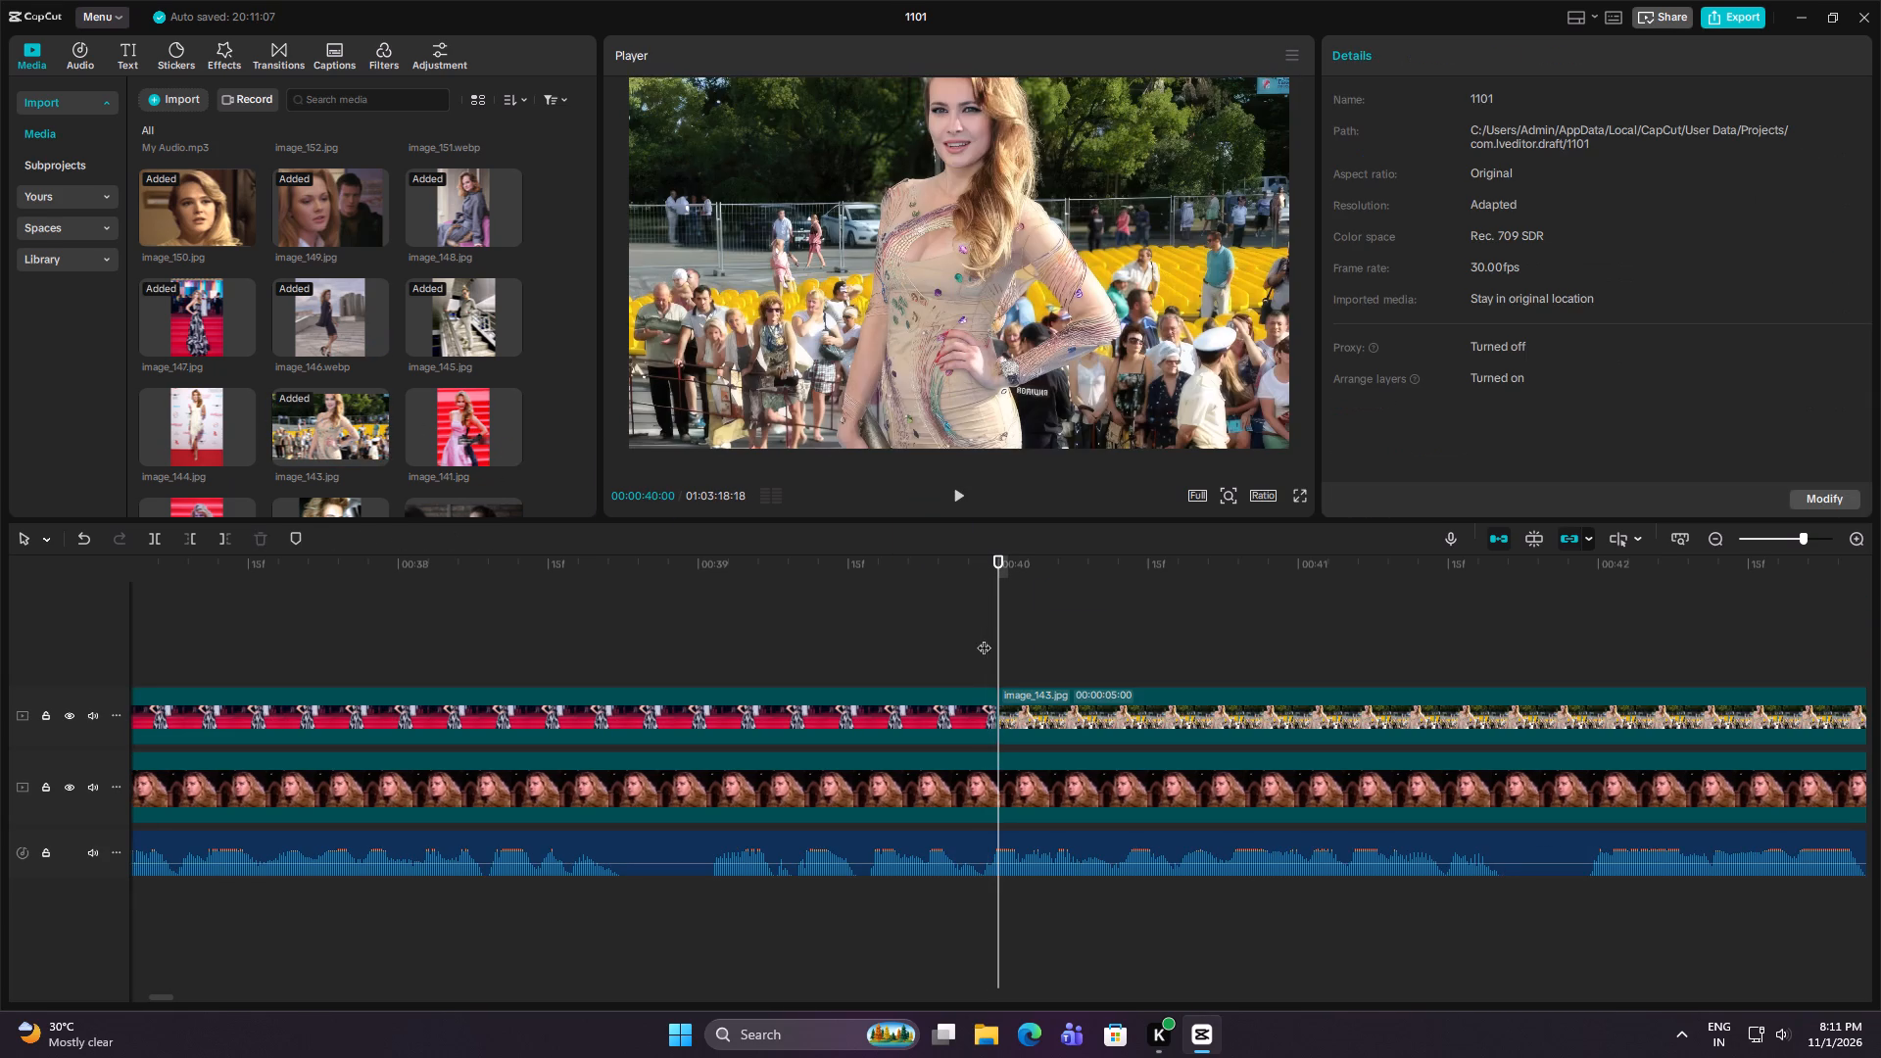
Crop a narrow strip off the right edge of the image_143.jpg clip to remove the corner logo.
click(1027, 722)
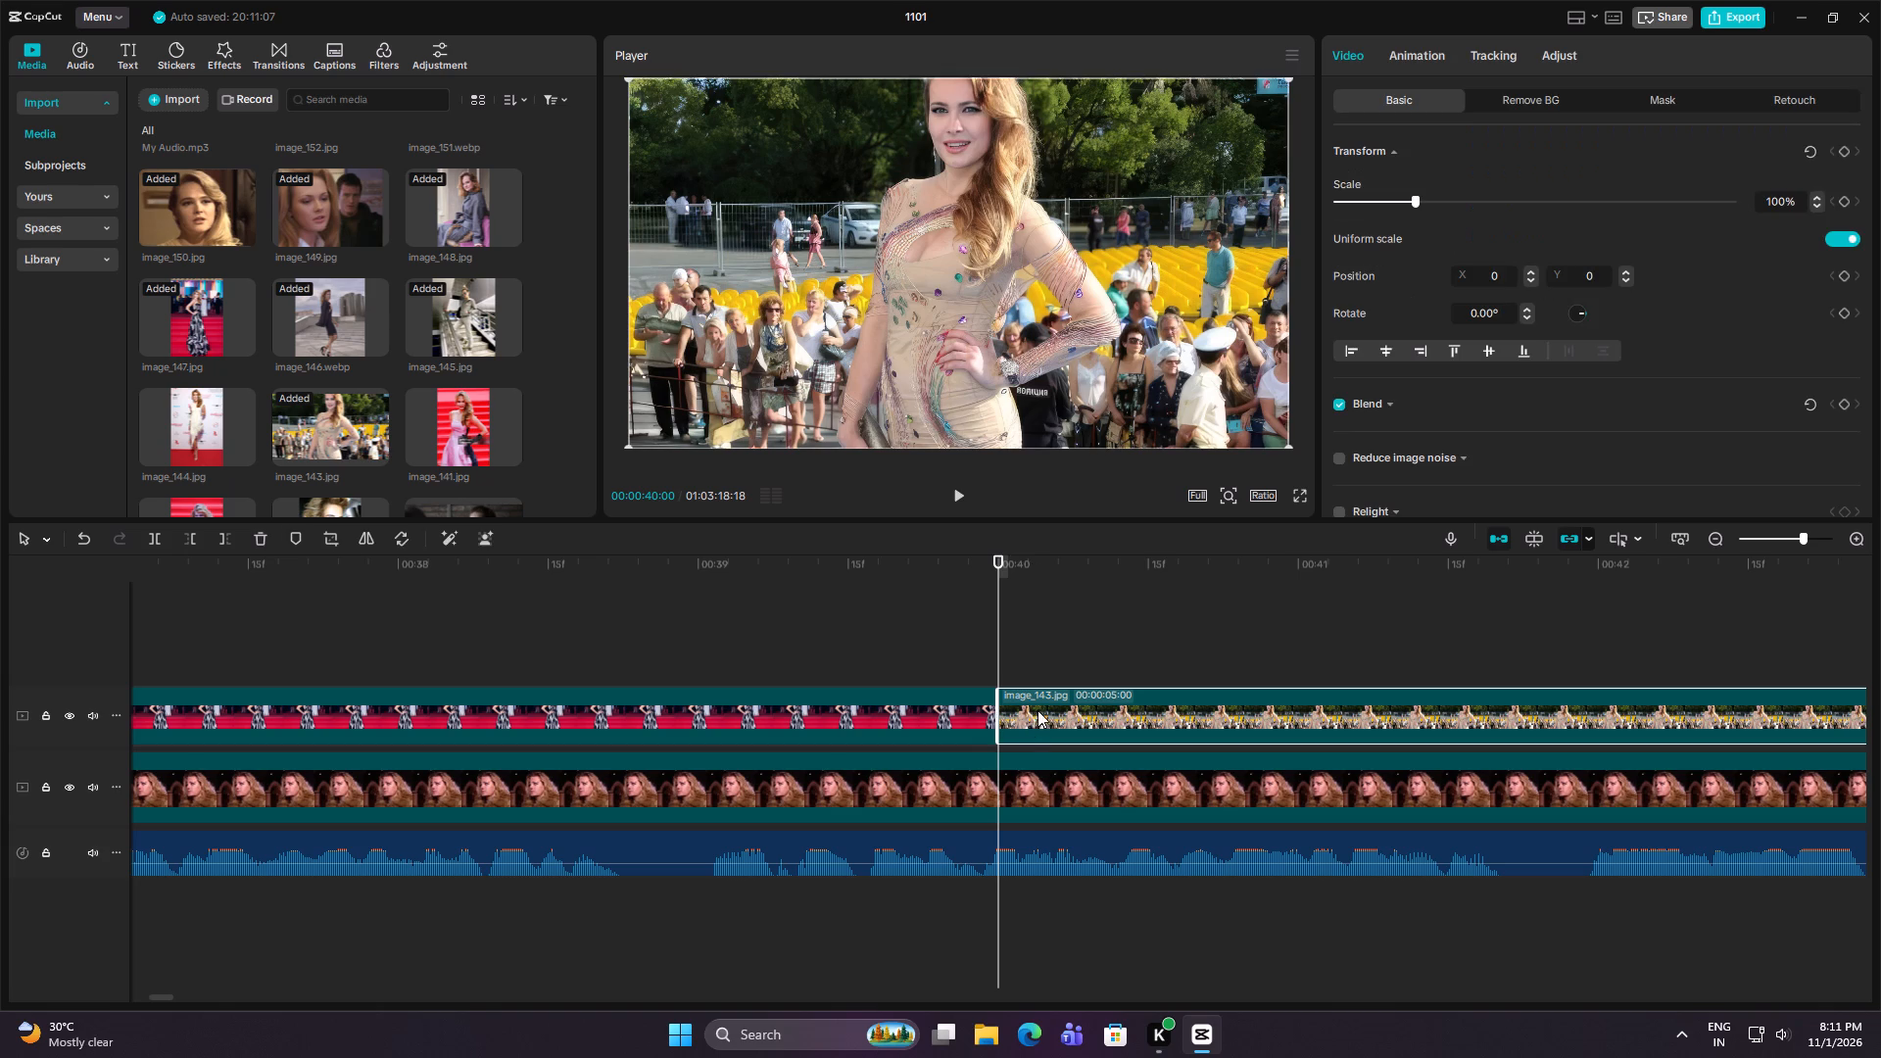
click(333, 539)
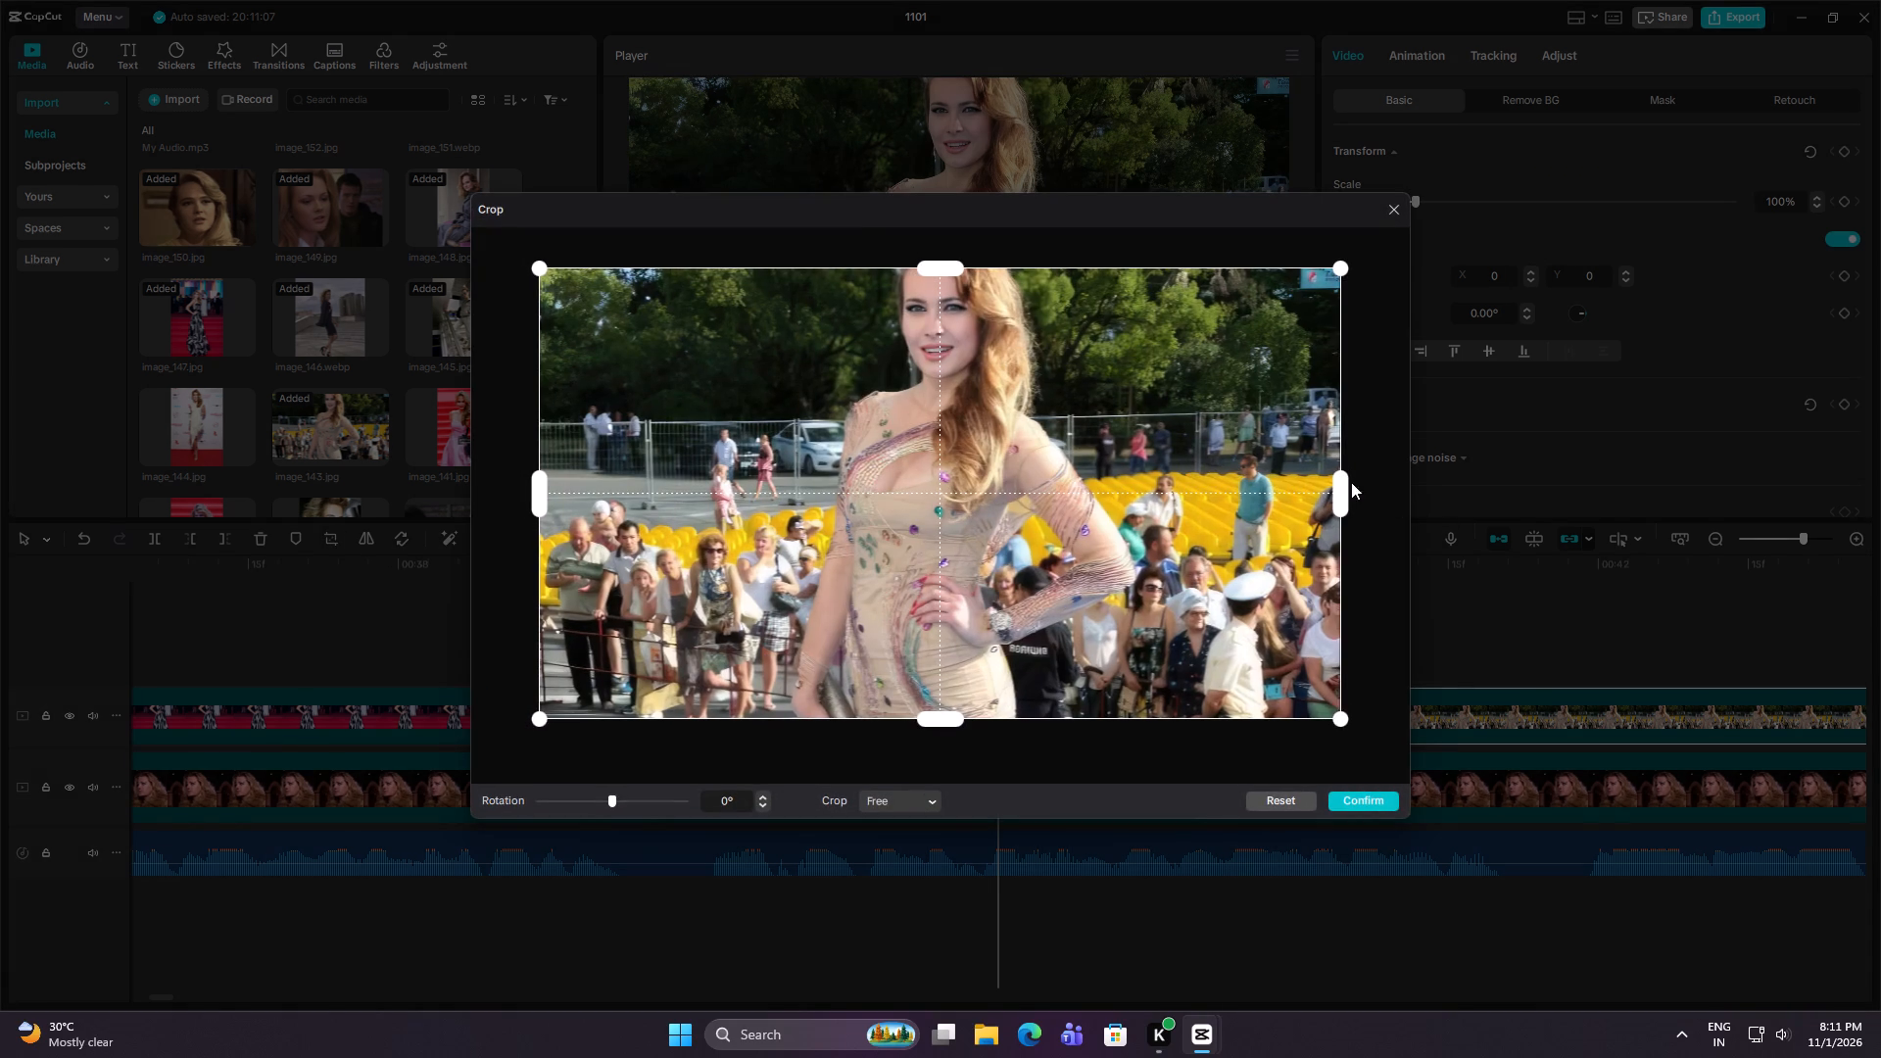
drag(1347, 508, 1304, 502)
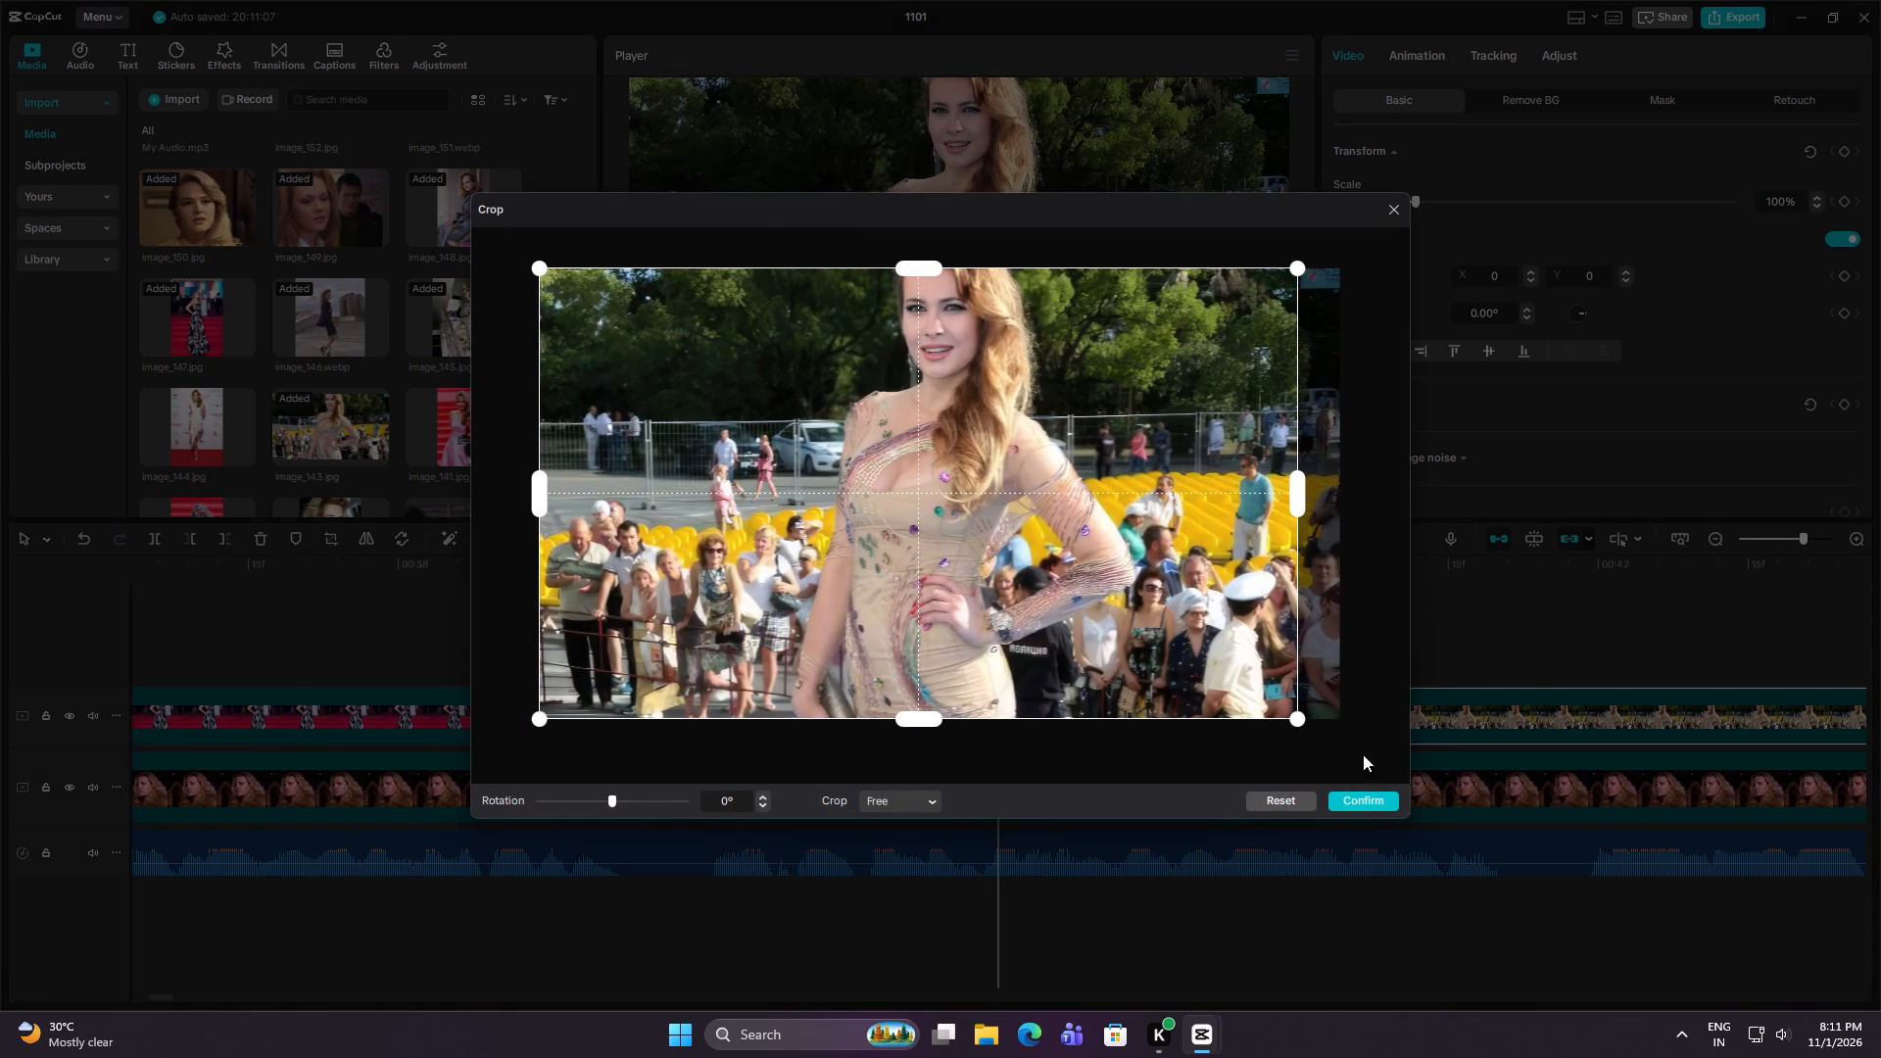
click(1373, 802)
Place image_141.jpg directly after the image_143.jpg clip on the upper track, at 00:00:45:00.
key(Down)
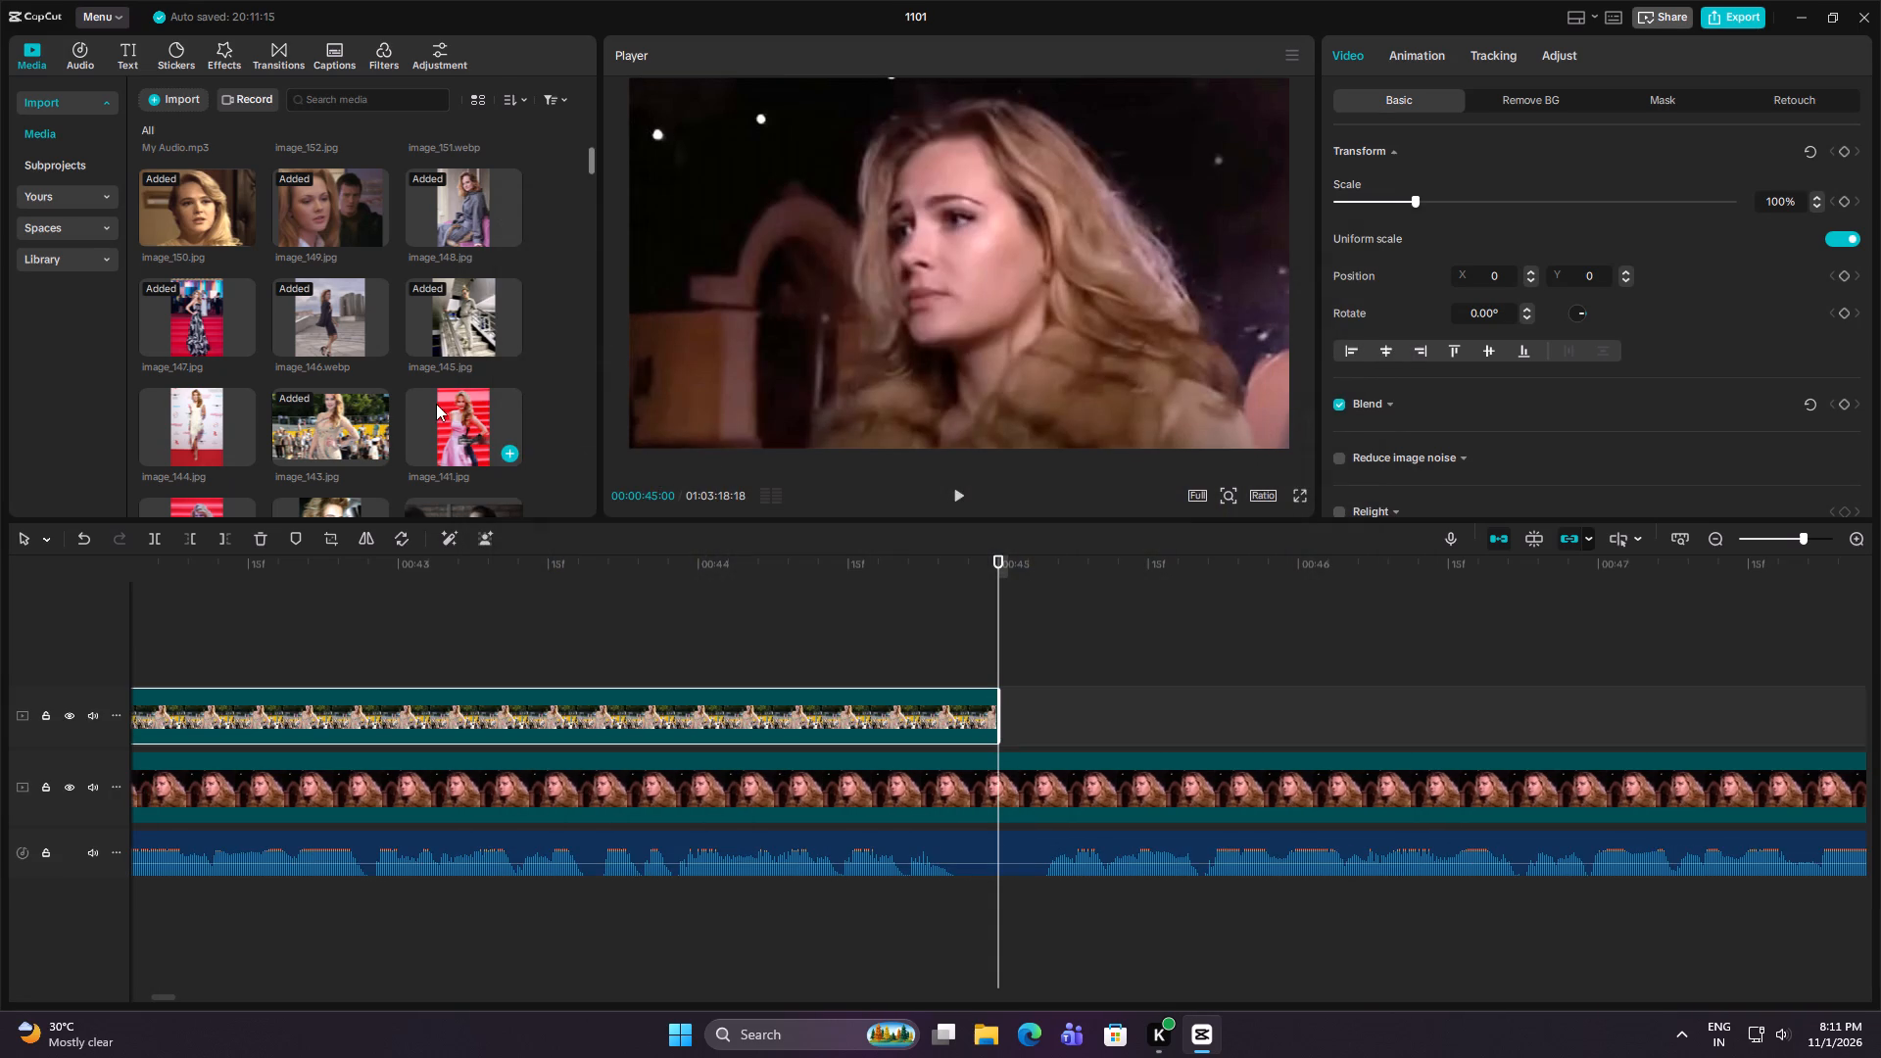
drag(456, 429, 1000, 690)
click(979, 667)
key(Down)
Crop the lower part off the image_141.jpg clip, cutting just above the Getty Images watermark.
click(1033, 697)
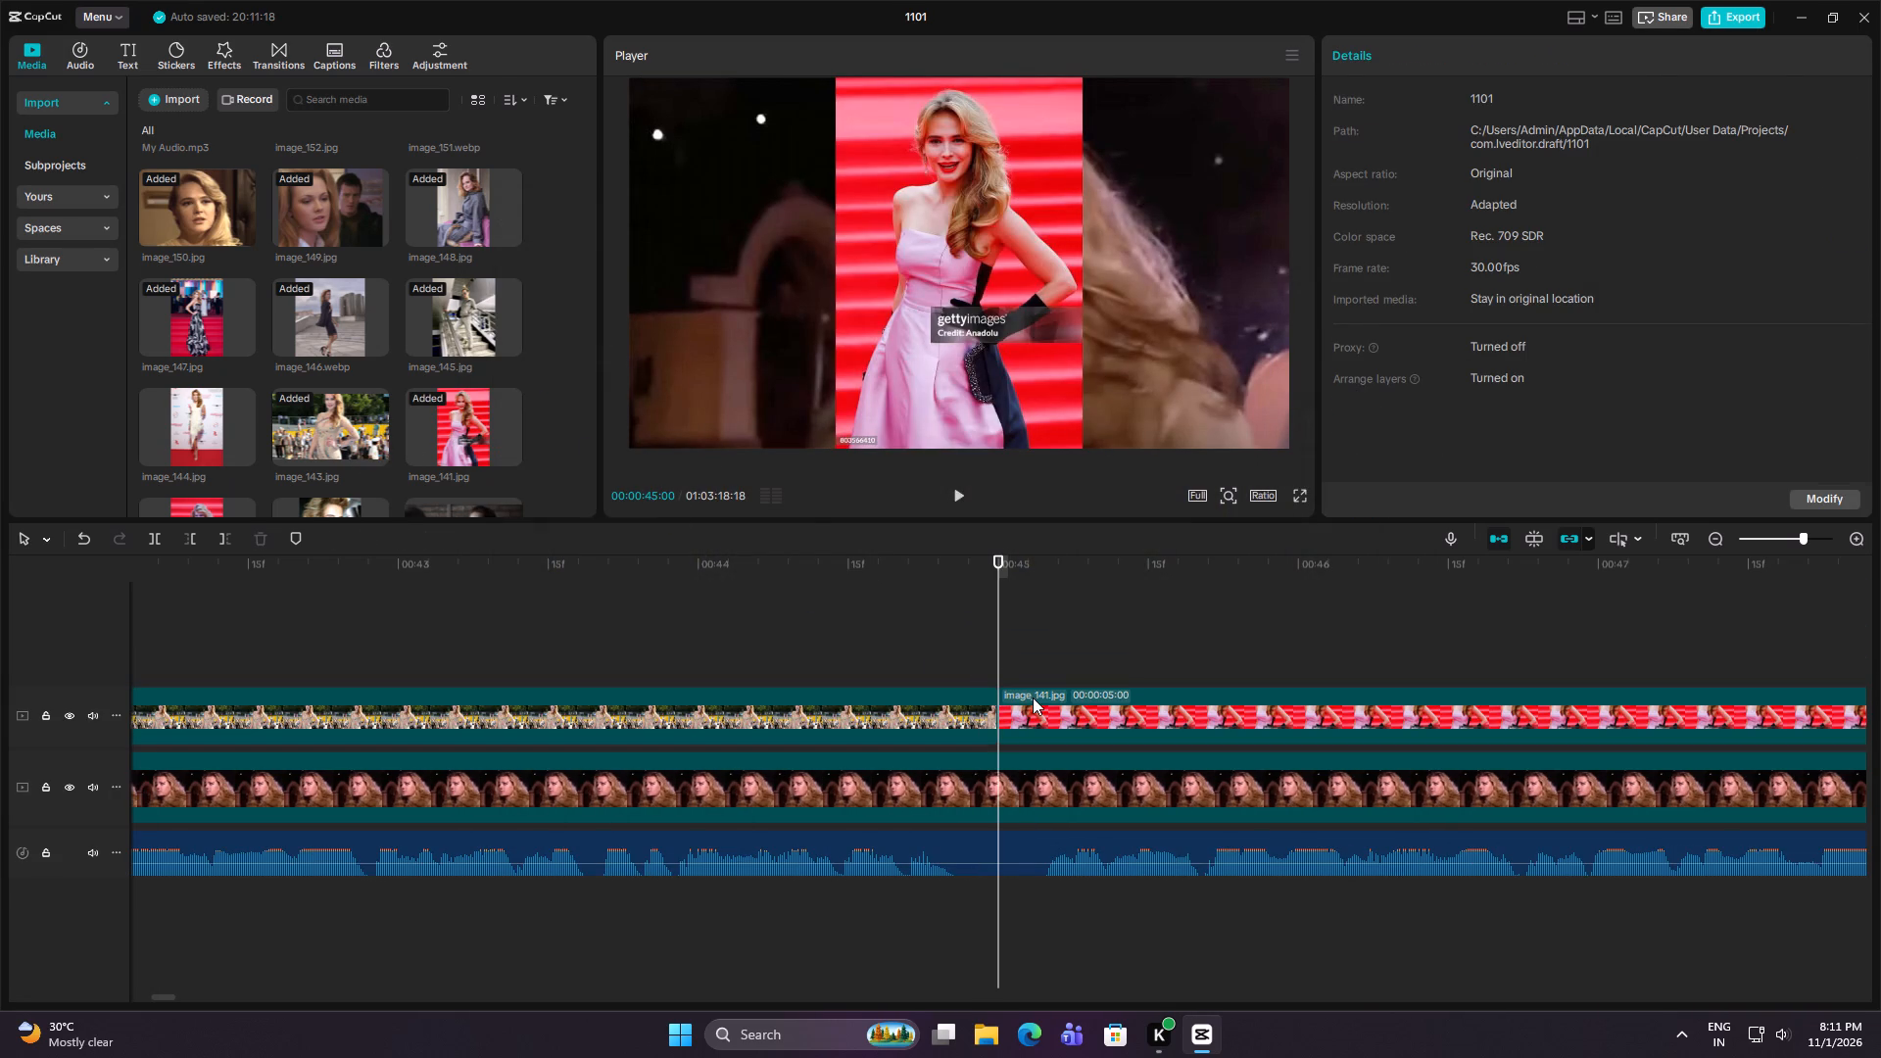
click(322, 537)
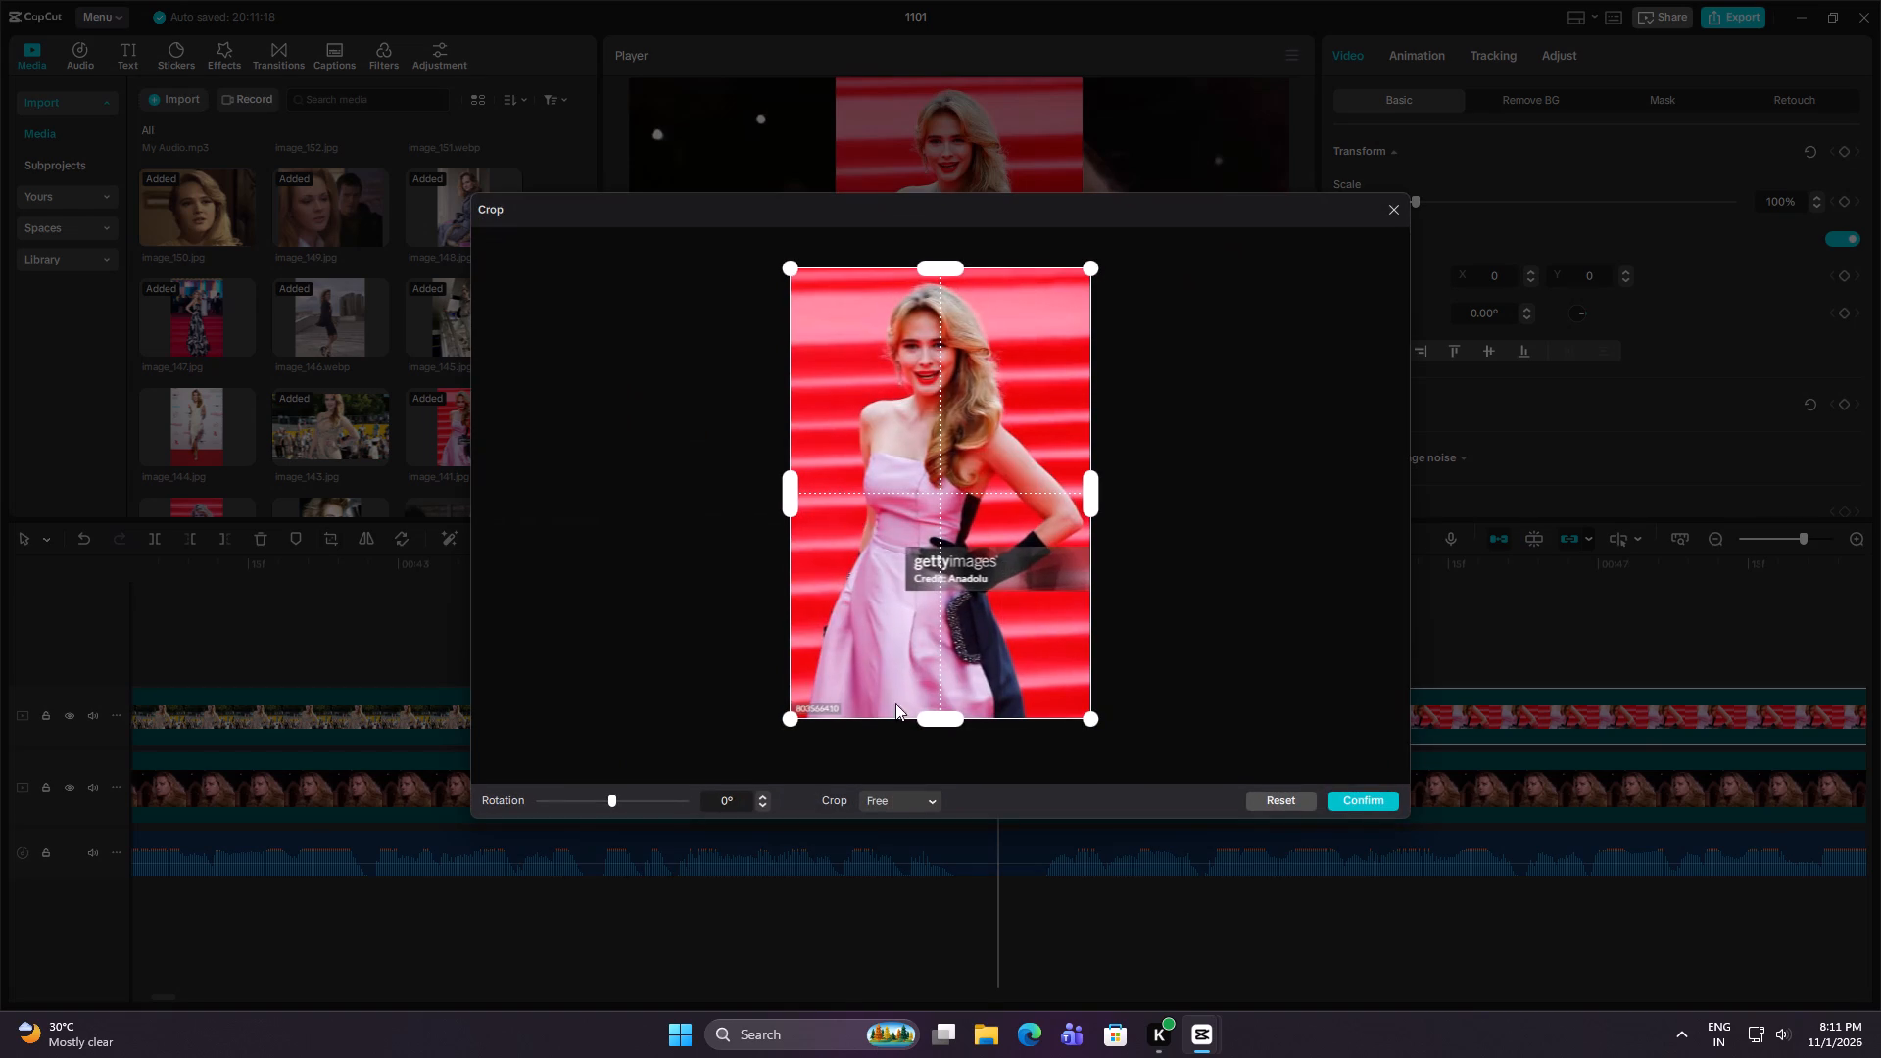
drag(931, 717, 966, 549)
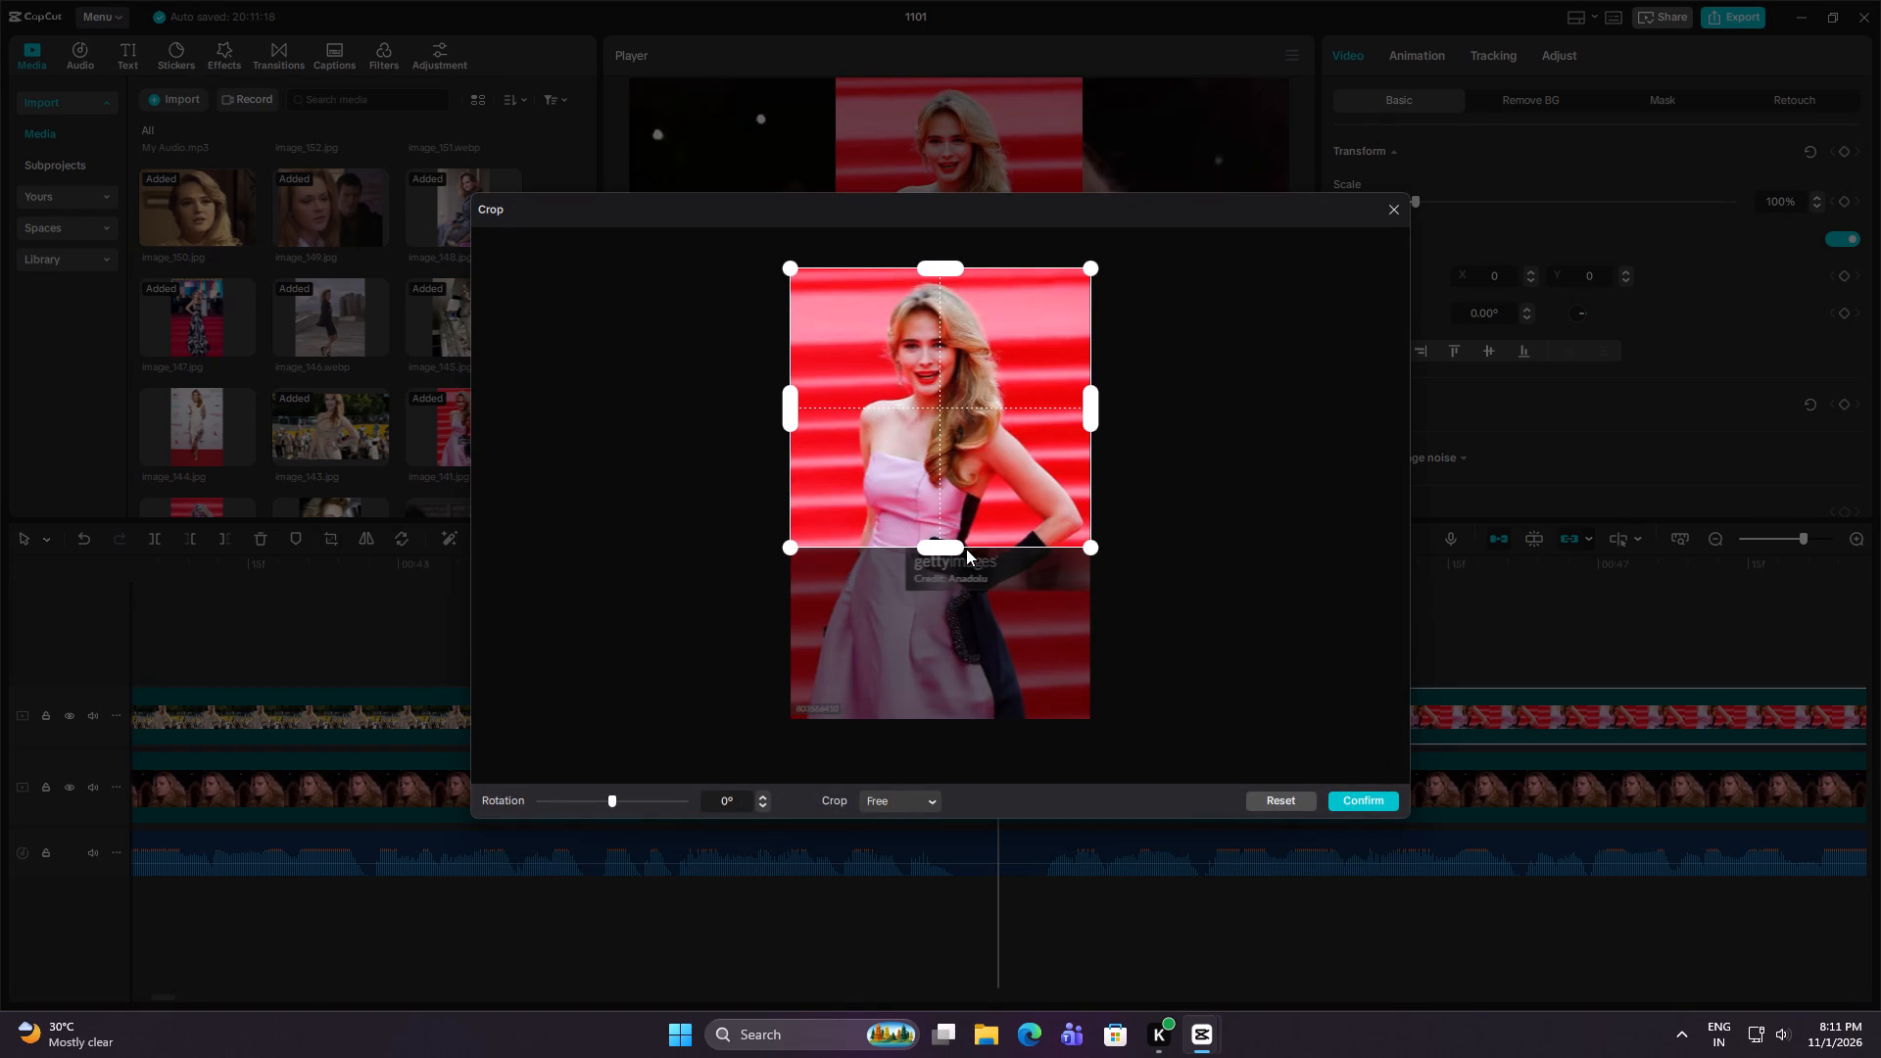
drag(966, 549, 967, 549)
click(1374, 813)
click(1370, 801)
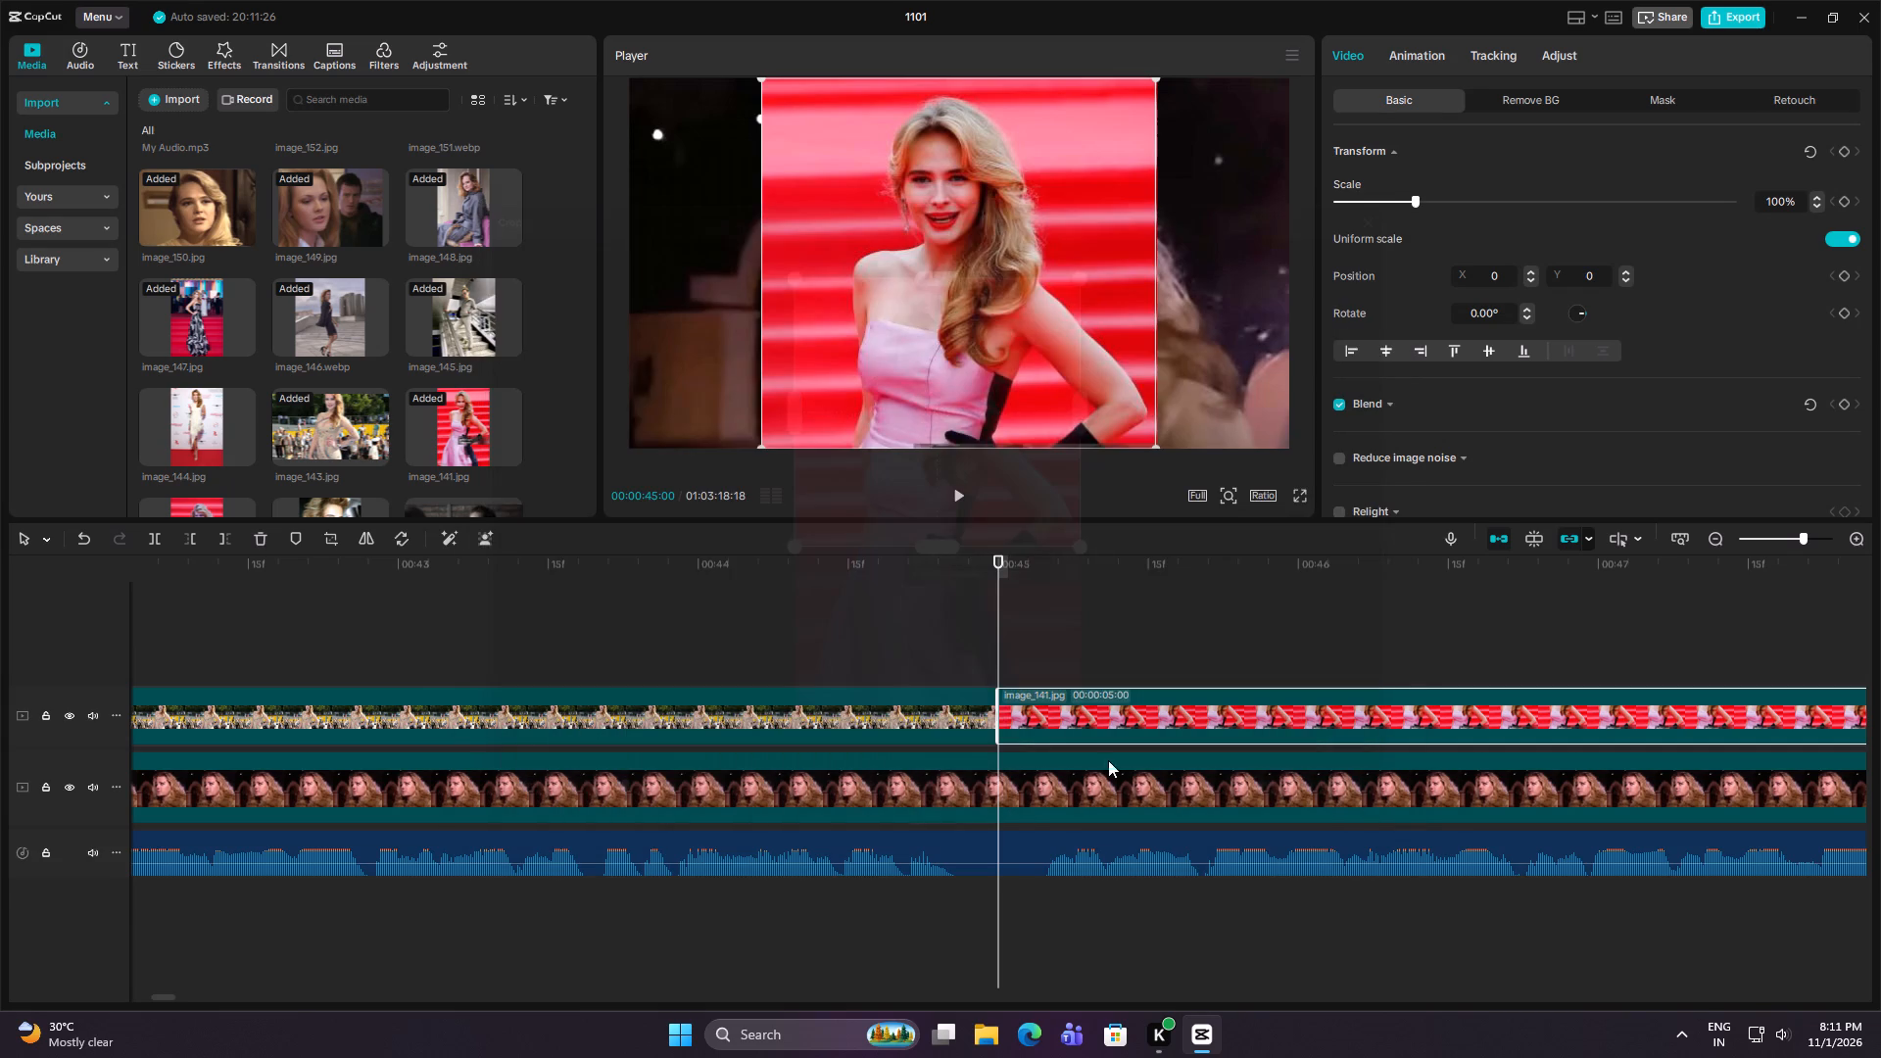
Place image_144.jpg directly after the image_141.jpg clip on the upper track, at 00:00:50:00.
key(Down)
click(176, 426)
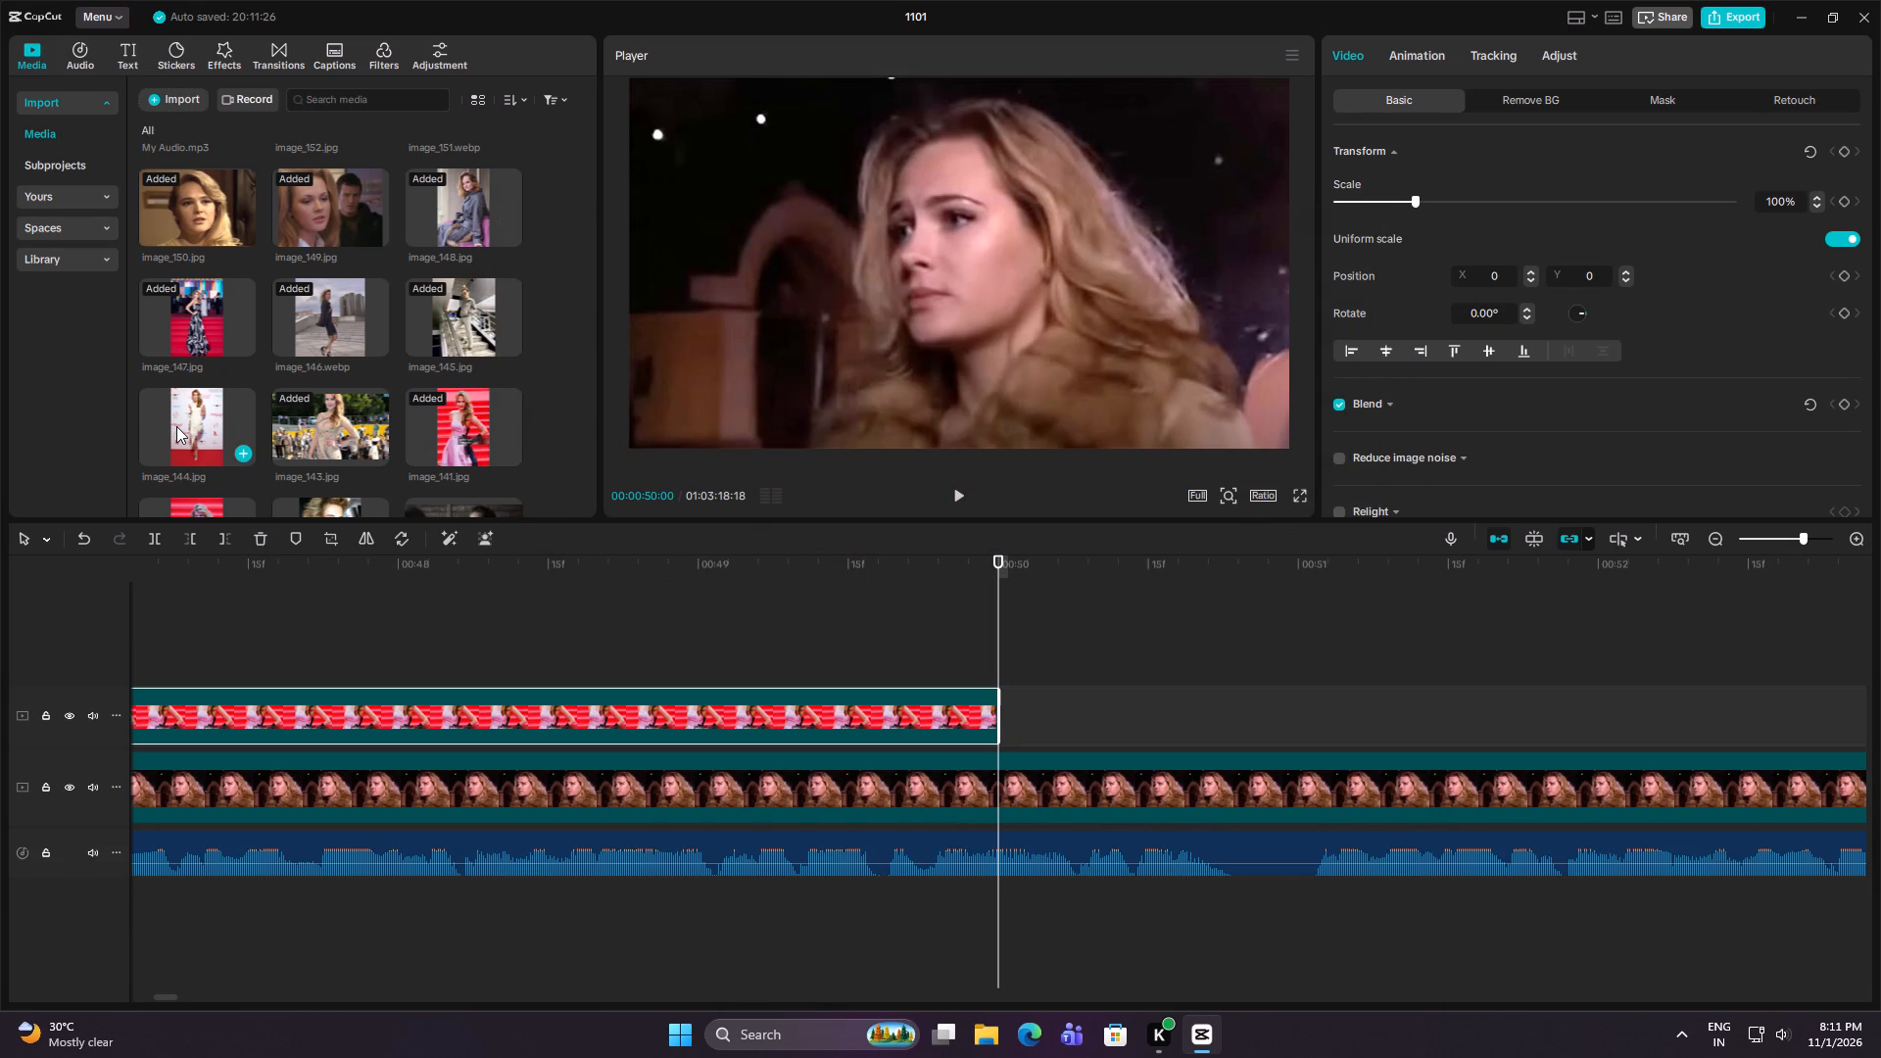
drag(176, 426, 999, 700)
click(942, 633)
key(Down)
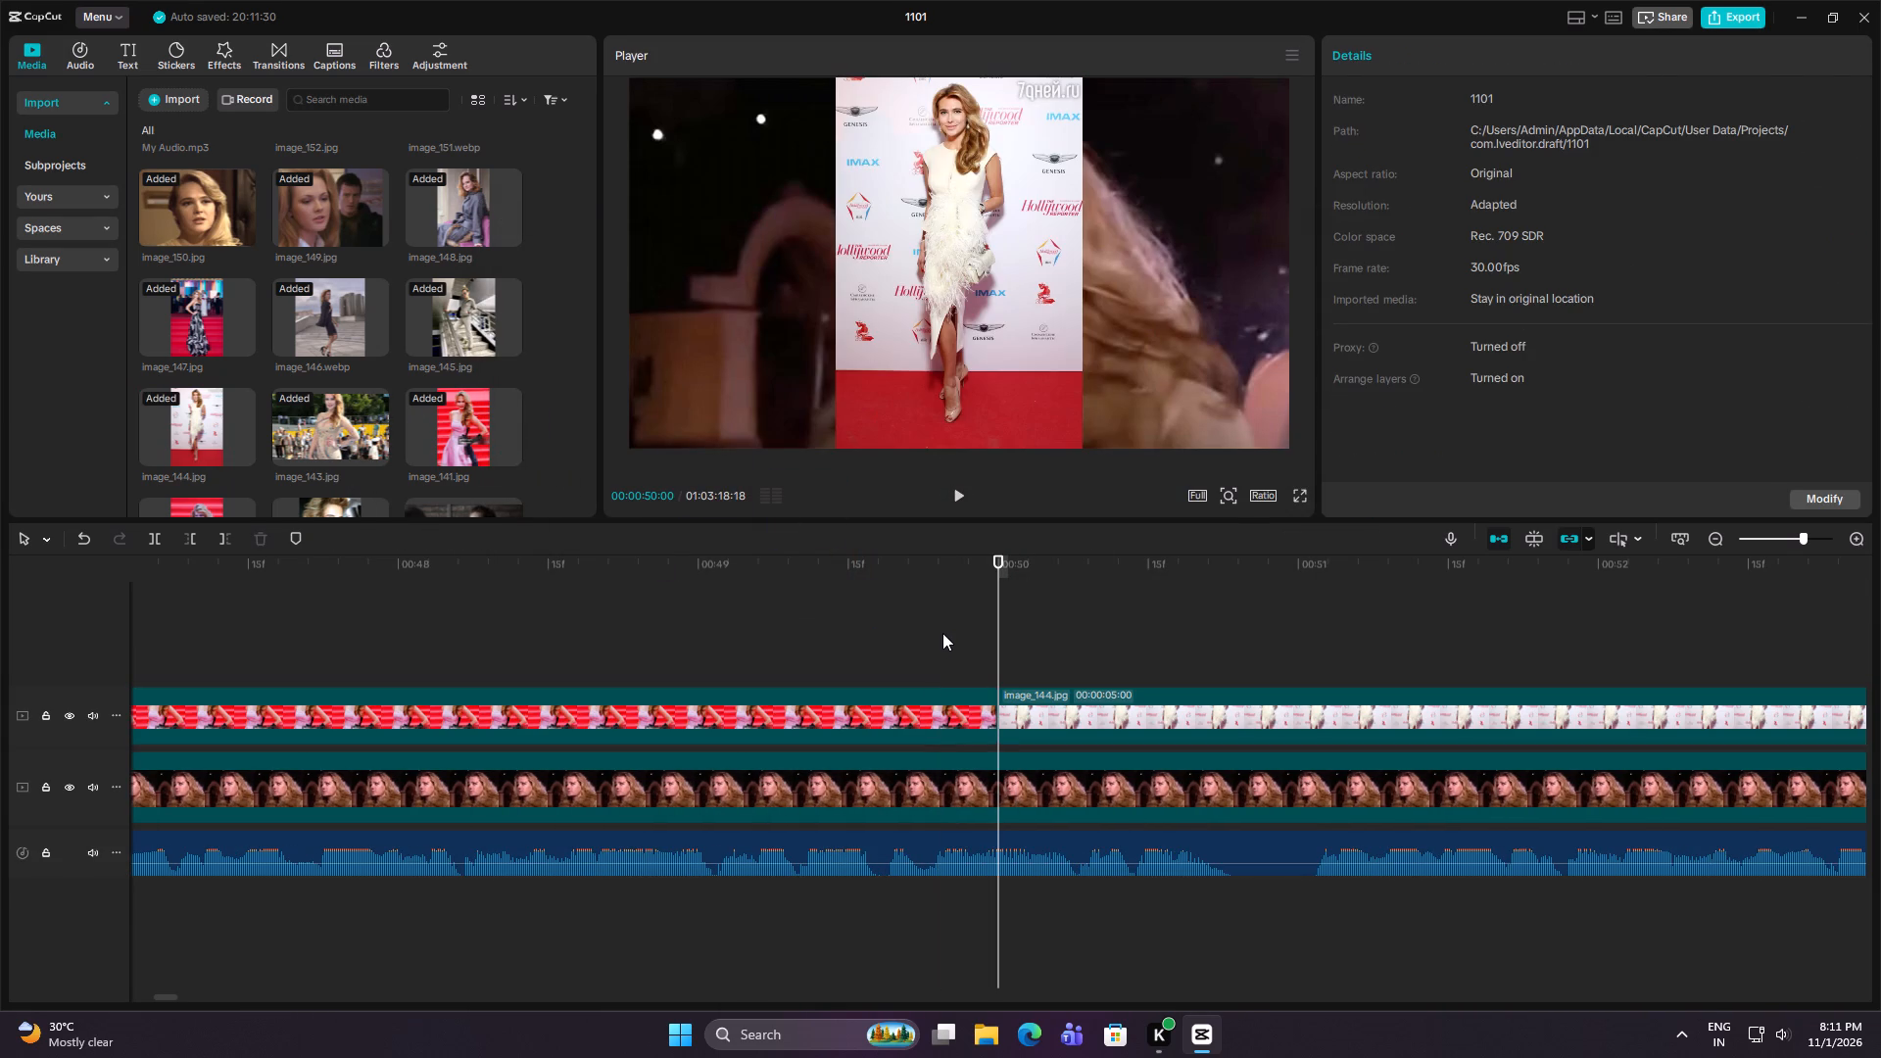
Crop the right side off the image_144.jpg clip, close to the woman's arm, to remove the upper-corner watermark.
click(1057, 712)
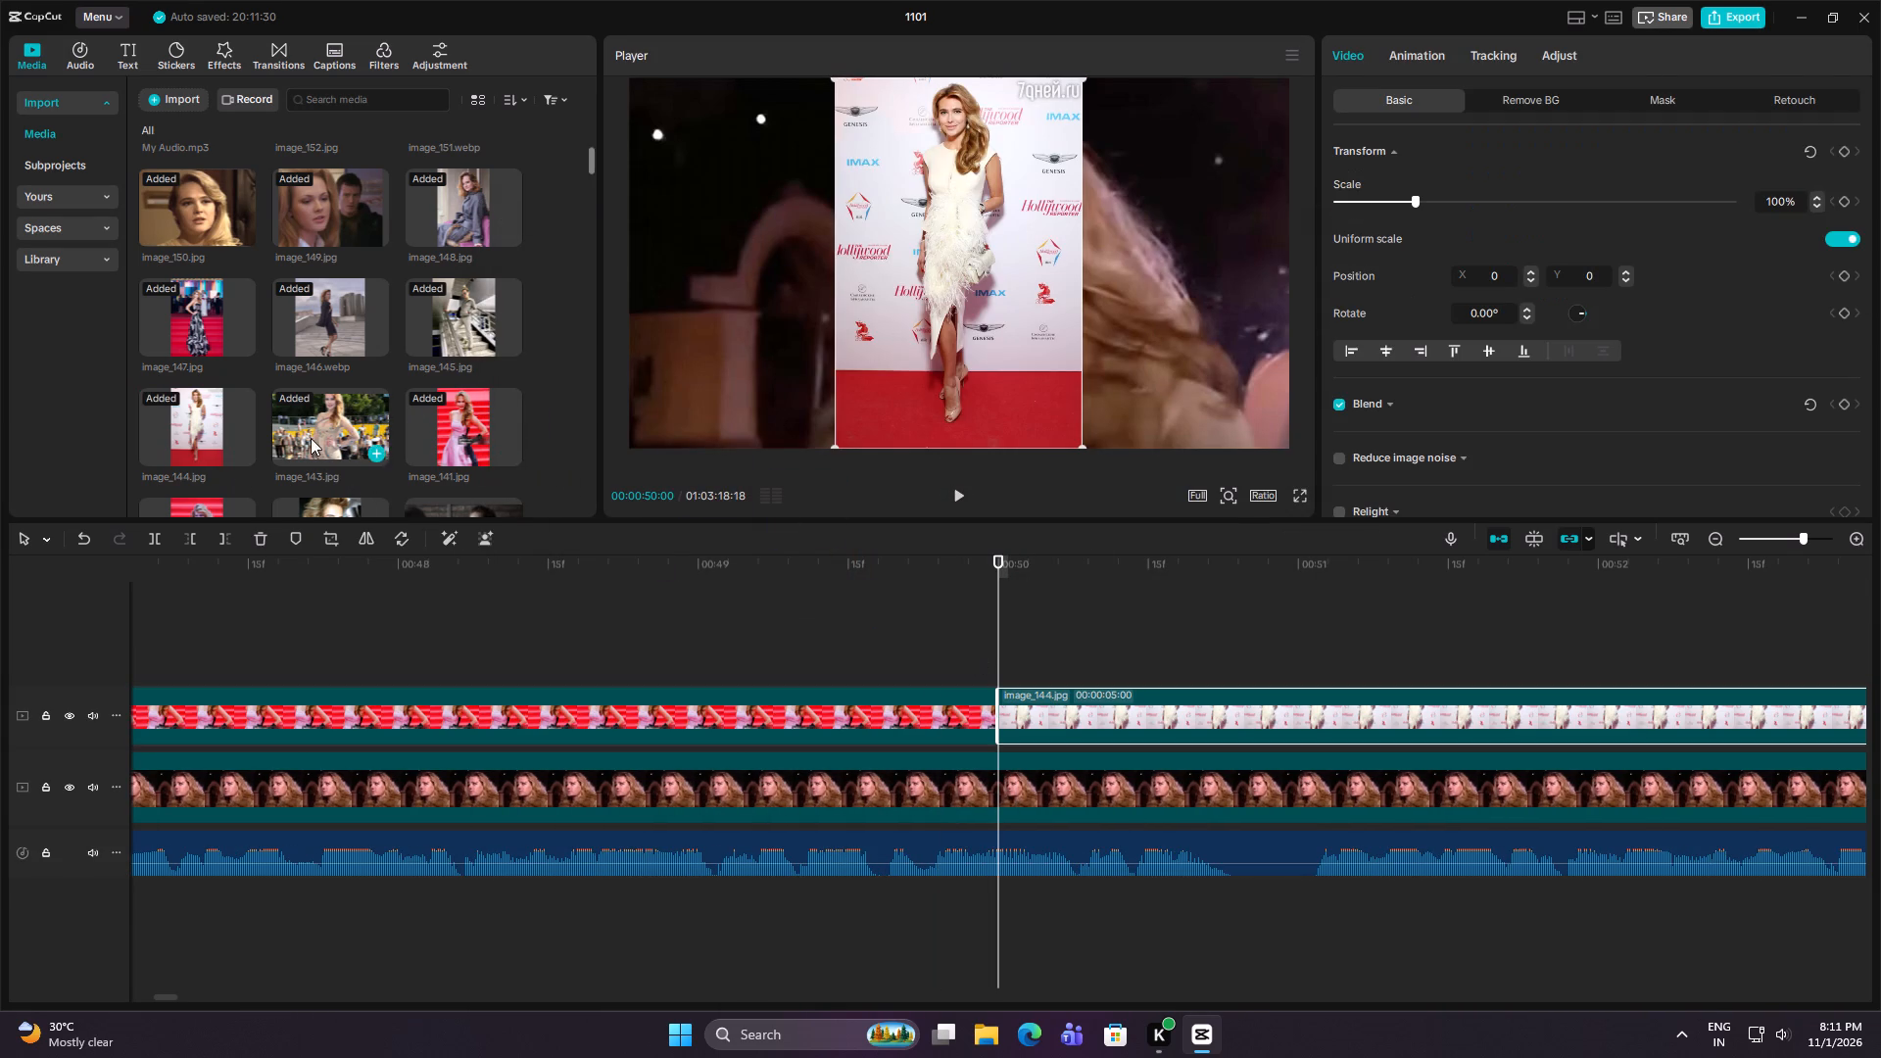
click(336, 545)
drag(1085, 491, 1063, 497)
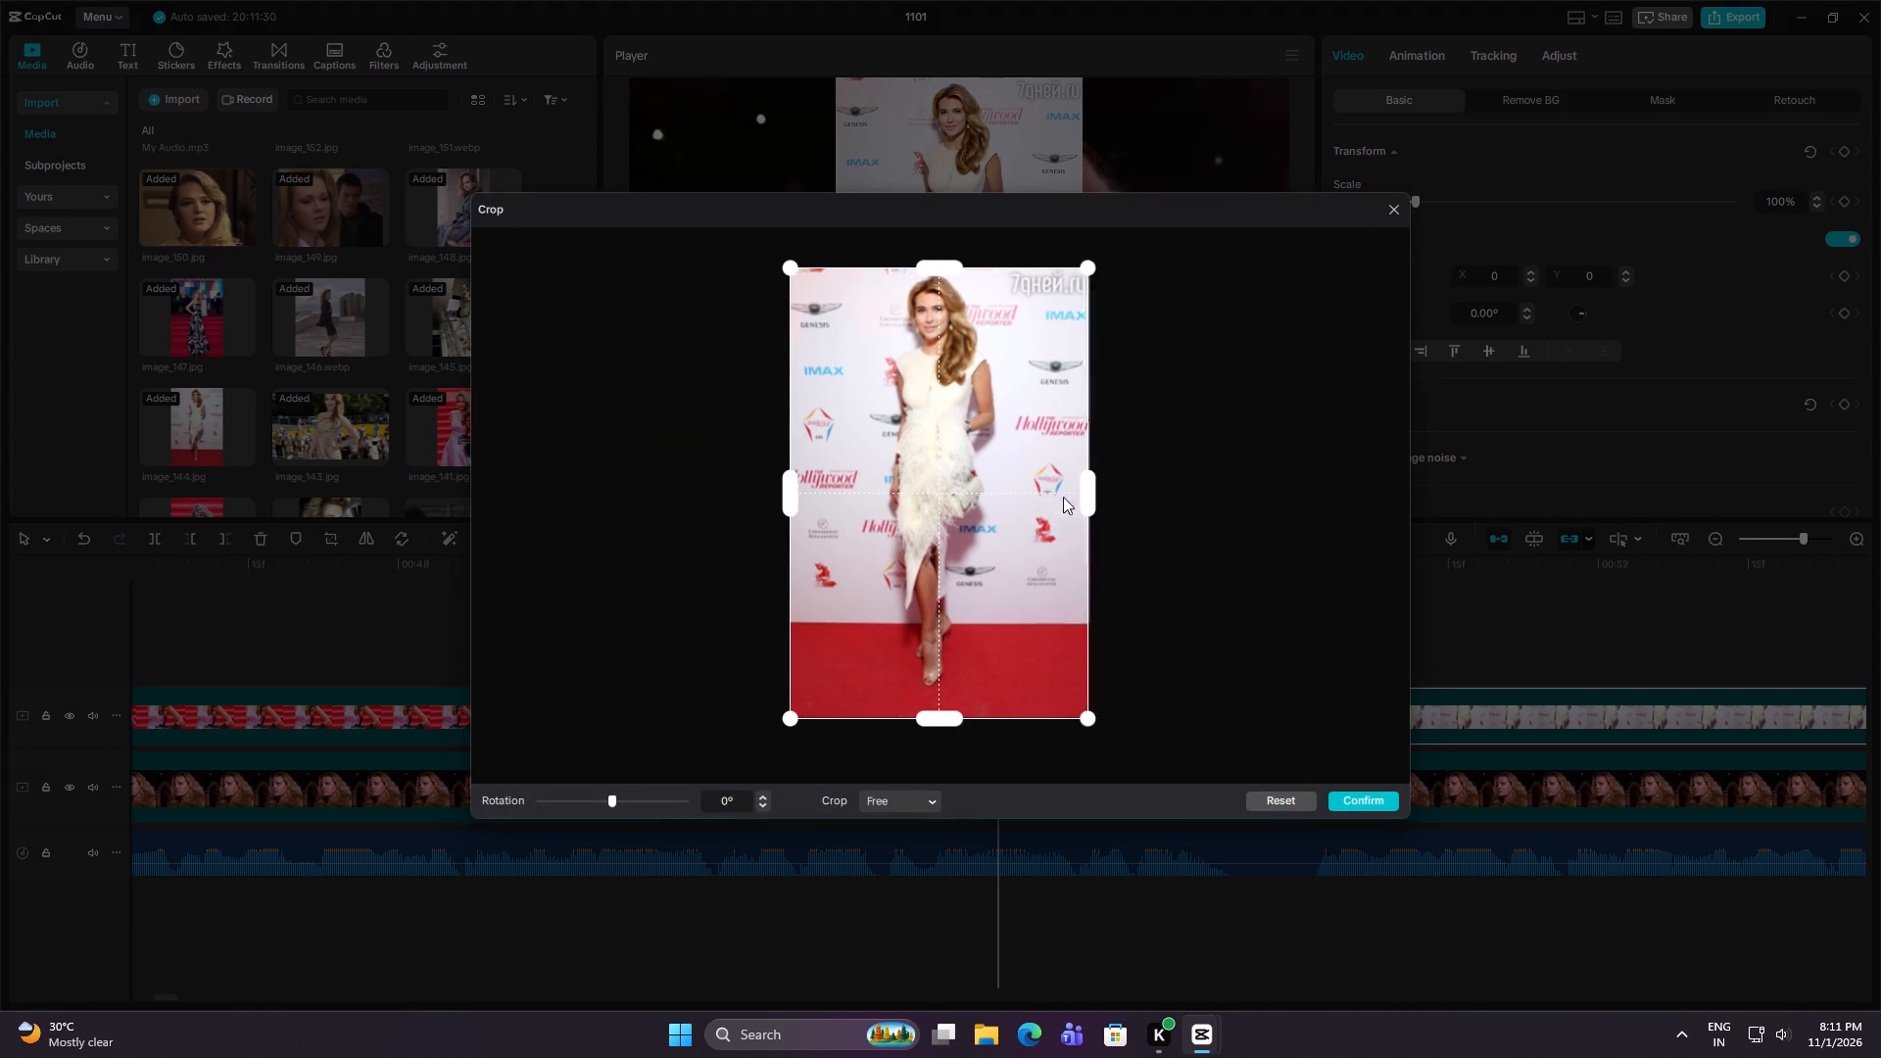
drag(1063, 497, 1001, 485)
click(1375, 810)
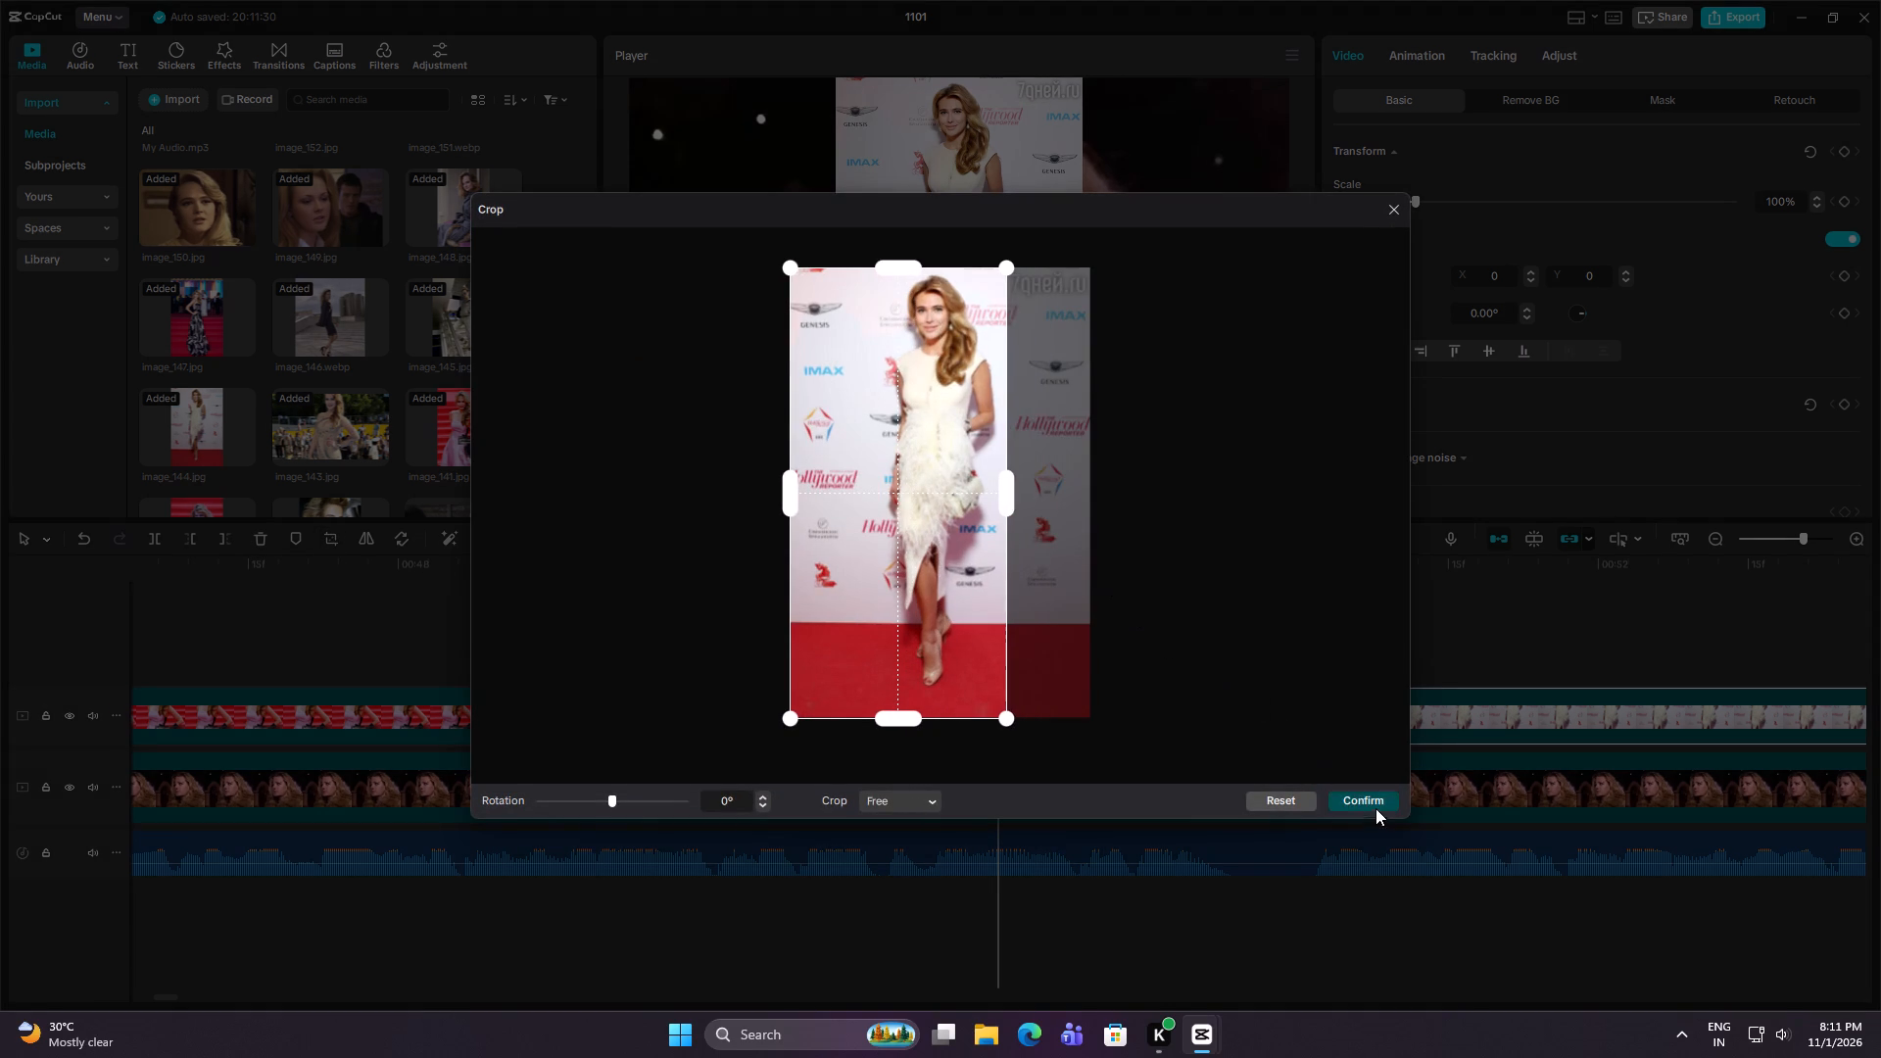
Place image_142.jpg directly after the image_144.jpg clip on the upper track, at 00:00:55:00.
key(Down)
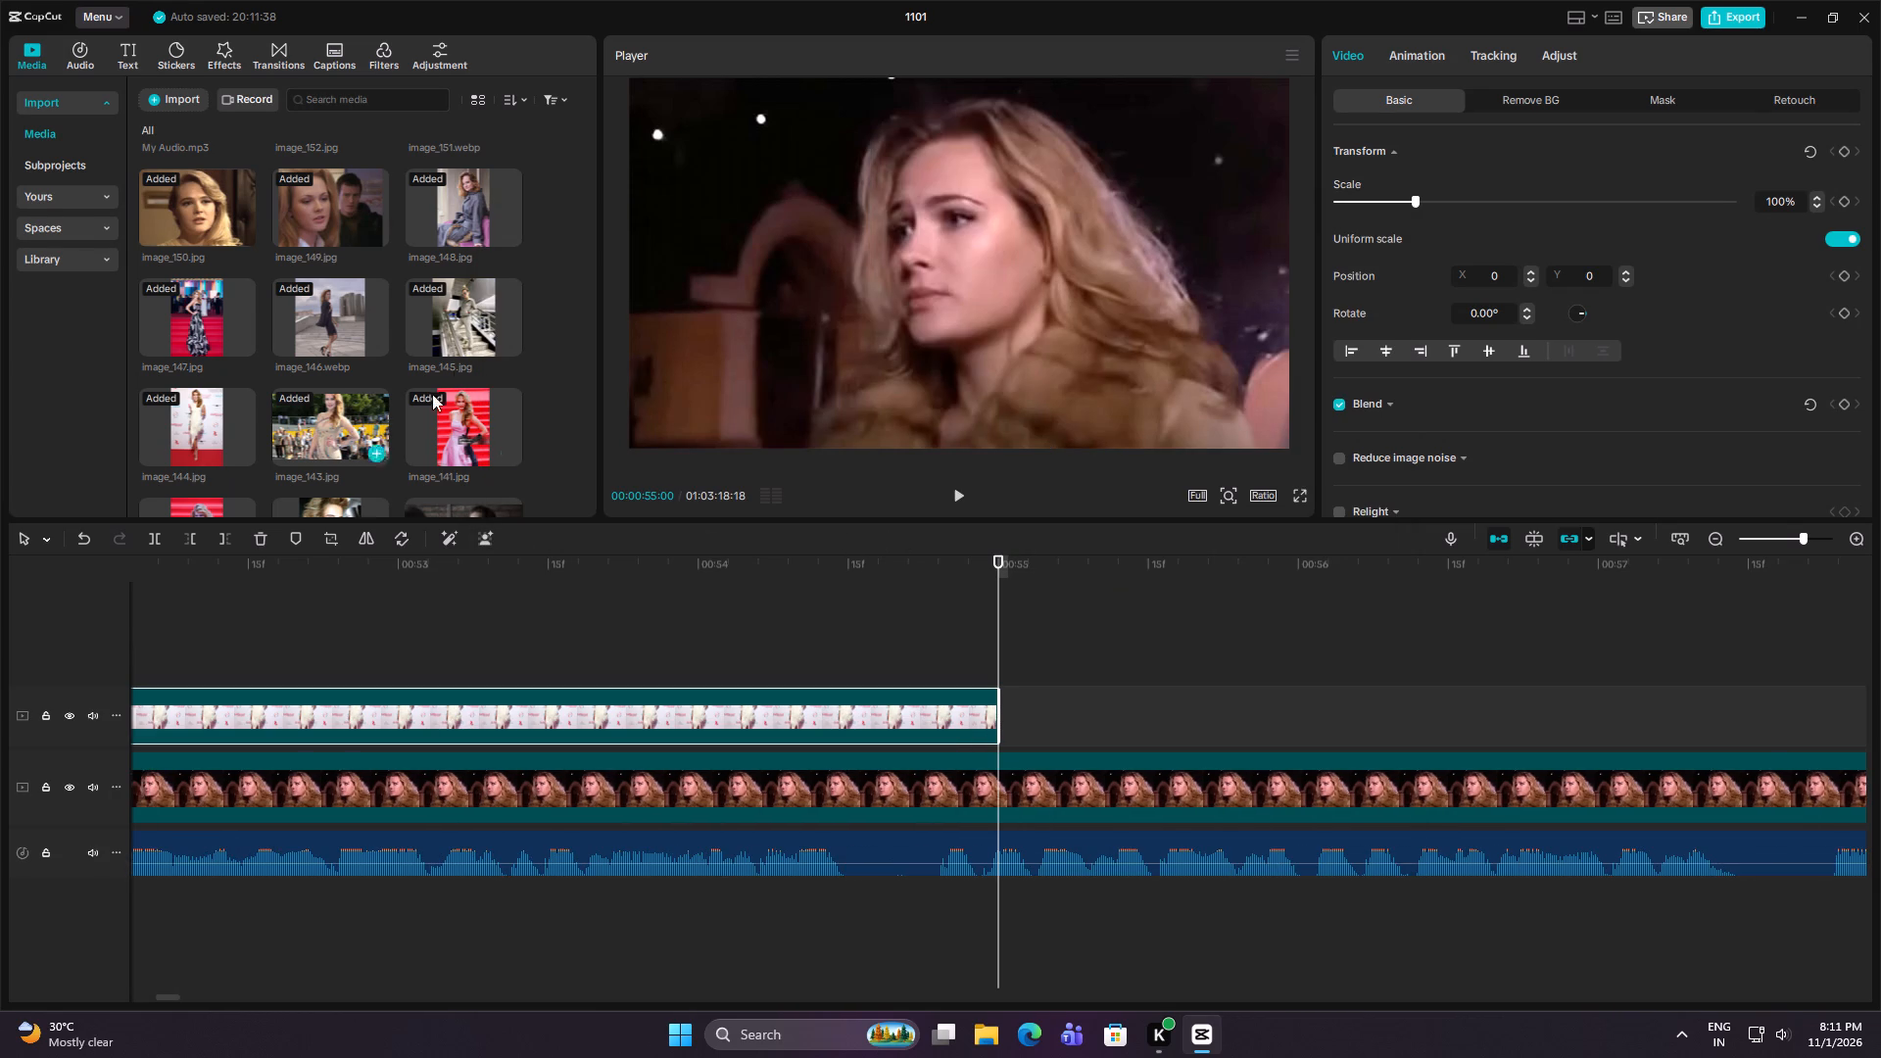
scroll(454, 372, down, 1)
drag(205, 452, 1027, 657)
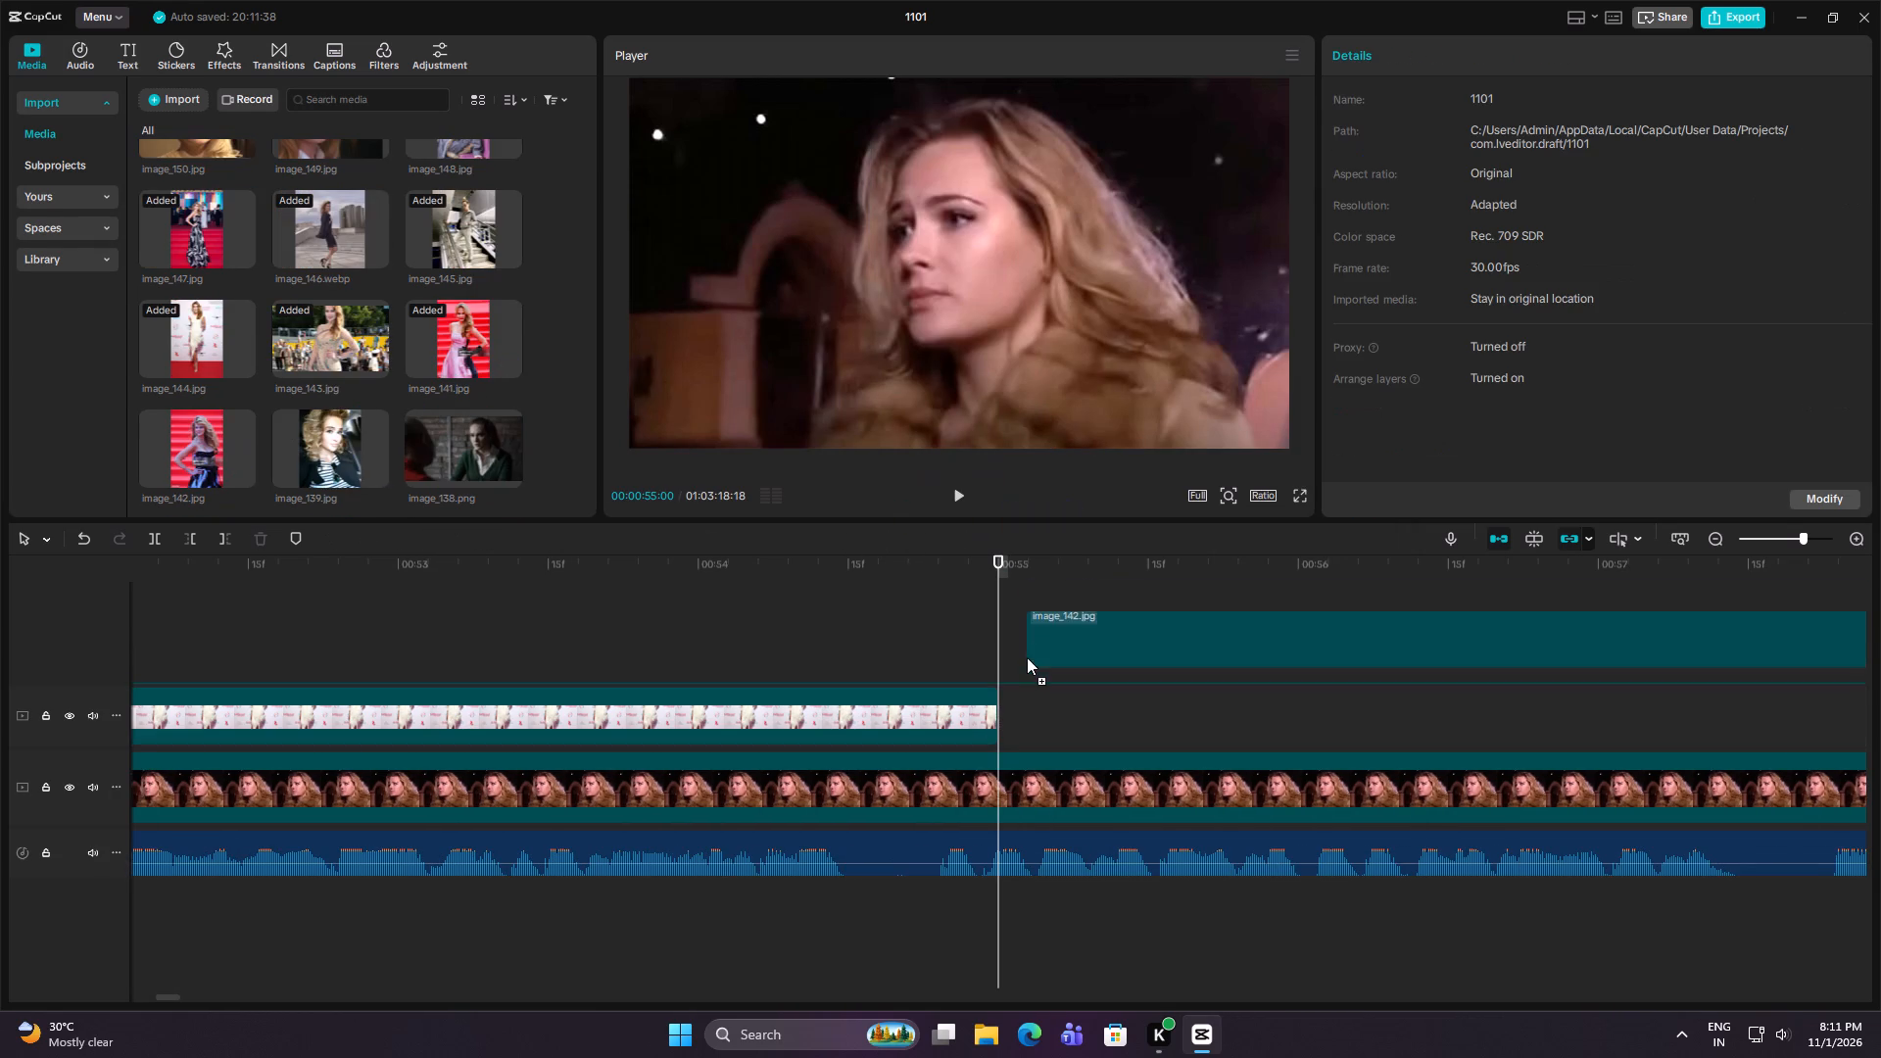
drag(1027, 657, 999, 695)
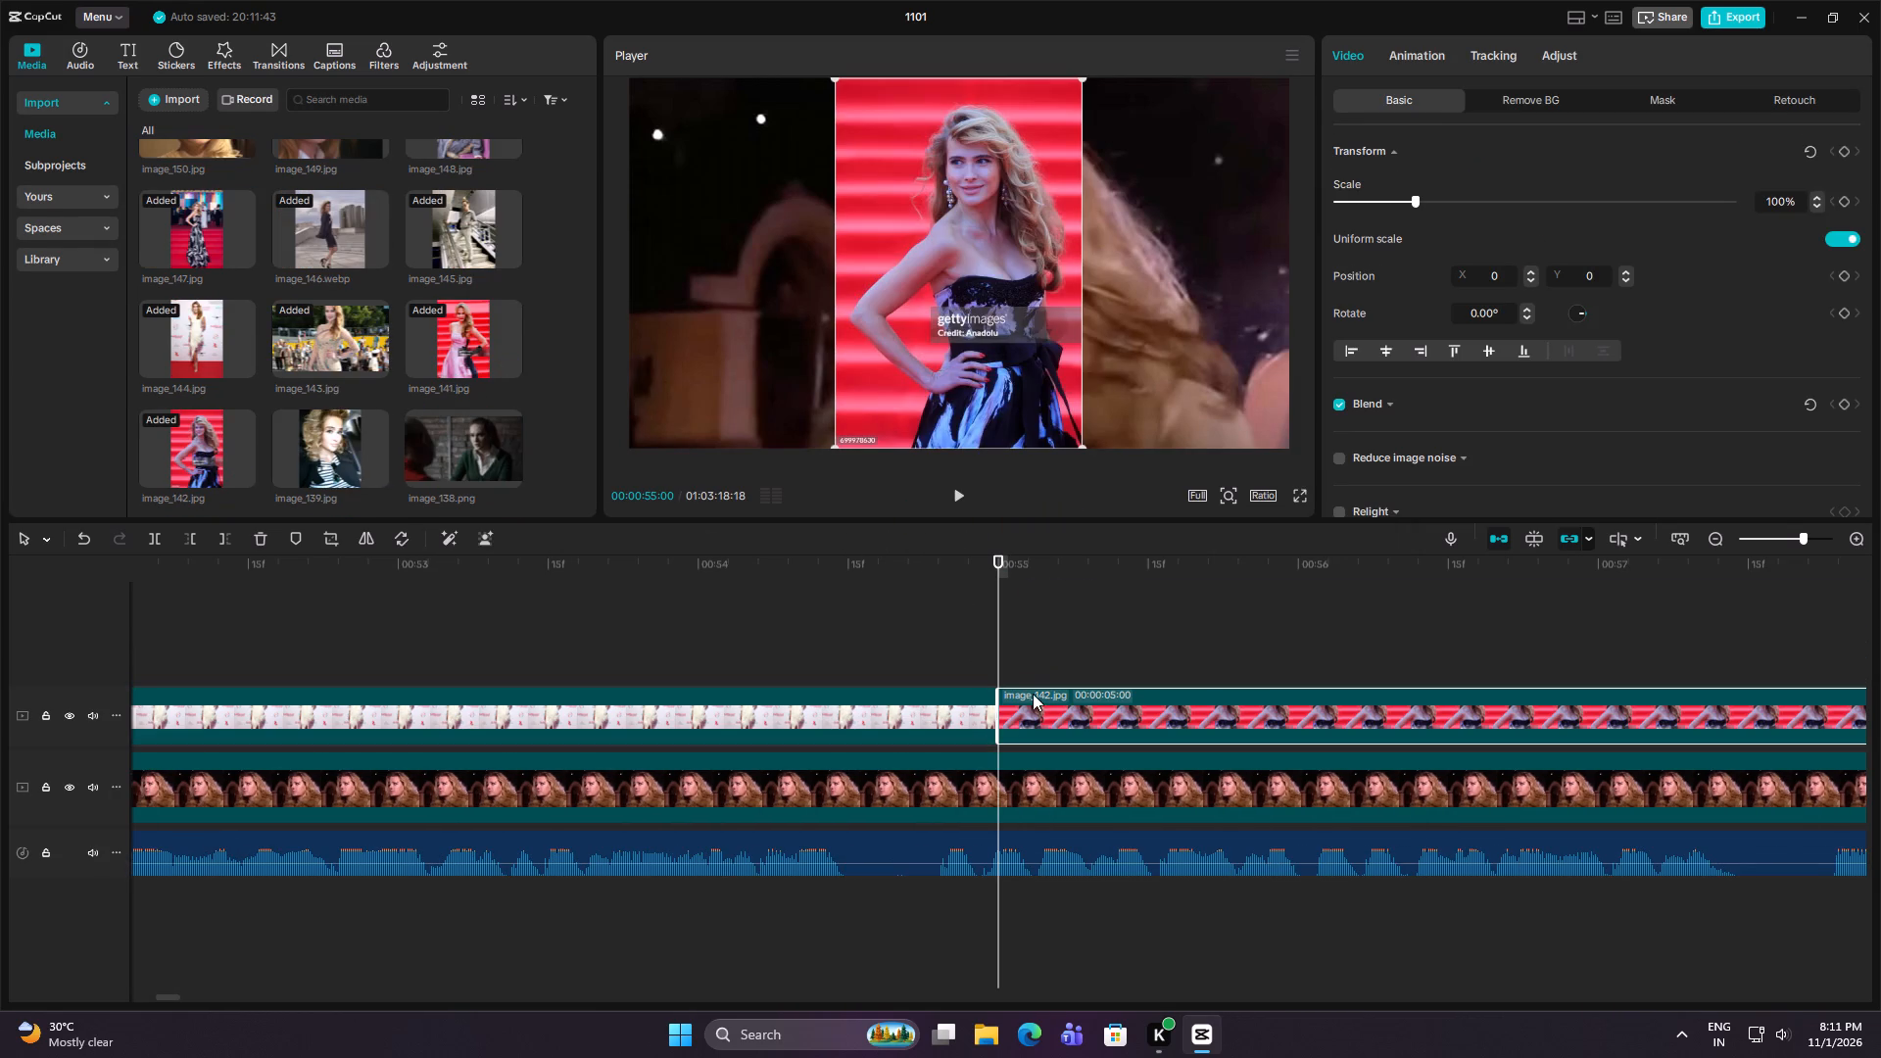
Crop the lower part off the image_142.jpg clip, cutting above the Getty Images watermark.
click(329, 538)
drag(938, 718, 967, 534)
click(1369, 796)
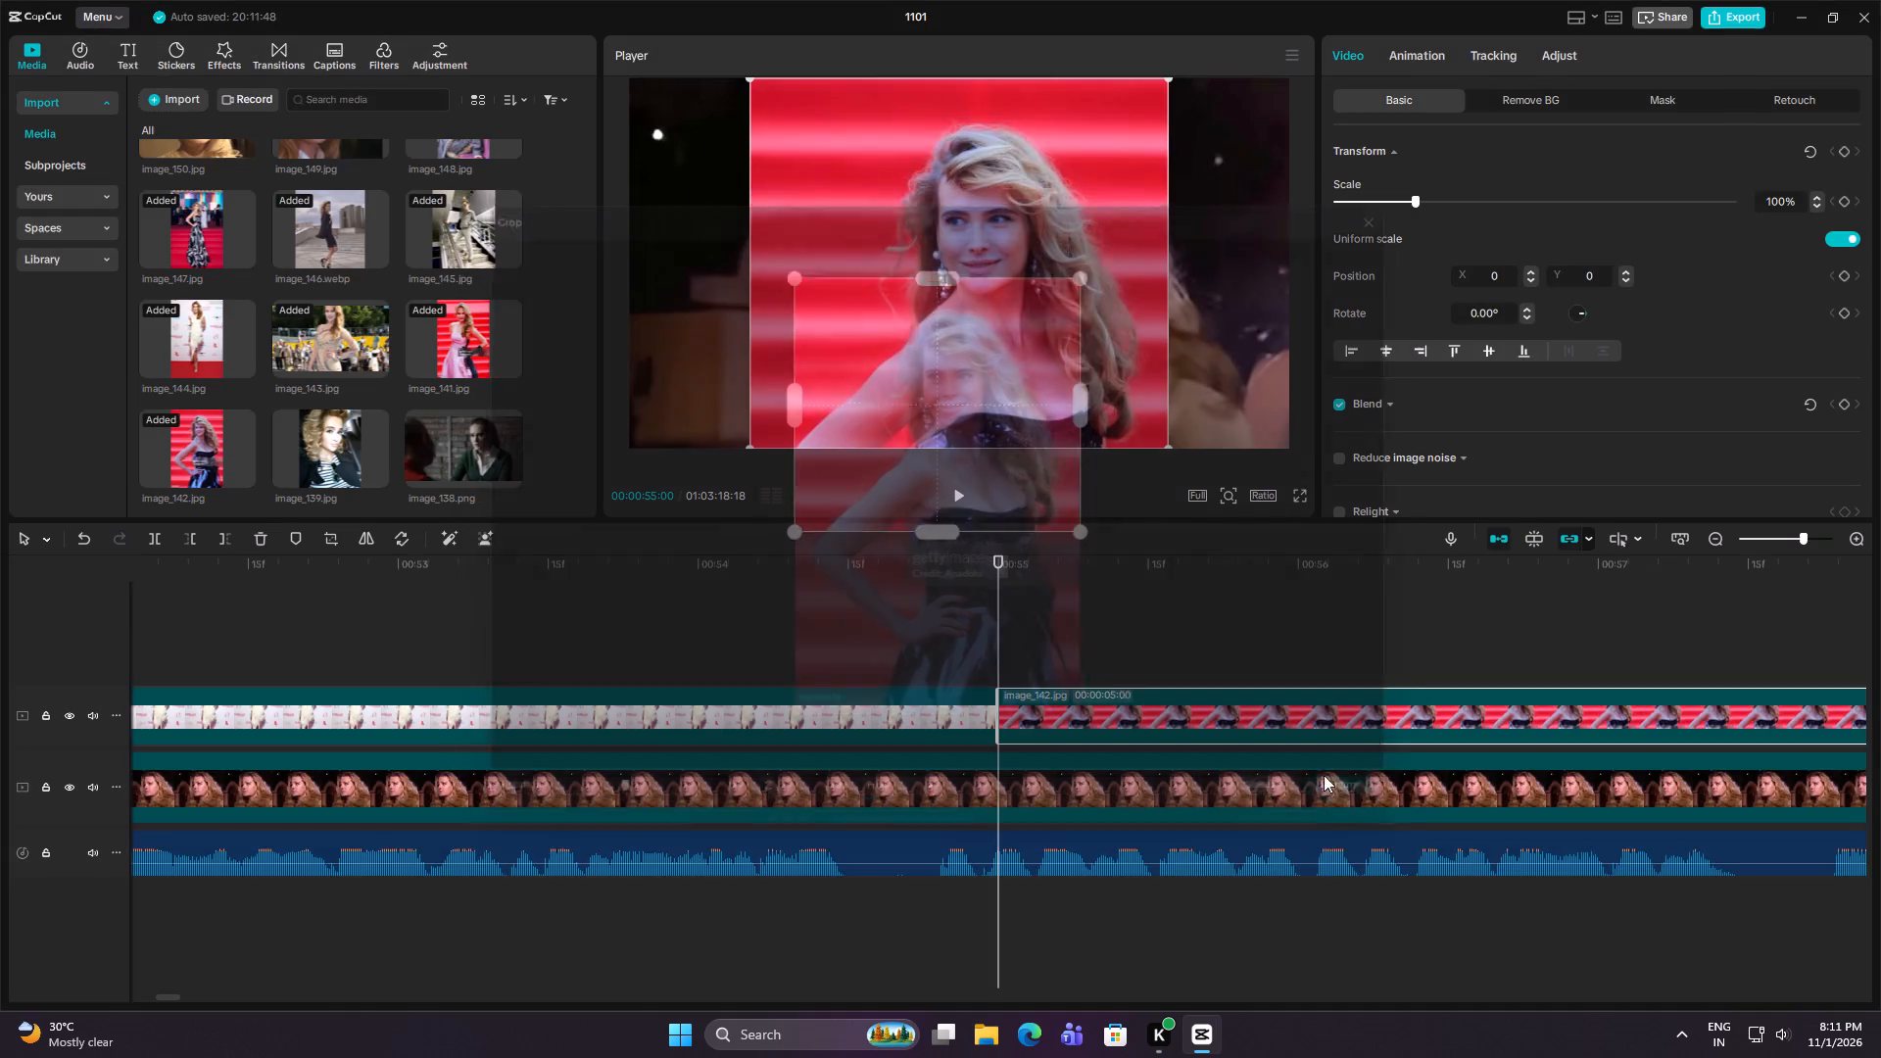
Place all images from the media grid's second and third columns, image_139.jpg through image_001.jpg, together after image_142.jpg on the upper track, at 00:01:00:00.
key(Down)
scroll(311, 457, down, 1)
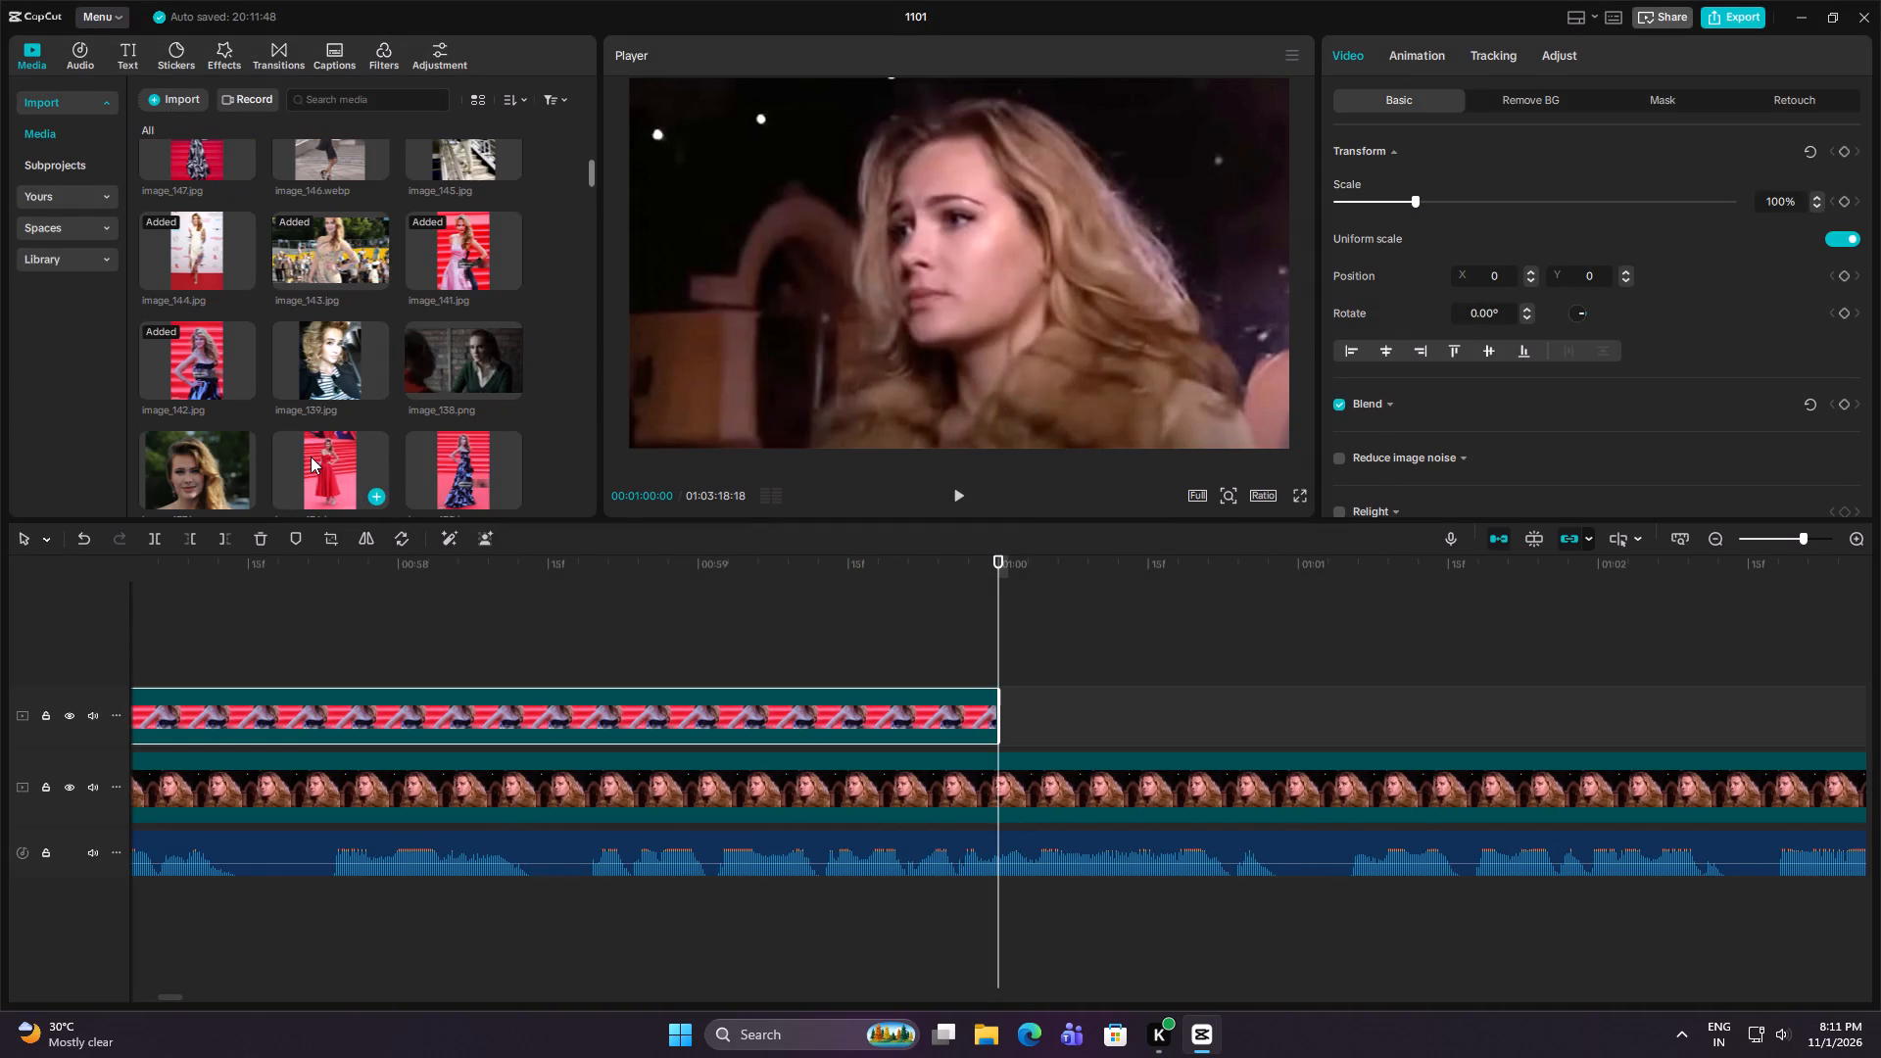
drag(270, 309, 595, 639)
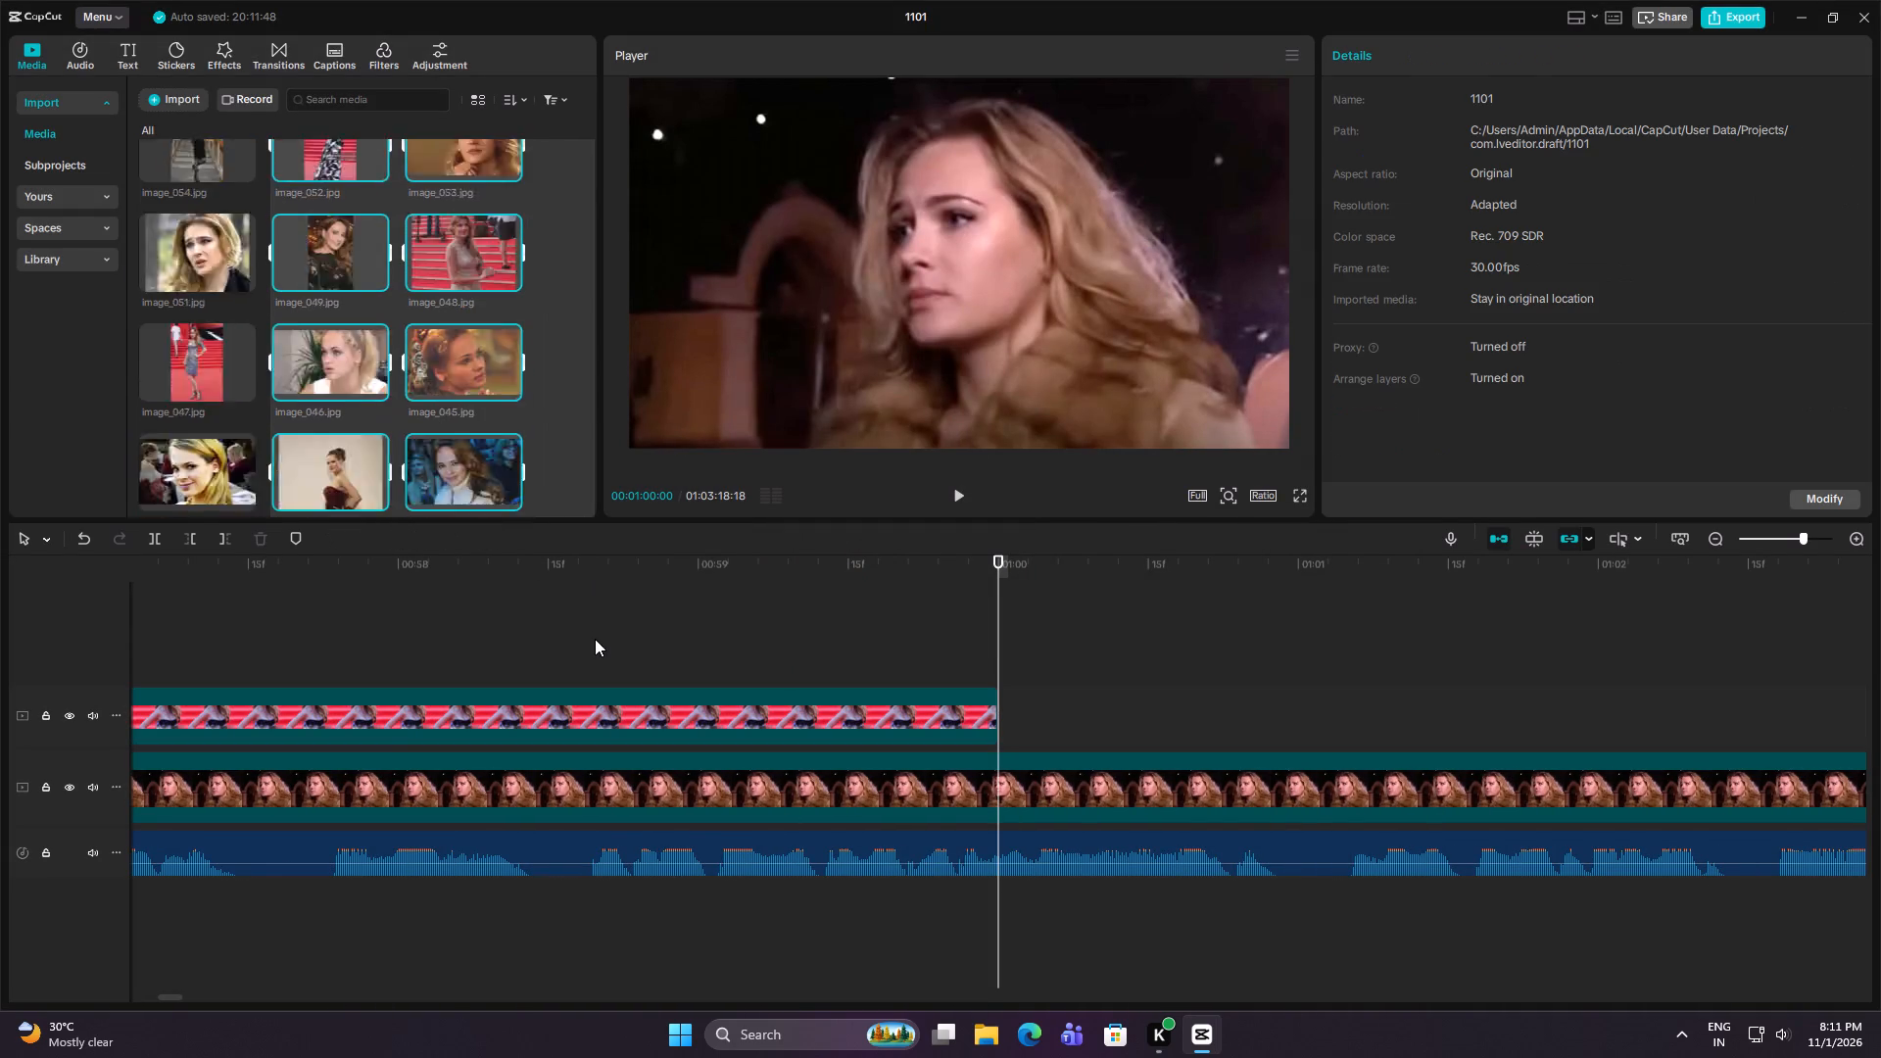
drag(595, 639, 598, 679)
drag(316, 428, 982, 667)
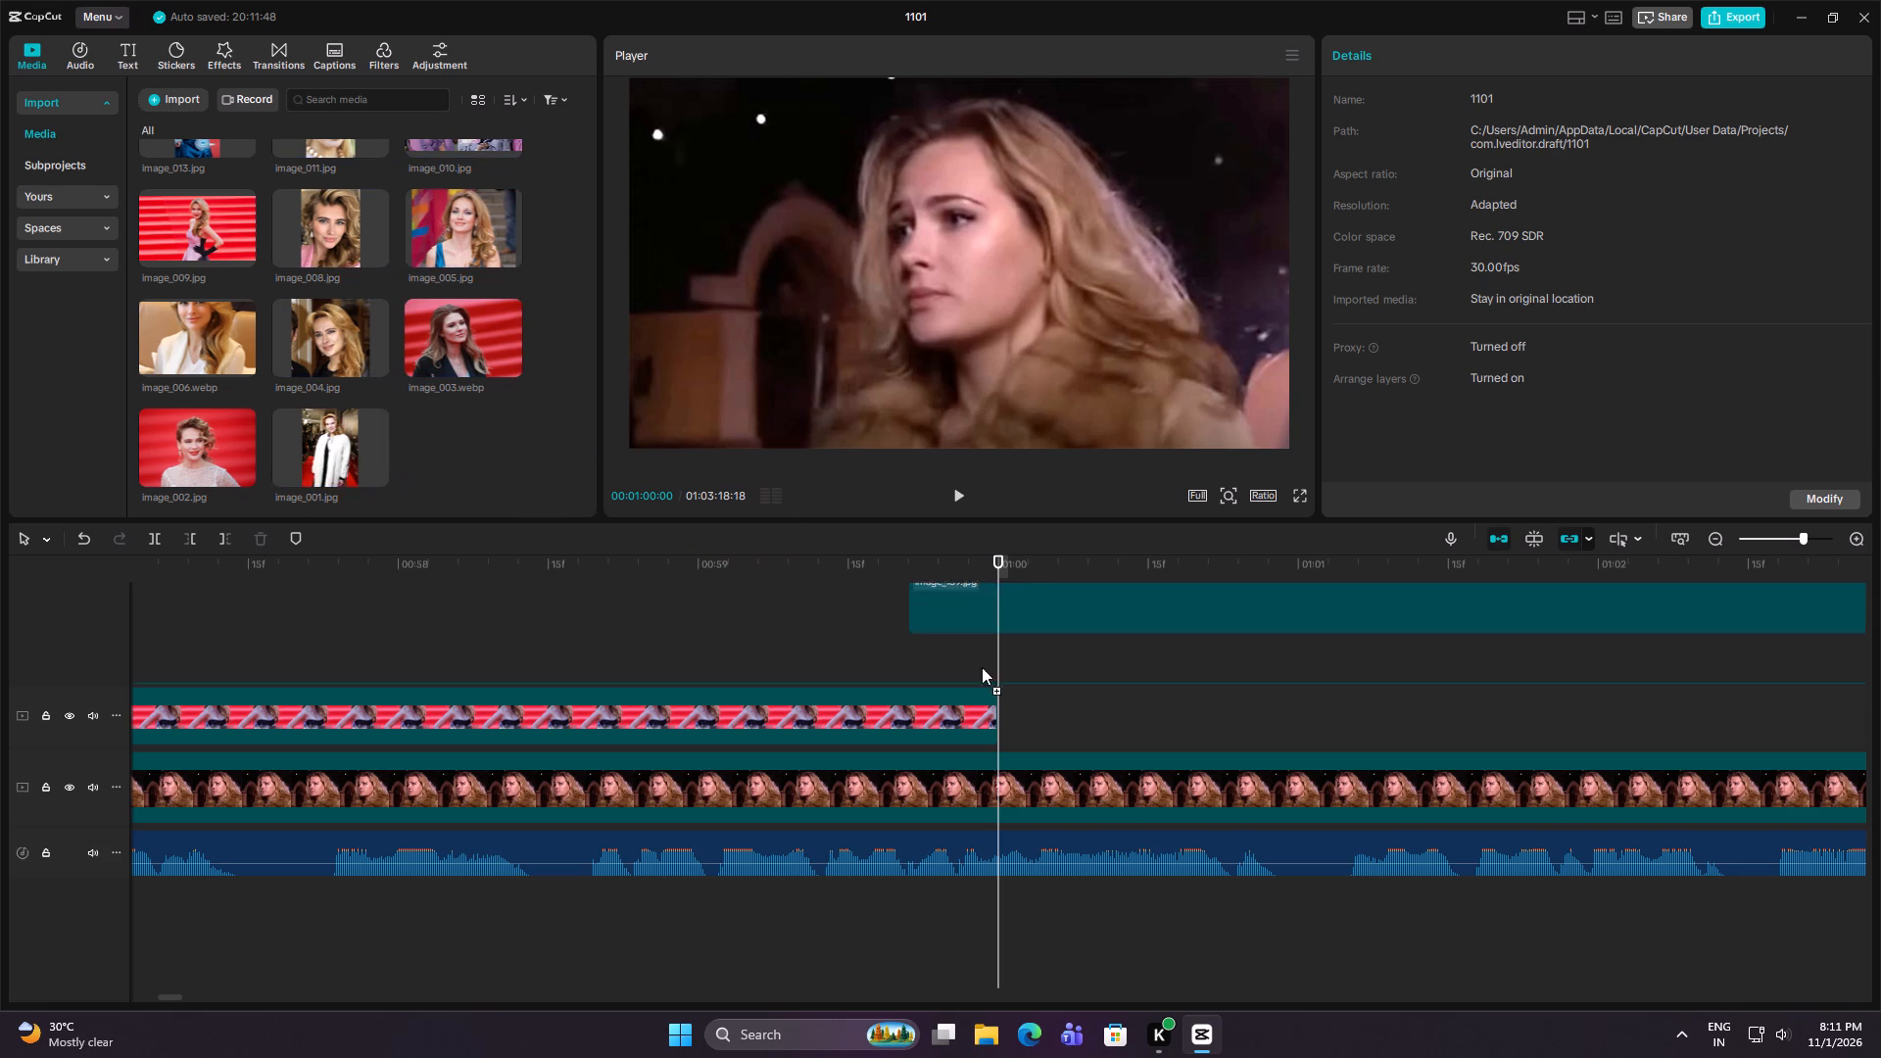
drag(982, 667, 1001, 693)
click(940, 634)
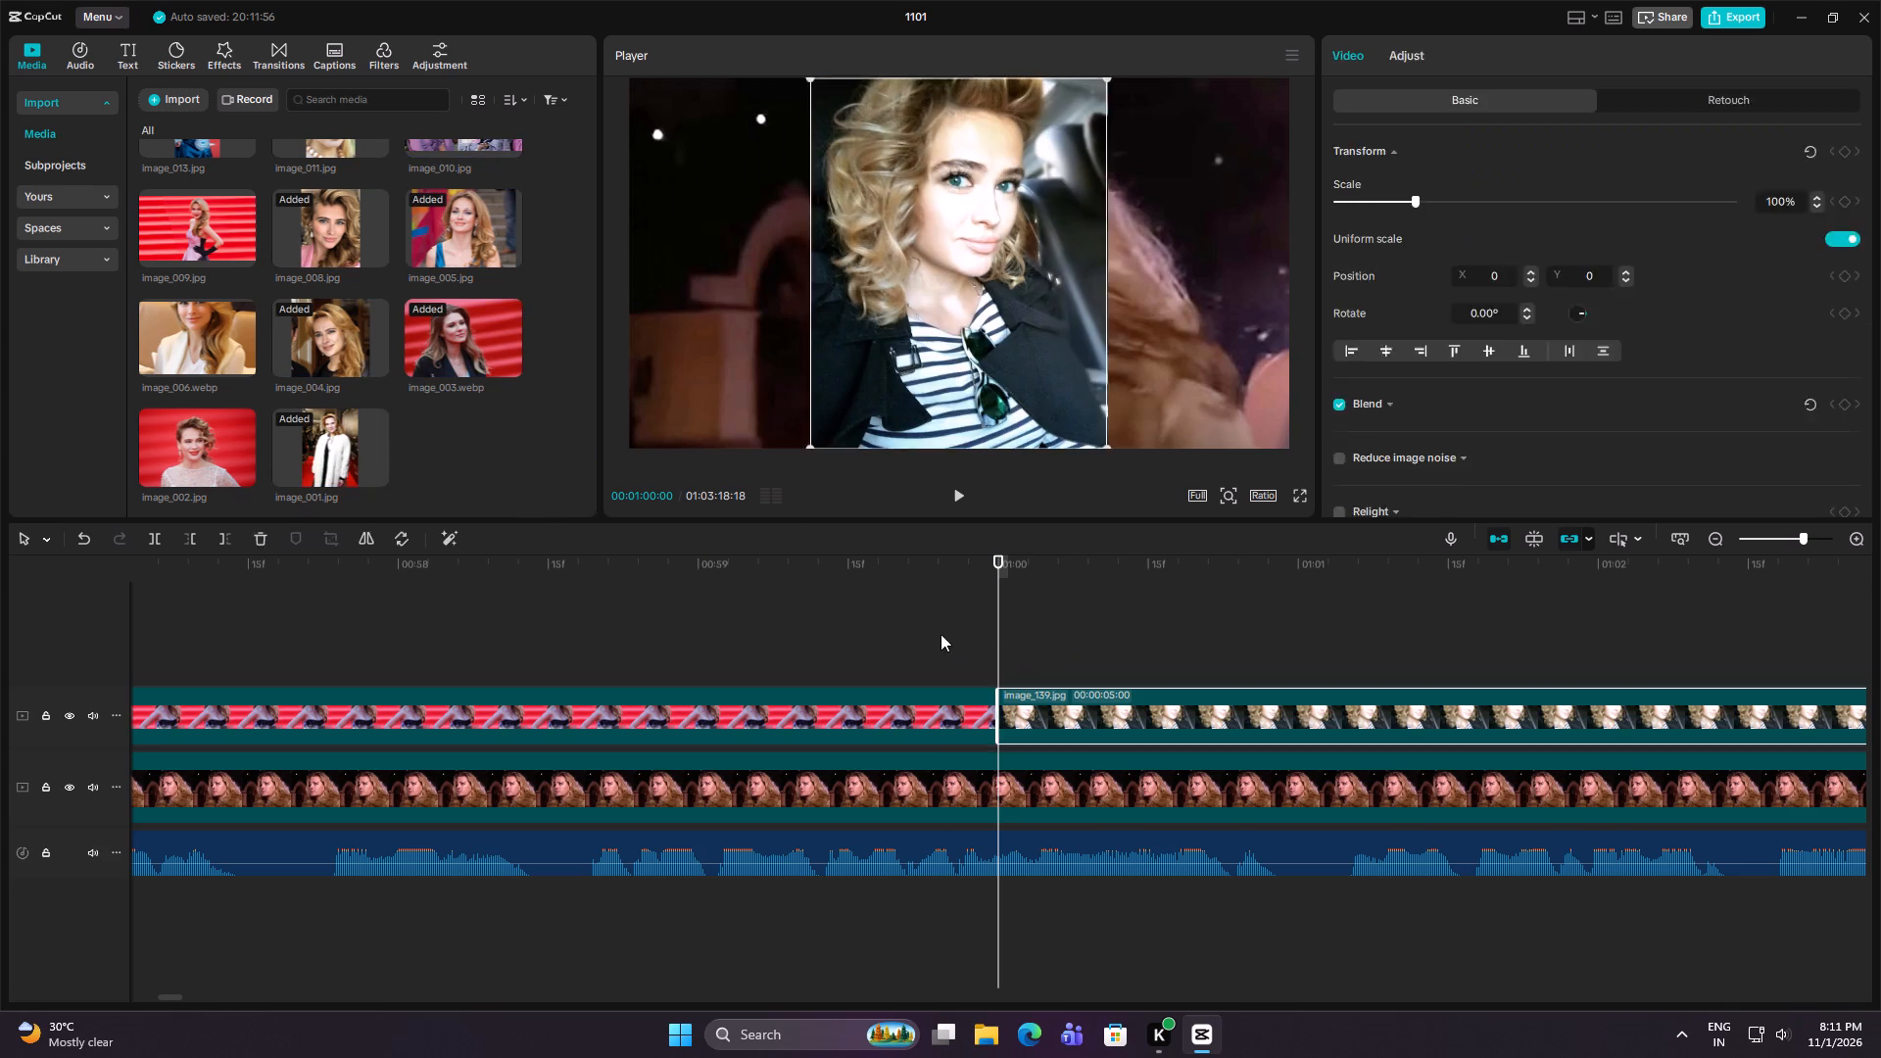
Crop the lower part off the image_135.jpg clip at 00:01:15:00, cutting just above the Getty Images watermark.
key(Down)
key(Down)
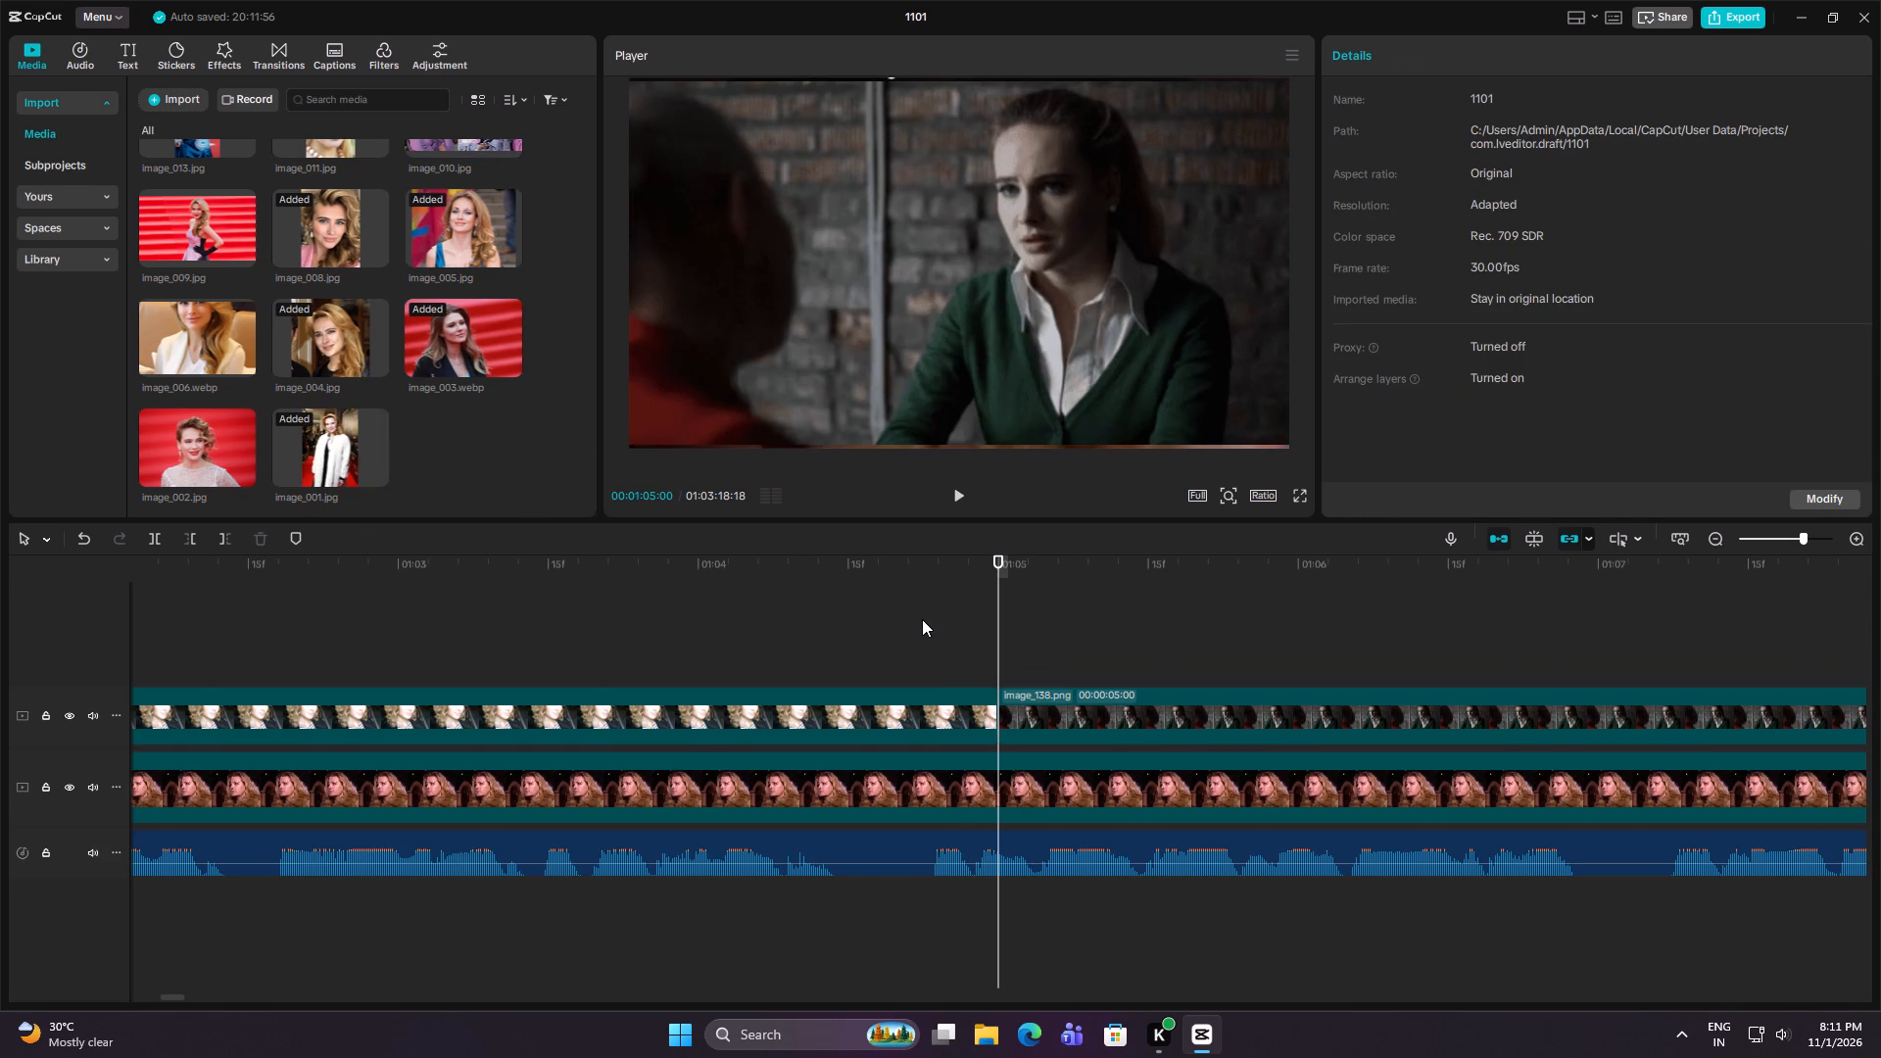
key(Down)
key(Down)
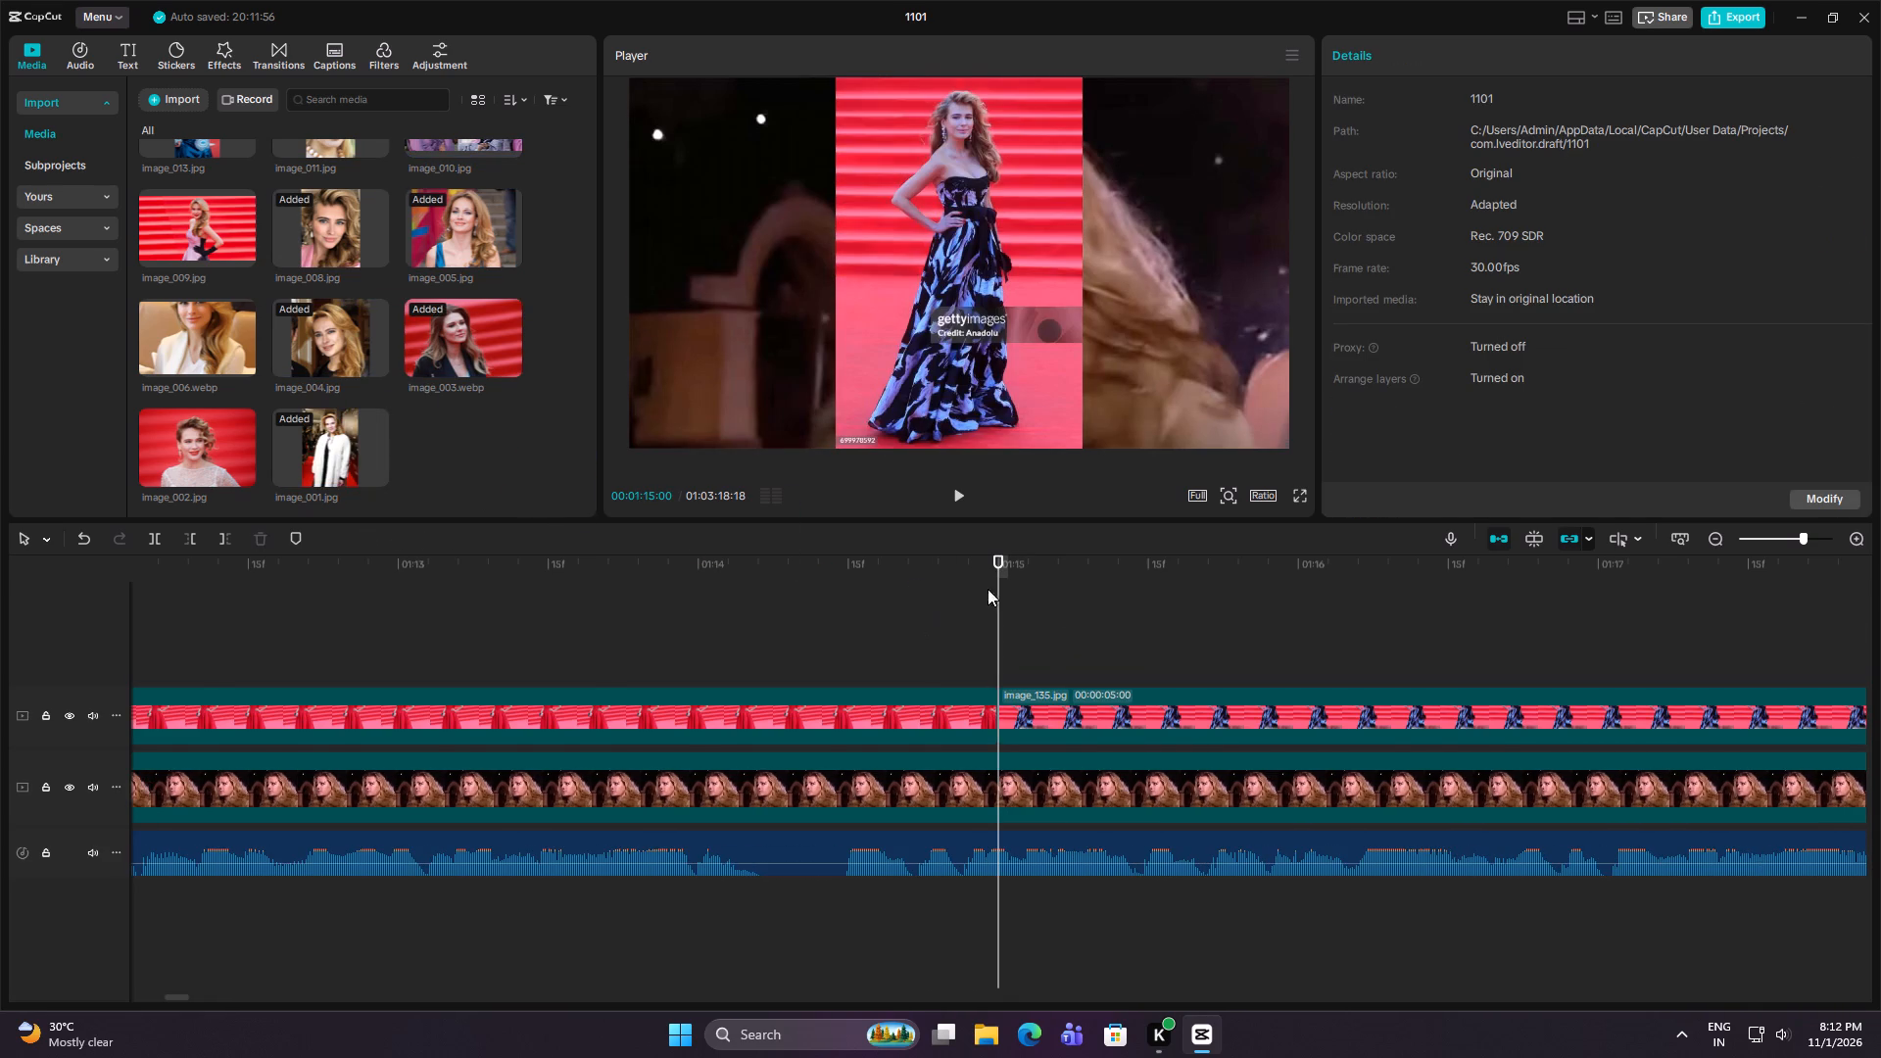
click(1117, 712)
click(333, 542)
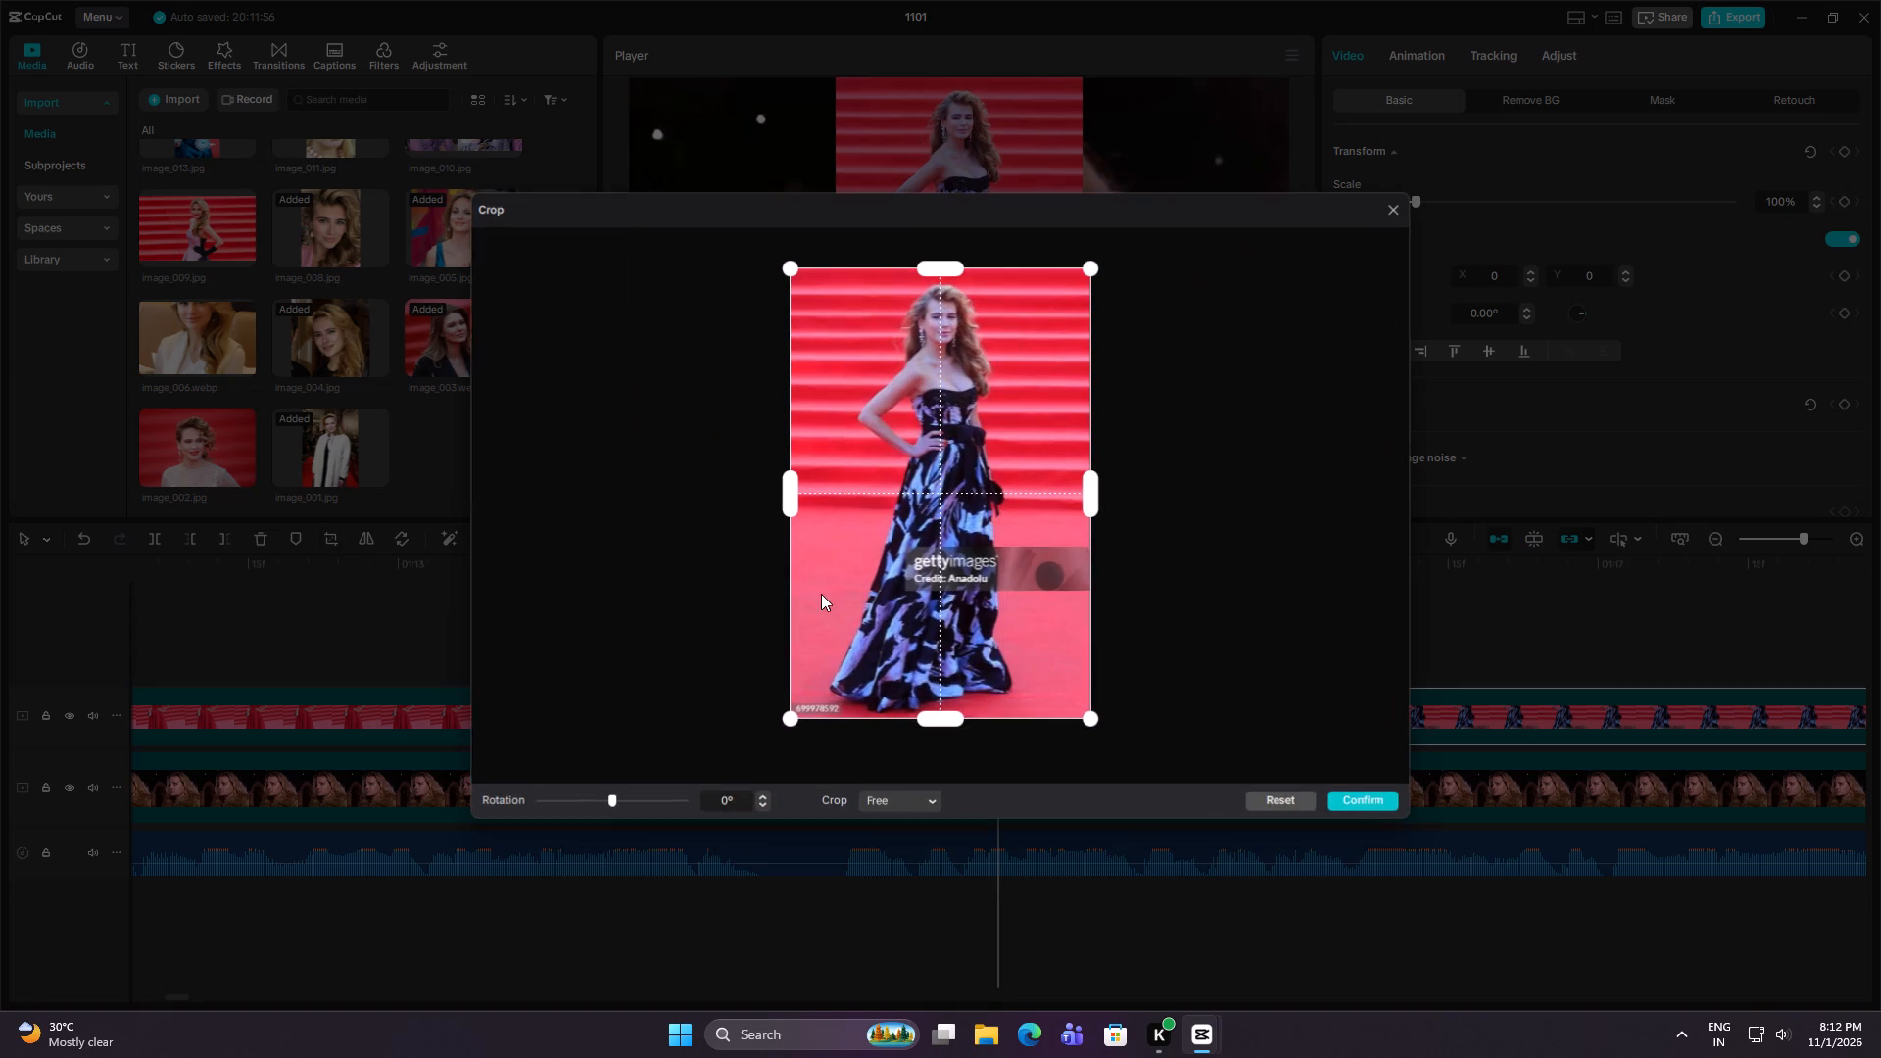
drag(946, 724, 962, 553)
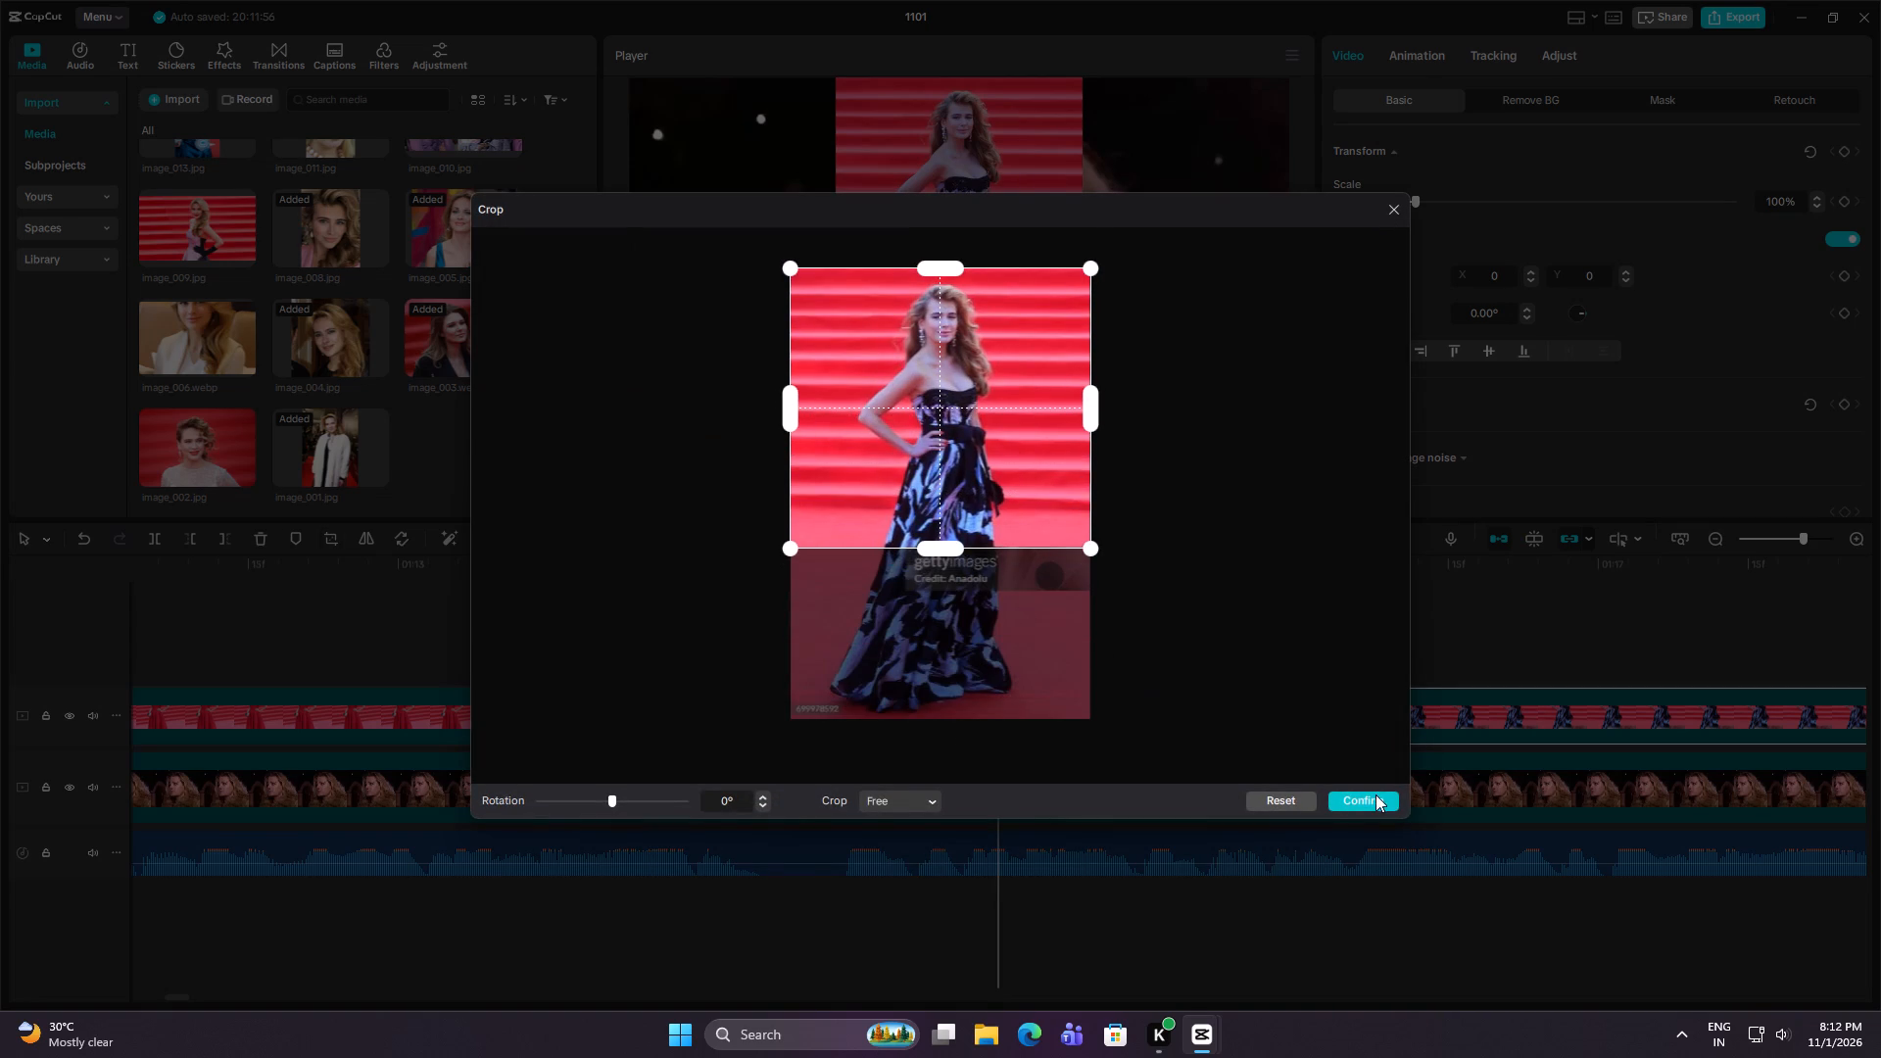
click(1375, 794)
Crop the right side off the image_134.jpg clip at 00:01:20:00, cutting just before the pink channel logo.
key(Down)
click(1091, 722)
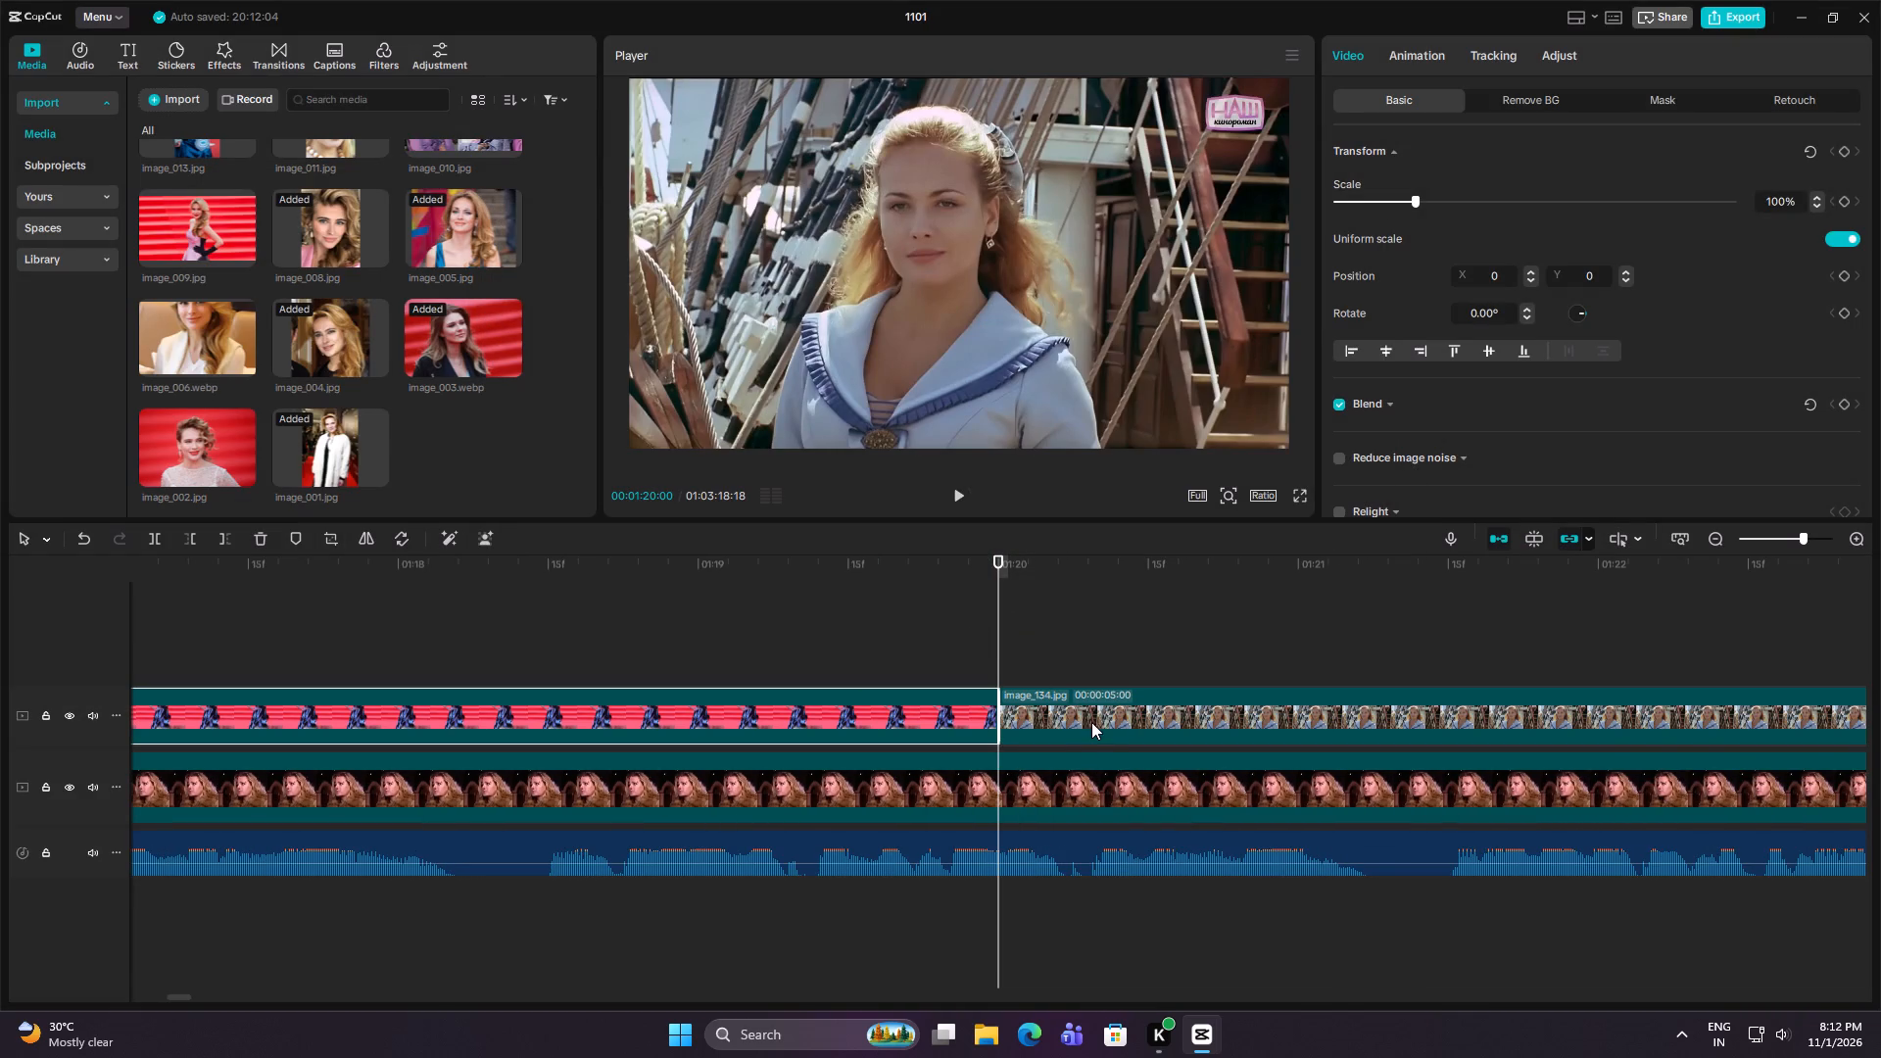
click(331, 533)
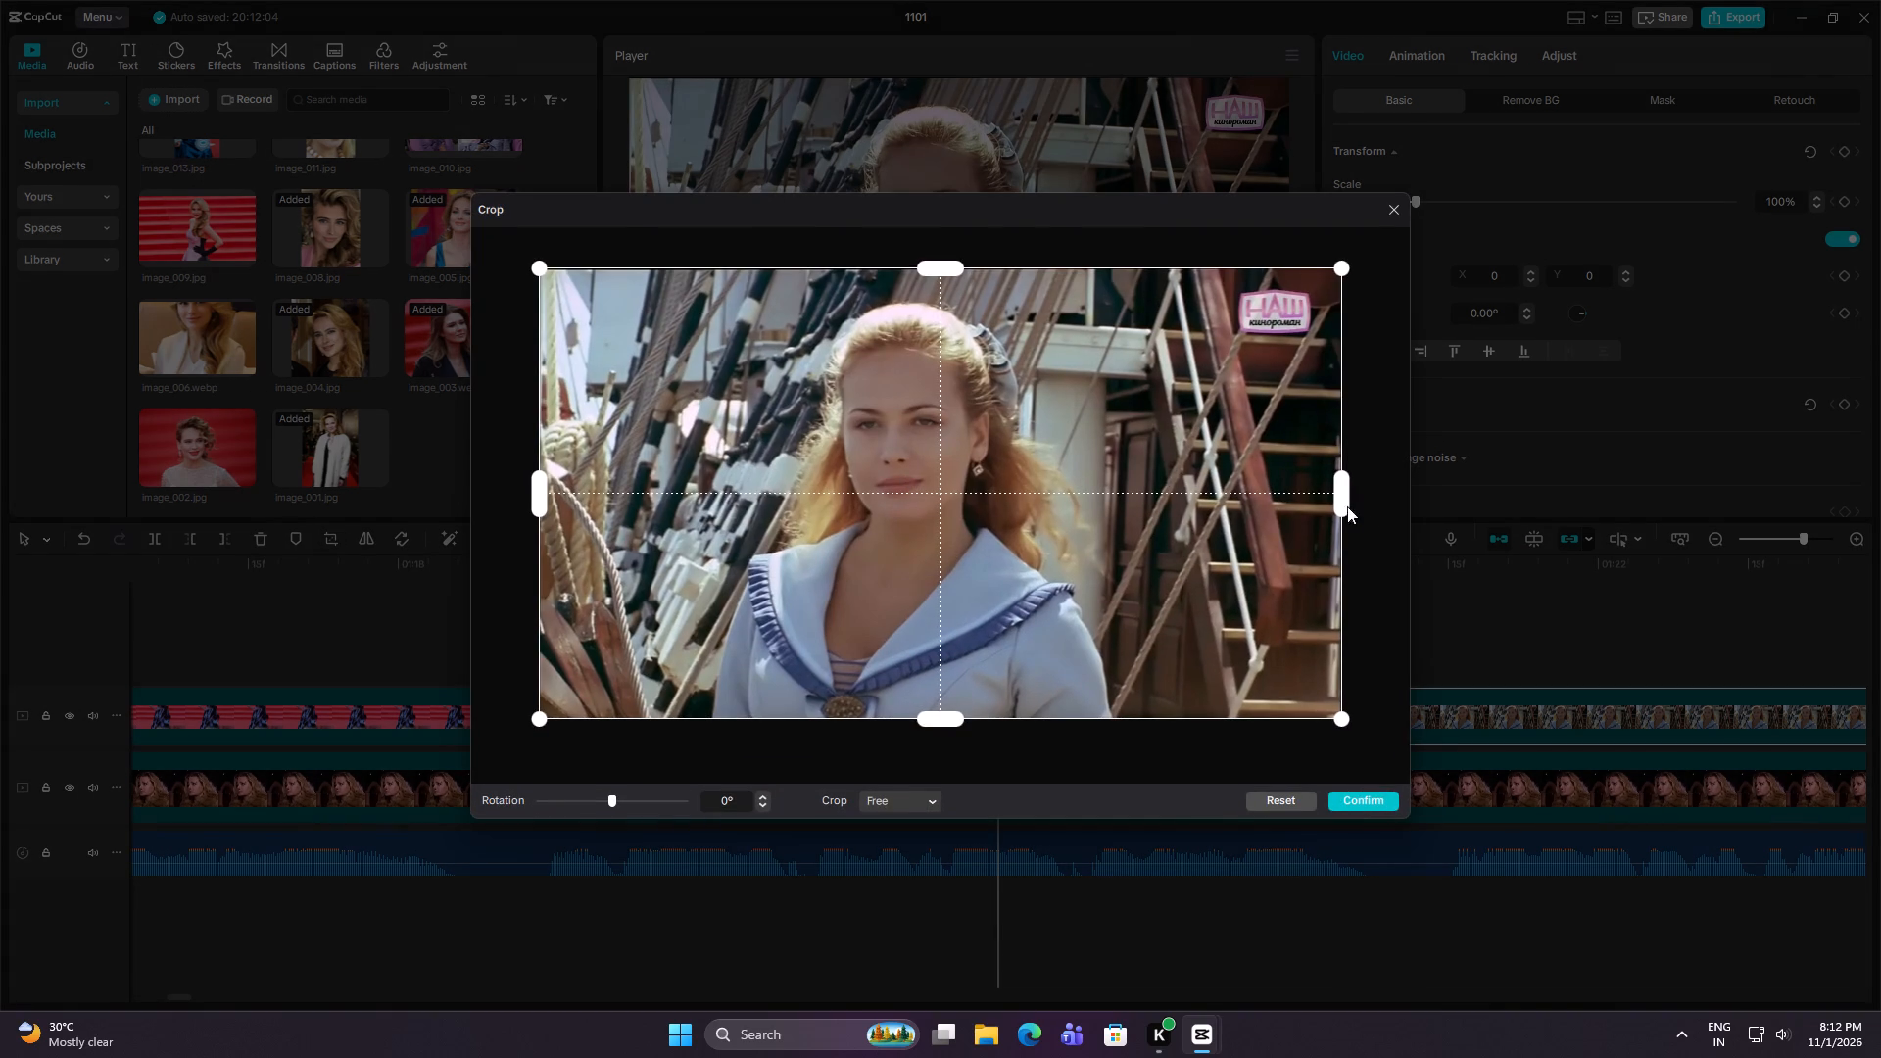
drag(1339, 500, 1209, 488)
click(1363, 799)
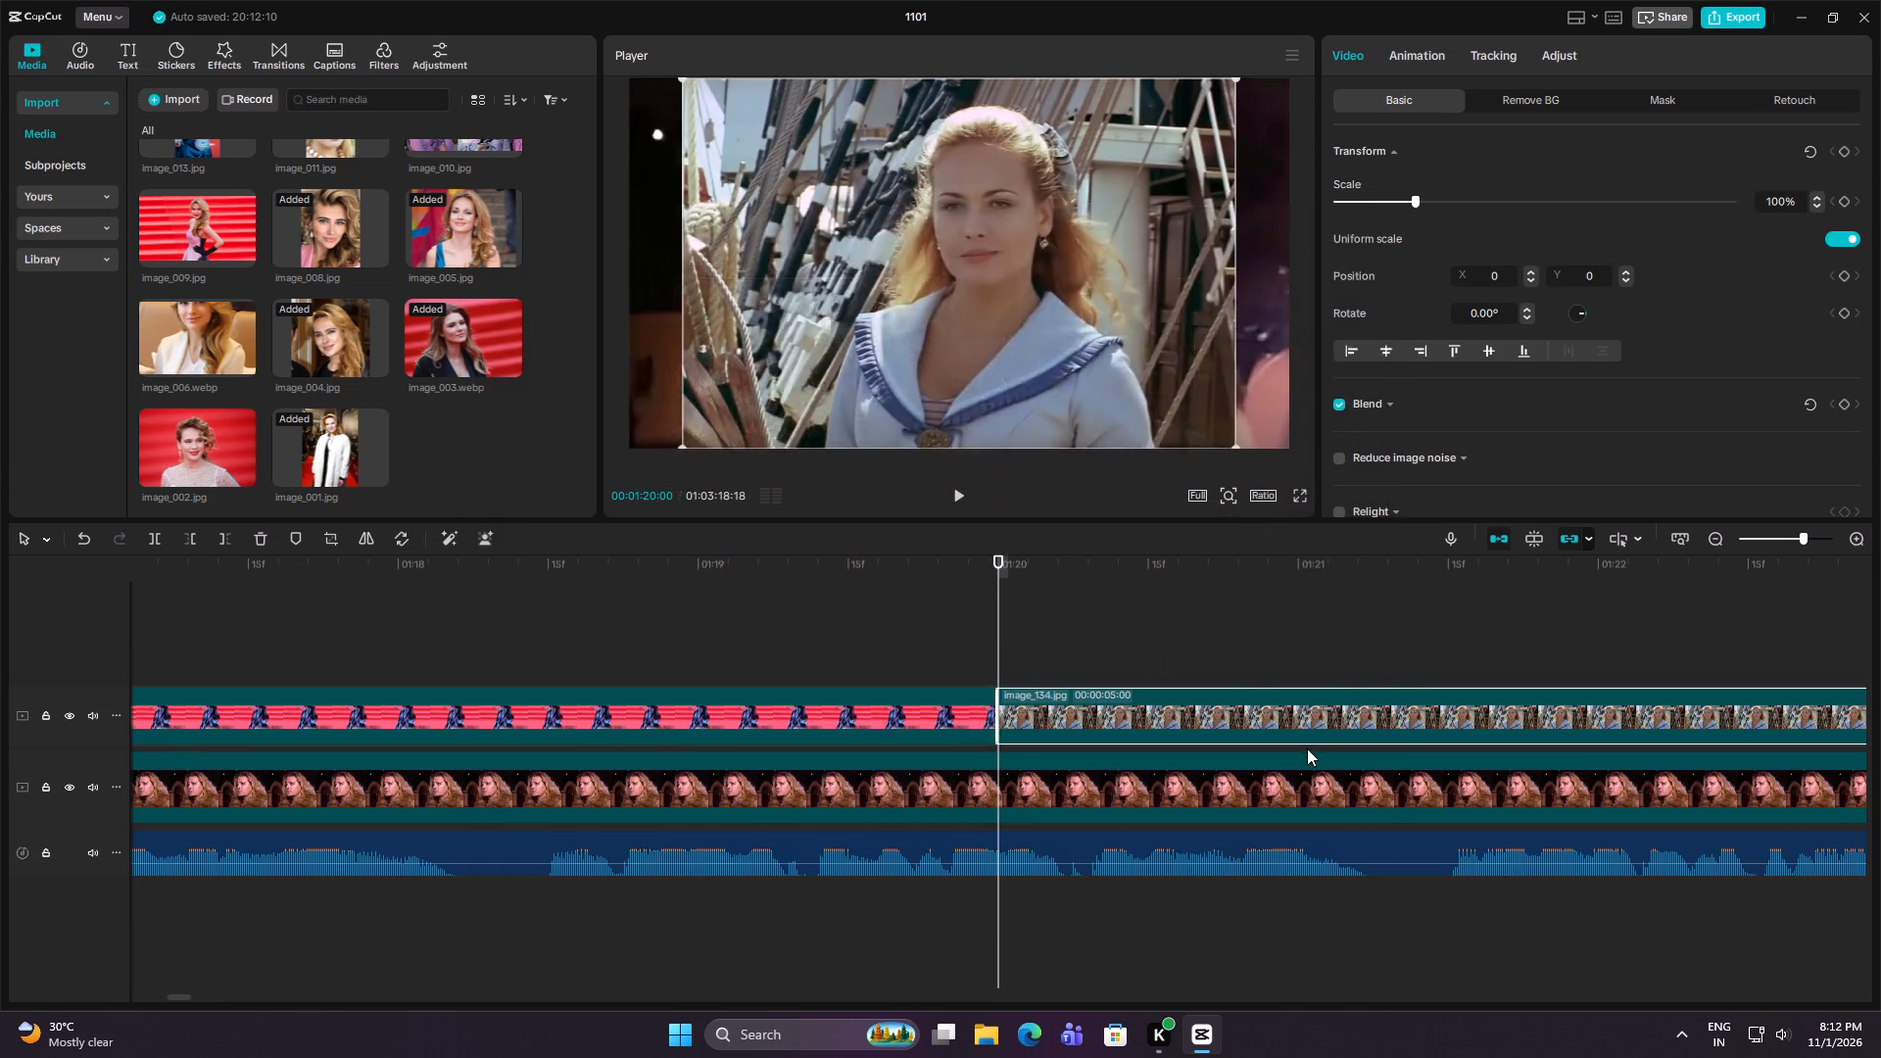
Crop the white areas off both sides of the image_130.jpg clip at 00:01:30:00, keeping only the central photo.
key(Down)
key(Down)
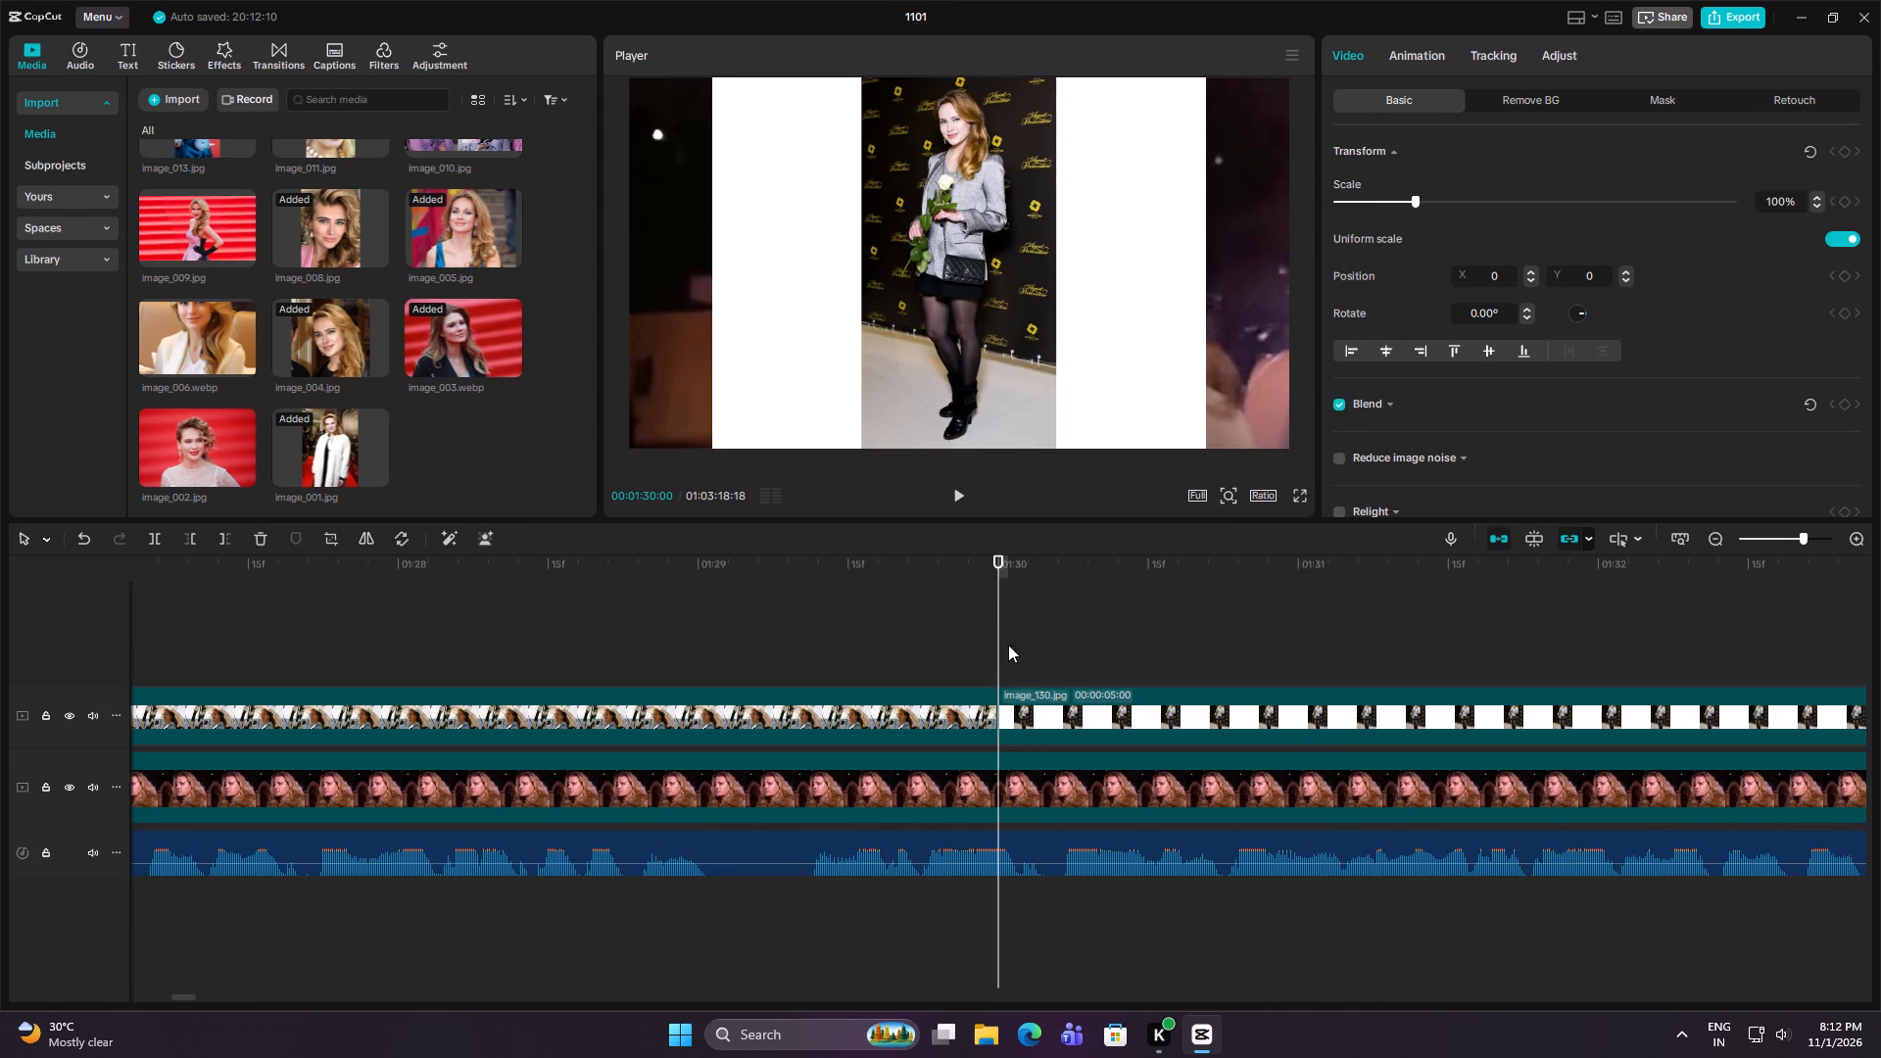
click(1041, 717)
click(322, 543)
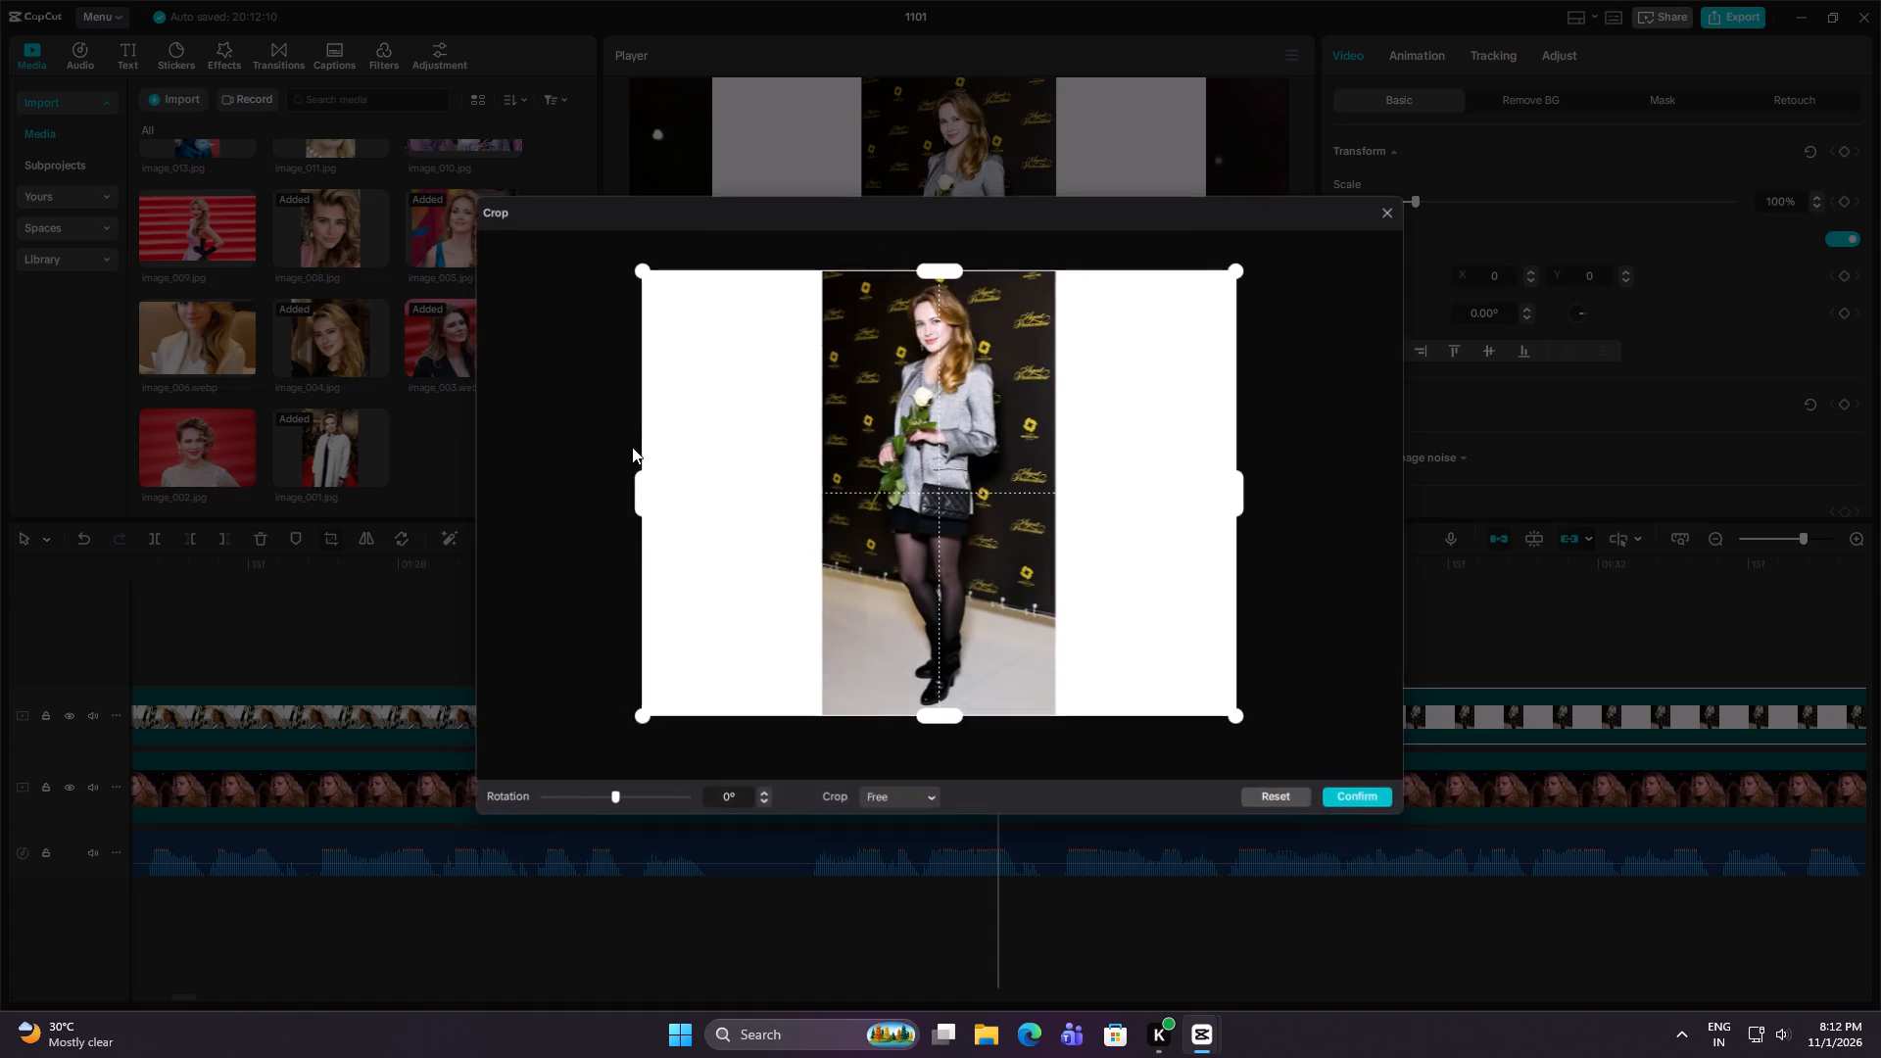
drag(641, 494, 825, 528)
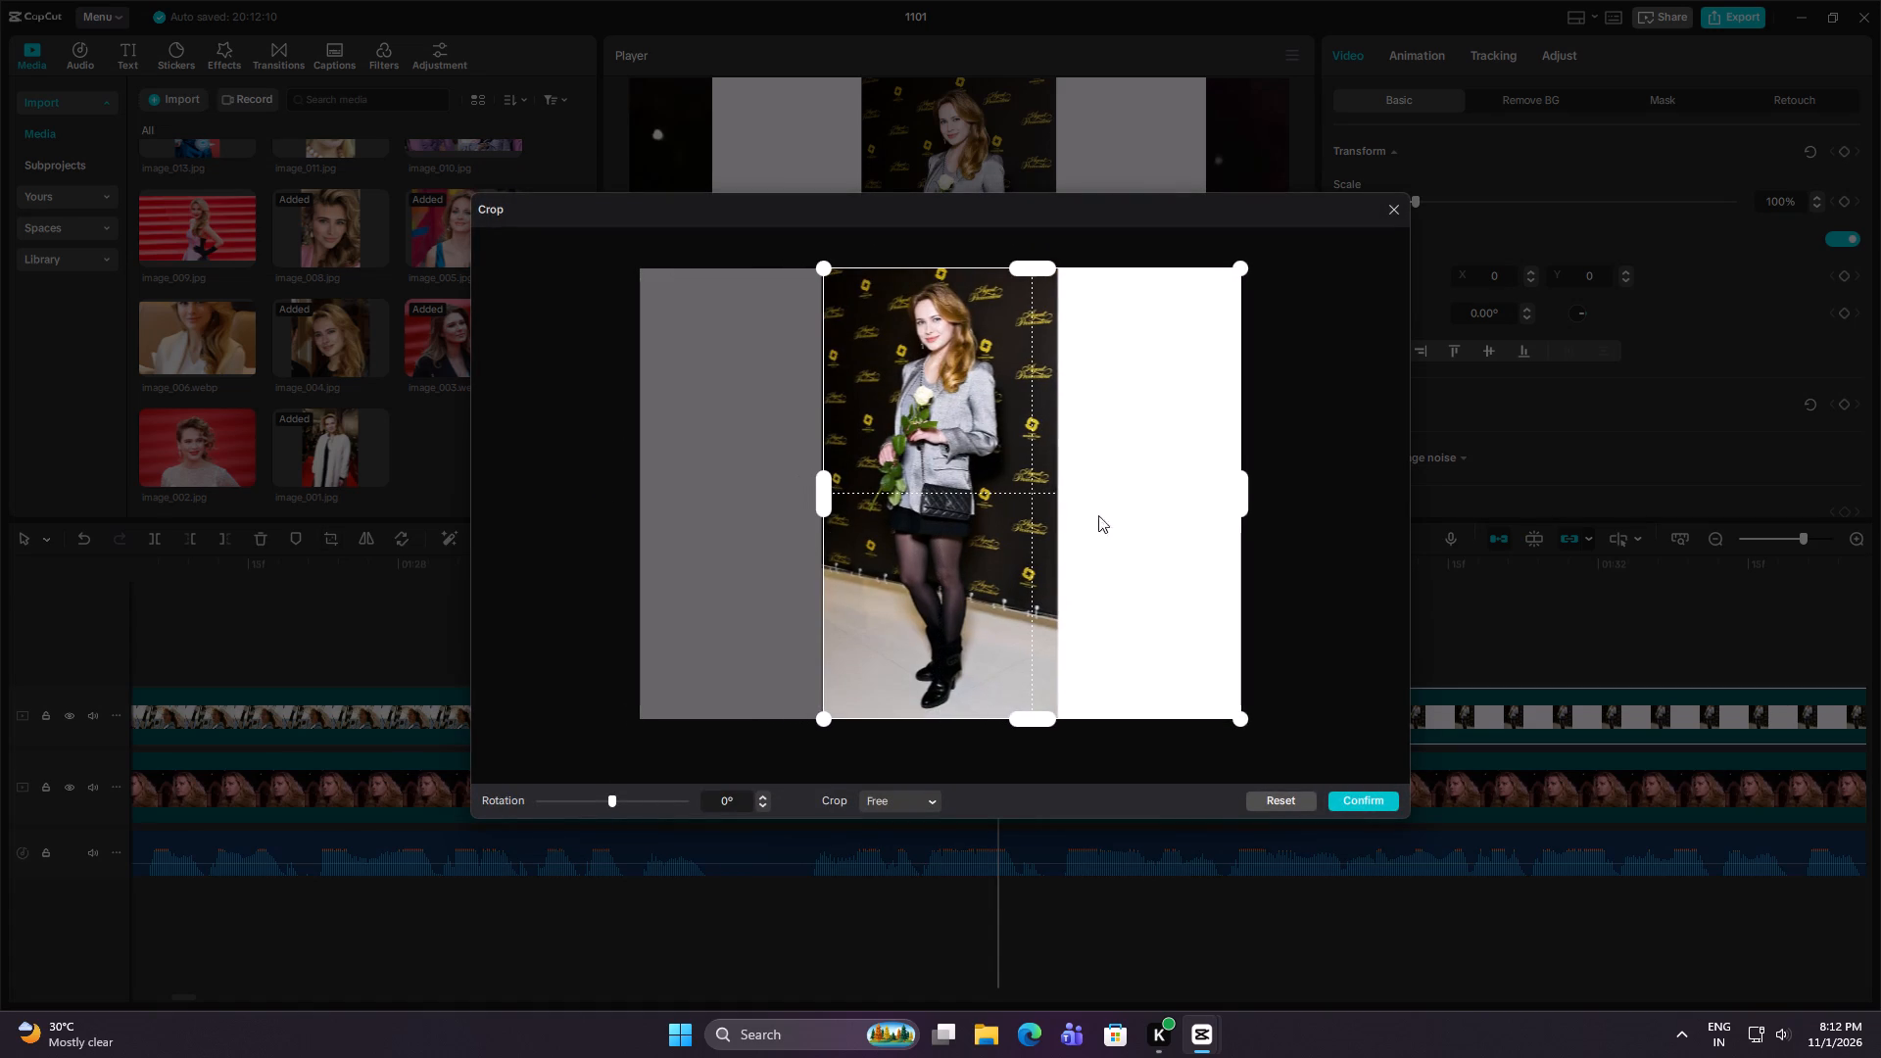
drag(1248, 493, 1064, 500)
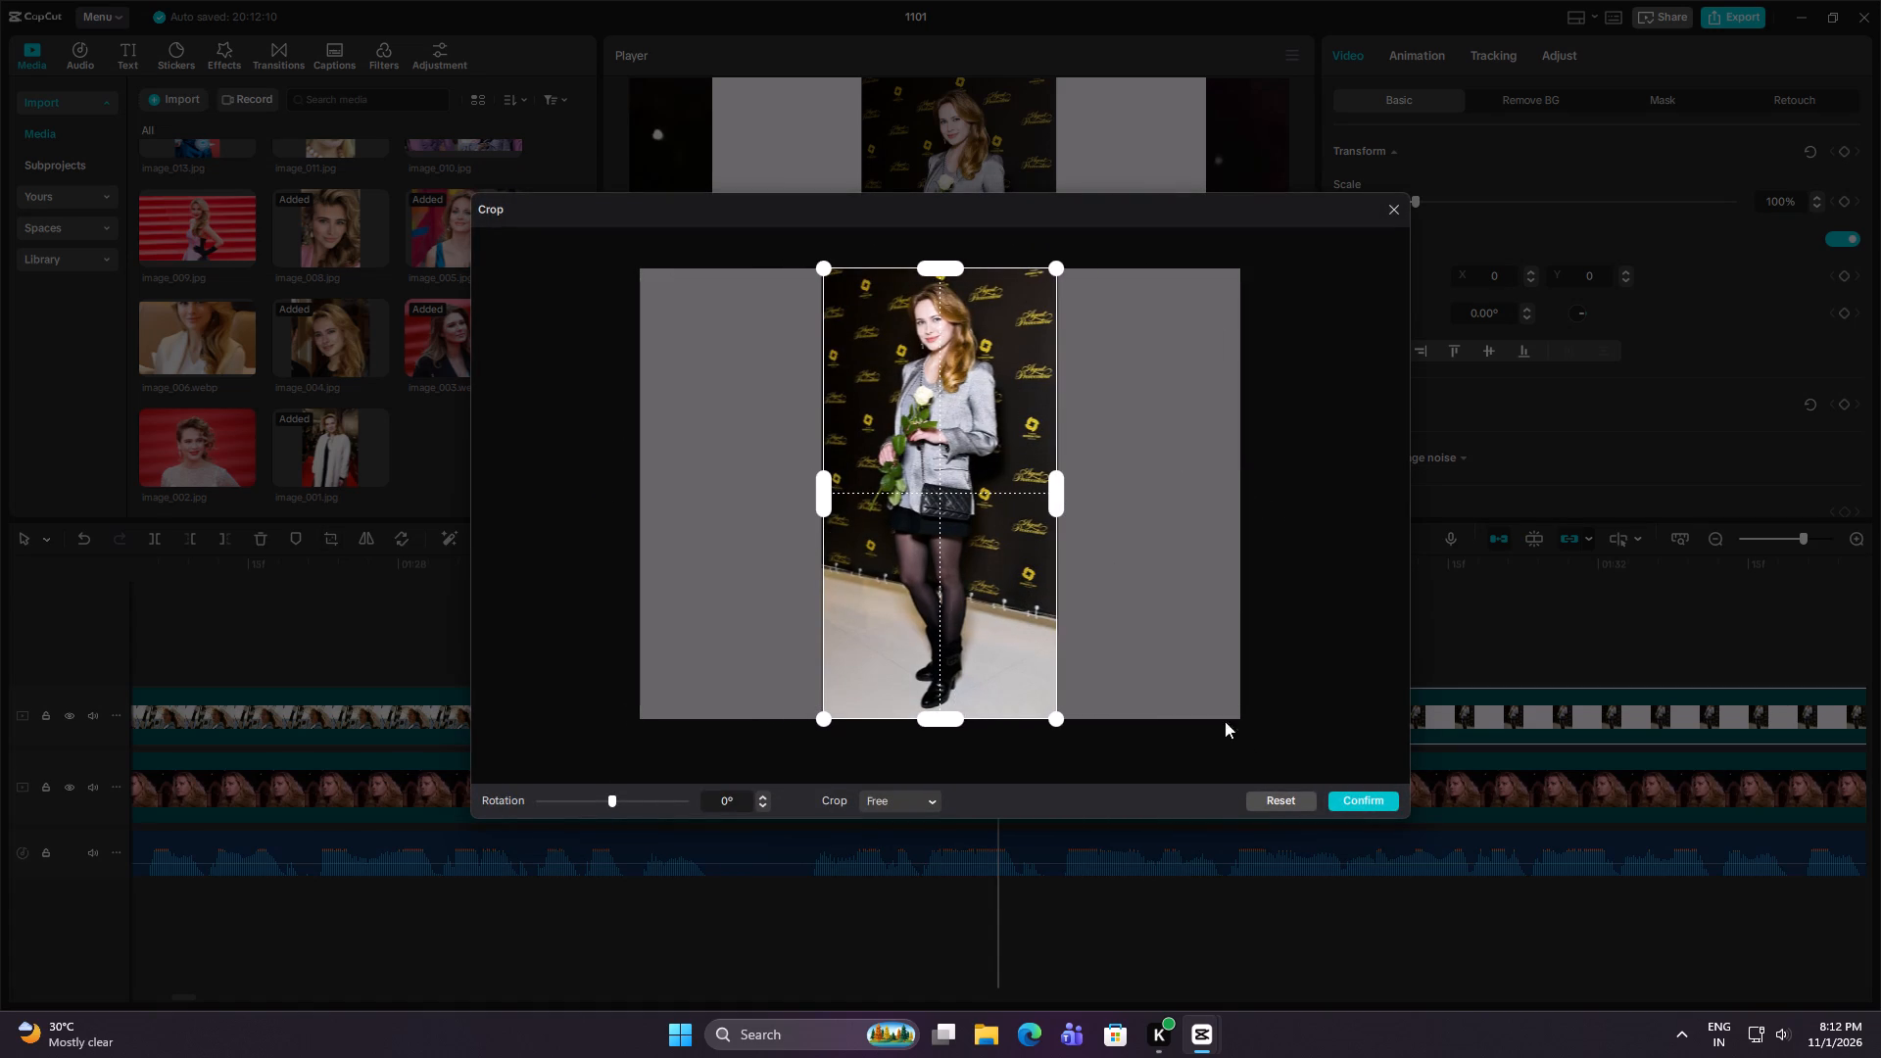
click(1371, 794)
Crop the blurred brown areas off both sides of the image_129.jpg clip at 00:01:35:00, keeping only the central portrait.
key(Down)
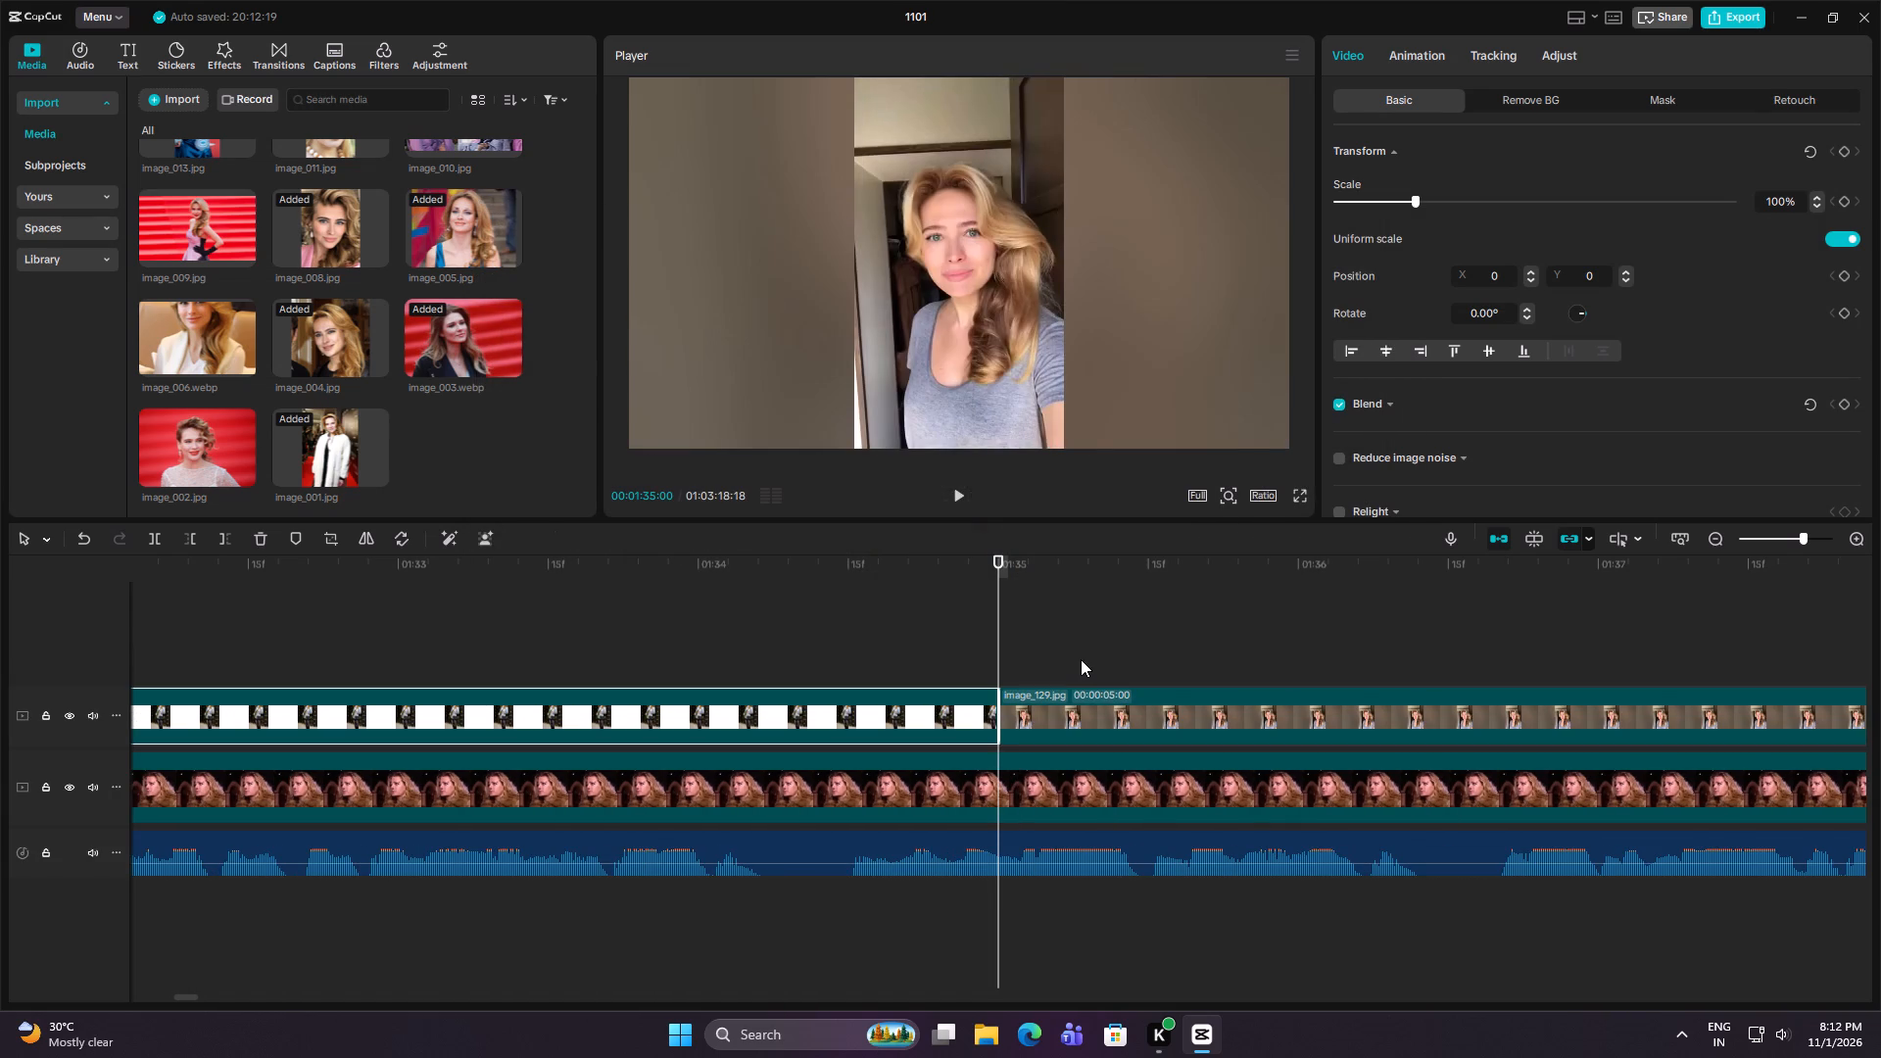
click(1048, 710)
click(339, 538)
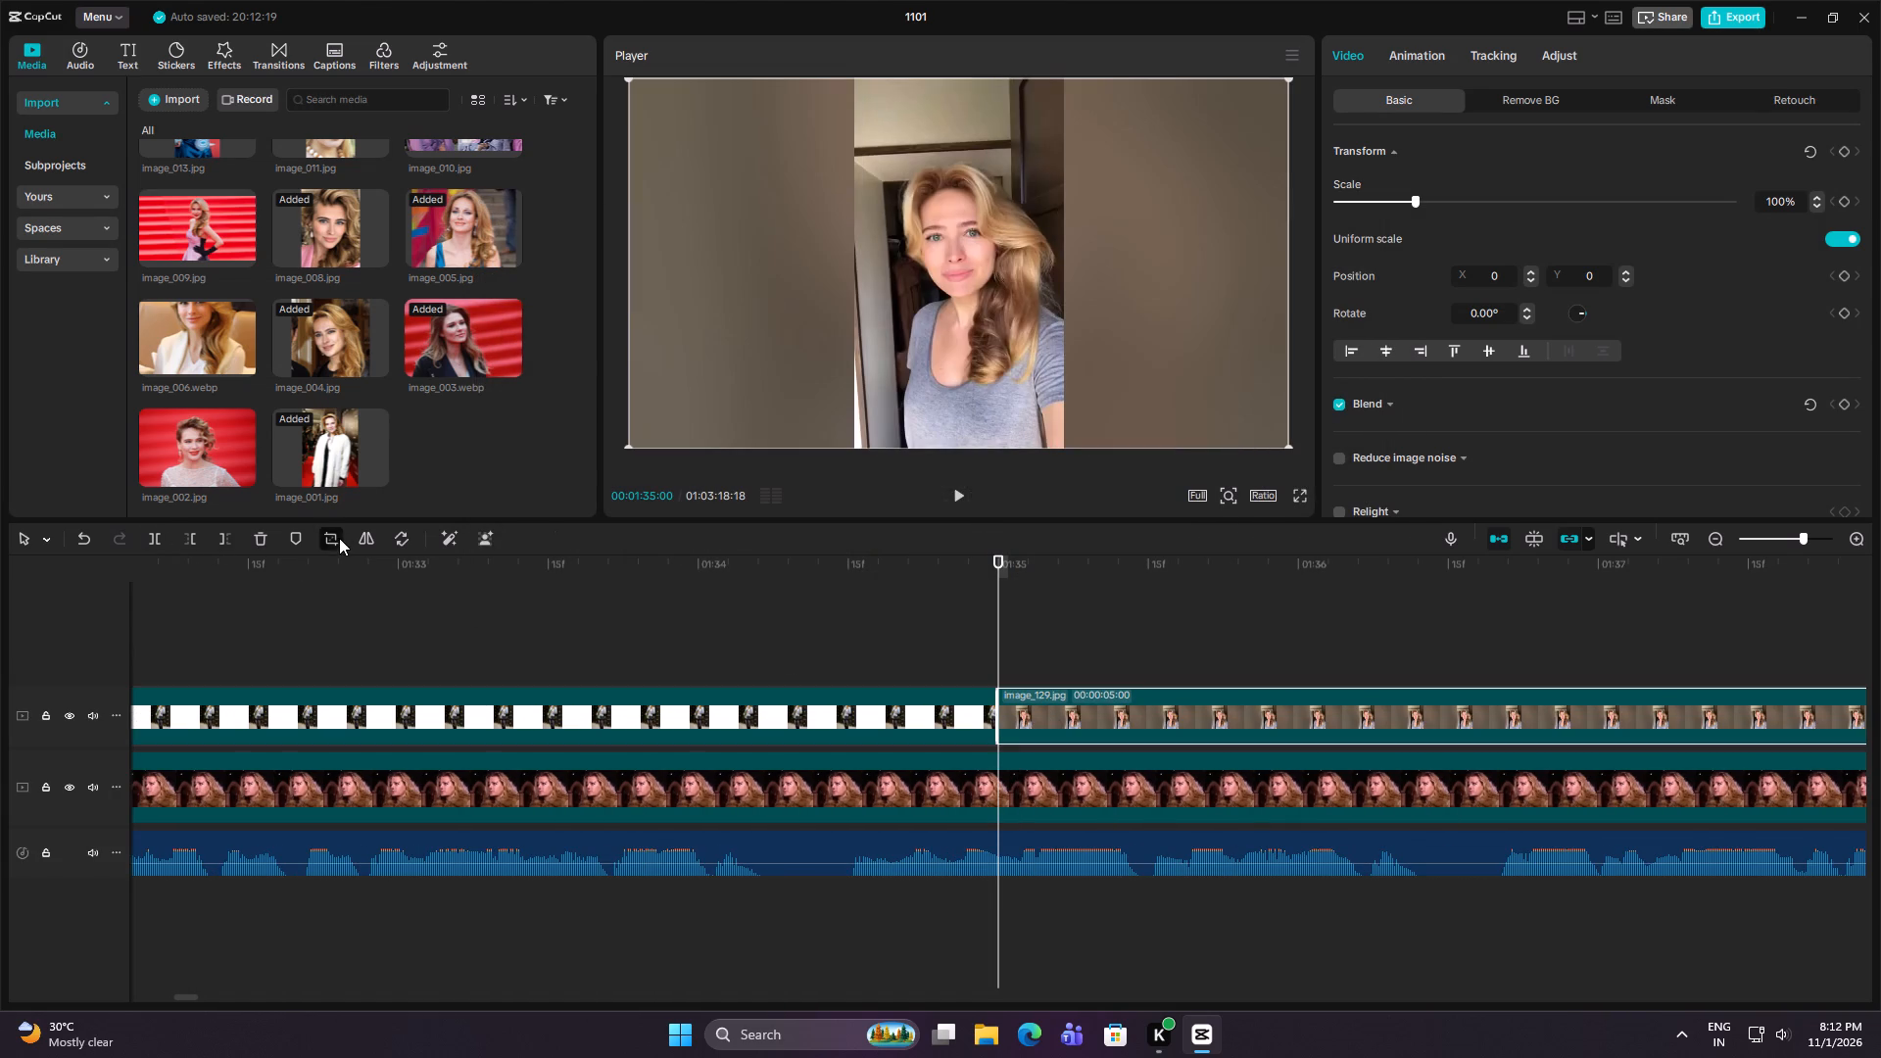
drag(540, 497, 811, 531)
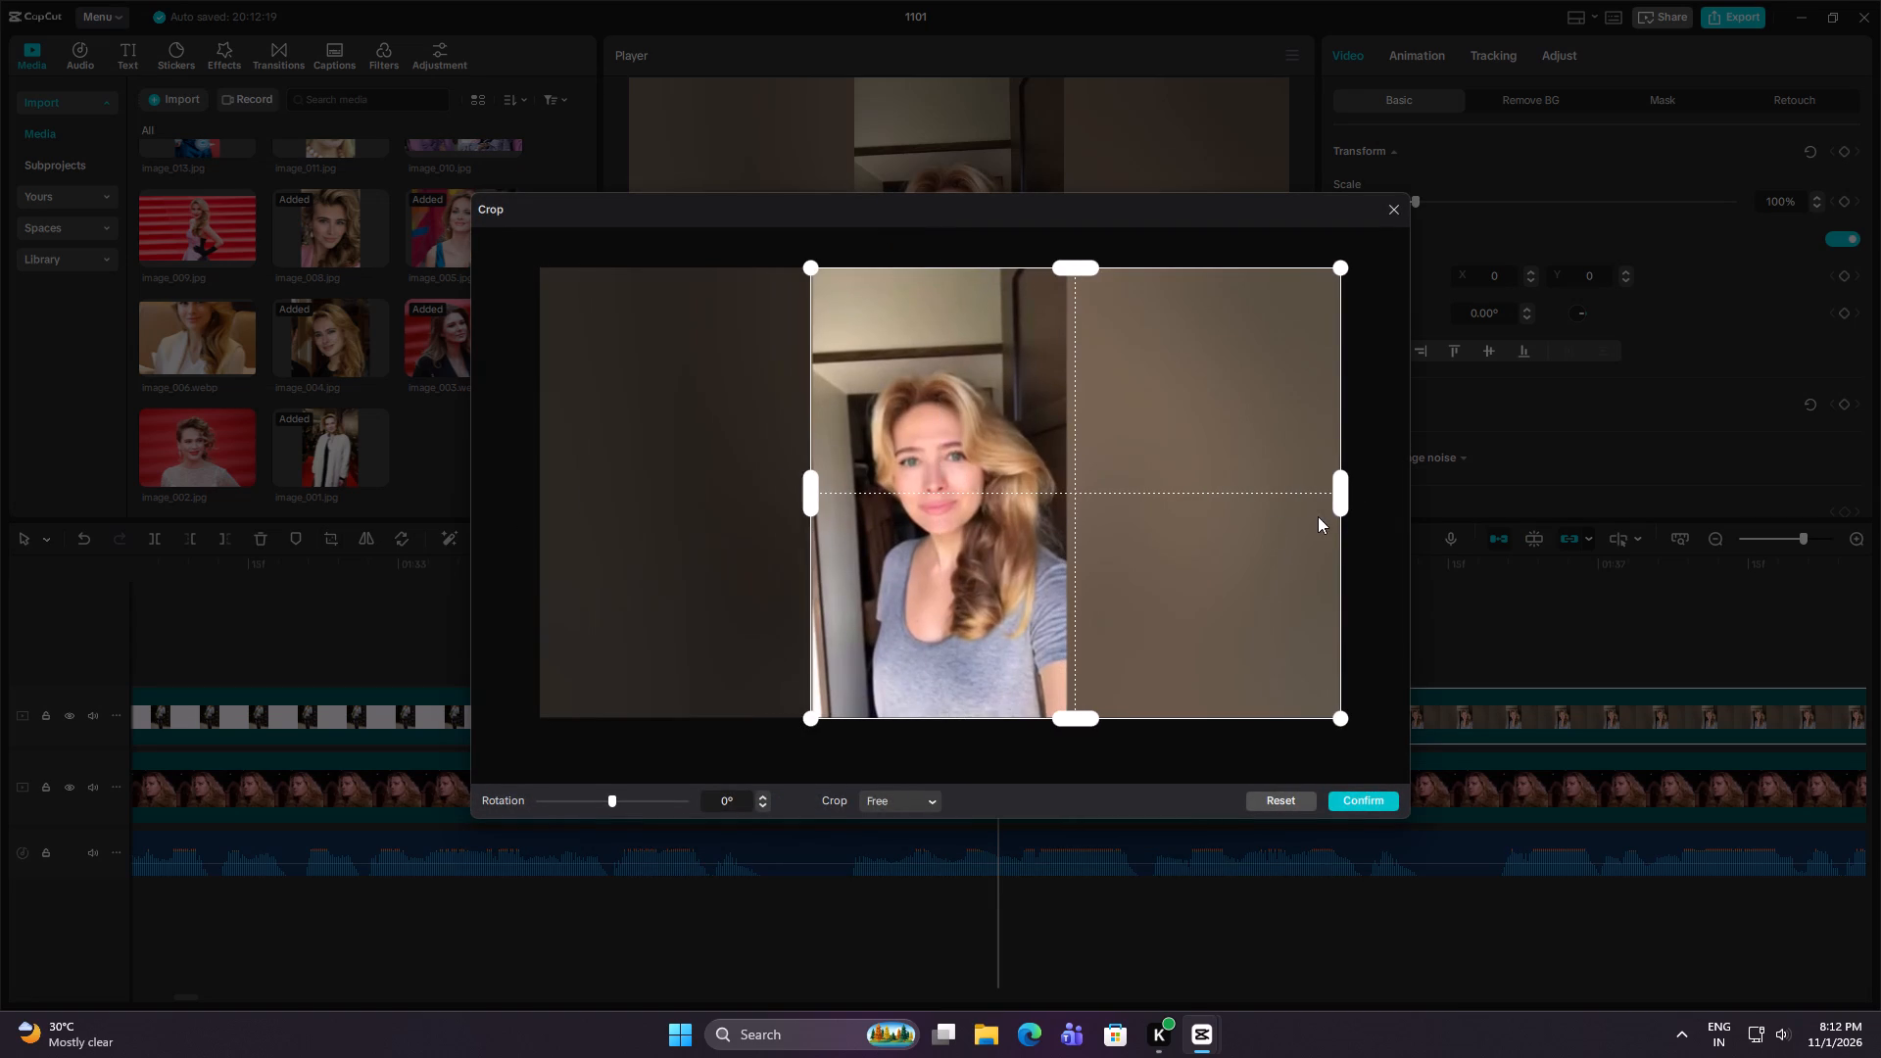
drag(1347, 503, 1073, 504)
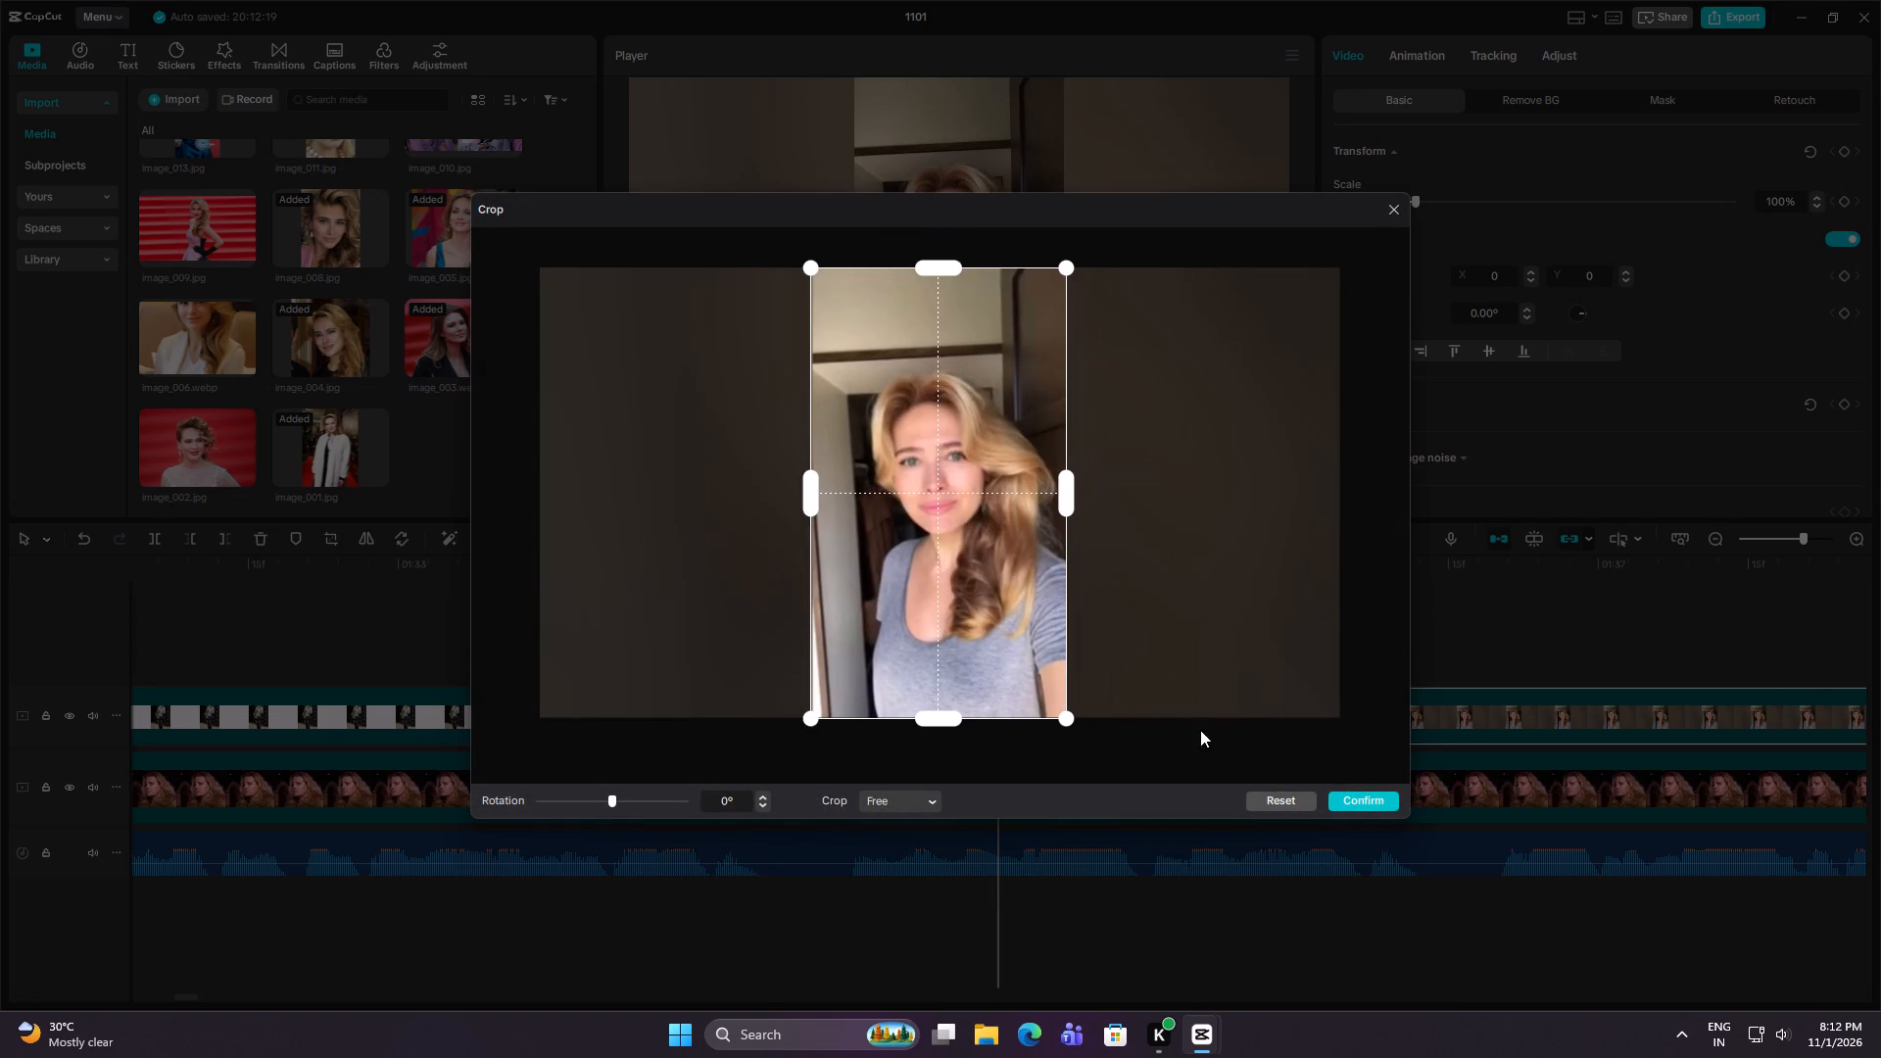
click(1349, 803)
Crop the black areas off both sides of the image_128.jpg clip at 00:01:40:00, keeping the central portrait.
key(Down)
key(Down)
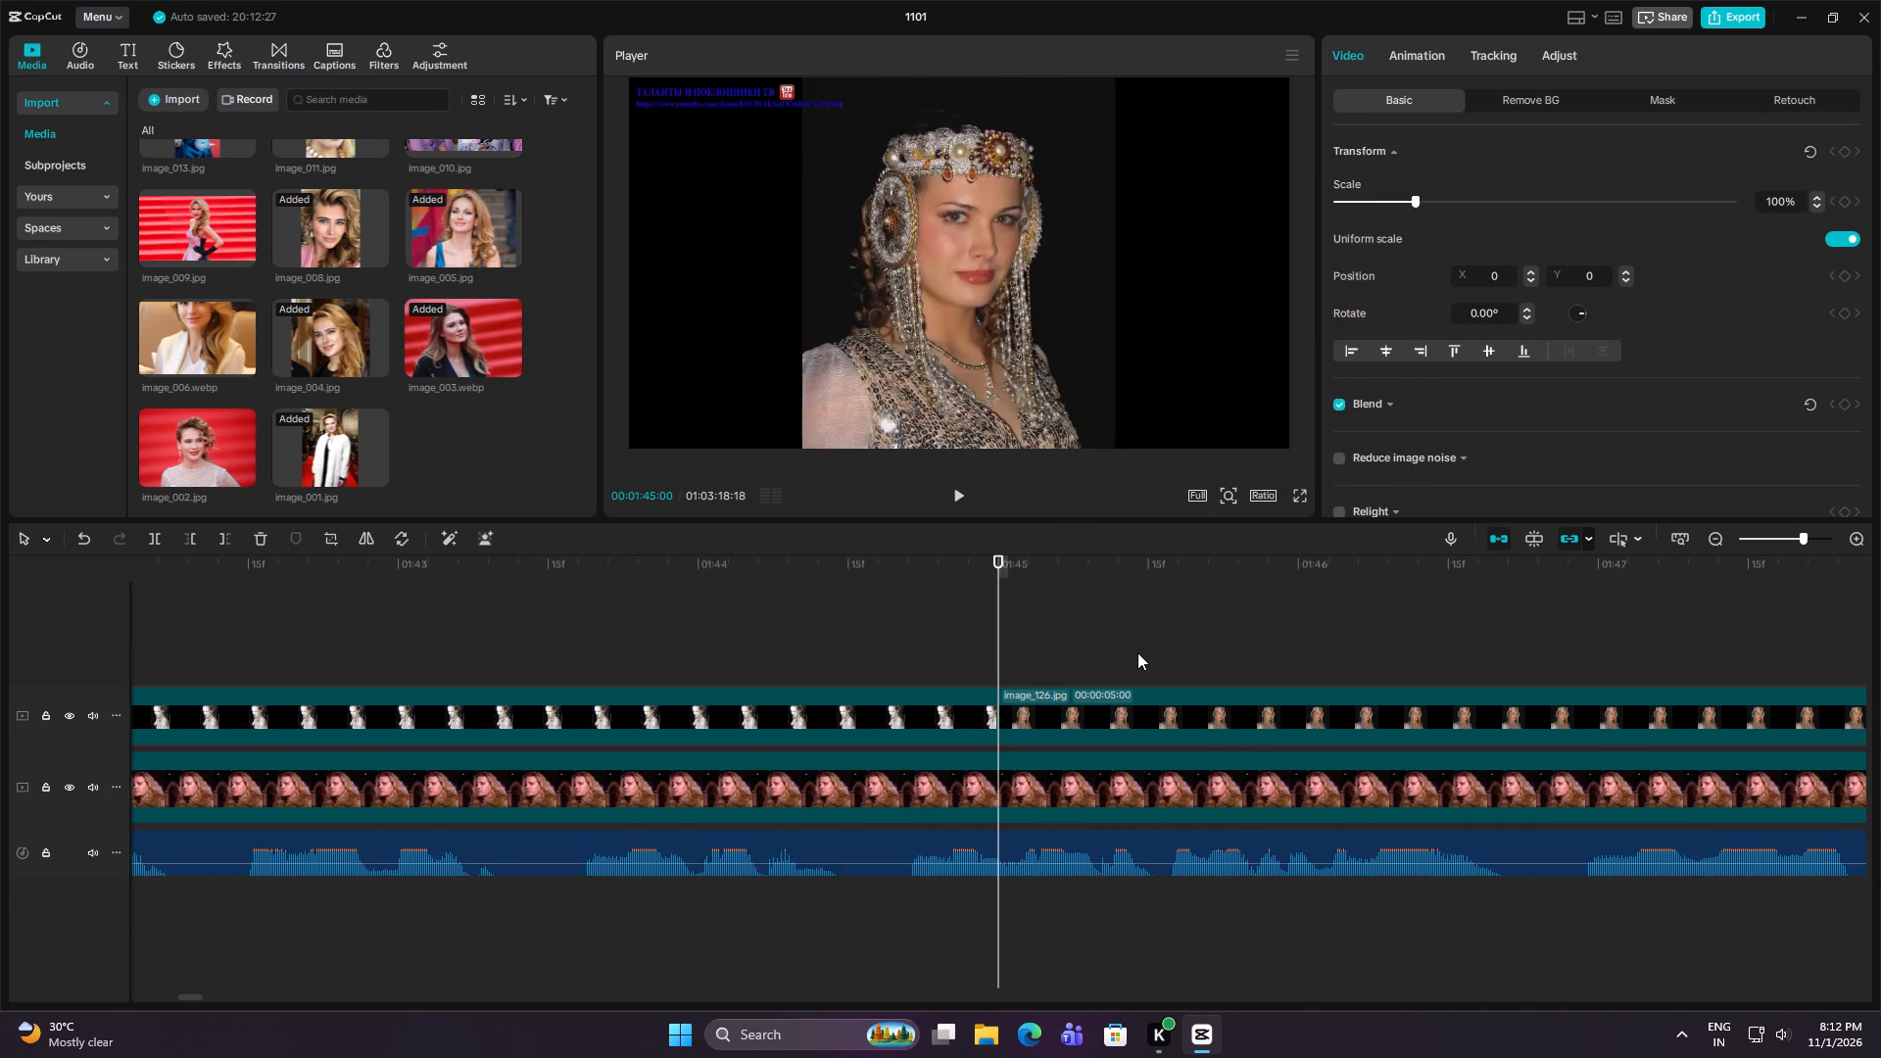
key(Up)
click(1120, 710)
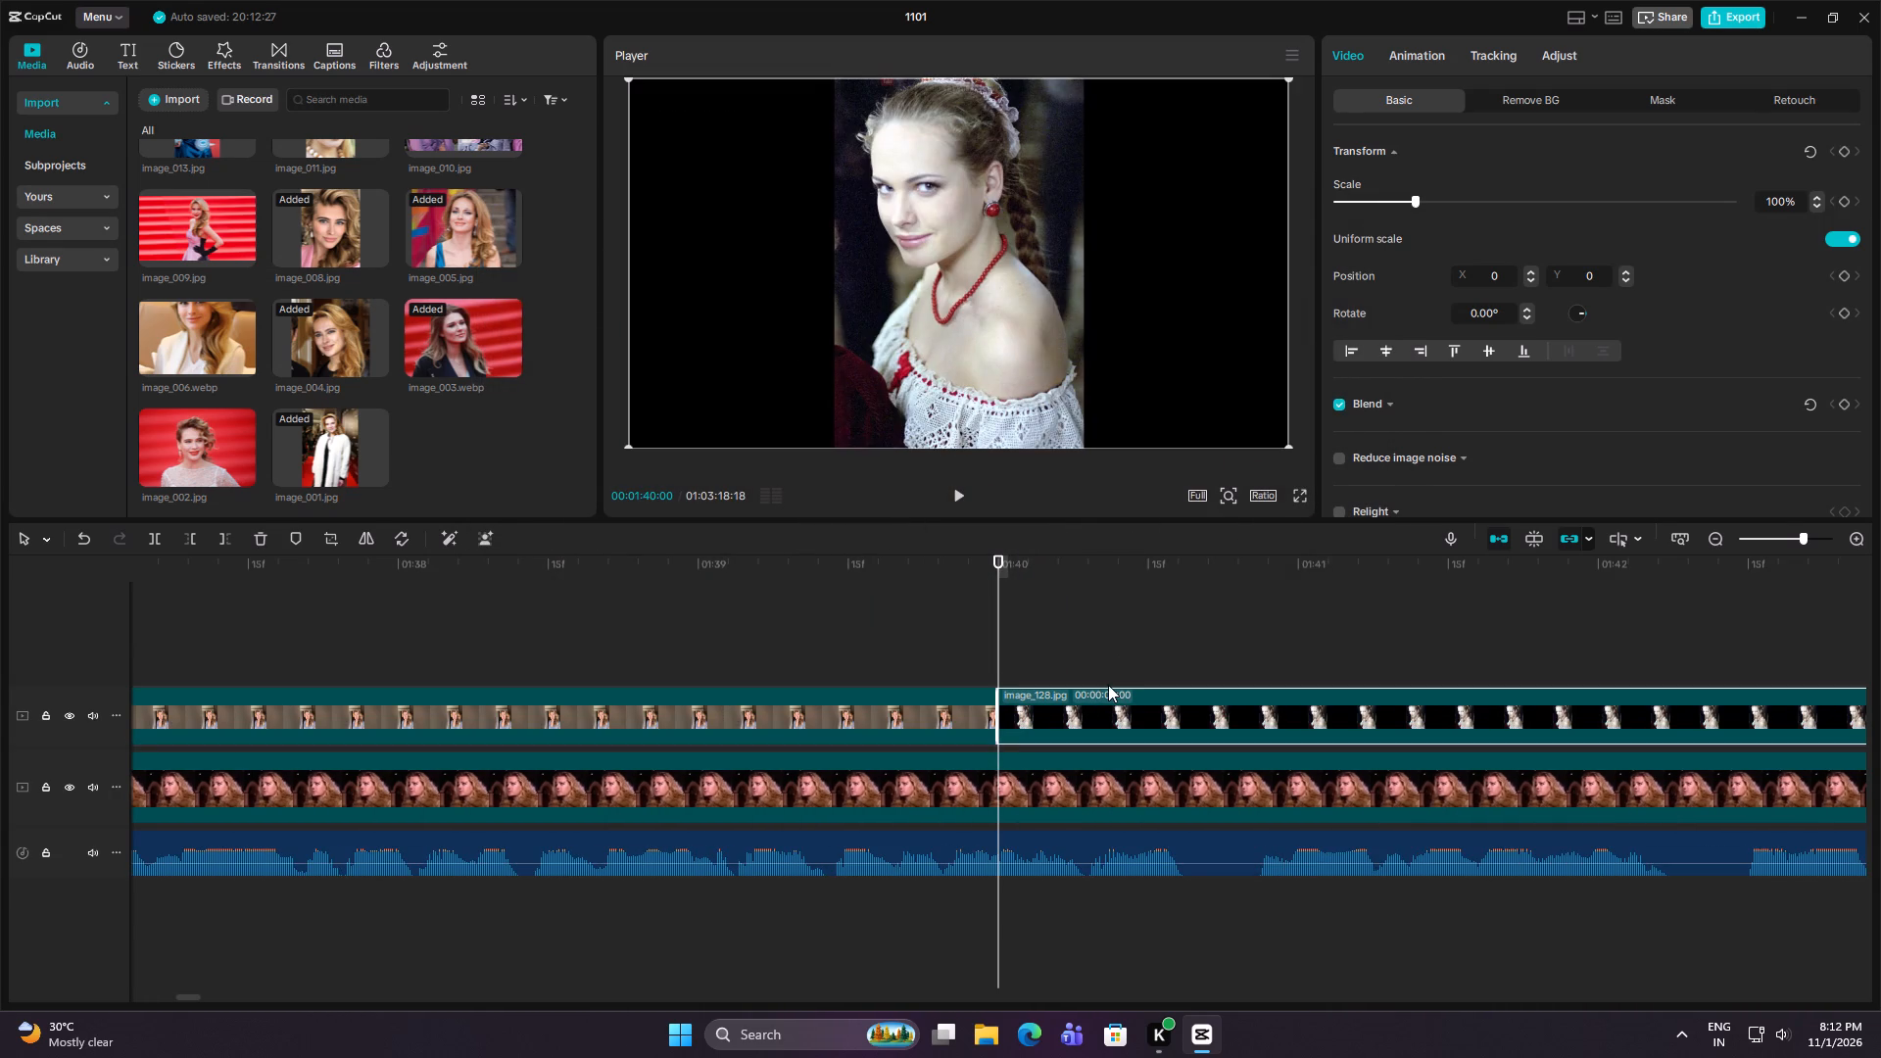
click(339, 529)
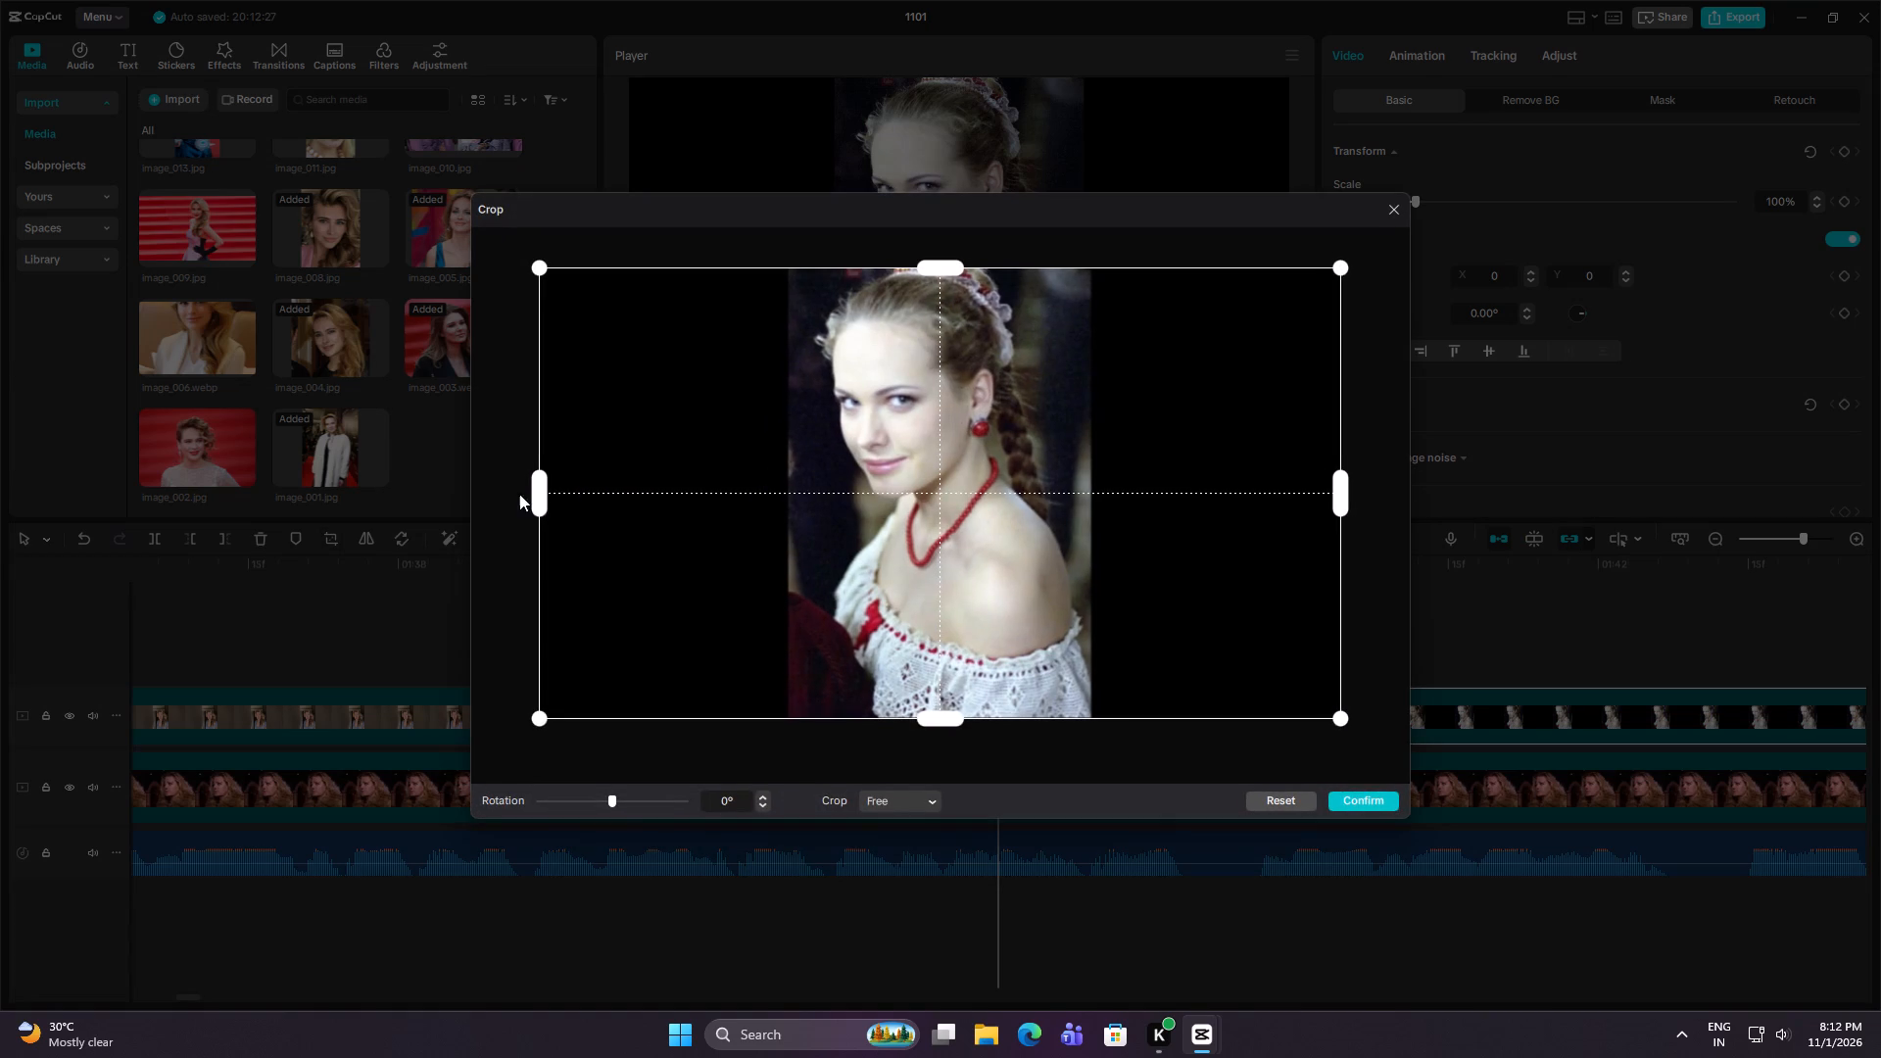
drag(547, 489, 793, 527)
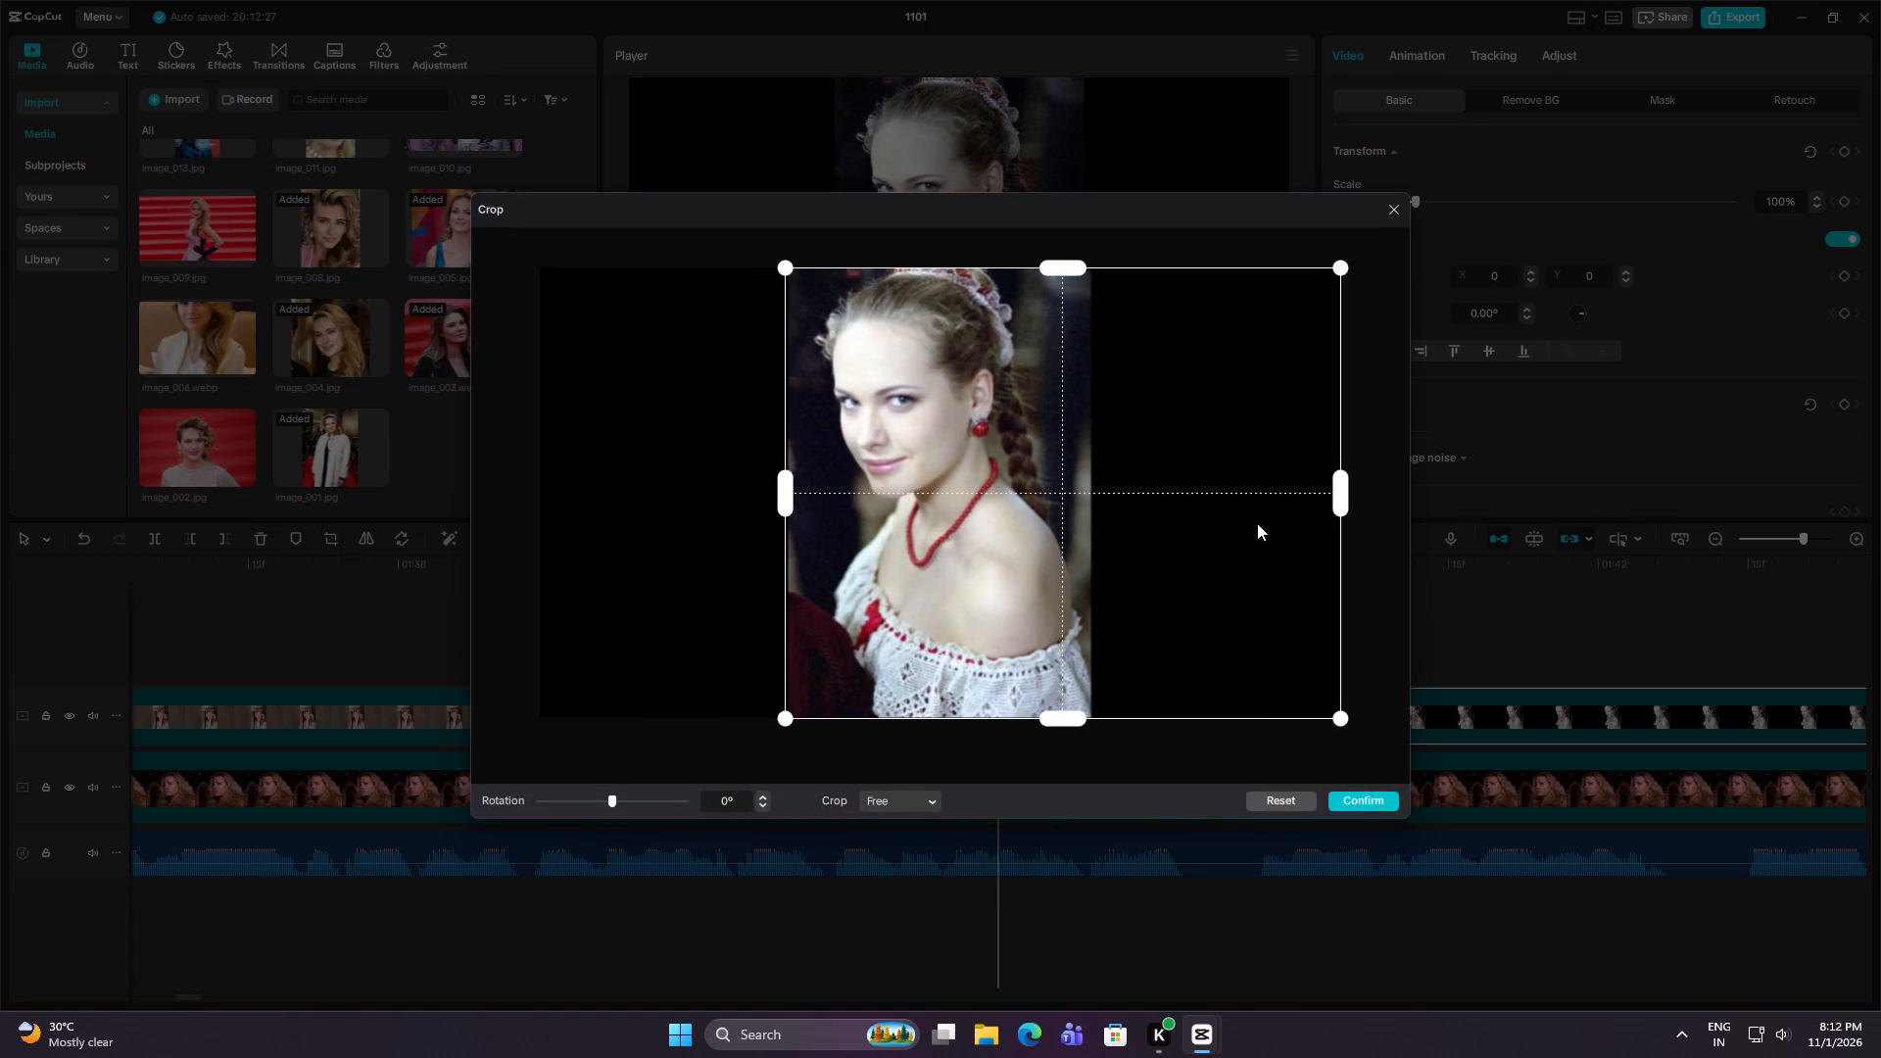
drag(1337, 489, 1077, 507)
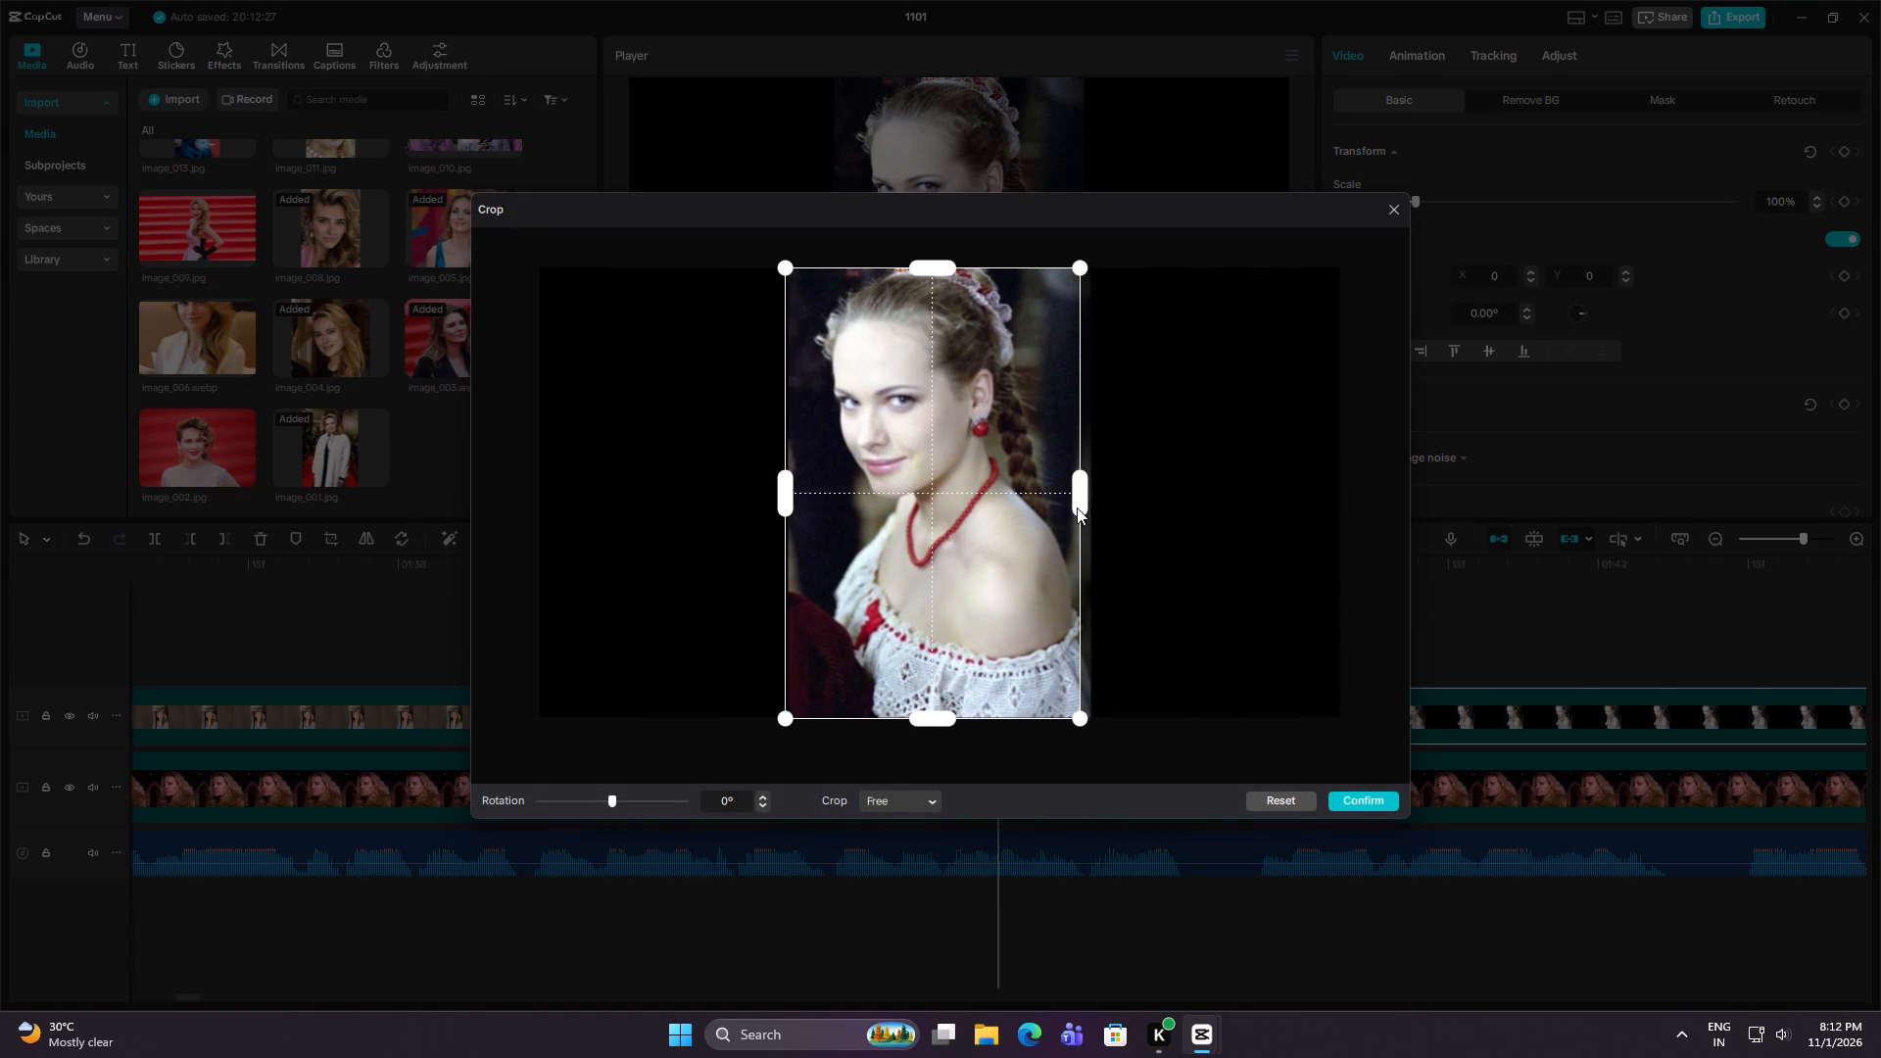
drag(1077, 507, 1085, 518)
click(1367, 795)
Crop both sides of the image_126.jpg clip at 00:01:45:00, cutting away the blue overlay text and the black areas.
key(Down)
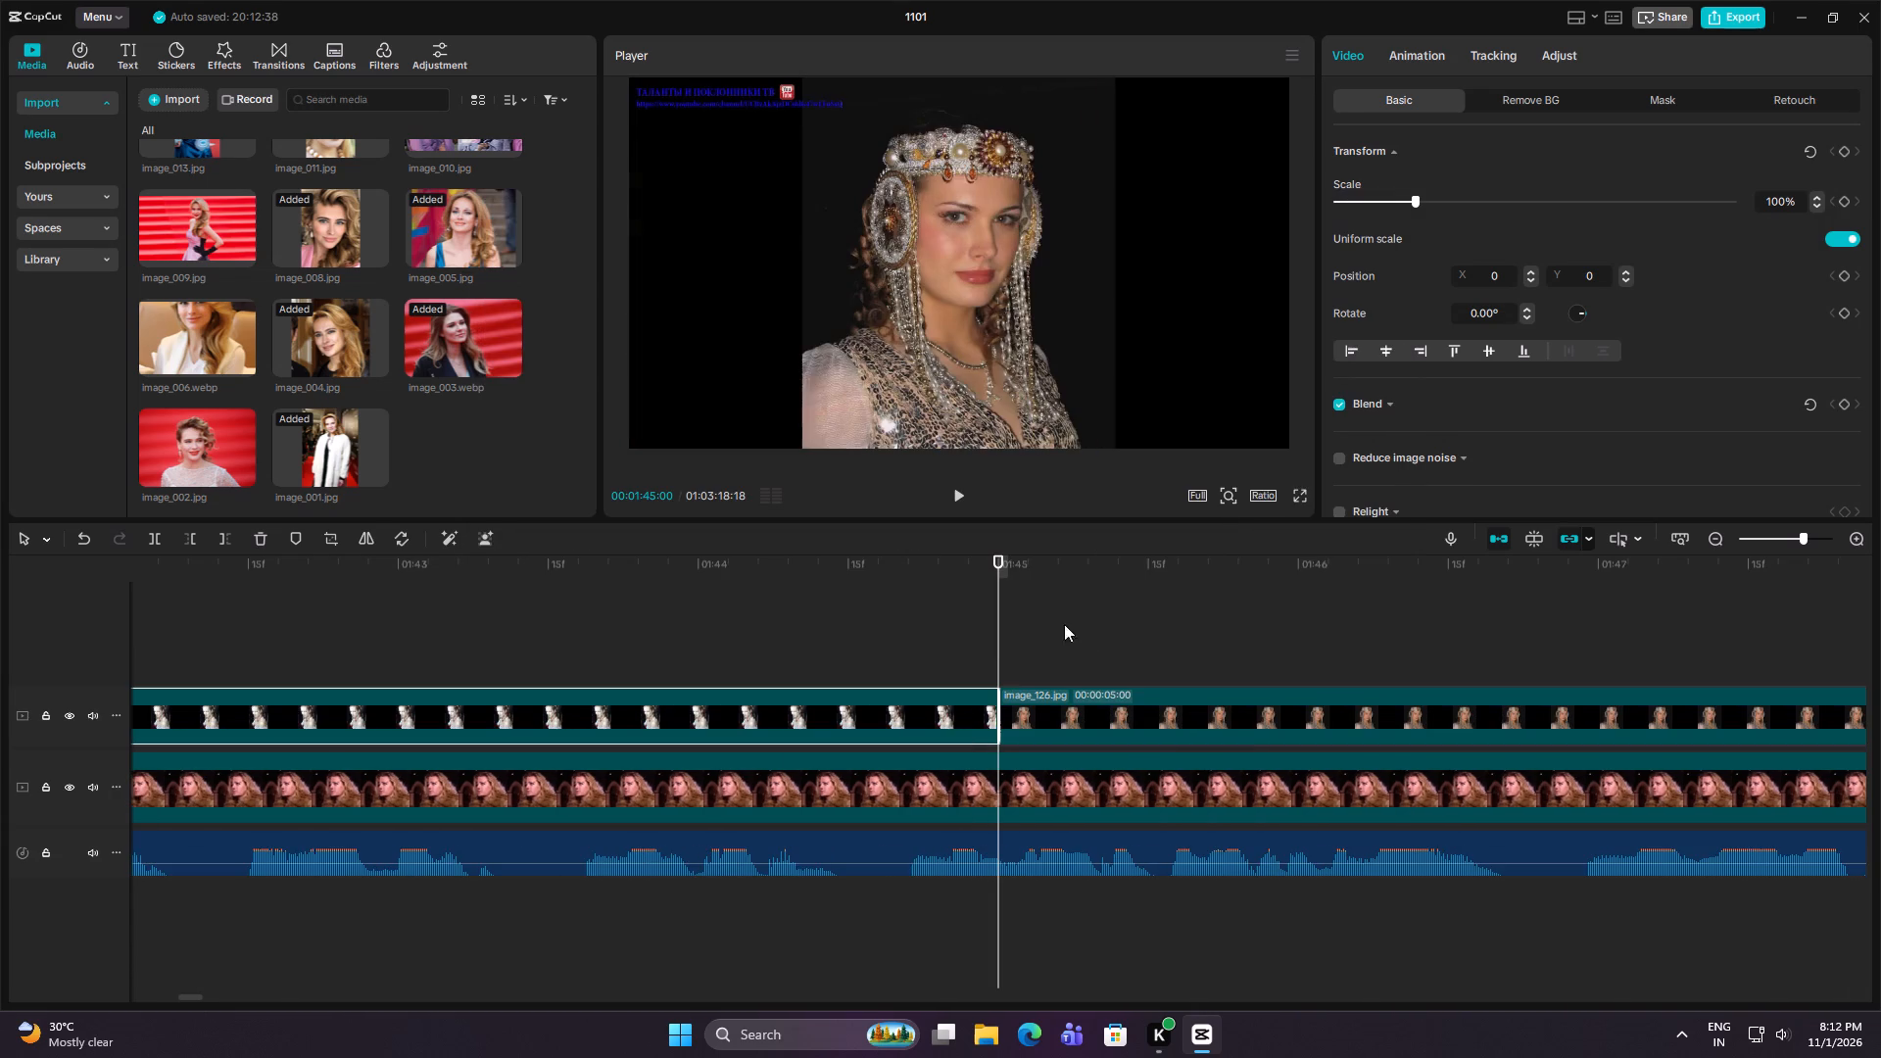
click(1096, 737)
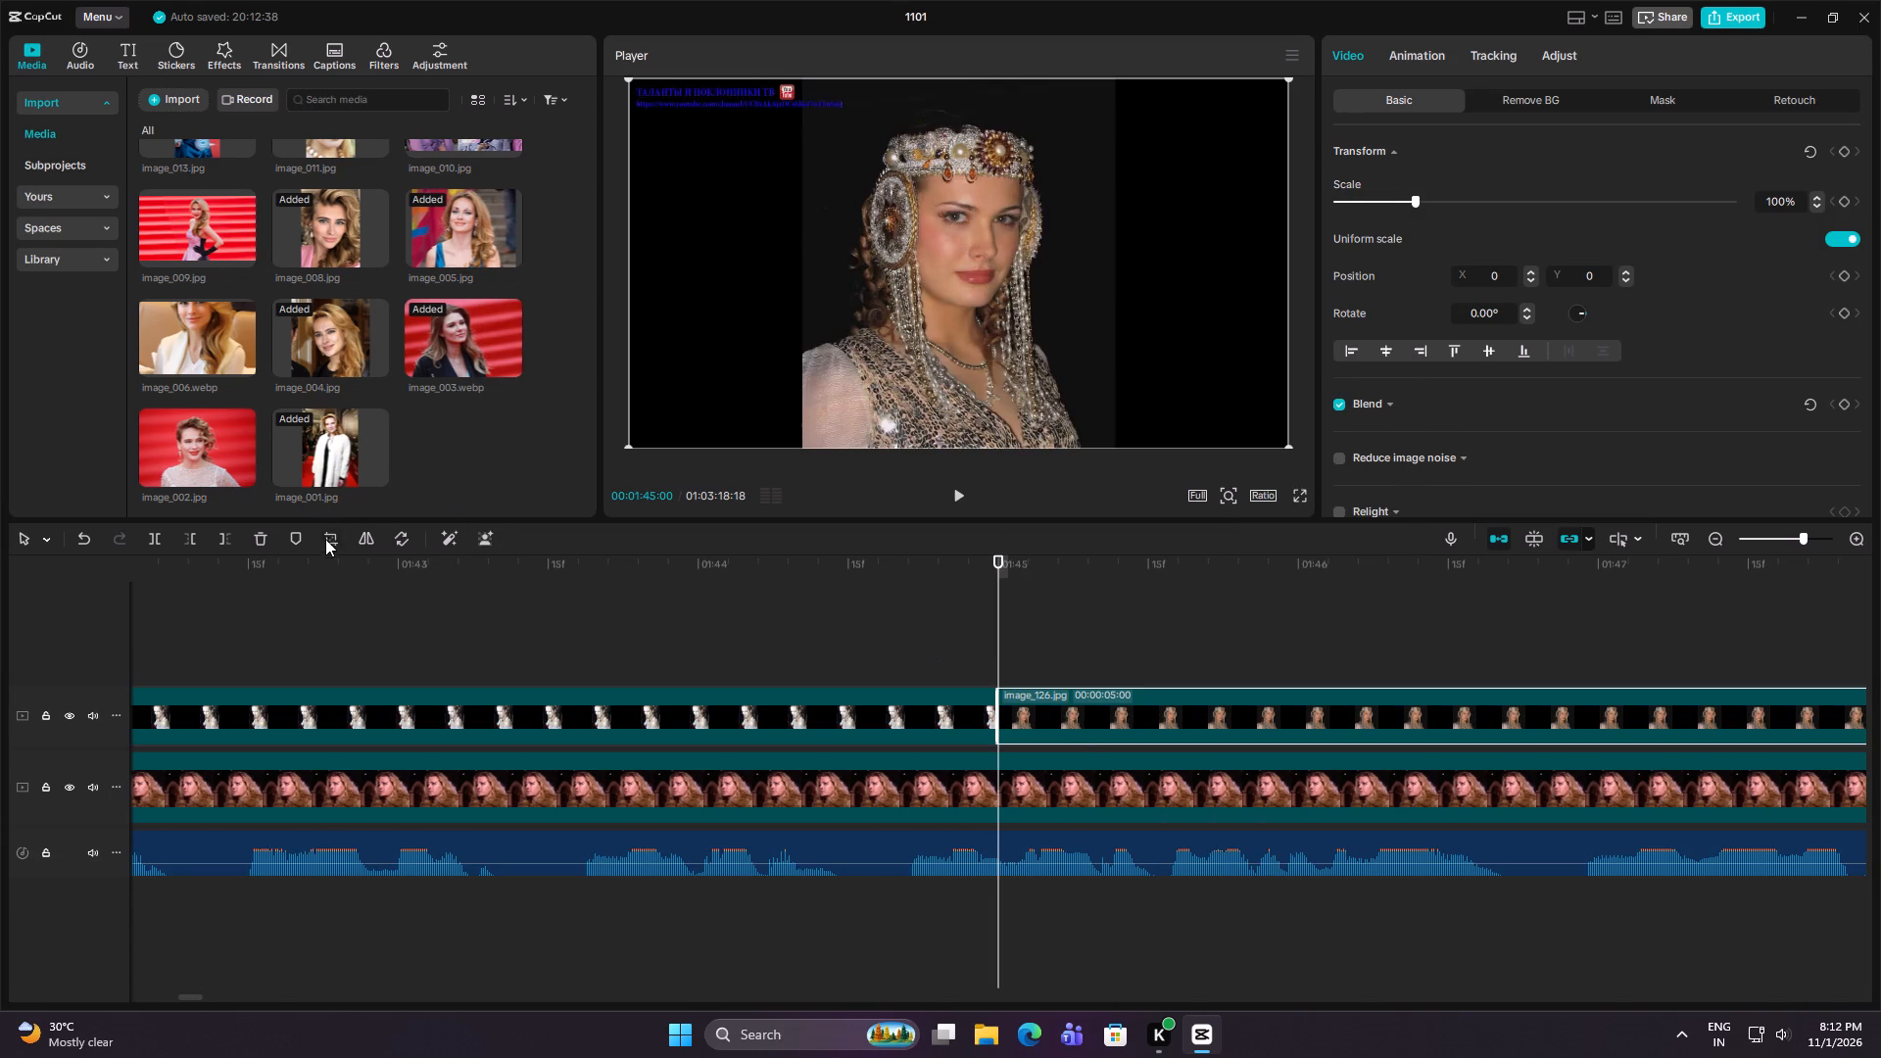
click(321, 542)
drag(545, 502, 775, 552)
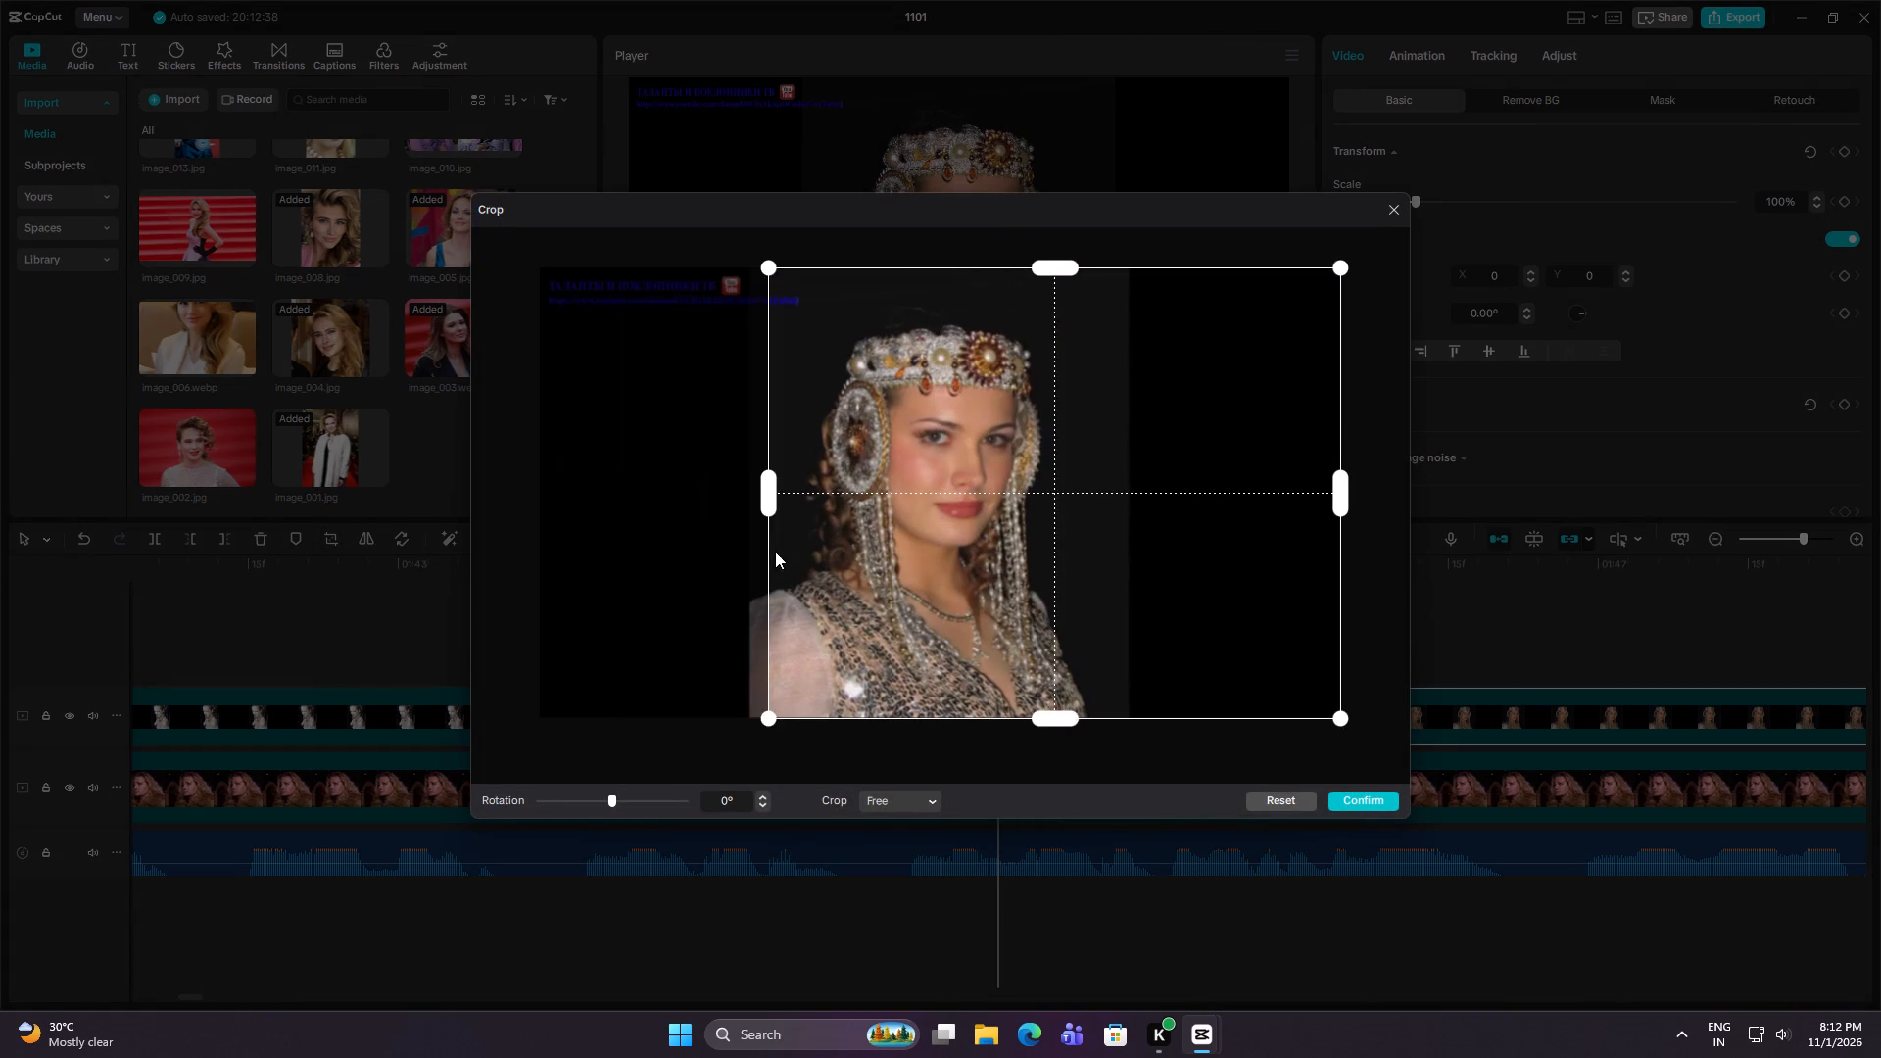
drag(775, 552, 807, 578)
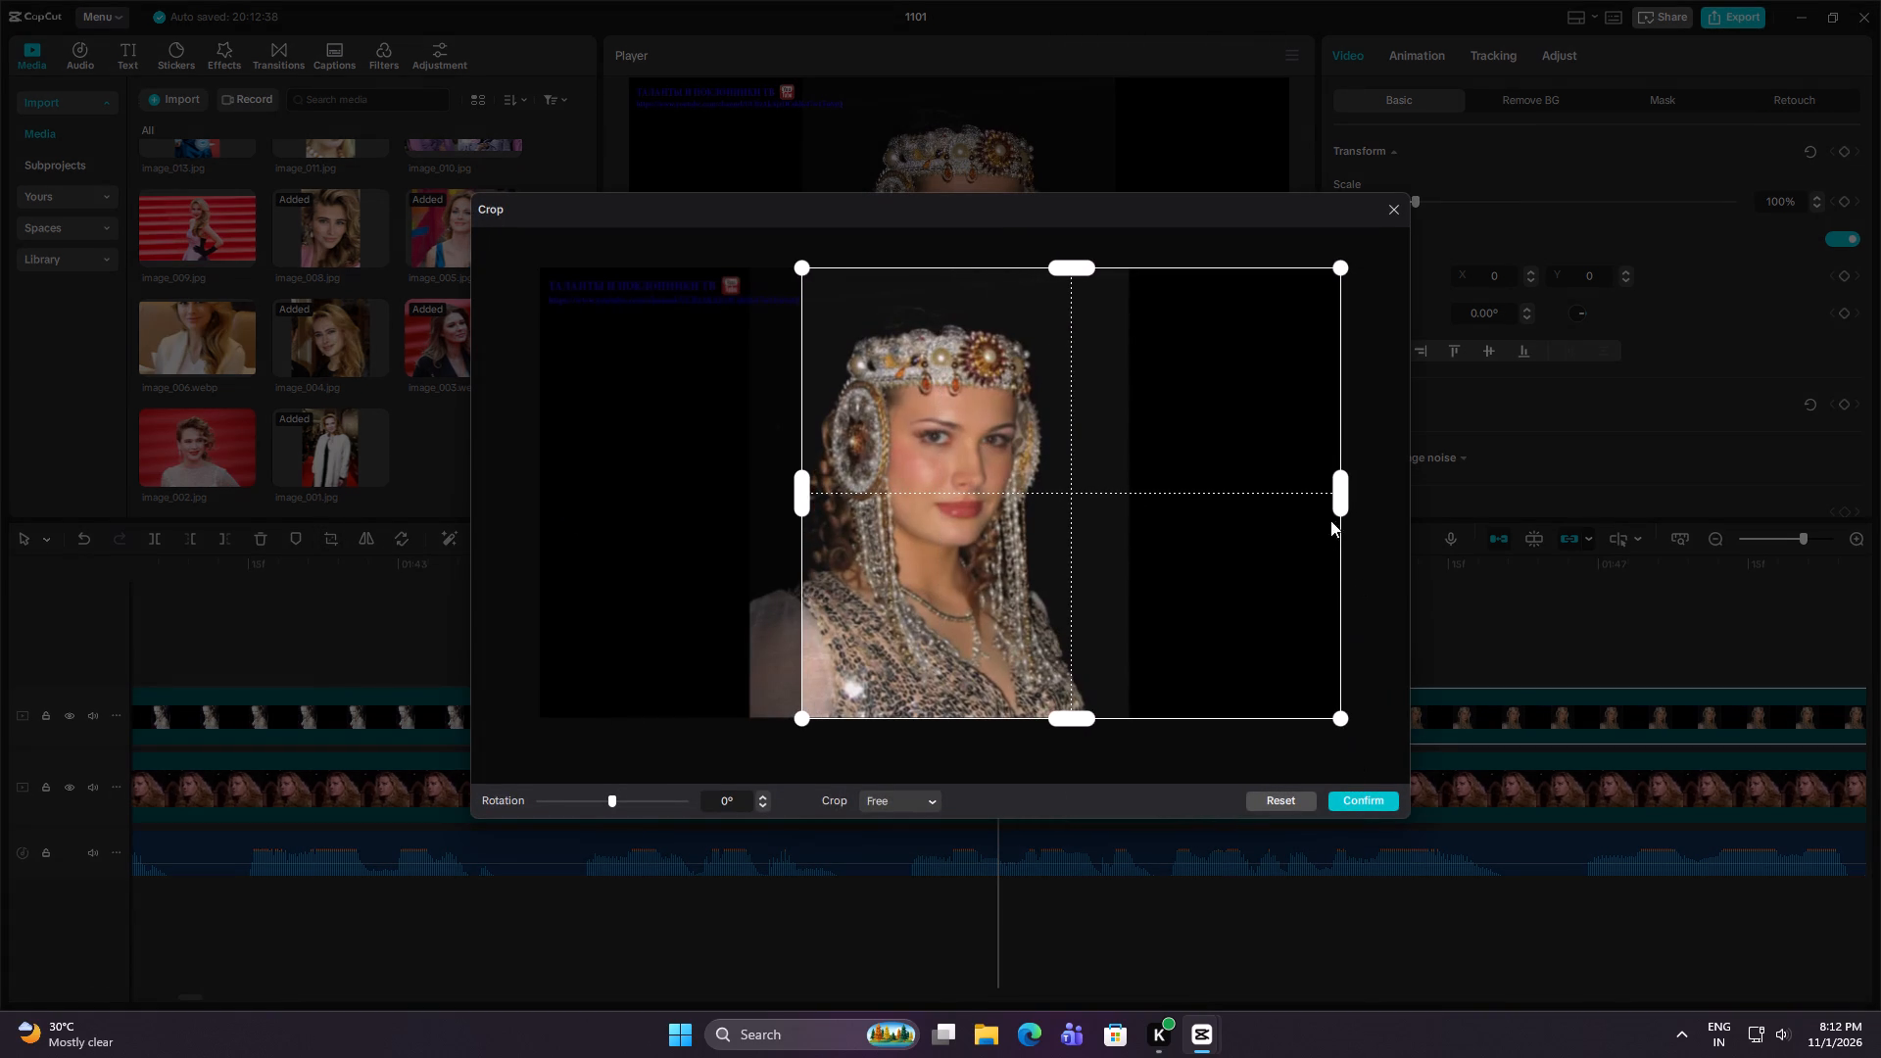
drag(1334, 488, 1124, 518)
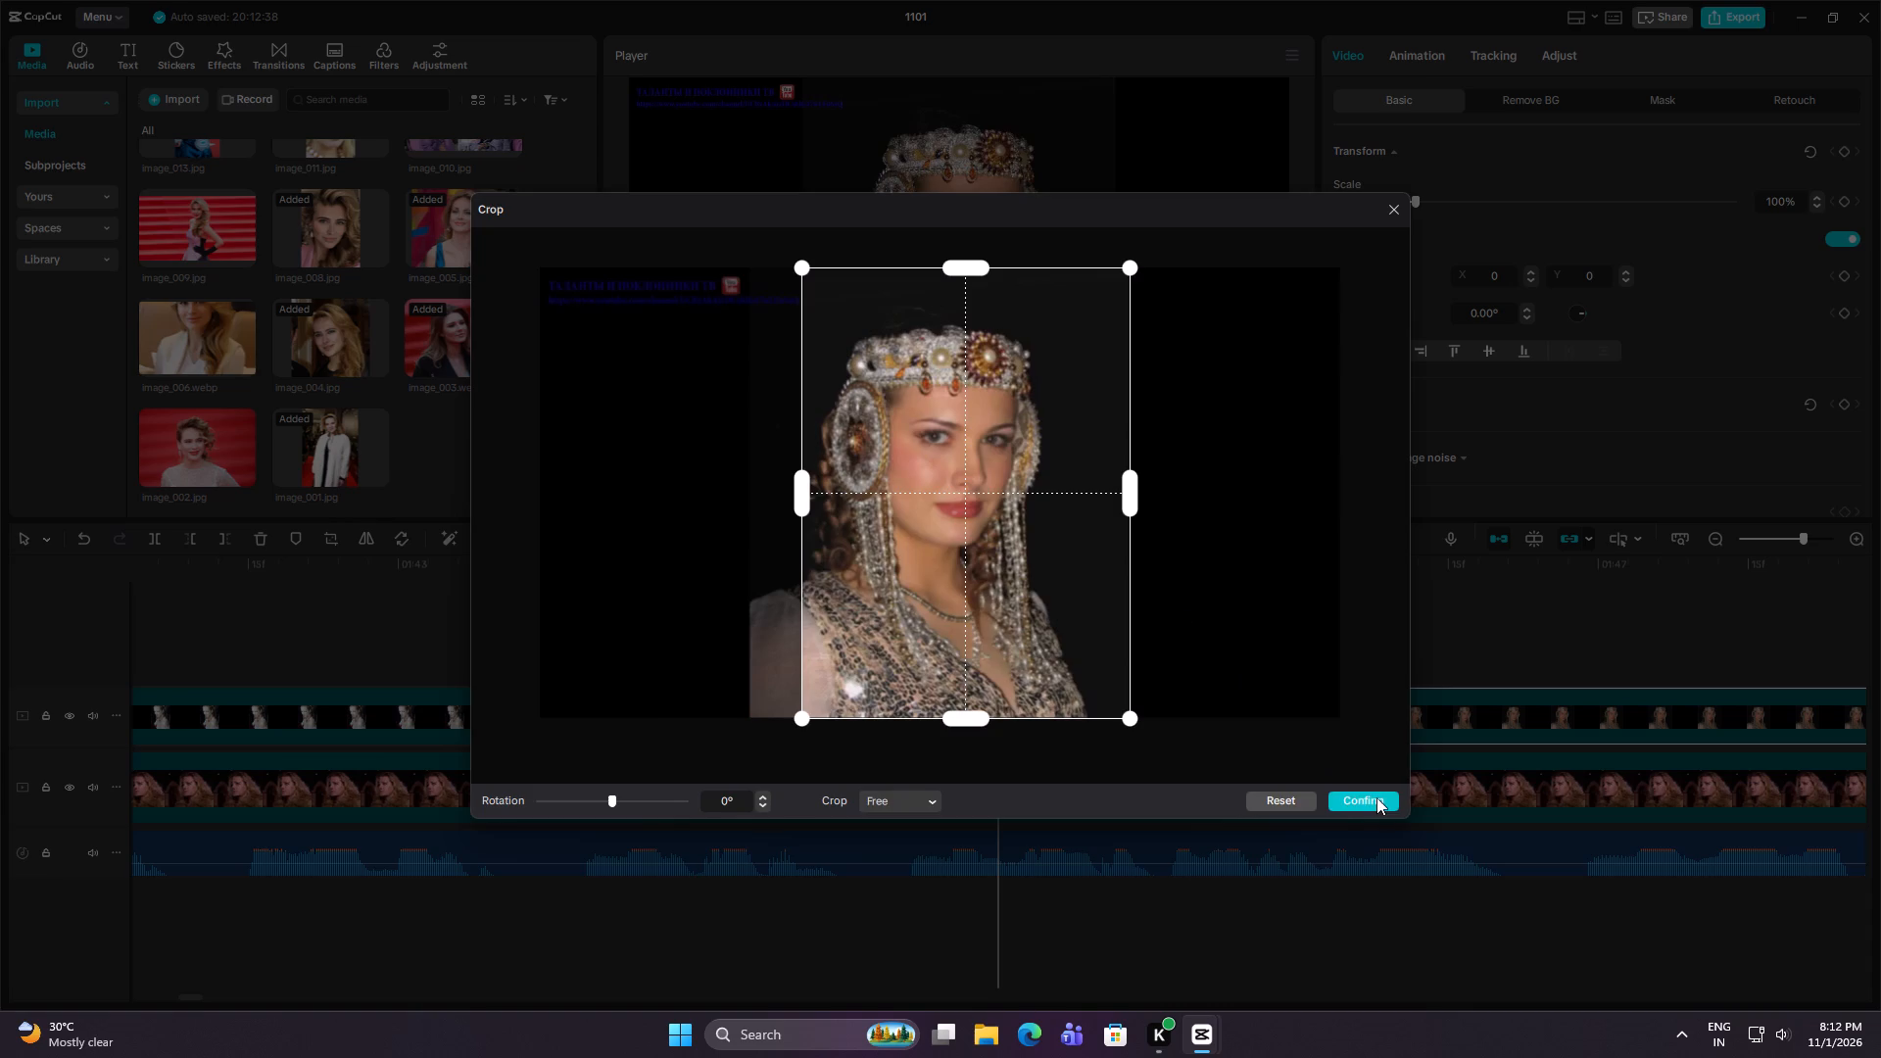
click(1376, 800)
Review the upper-track clips from image_126.jpg onward to 00:02:50:00, checking each for watermarks, logos and overlay text.
key(Down)
key(Down)
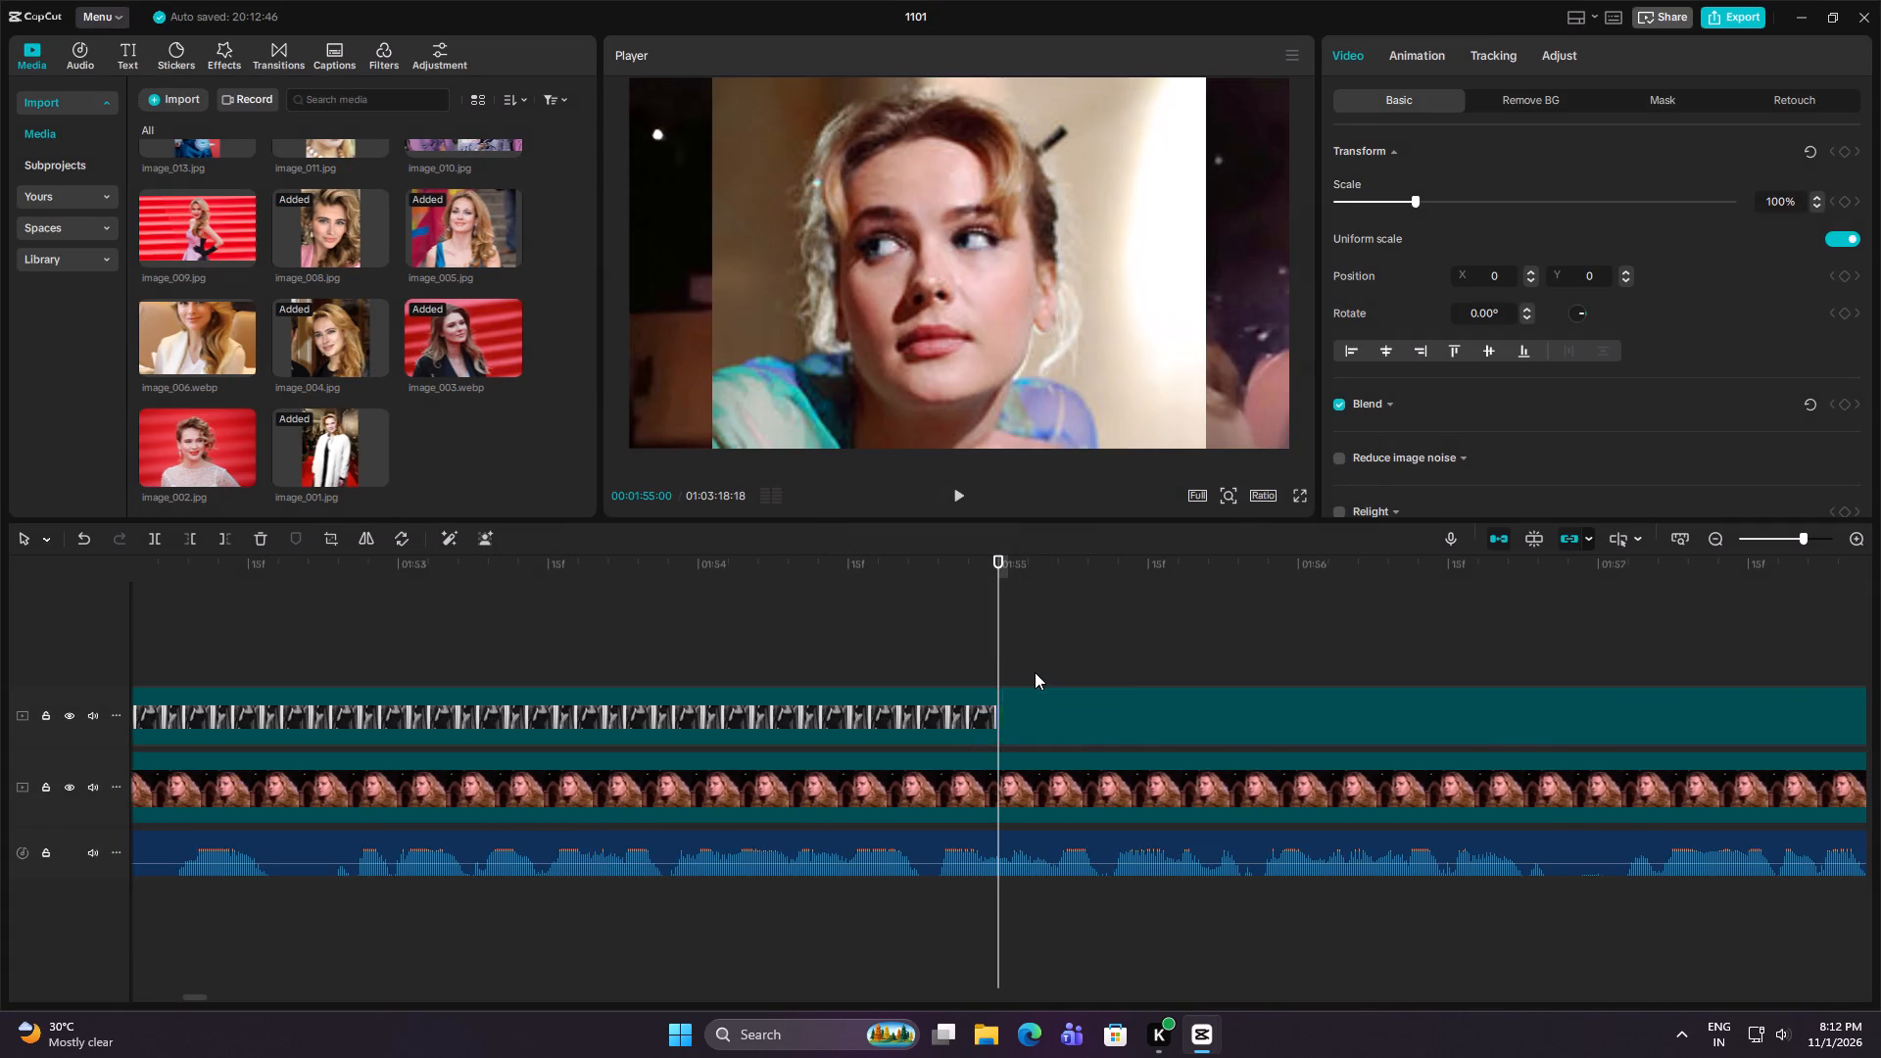
key(Down)
key(Down)
key(Down)
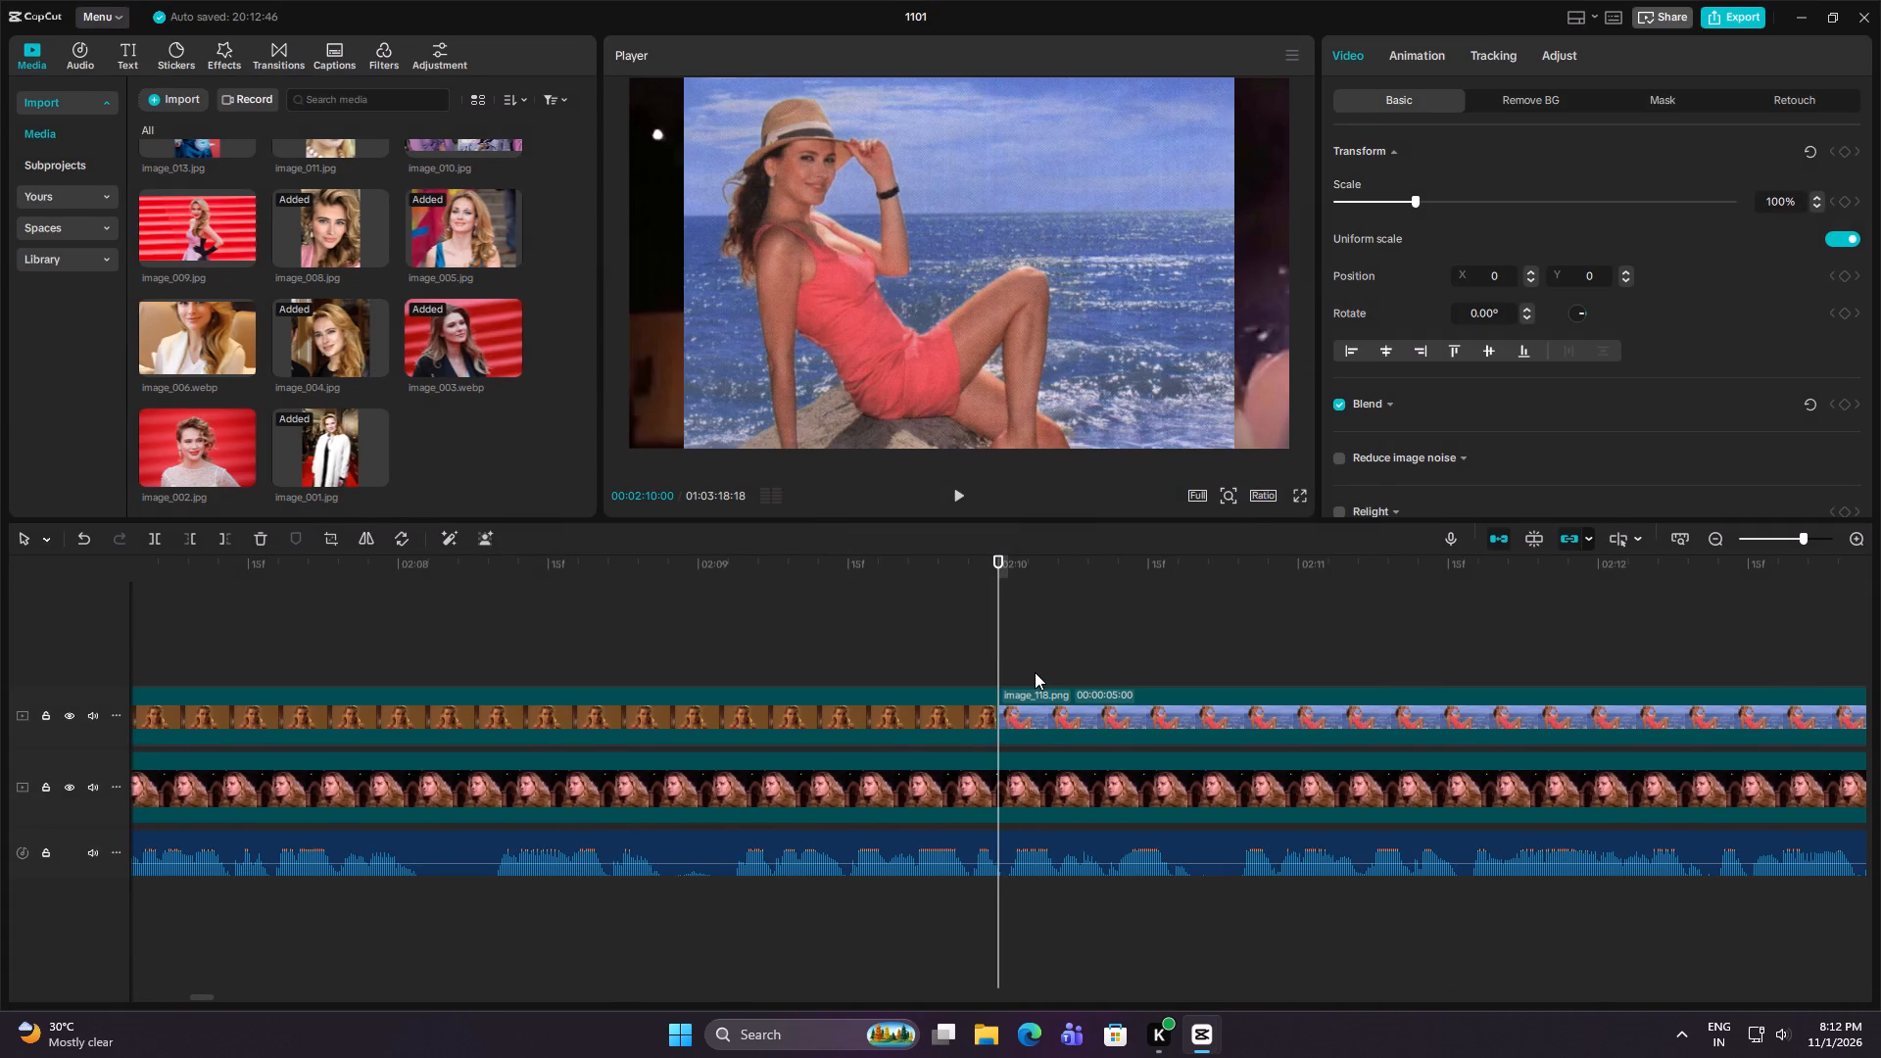
key(Down)
key(Down)
key(Down)
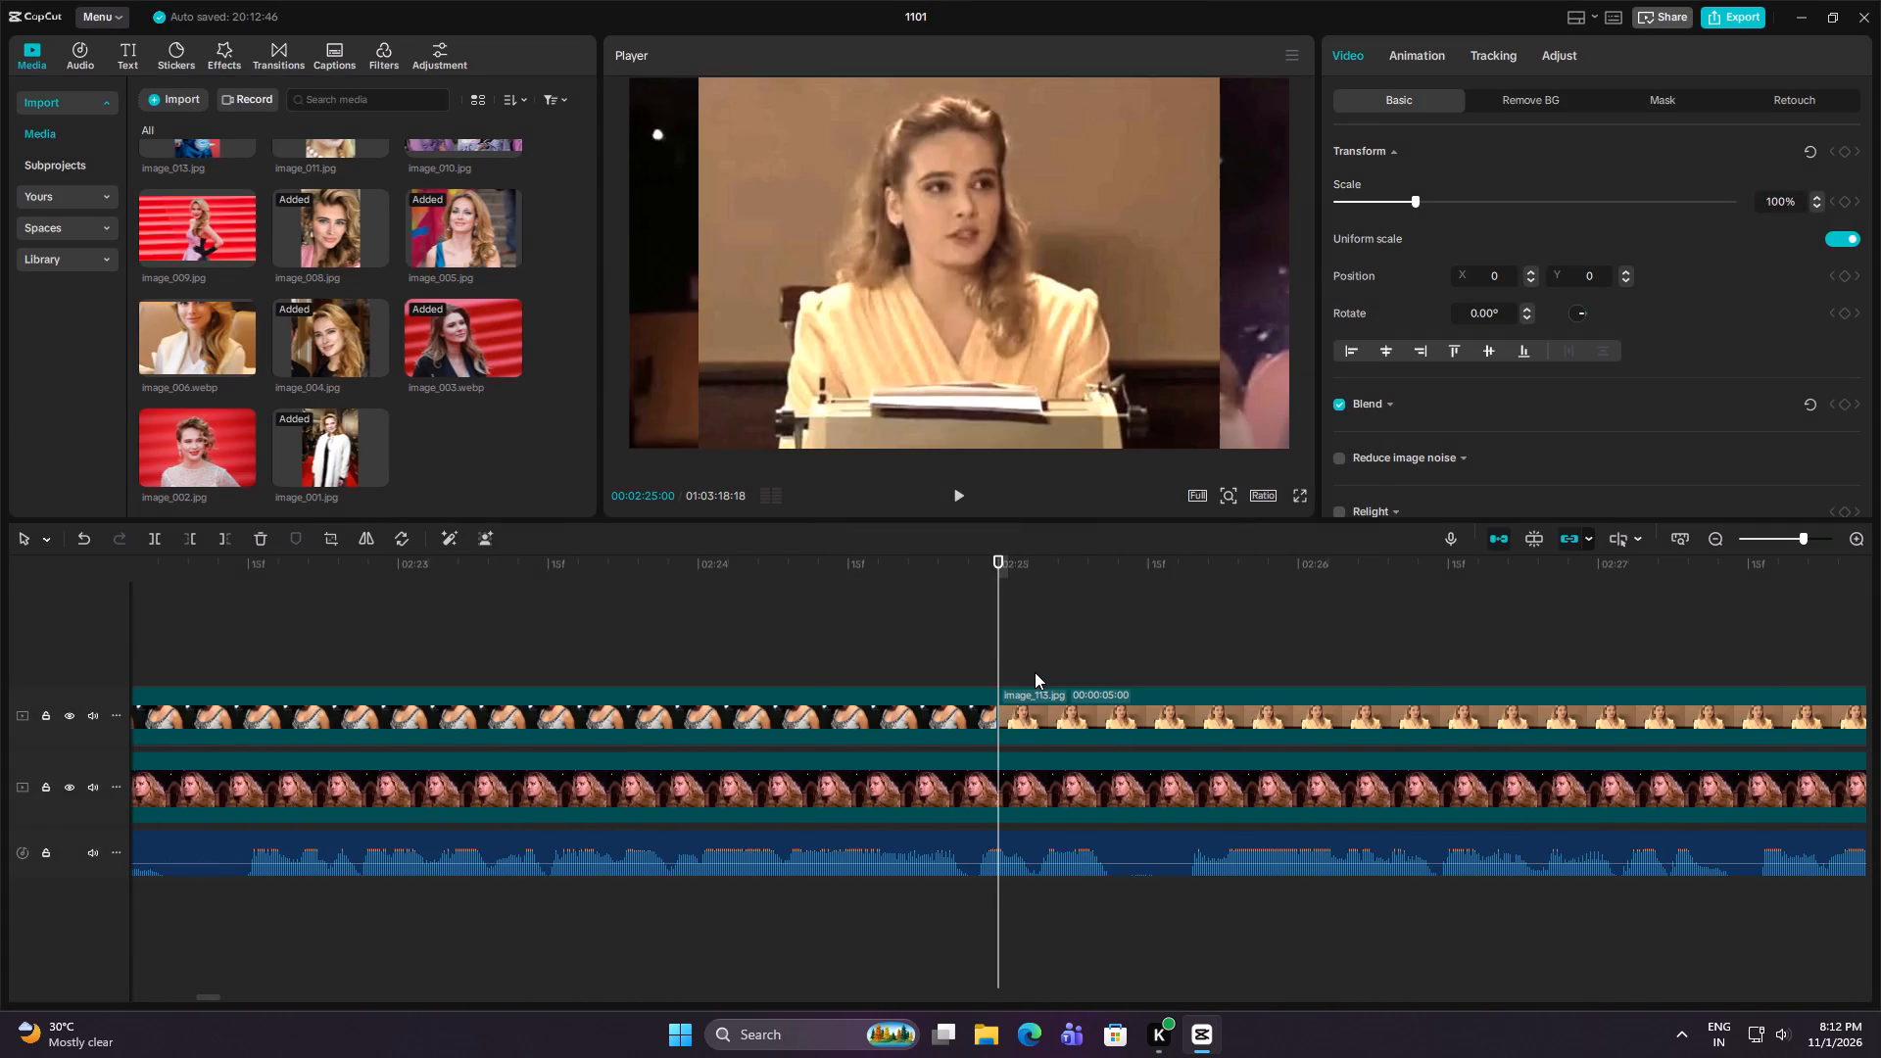
key(Down)
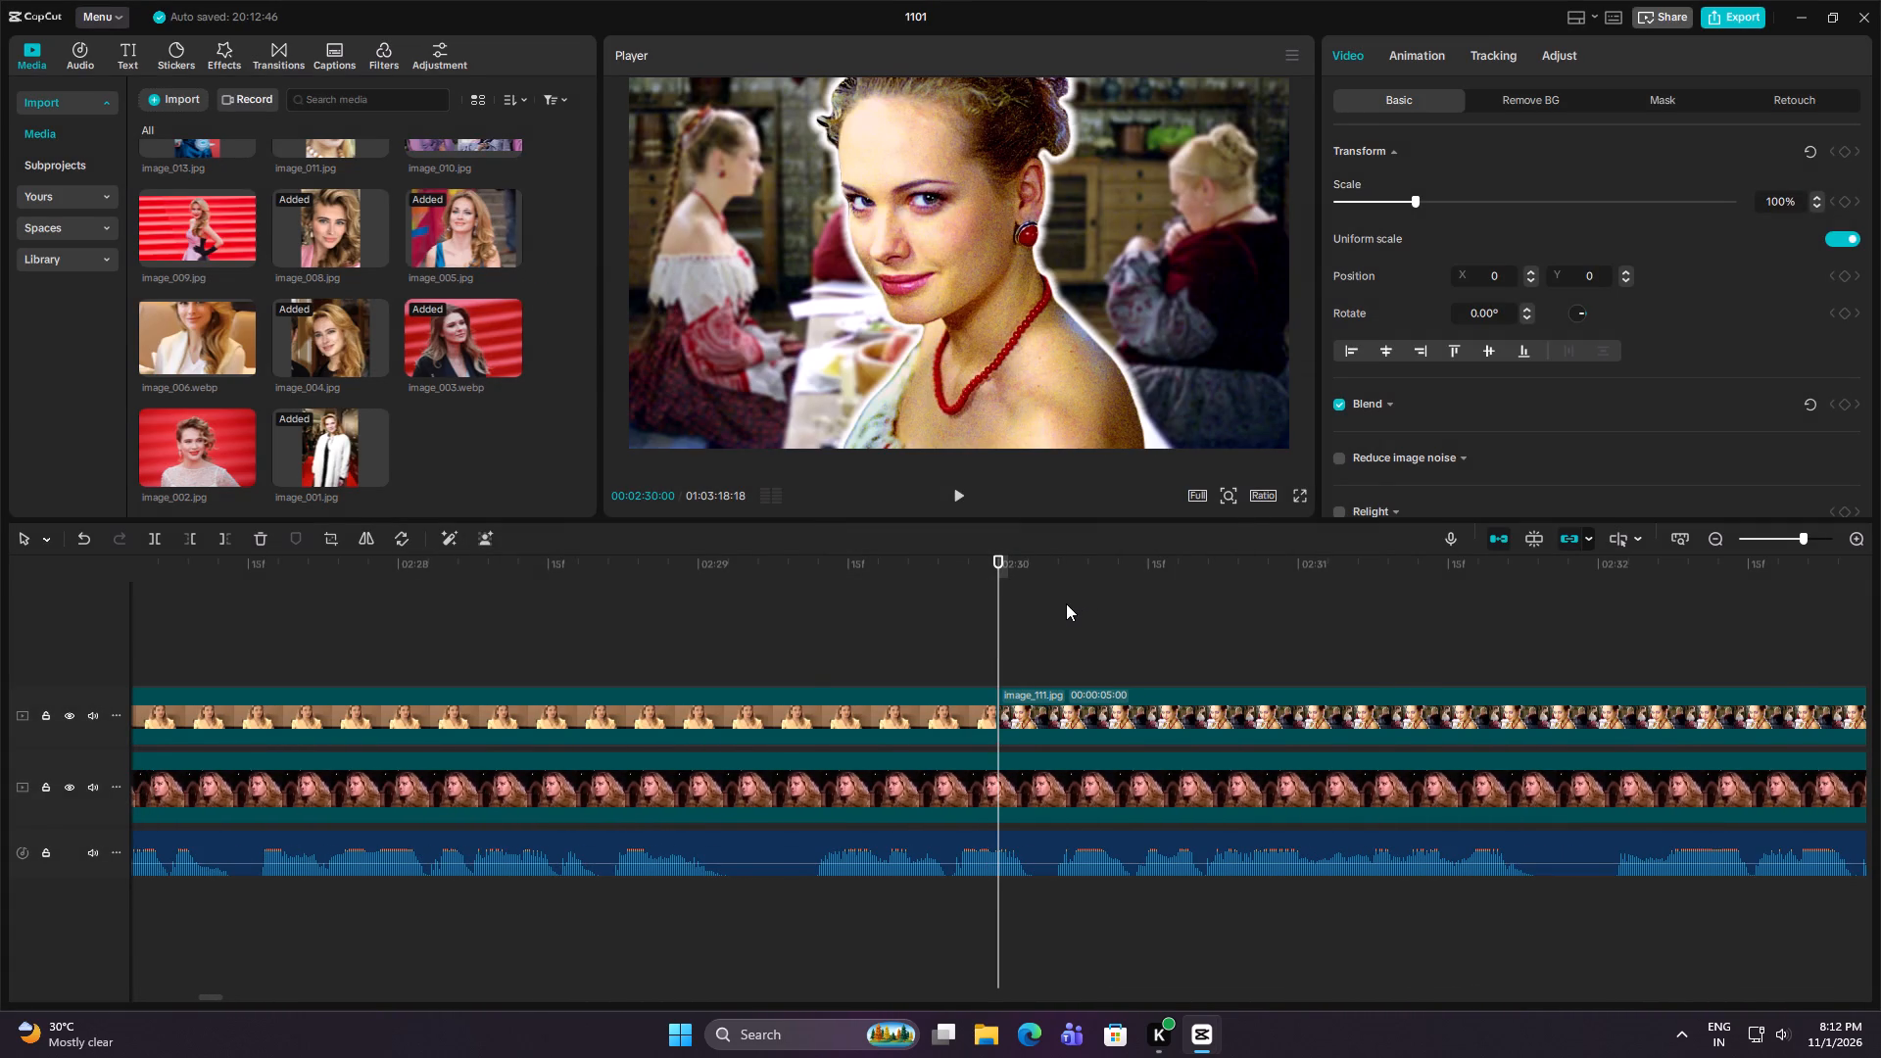
key(Down)
key(Down)
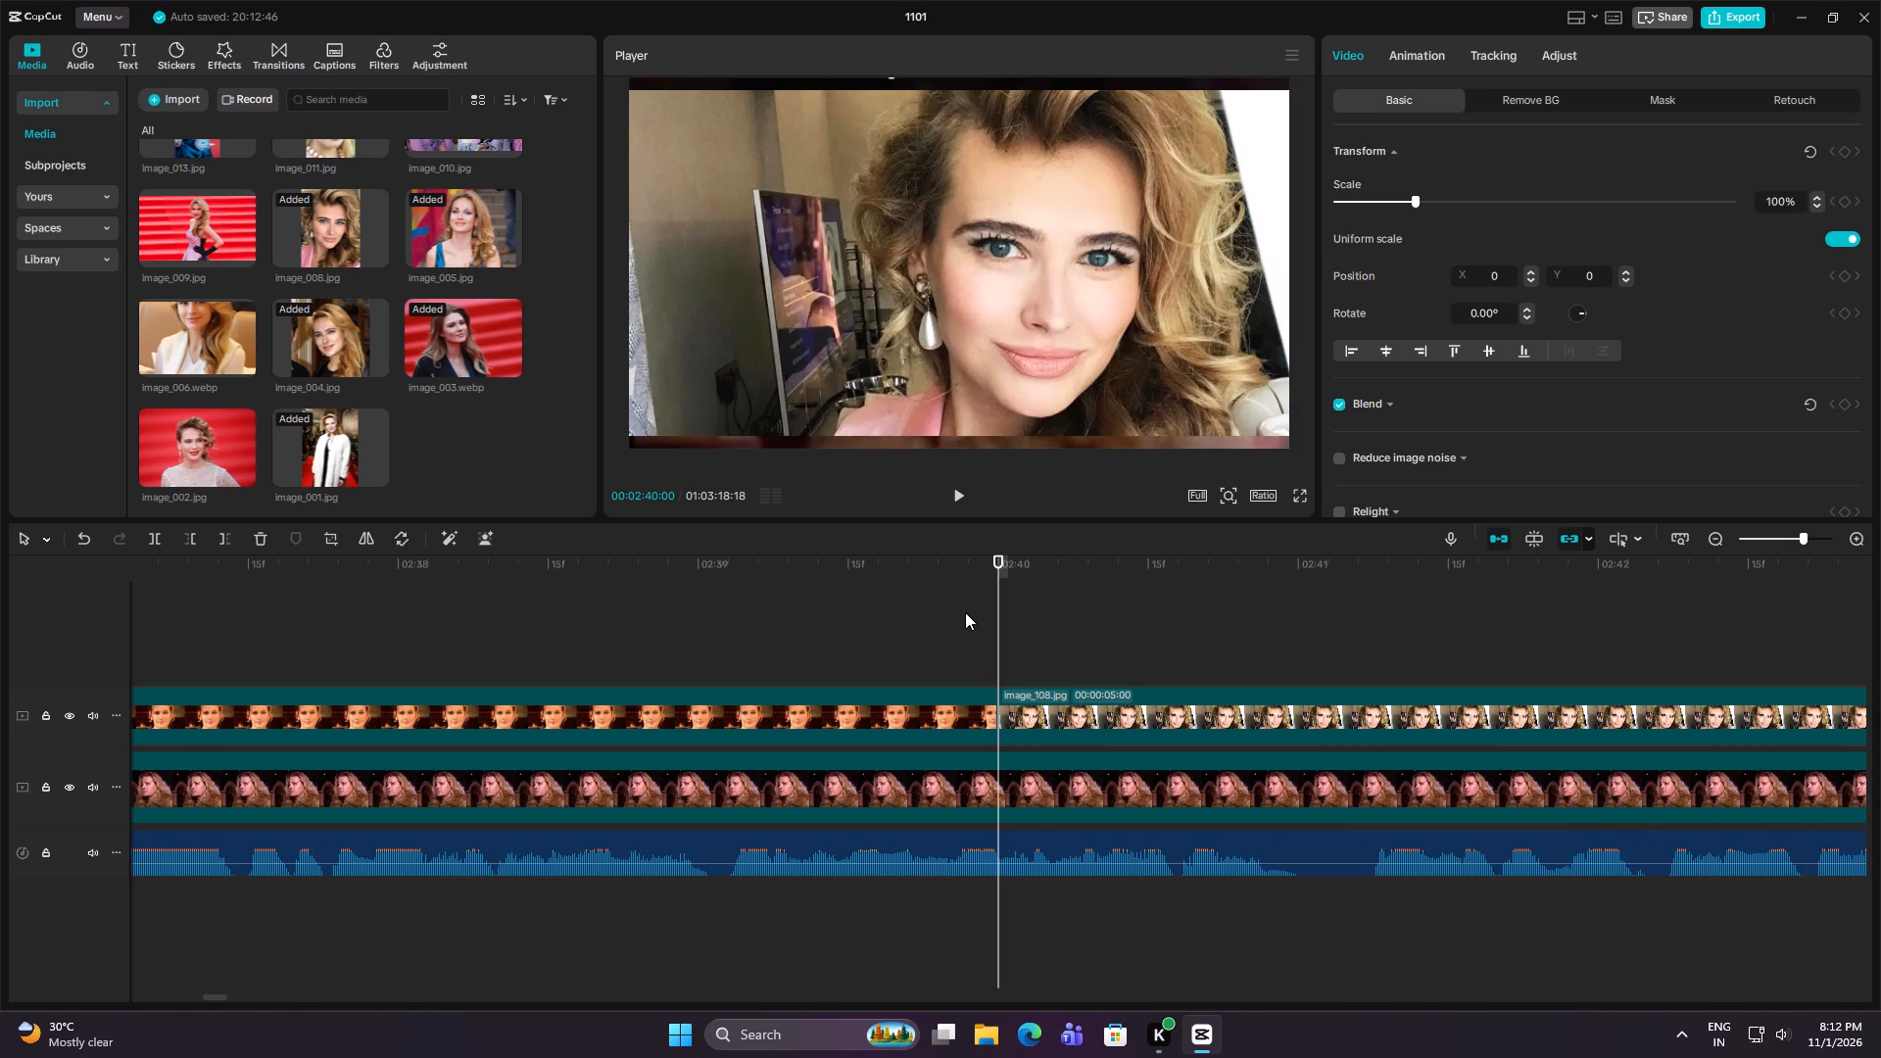
key(Down)
key(Down)
Crop the lower part off the image_103.jpg clip at 00:02:50:00, cutting above the Getty Images watermark.
click(1109, 707)
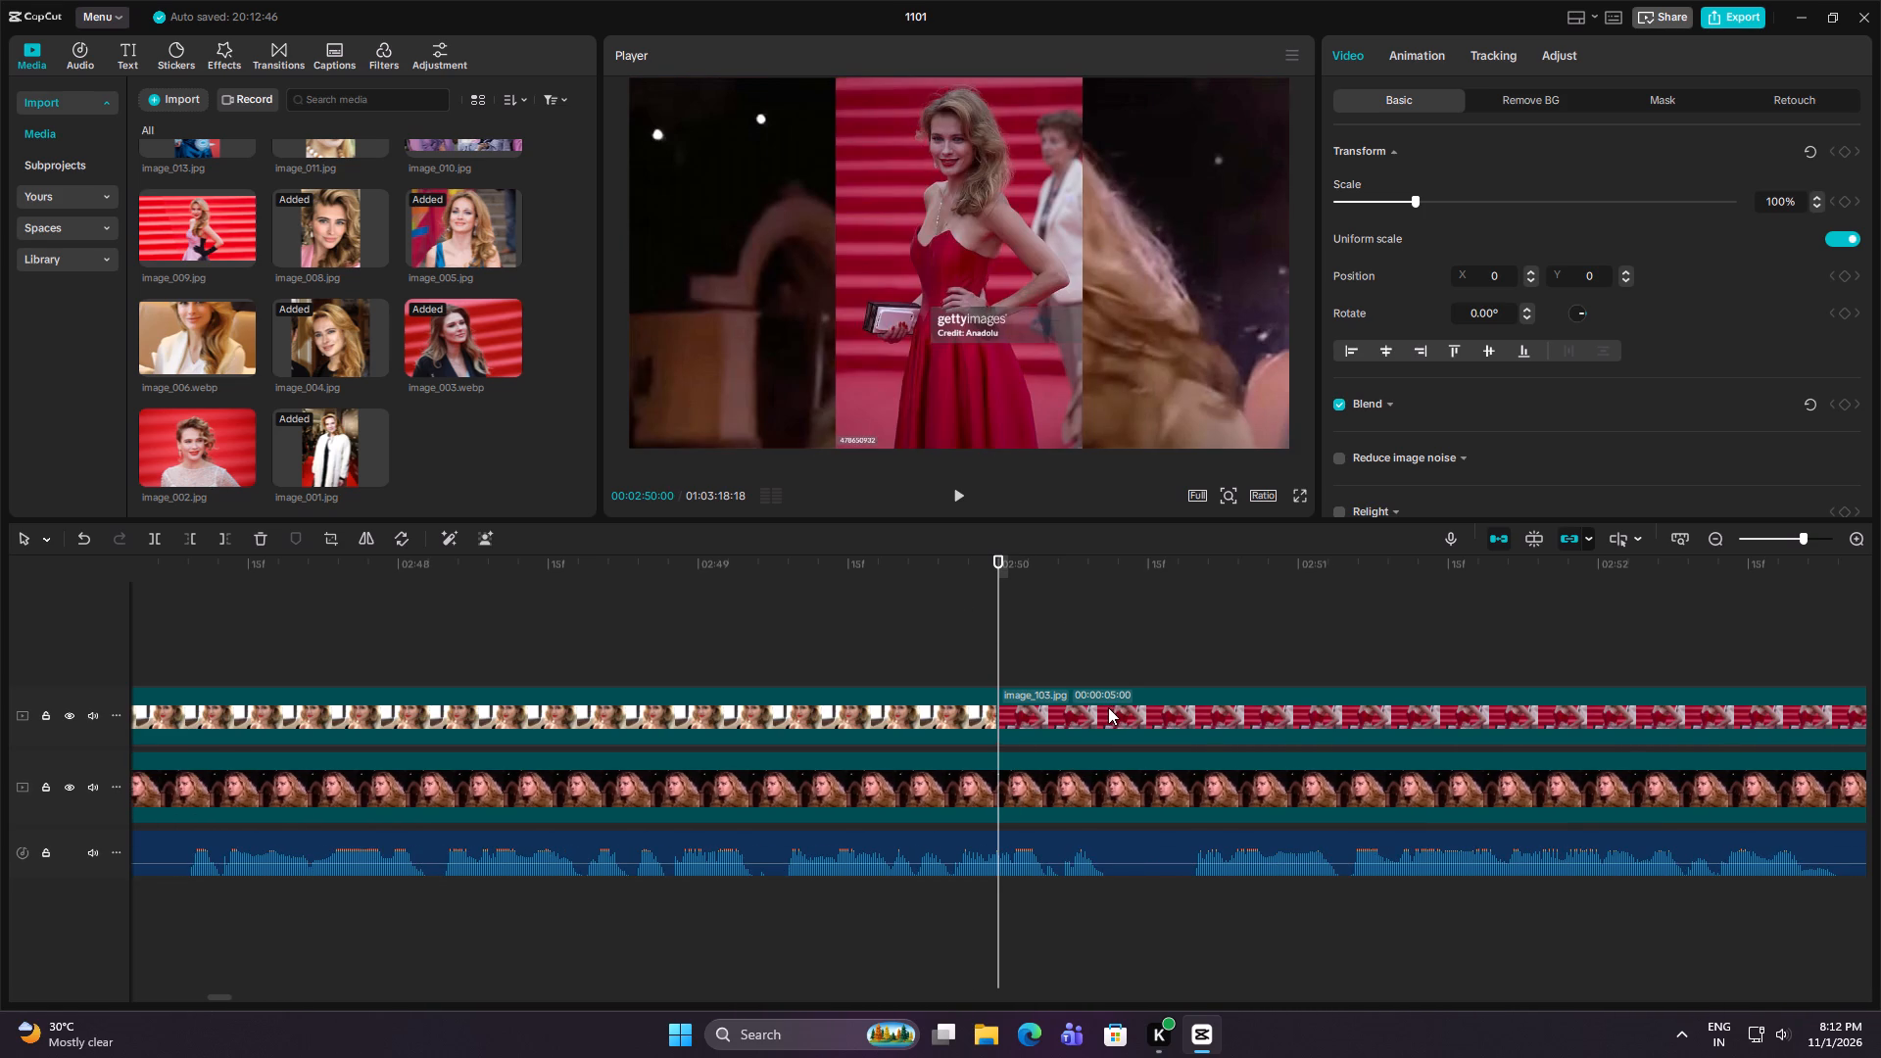
click(332, 540)
drag(945, 715, 954, 531)
click(1346, 797)
Crop the lower part off the image_096.jpg clip at 00:03:10:00, cutting just above the Getty Images watermark.
key(Down)
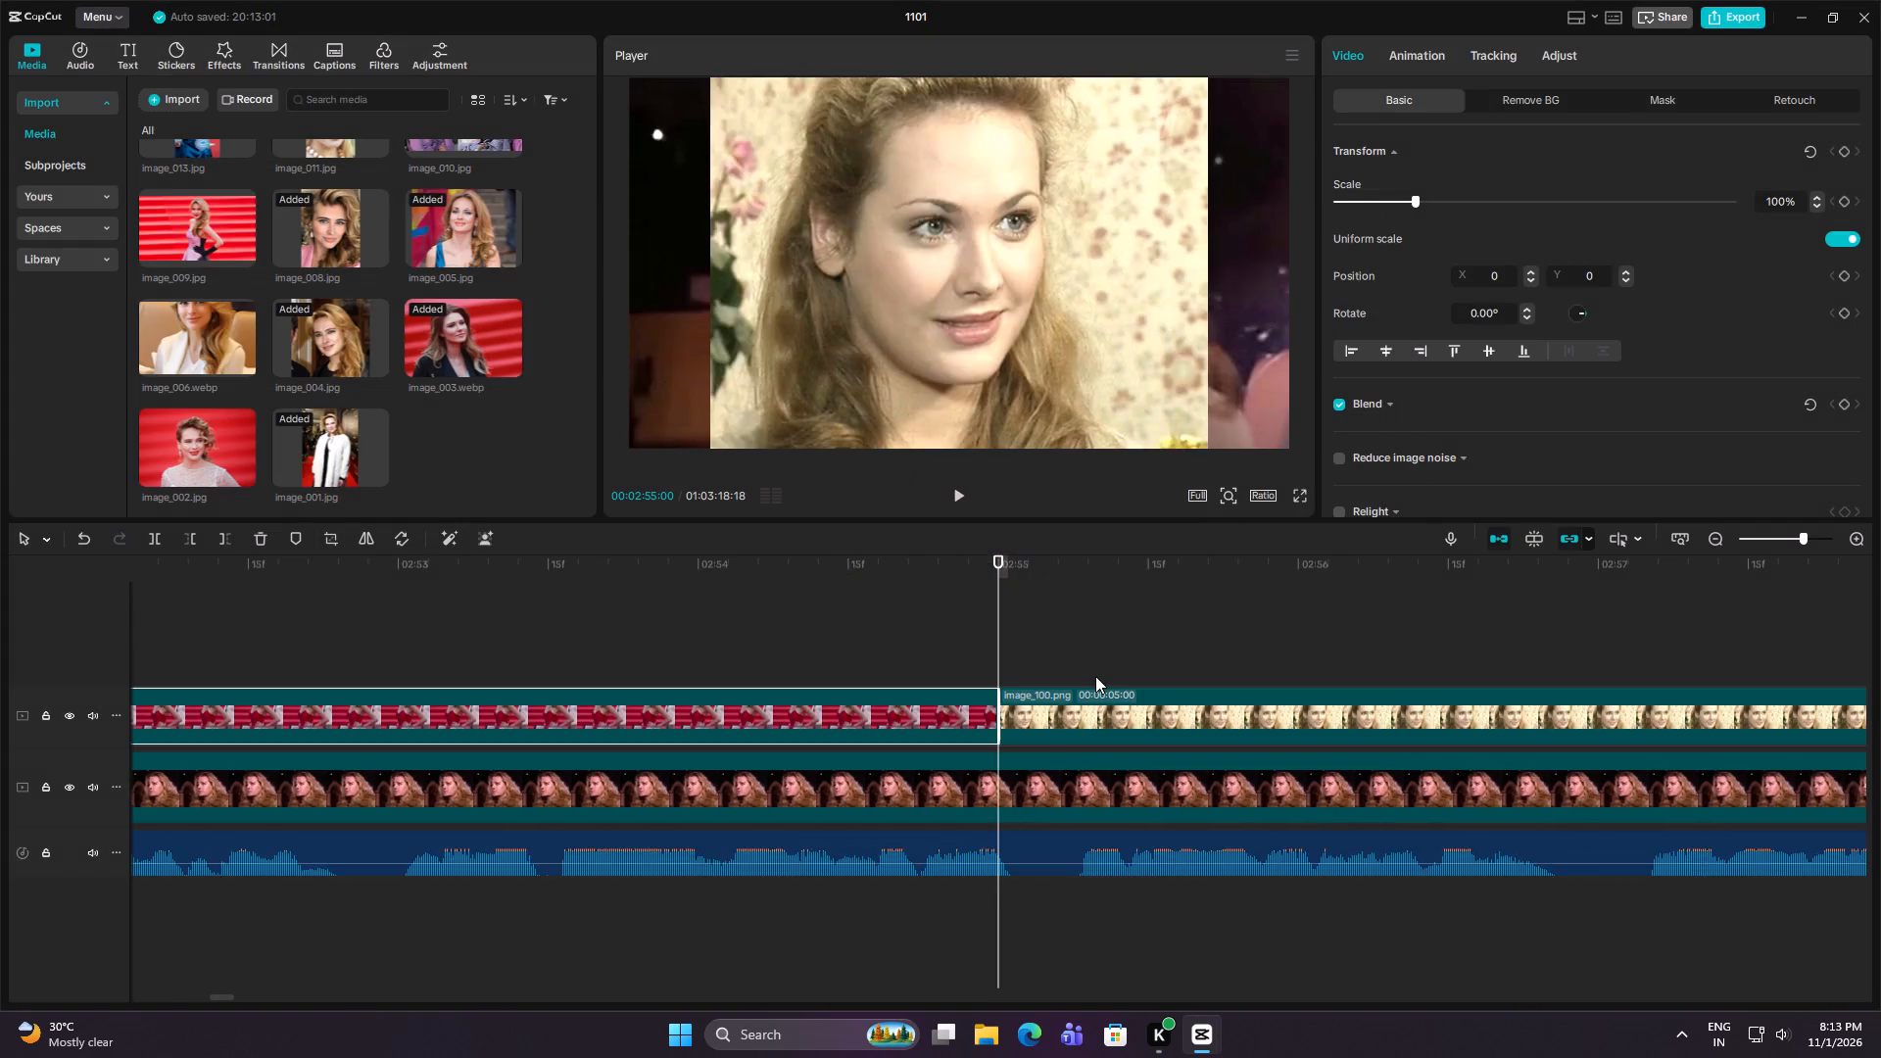
key(Down)
key(Down)
key(Down)
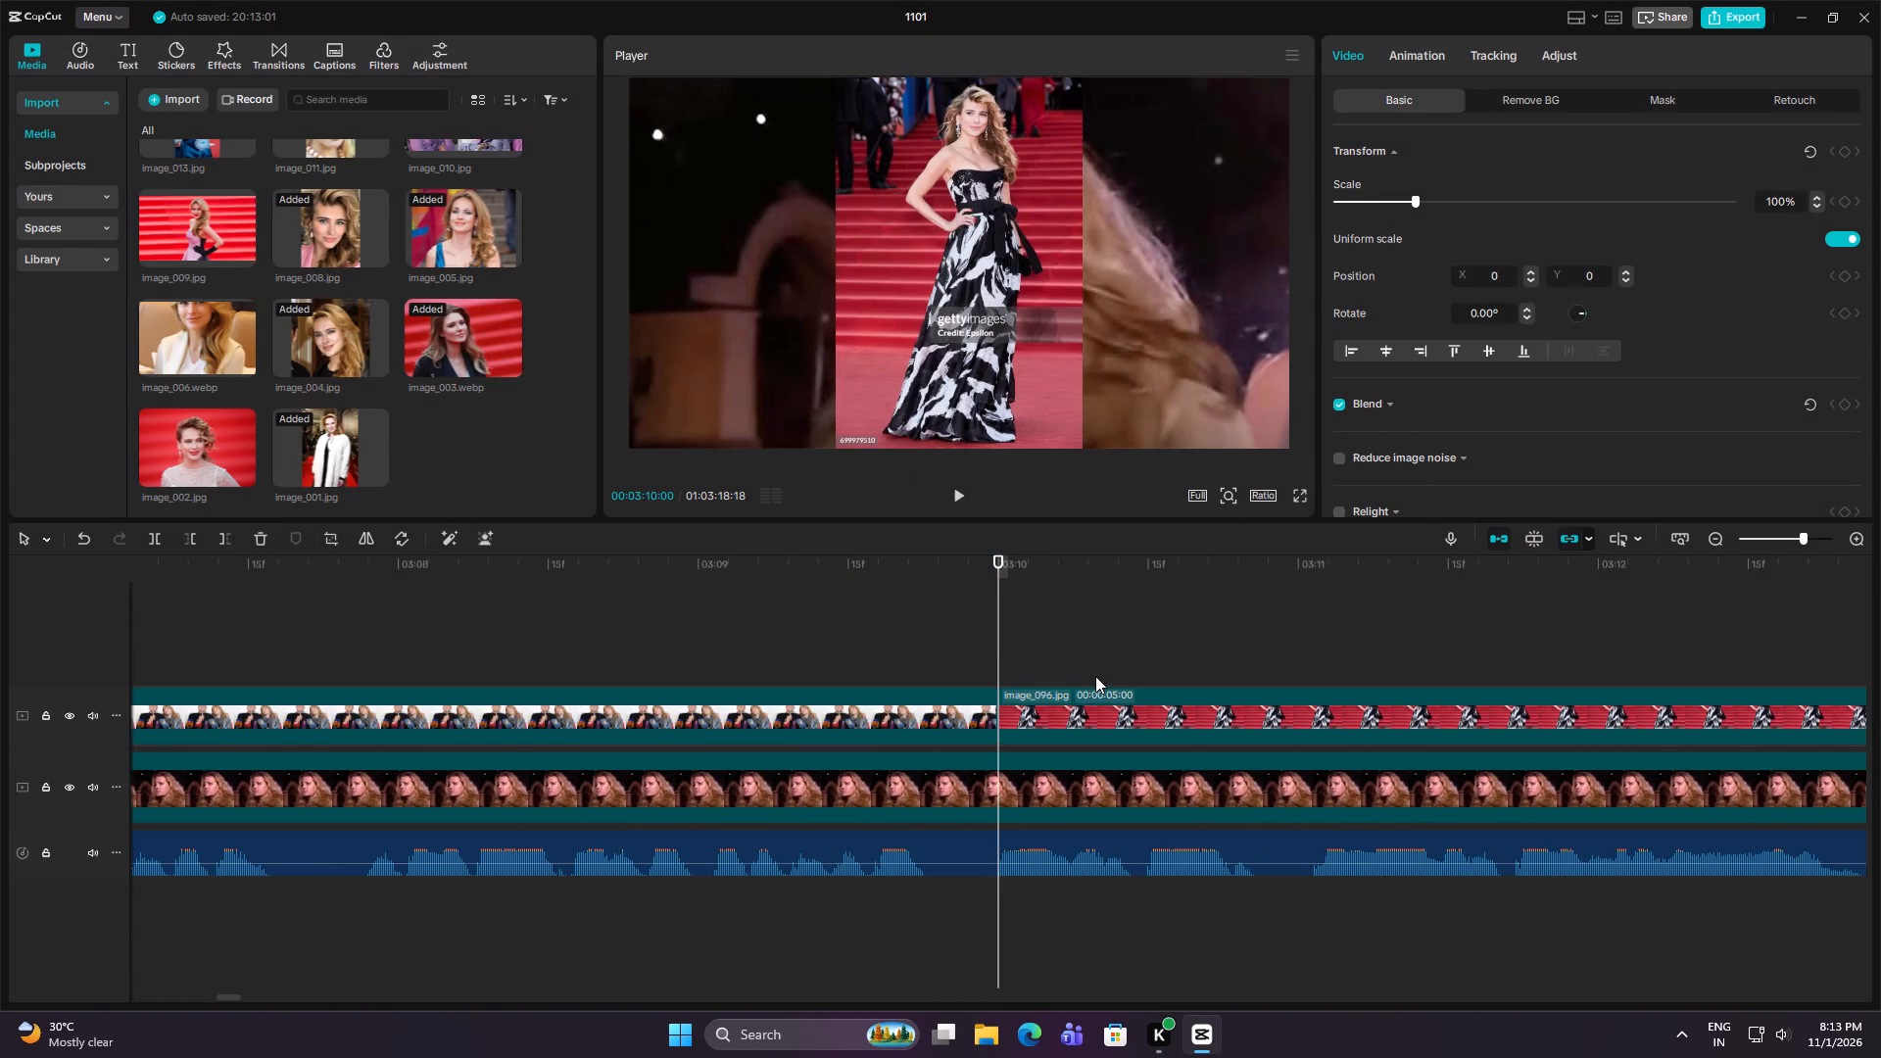
click(1111, 713)
click(337, 538)
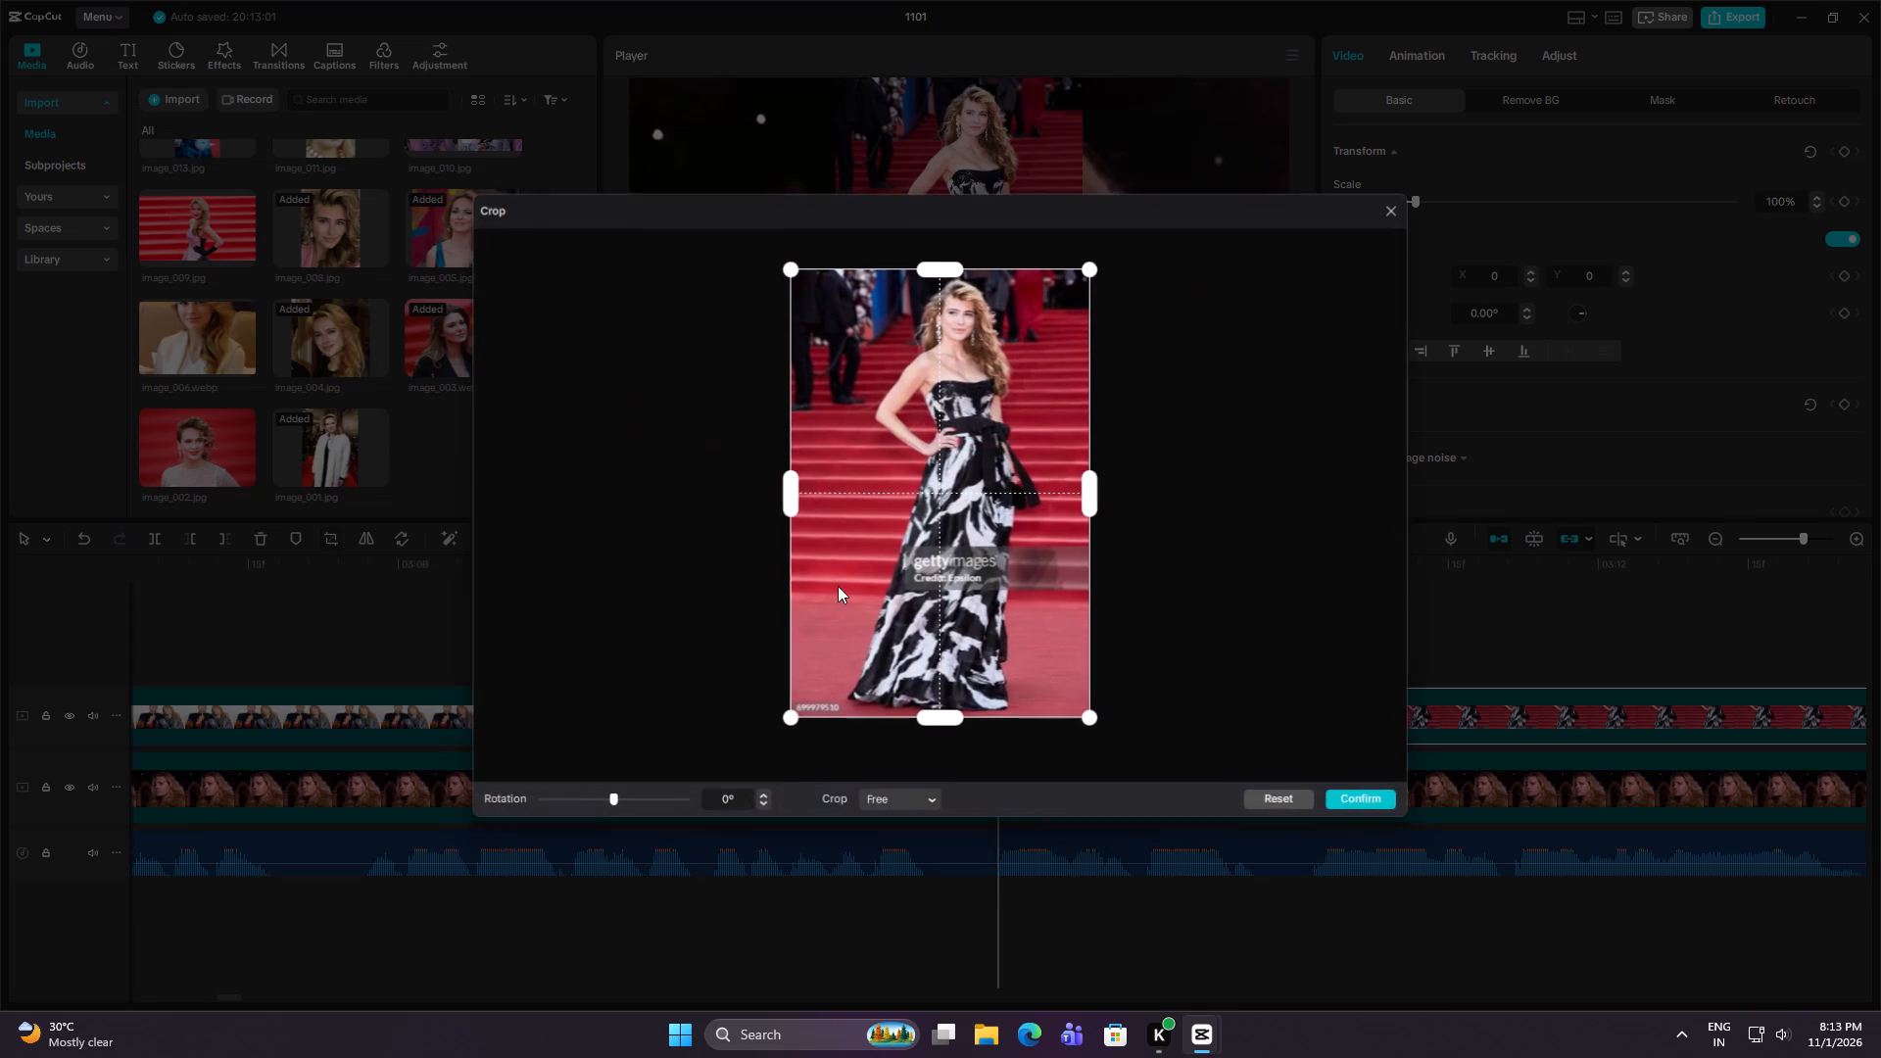
drag(936, 720, 933, 541)
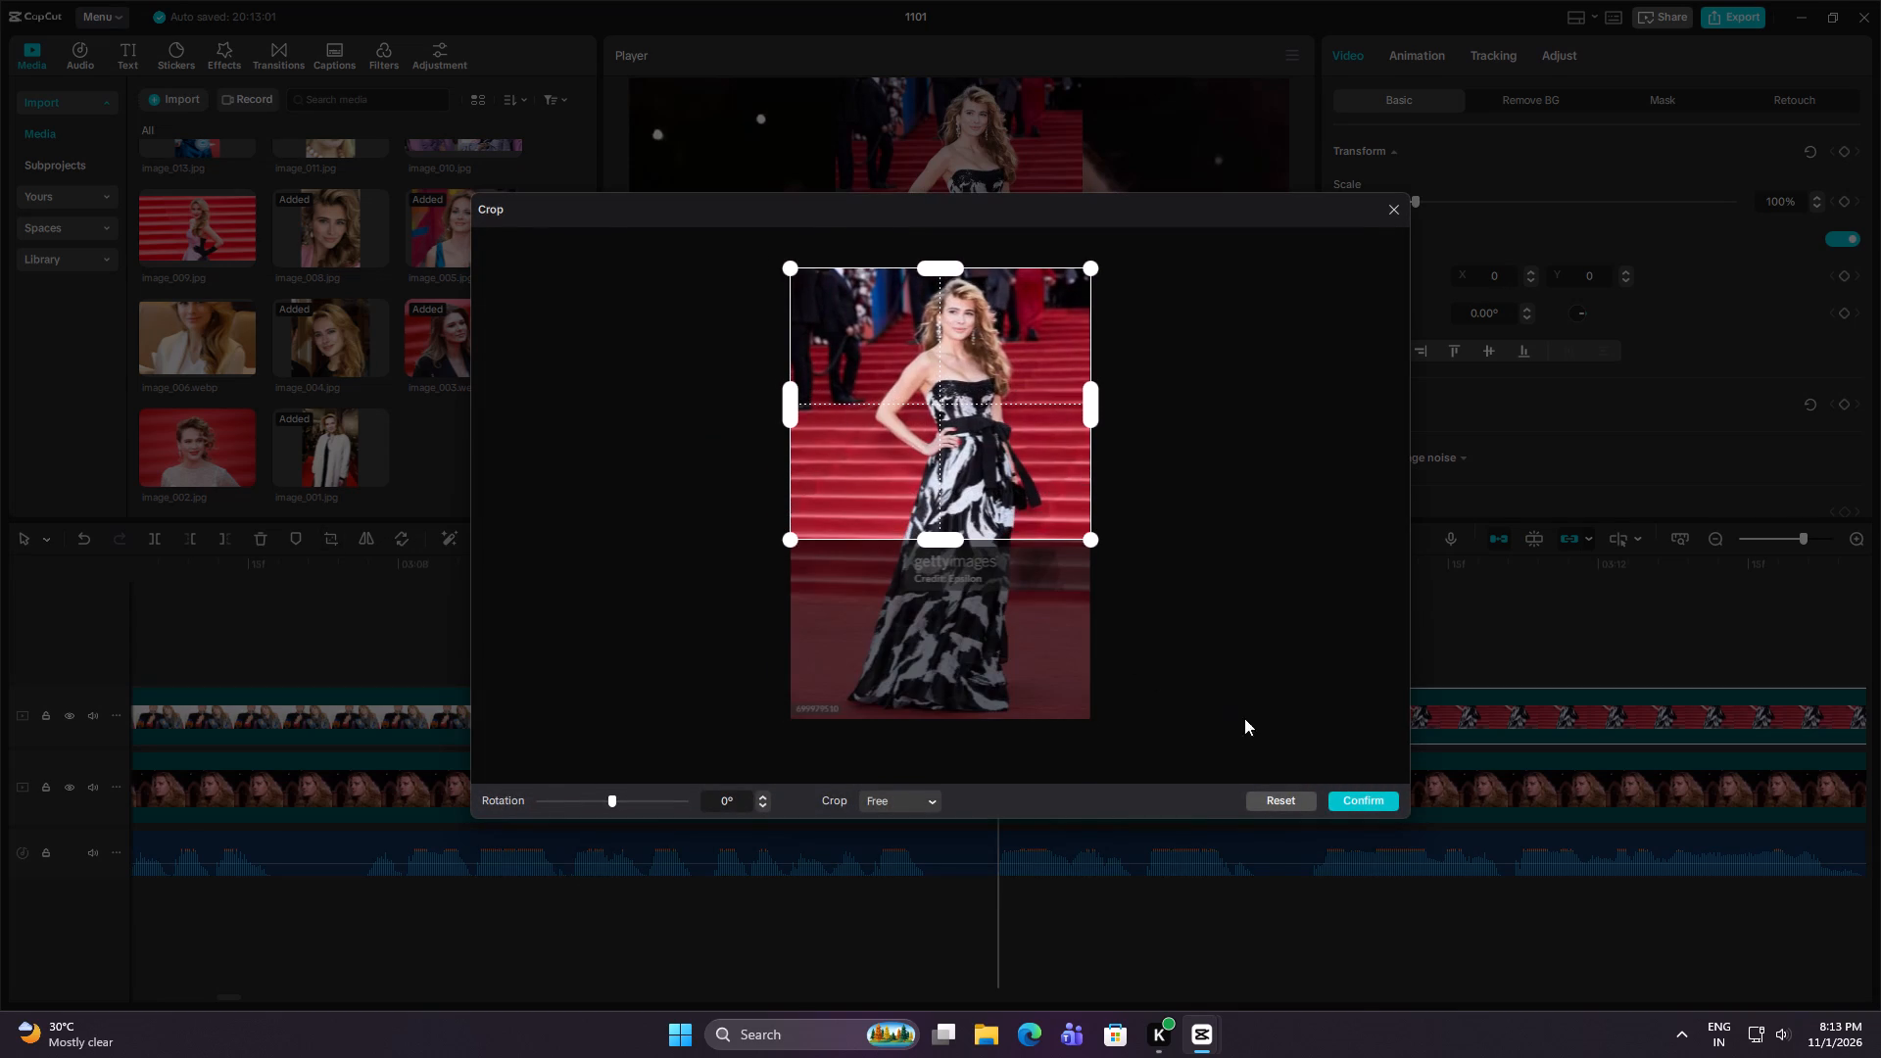
click(1352, 799)
Crop the image_093.jpg clip at 00:03:20:00, removing the top black bar and the bottom area with the caption text.
key(Down)
key(Down)
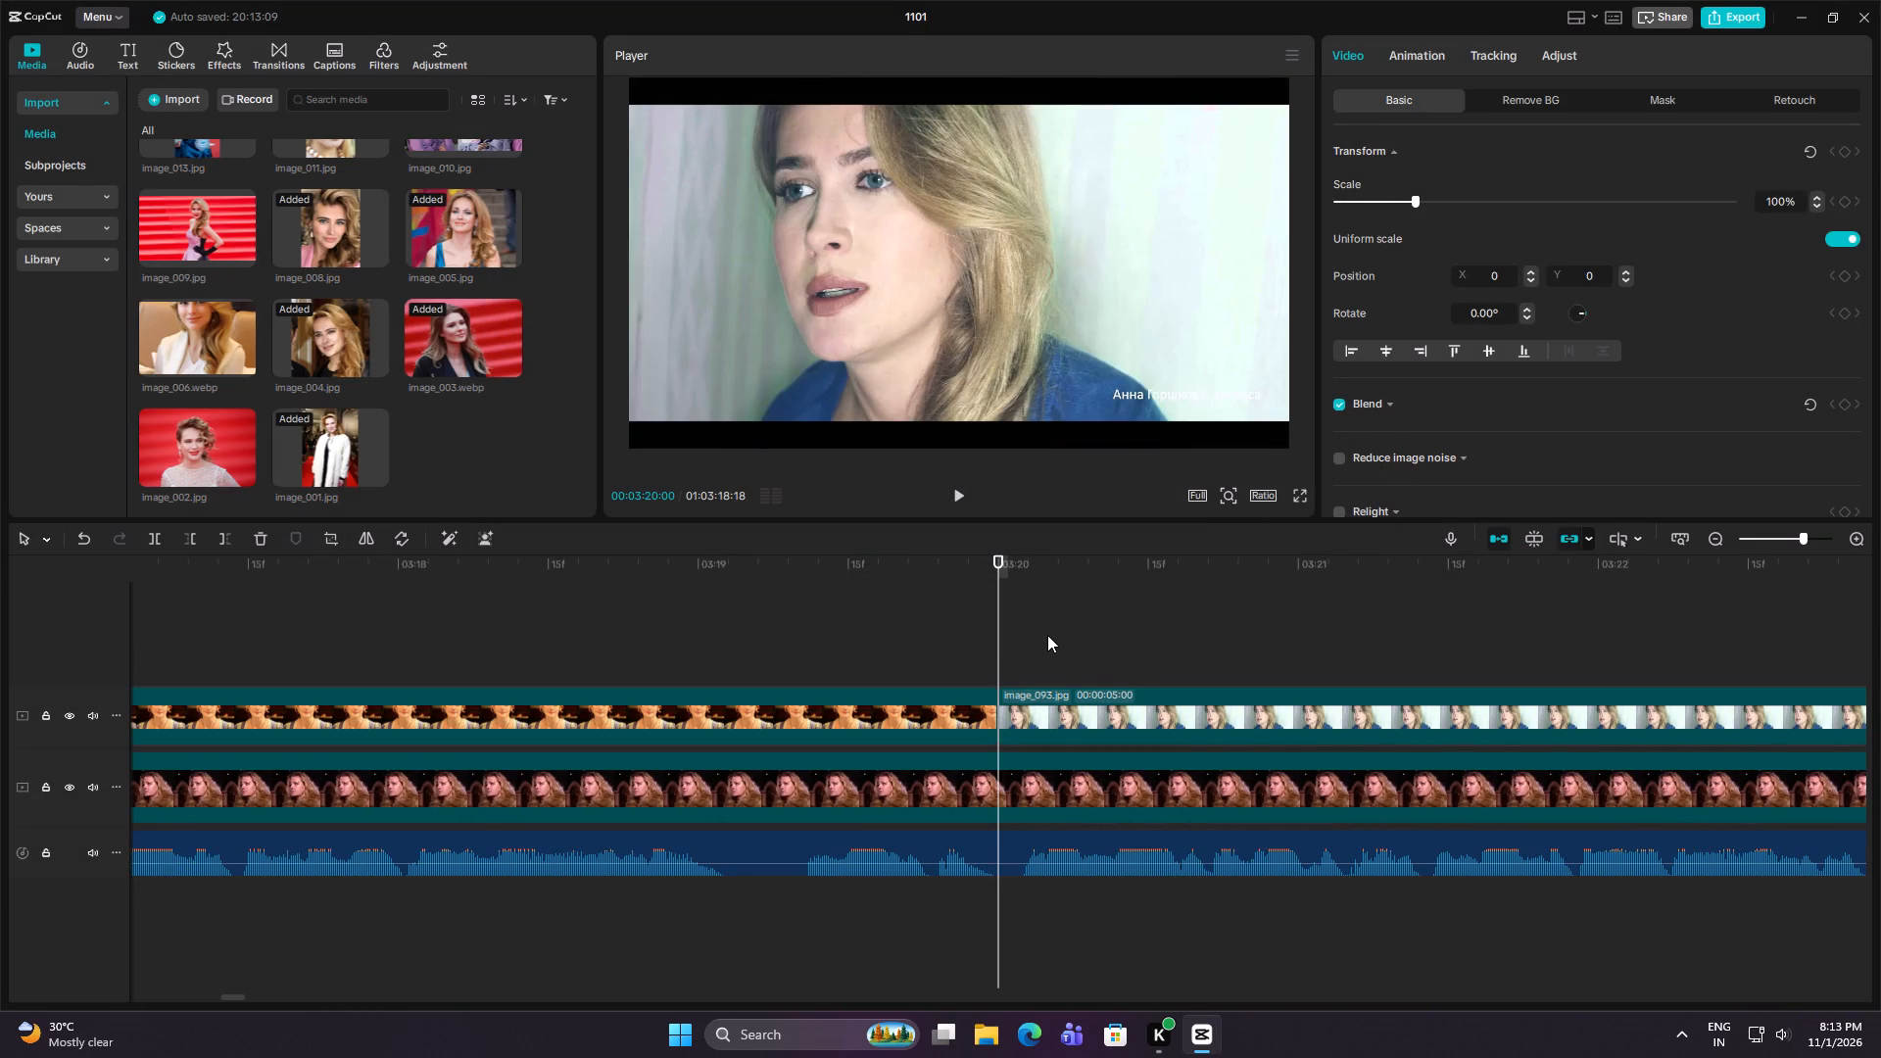
click(1124, 709)
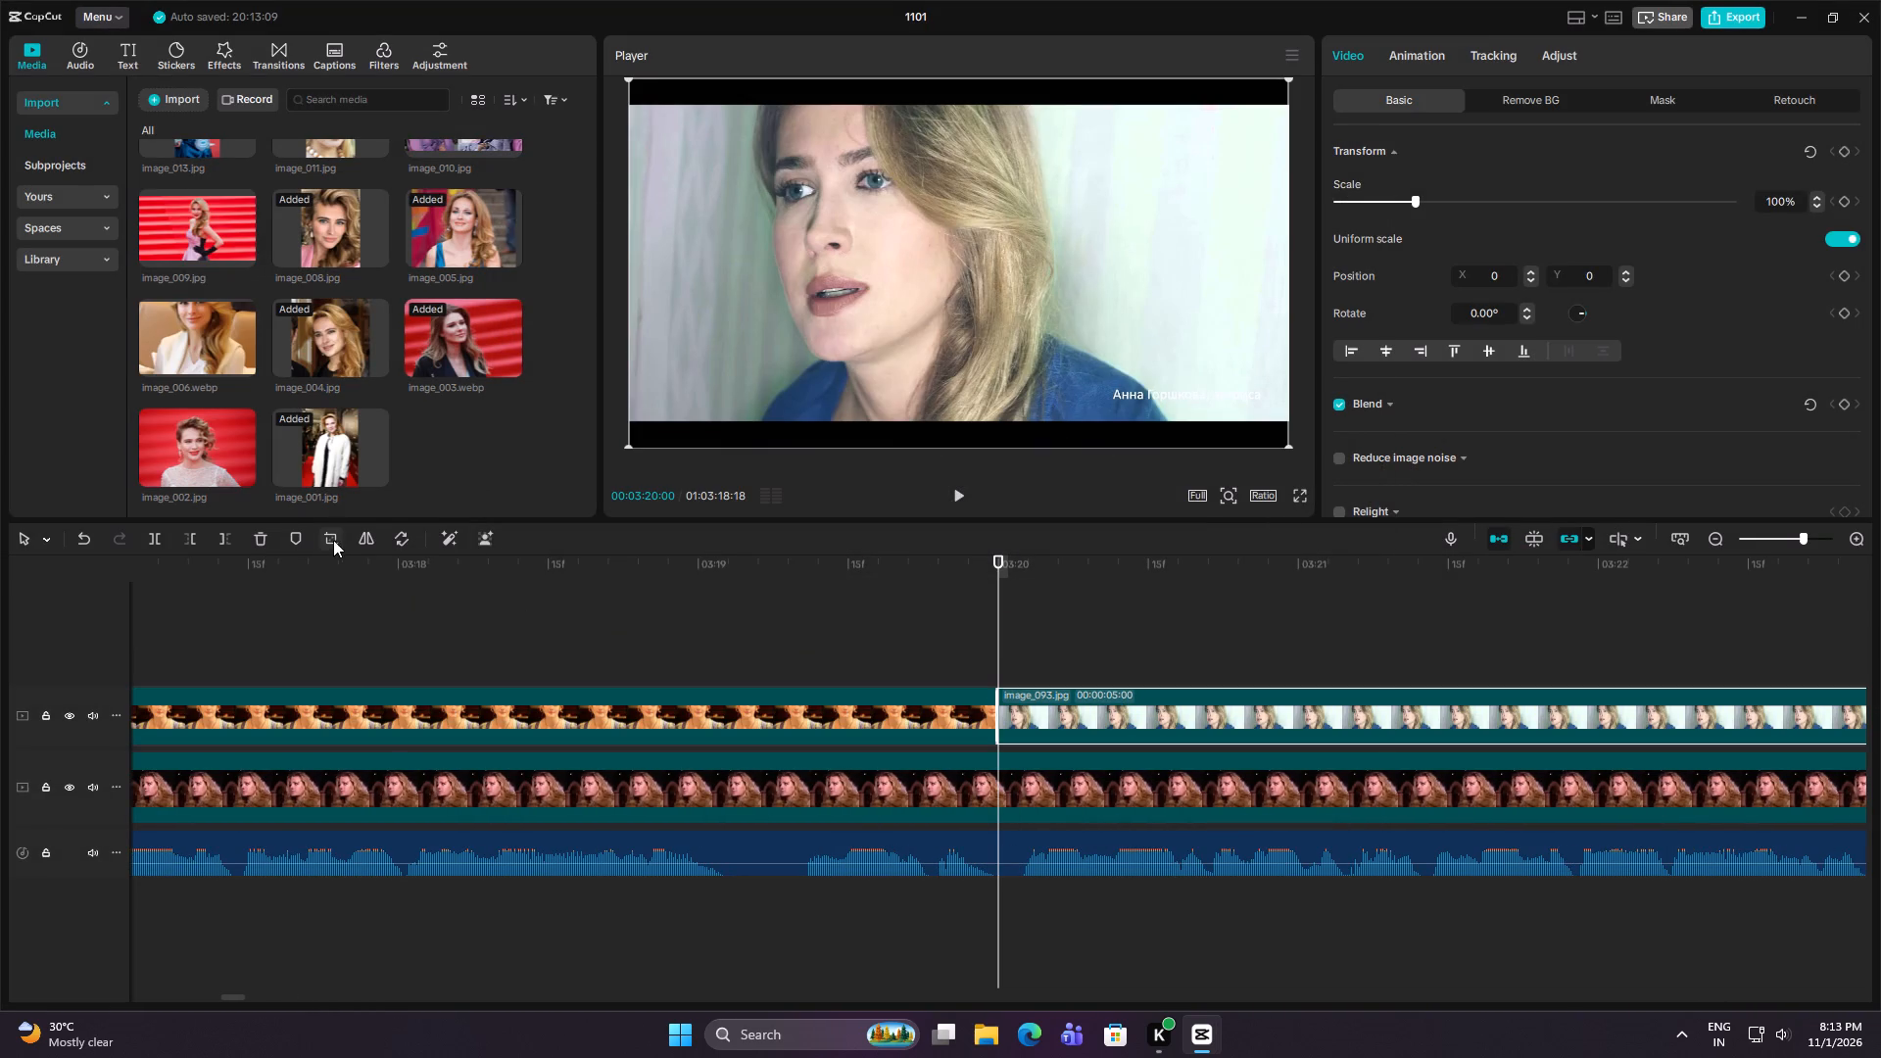
click(333, 540)
drag(940, 717, 944, 625)
drag(957, 270, 951, 311)
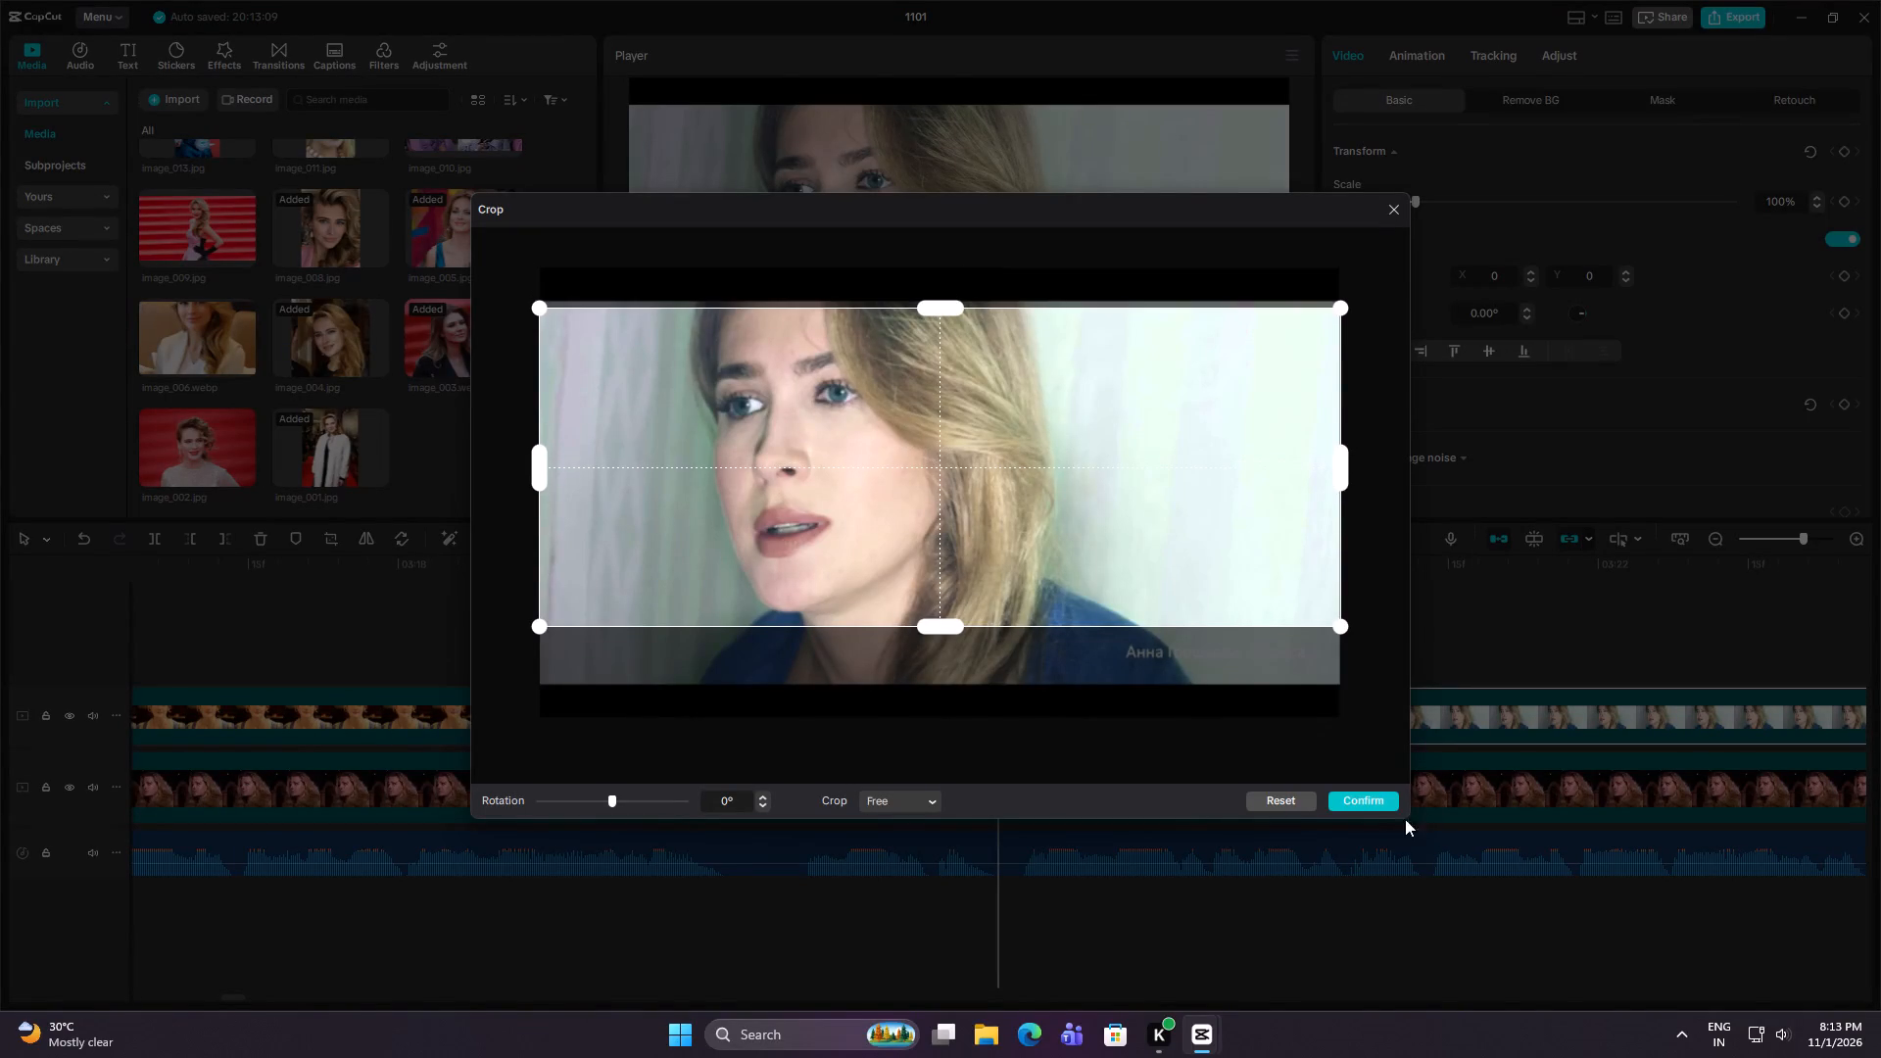
click(1364, 800)
key(Down)
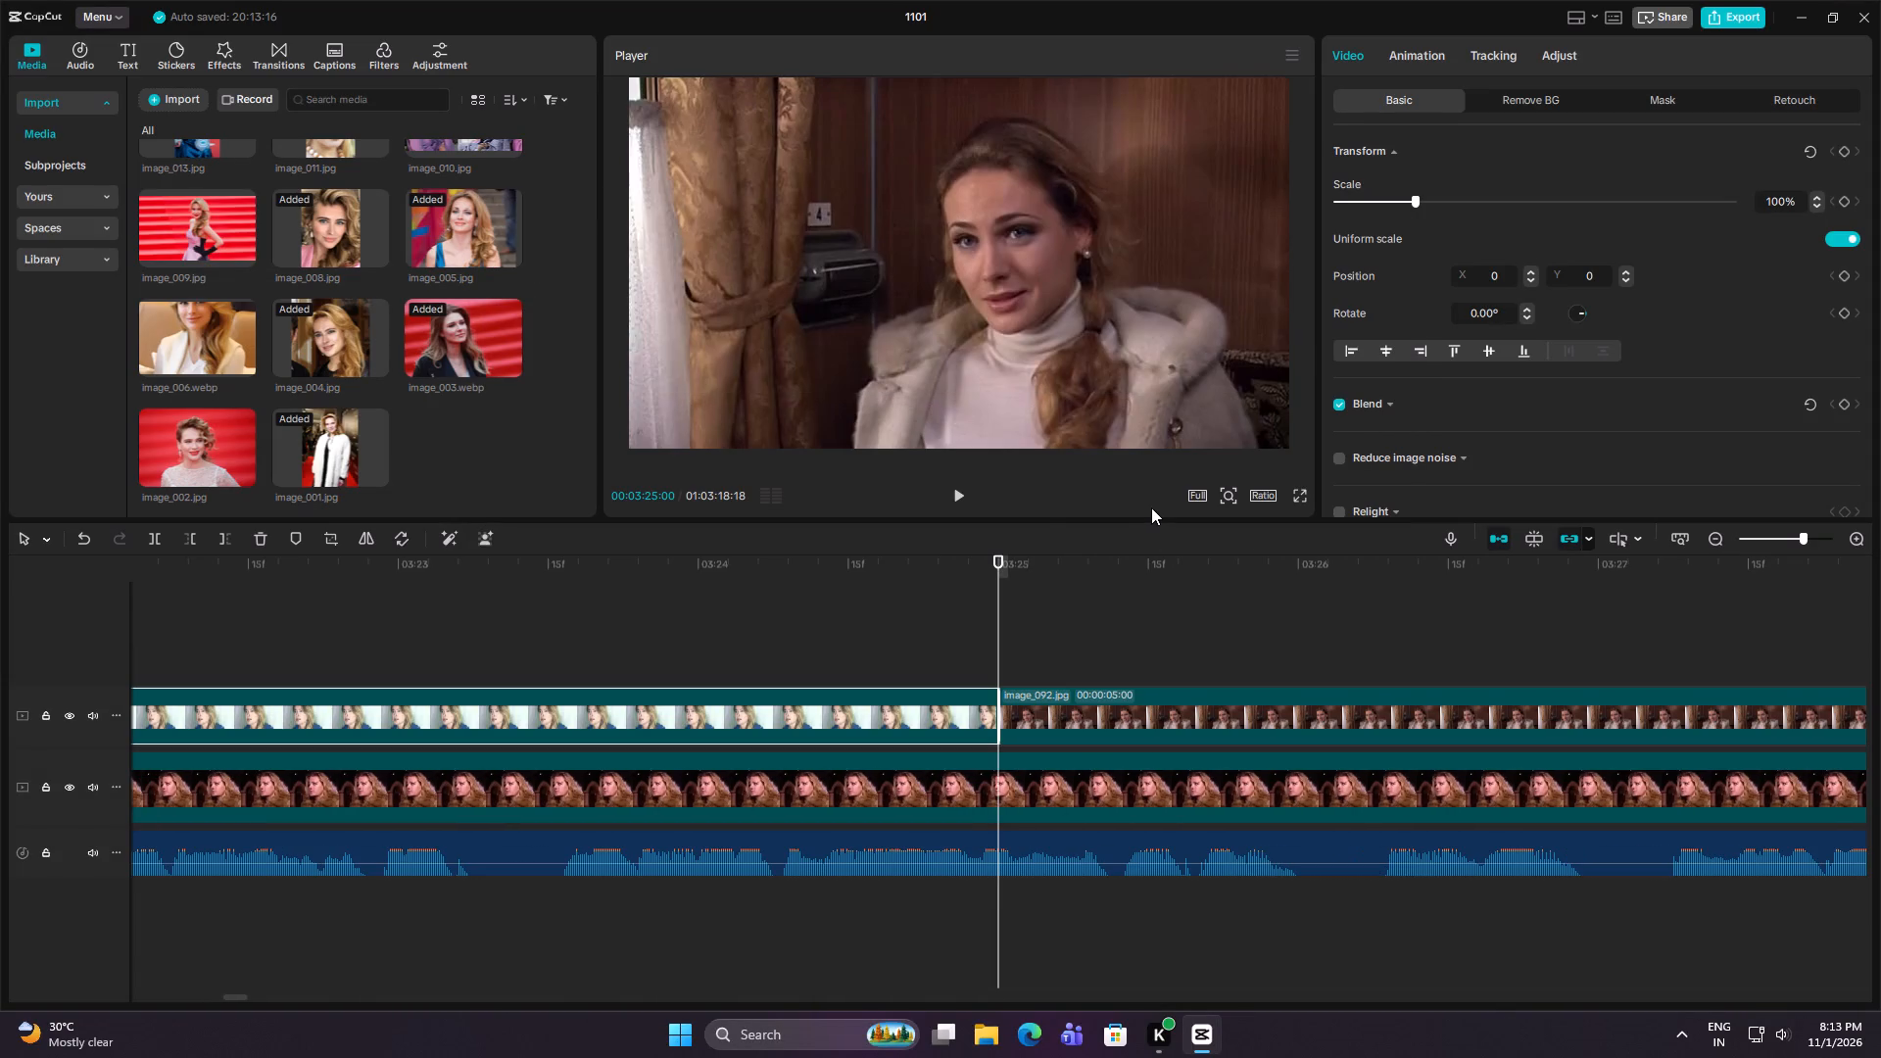
Check the upper-track clips from image_092.jpg at 00:03:25:00 to image_087.jpg at 00:03:40:00 for watermarks and overlay text.
key(Down)
key(Up)
key(Down)
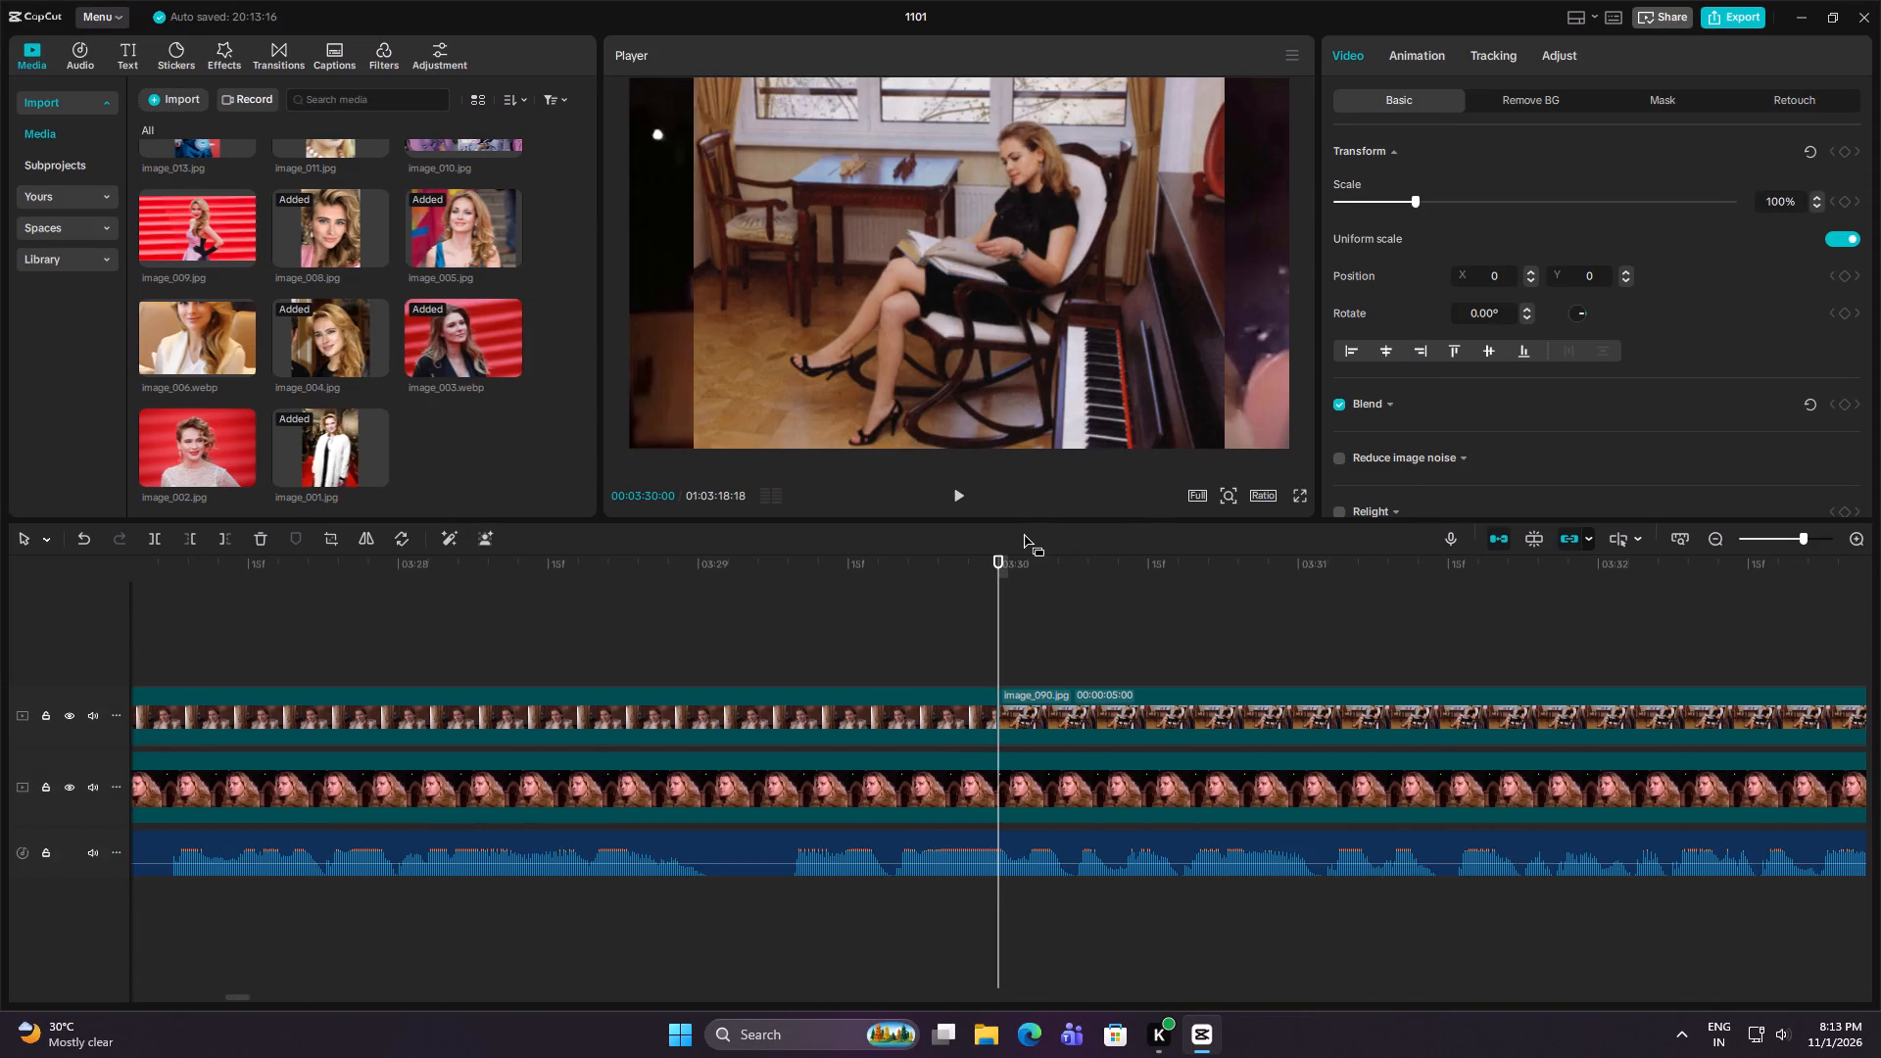
key(Down)
key(Down)
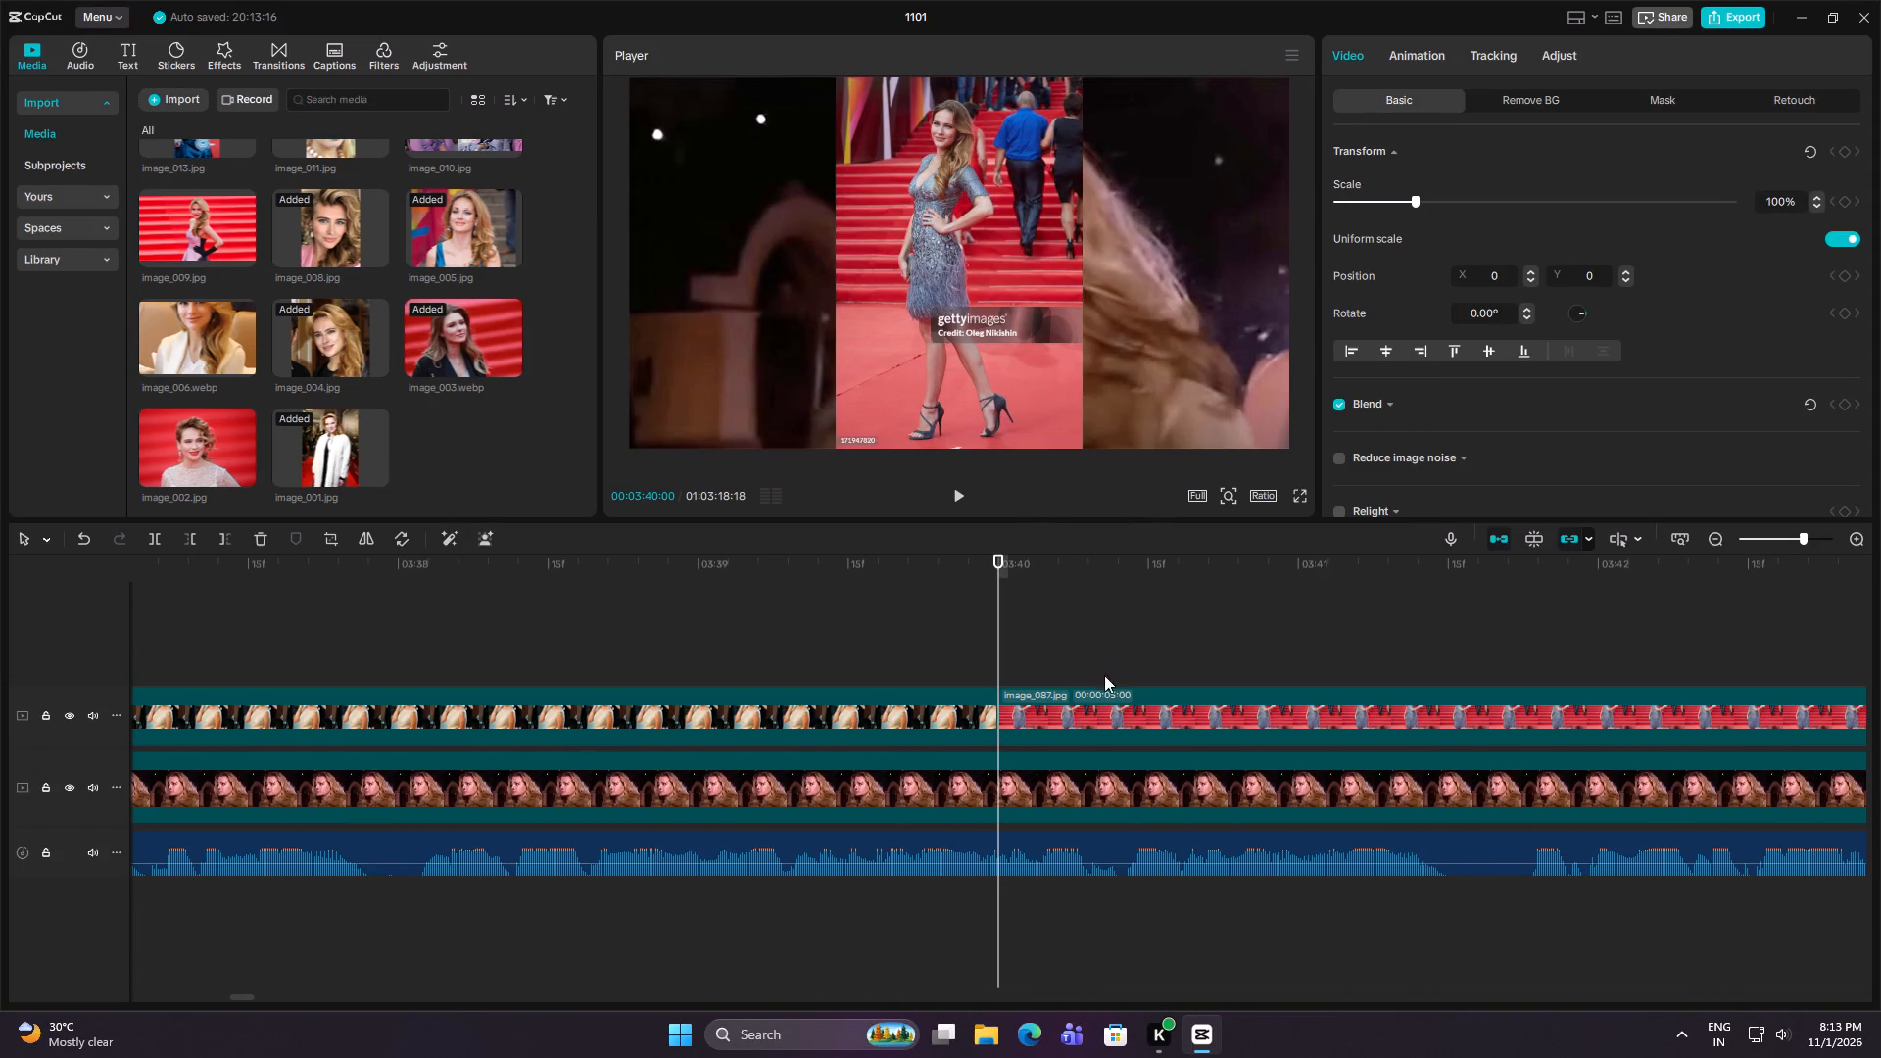
click(1093, 723)
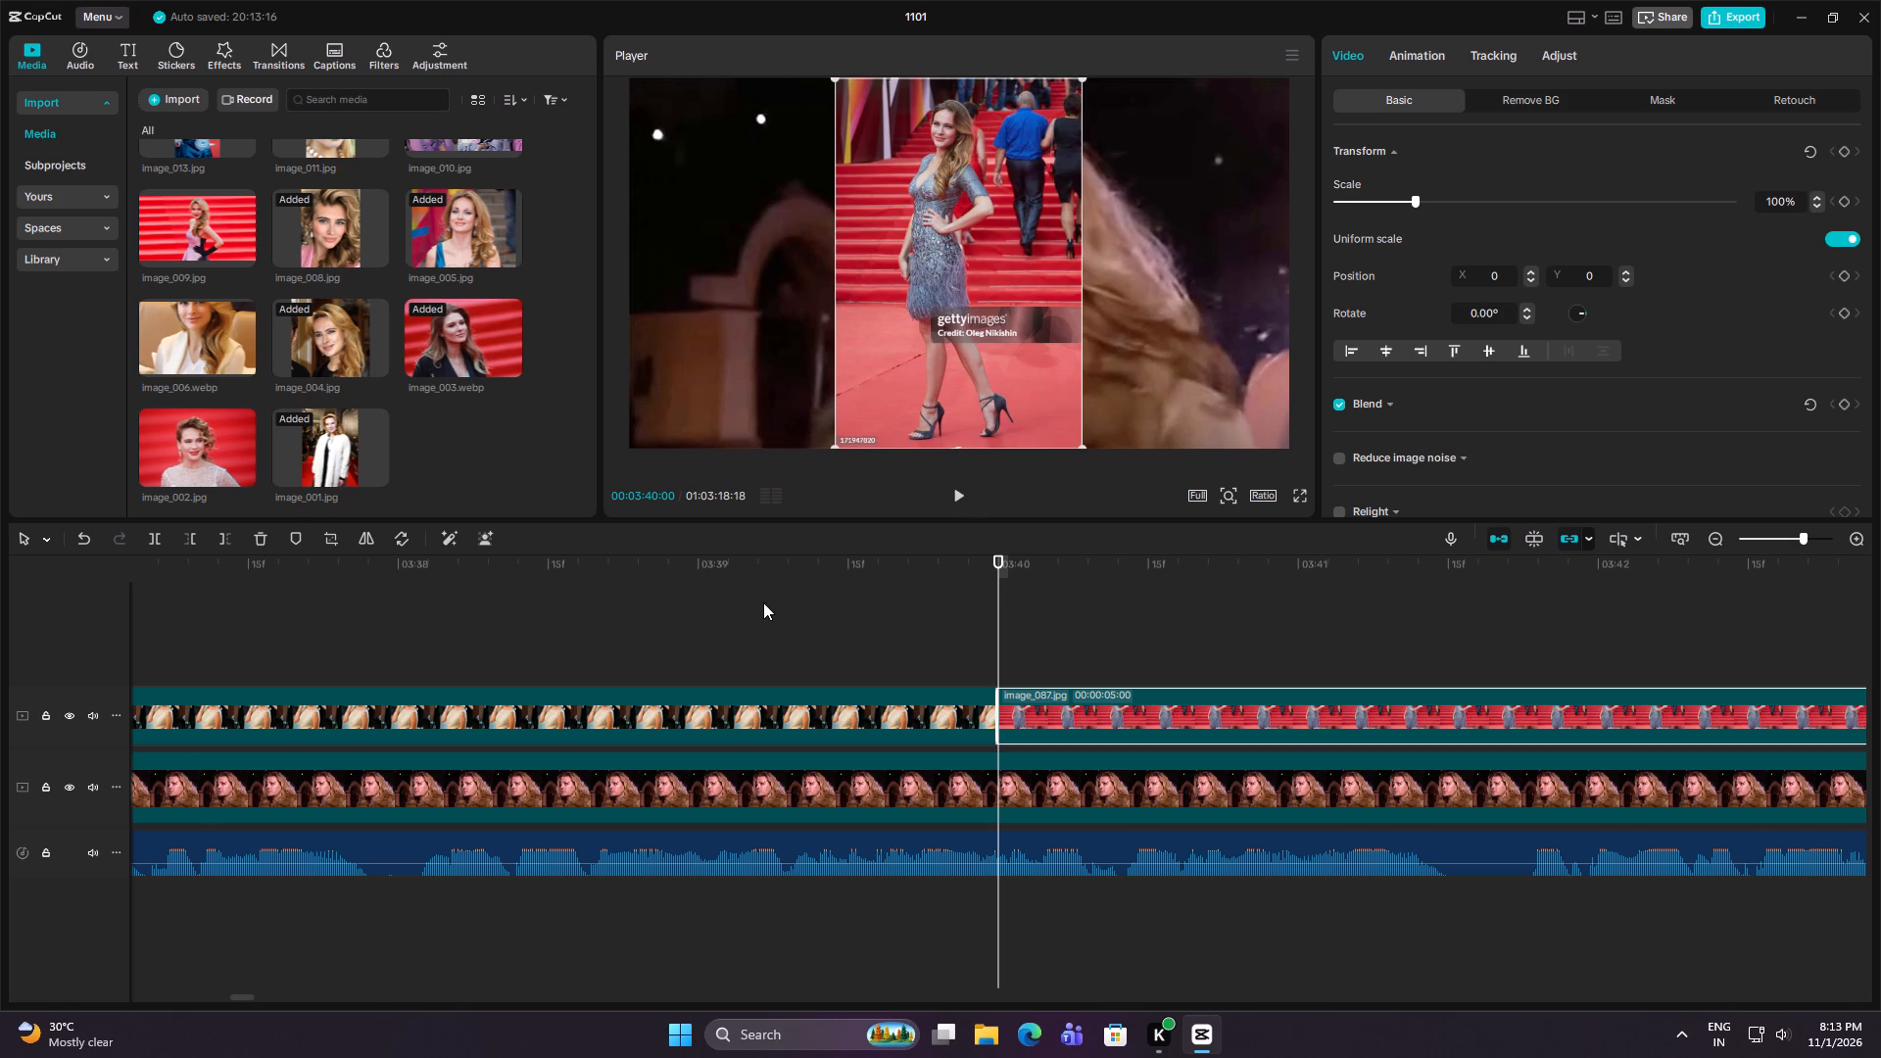
Add Transform keyframes to the image_151.webp clip at its start and at 00:00:00:28.
click(790, 633)
drag(790, 633, 0, 680)
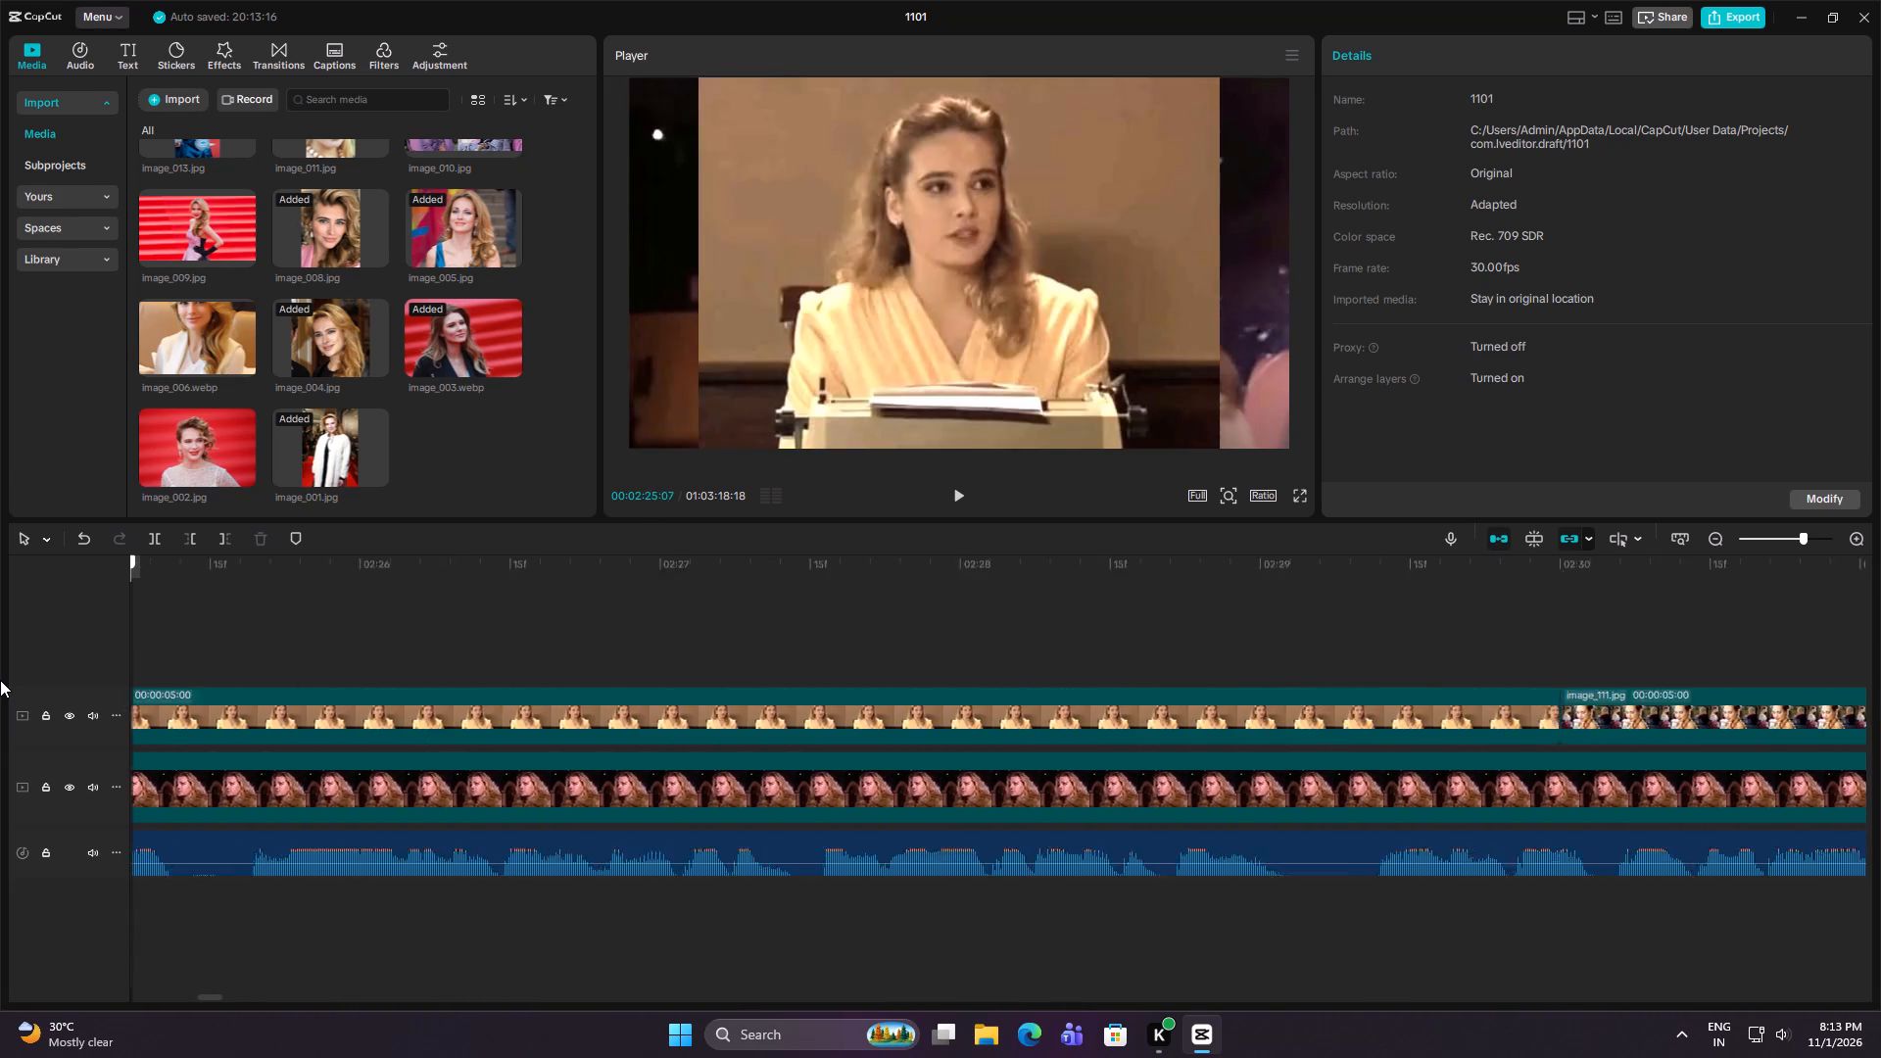
drag(0, 680, 24, 696)
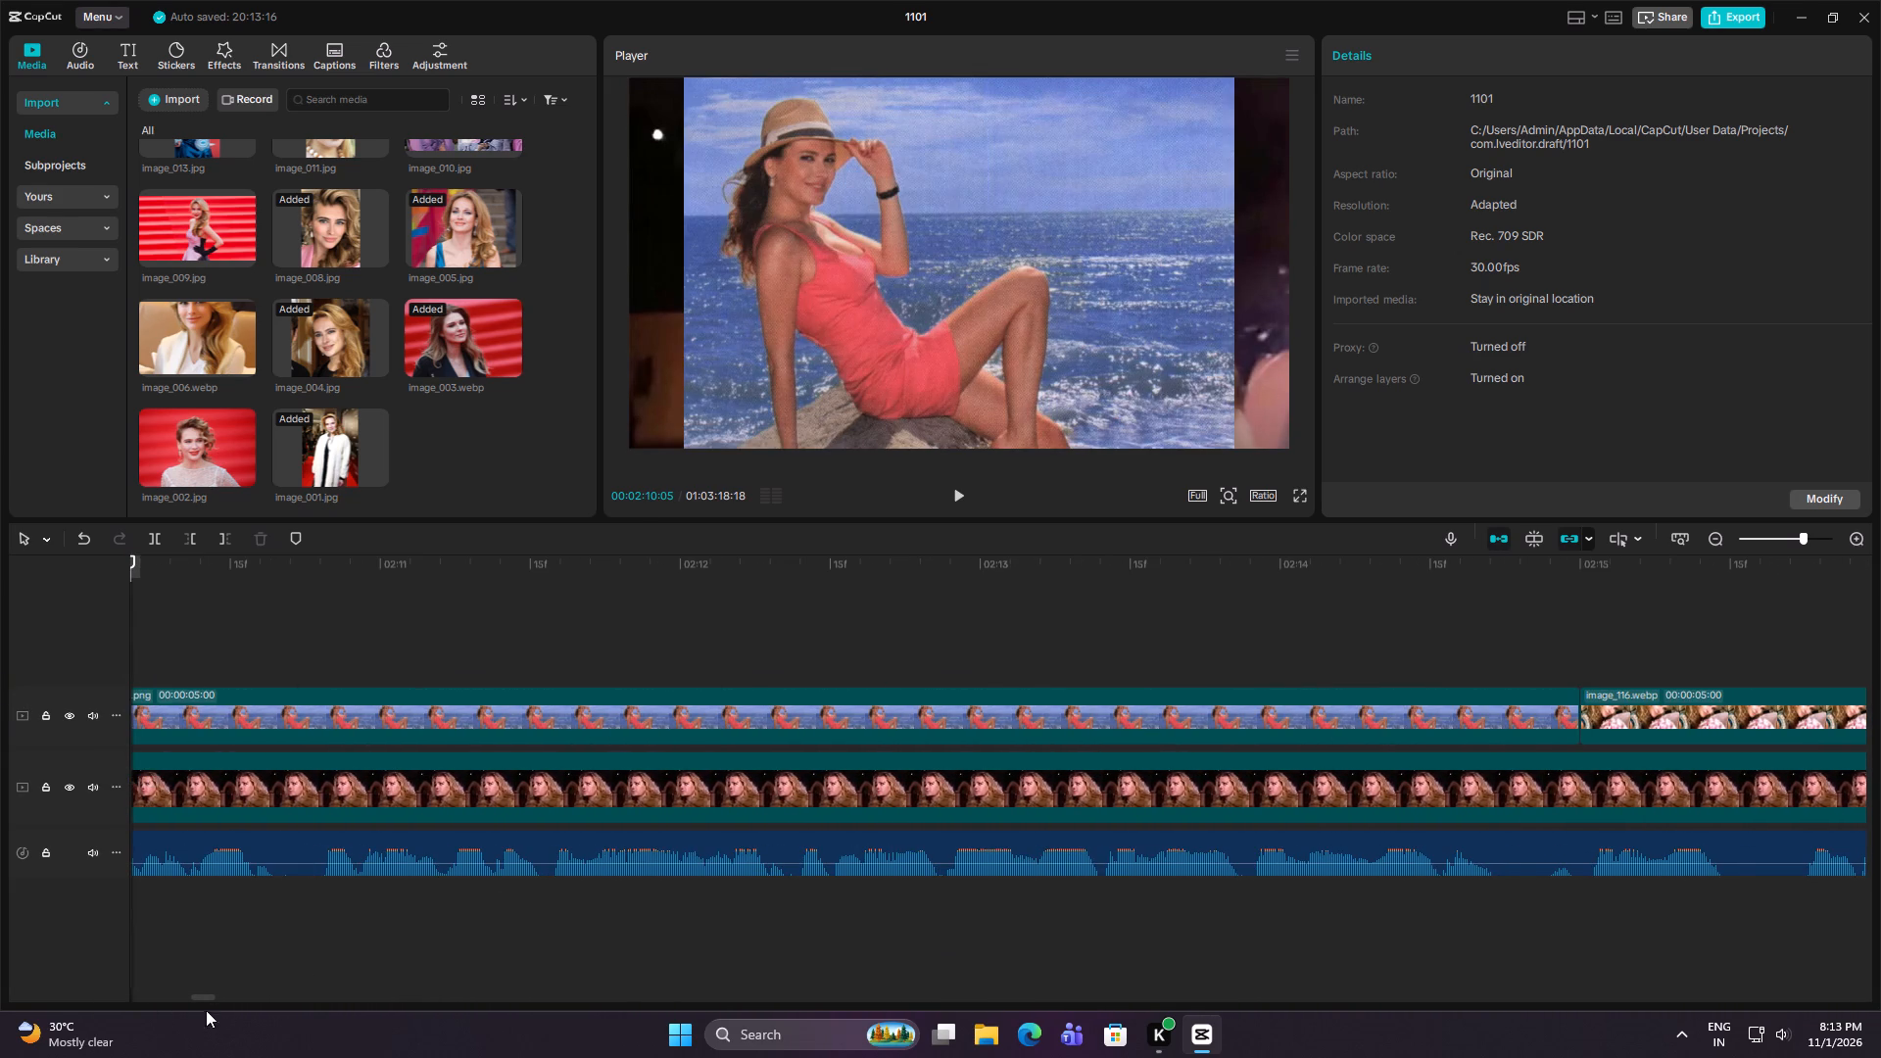
drag(195, 997, 95, 985)
click(250, 642)
drag(250, 642, 183, 659)
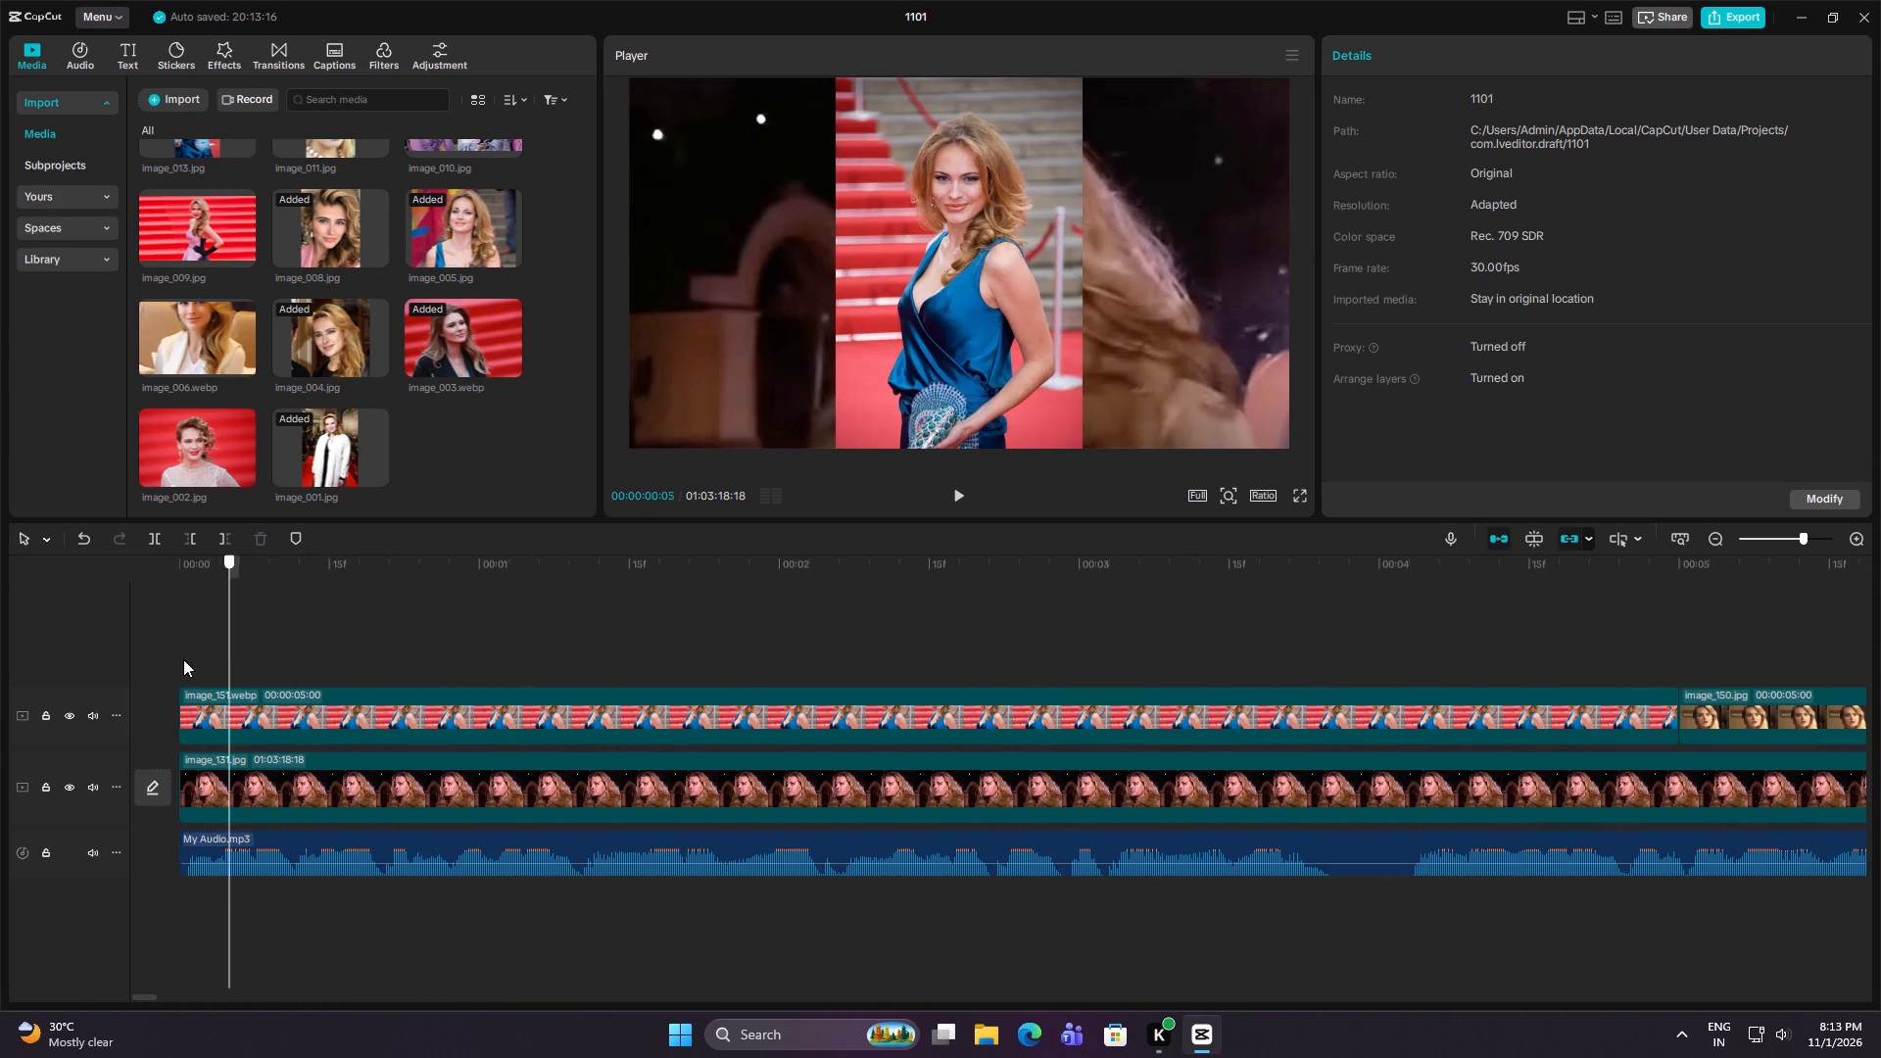
drag(183, 659, 45, 684)
click(264, 717)
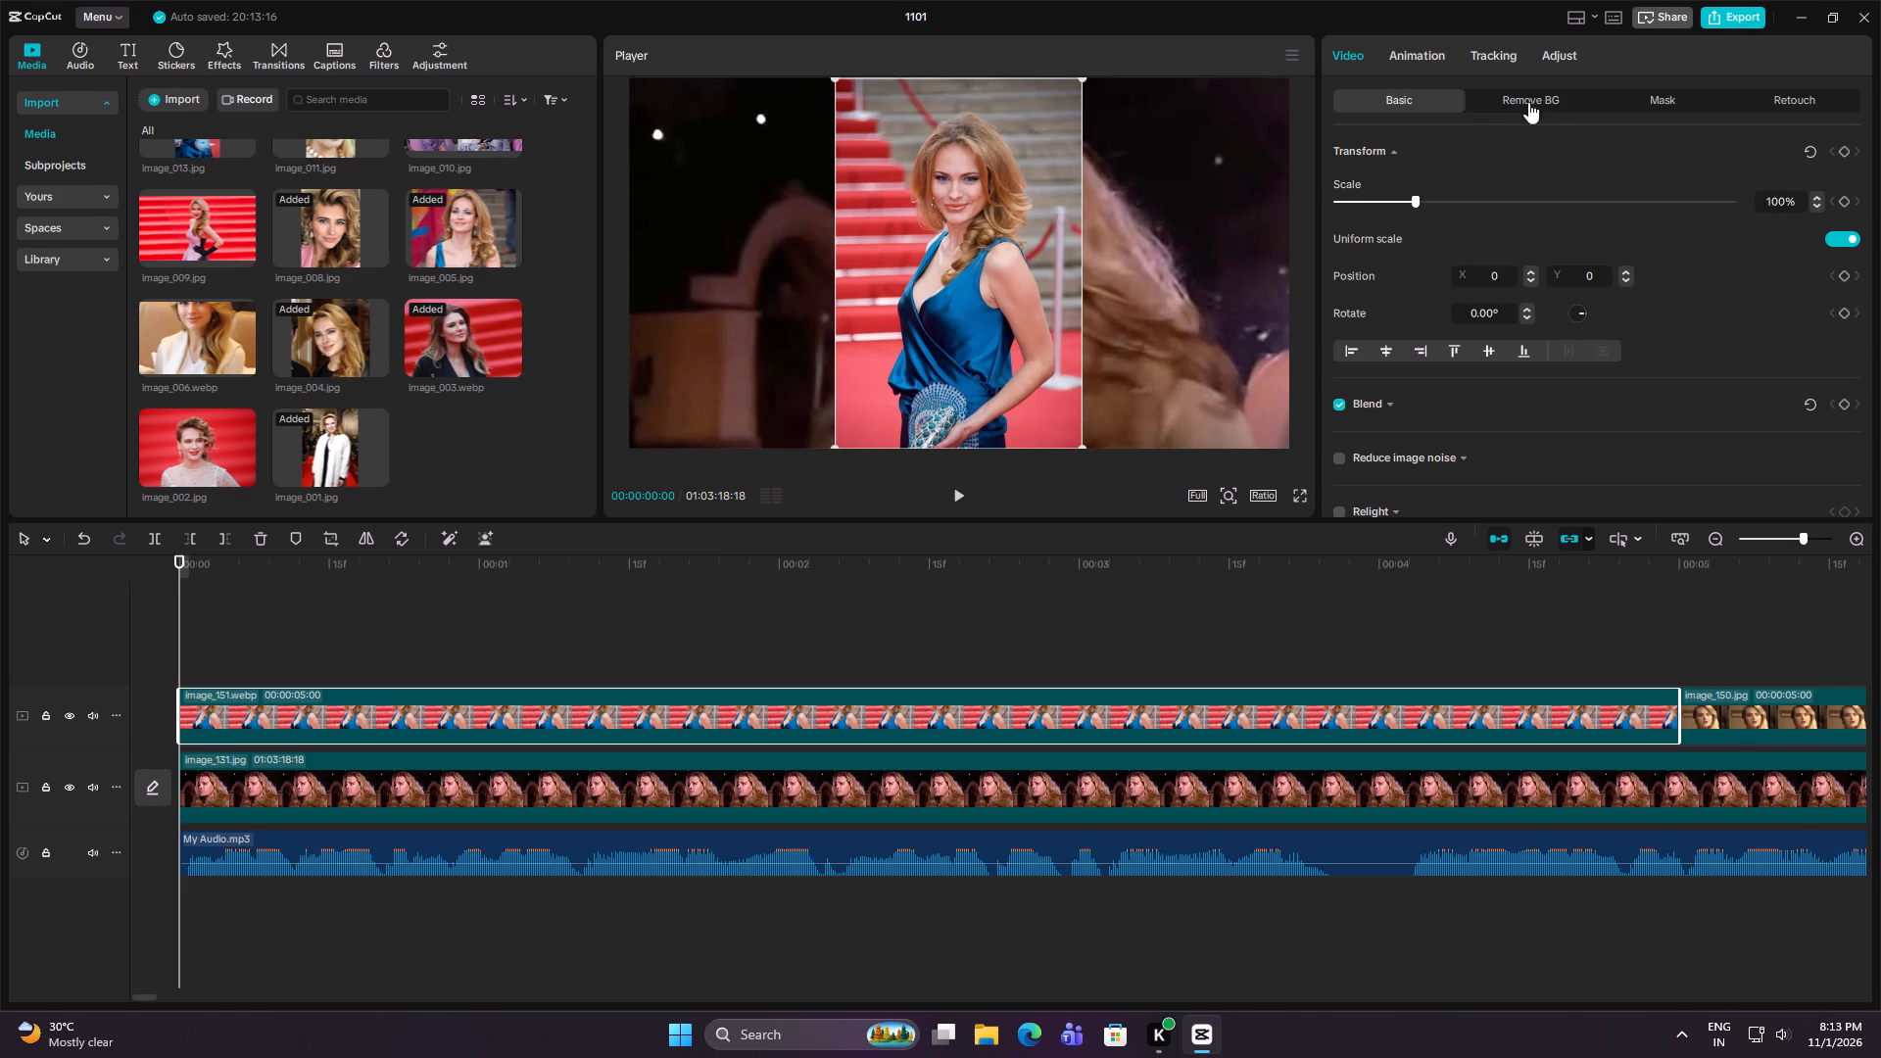
click(1846, 156)
drag(182, 646, 280, 652)
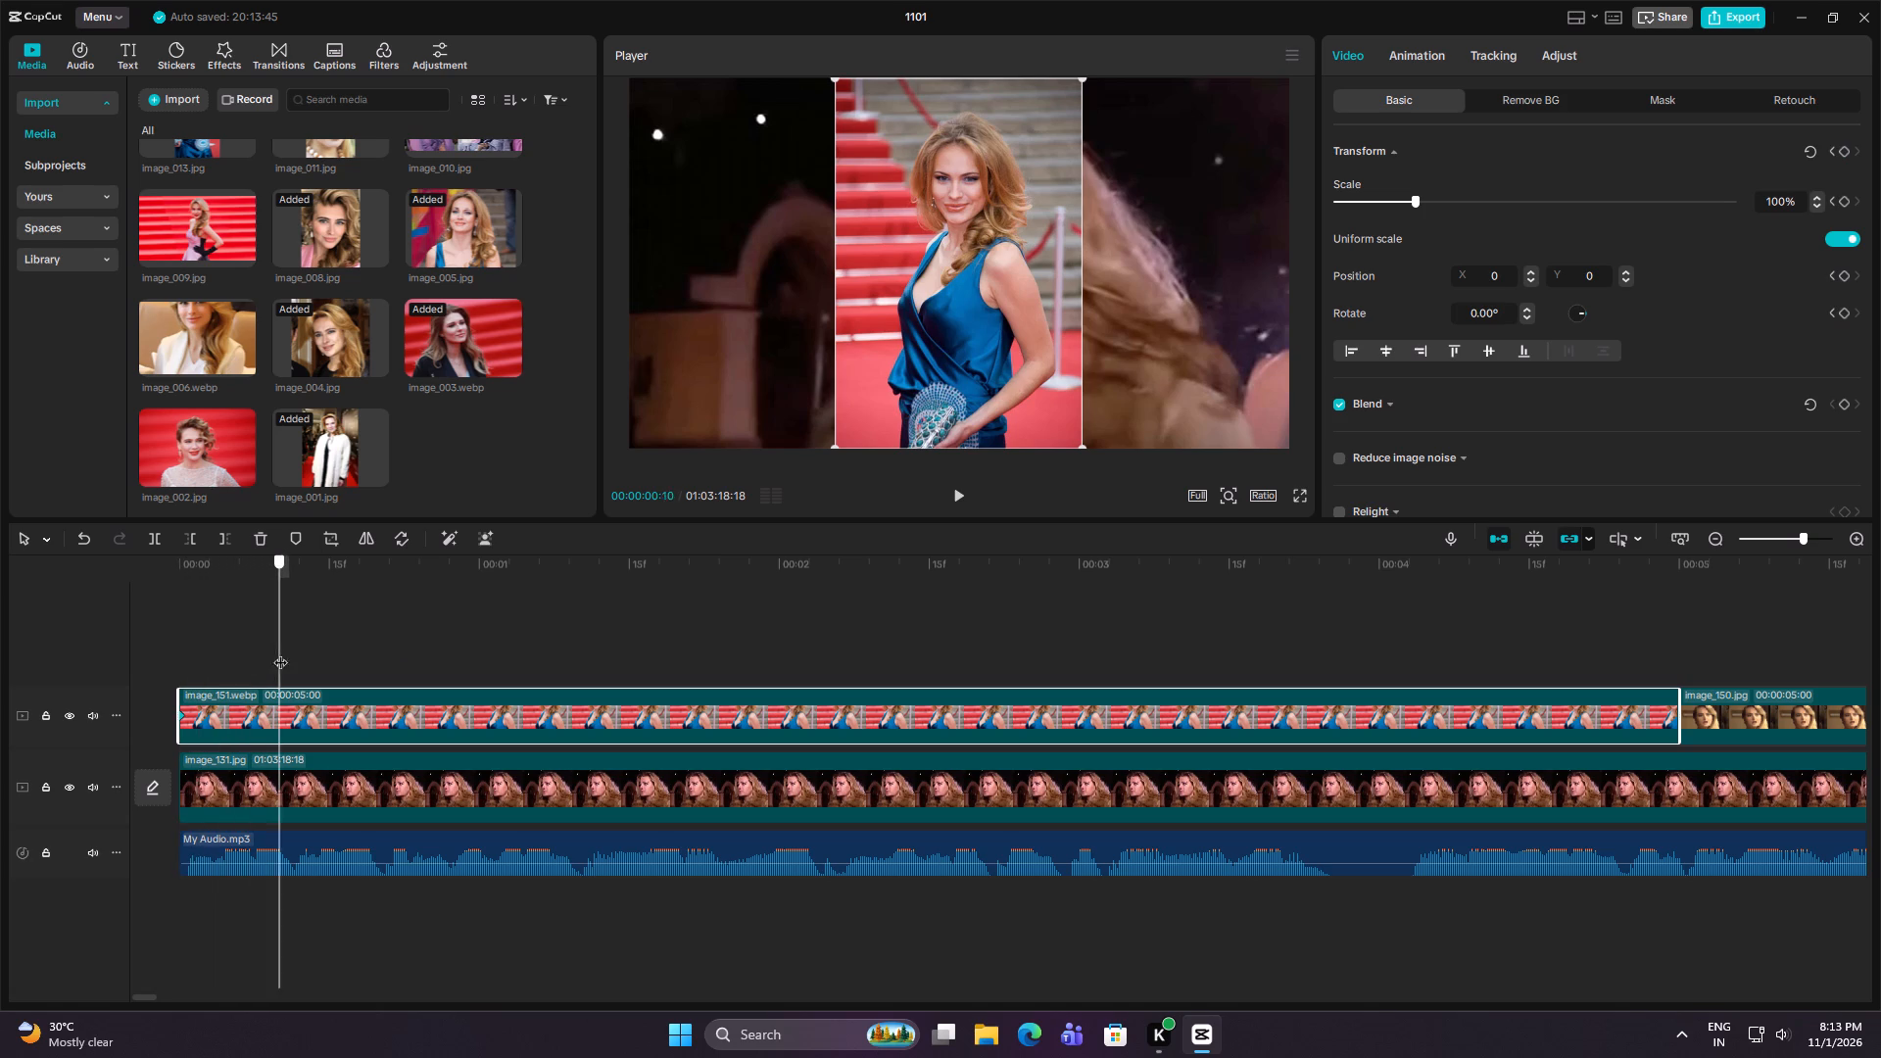
drag(280, 652, 449, 652)
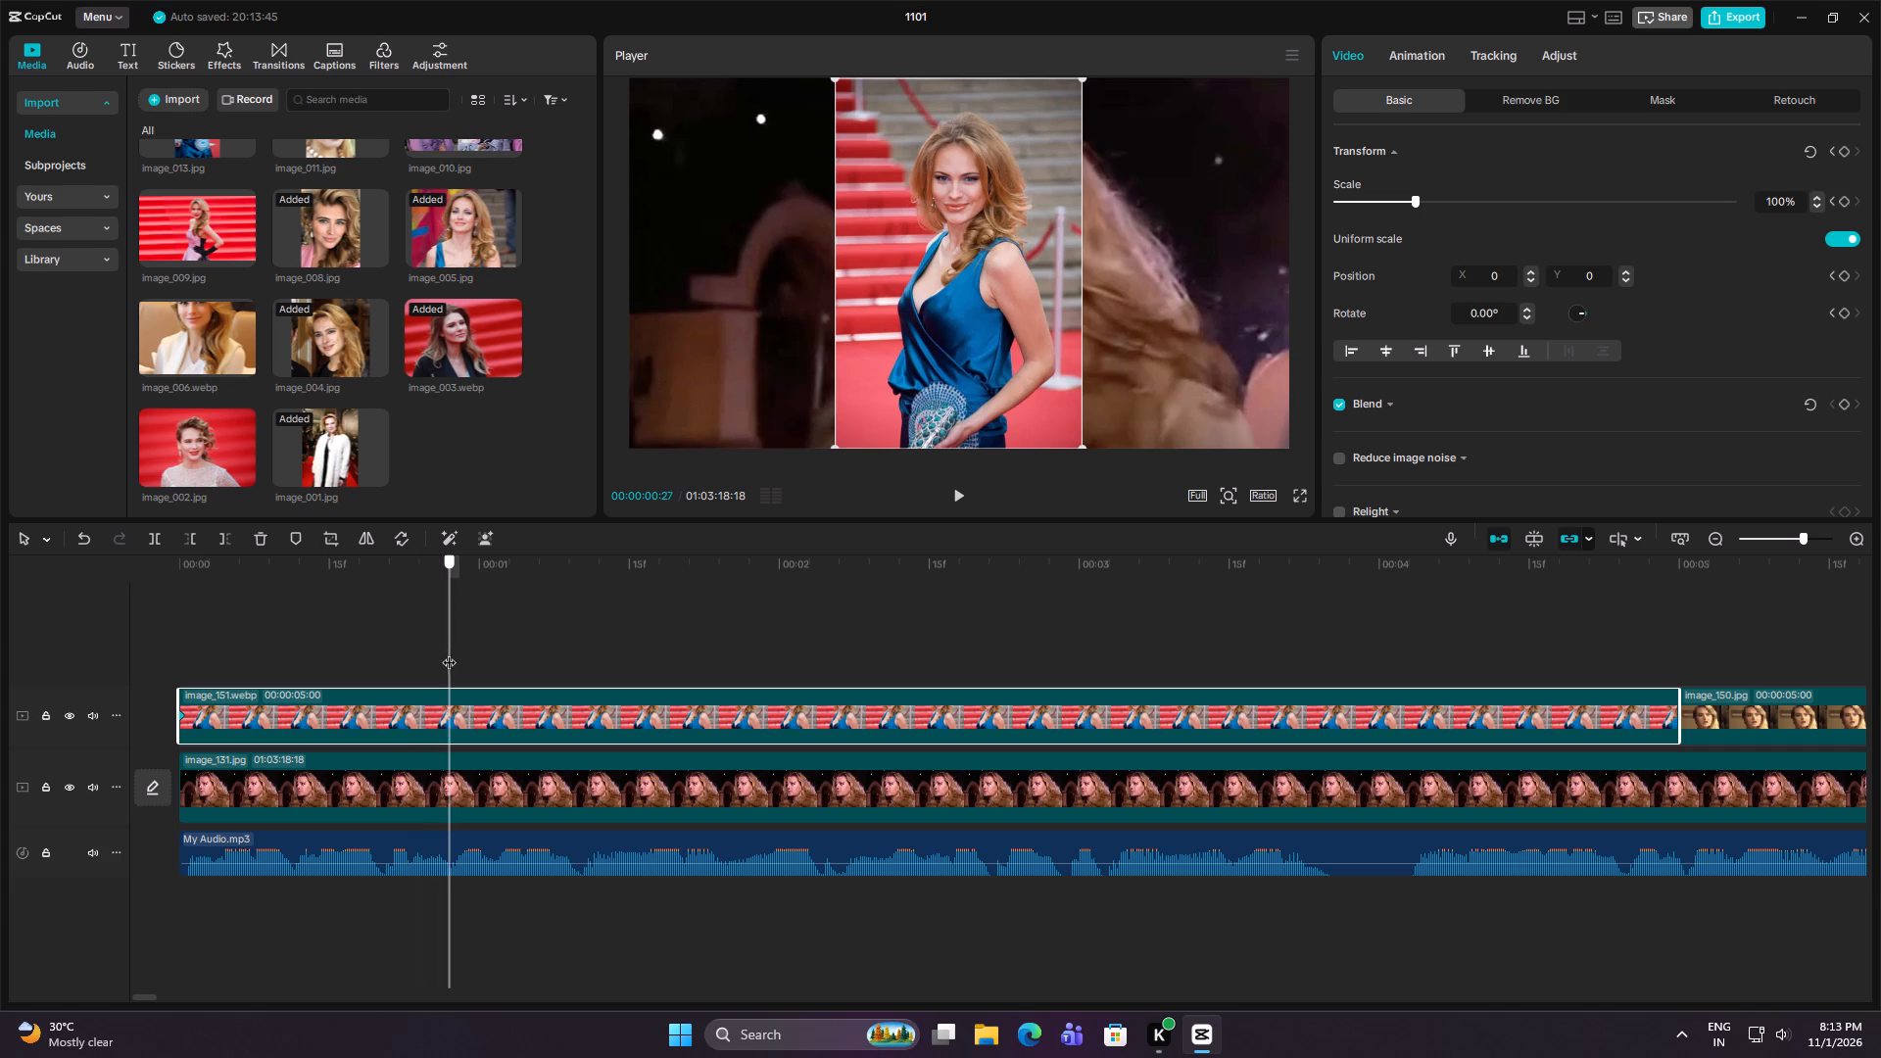
drag(449, 652, 462, 655)
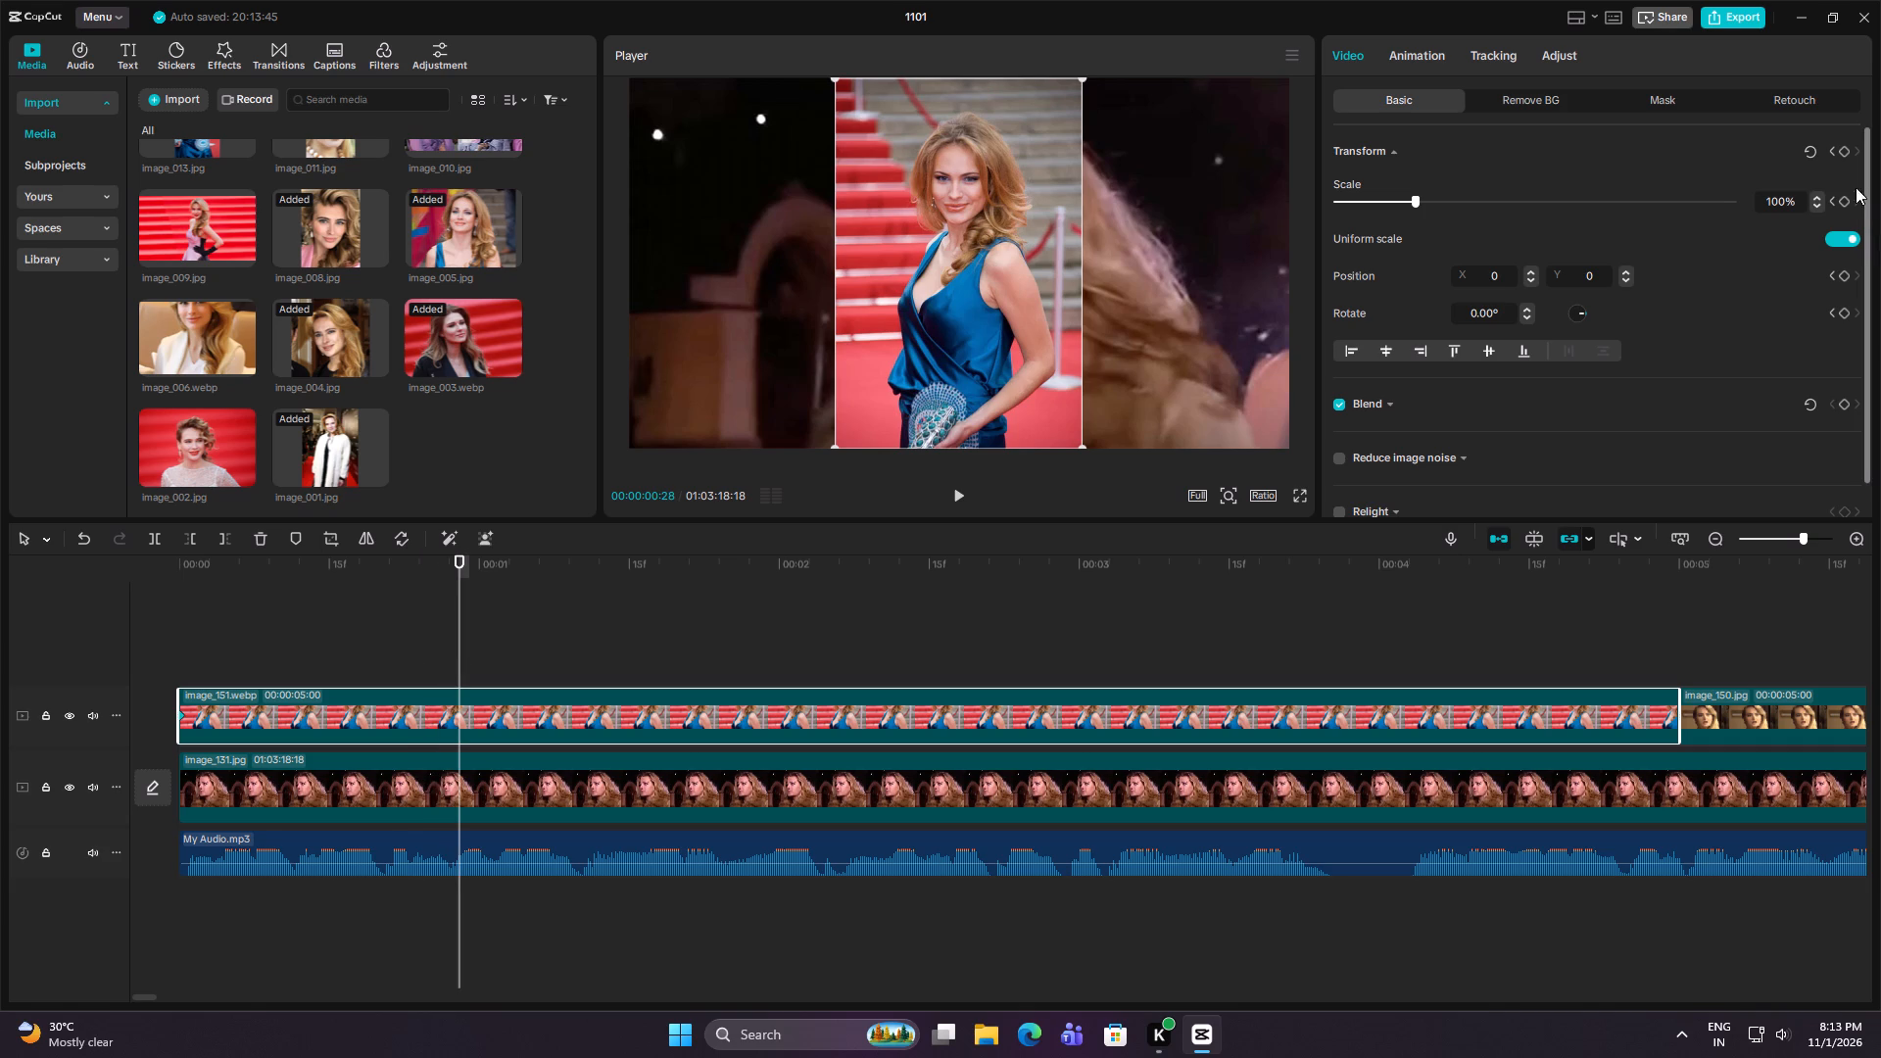
click(1841, 152)
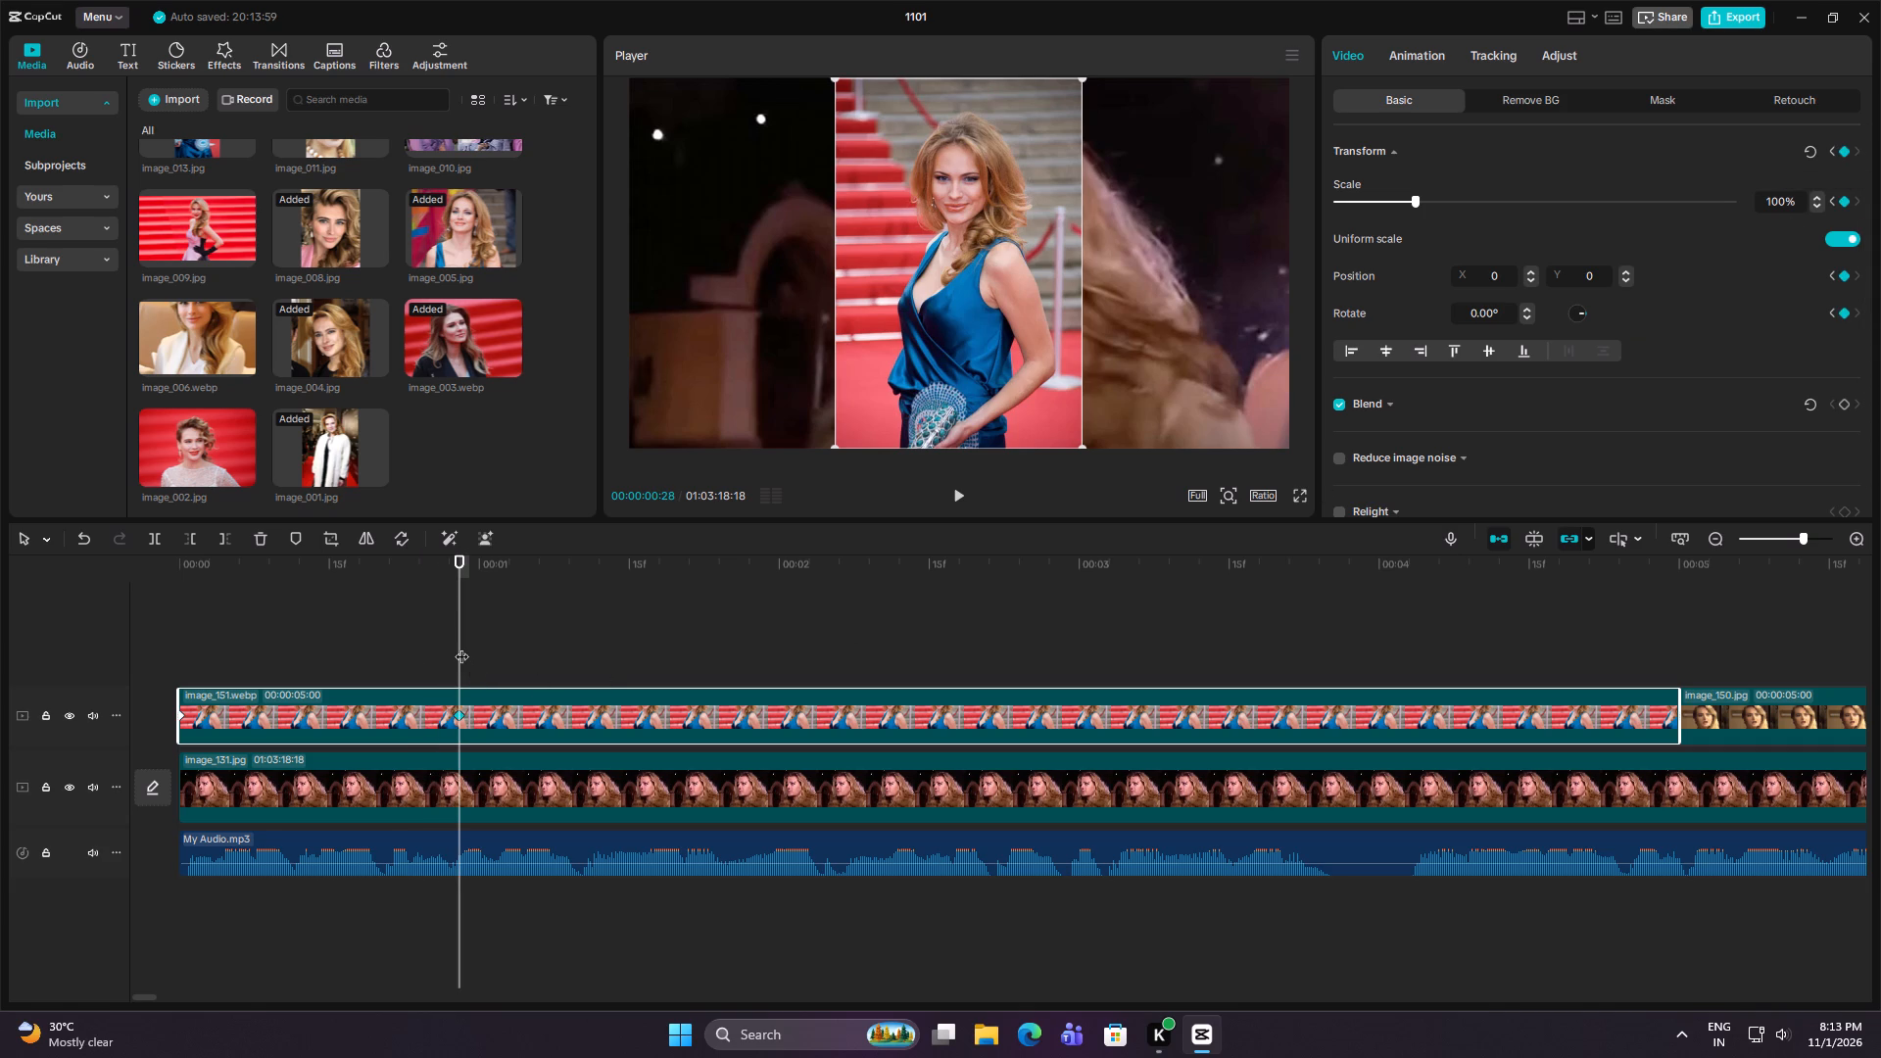
Add a third Transform keyframe on image_151.webp at 00:00:00:29, scale it to 146%, and move that keyframe to about 4 seconds.
drag(461, 647, 470, 649)
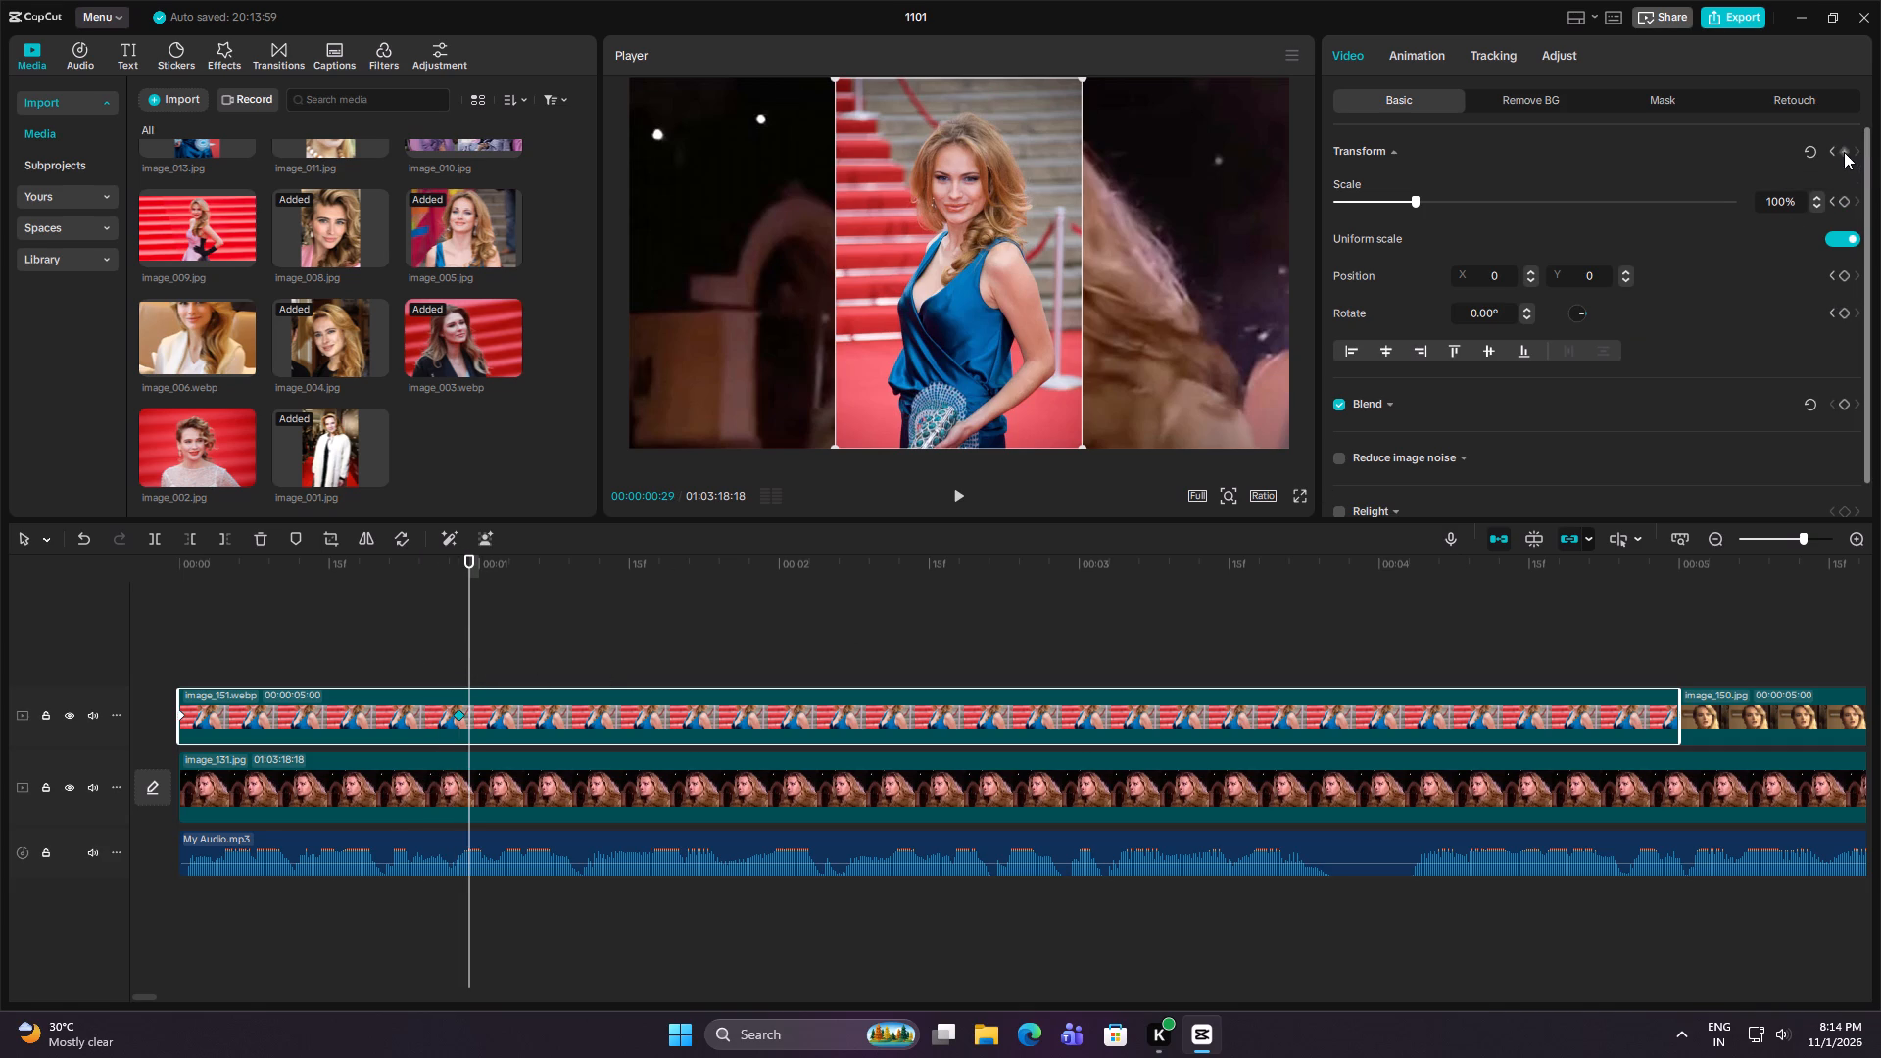
click(1844, 152)
click(468, 642)
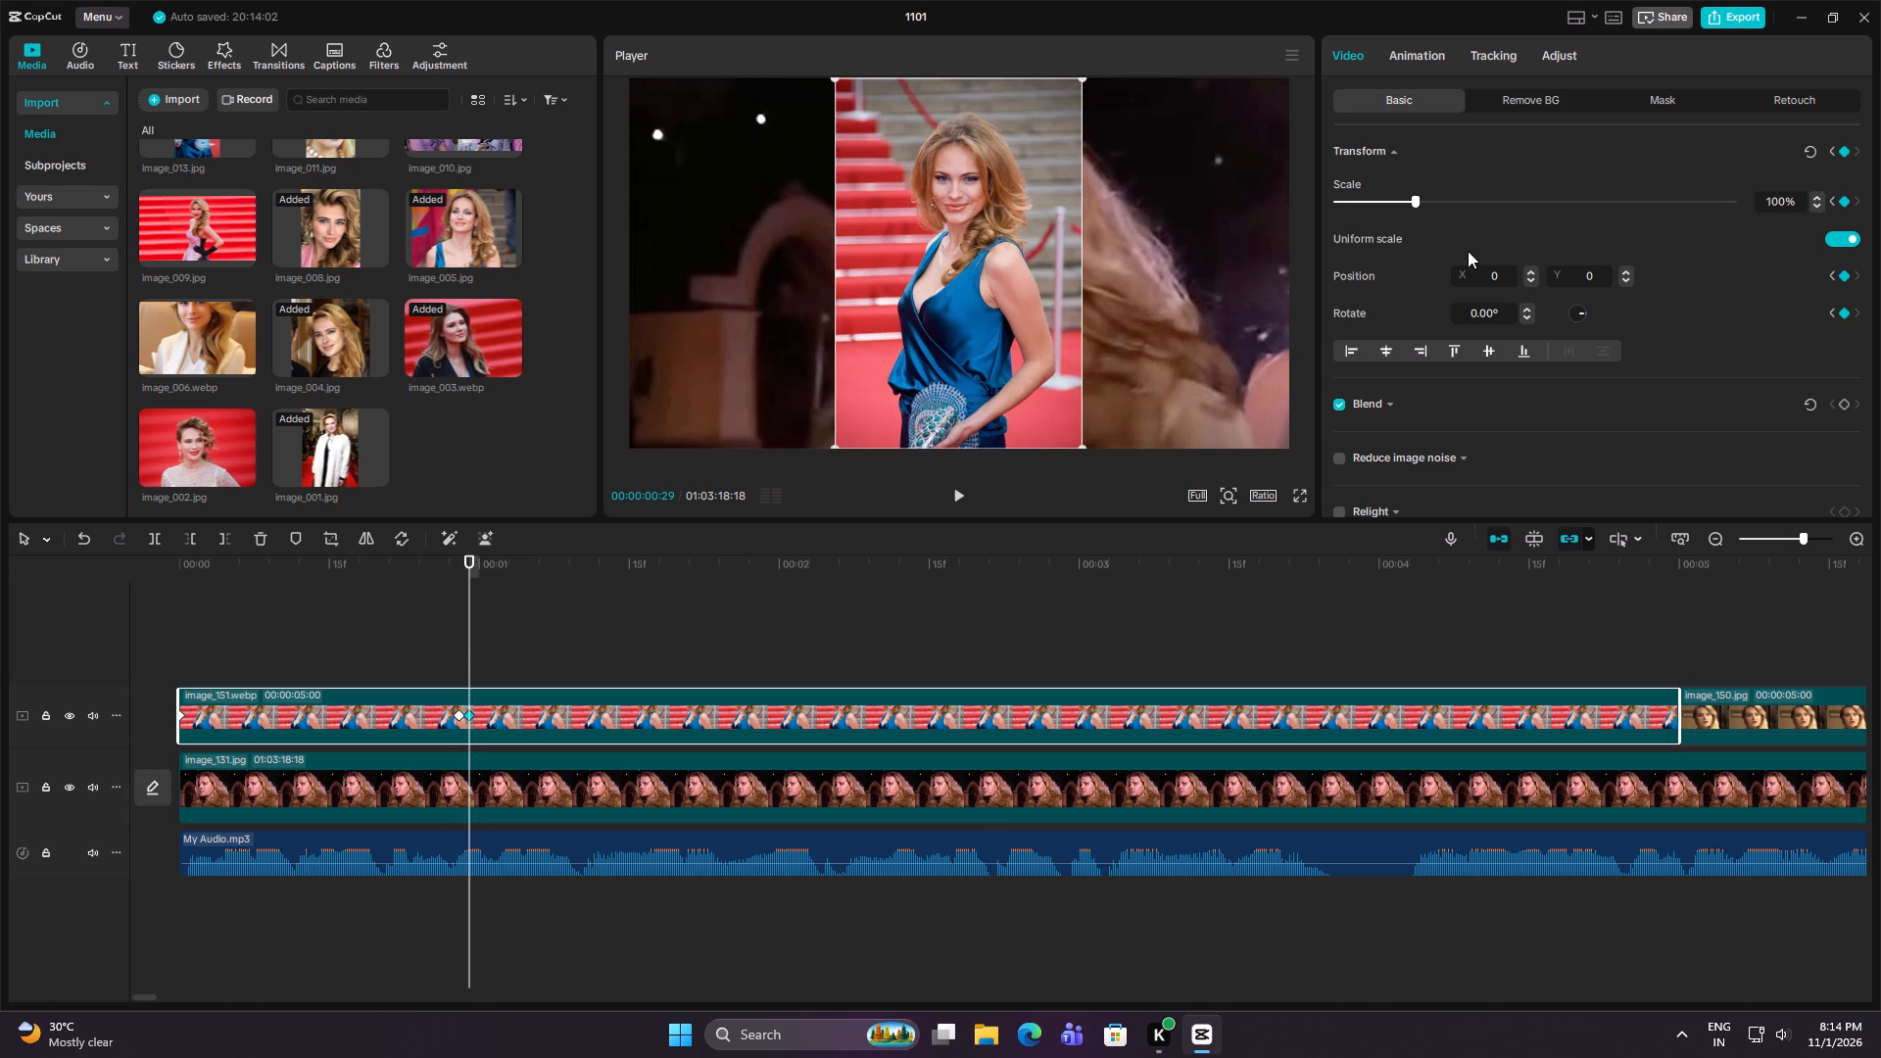
drag(1414, 196, 1450, 203)
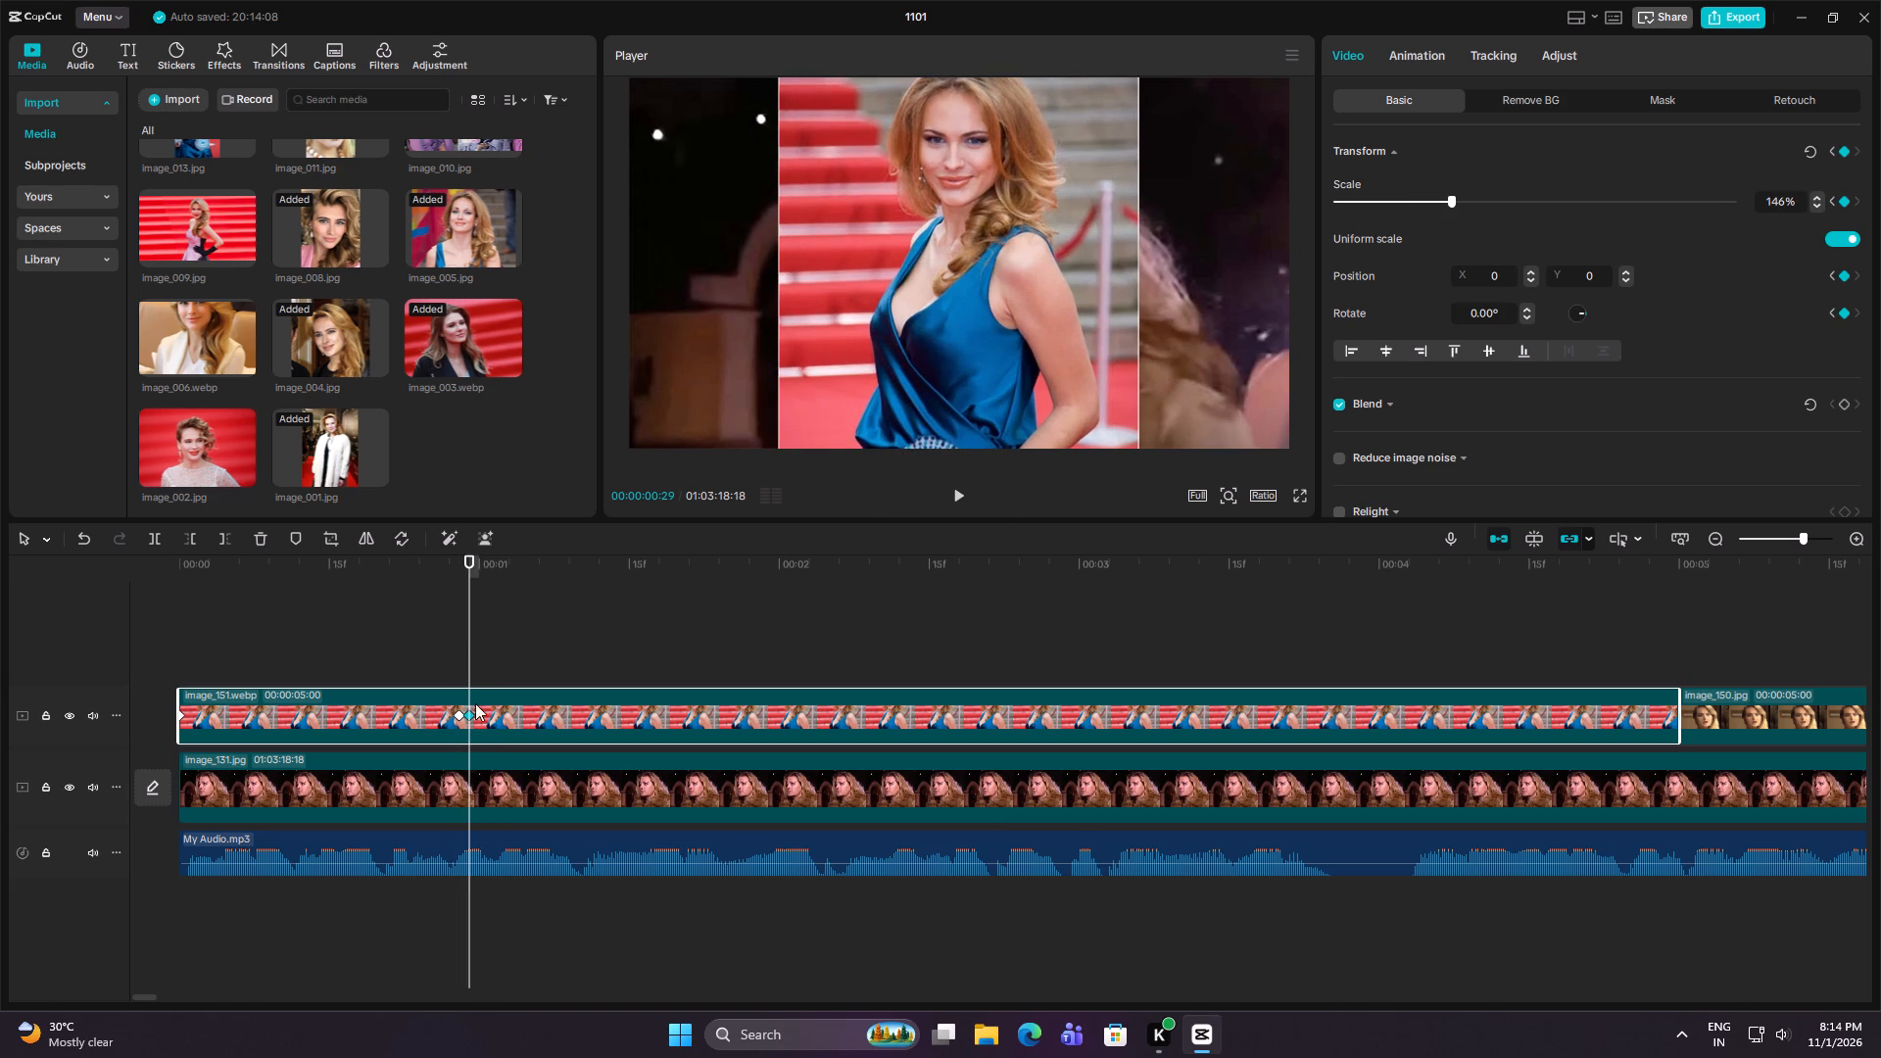
drag(467, 715, 1550, 687)
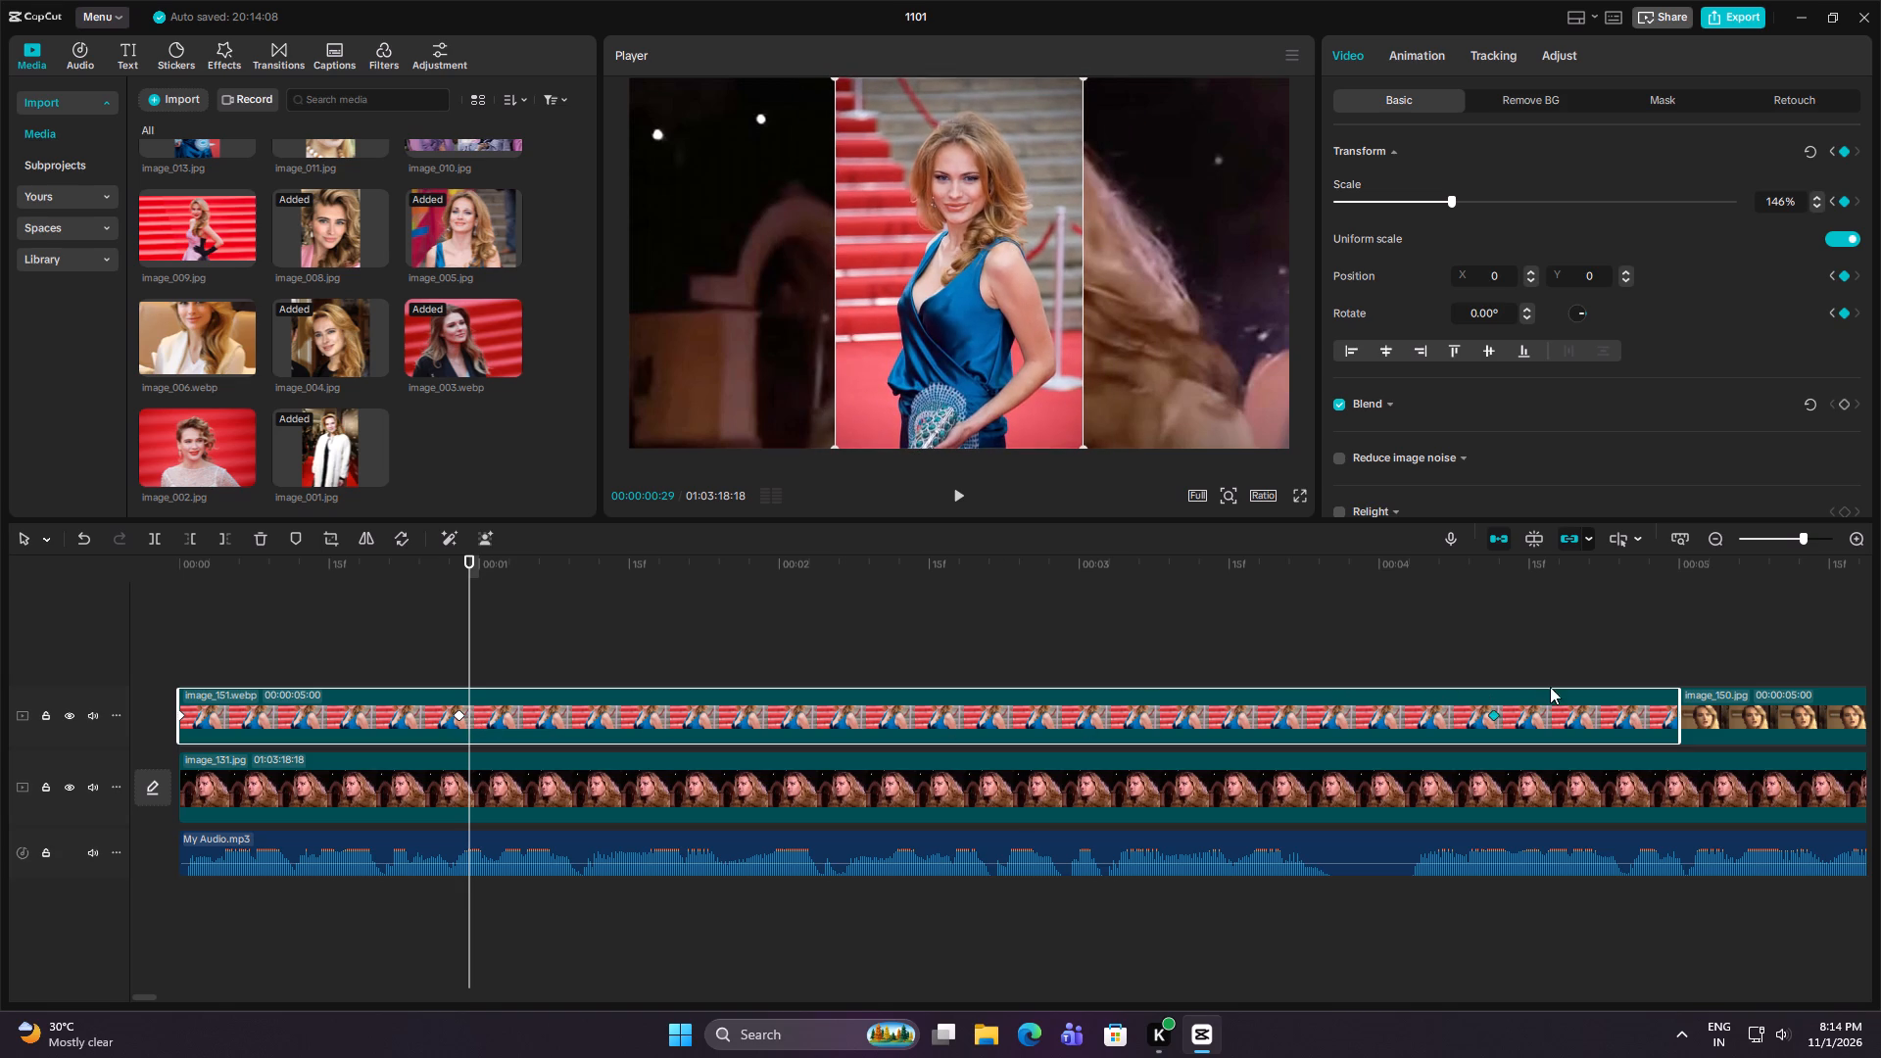
drag(1550, 687, 1451, 712)
Play the image_151.webp clip from its start to check the zoom animation.
click(379, 676)
drag(379, 676, 86, 689)
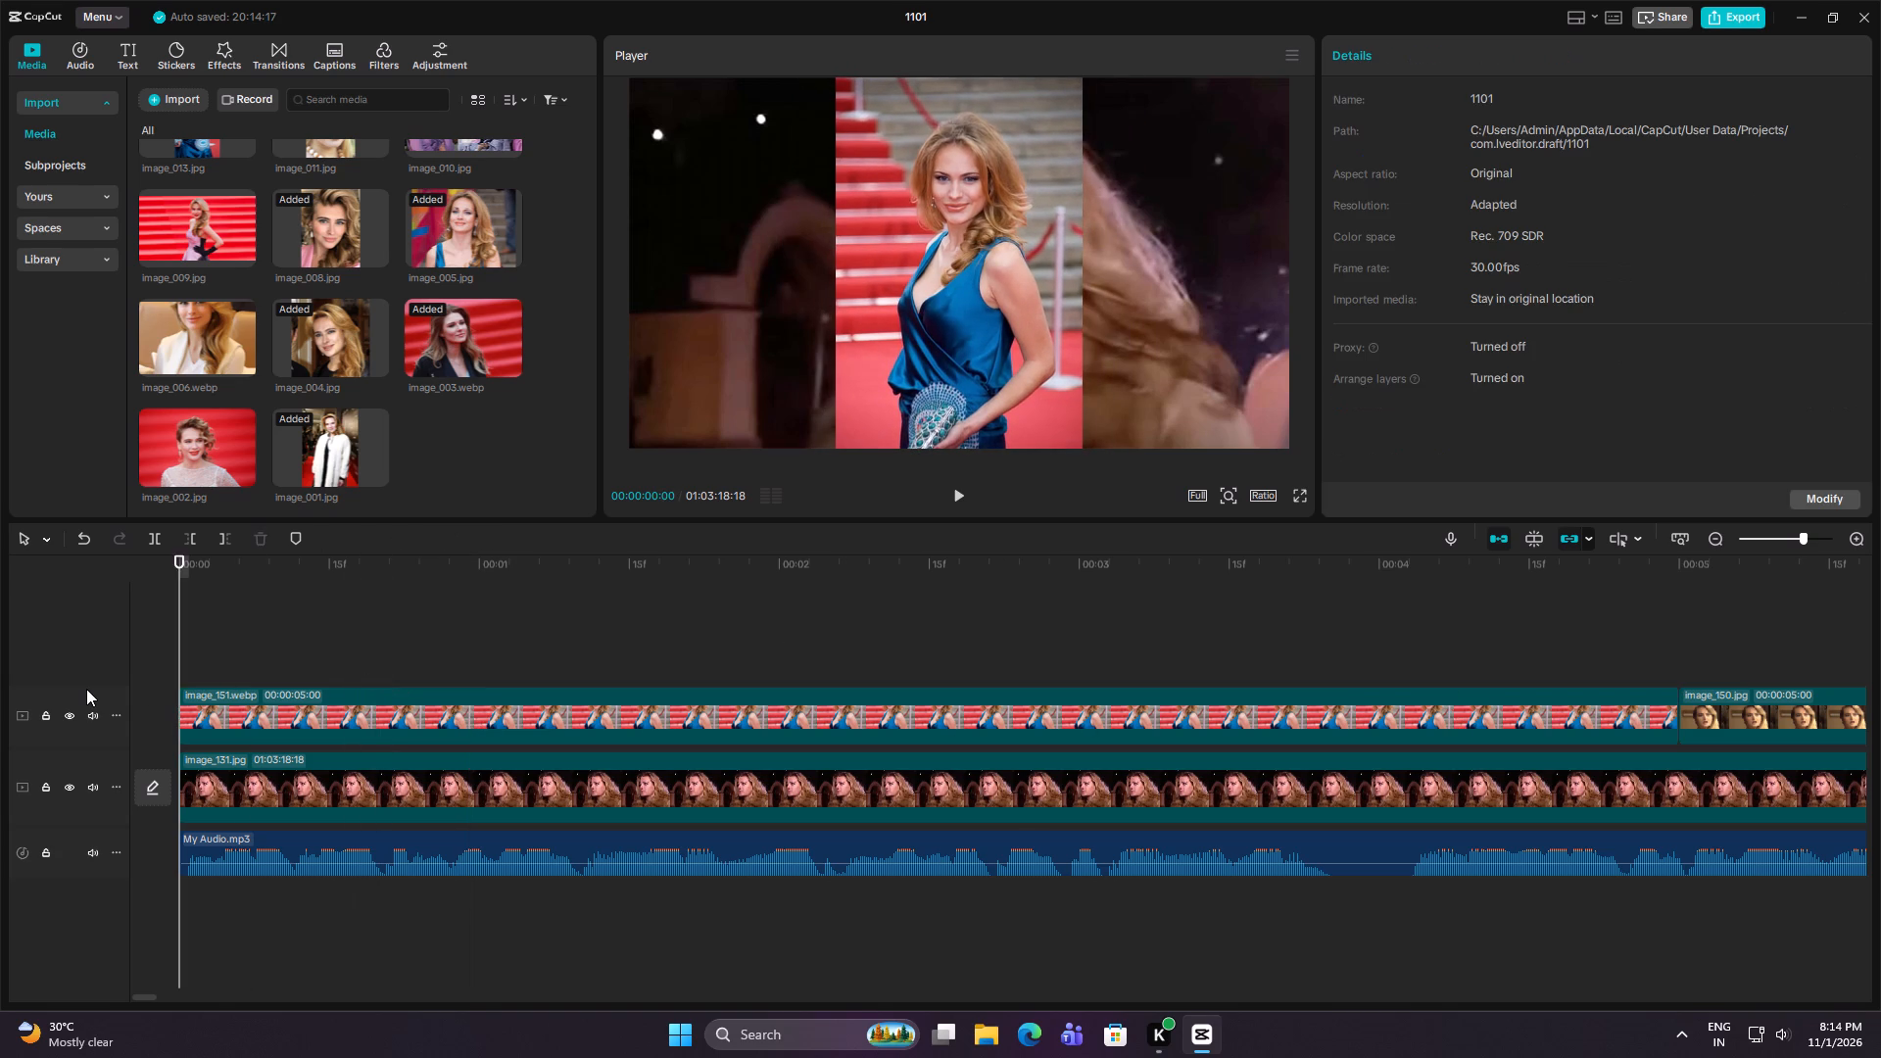
key(space)
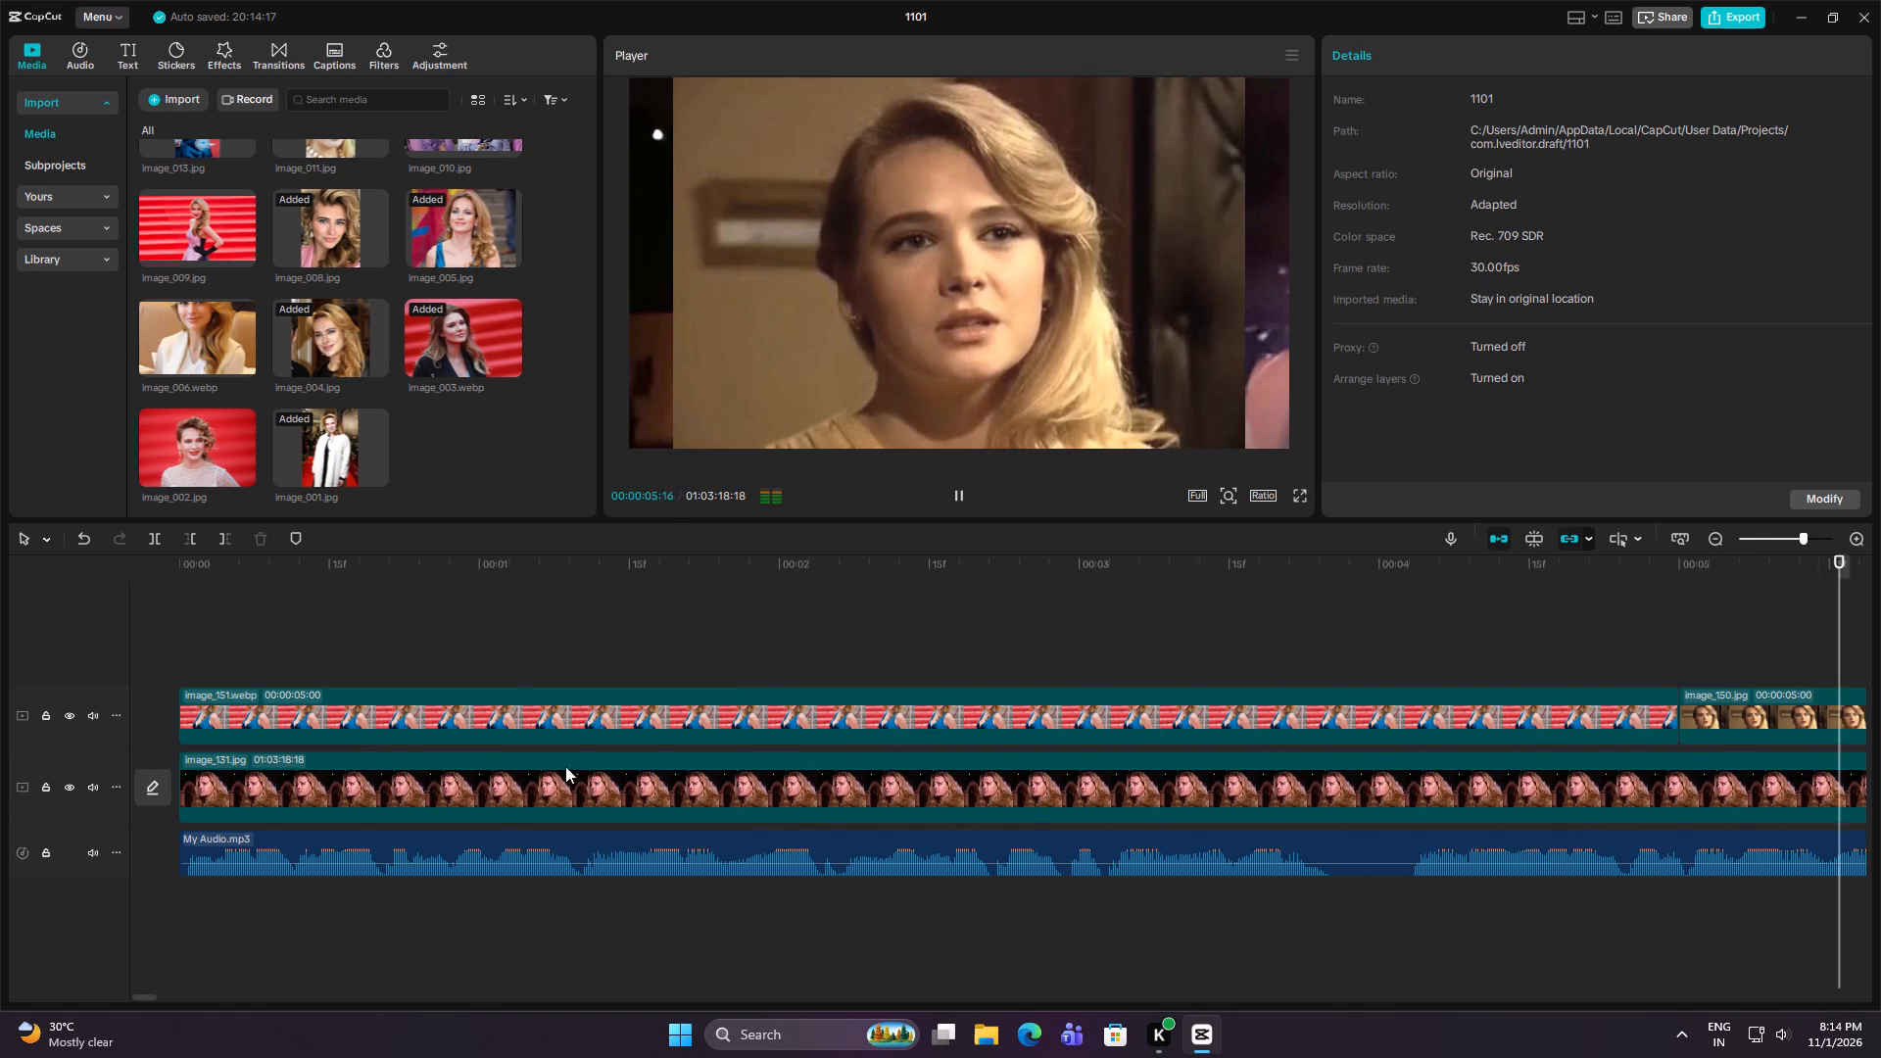
click(498, 662)
drag(498, 662, 0, 699)
key(space)
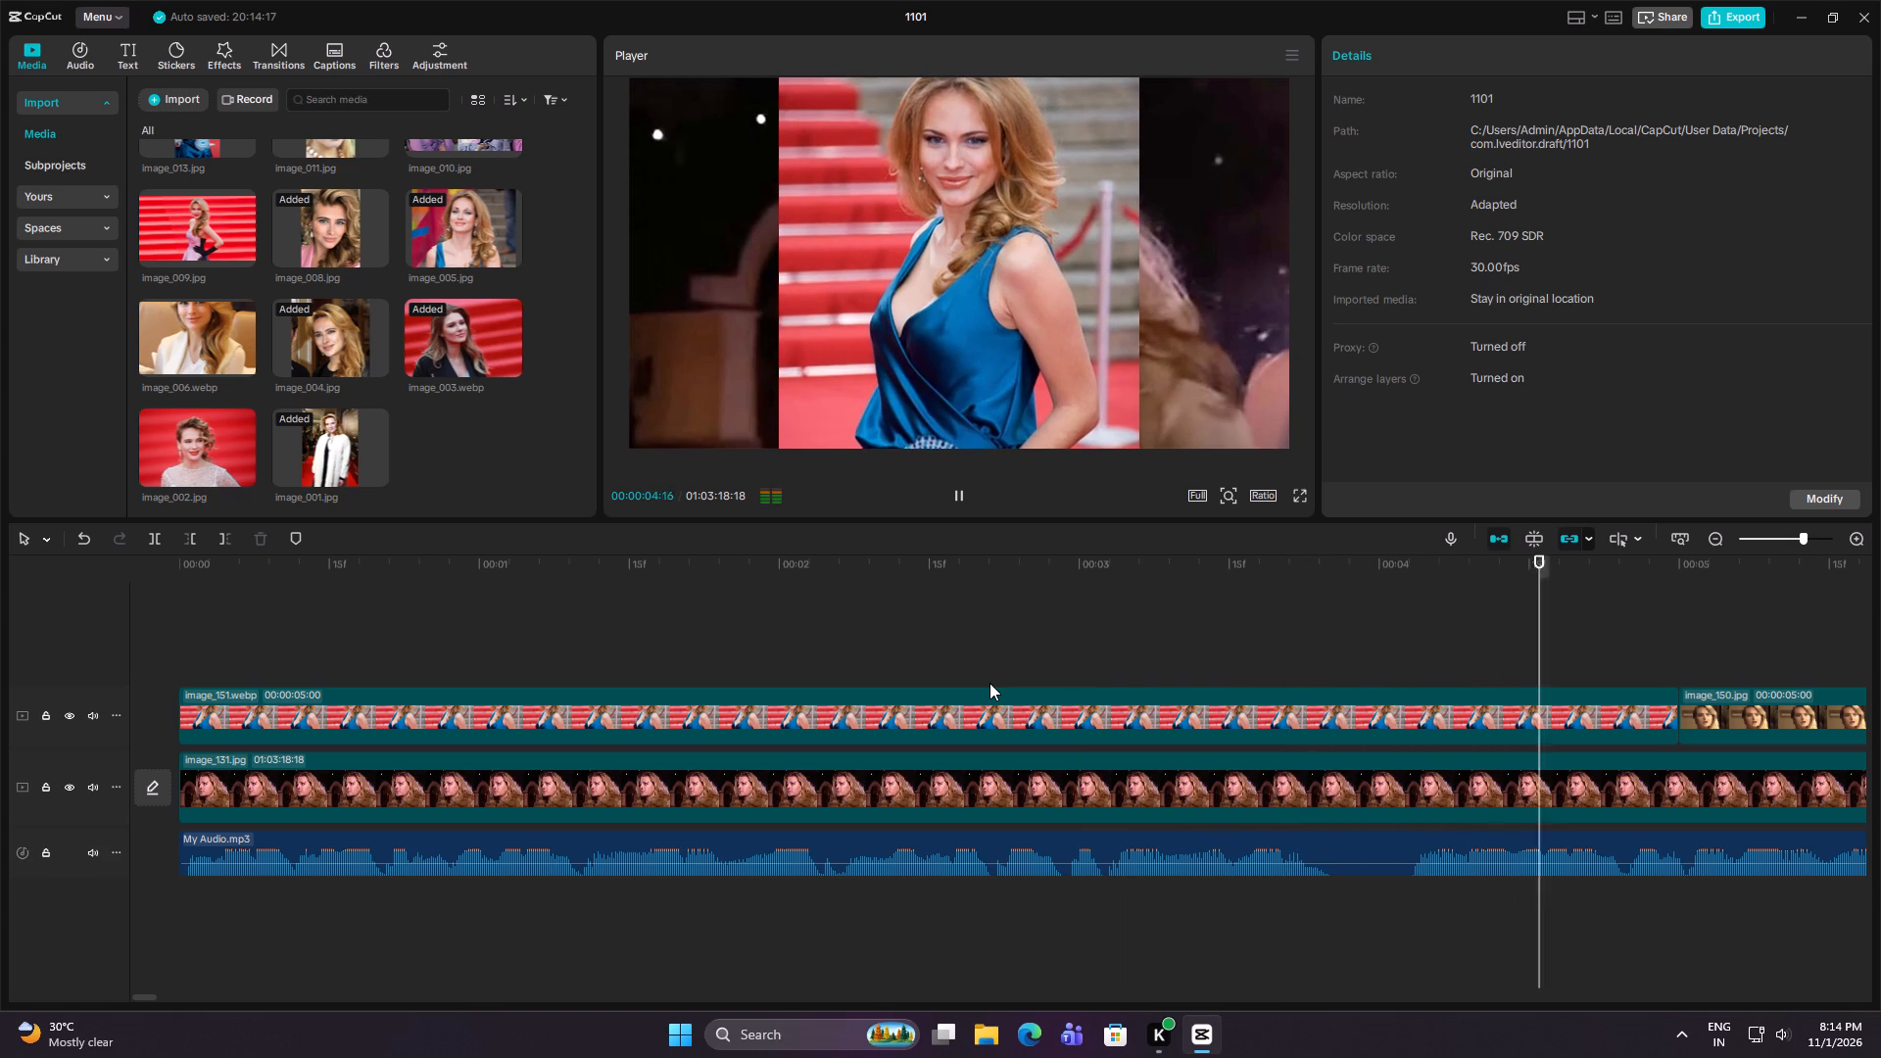
click(1102, 656)
drag(1102, 656, 162, 747)
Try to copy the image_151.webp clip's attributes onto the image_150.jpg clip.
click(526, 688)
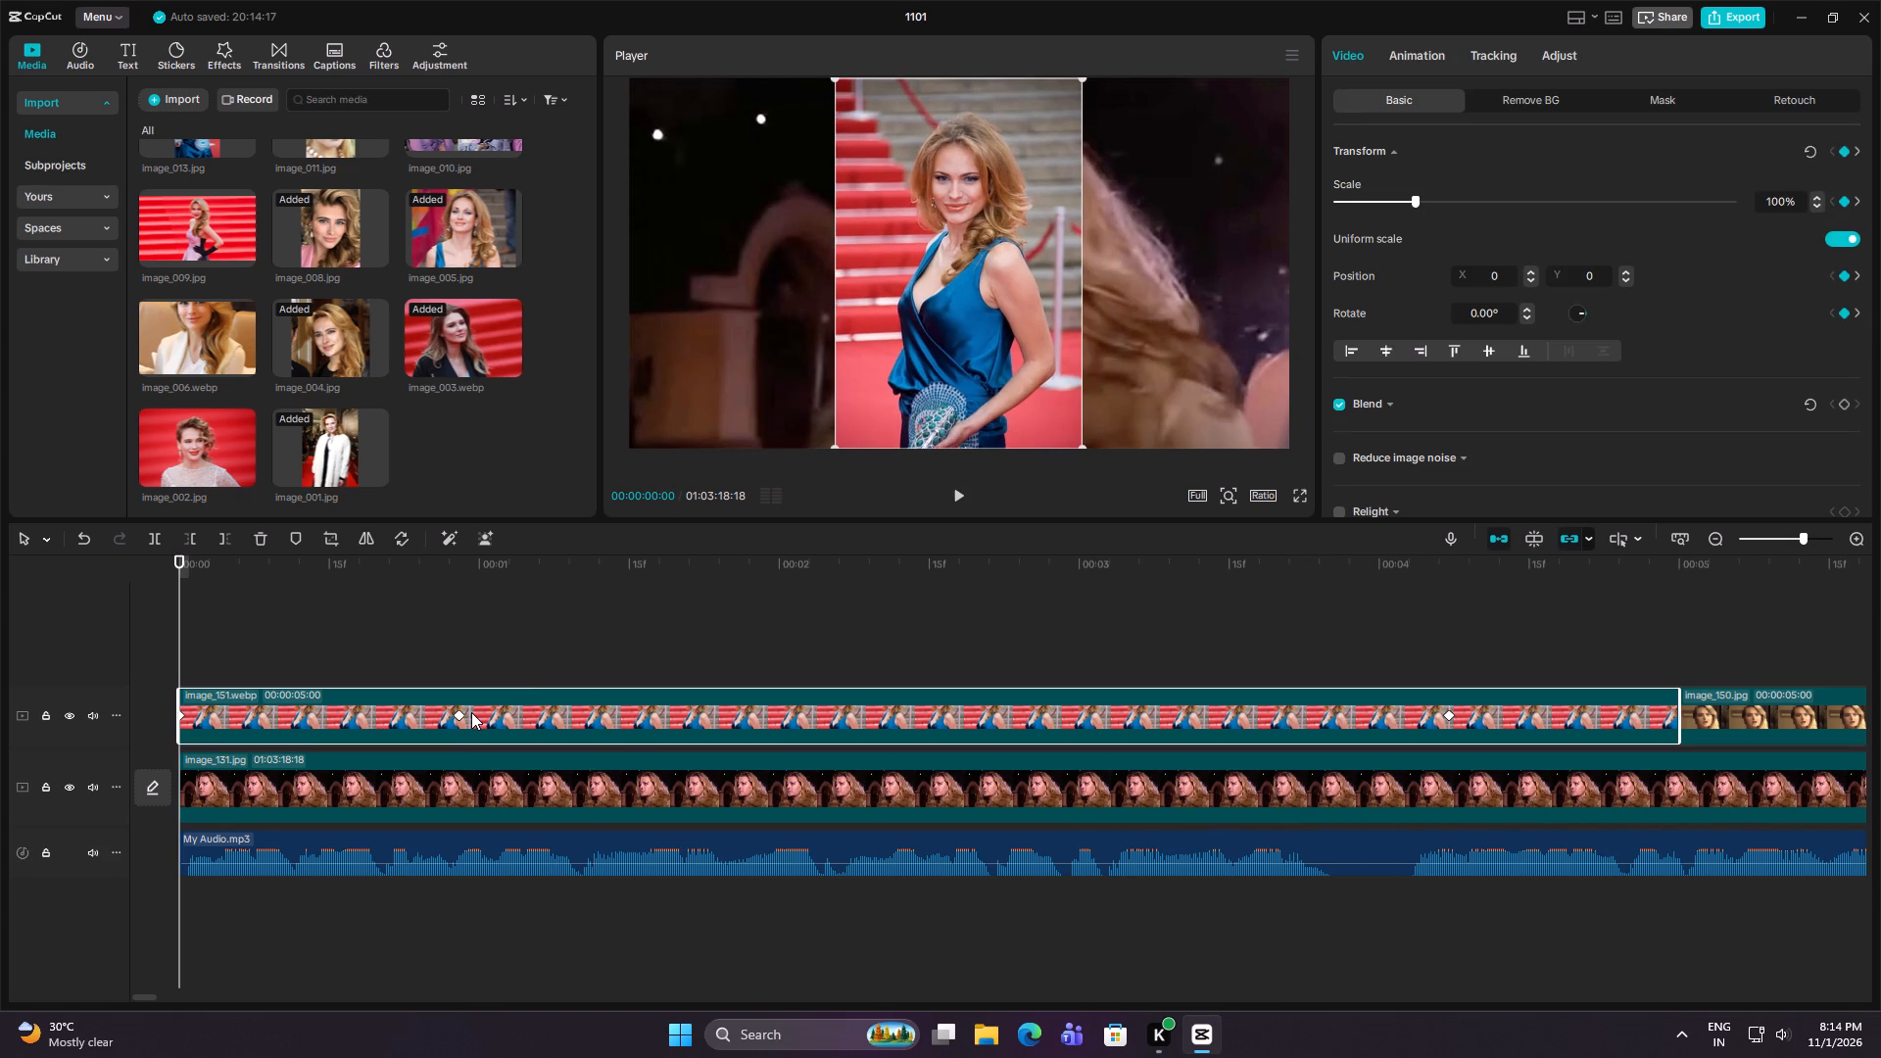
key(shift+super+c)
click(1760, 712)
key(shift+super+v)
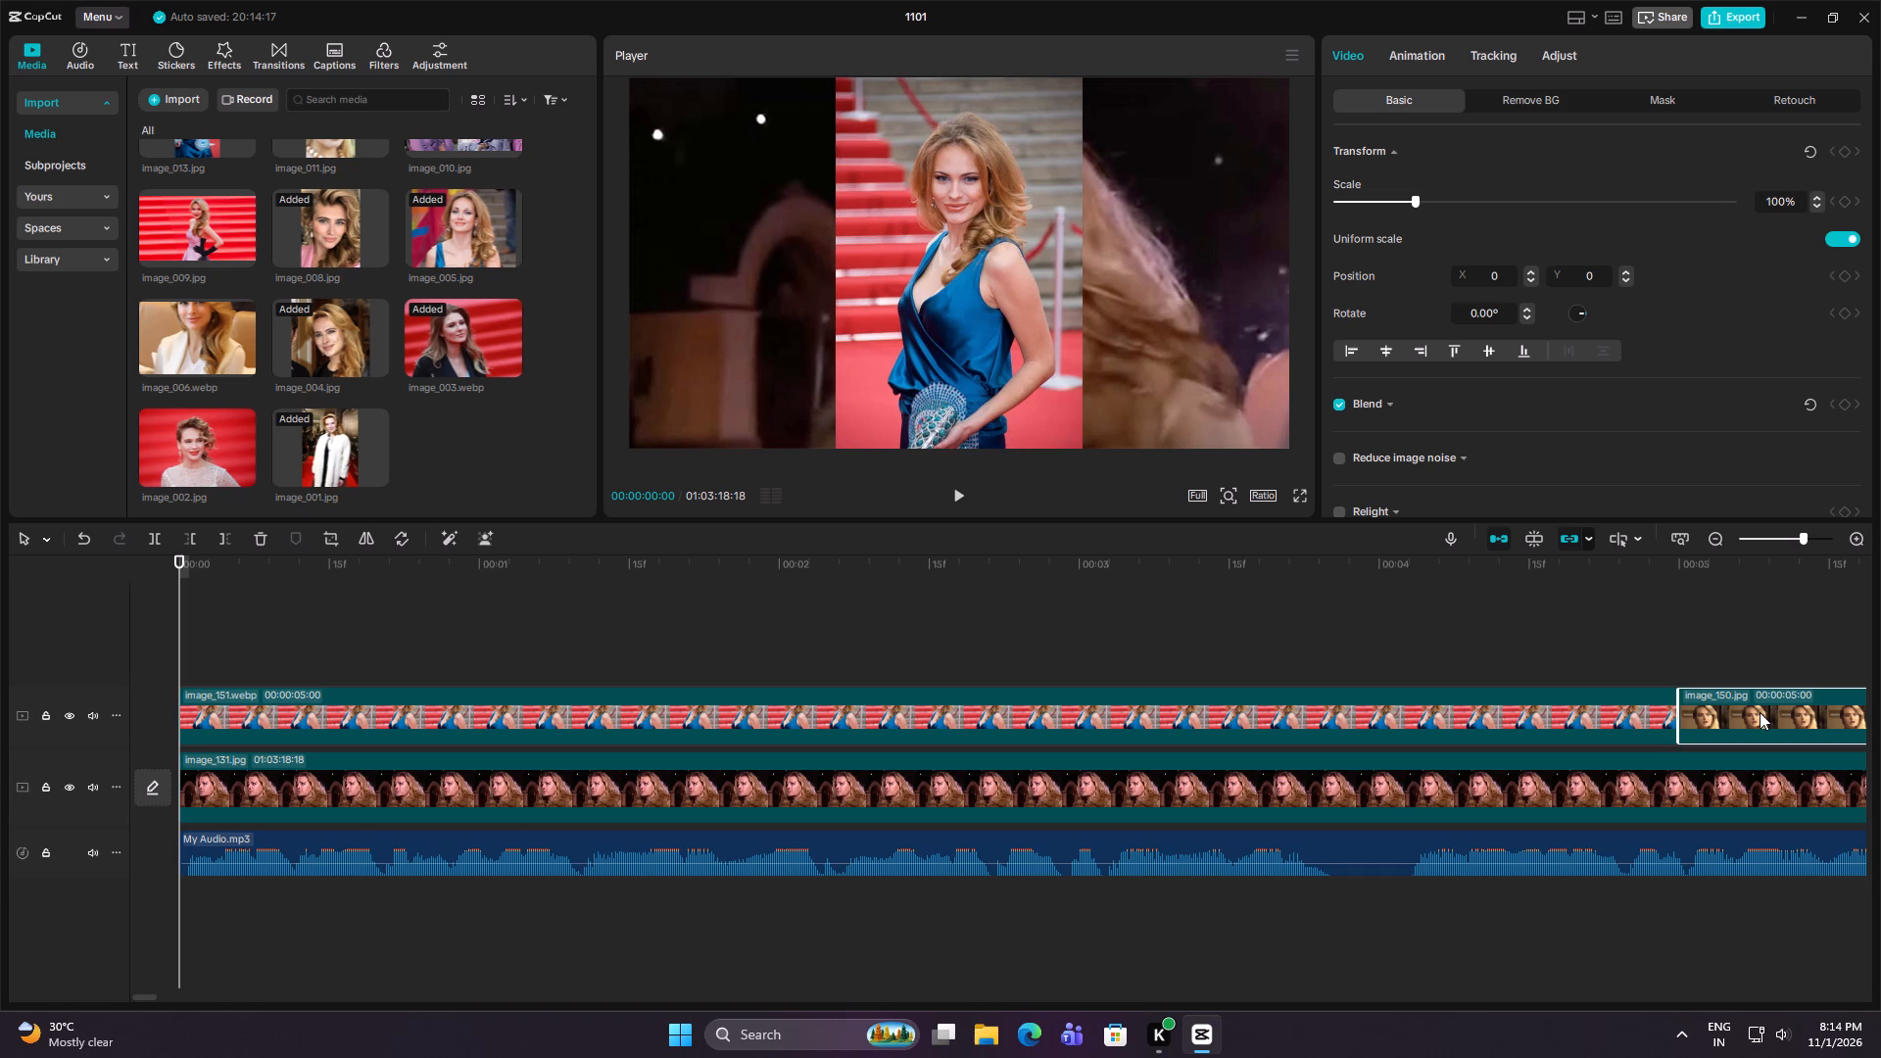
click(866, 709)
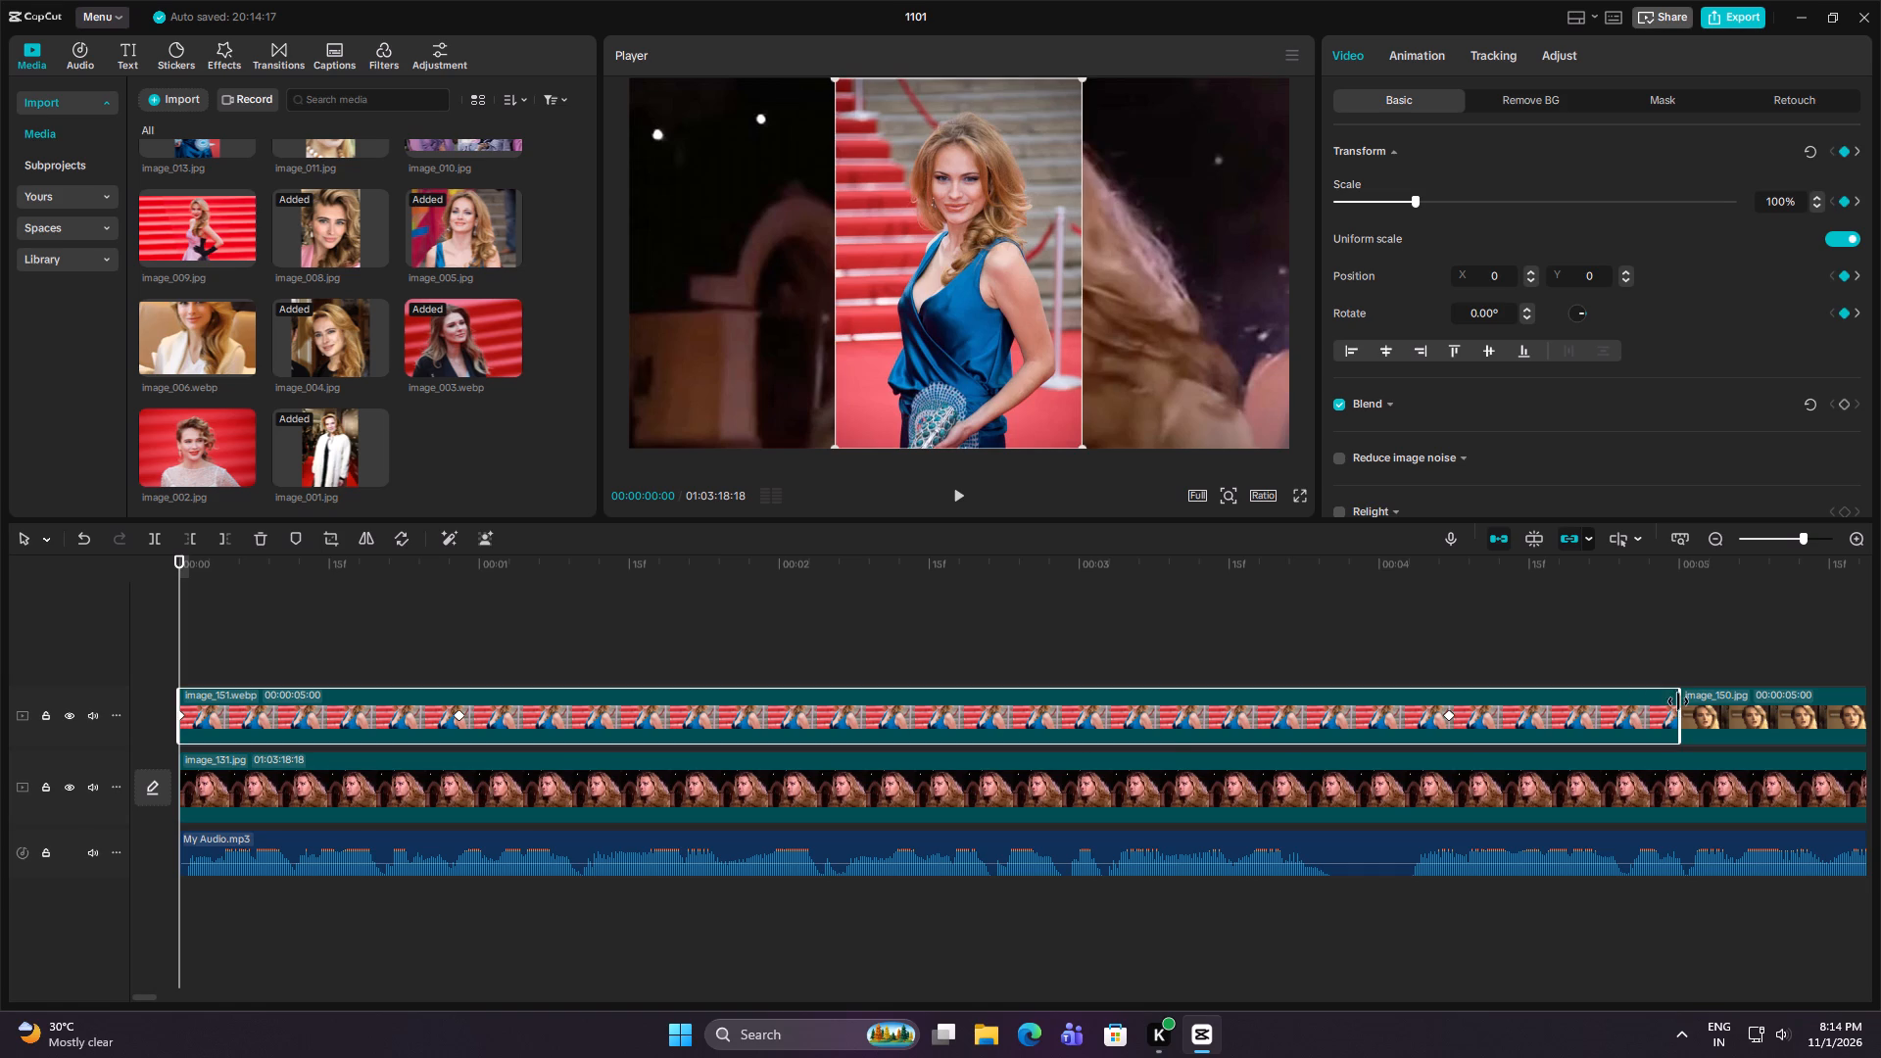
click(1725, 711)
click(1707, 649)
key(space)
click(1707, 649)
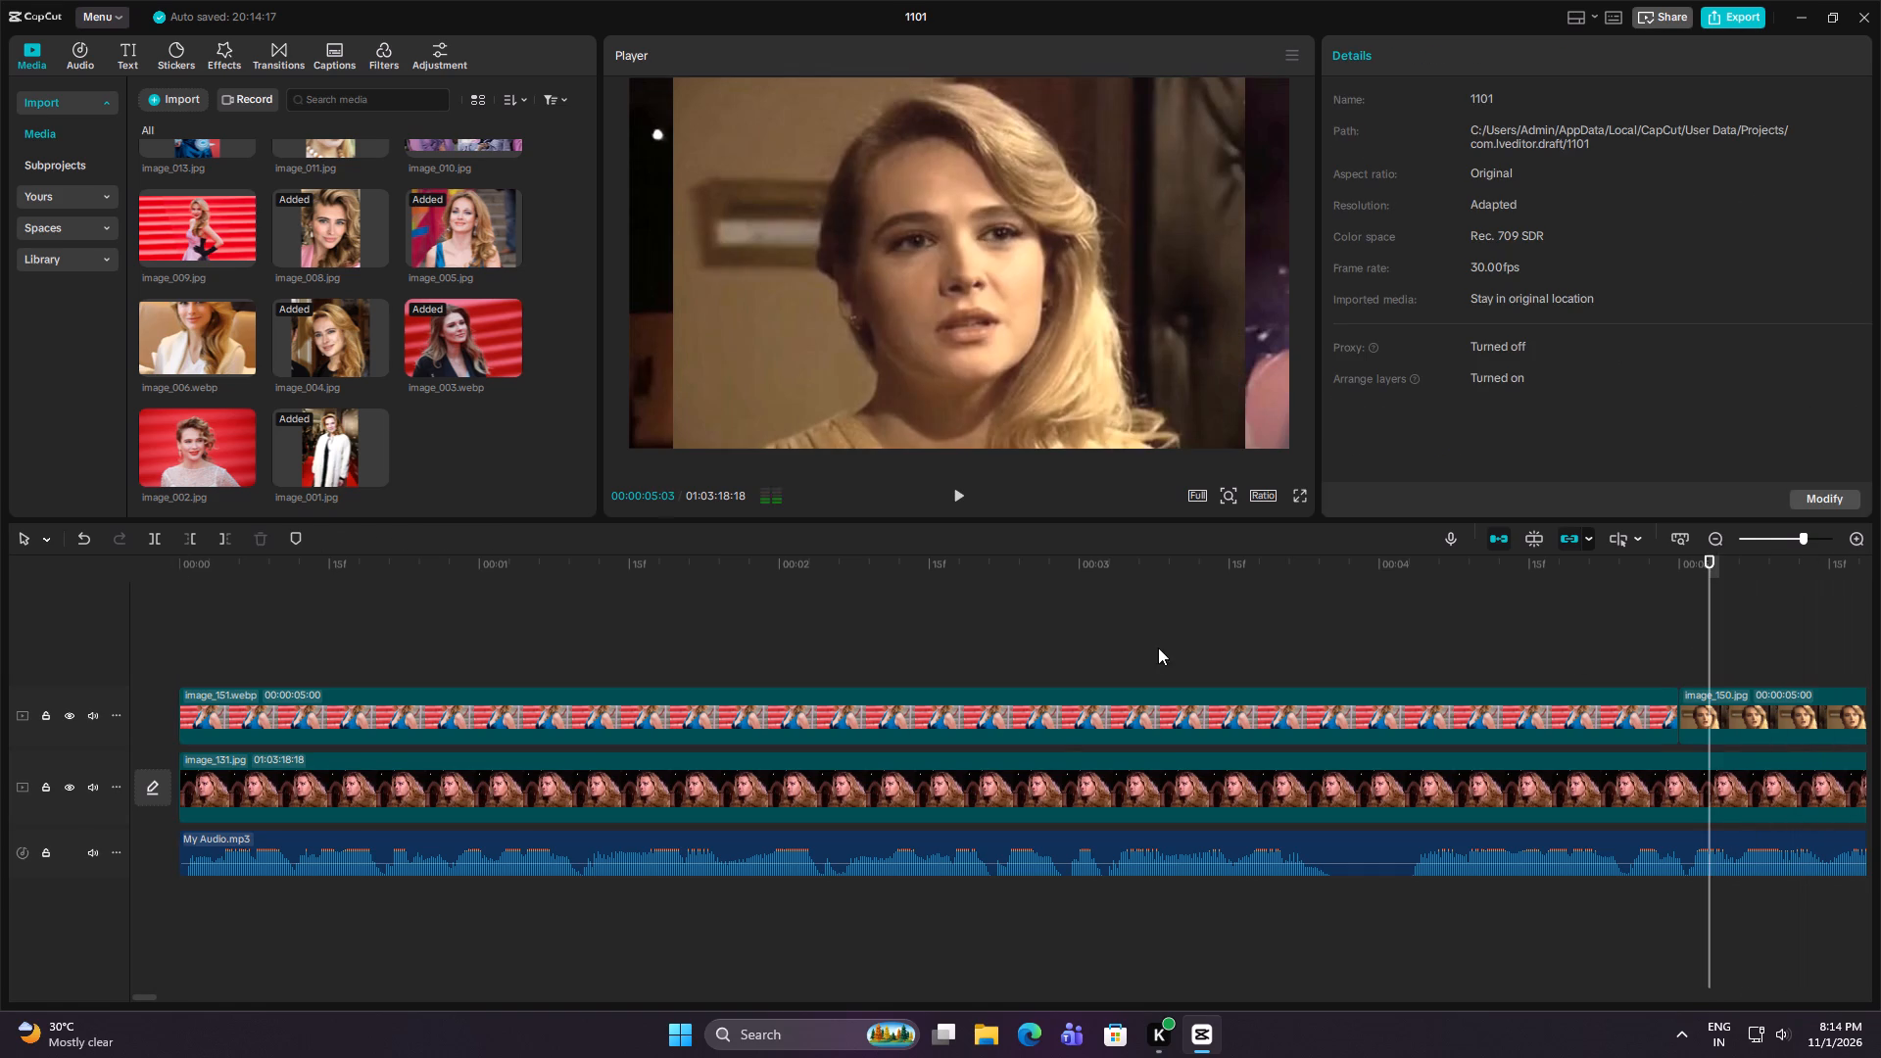
Copy image_151.webp's attributes and paste location size, blend and canvas onto image_150.jpg, maintaining keyframe timing.
click(1059, 648)
click(994, 712)
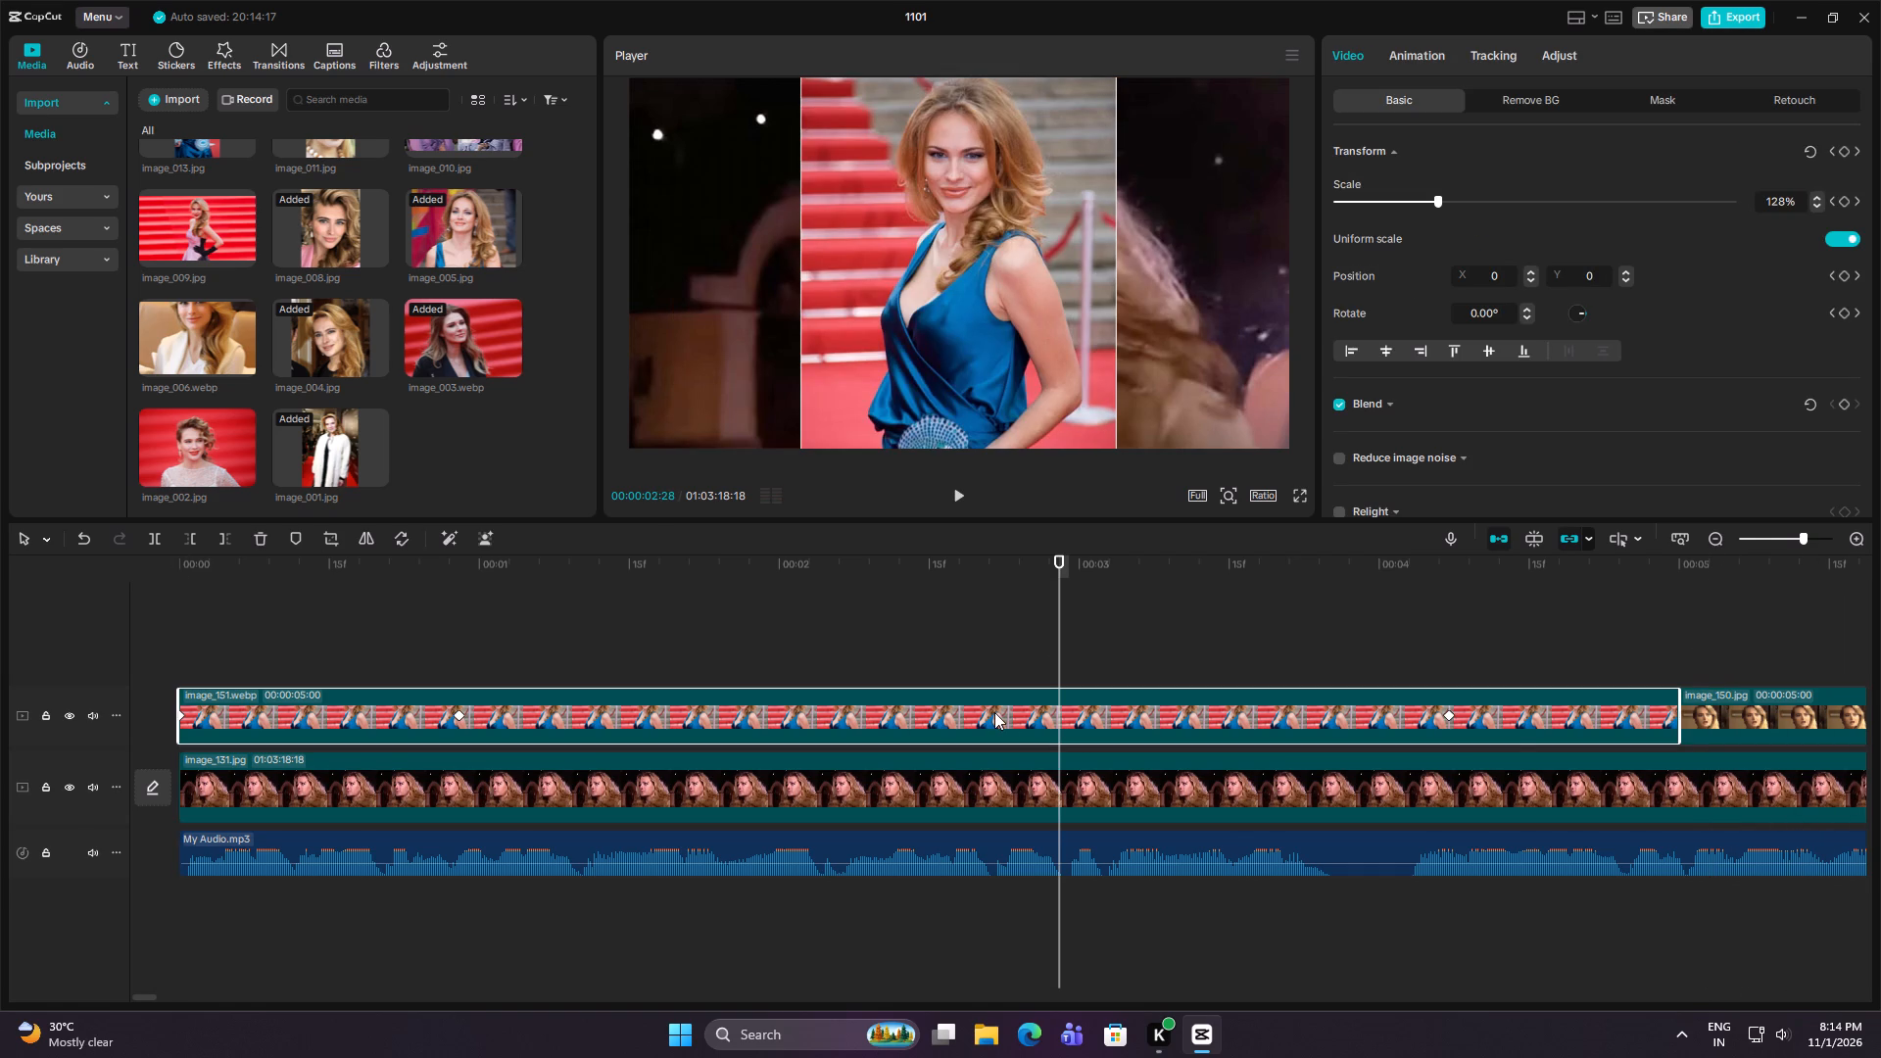
key(ctrl+shift+c)
click(1712, 708)
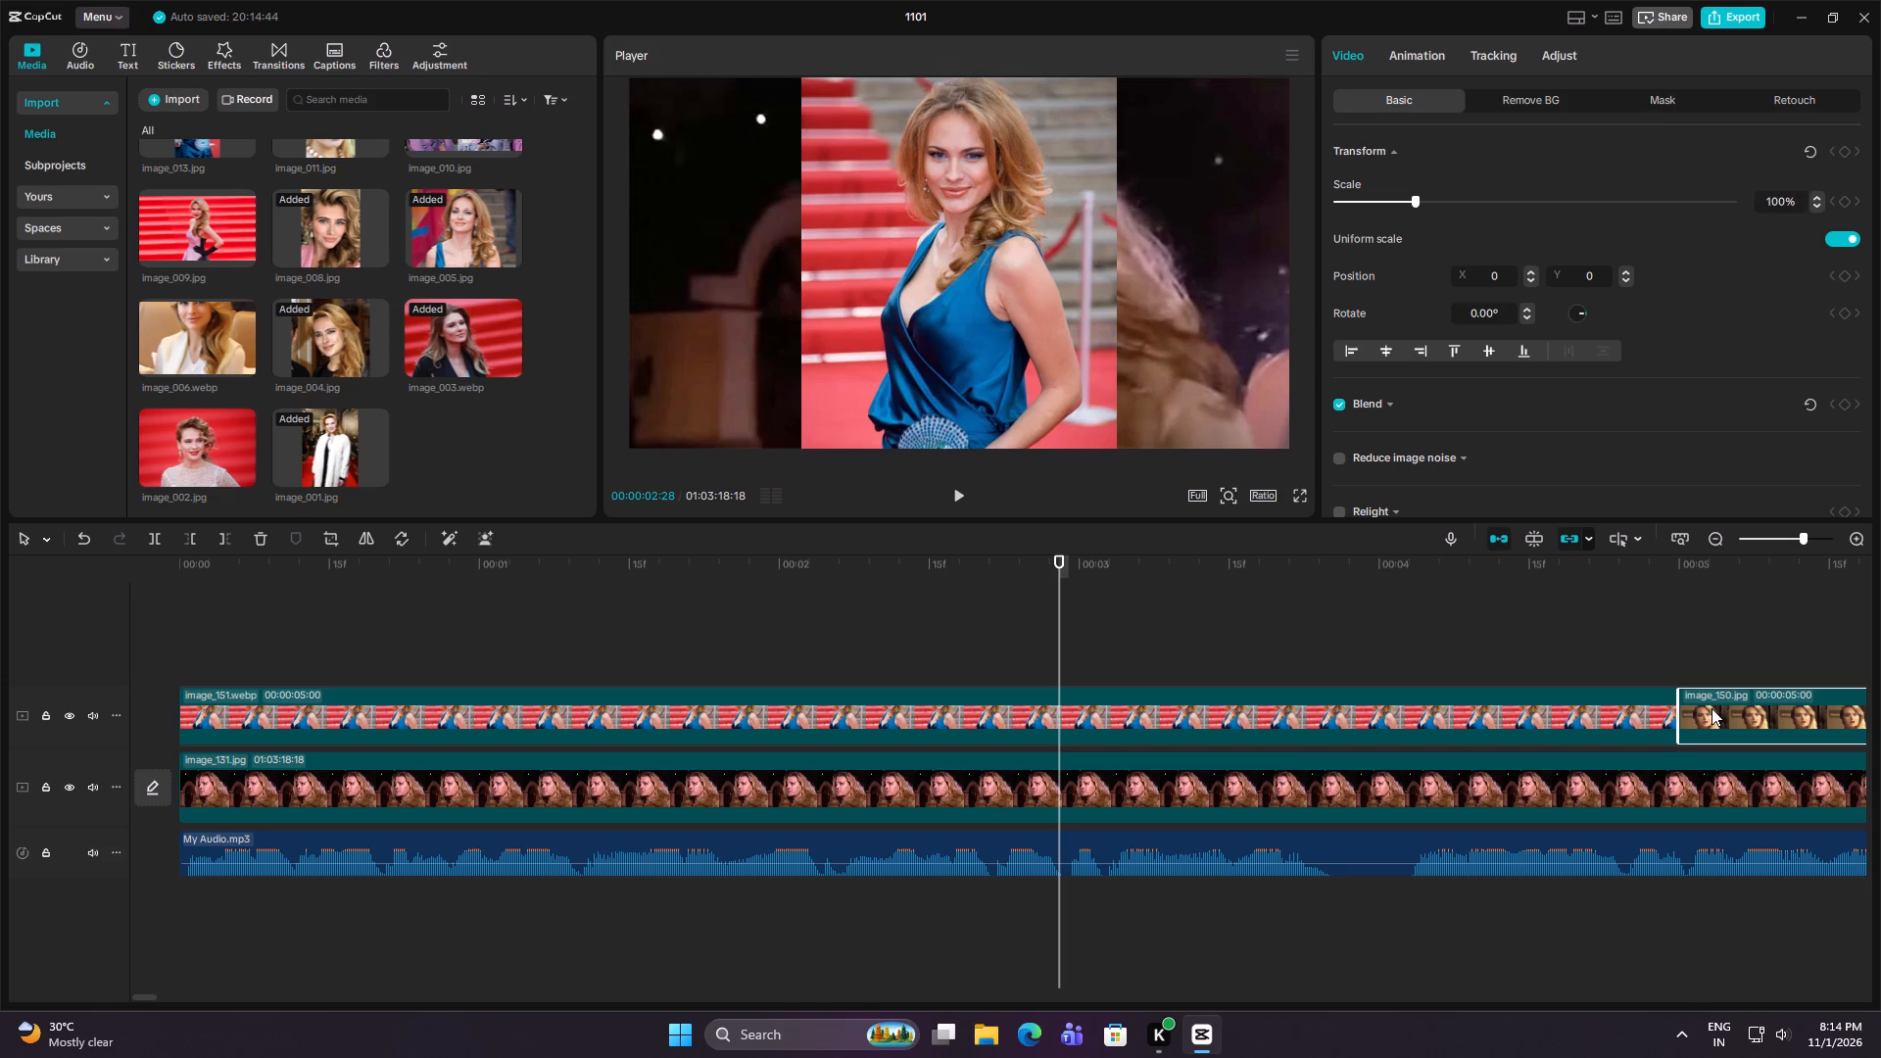
key(ctrl+shift+v)
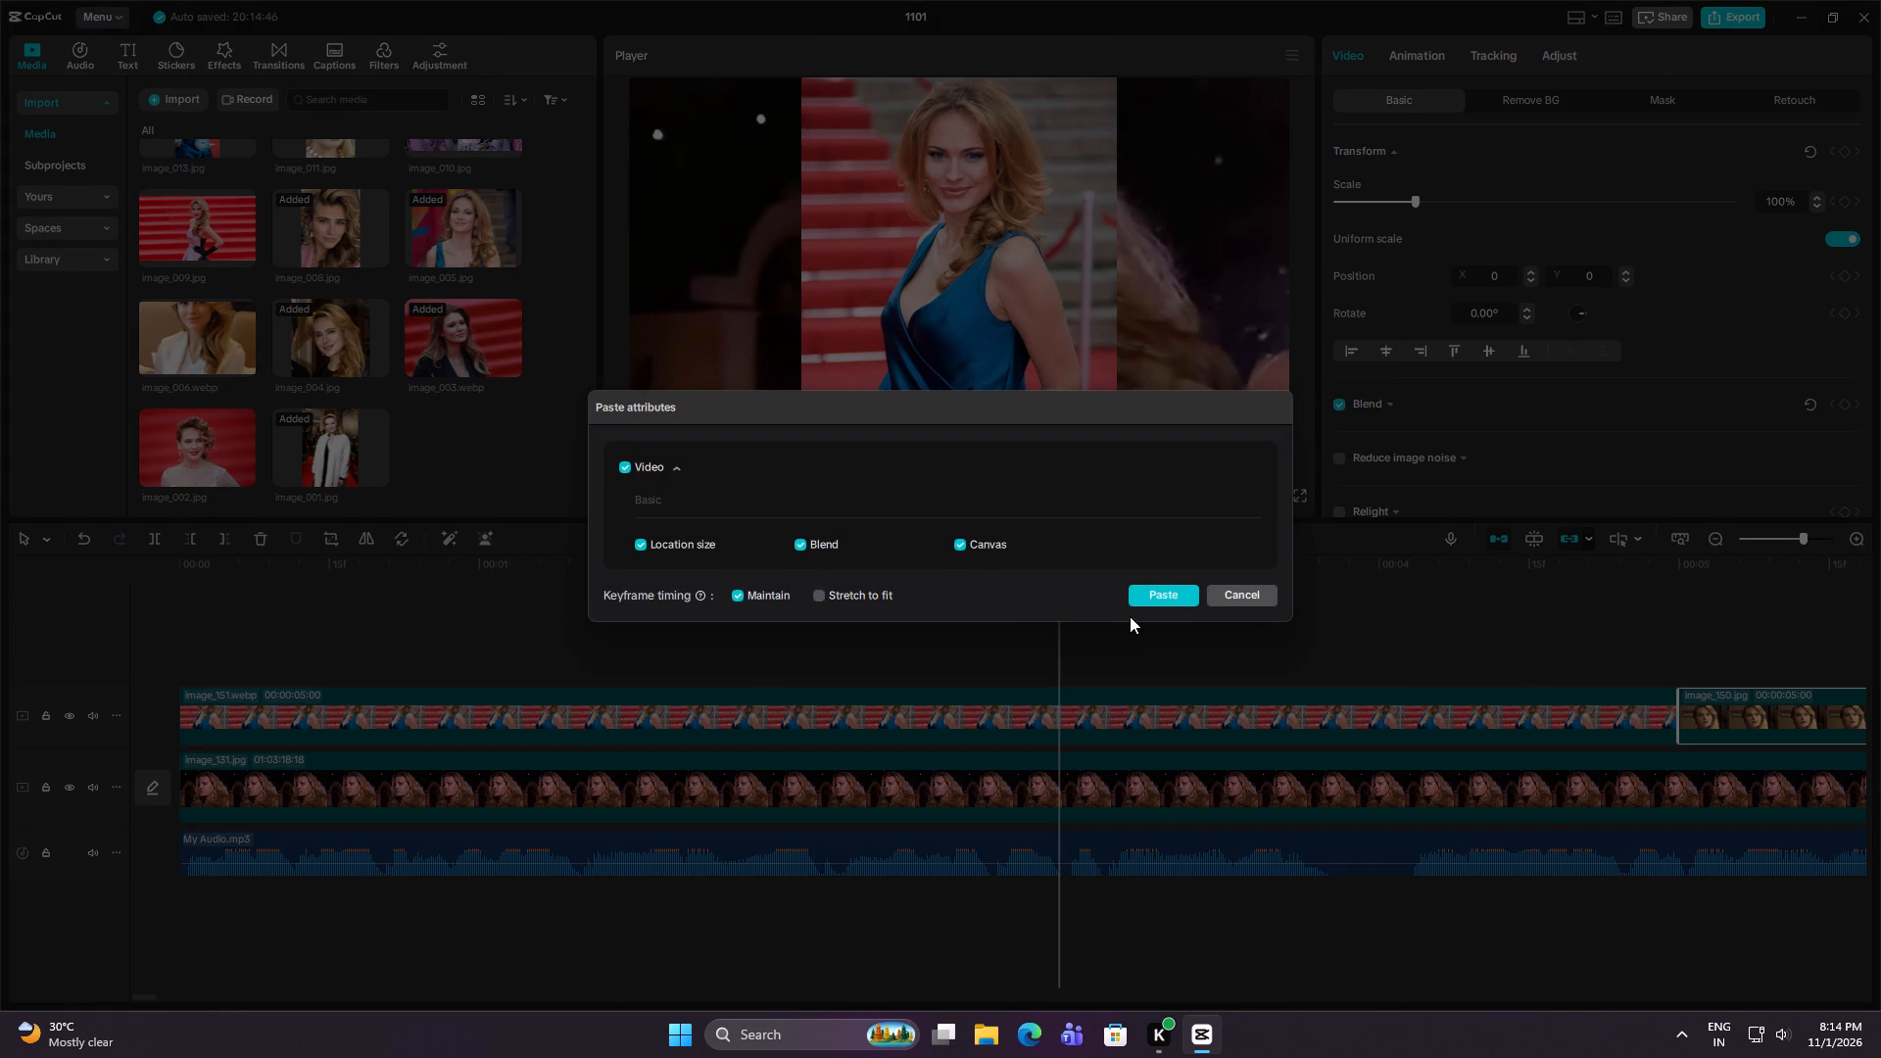
click(1165, 602)
click(1635, 644)
key(space)
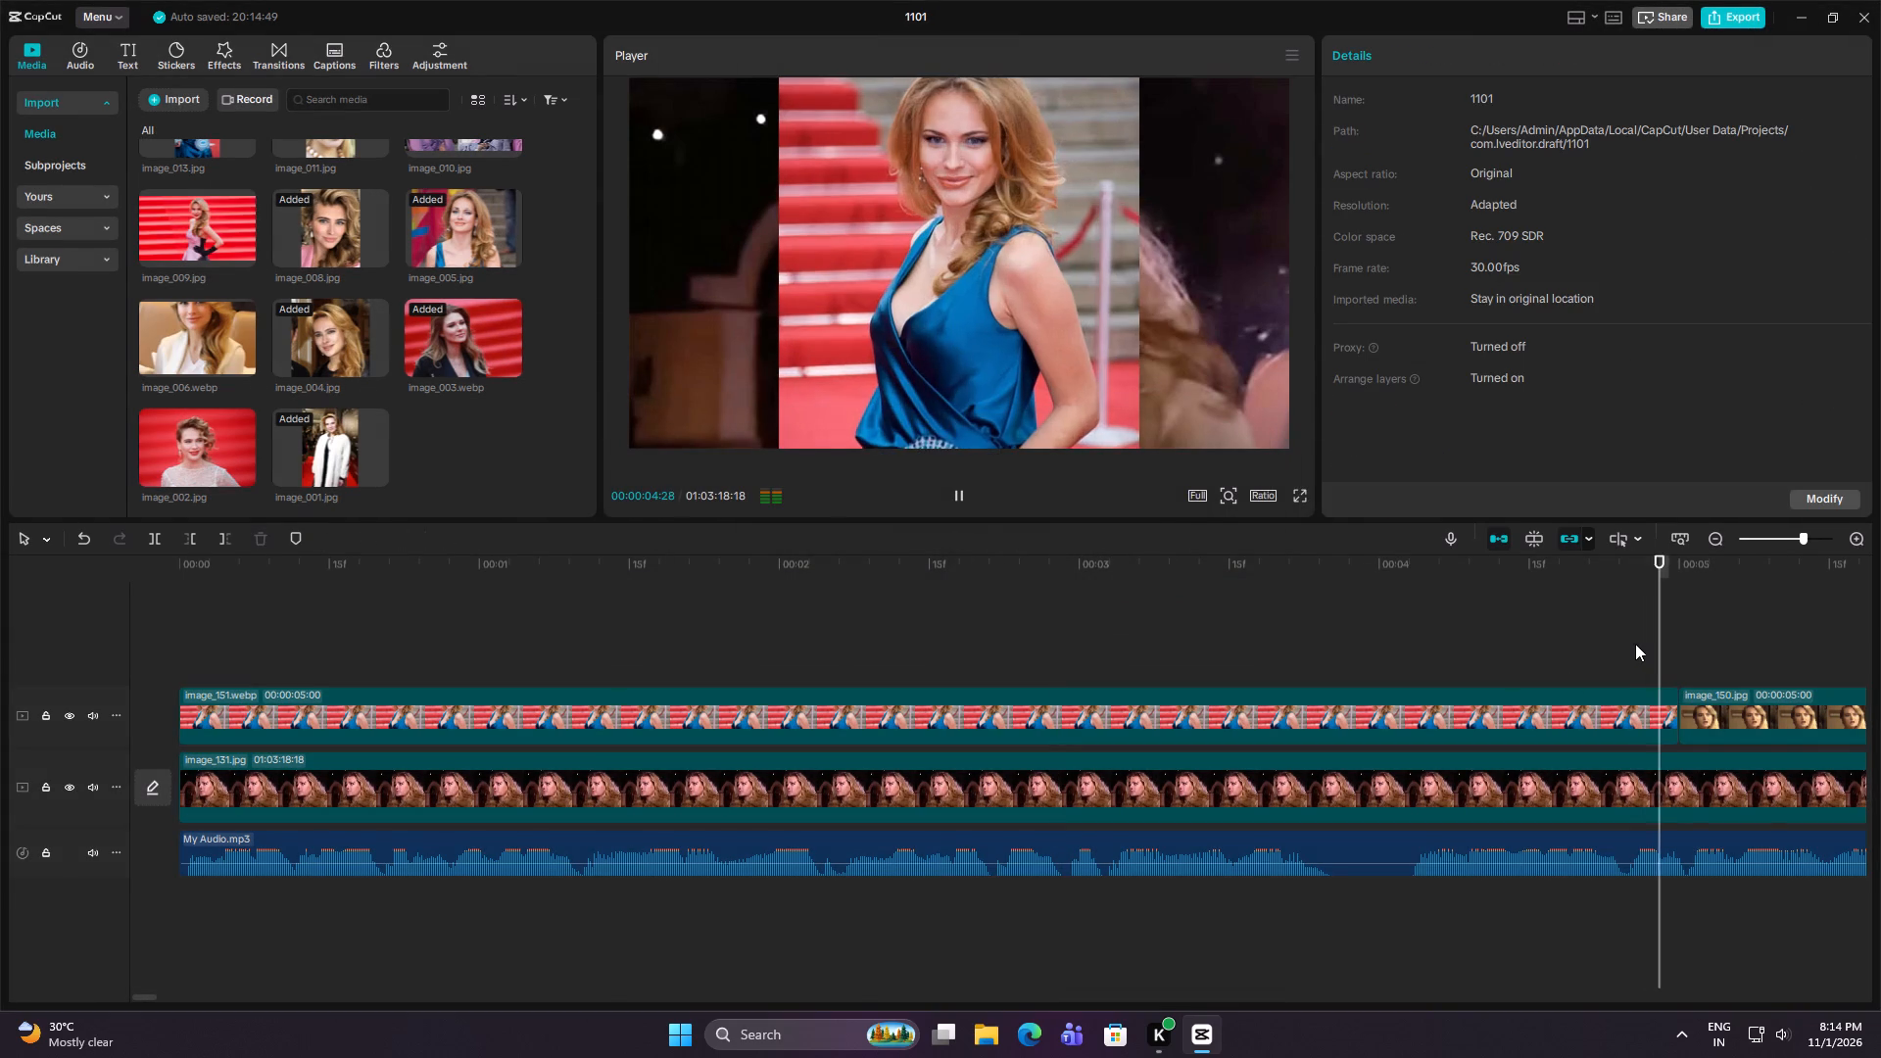
click(1635, 644)
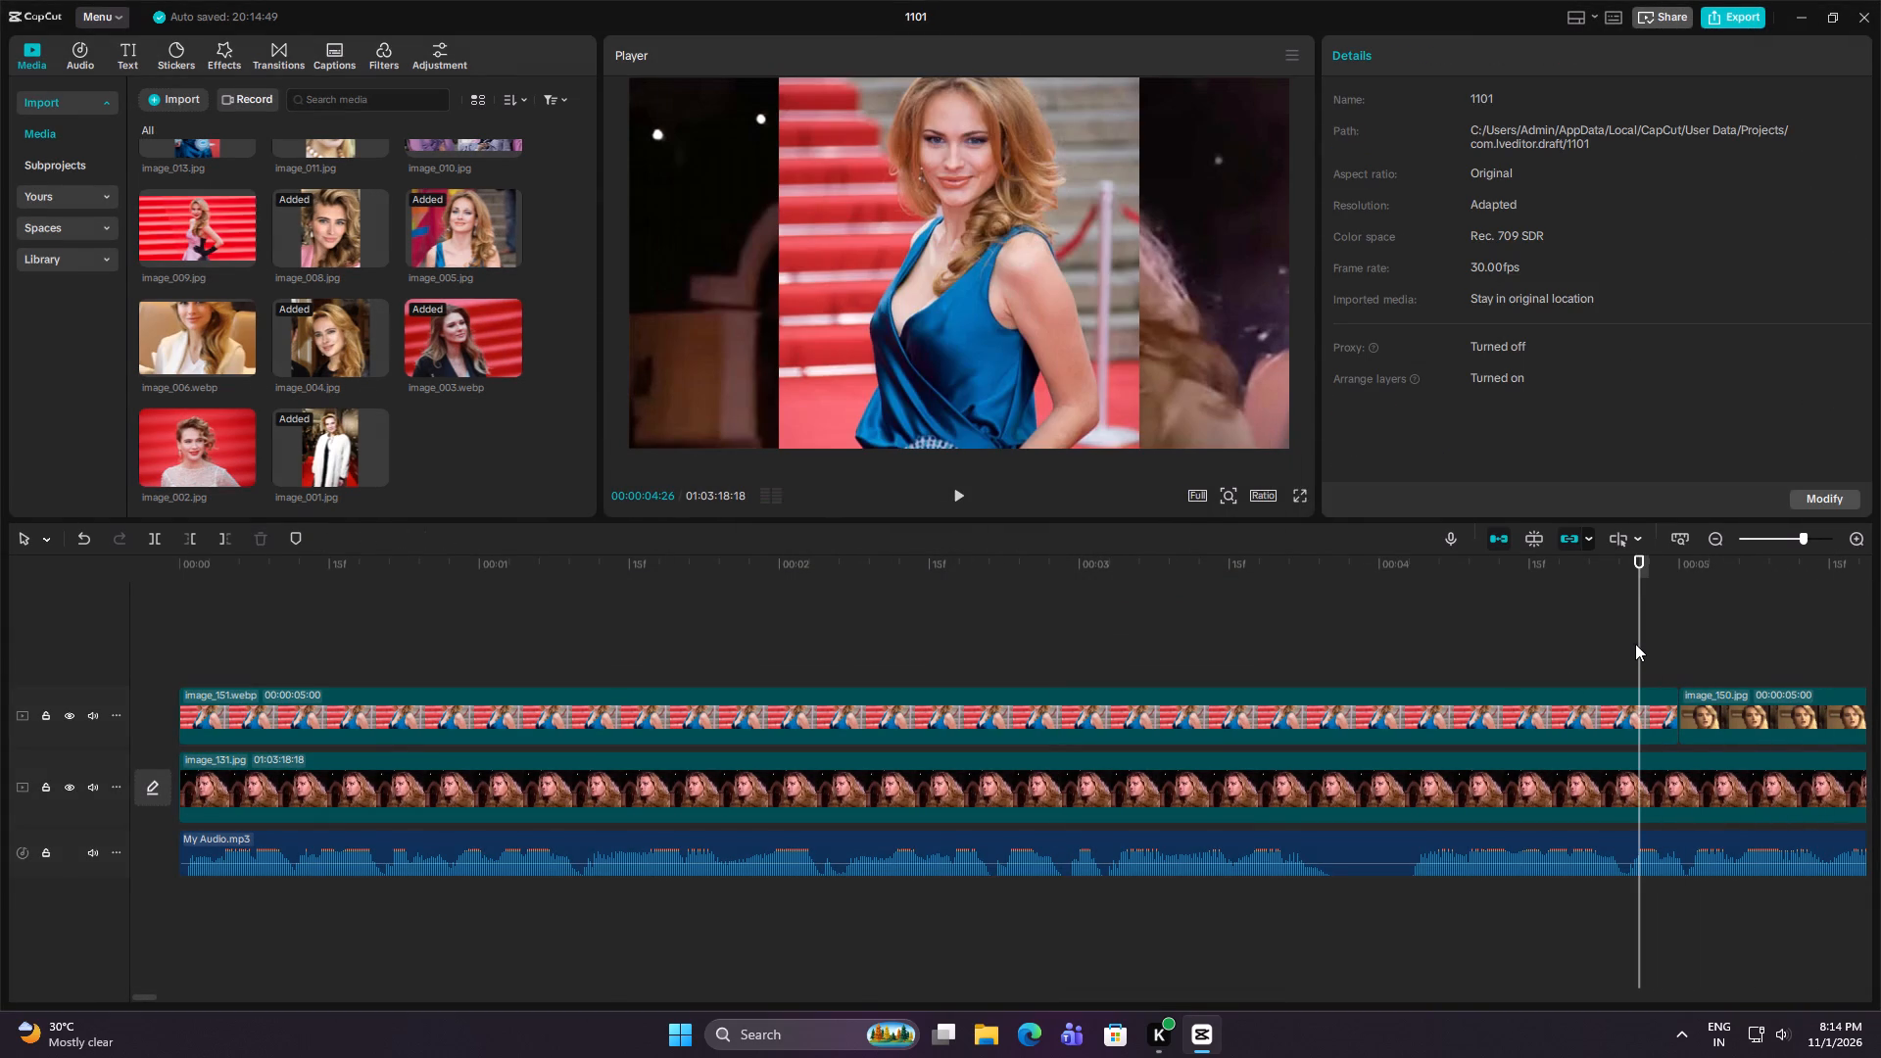
Paste the copied location size, blend and canvas attributes onto all upper-track image clips, maintaining keyframe timing, and return to the timeline start.
key(ctrl+minus)
key(ctrl+minus)
key(ctrl+minus)
key(ctrl+minus)
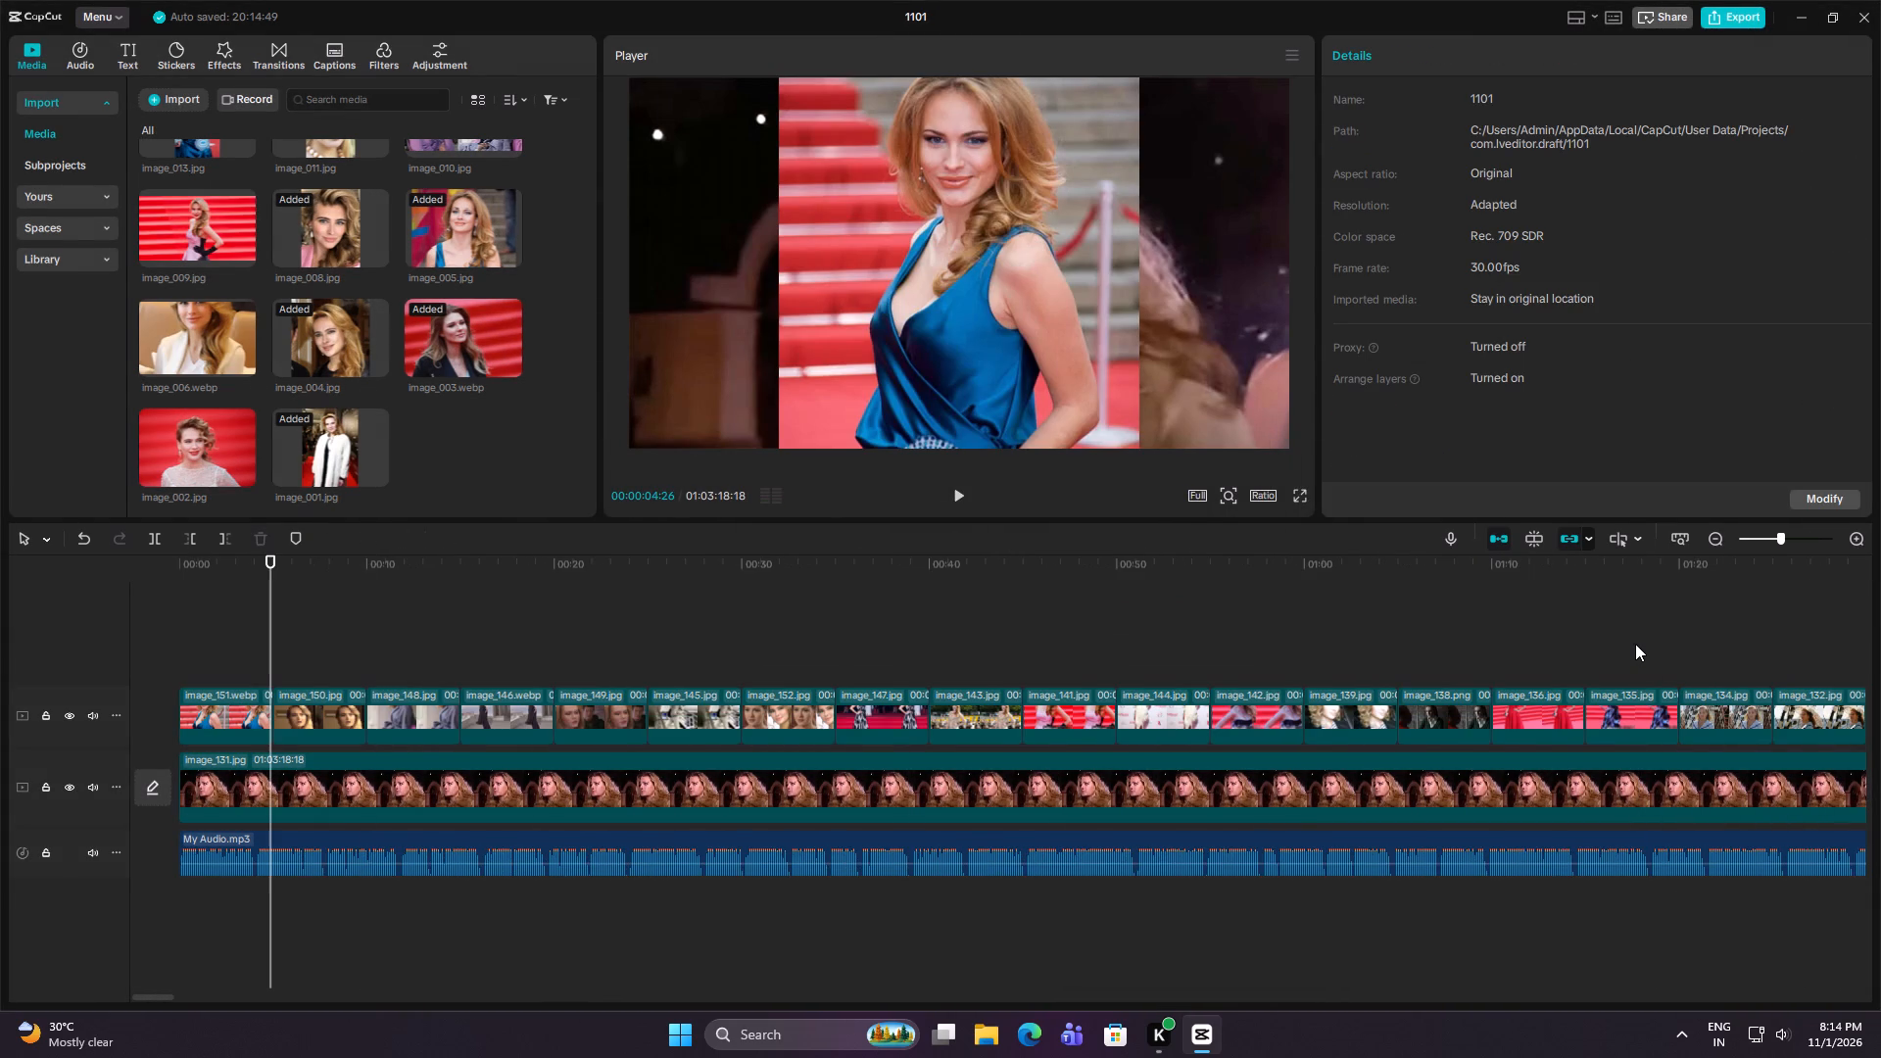
key(ctrl+minus)
key(ctrl+minus)
key(ctrl+minus)
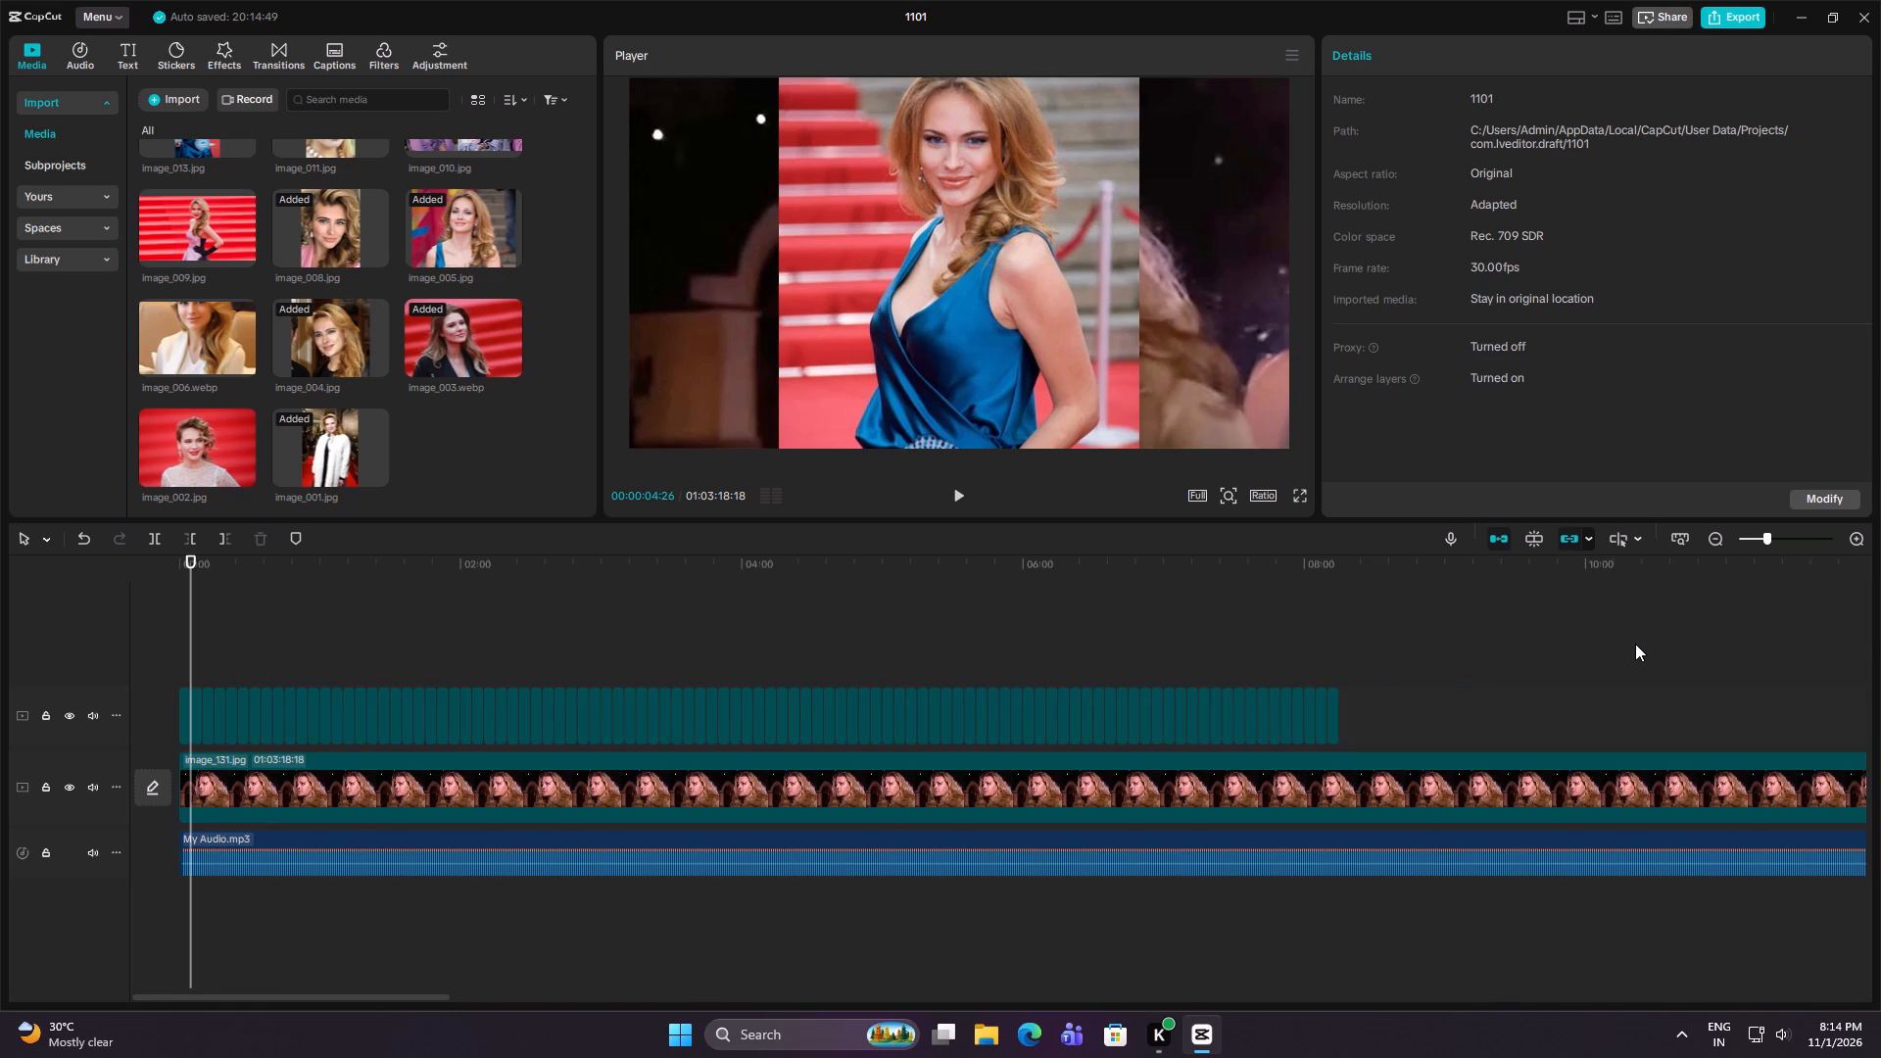
drag(1488, 696, 144, 584)
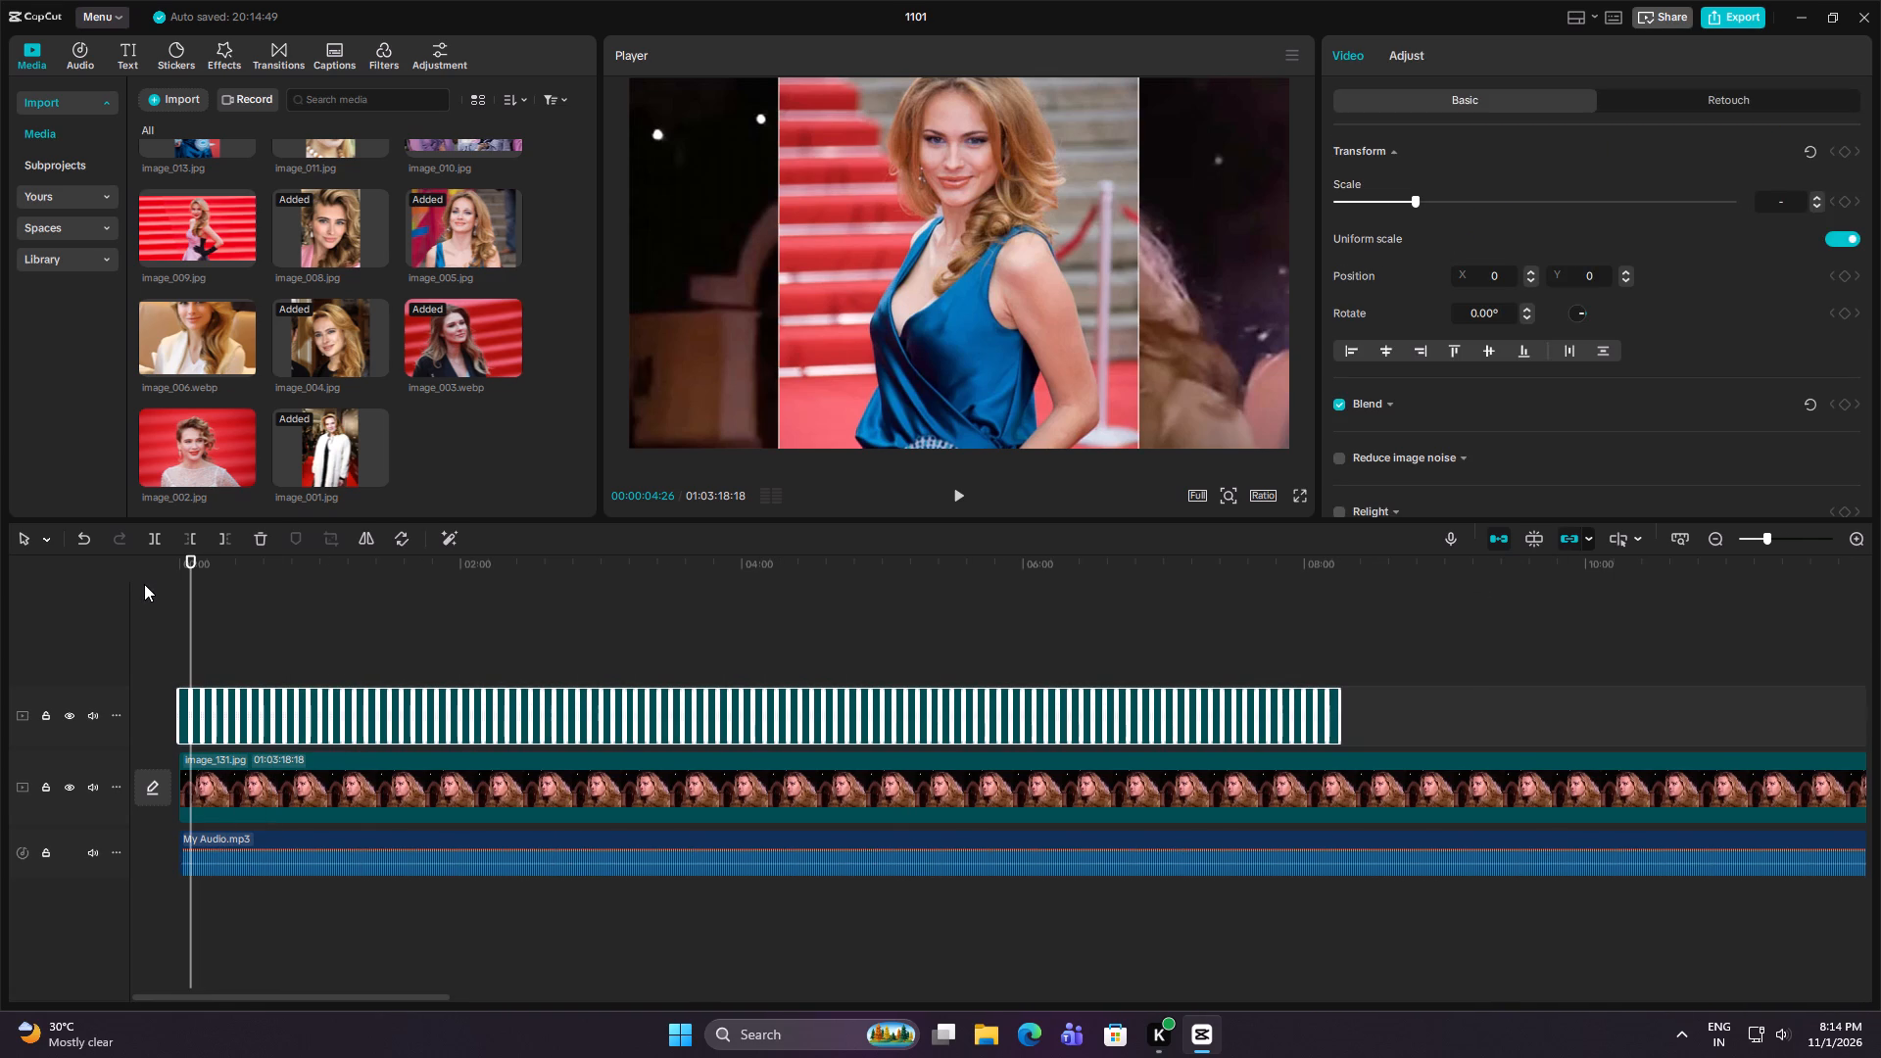
key(ctrl+shift+v)
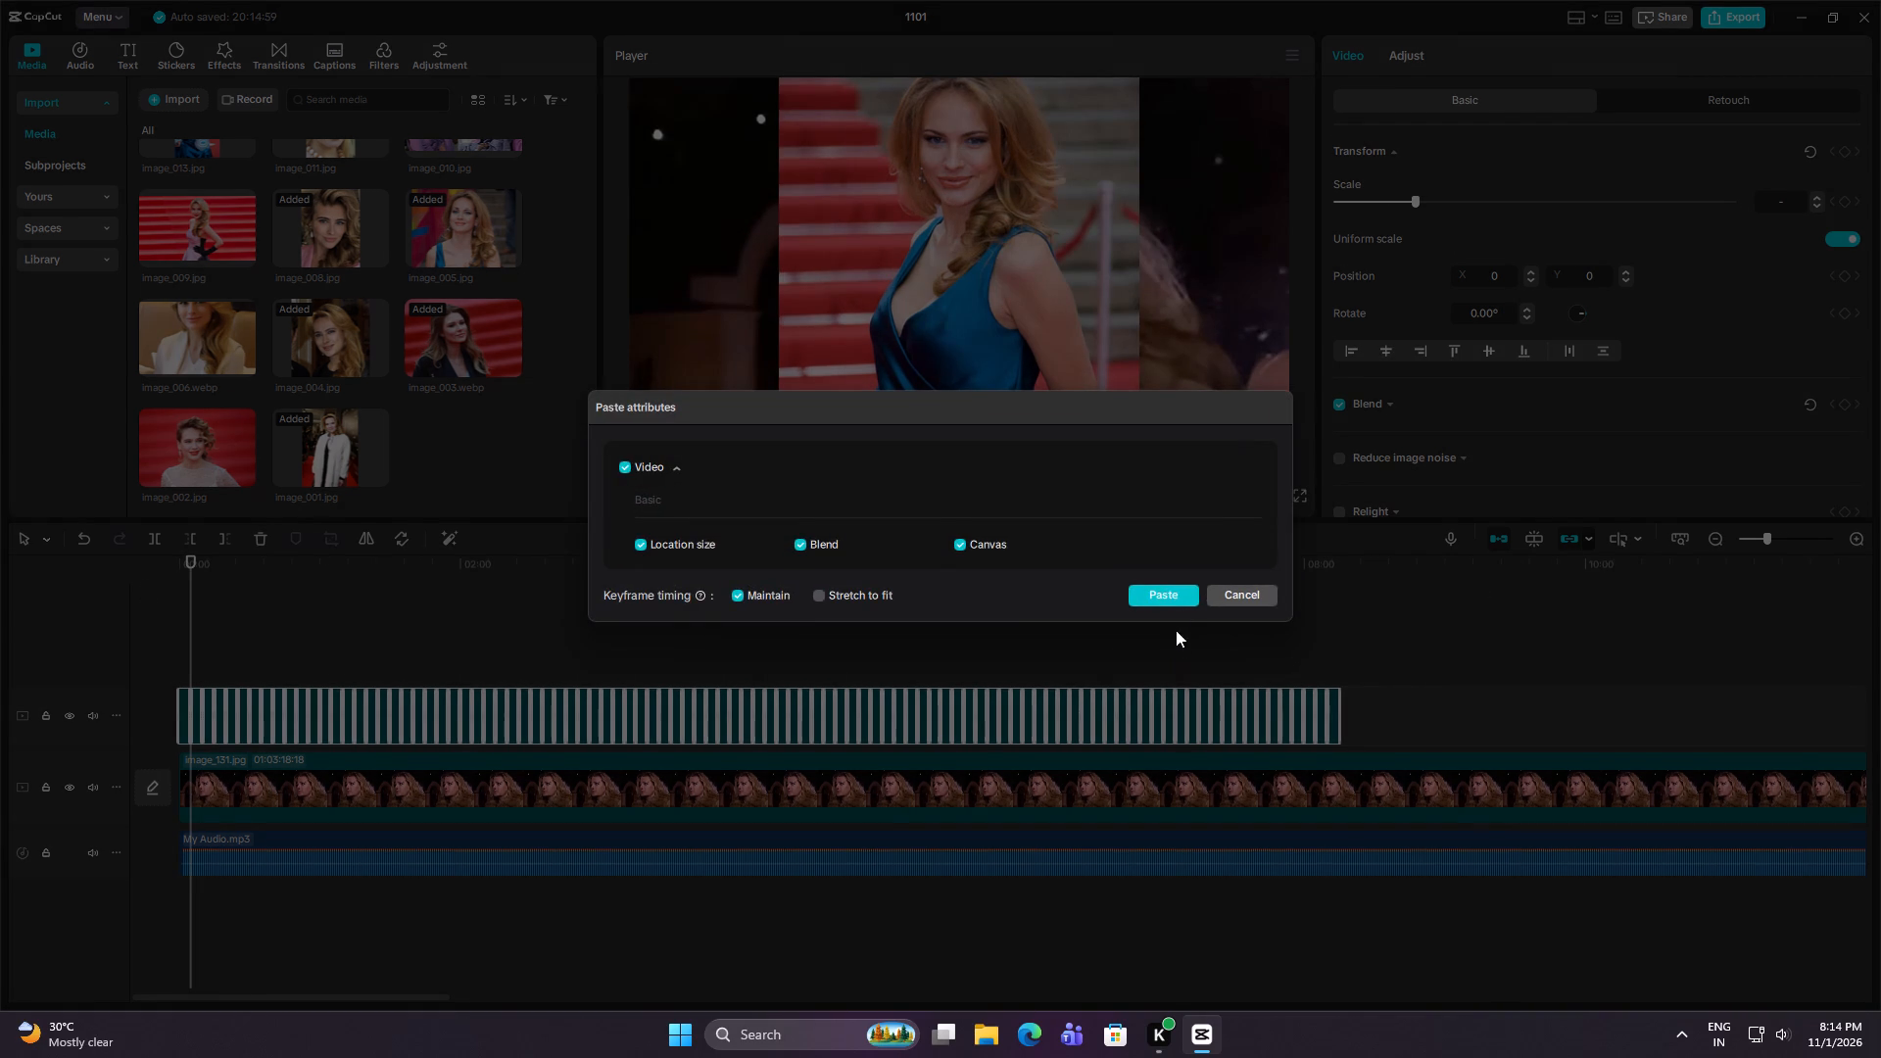
click(1170, 599)
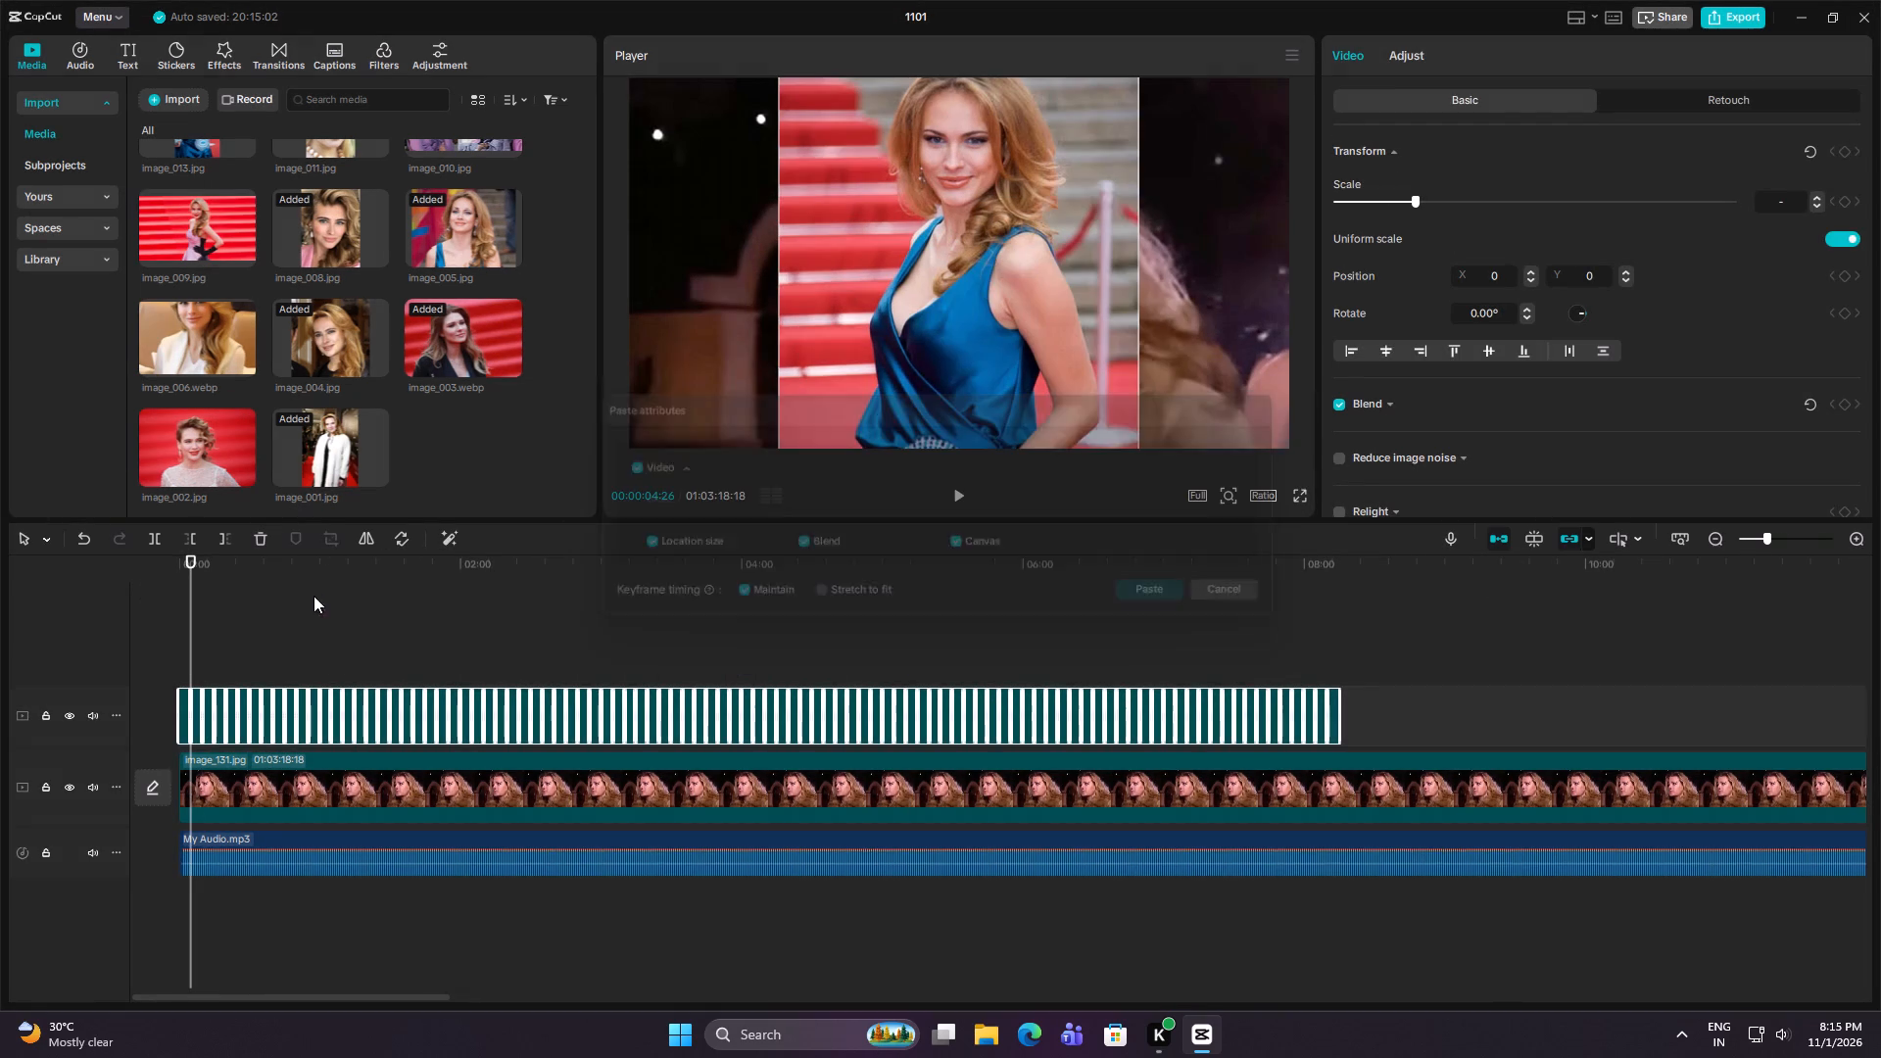
click(236, 601)
drag(236, 603, 126, 648)
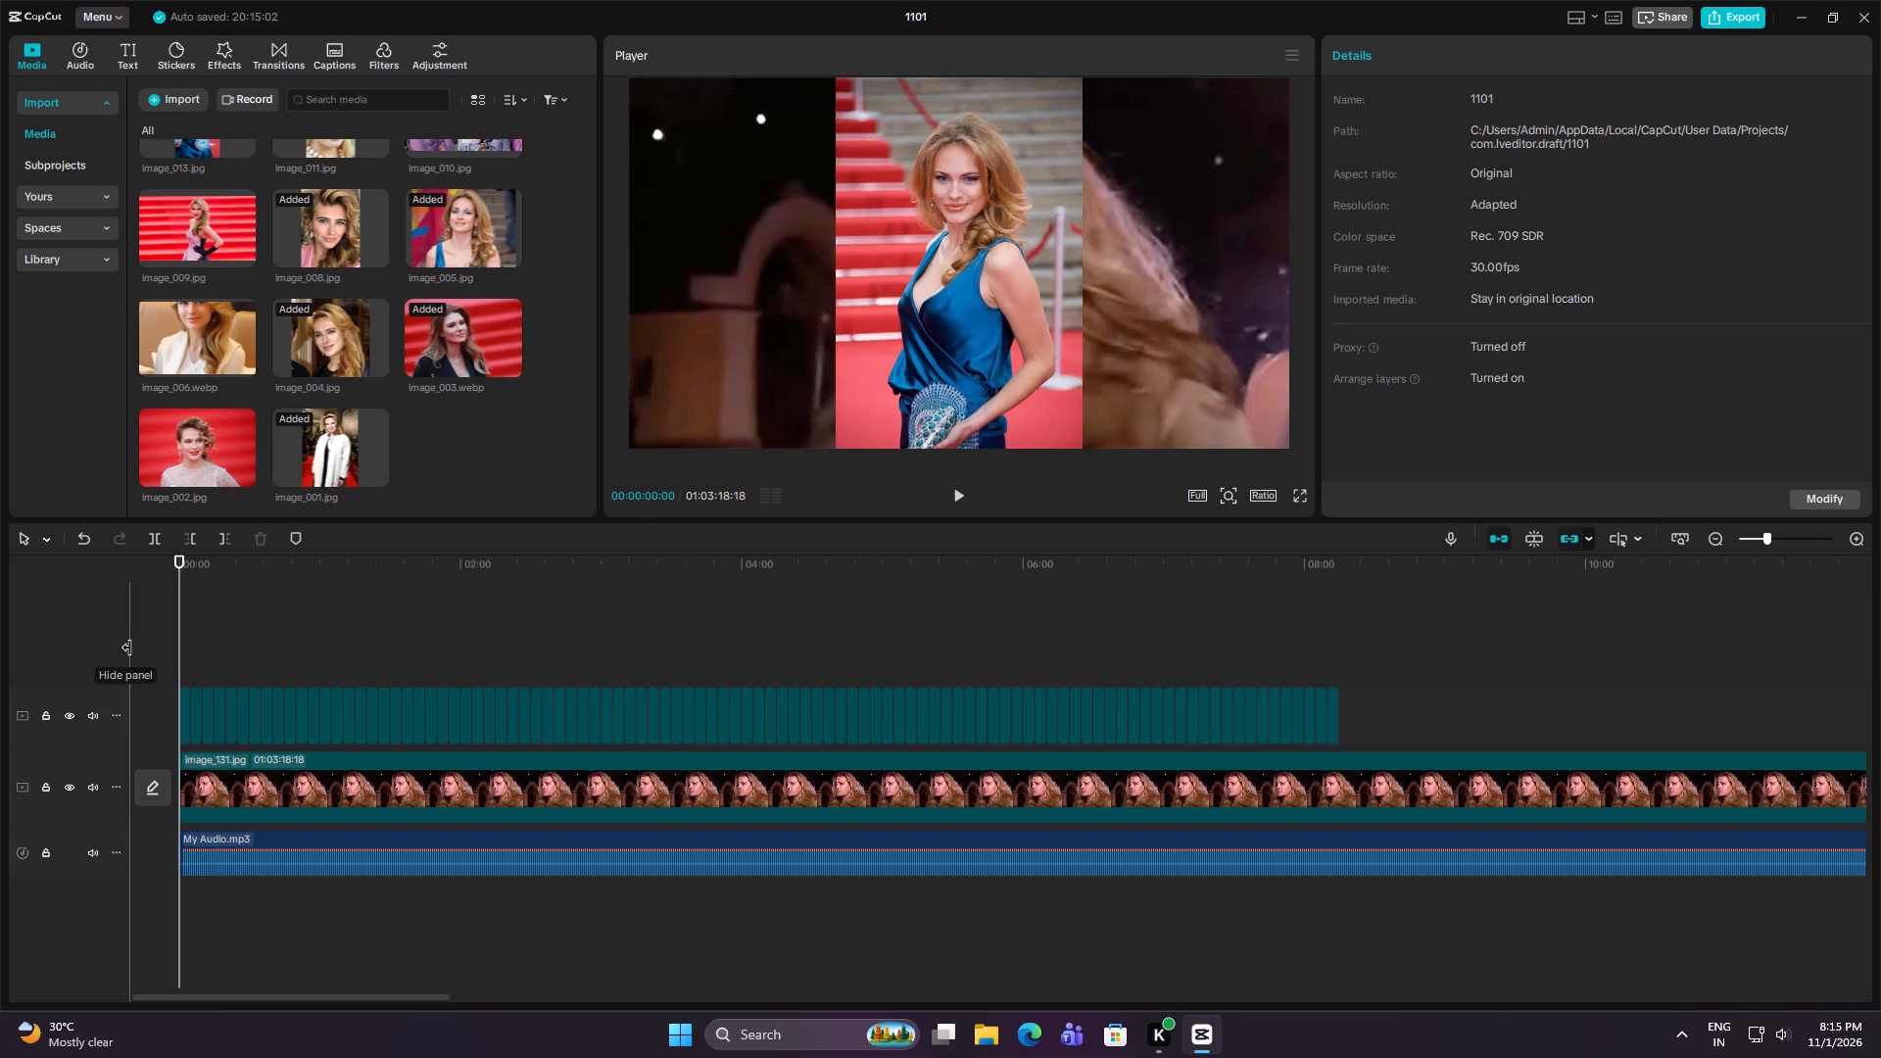
Step through the upper-track image clips to 00:40 and play from there to check the pasted zoom animation.
key(equal)
key(ctrl+equal)
key(ctrl+equal)
key(ctrl+equal)
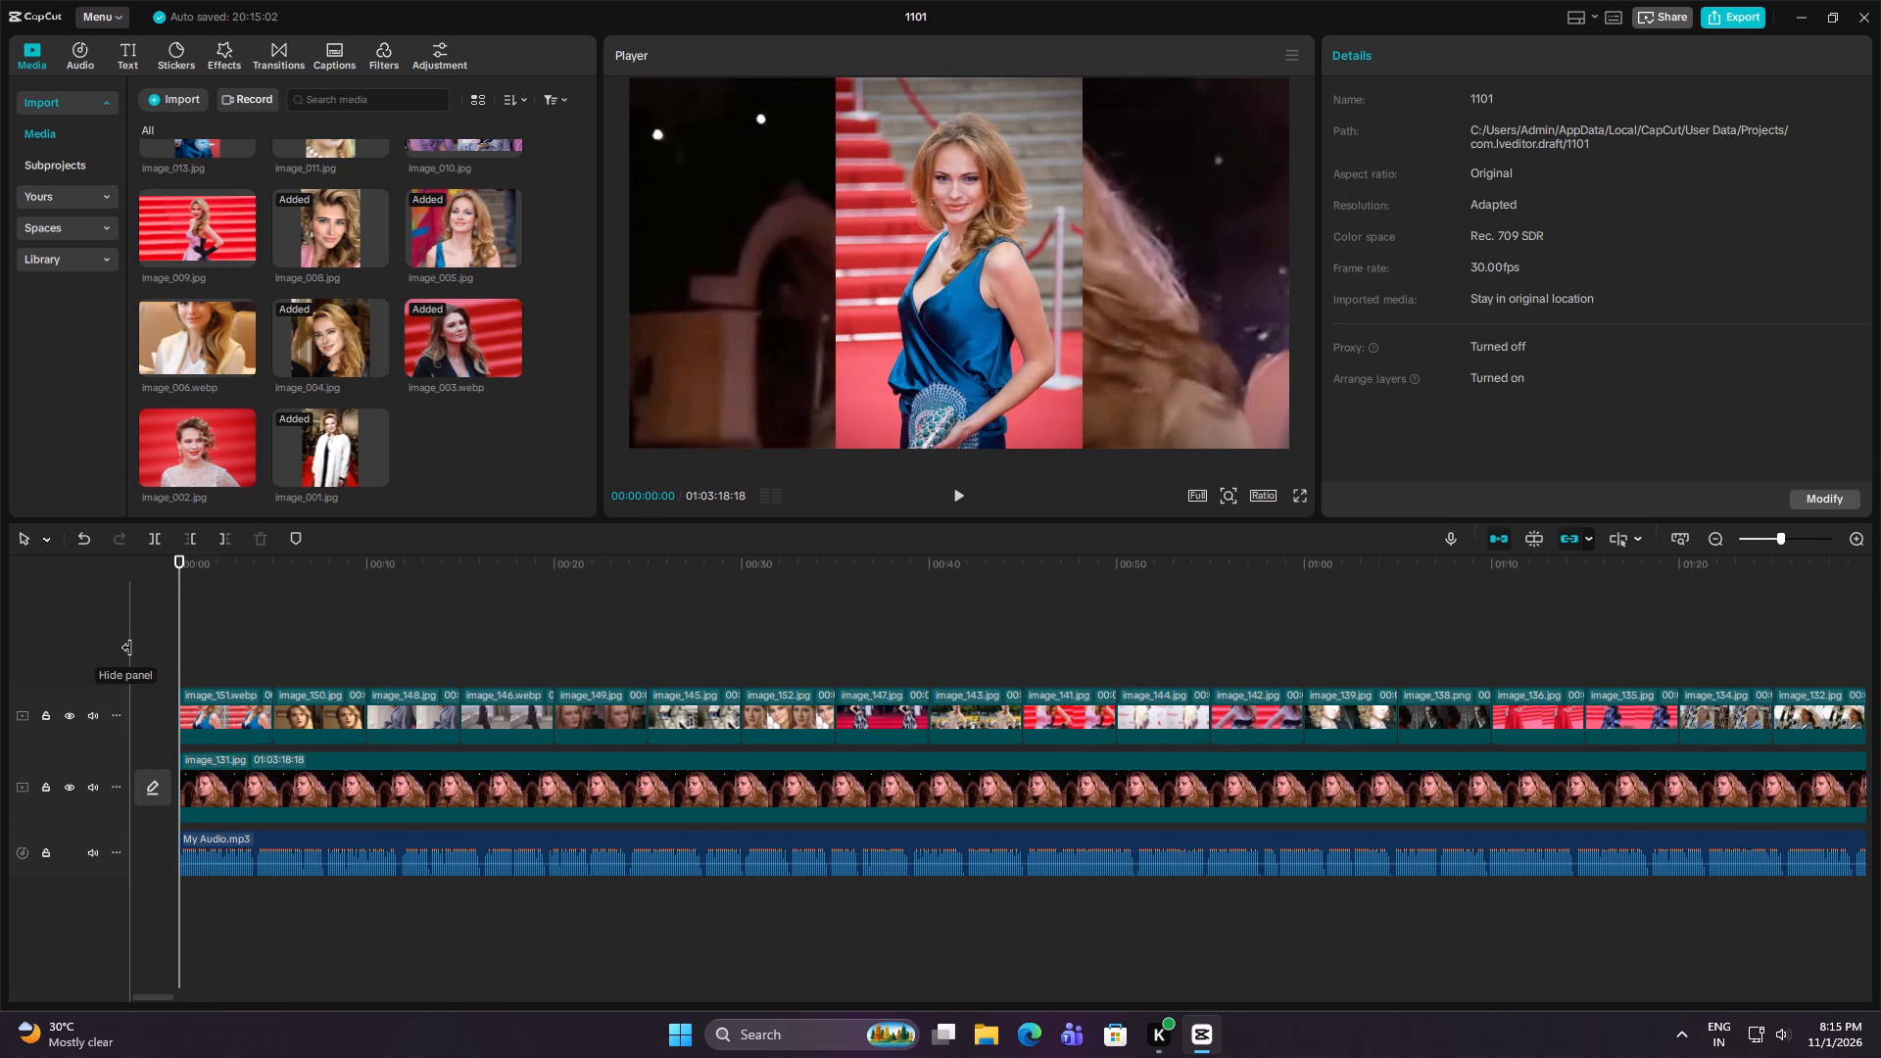
key(Down)
key(Down)
key(Down)
key(Down)
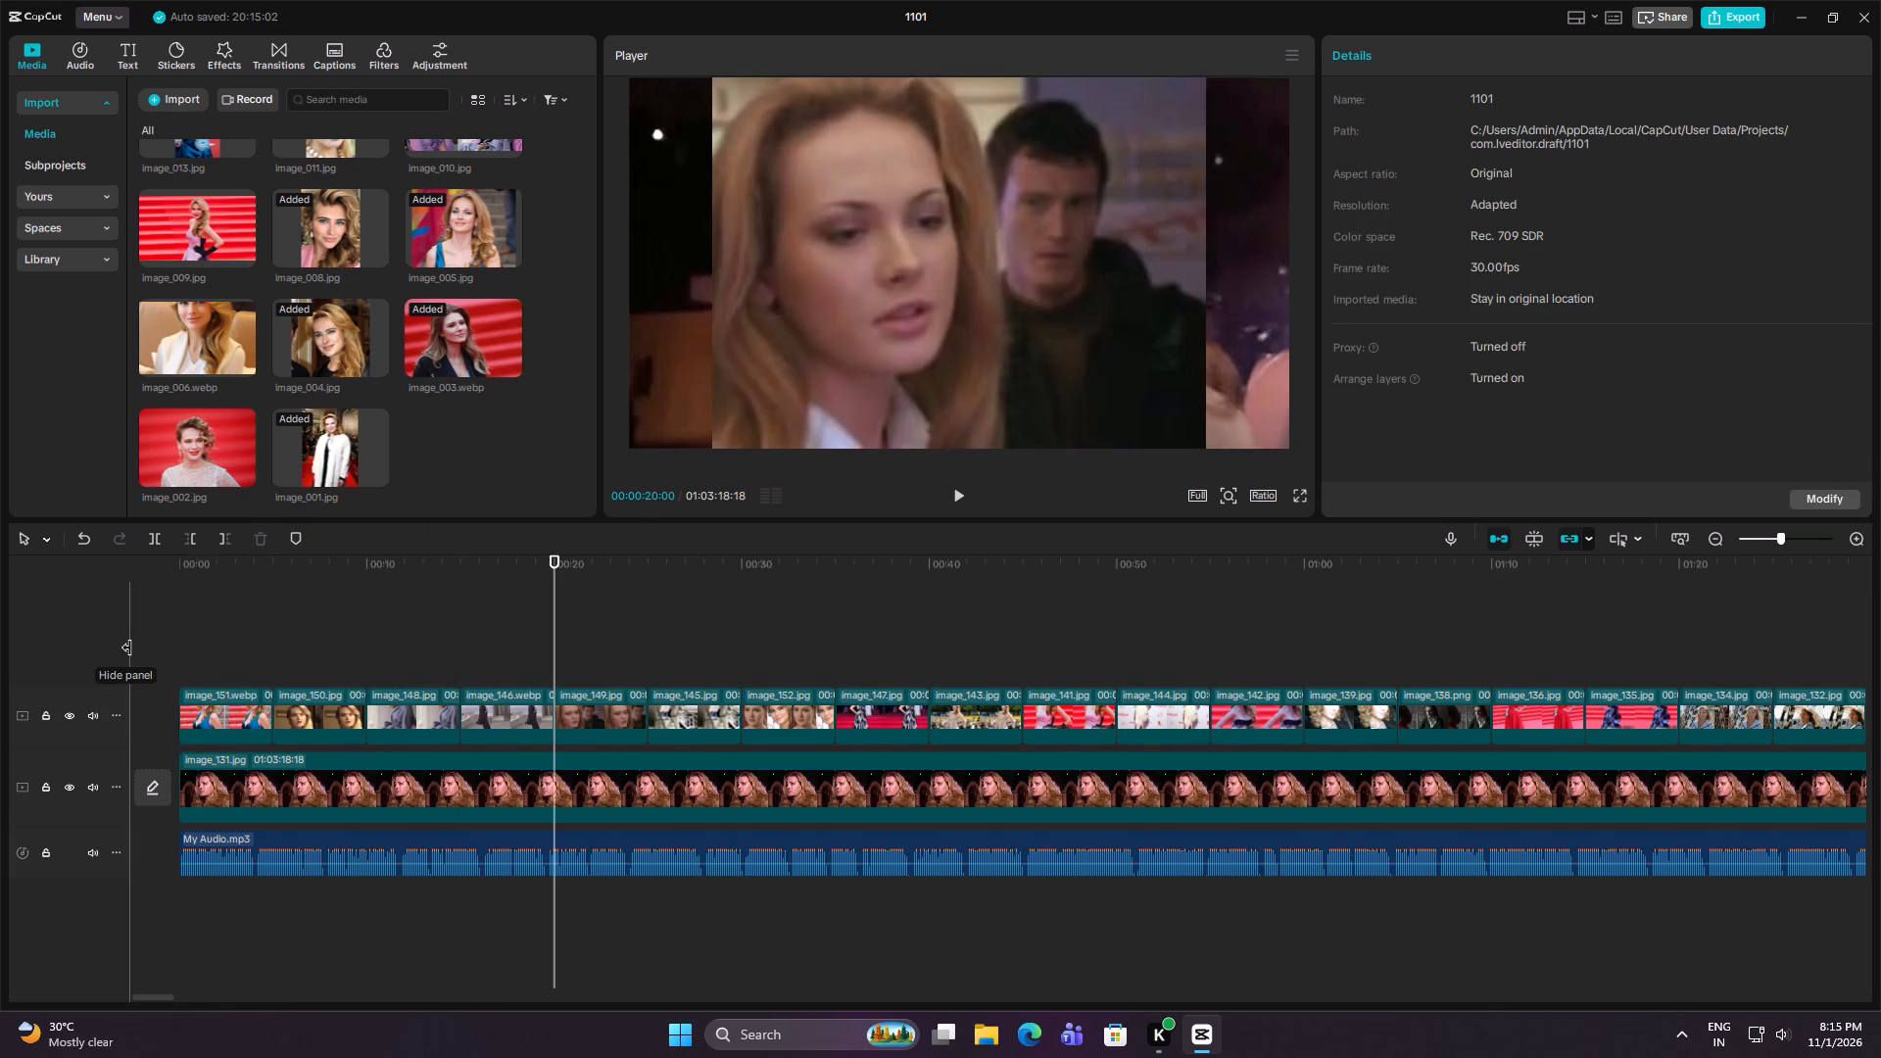
key(Down)
key(Down)
key(Down)
key(Down)
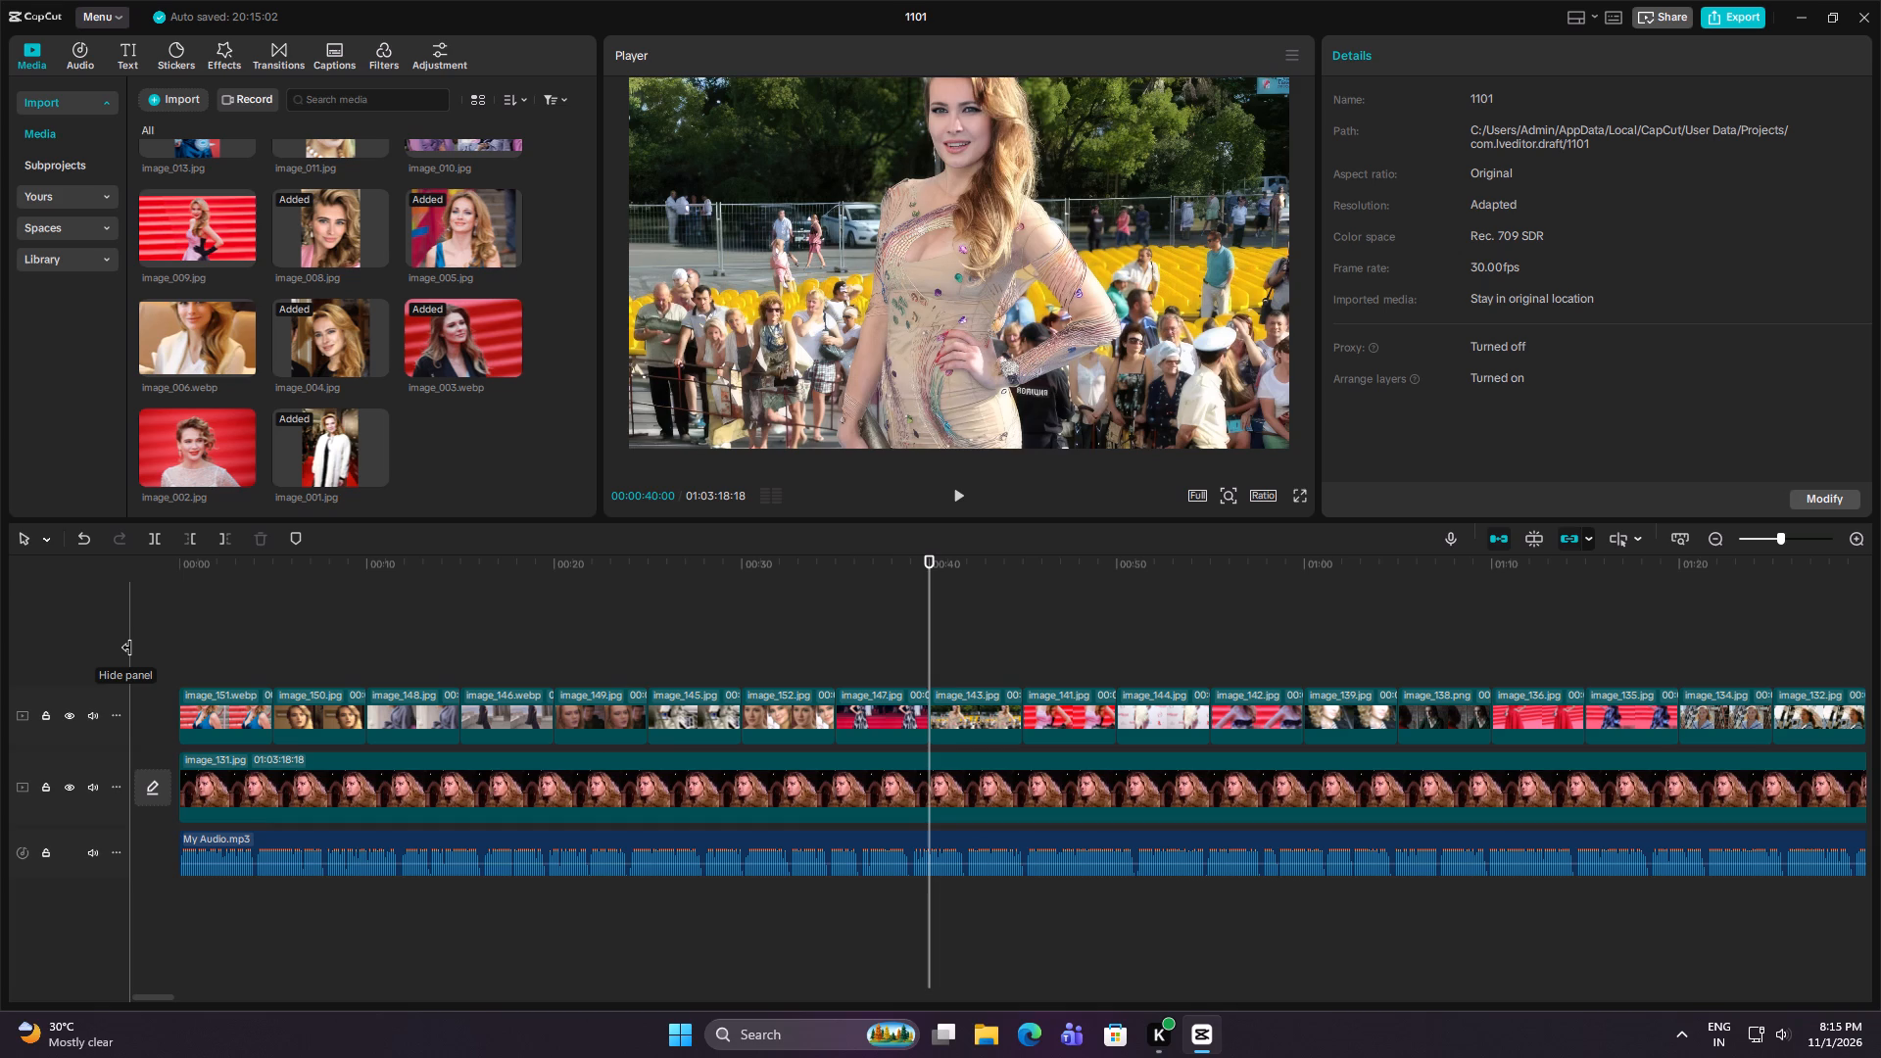
key(space)
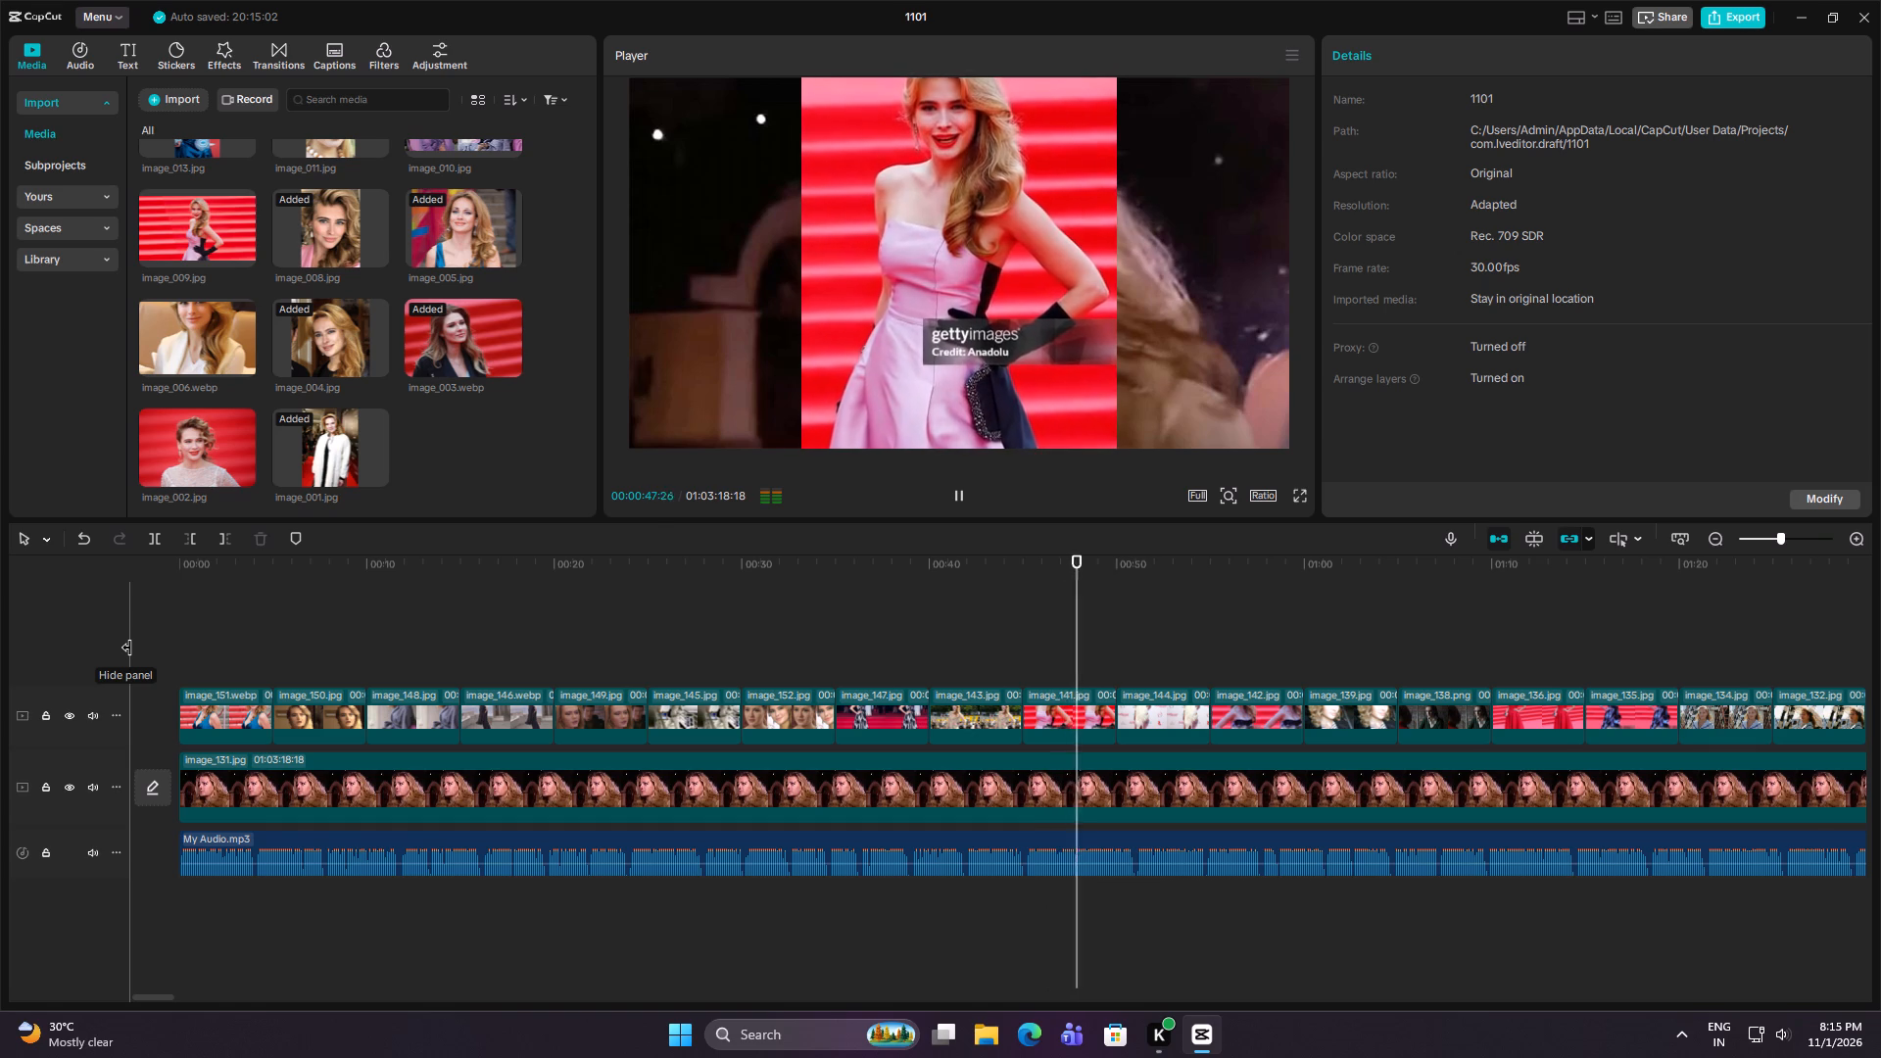
Undo the last two attribute changes on the upper-track clips and replay the opening seconds.
key(ctrl+z)
key(ctrl+z)
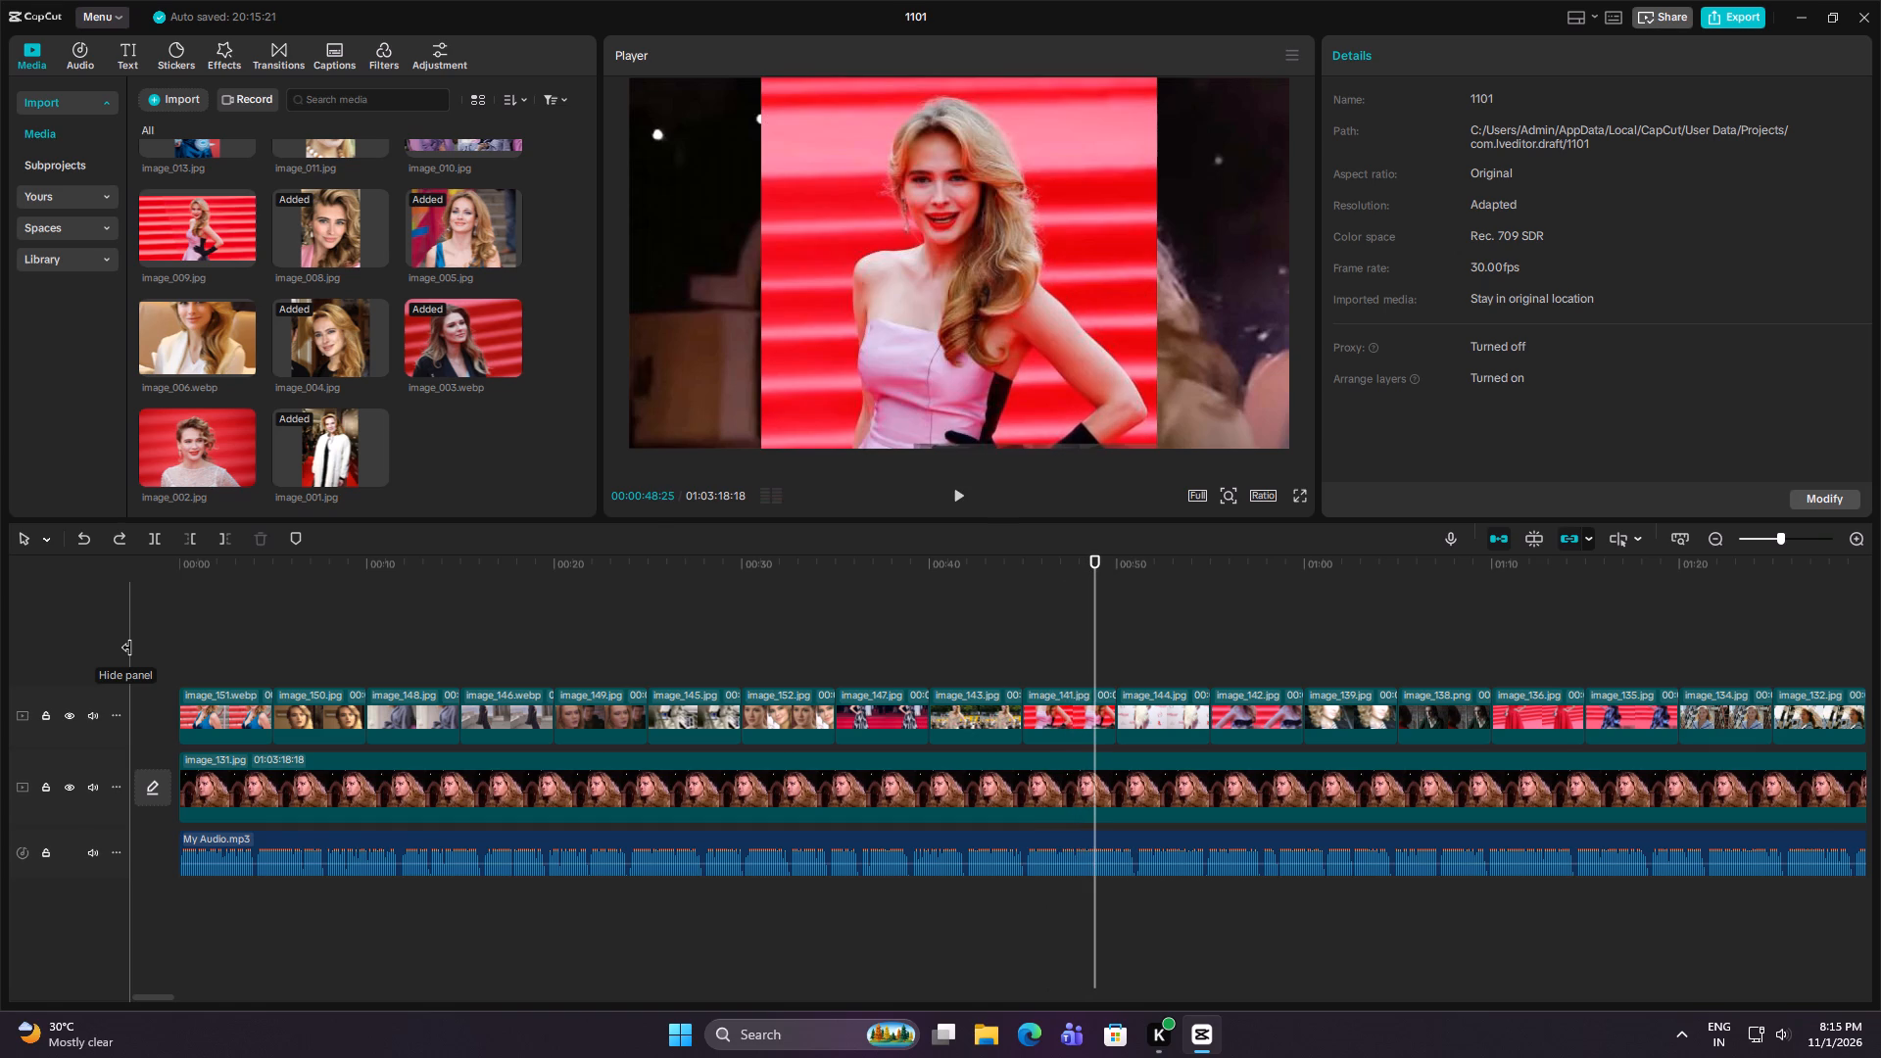
click(289, 646)
key(space)
key(space)
click(238, 670)
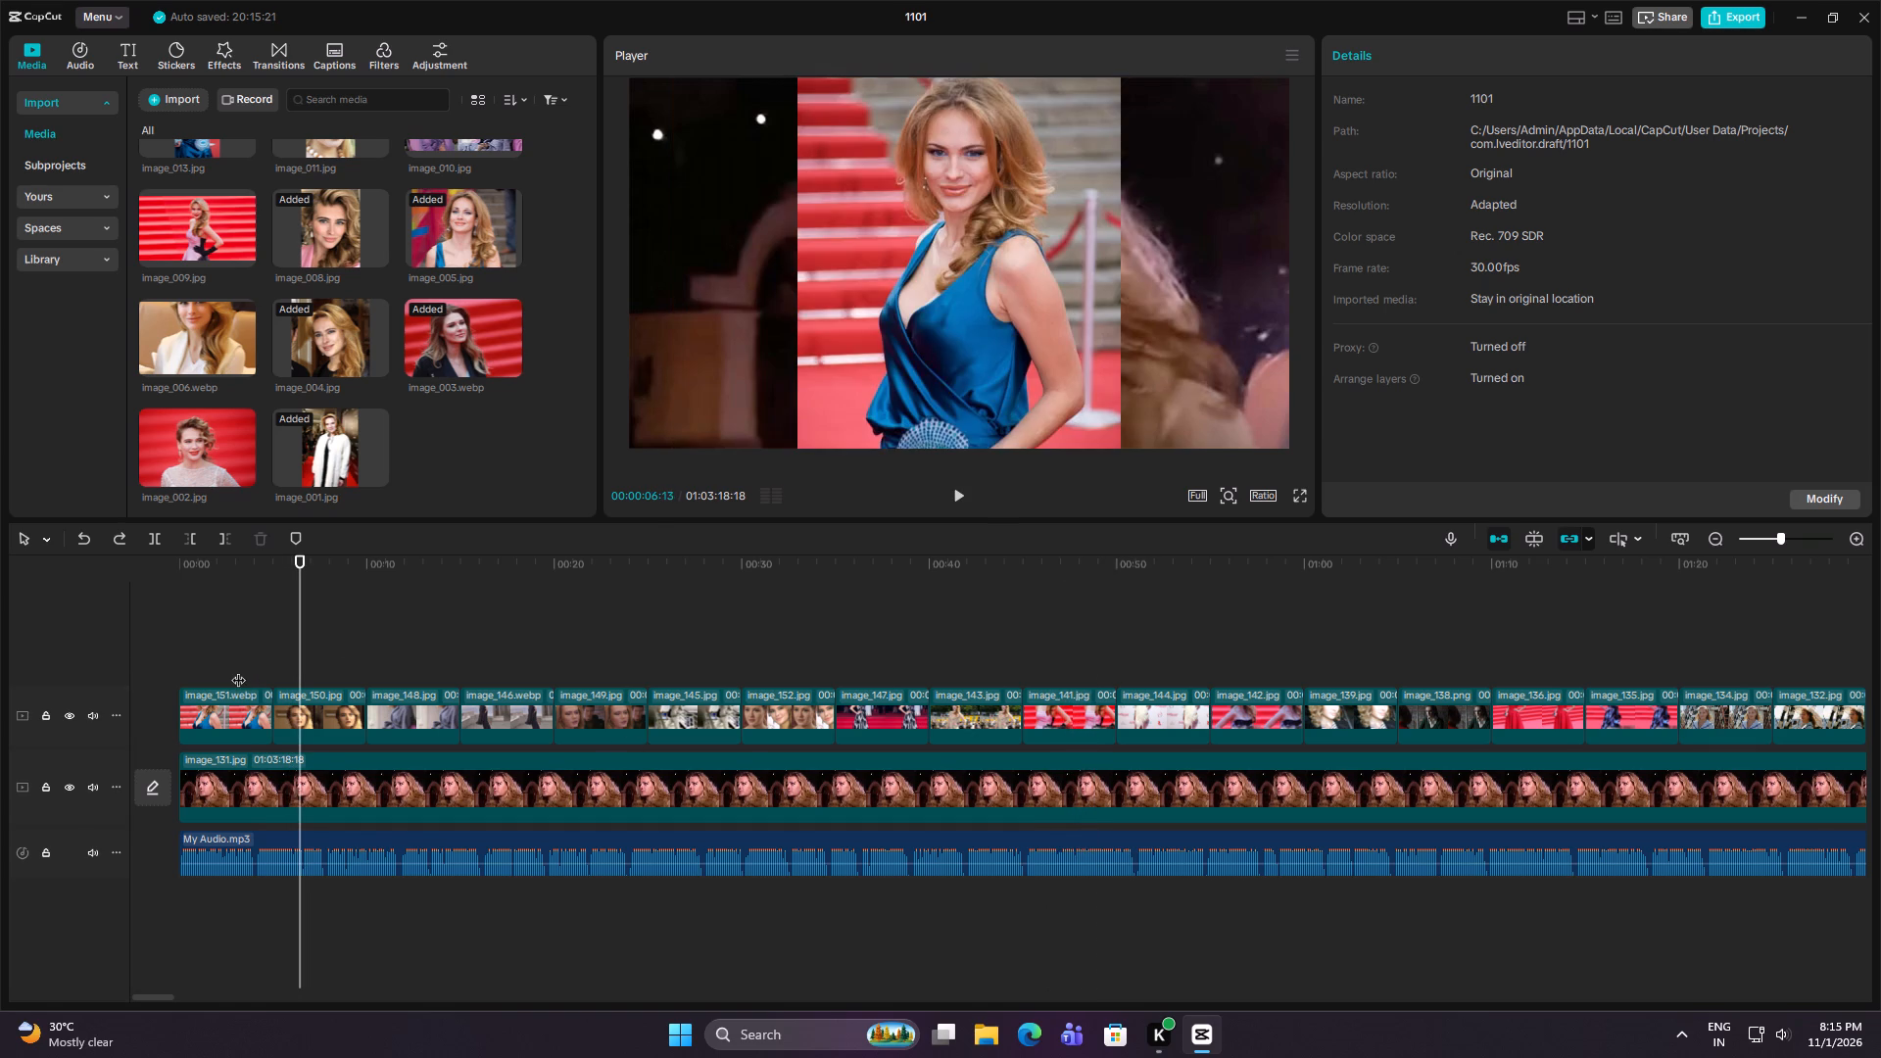
key(space)
key(space)
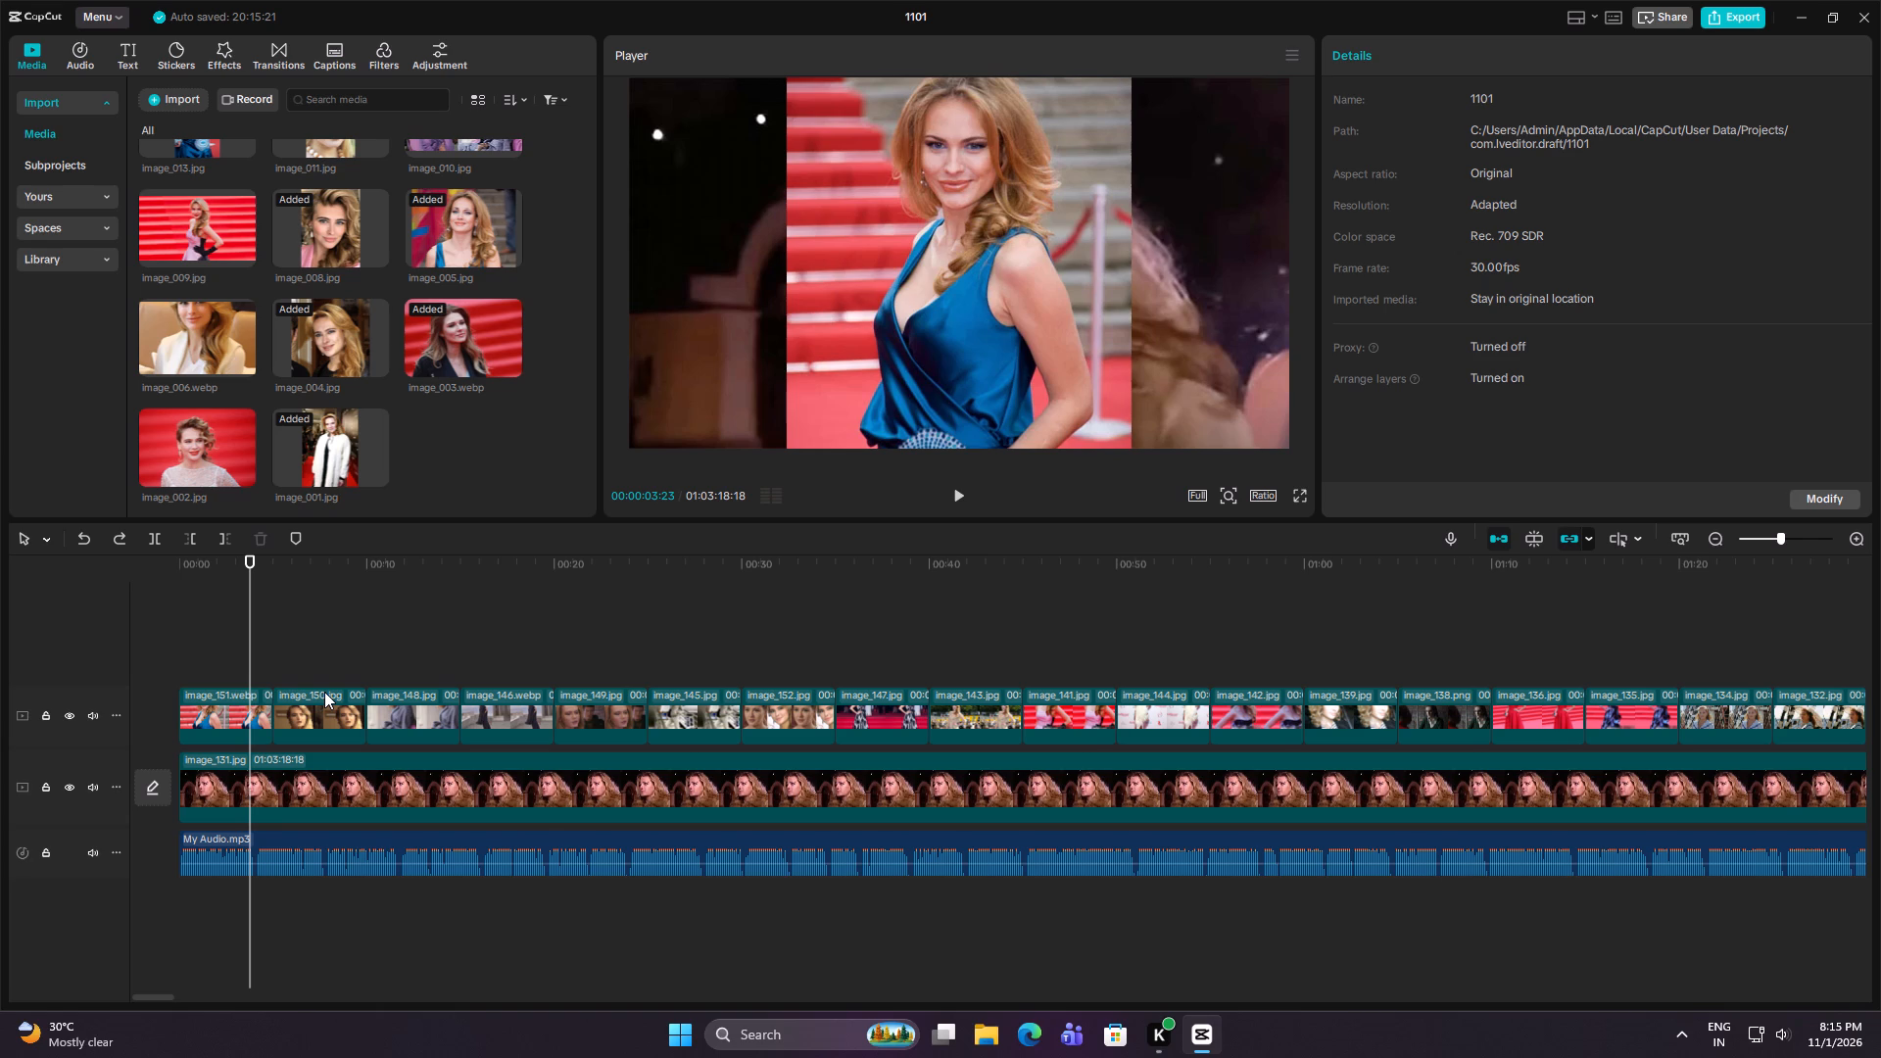
Undo two more changes to the image clips and check the opening clip near the timeline start.
key(ctrl+minus)
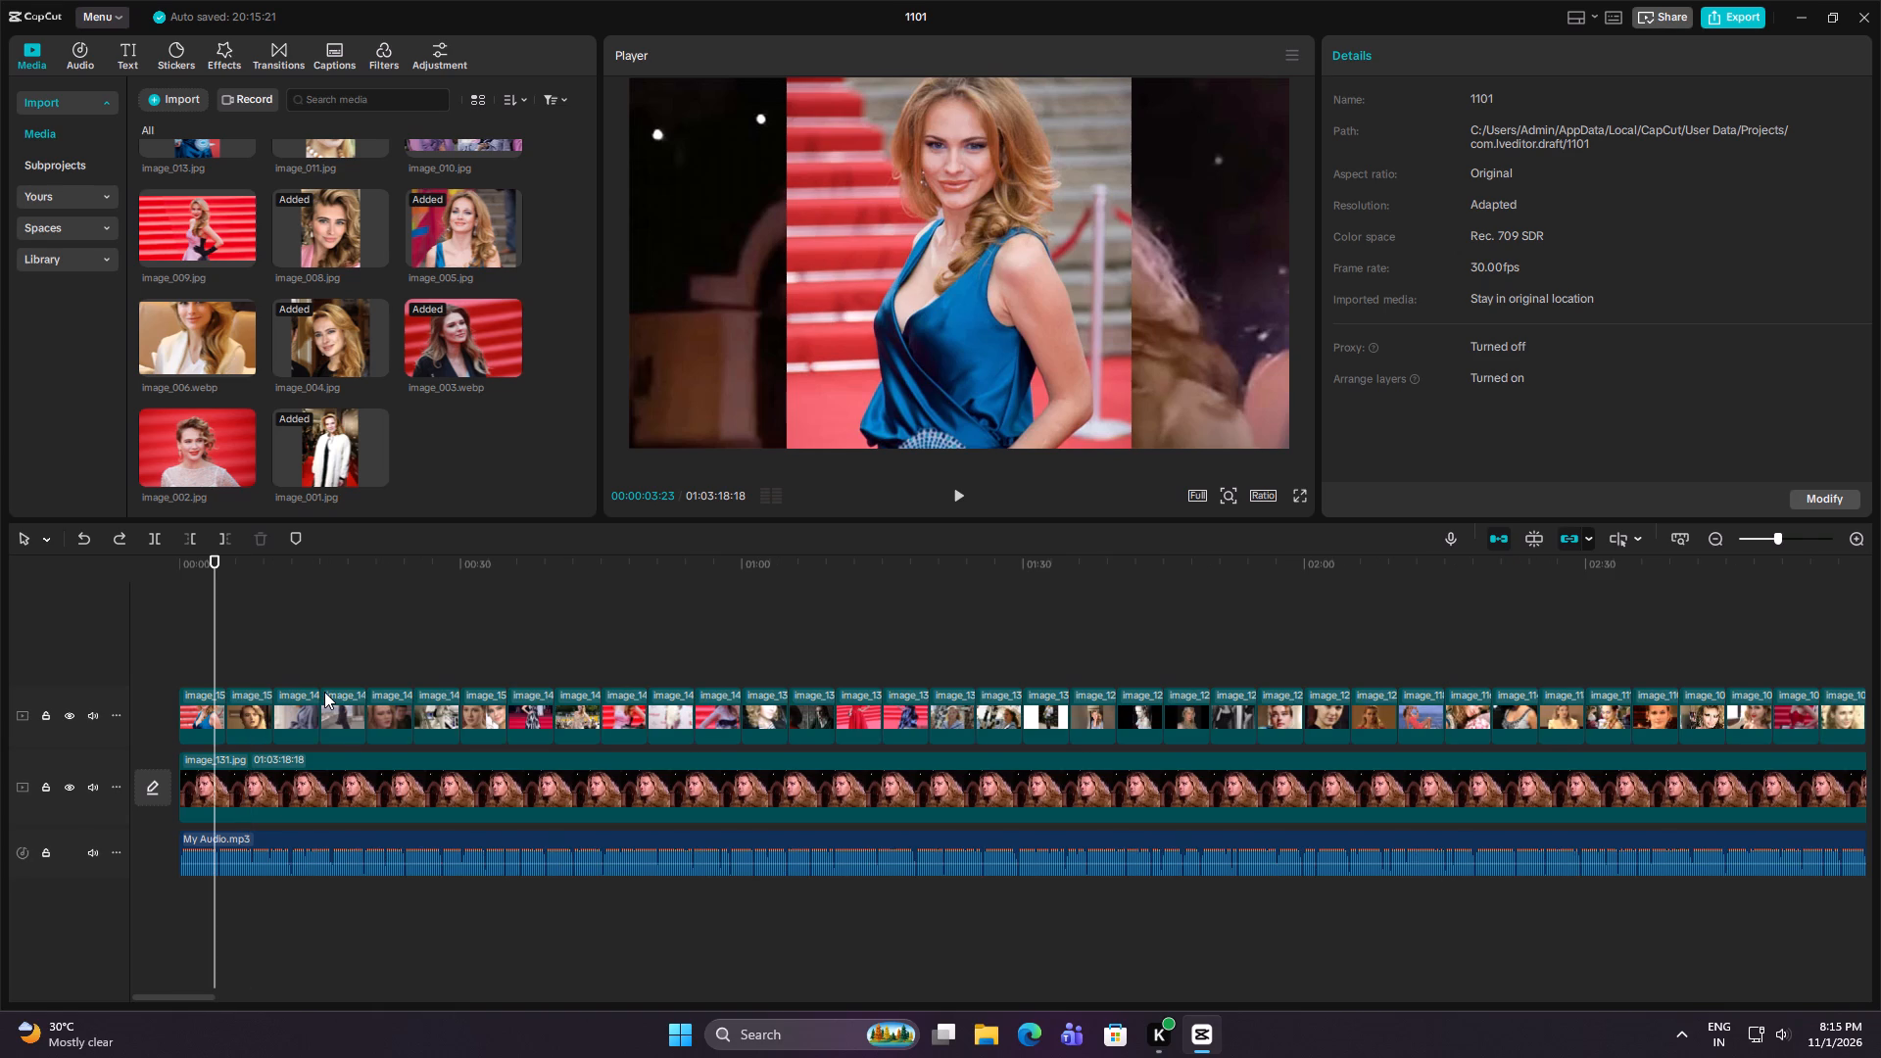
key(ctrl+z)
key(ctrl+z)
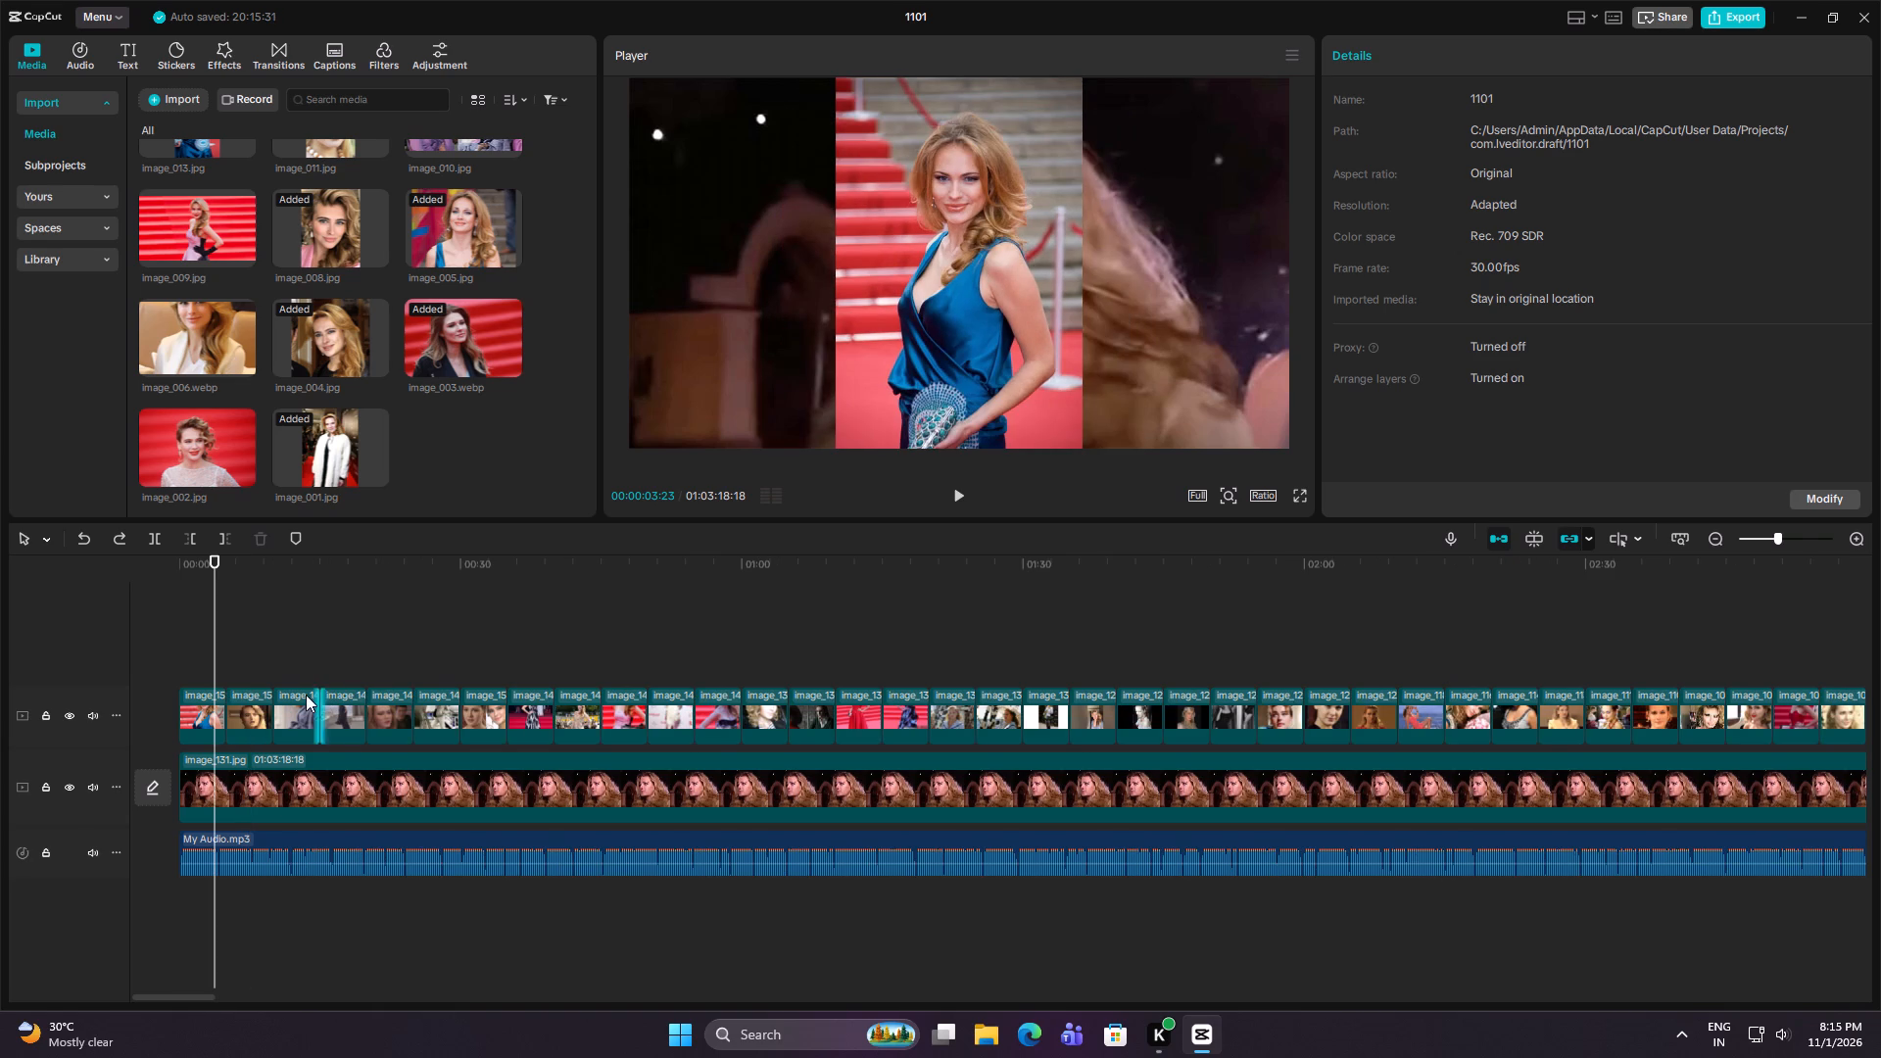
key(space)
click(186, 659)
key(space)
click(186, 657)
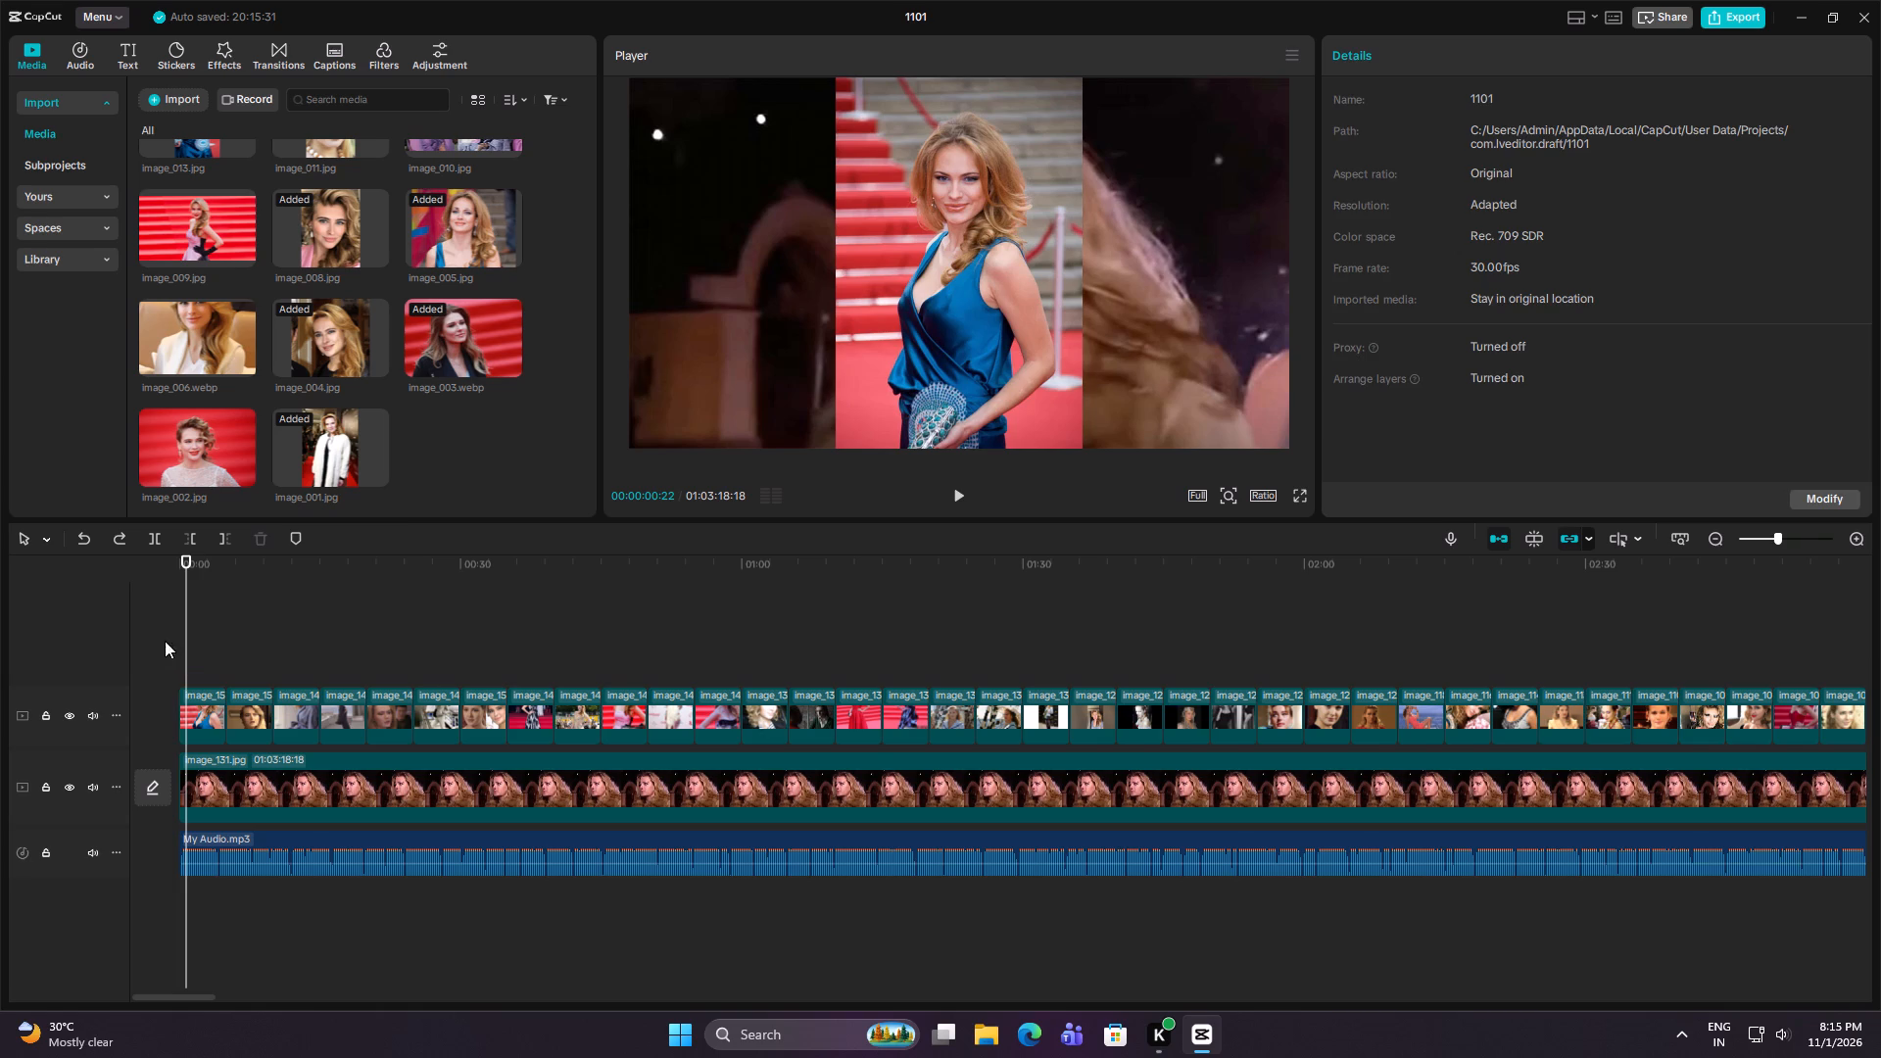
Select all upper-track image clips and set their uniform scale to 93%, allowing their keyframes to reset.
drag(165, 641, 1880, 715)
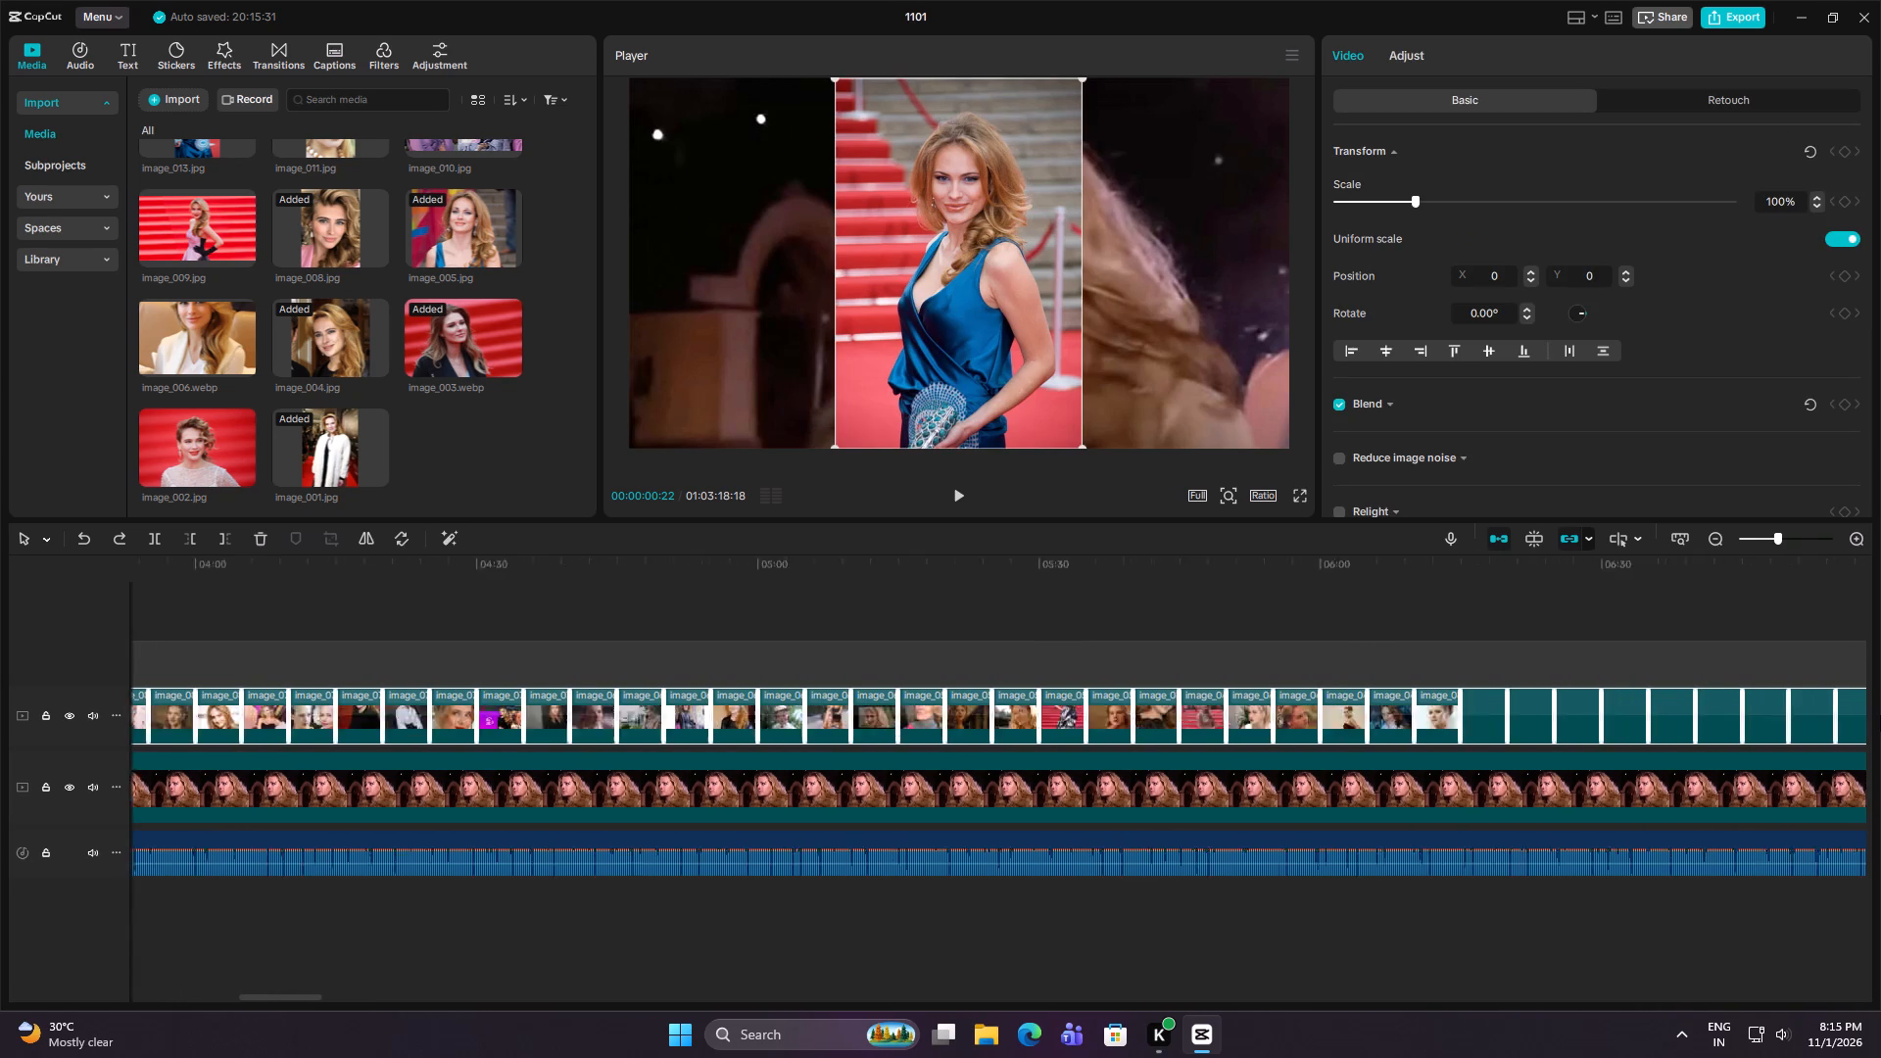
drag(1880, 715, 1278, 712)
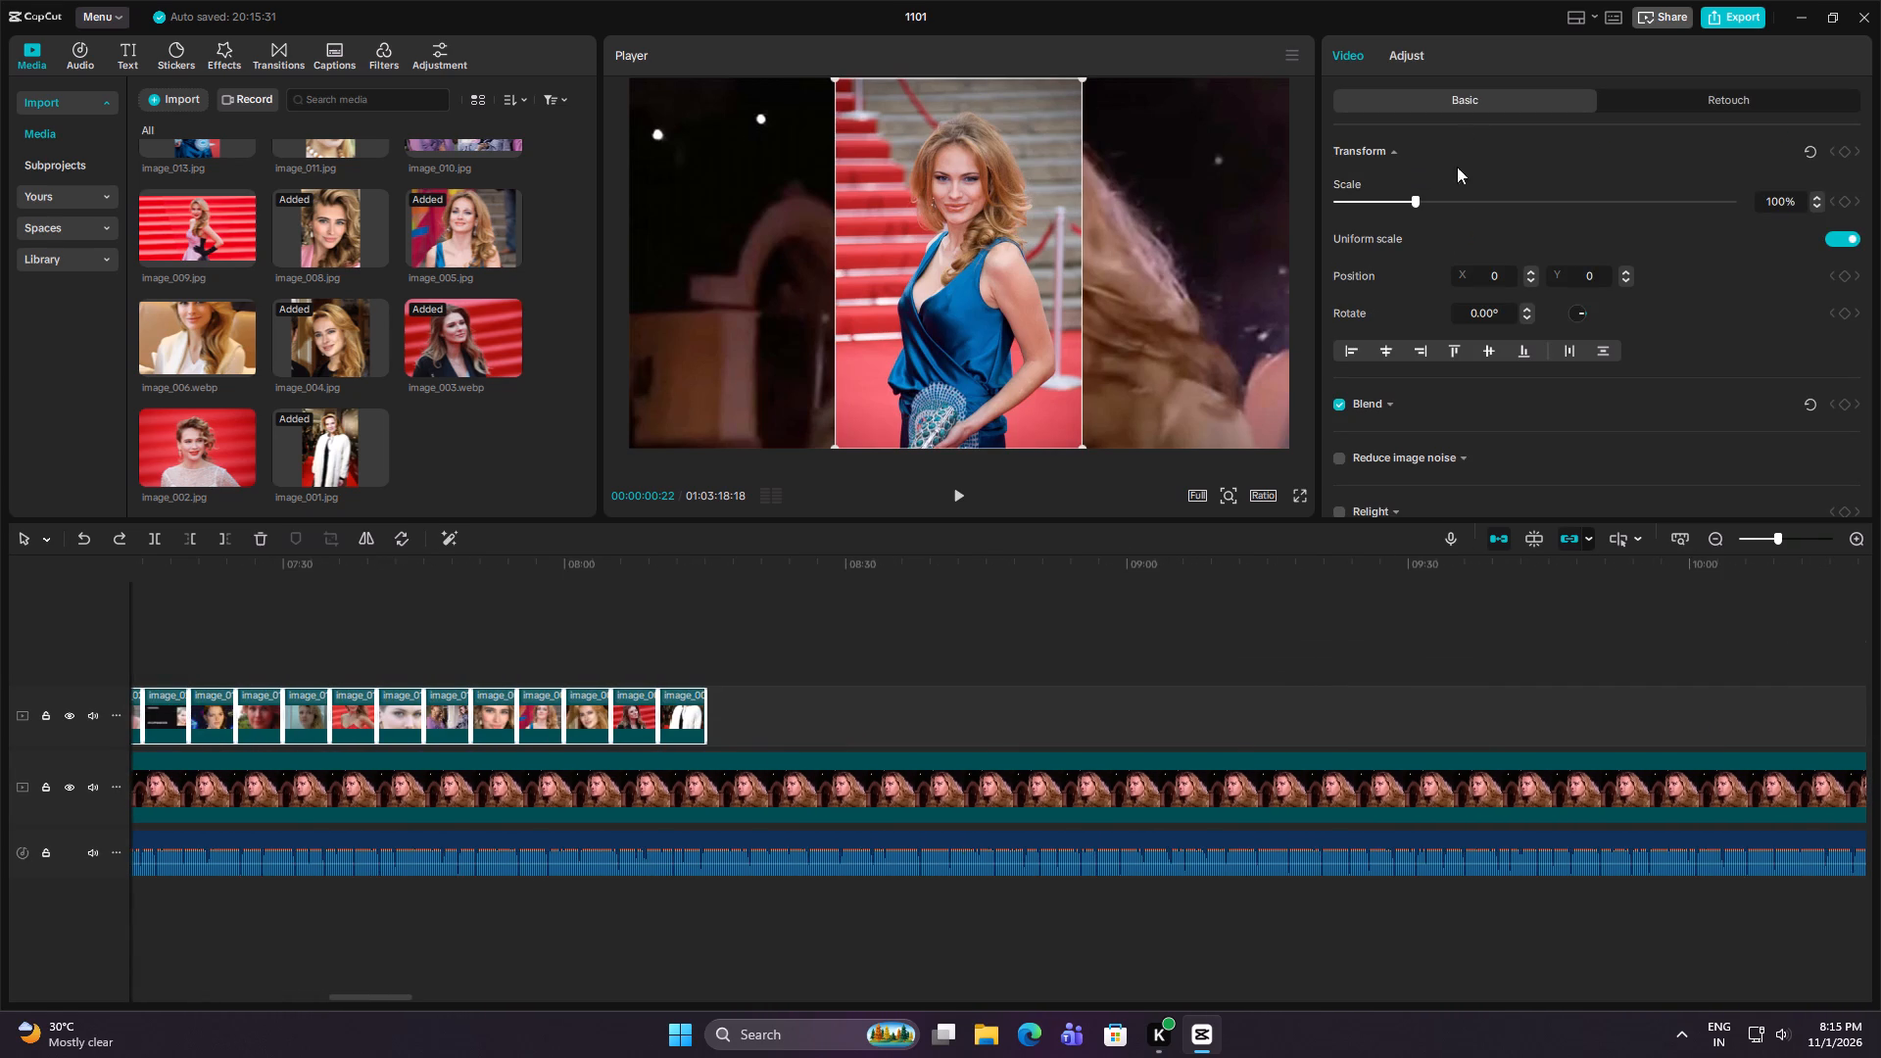
drag(1417, 205, 1414, 220)
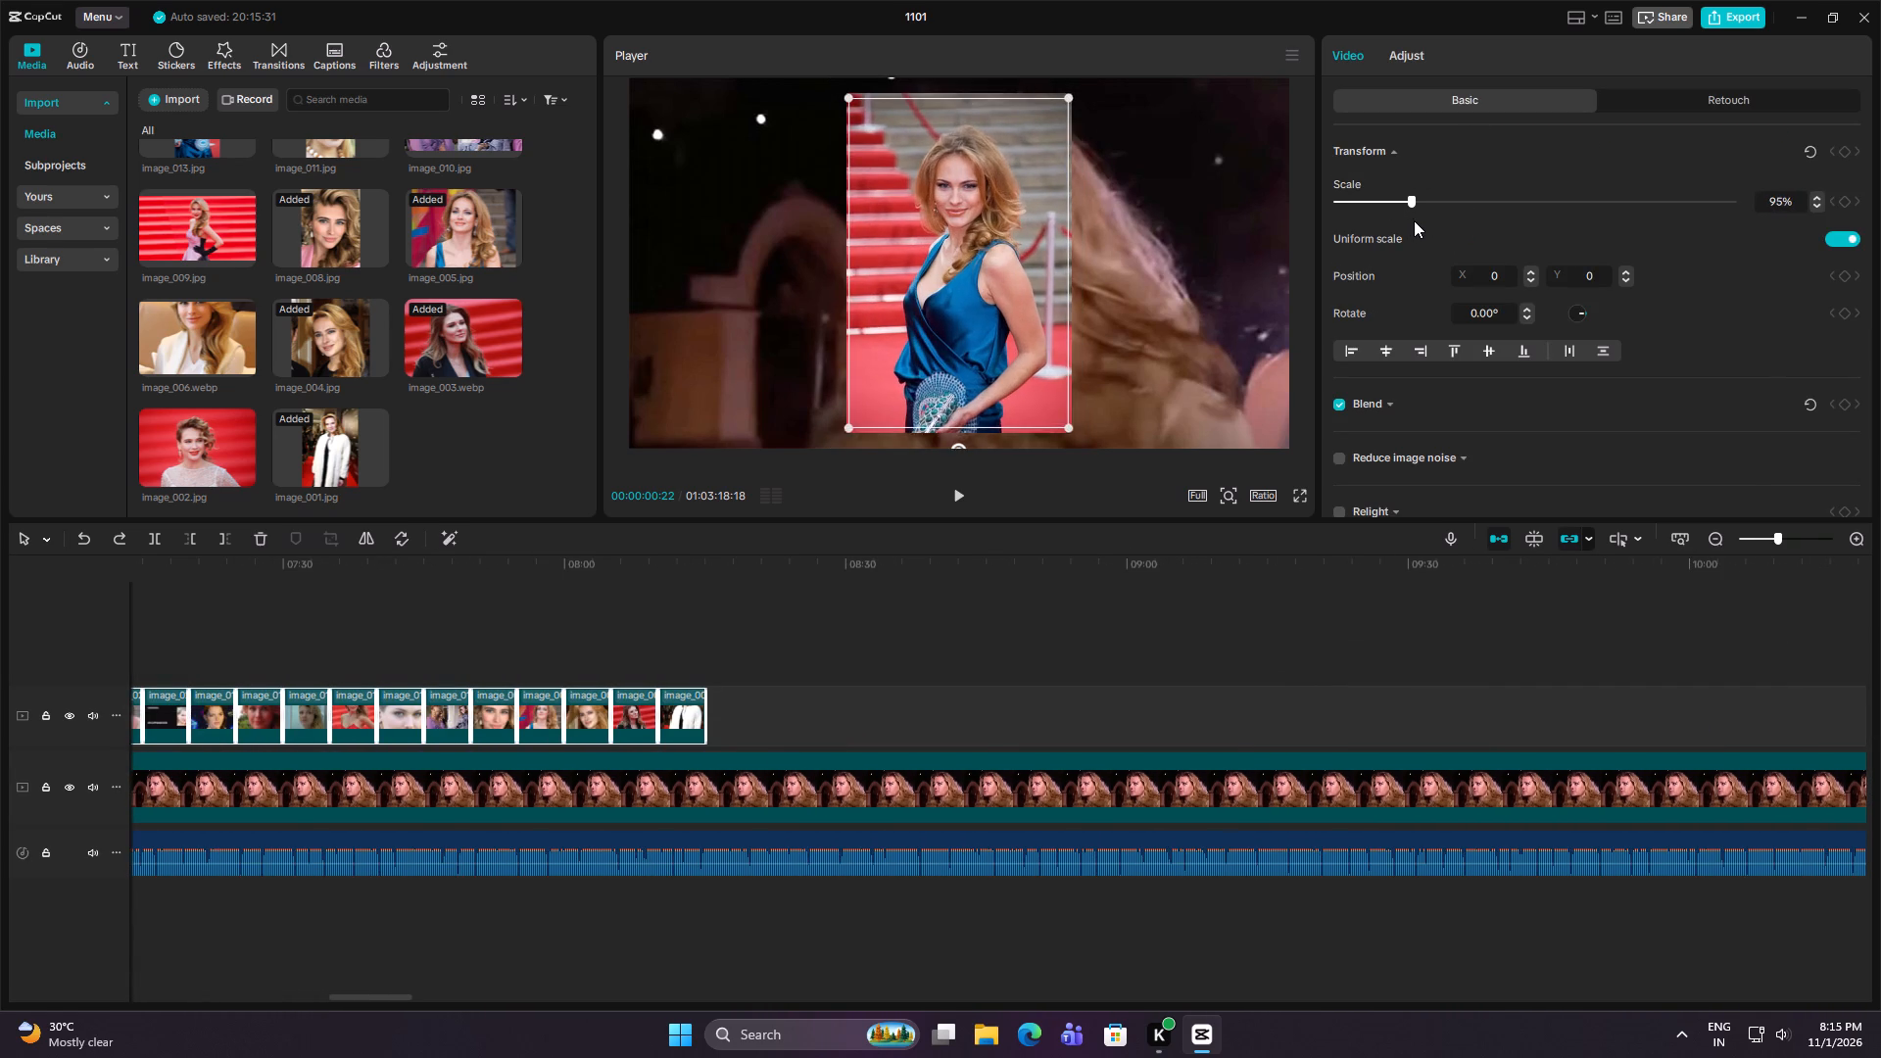
drag(1414, 220, 1411, 220)
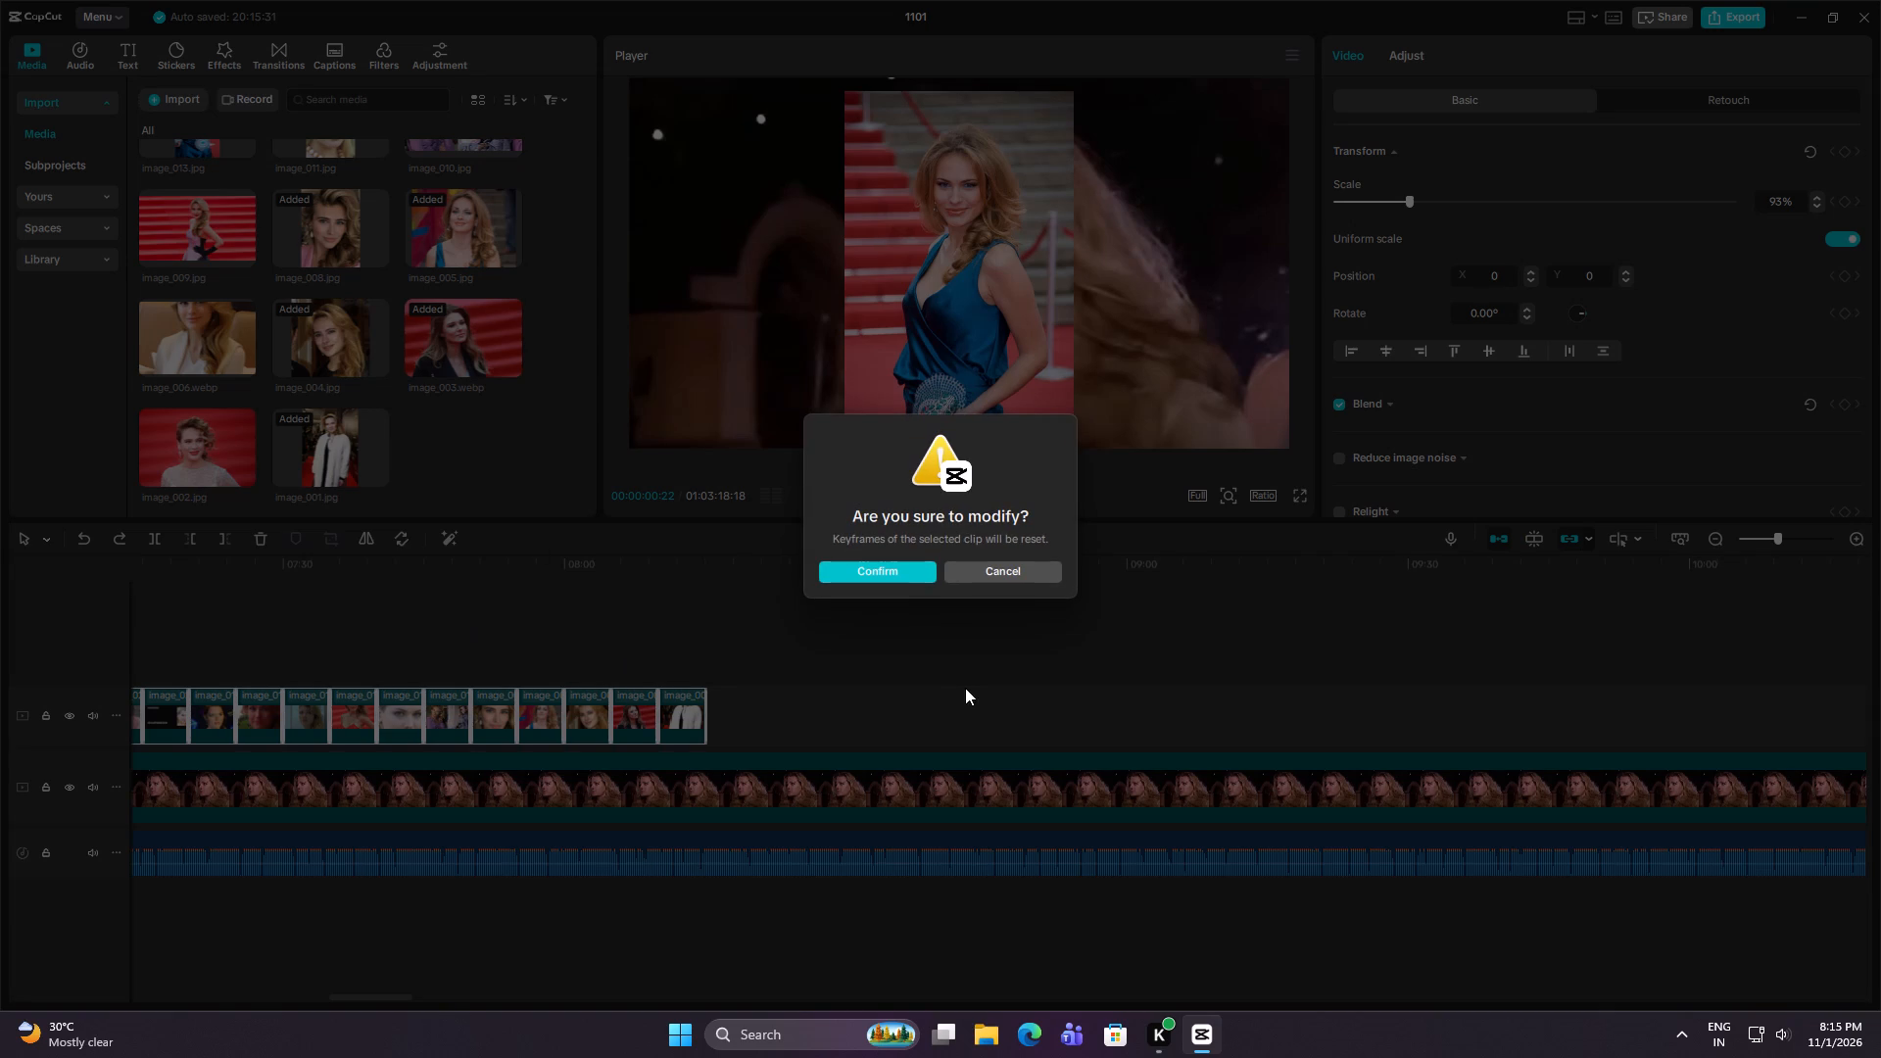
click(887, 577)
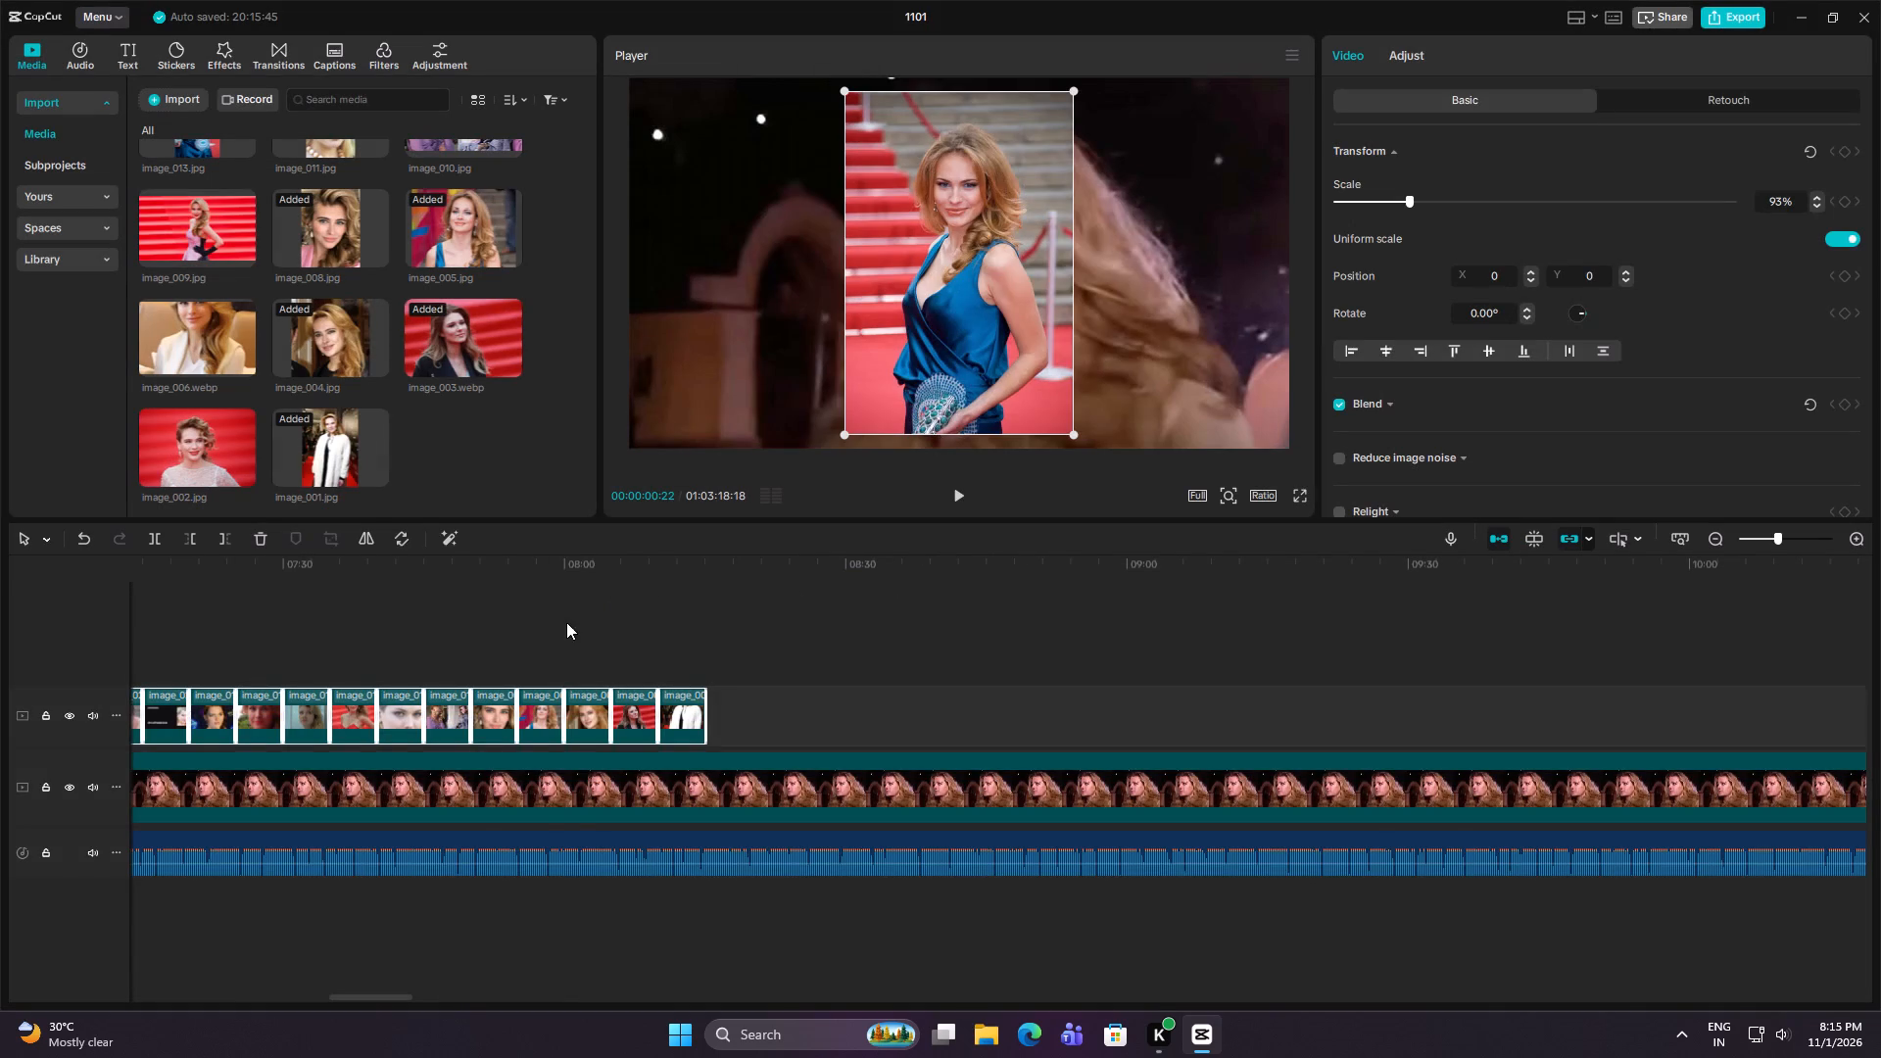
Play the image_151.webp clip from the timeline start to check its scaled animation.
click(566, 622)
drag(566, 622, 0, 702)
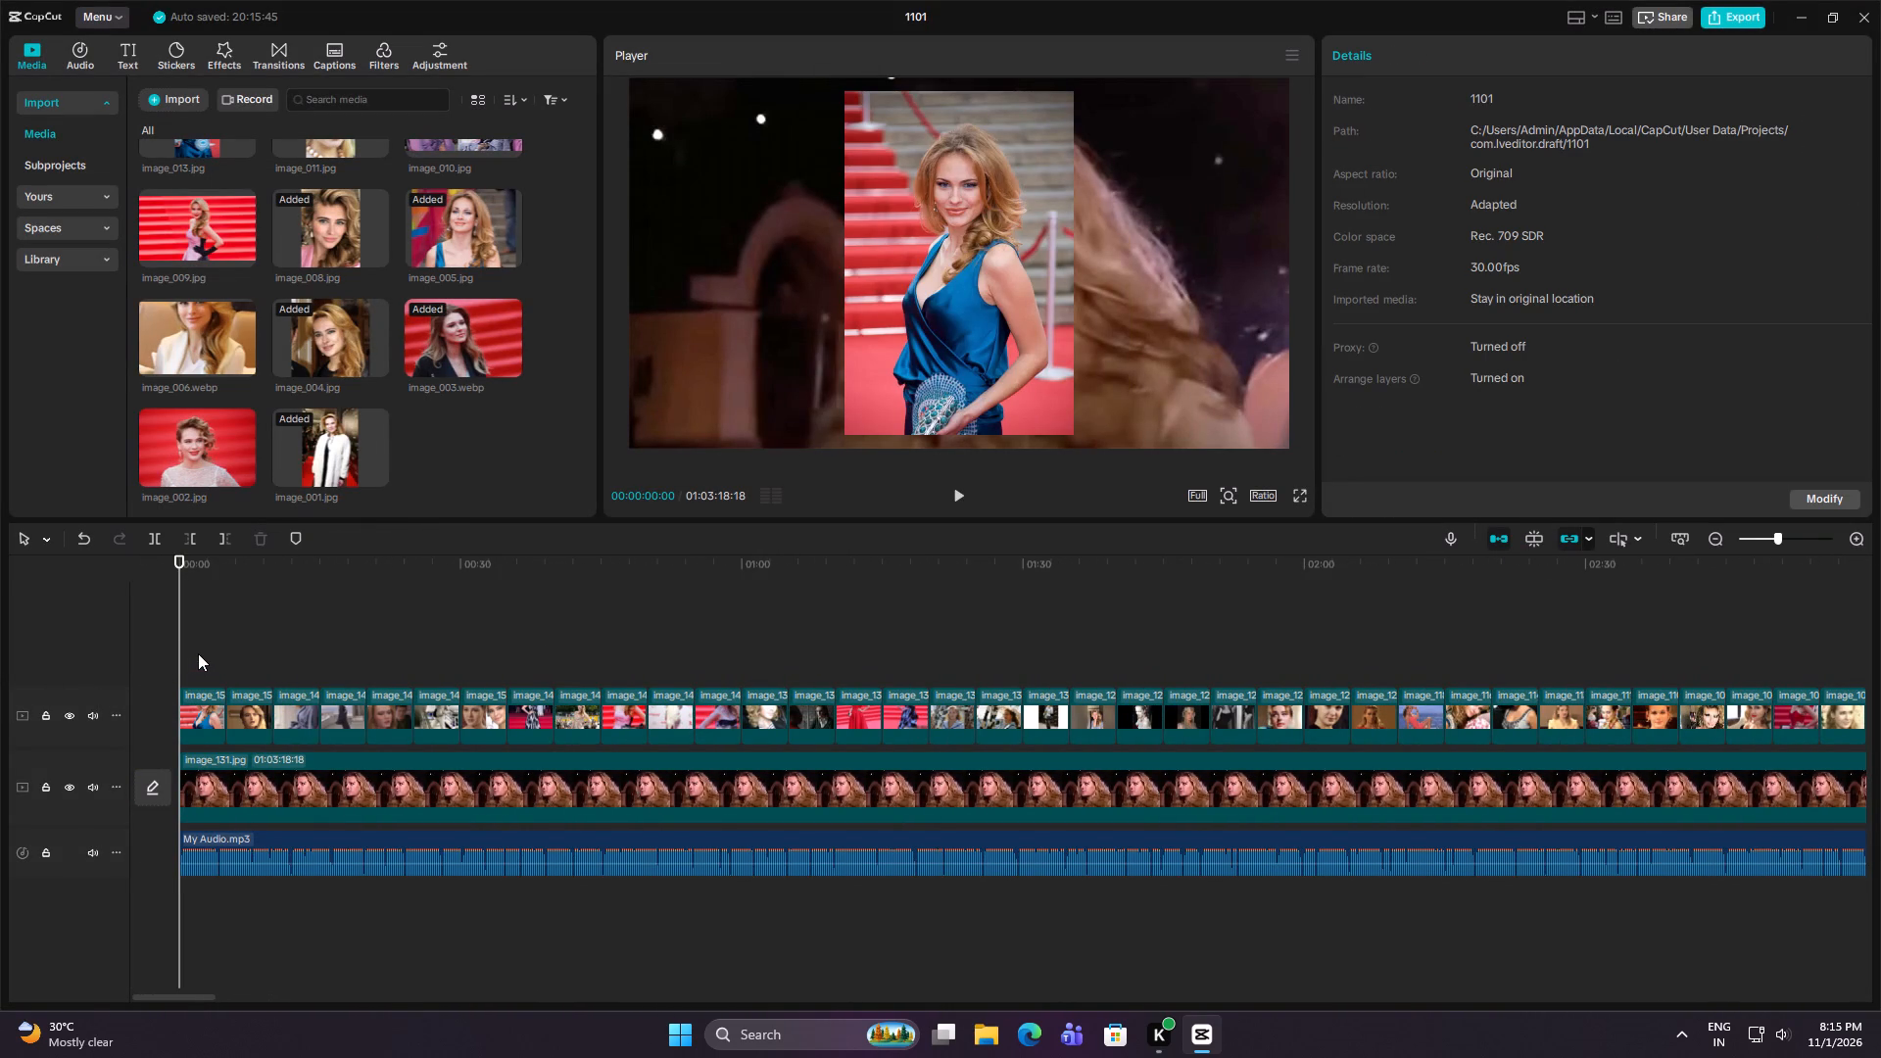
click(193, 713)
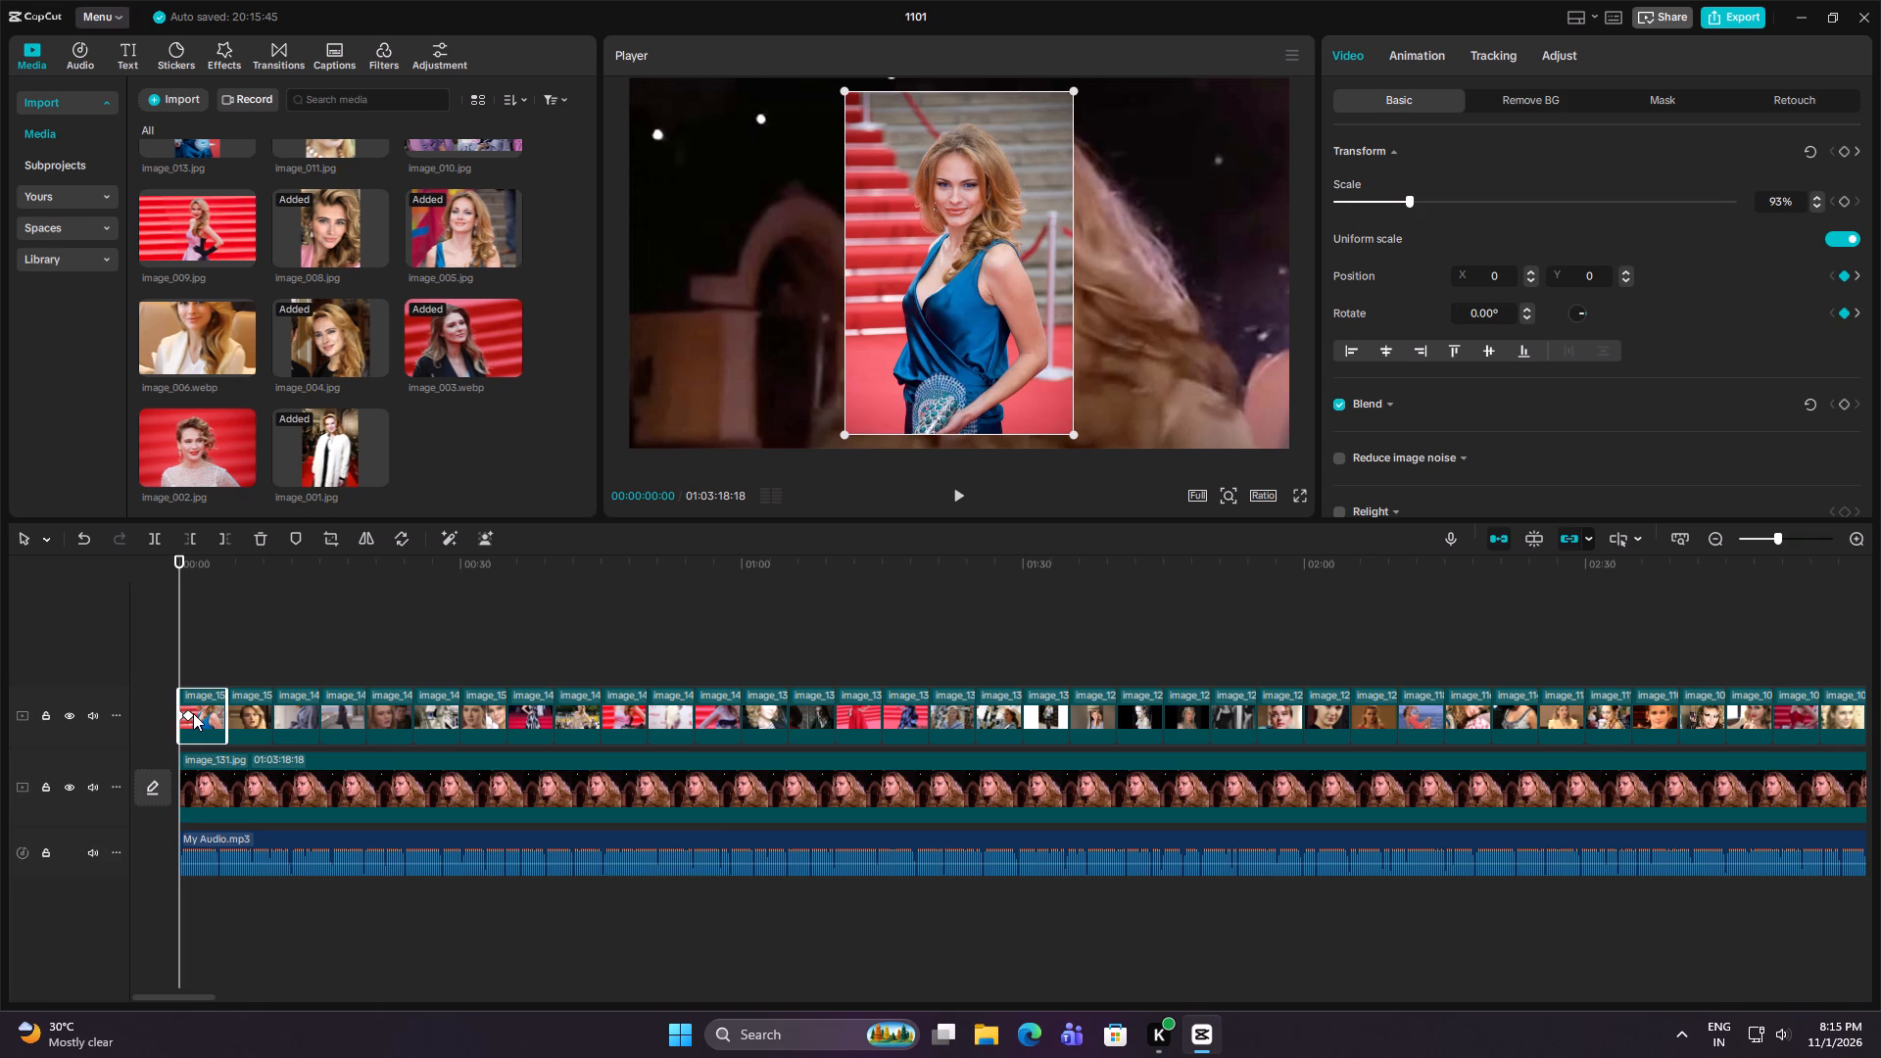
key(space)
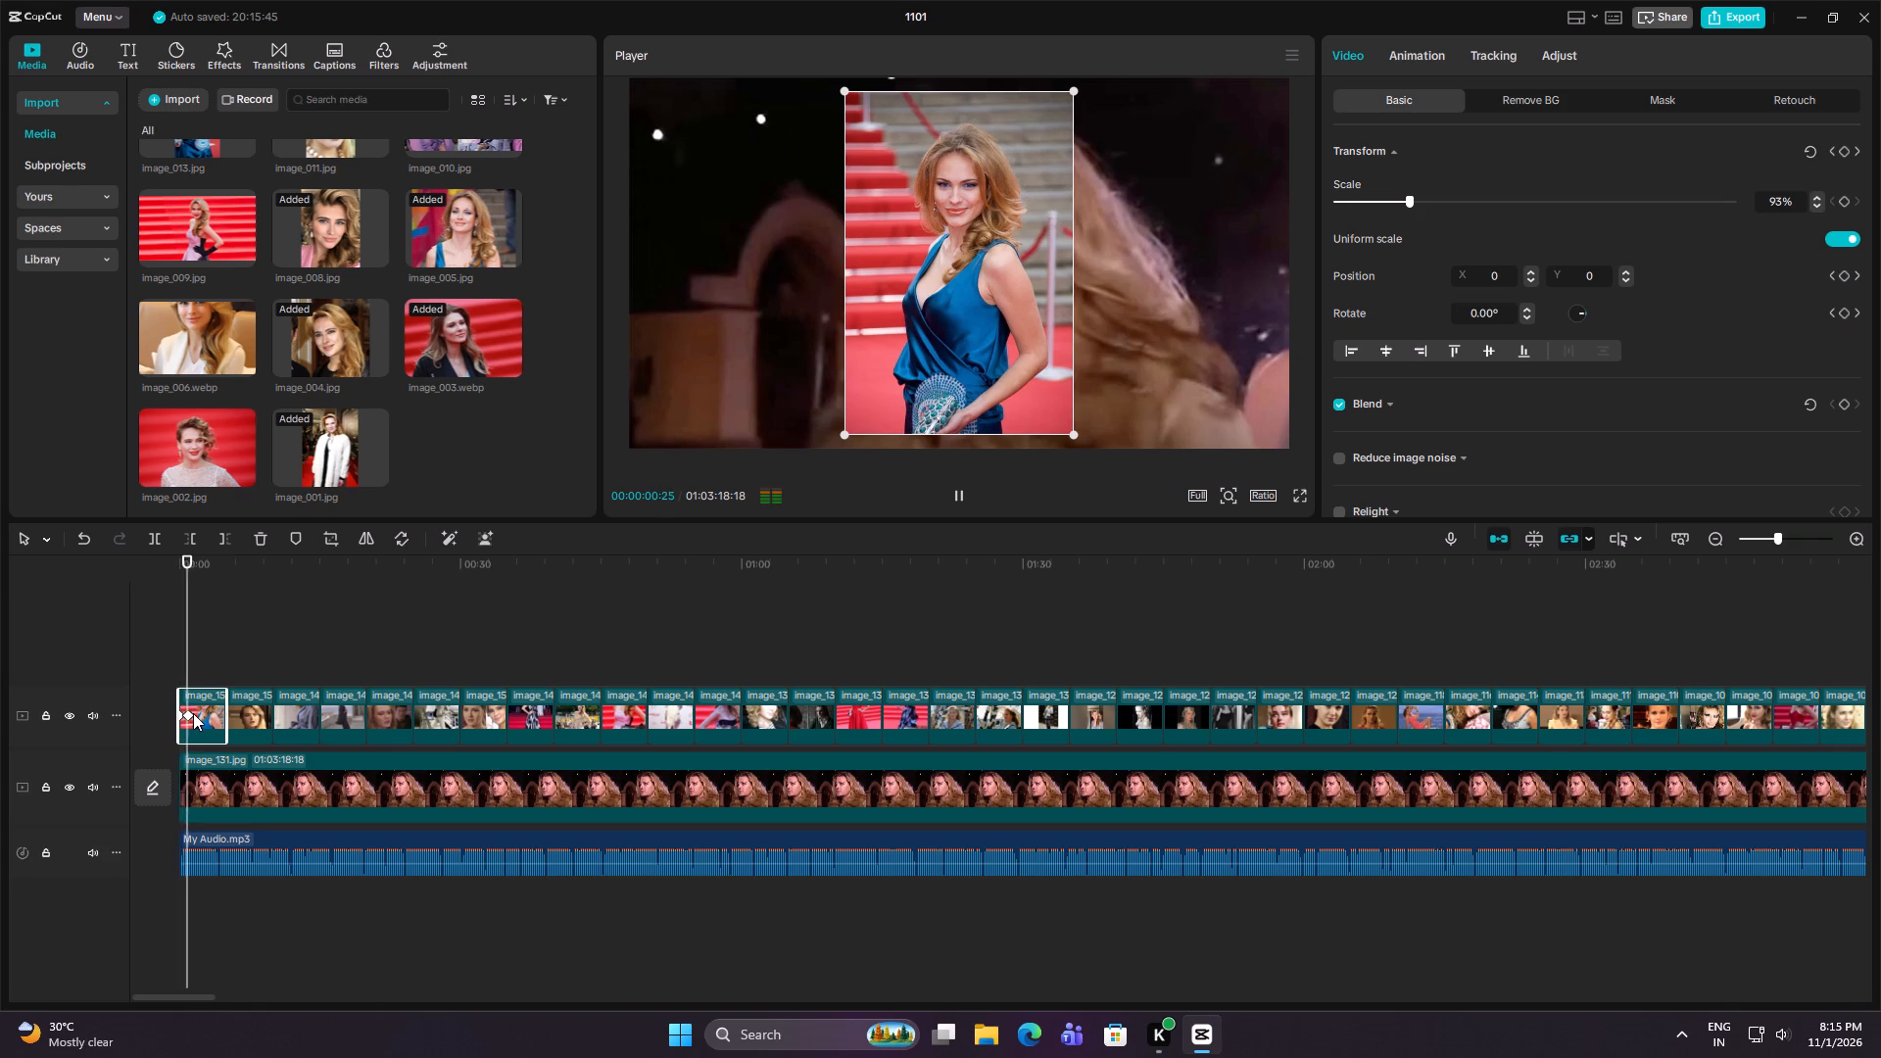
key(space)
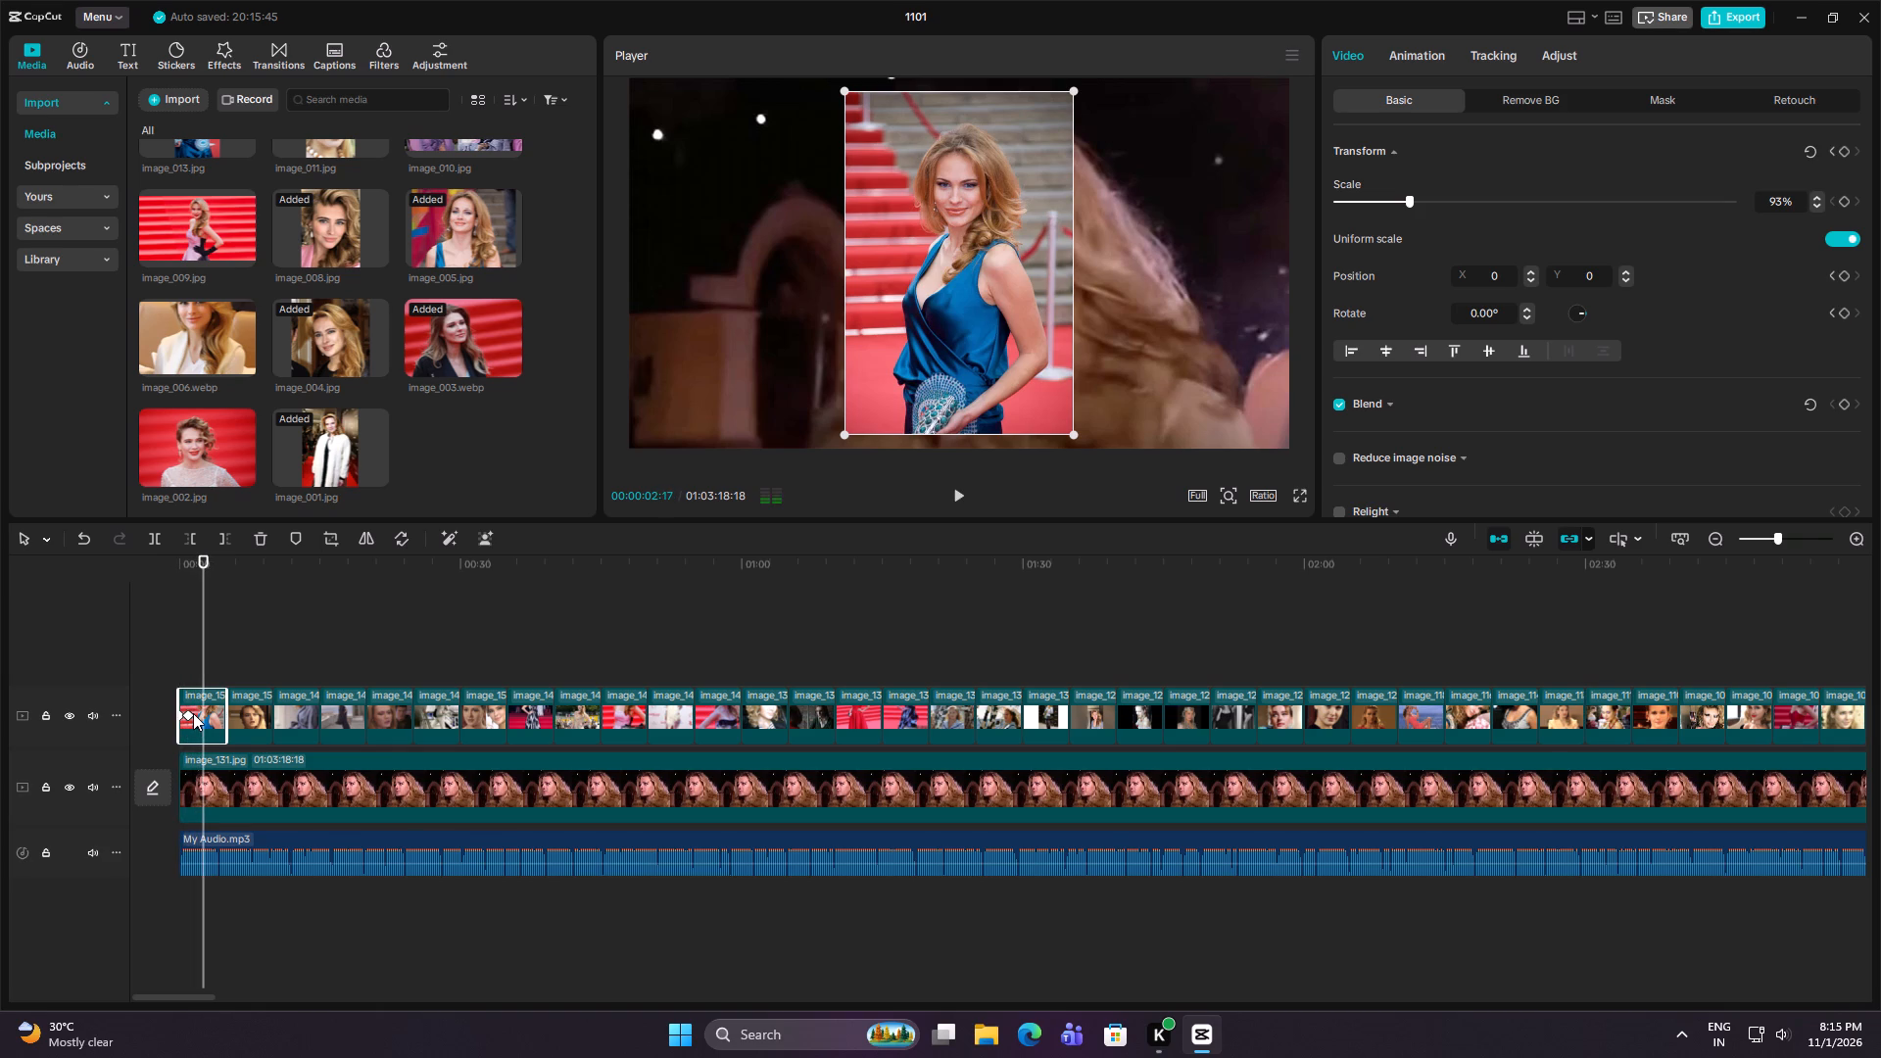
Paste only the blend and canvas attributes onto image_151.webp, maintaining keyframe timing, and replay it from the start.
key(ctrl+shift+v)
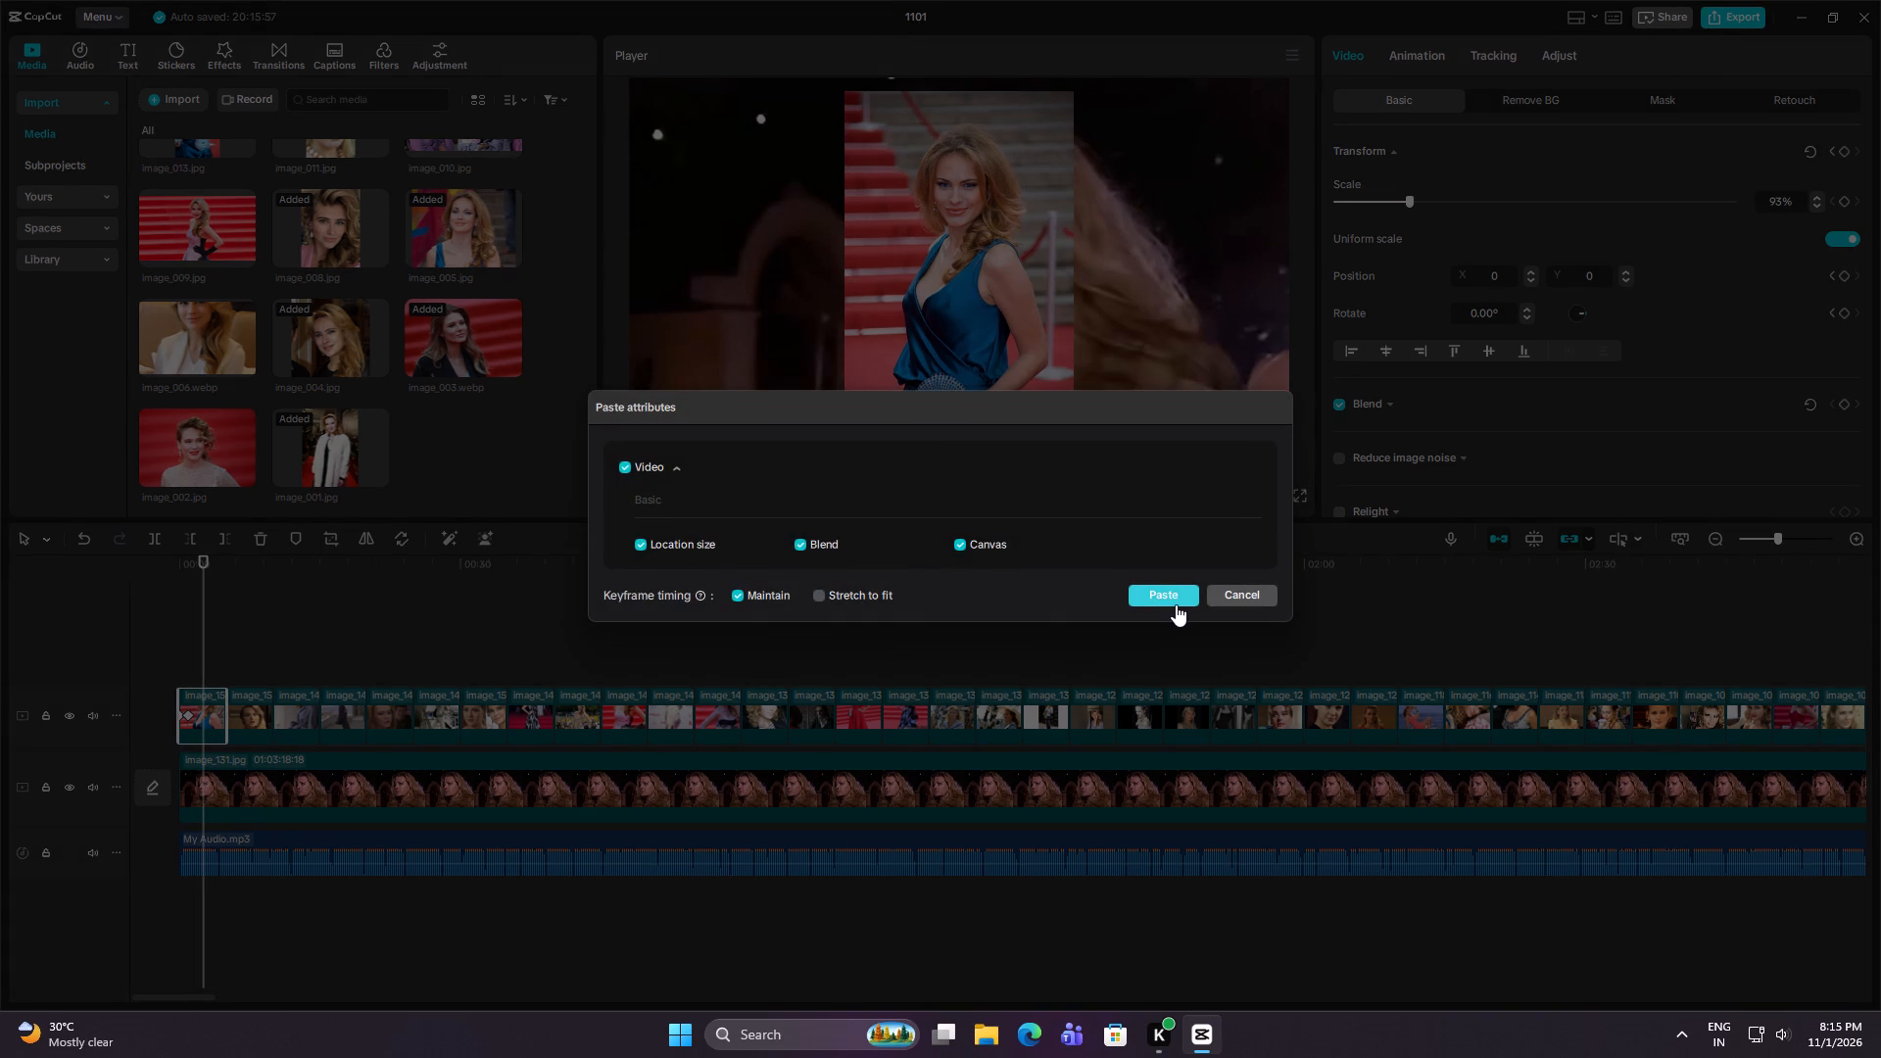
click(643, 542)
click(1177, 590)
click(174, 666)
click(242, 660)
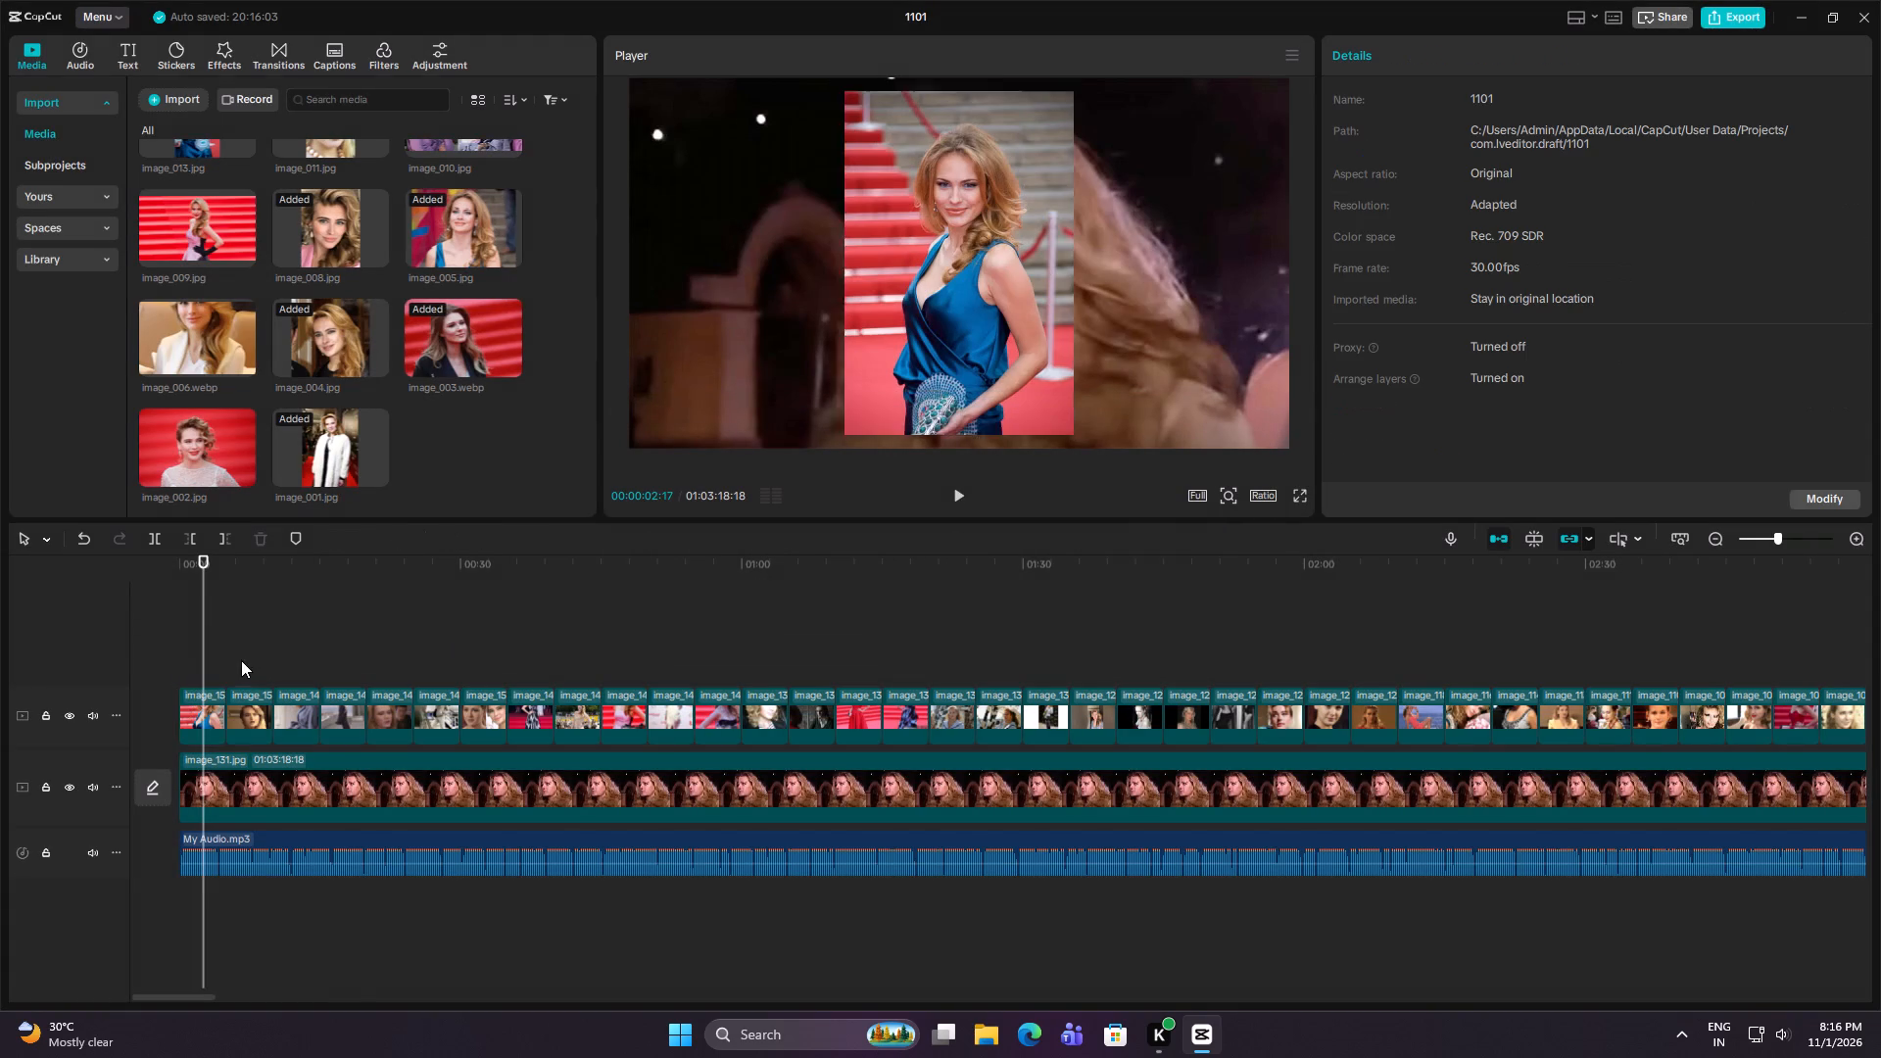
drag(241, 660, 87, 668)
key(space)
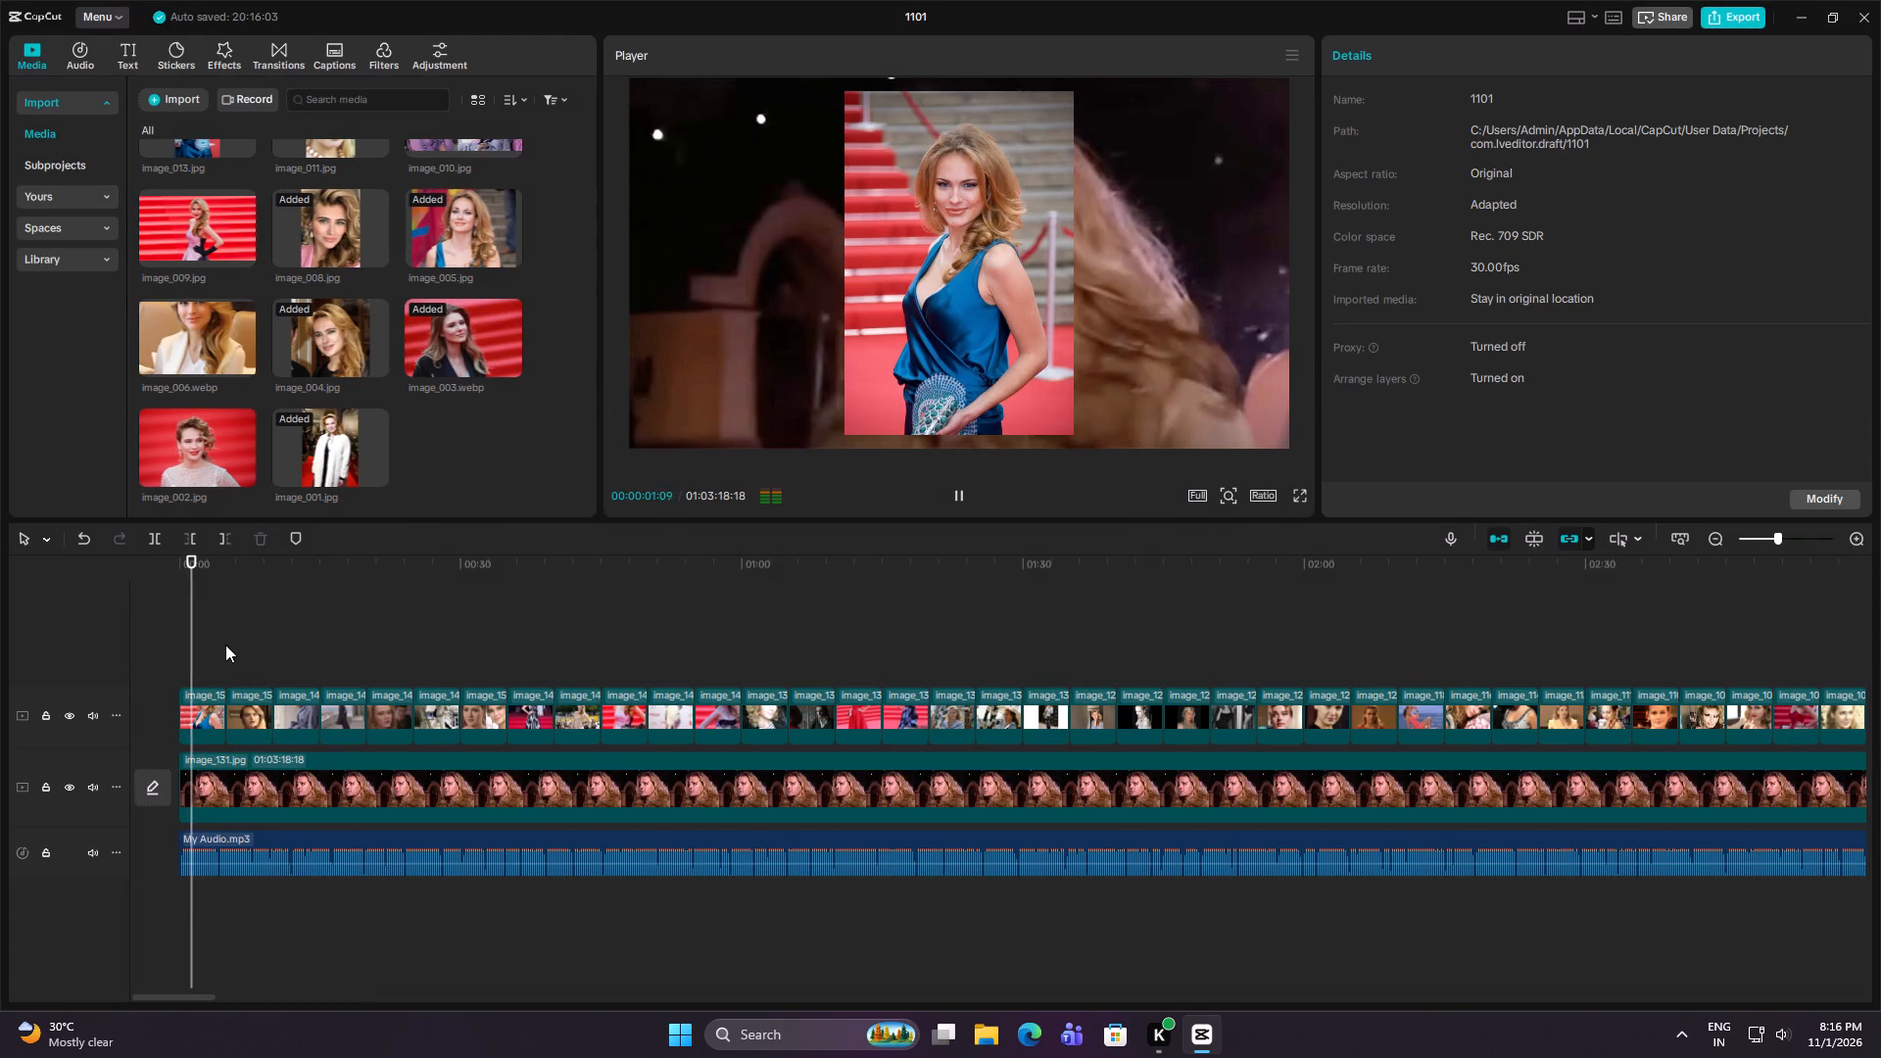
key(space)
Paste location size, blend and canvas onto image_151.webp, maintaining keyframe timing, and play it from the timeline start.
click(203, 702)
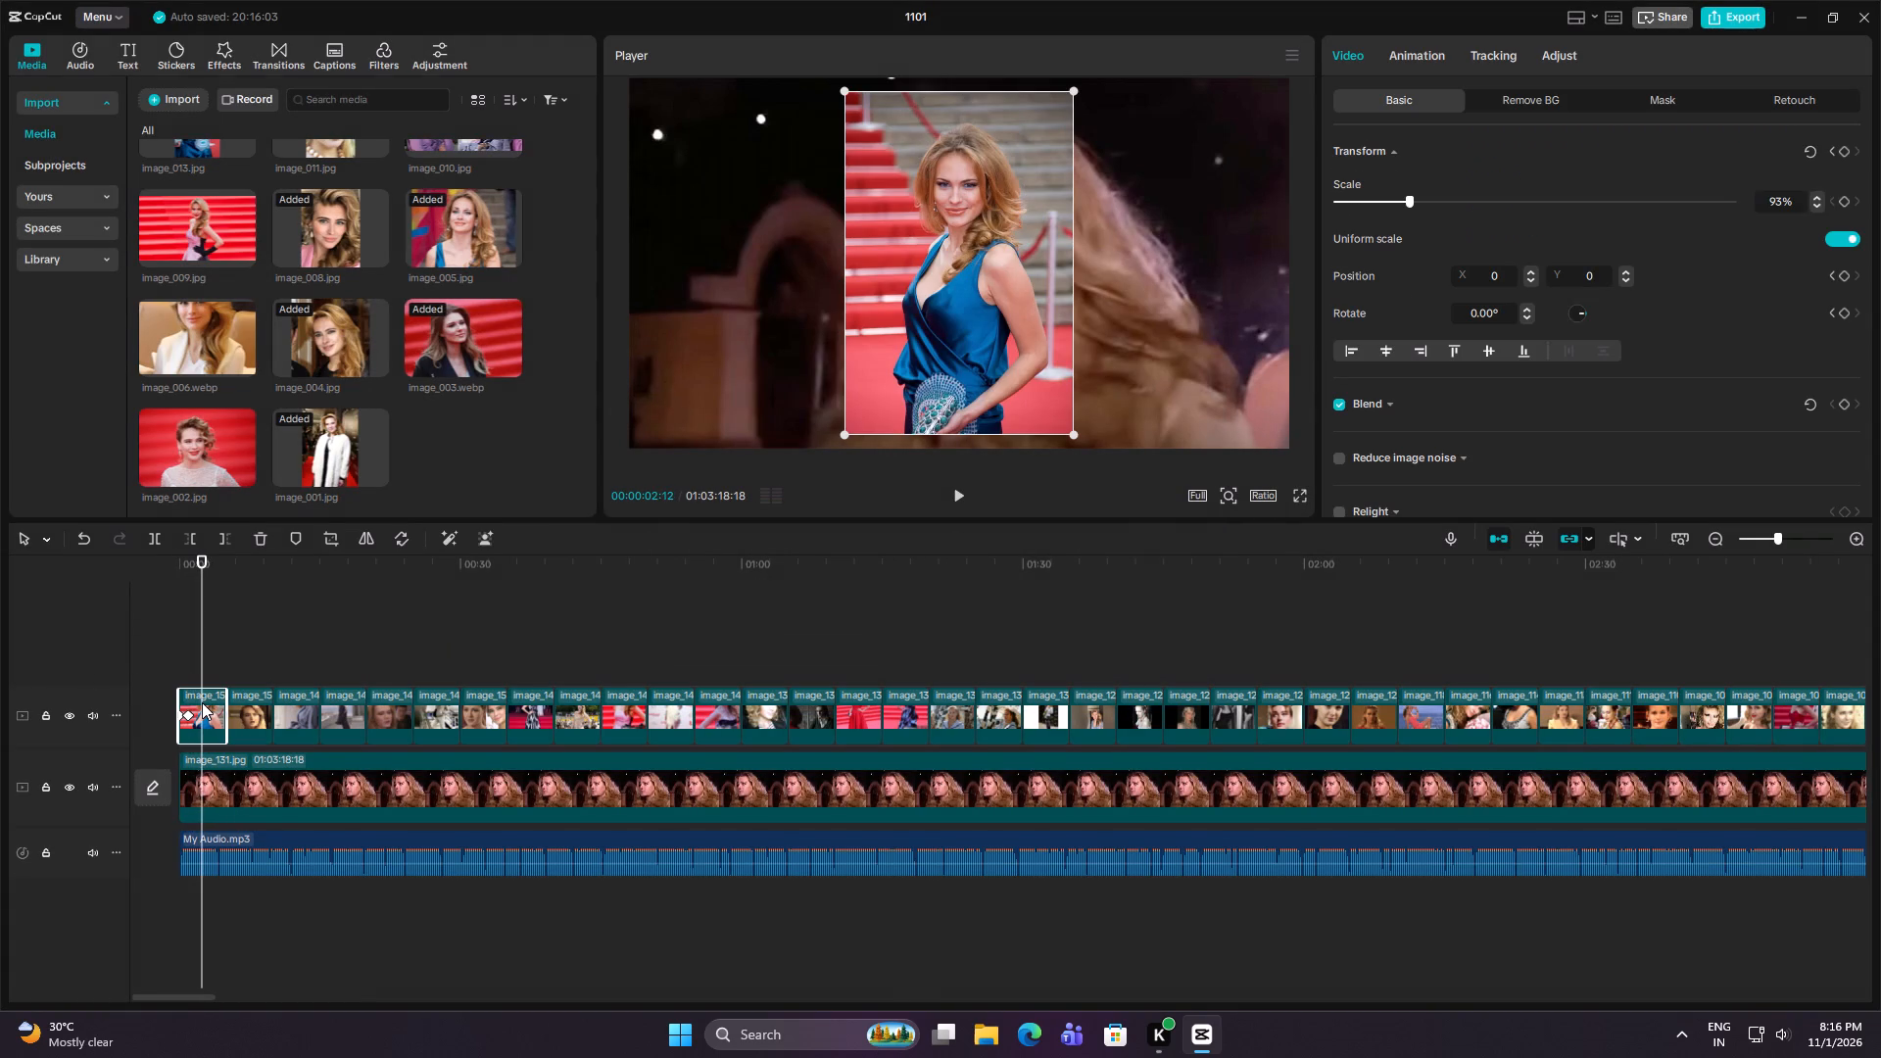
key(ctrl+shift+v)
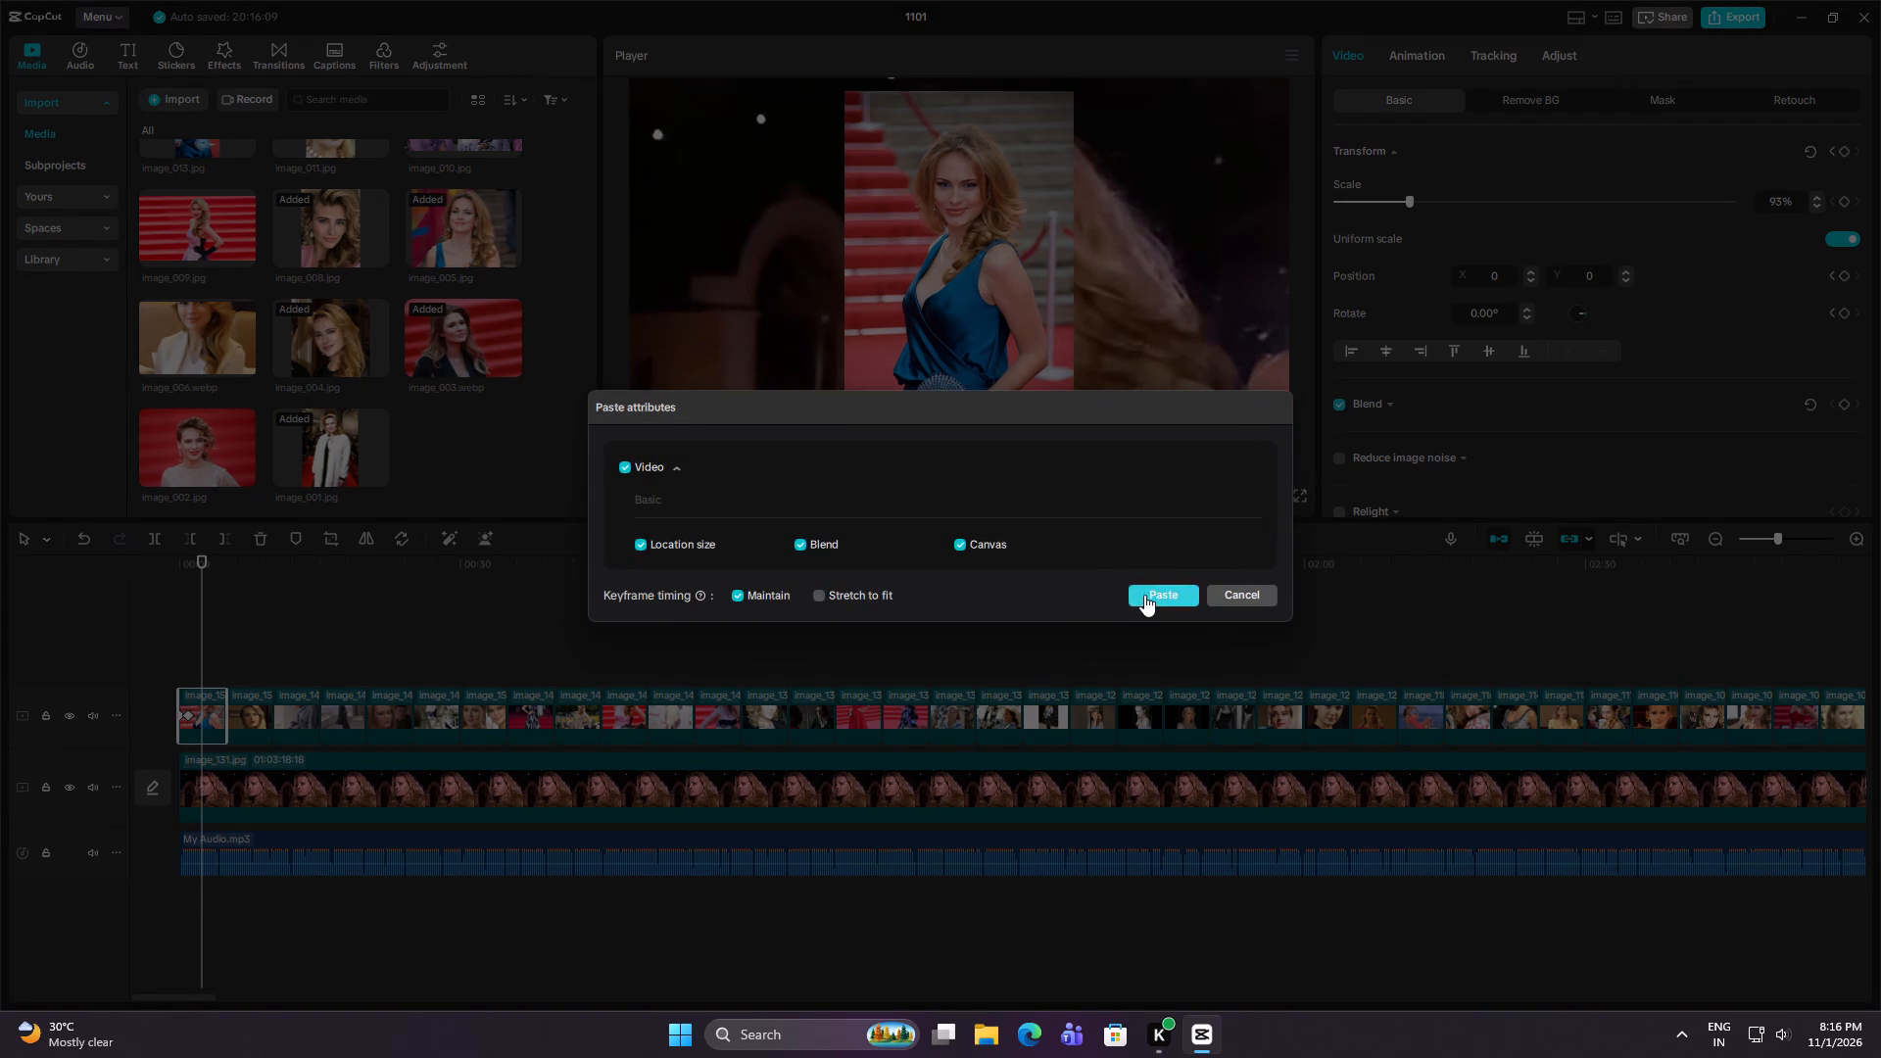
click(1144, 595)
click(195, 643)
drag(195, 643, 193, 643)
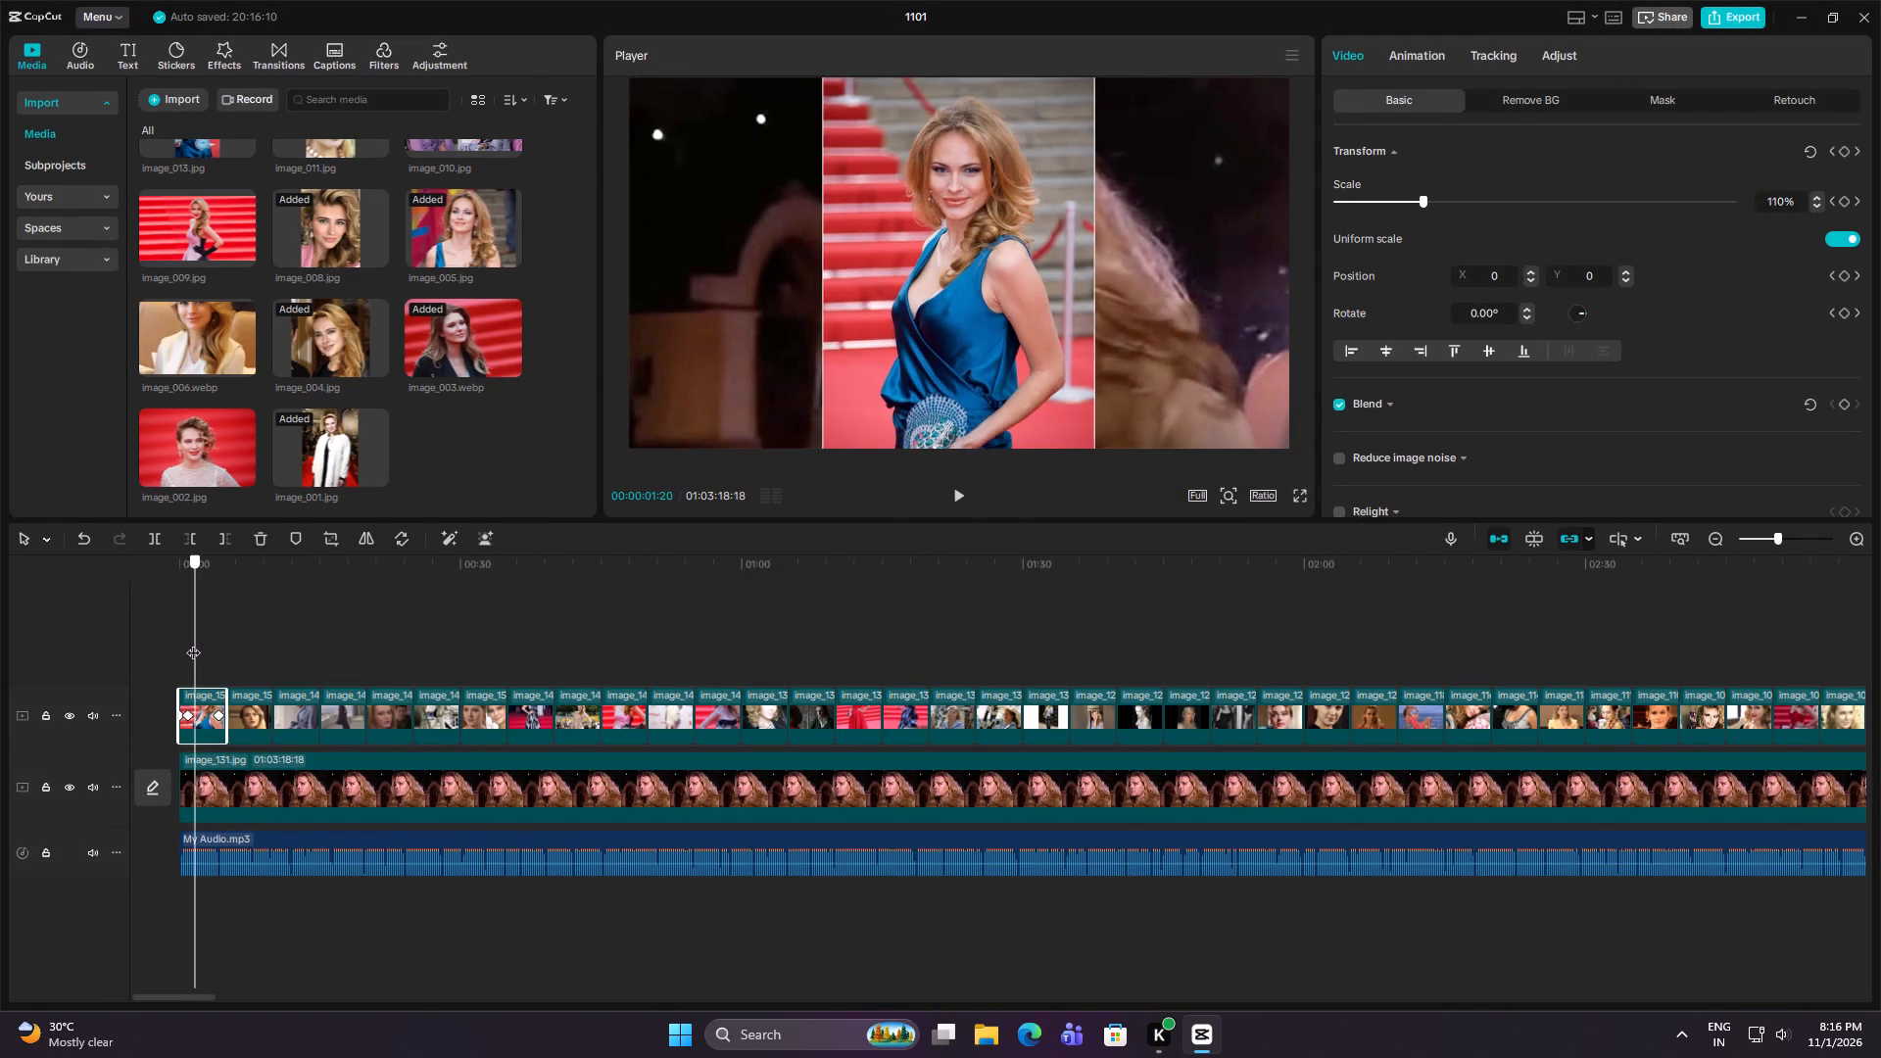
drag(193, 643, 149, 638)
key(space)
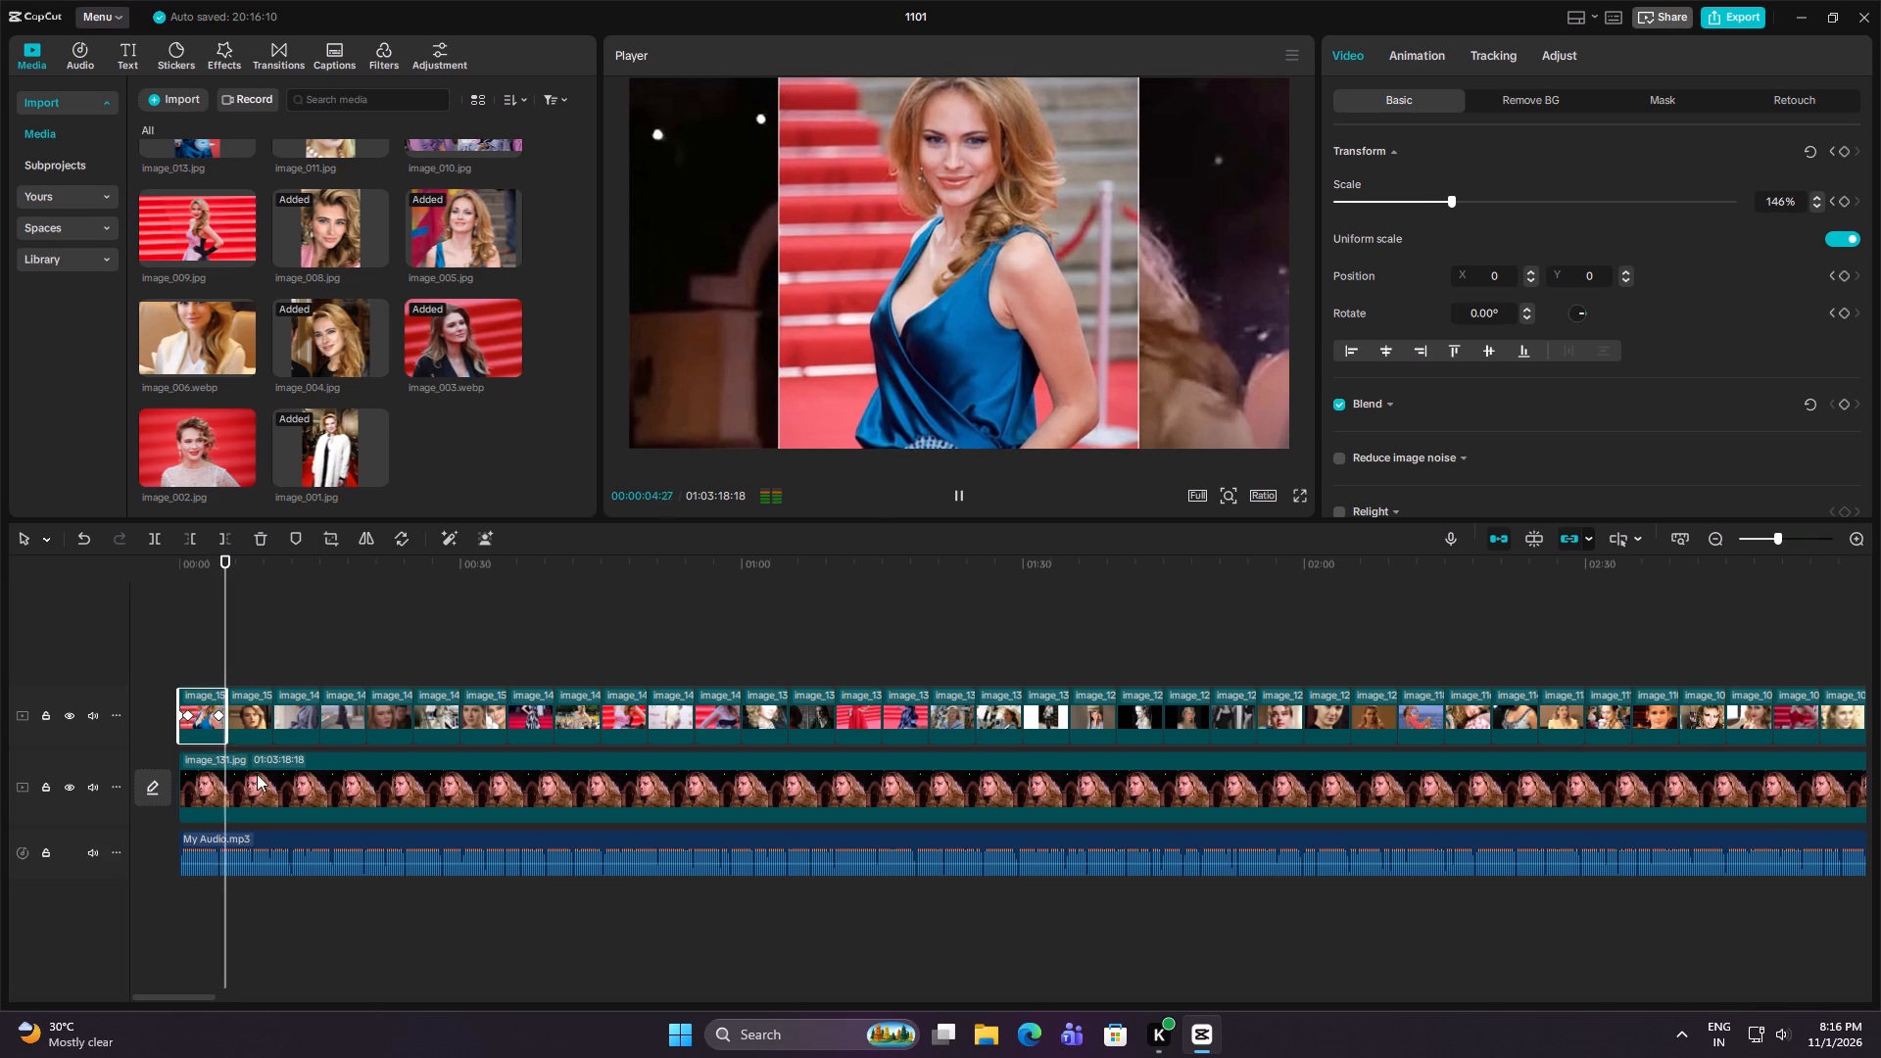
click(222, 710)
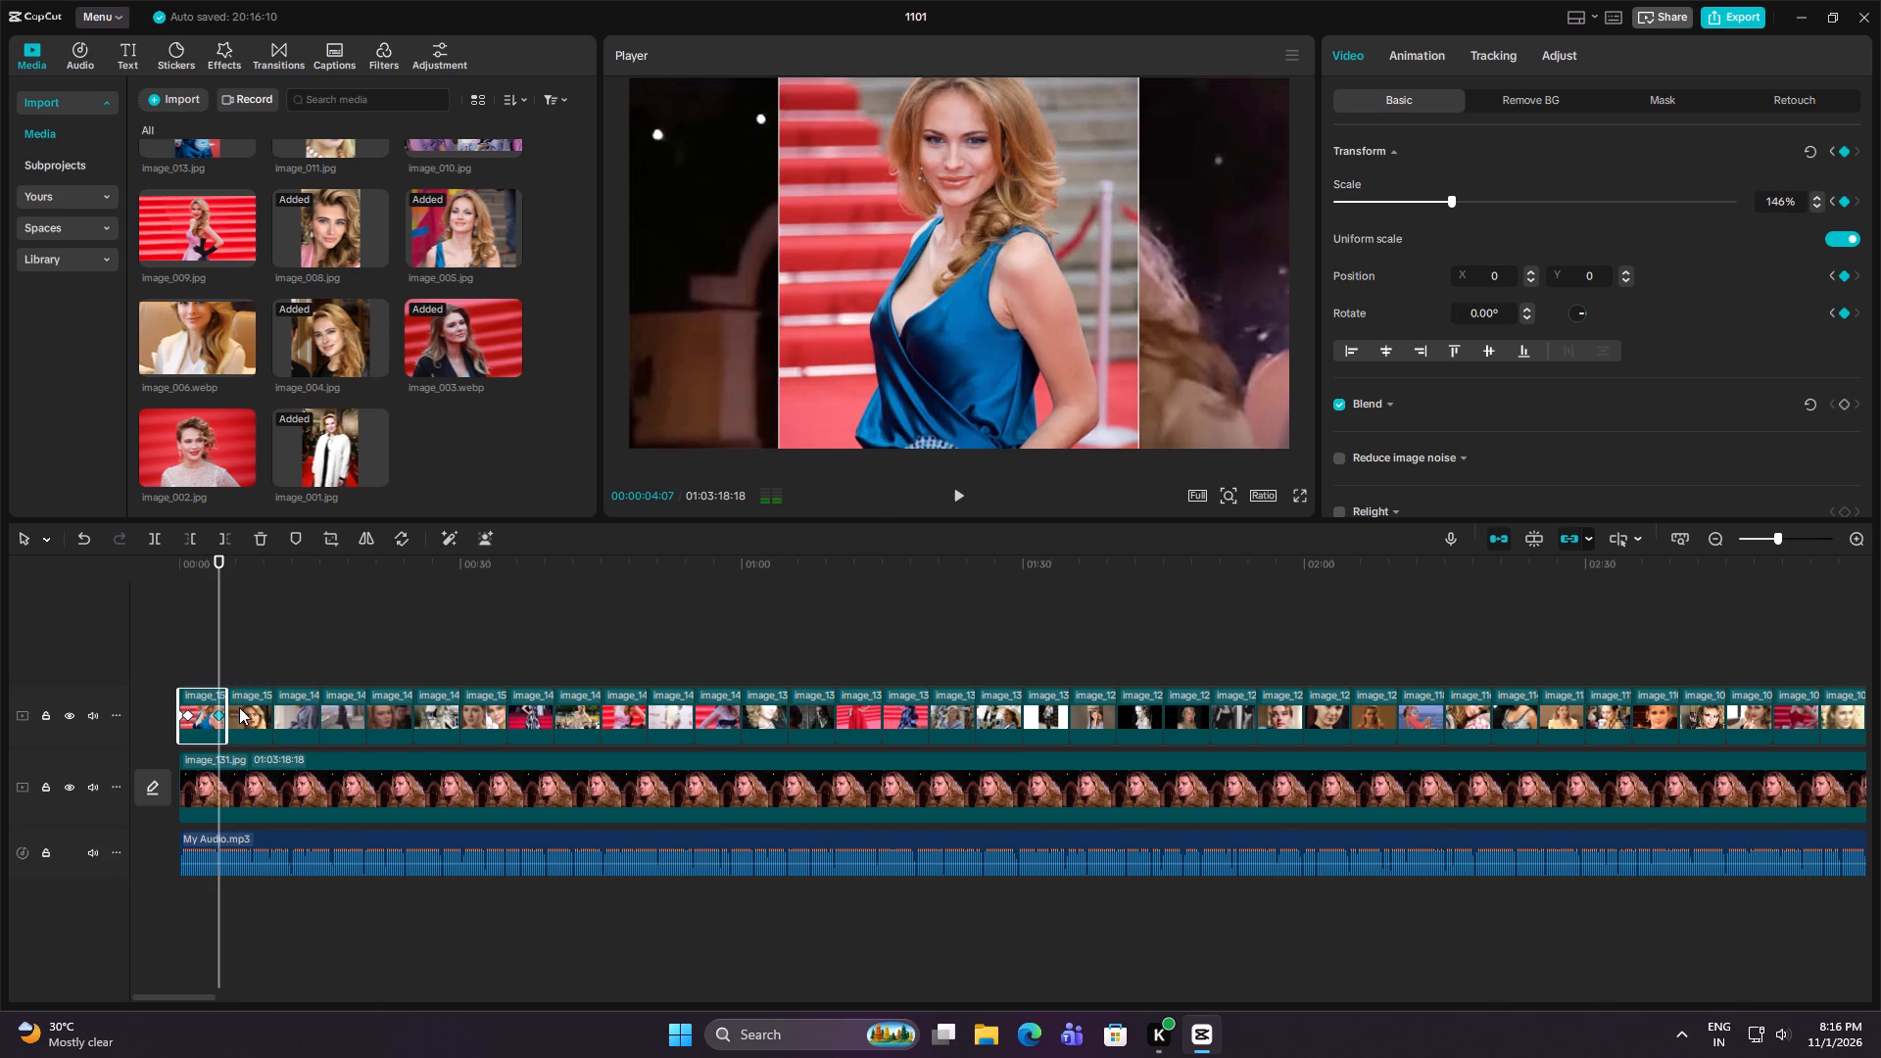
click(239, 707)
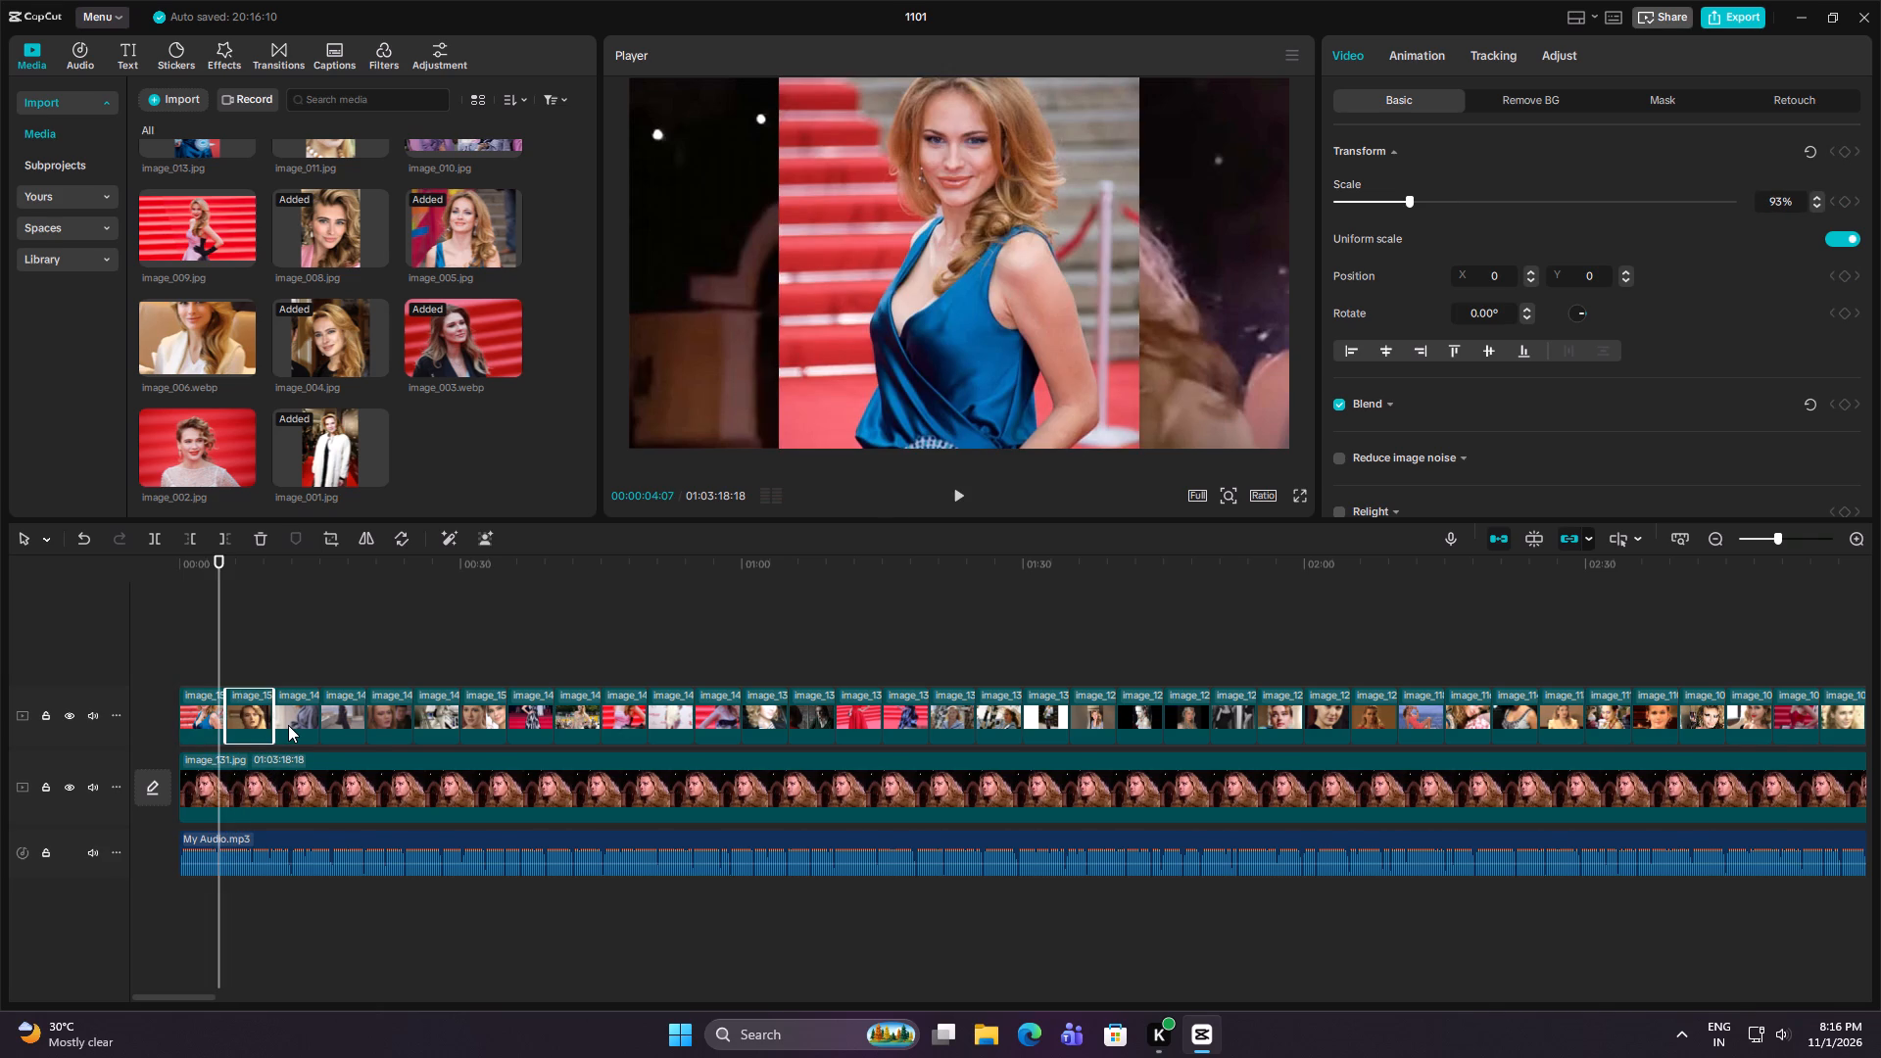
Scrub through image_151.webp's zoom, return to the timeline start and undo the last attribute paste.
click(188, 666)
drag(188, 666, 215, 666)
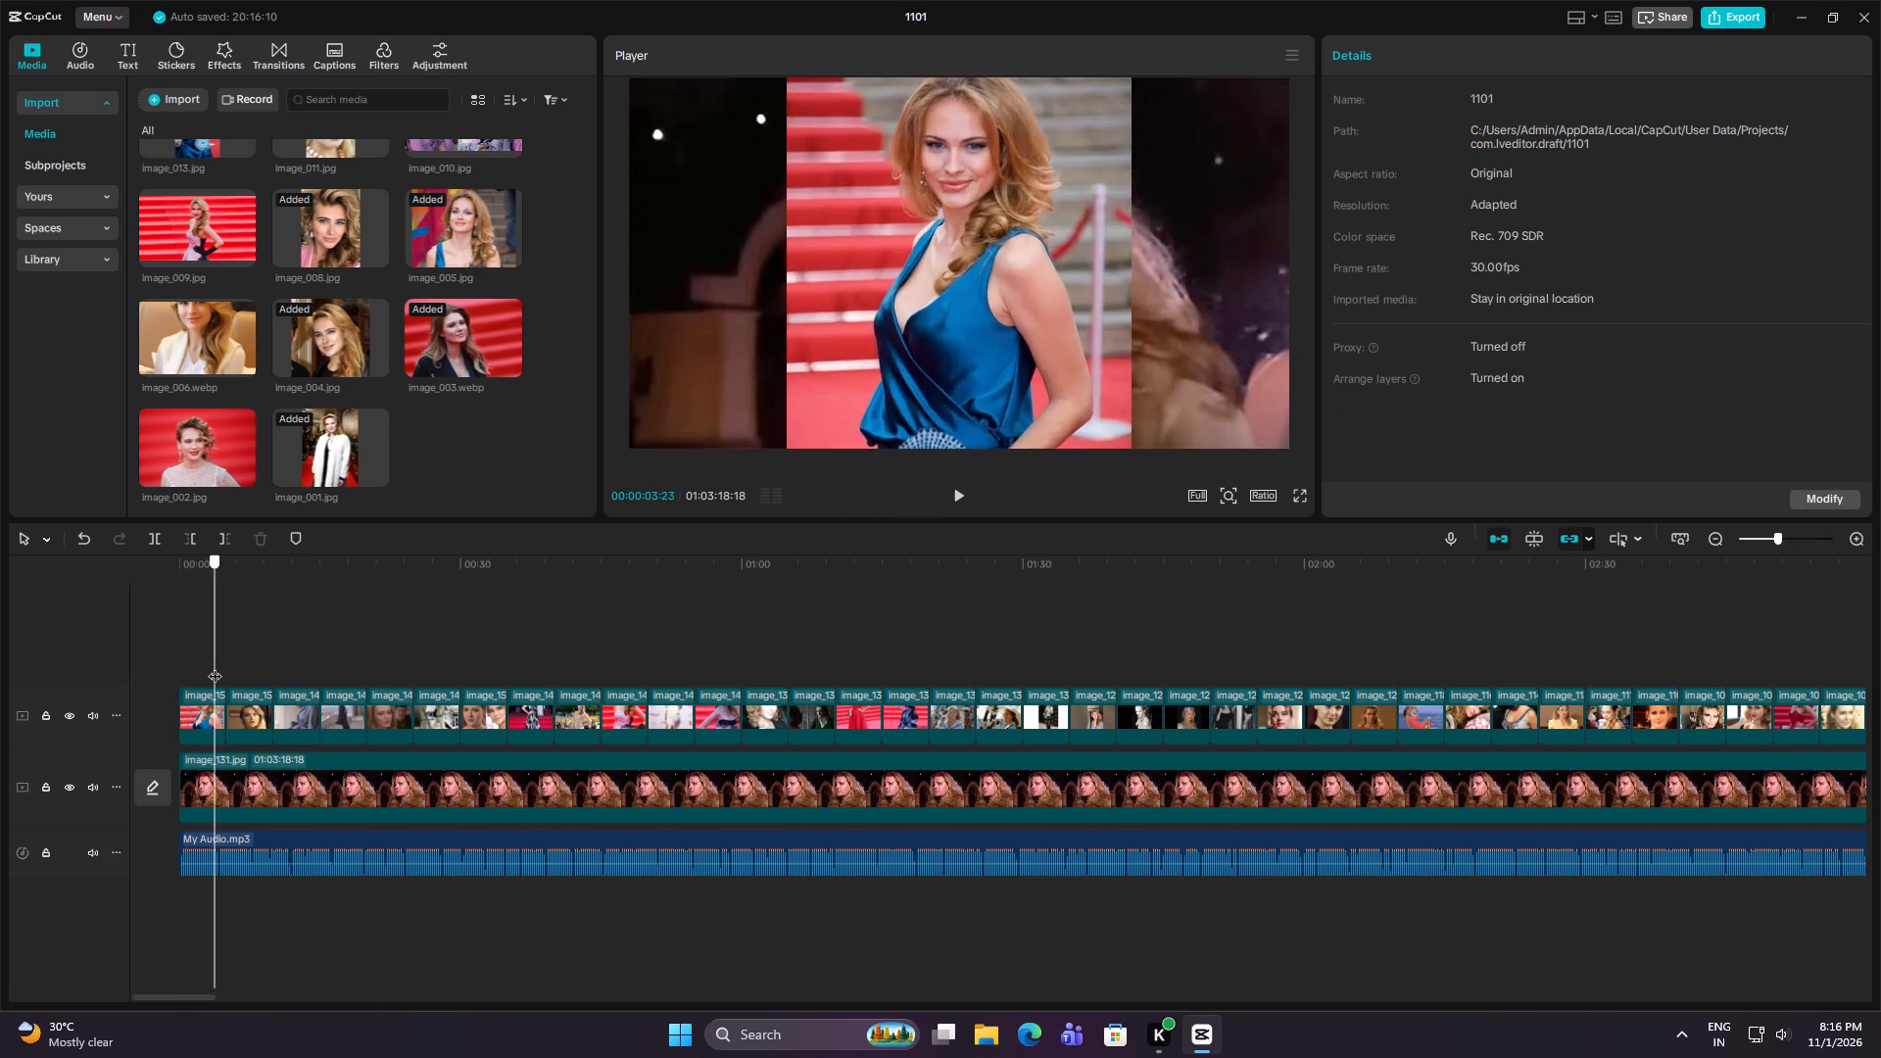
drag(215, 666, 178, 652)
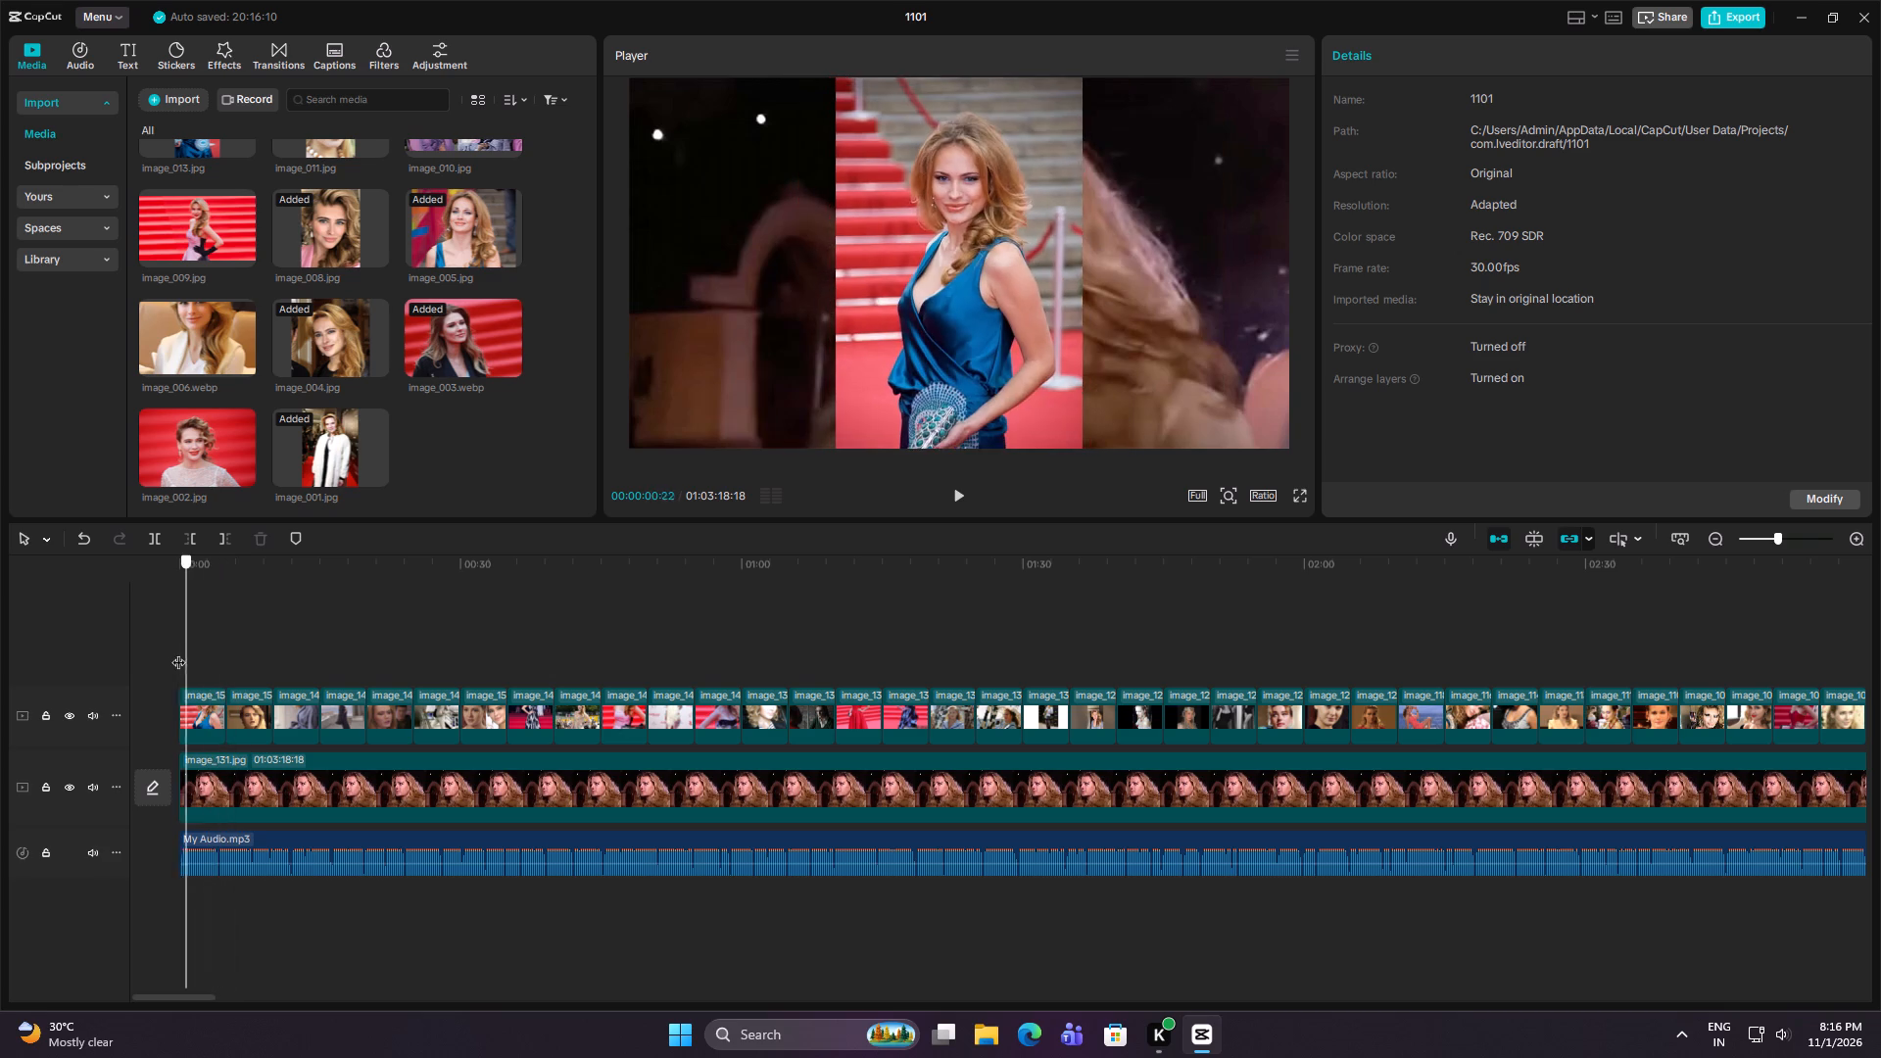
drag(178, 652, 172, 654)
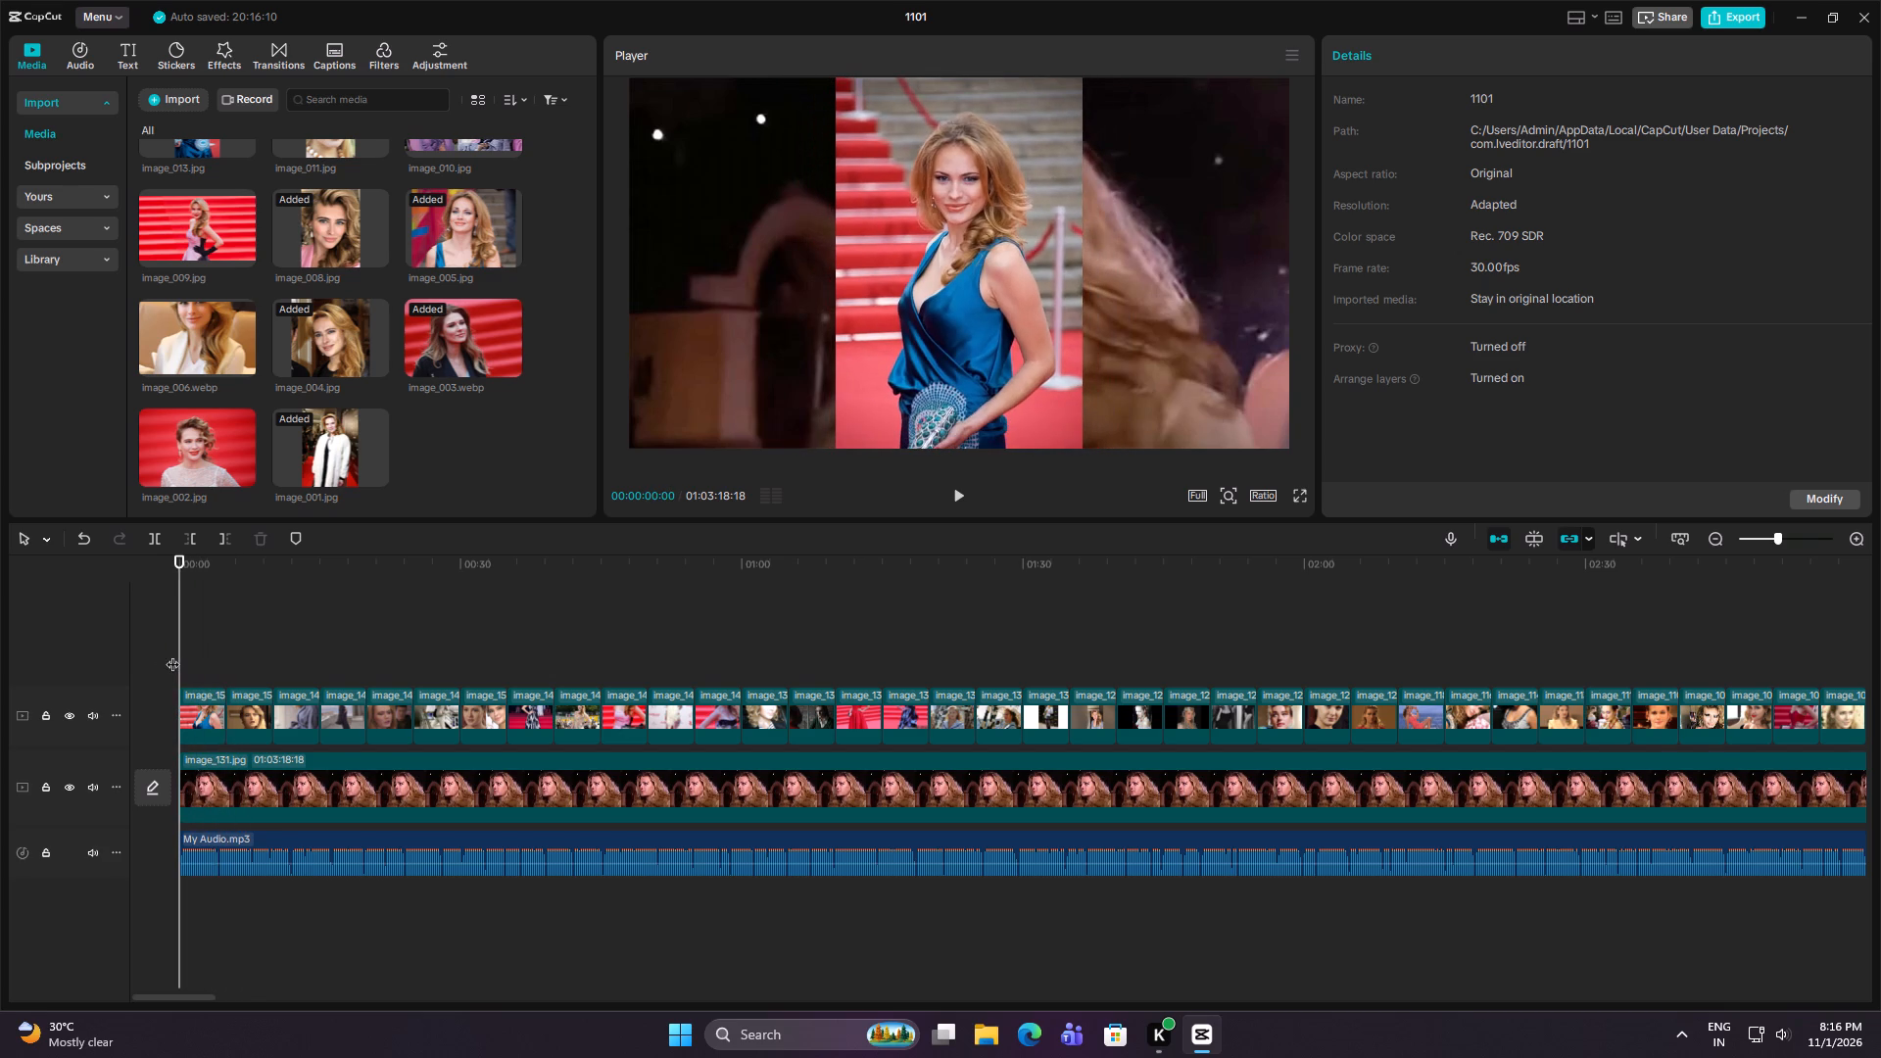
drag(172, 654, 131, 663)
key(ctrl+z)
Add a Transform keyframe to image_151.webp at 00:00:01:04.
click(211, 715)
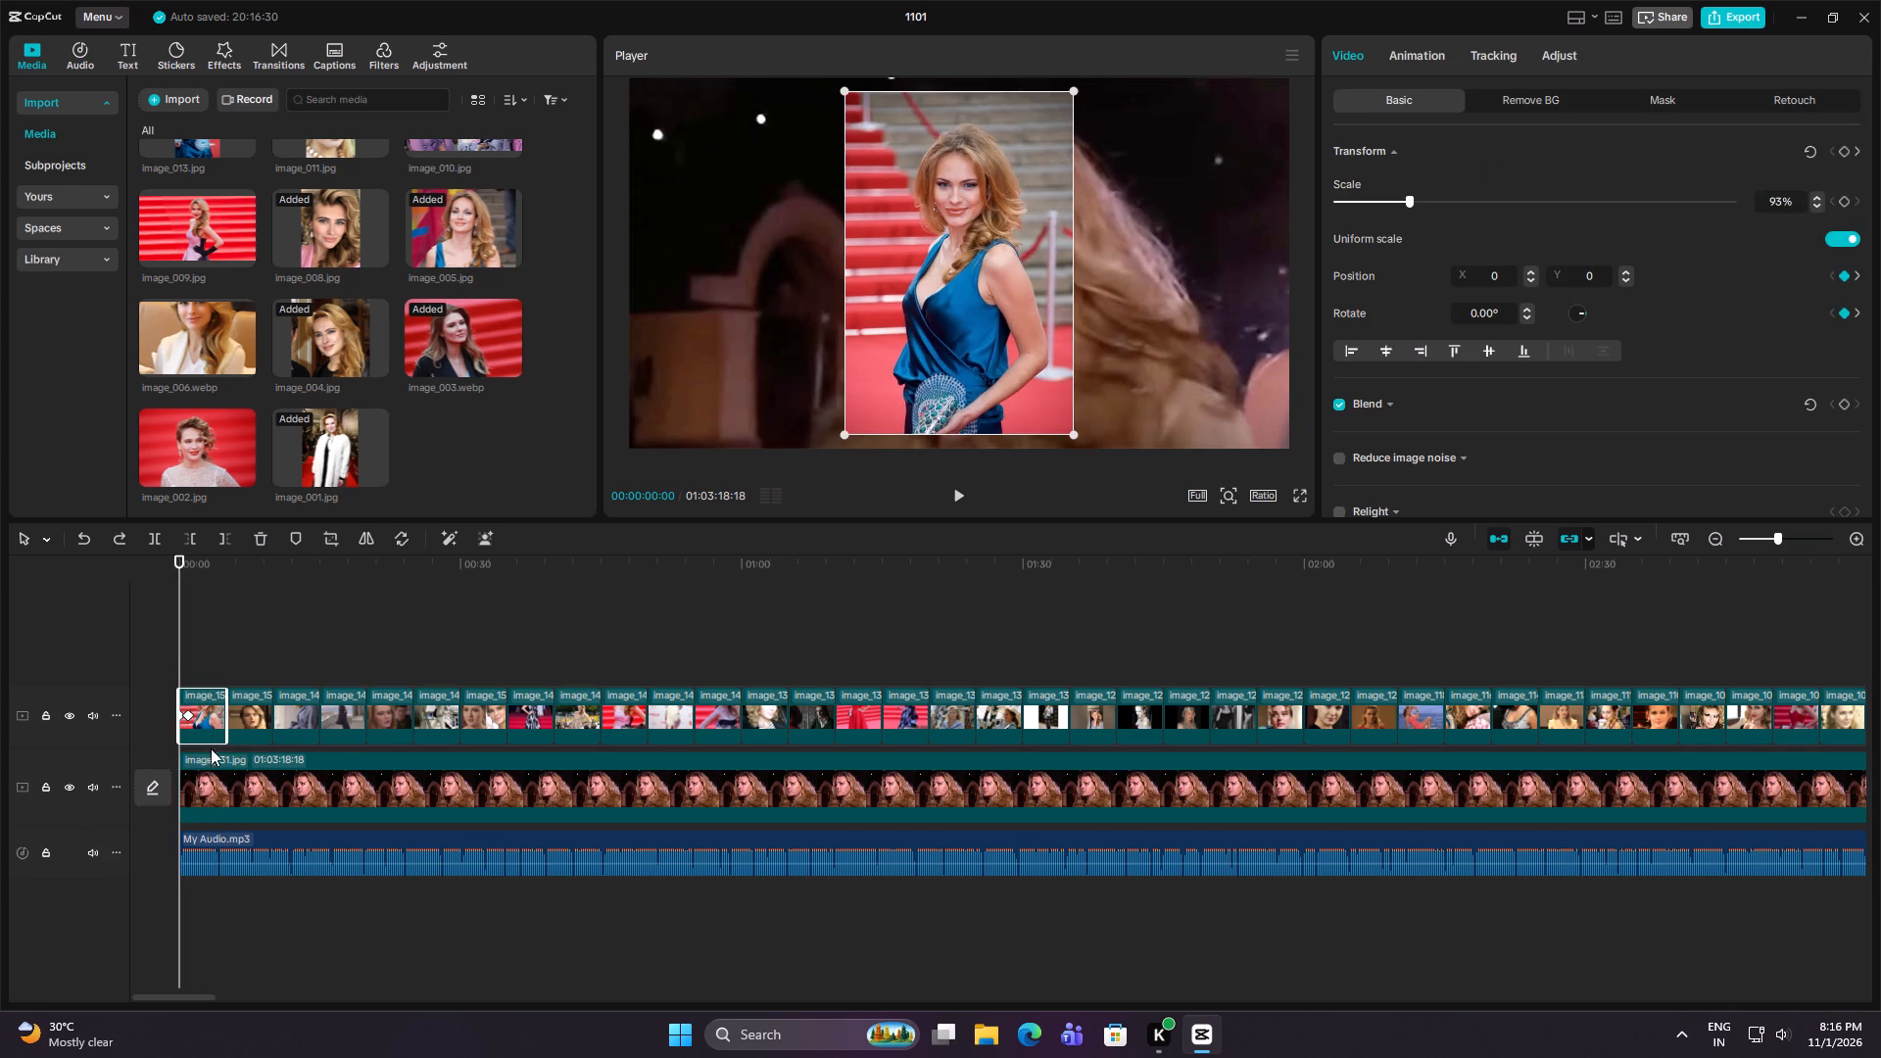
key(ctrl+equal)
key(ctrl+equal)
key(ctrl+equal)
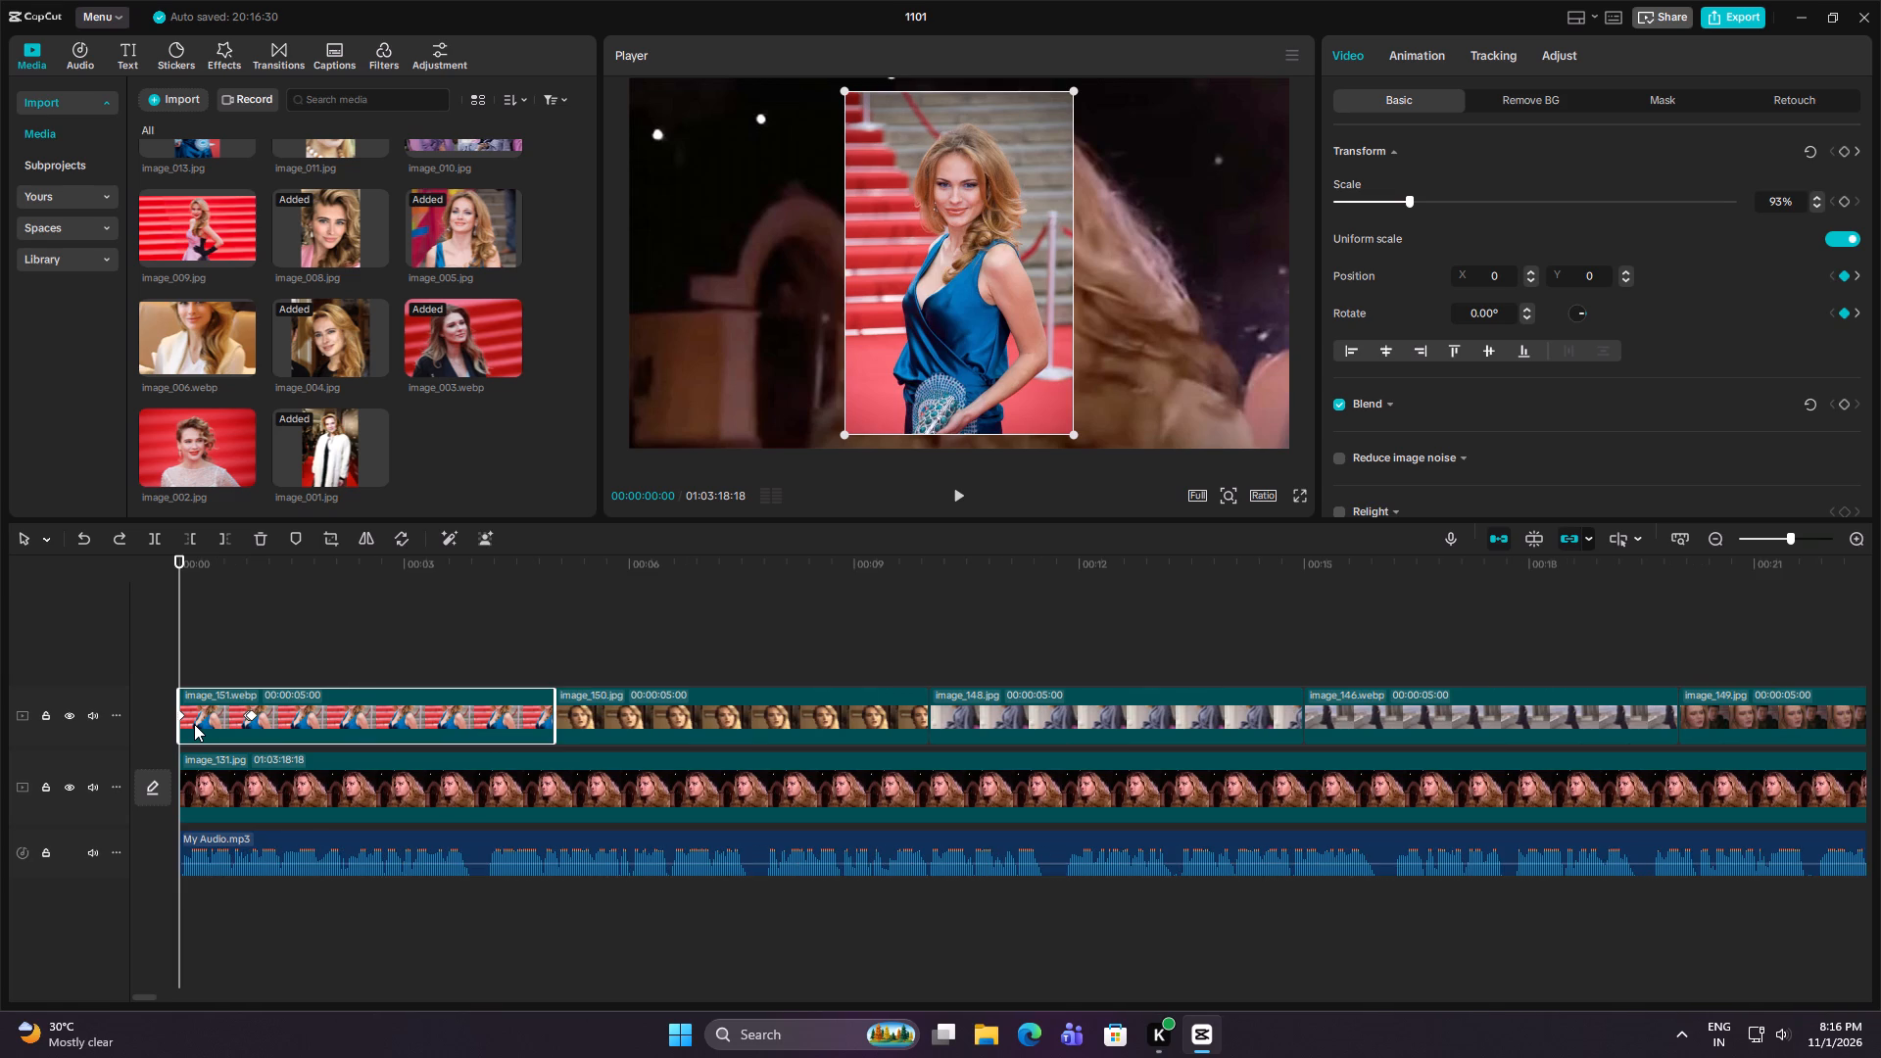
click(247, 637)
drag(247, 637, 261, 648)
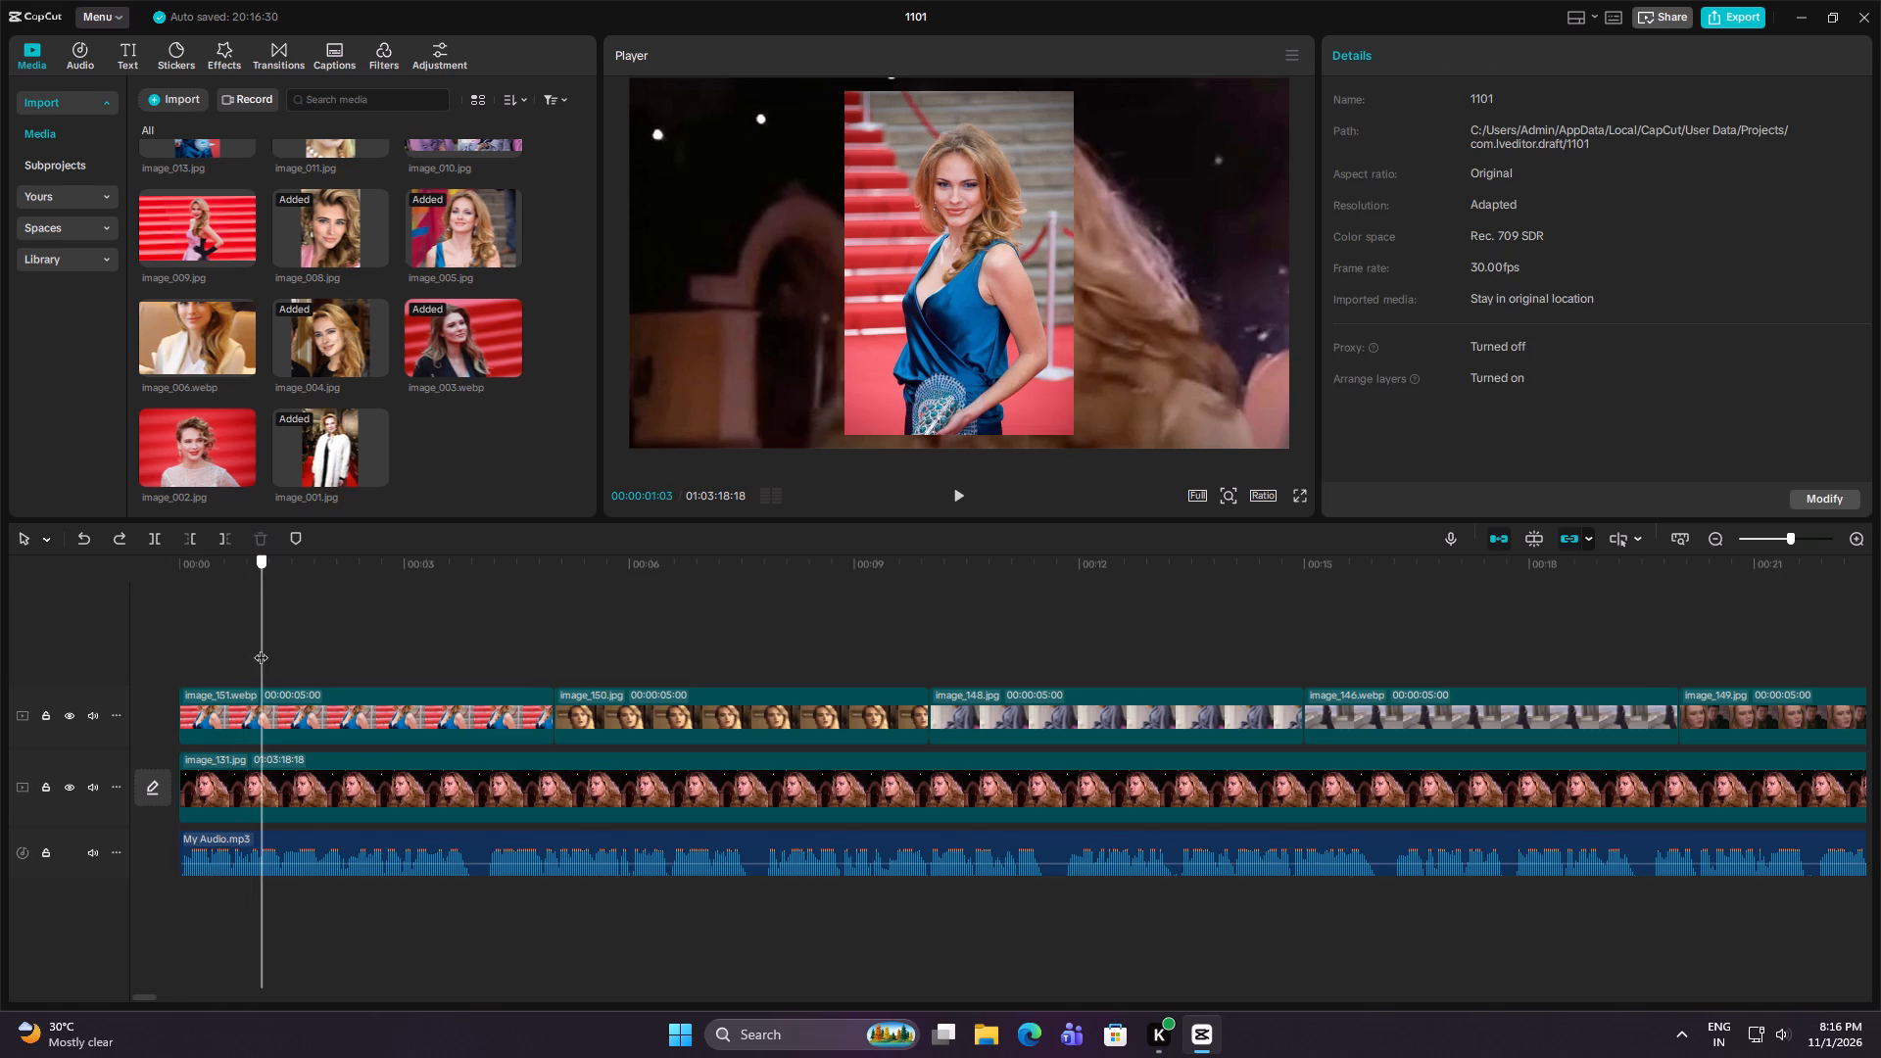
click(279, 705)
click(263, 648)
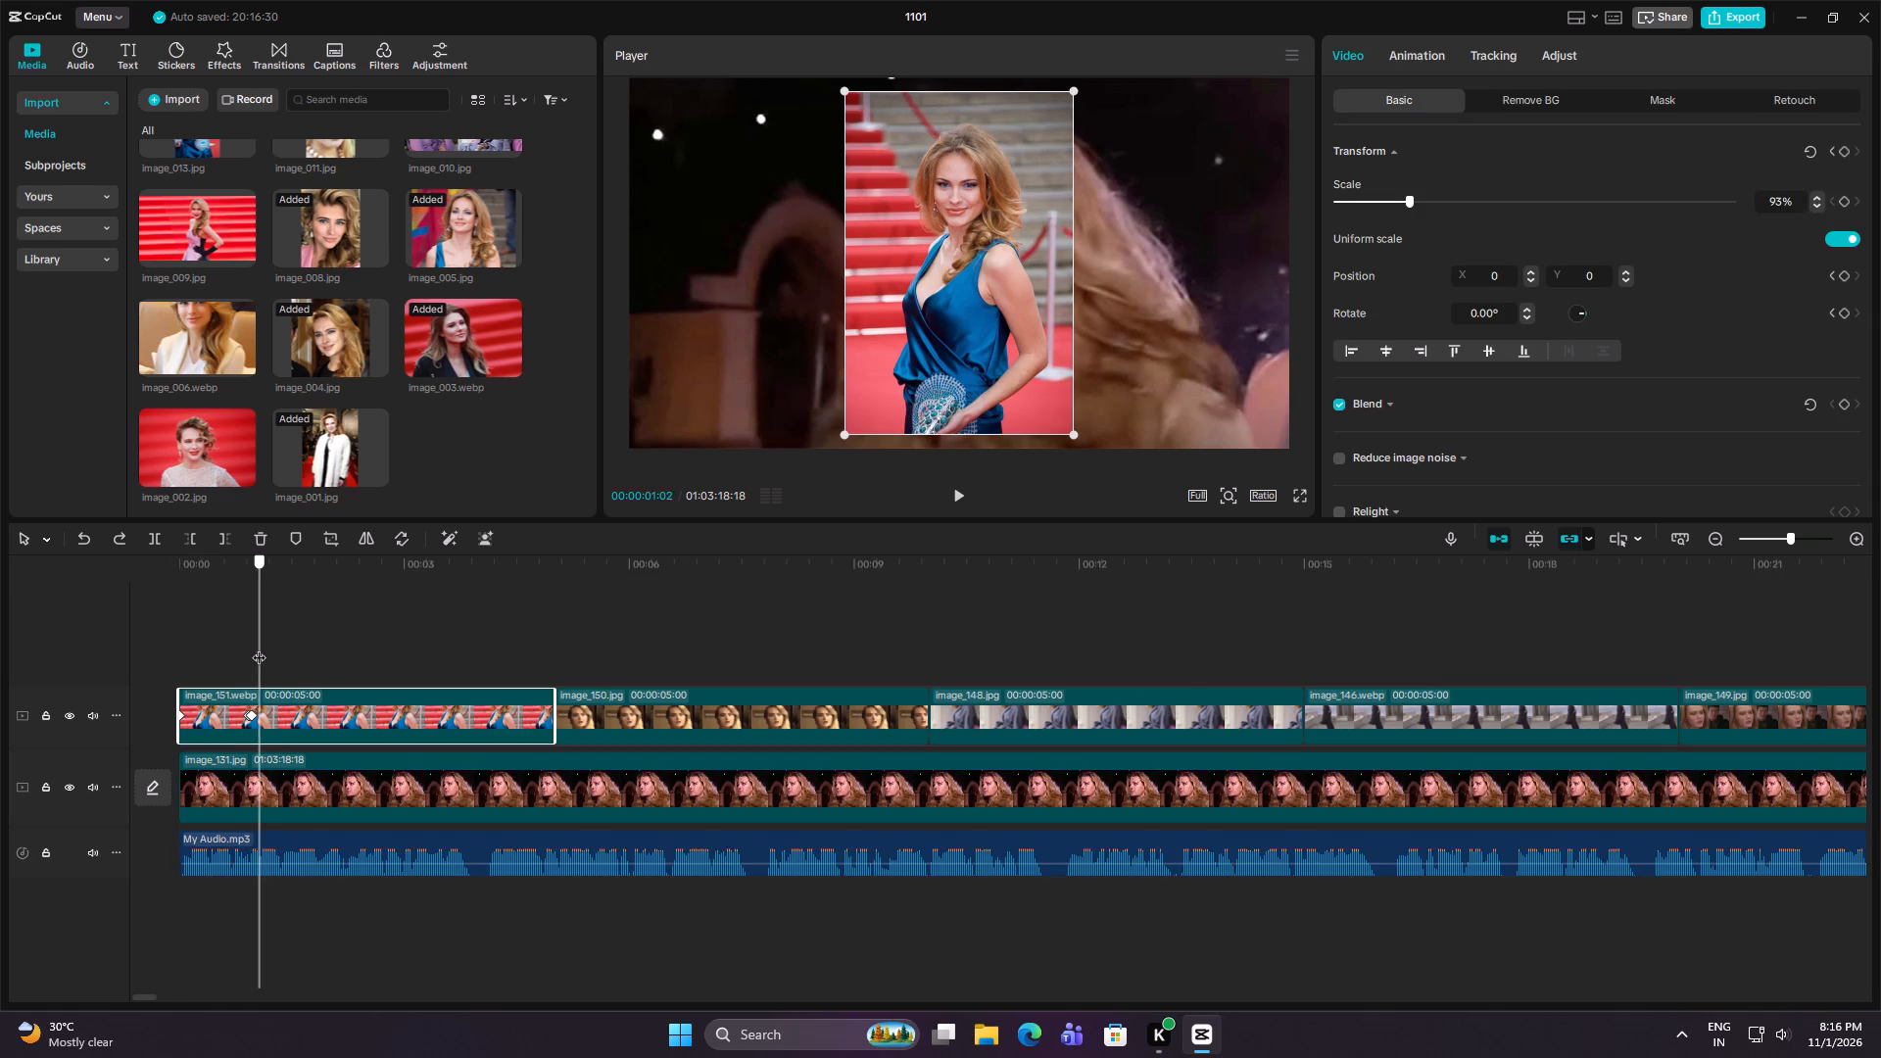
click(1846, 147)
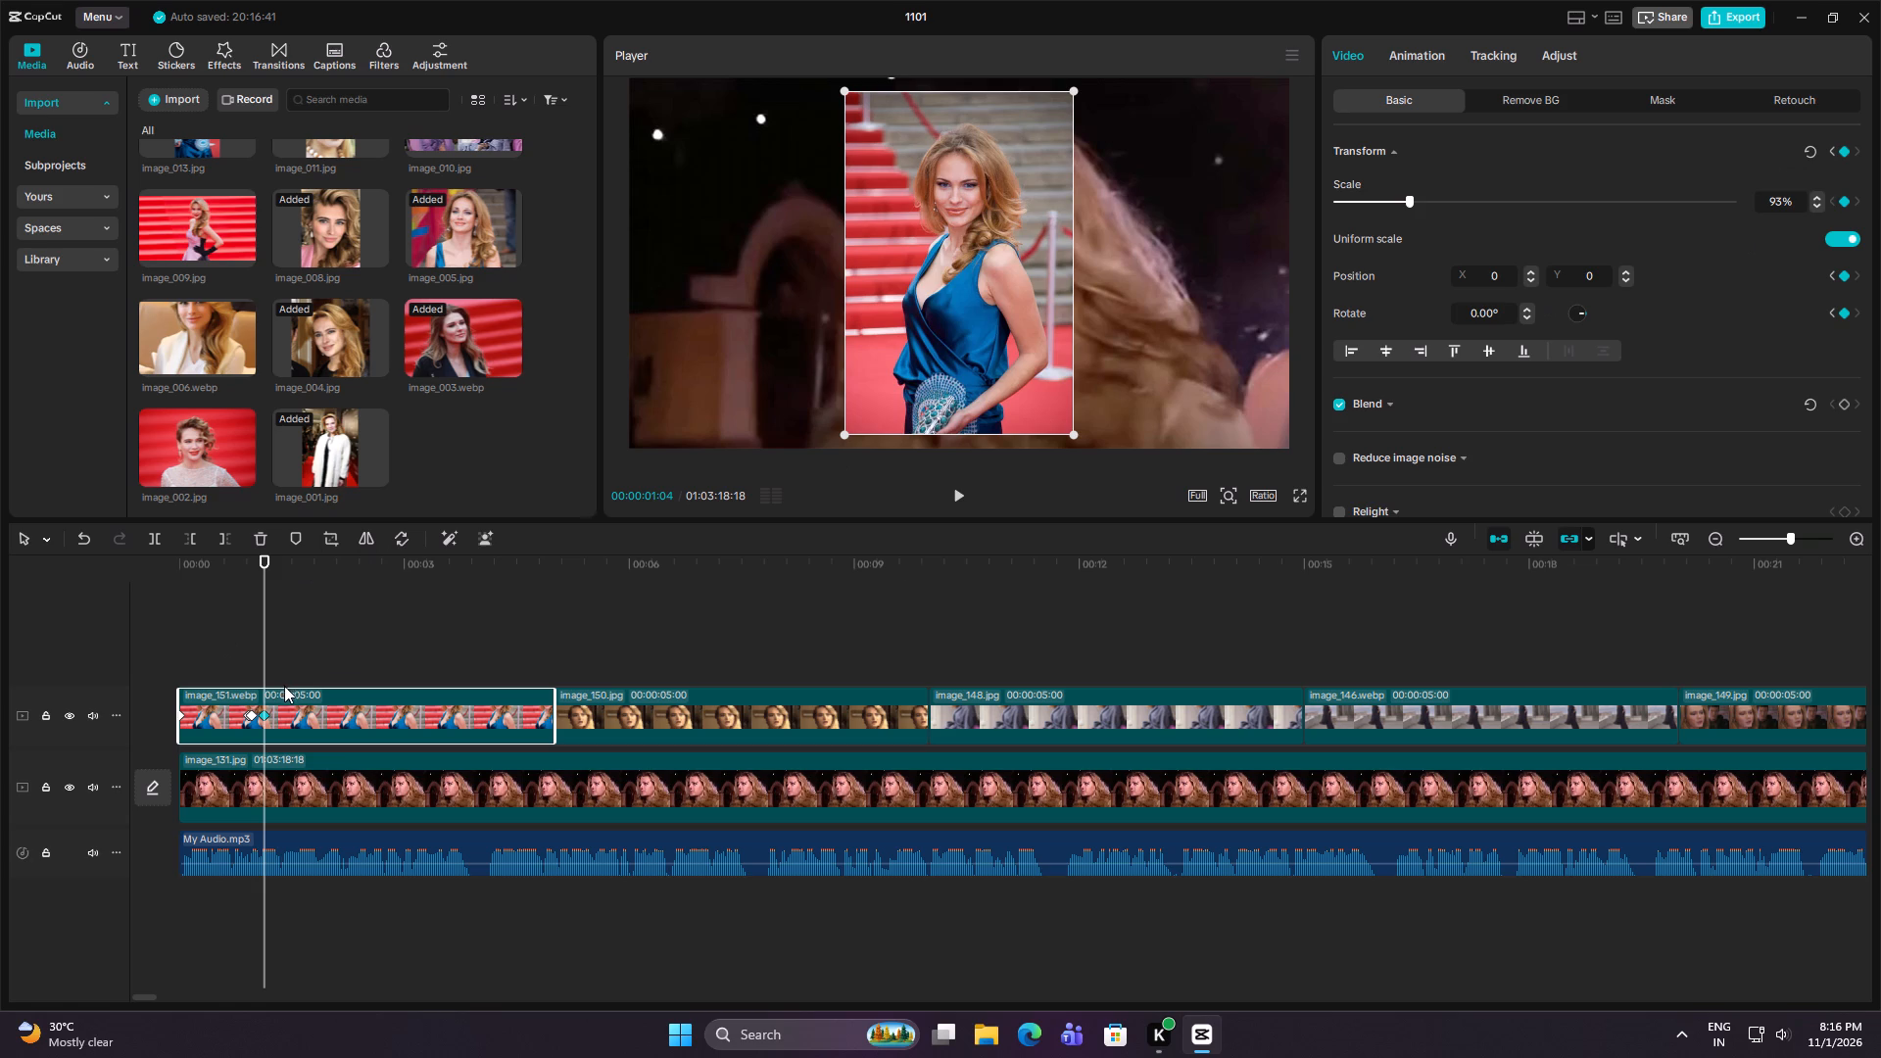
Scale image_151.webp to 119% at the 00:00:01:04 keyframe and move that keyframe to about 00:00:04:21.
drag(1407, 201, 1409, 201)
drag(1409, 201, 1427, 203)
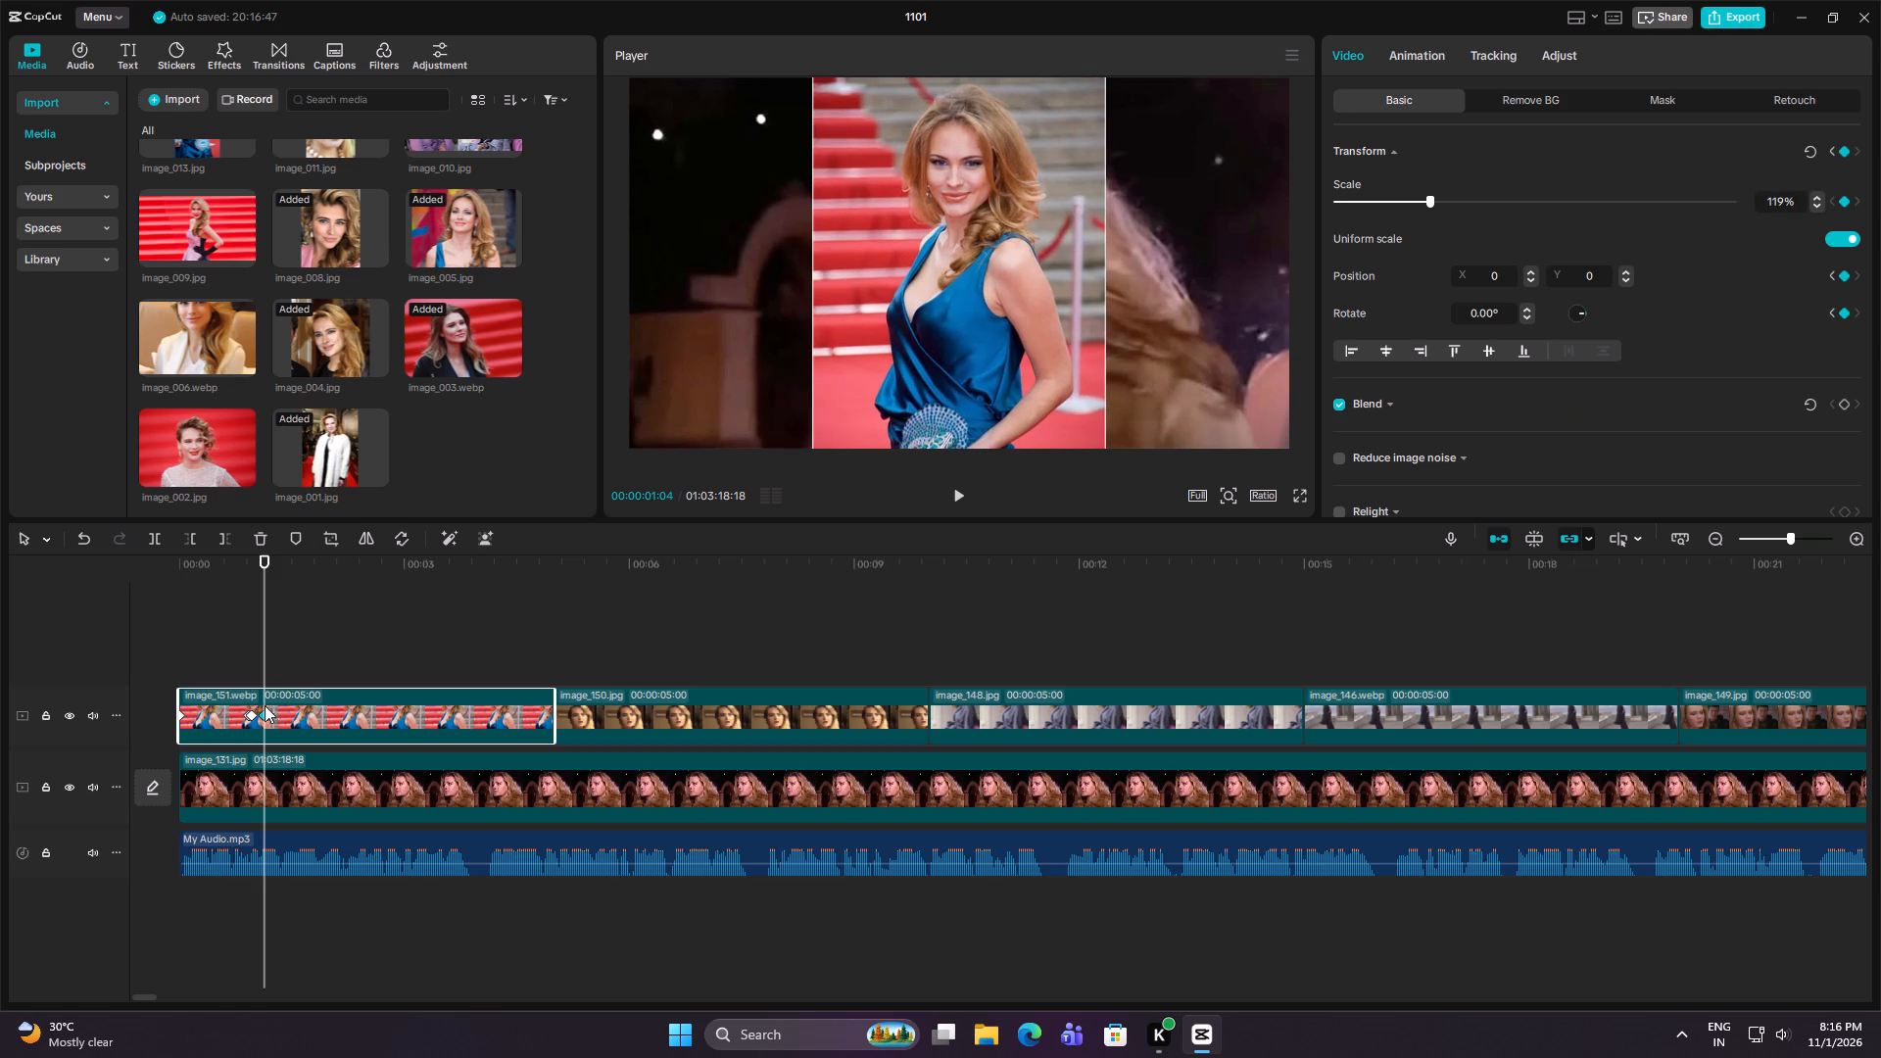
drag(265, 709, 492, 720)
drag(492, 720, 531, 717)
Play image_151.webp from the timeline start and replay its ending to check the zoom.
click(210, 668)
drag(210, 668, 183, 669)
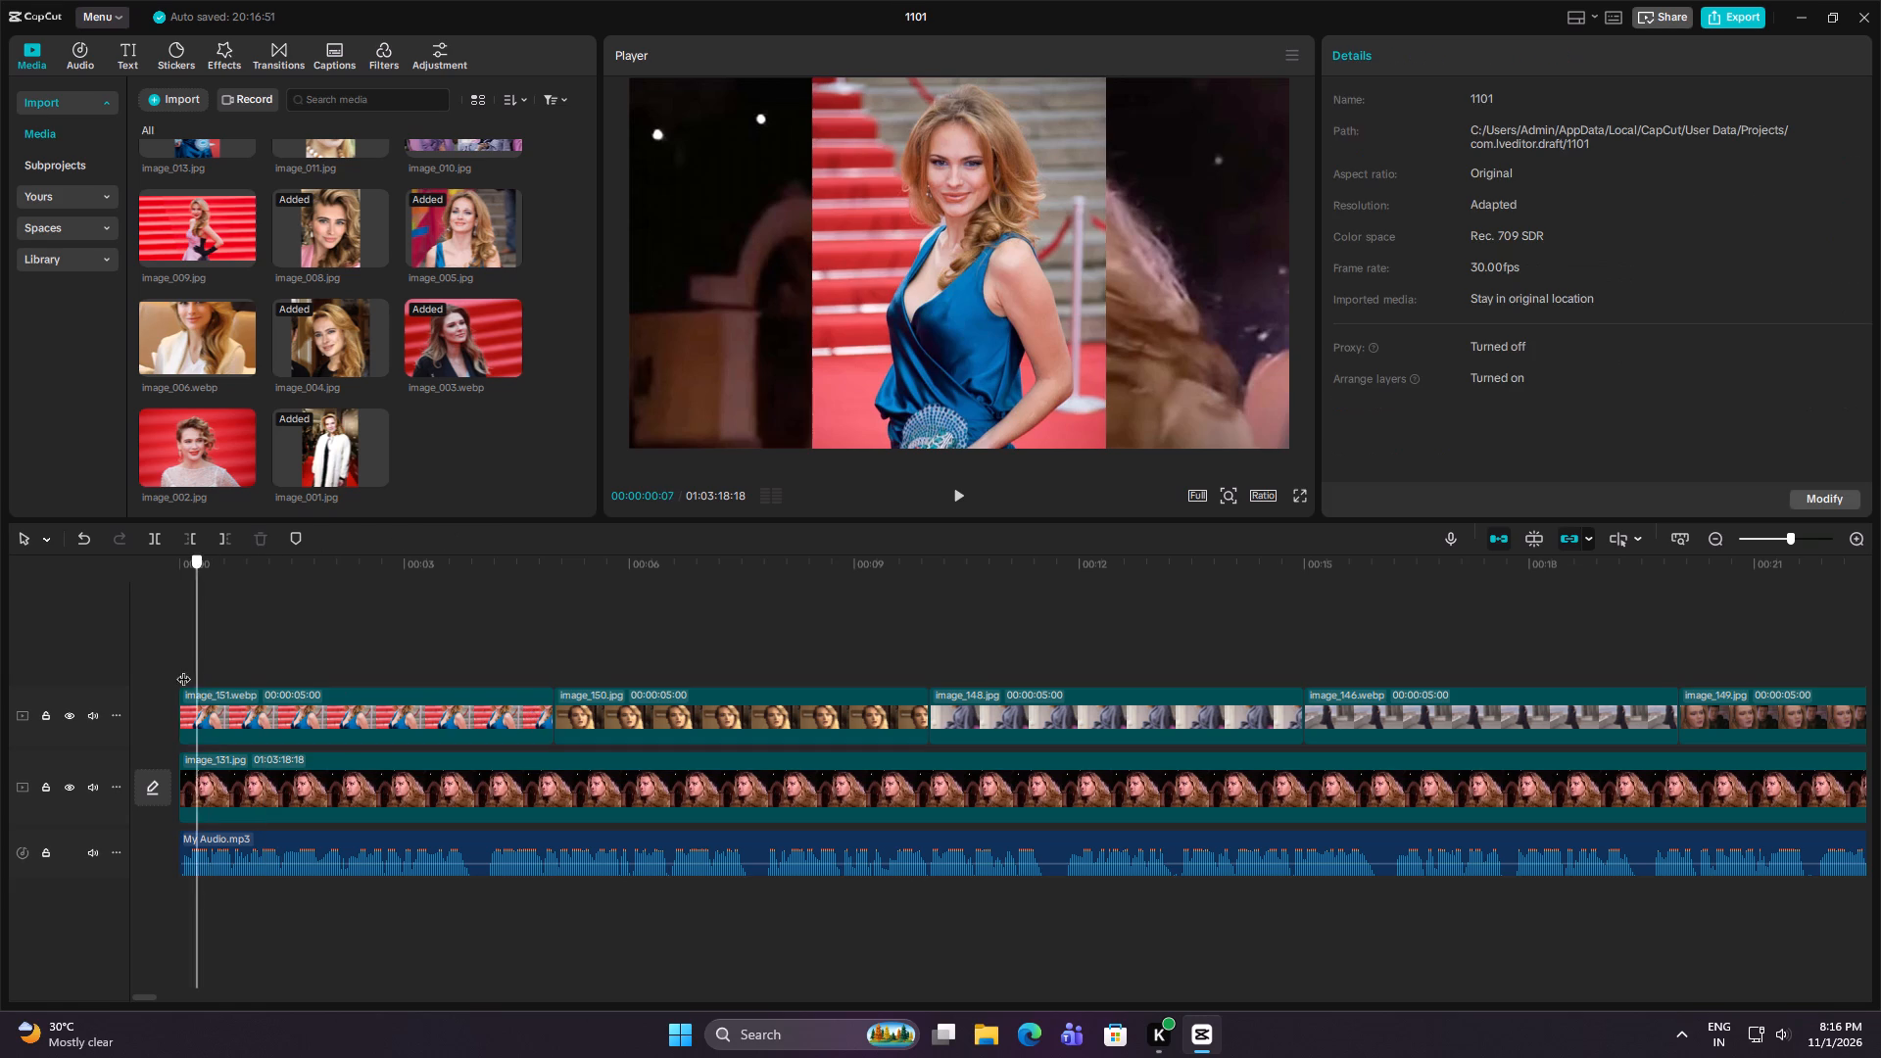
drag(183, 669, 181, 669)
key(space)
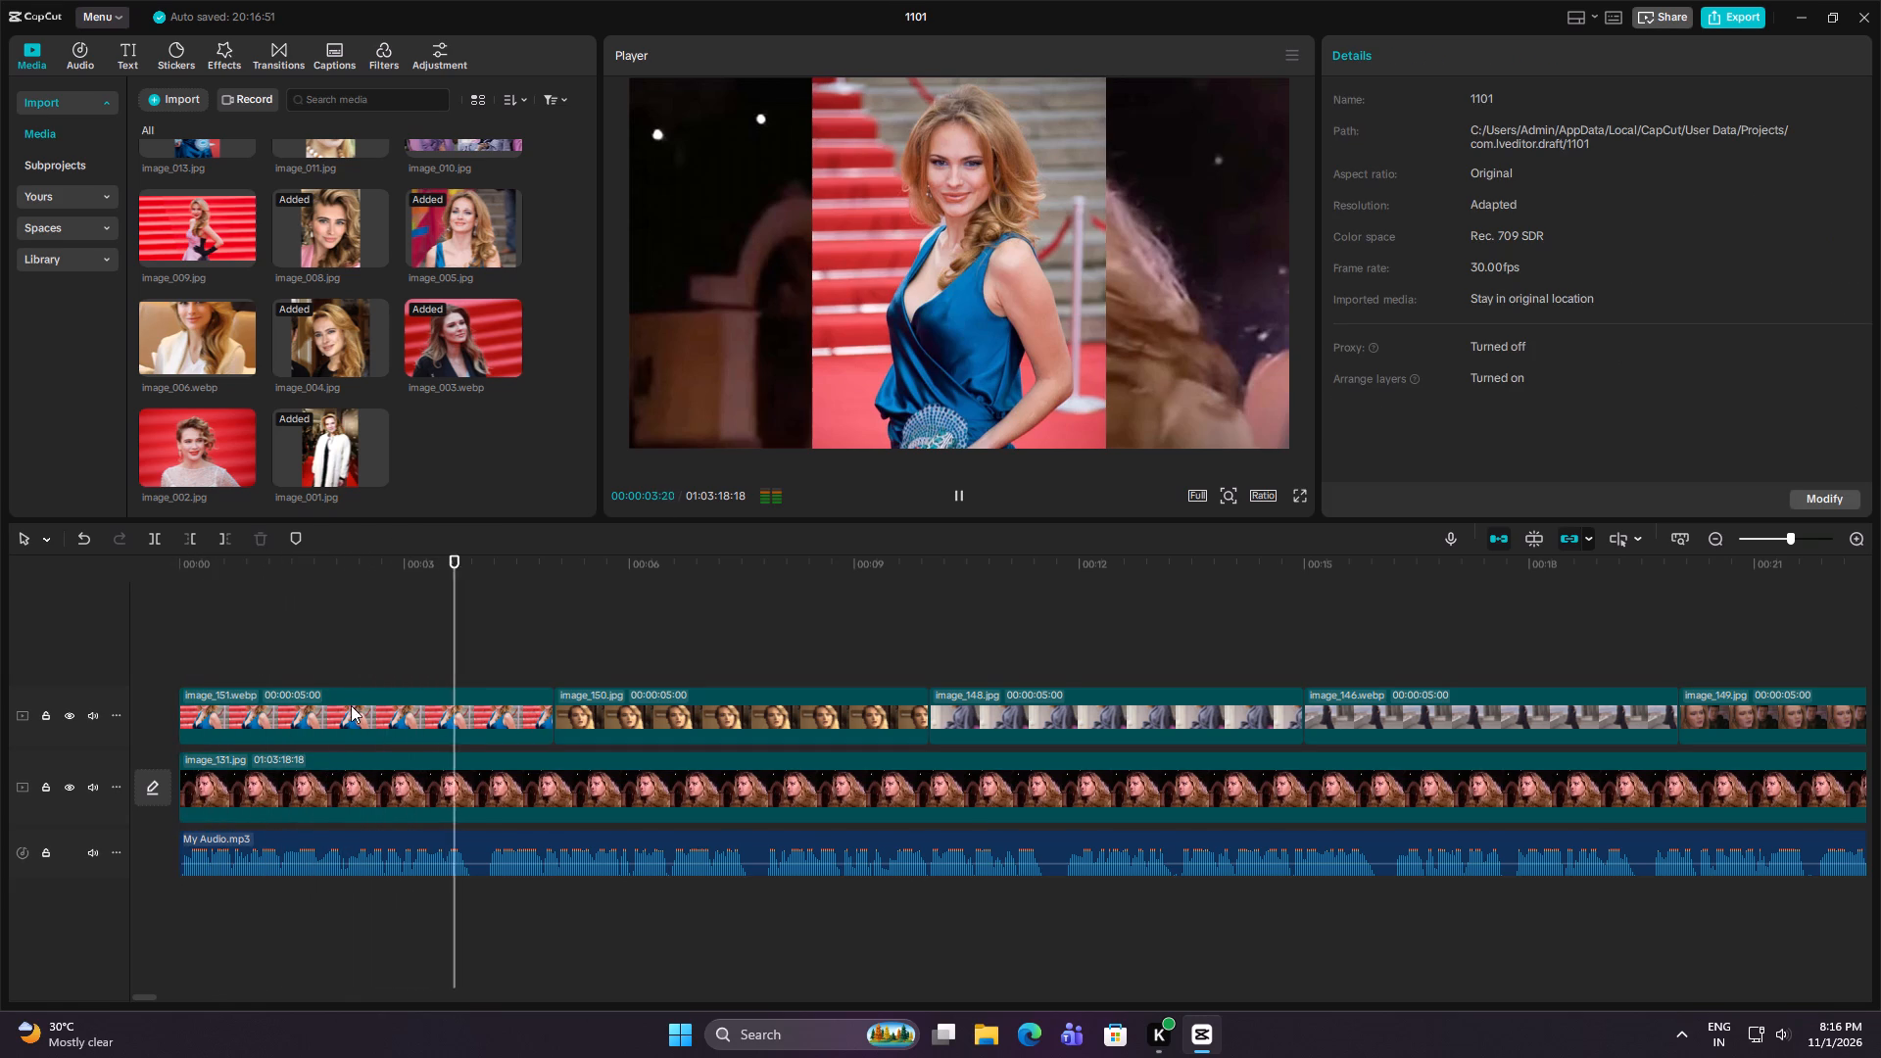
click(351, 705)
click(271, 658)
click(381, 636)
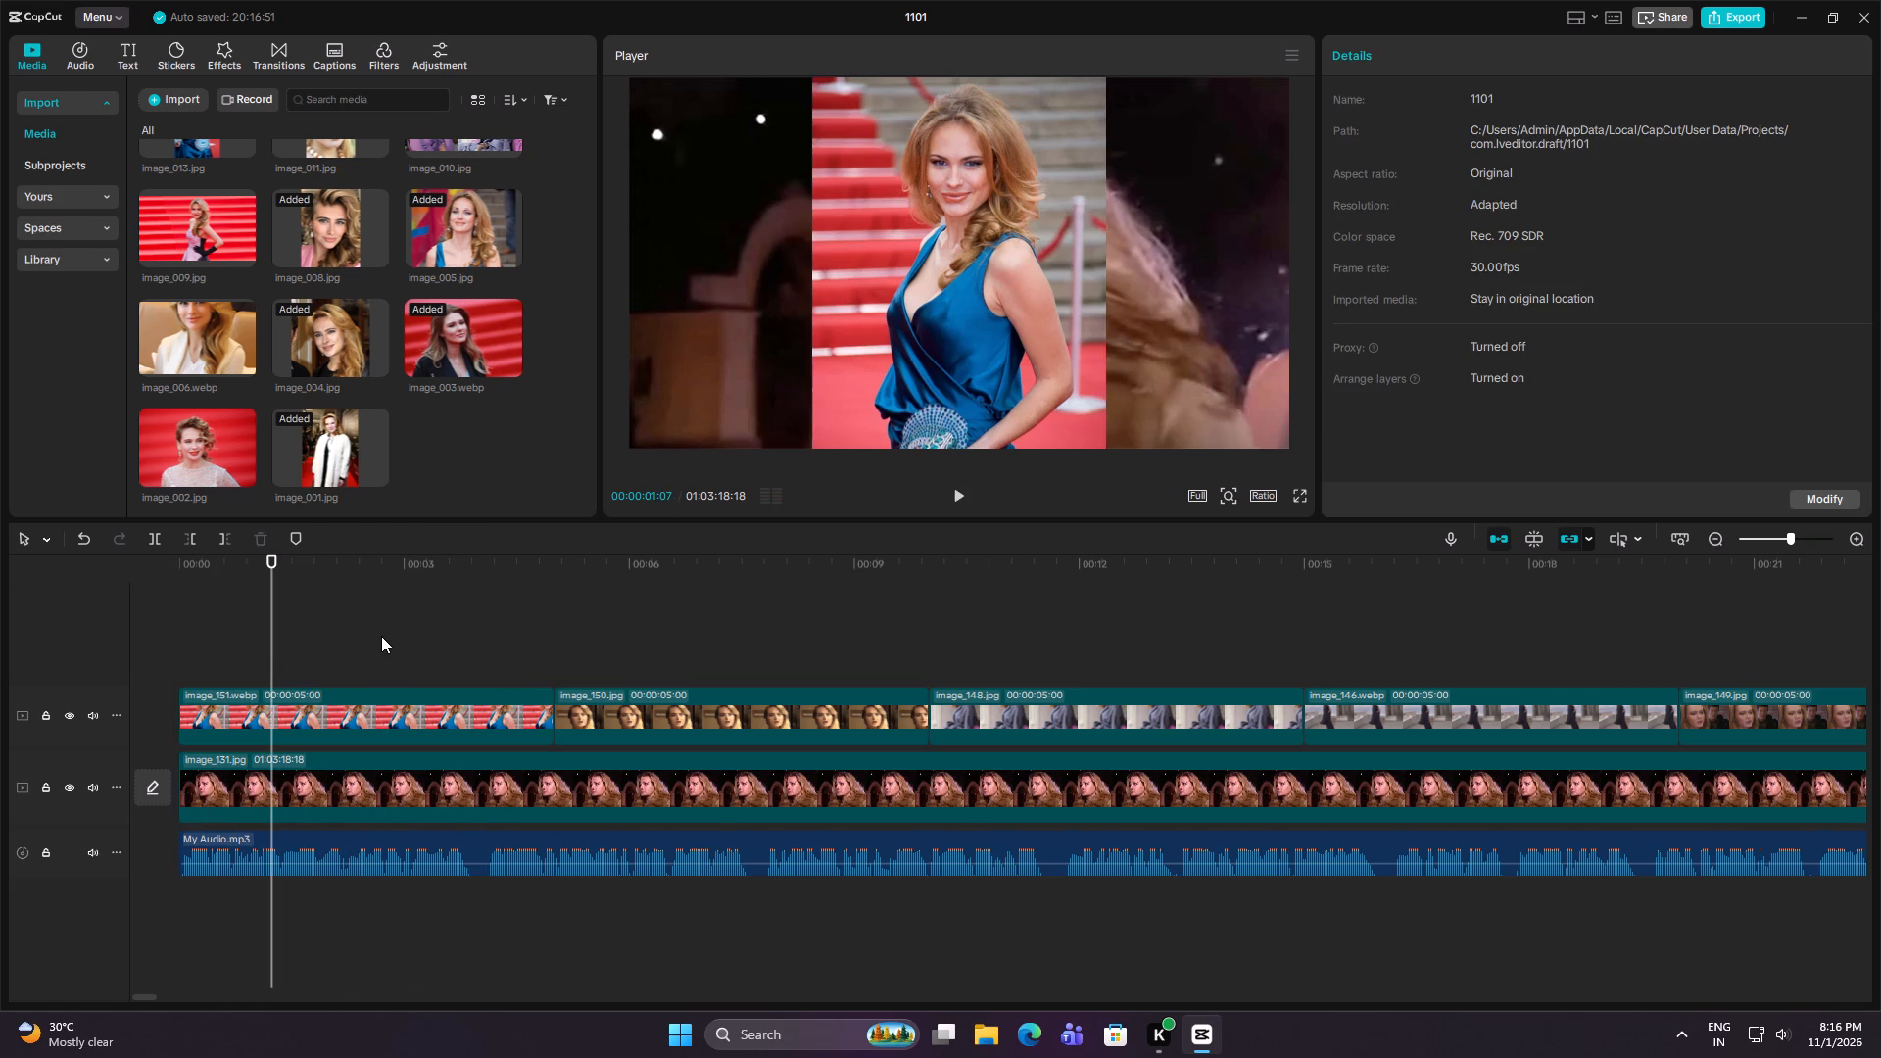
click(521, 648)
key(space)
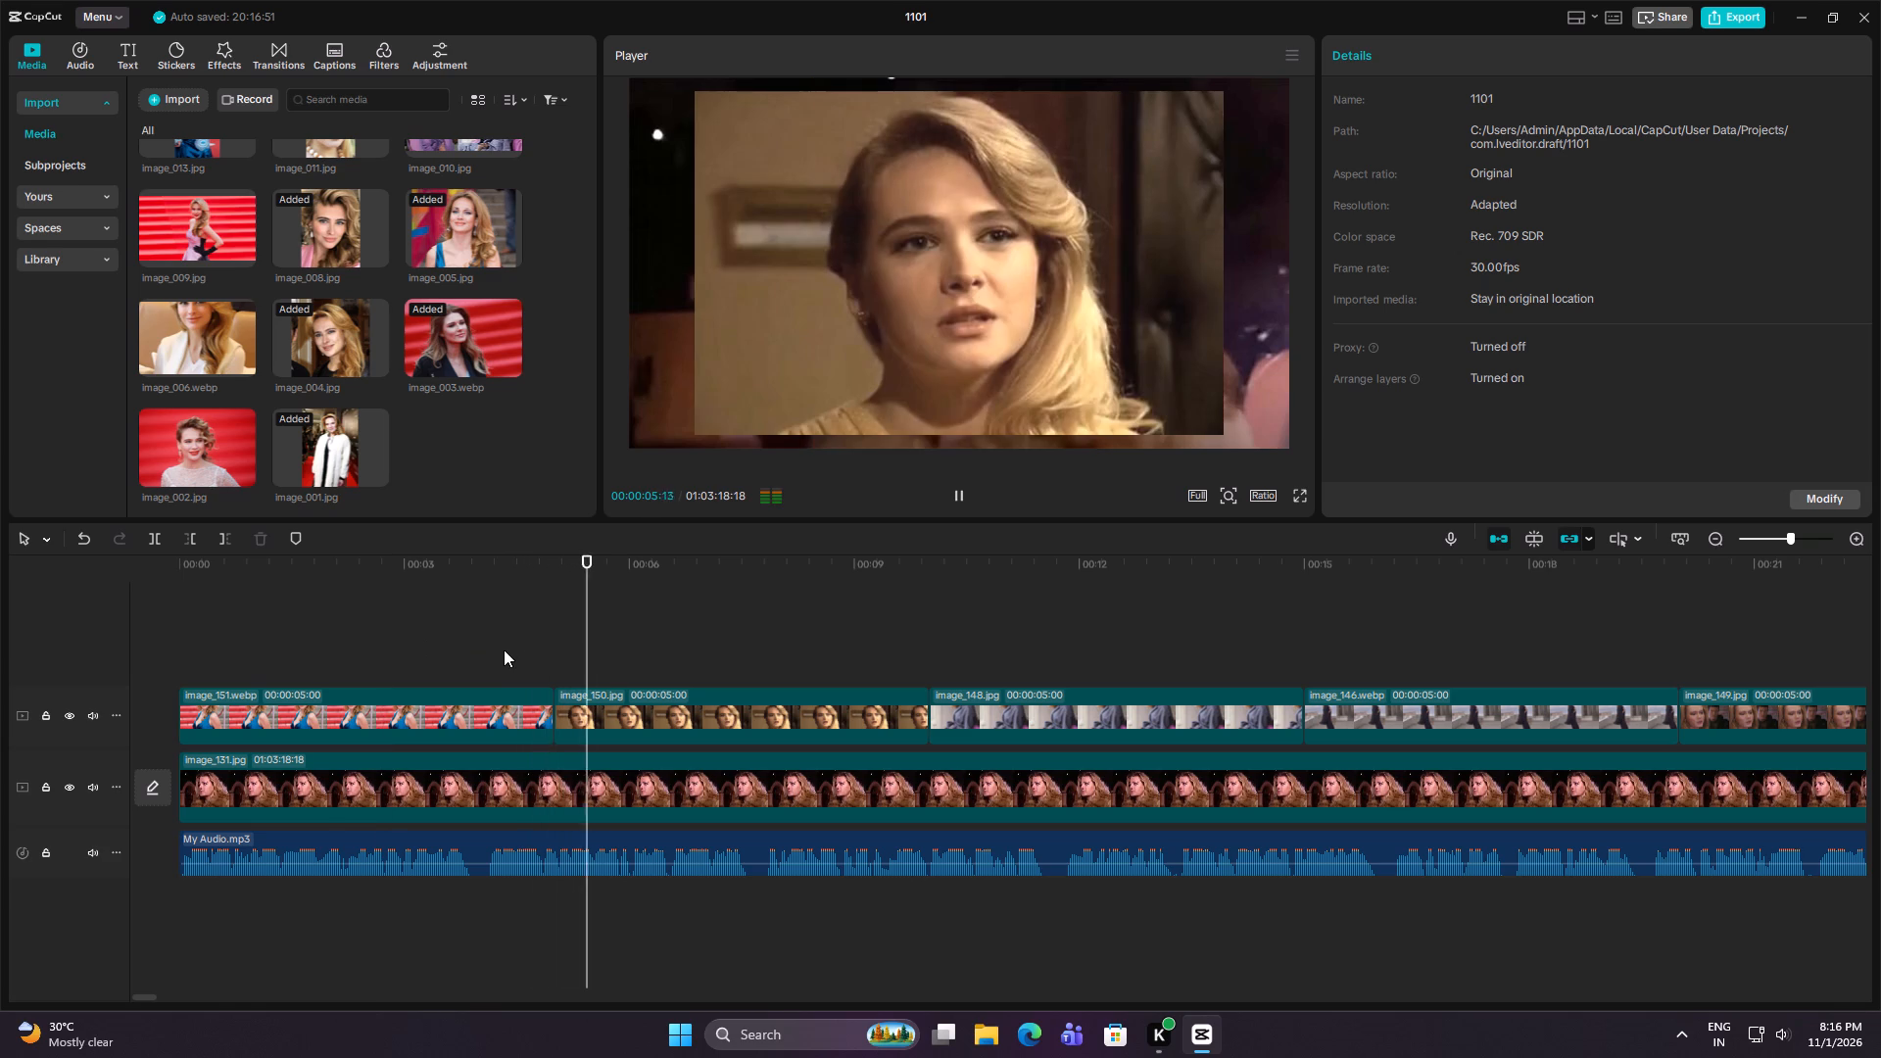
click(505, 649)
drag(503, 650, 432, 659)
click(411, 661)
Inspect the scale of image_151.webp at its last keyframe and around 00:00:00:29.
click(446, 709)
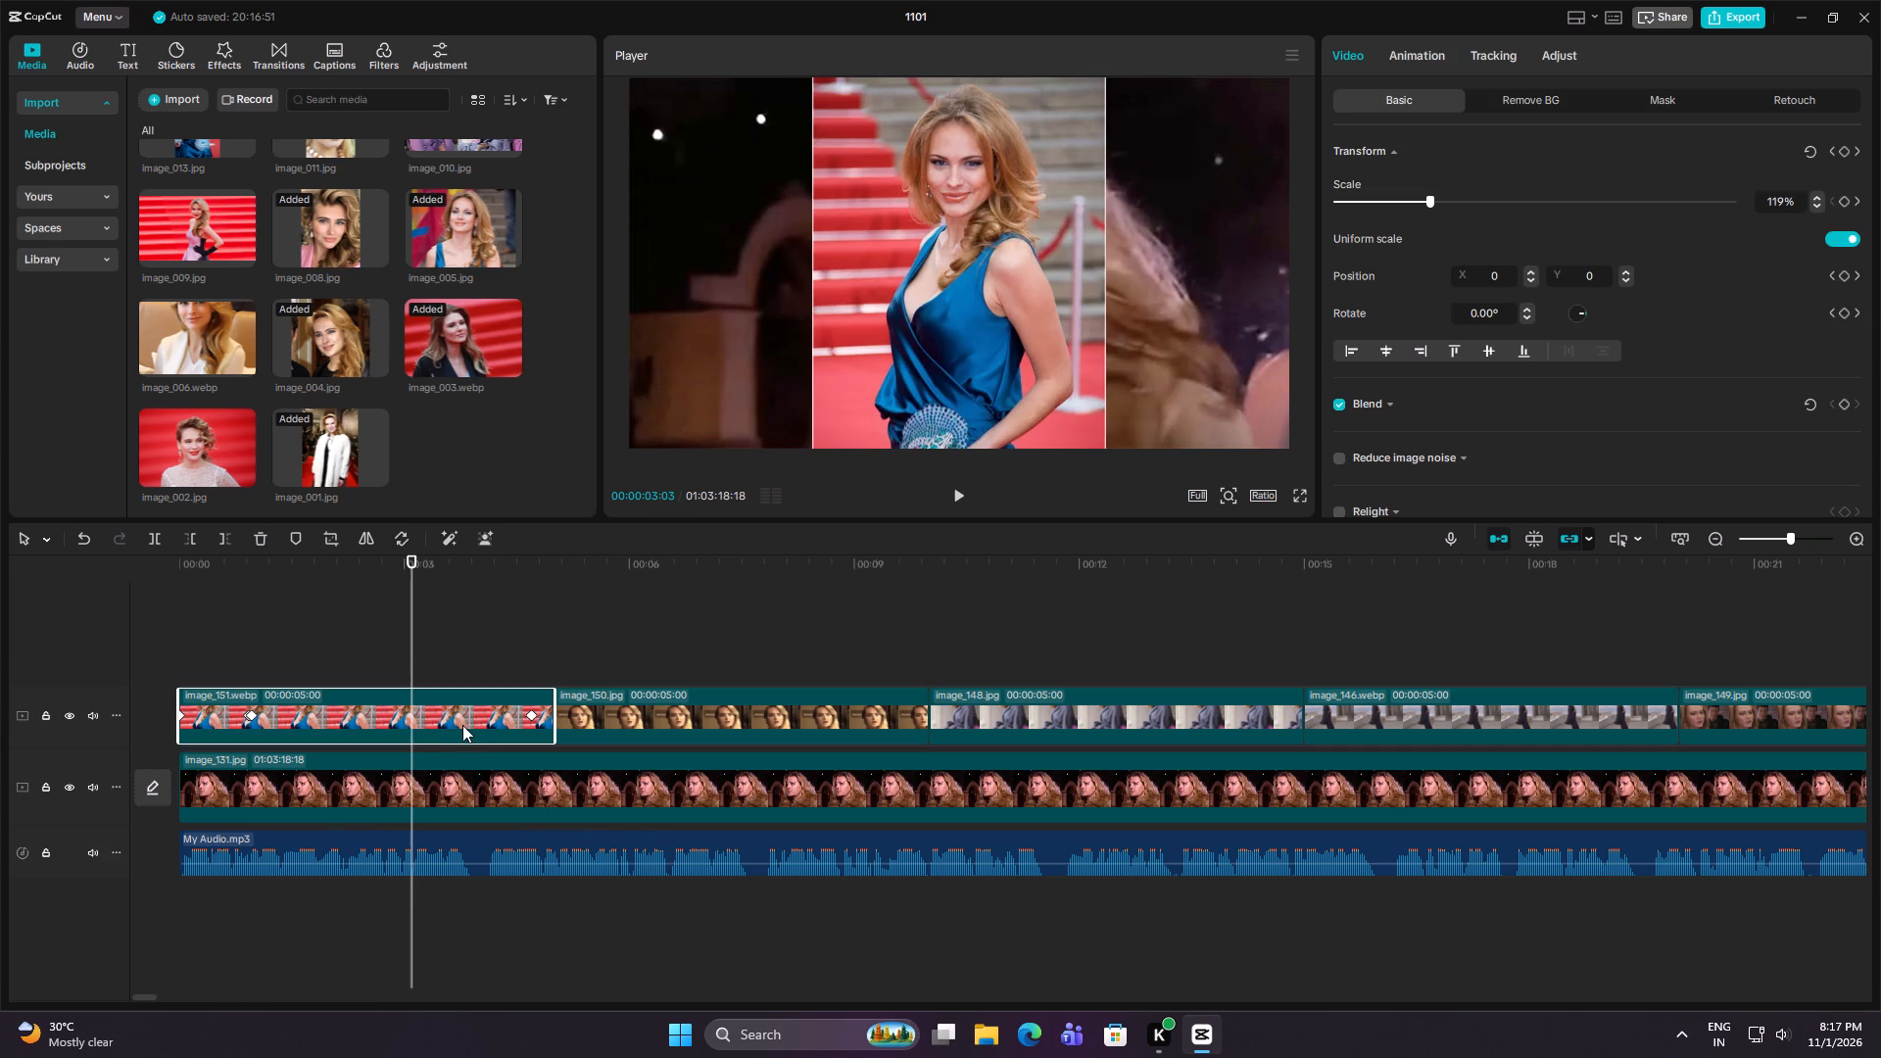
click(529, 712)
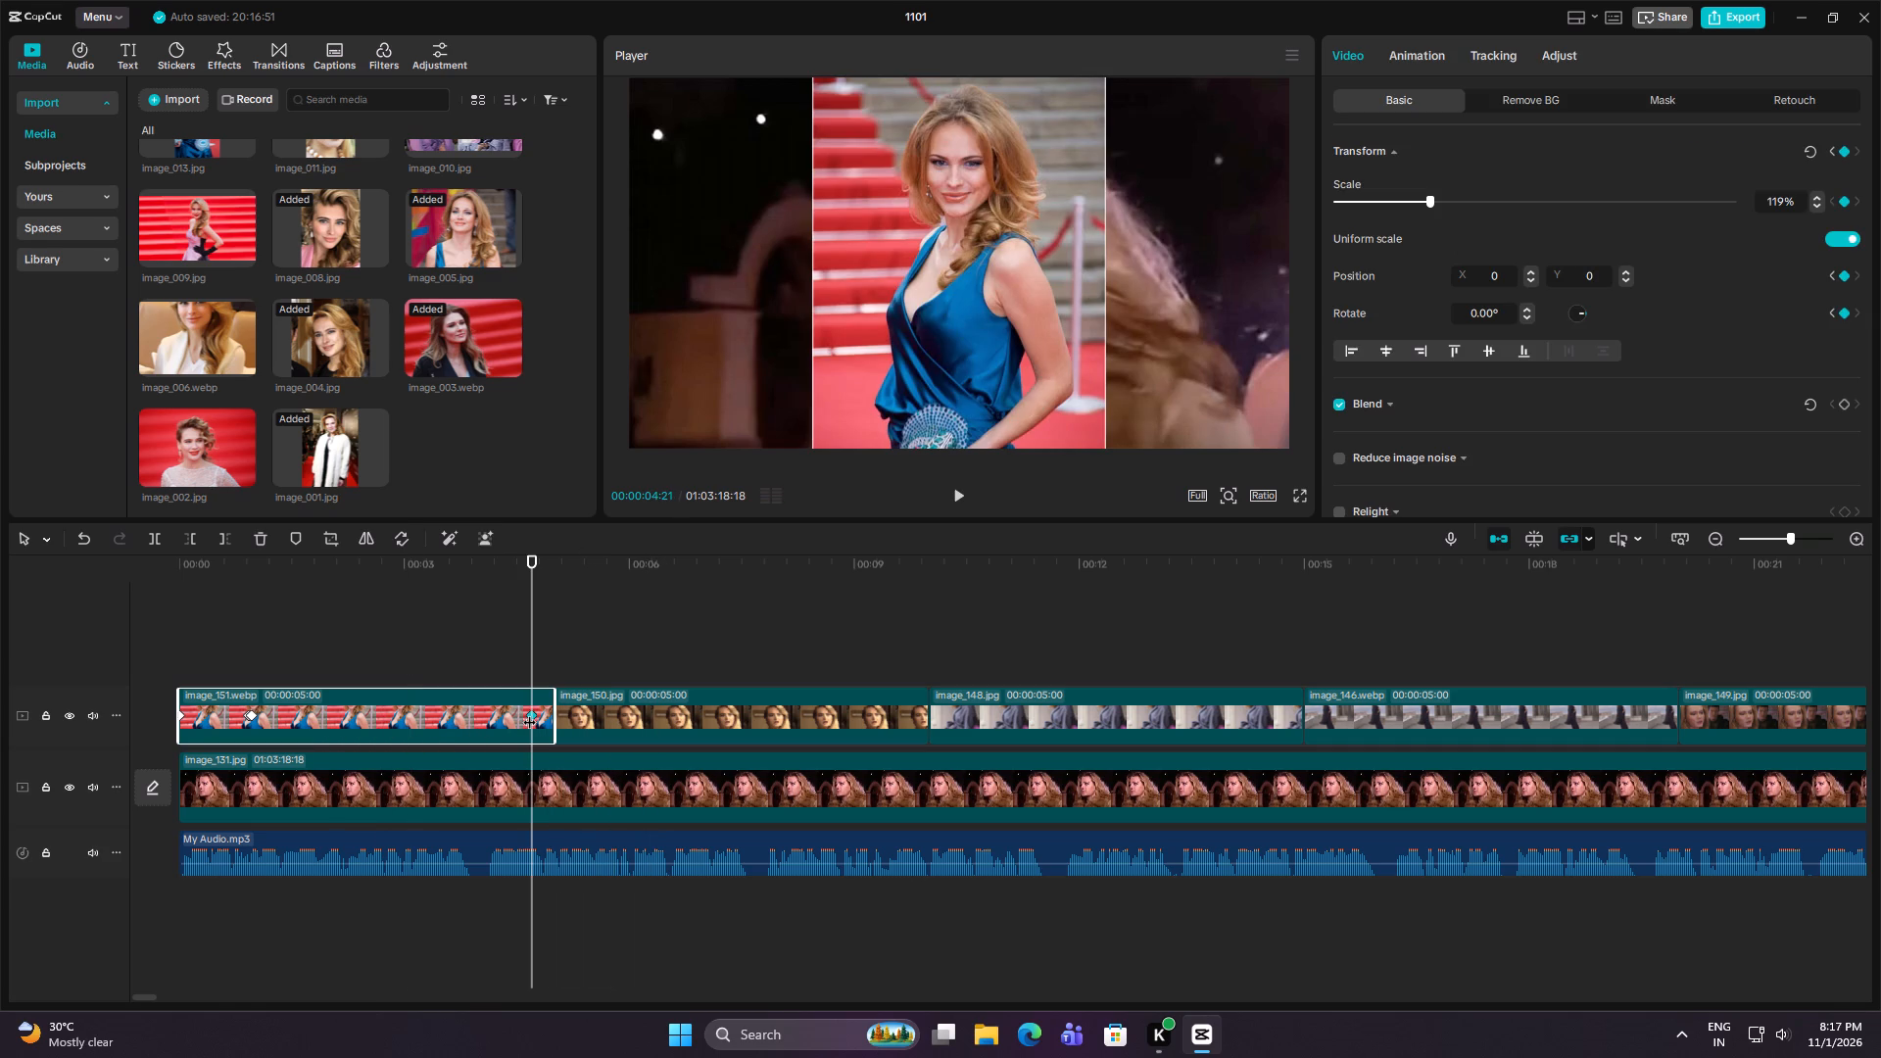
click(244, 667)
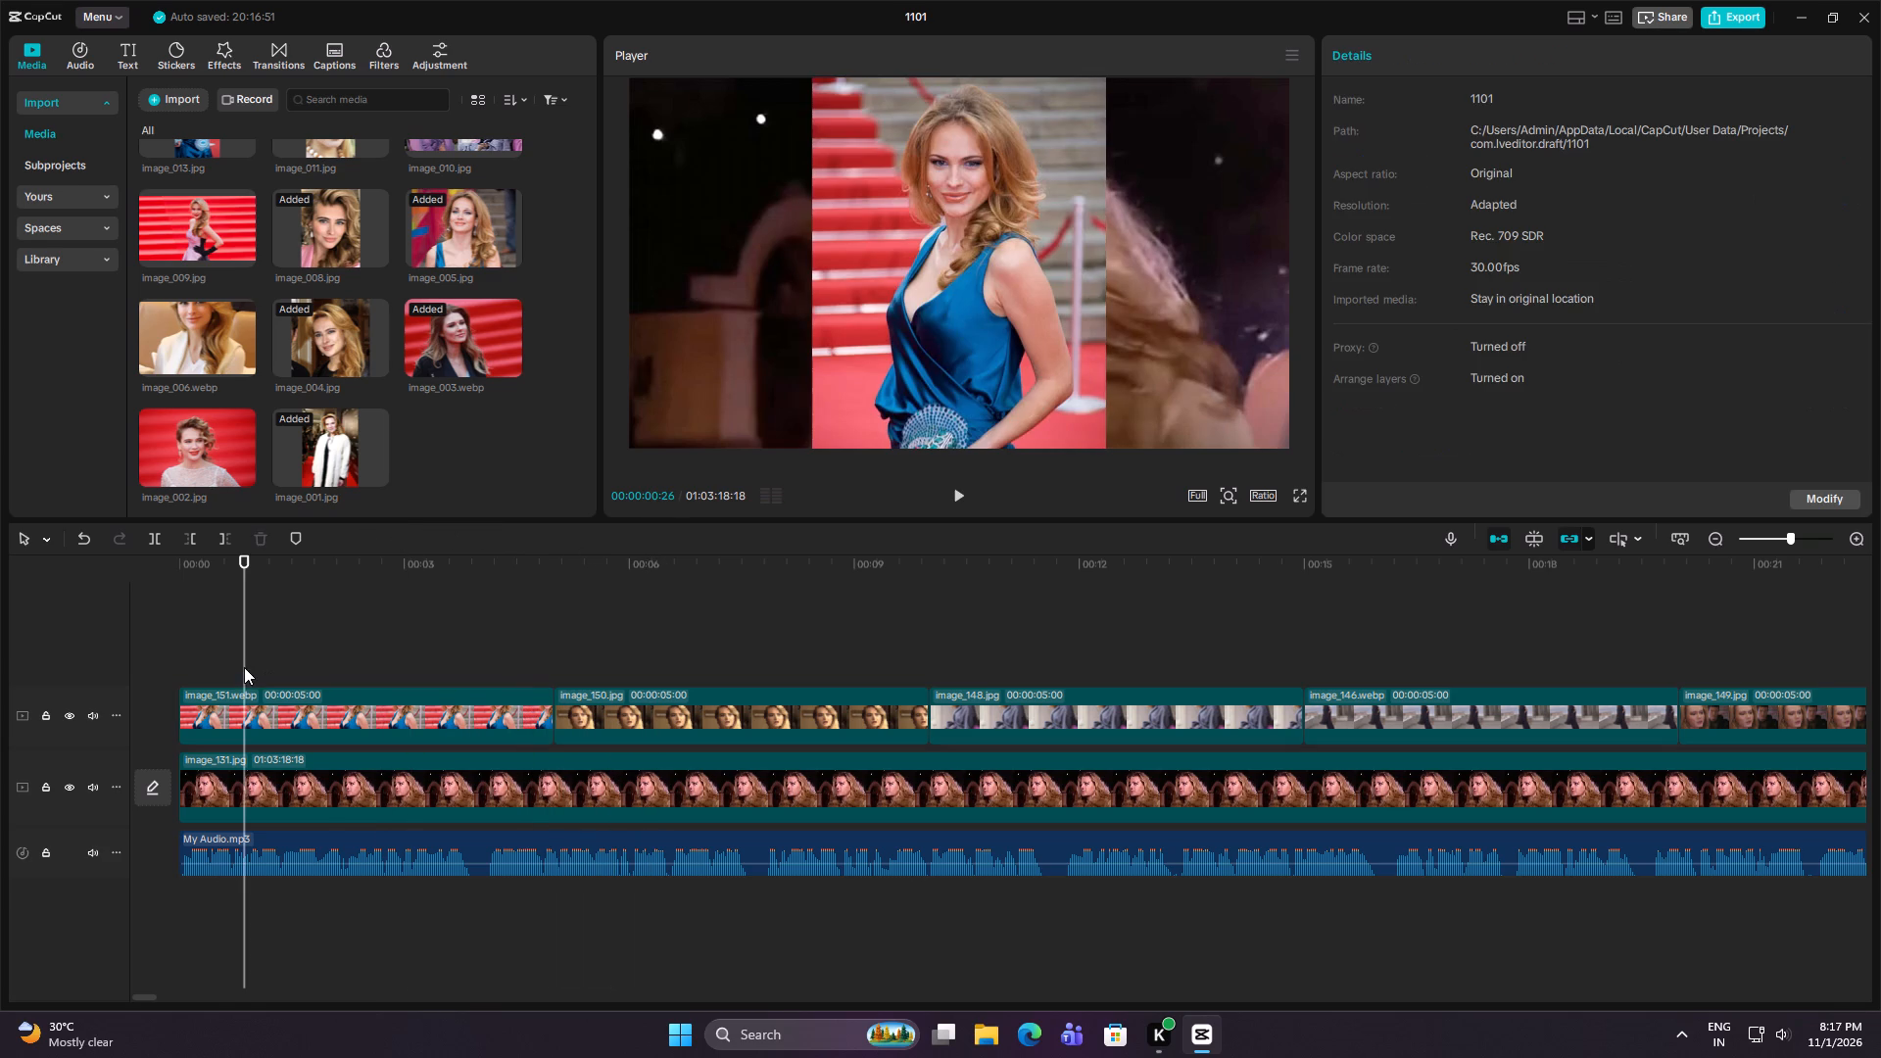
click(250, 667)
click(272, 708)
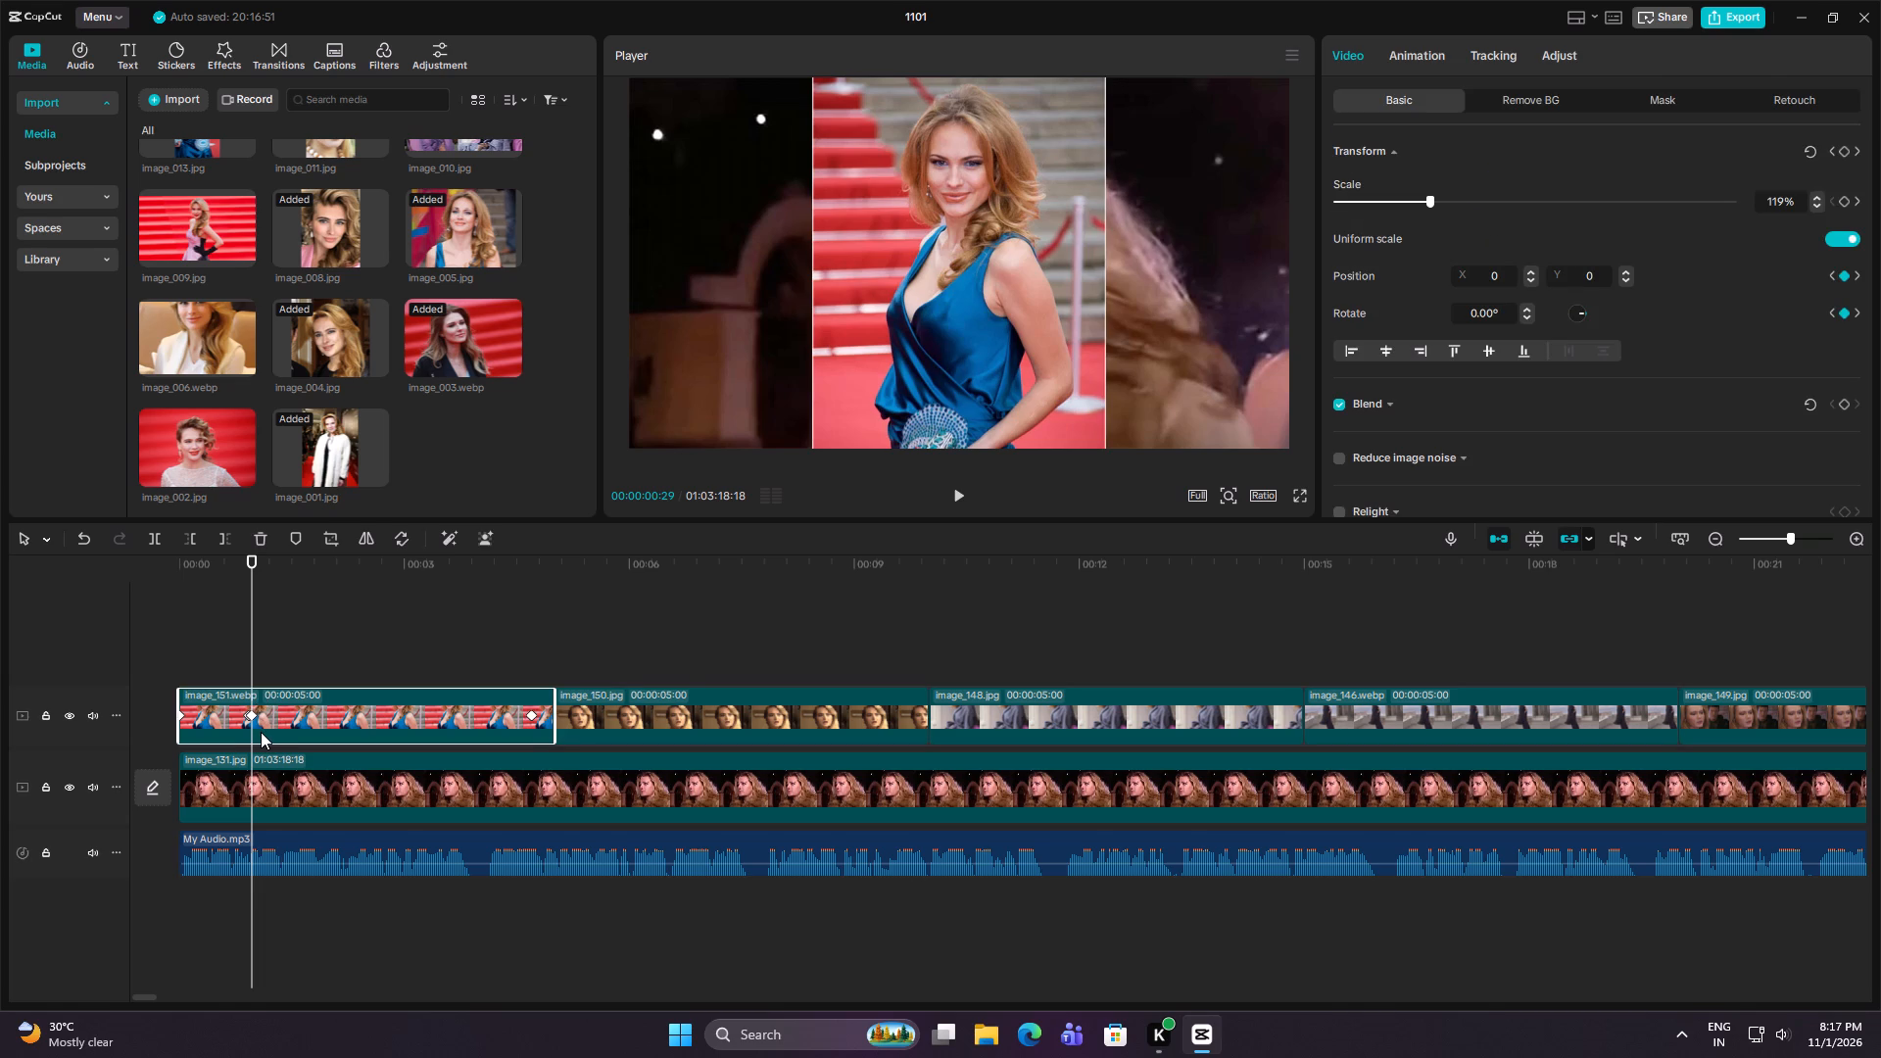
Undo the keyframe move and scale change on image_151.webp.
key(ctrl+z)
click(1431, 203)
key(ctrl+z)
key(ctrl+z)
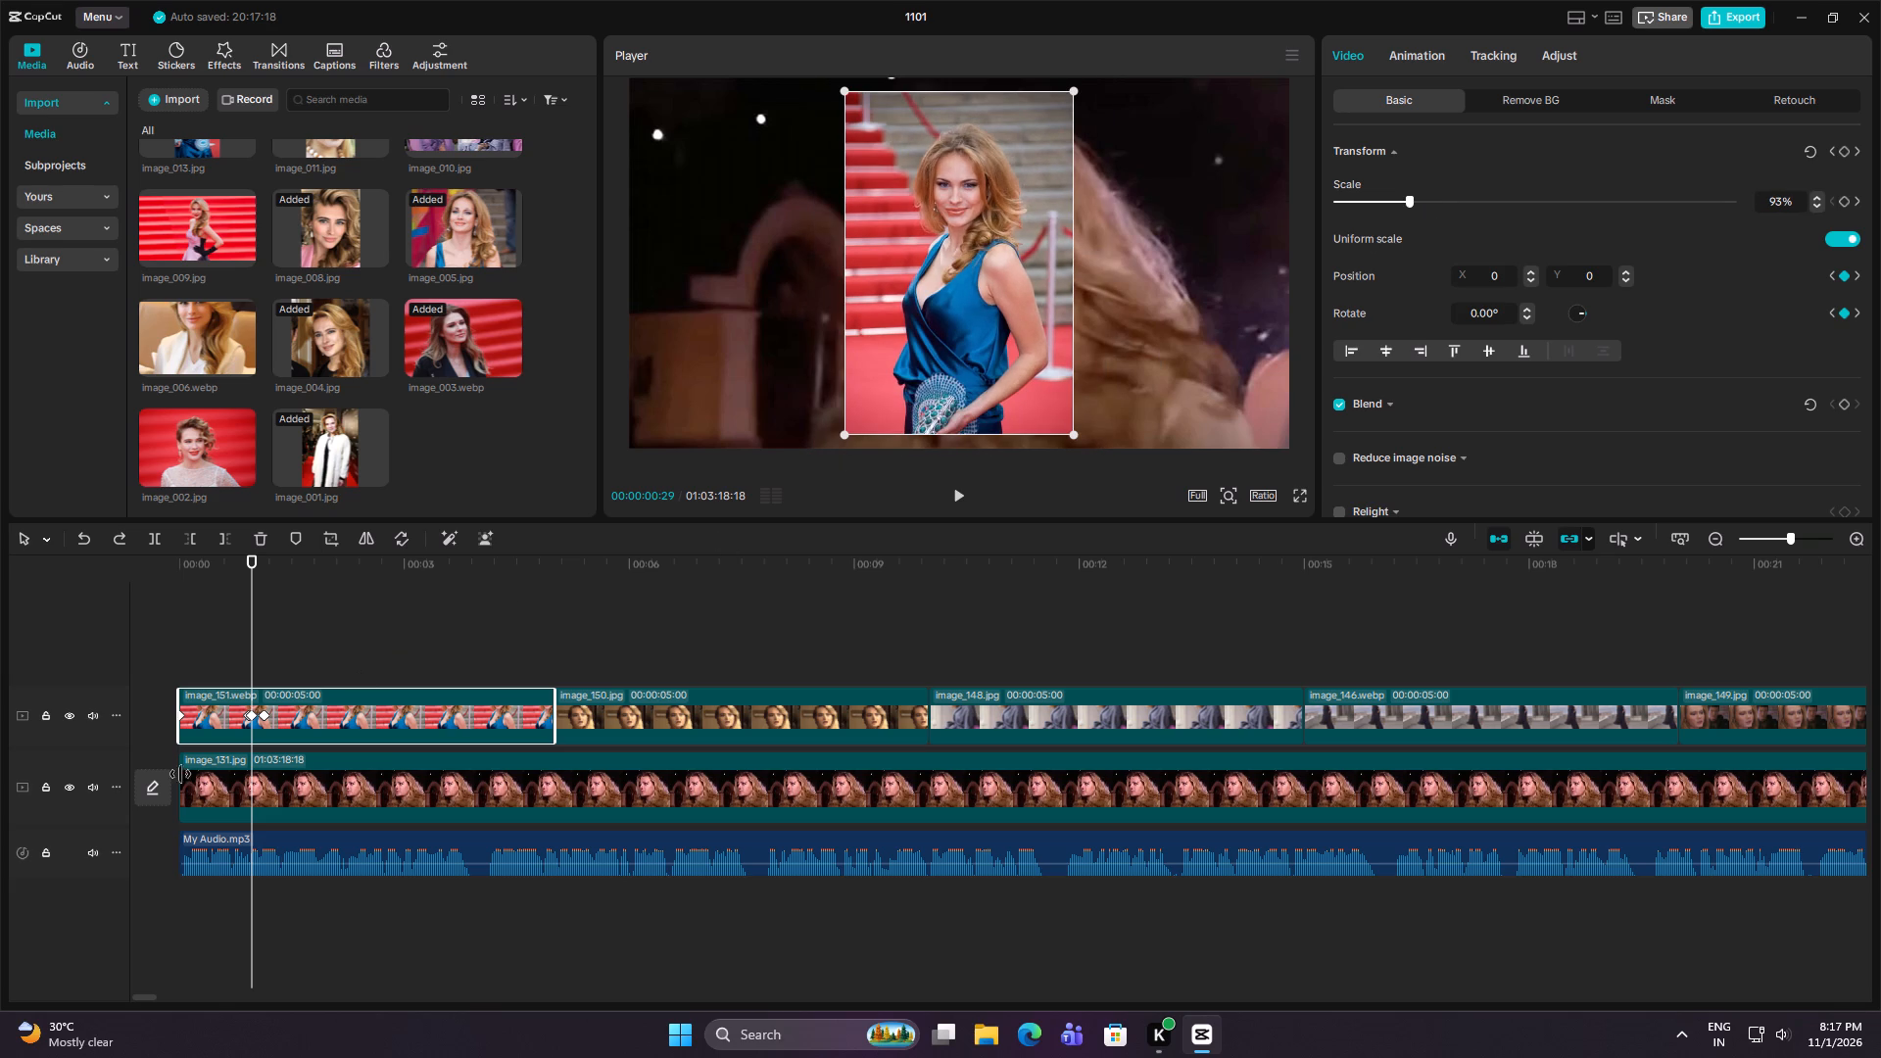
Replace the two keyframes around 00:00:00:28 on image_151.webp with a single Transform keyframe at 00:00:00:28.
click(251, 719)
key(Delete)
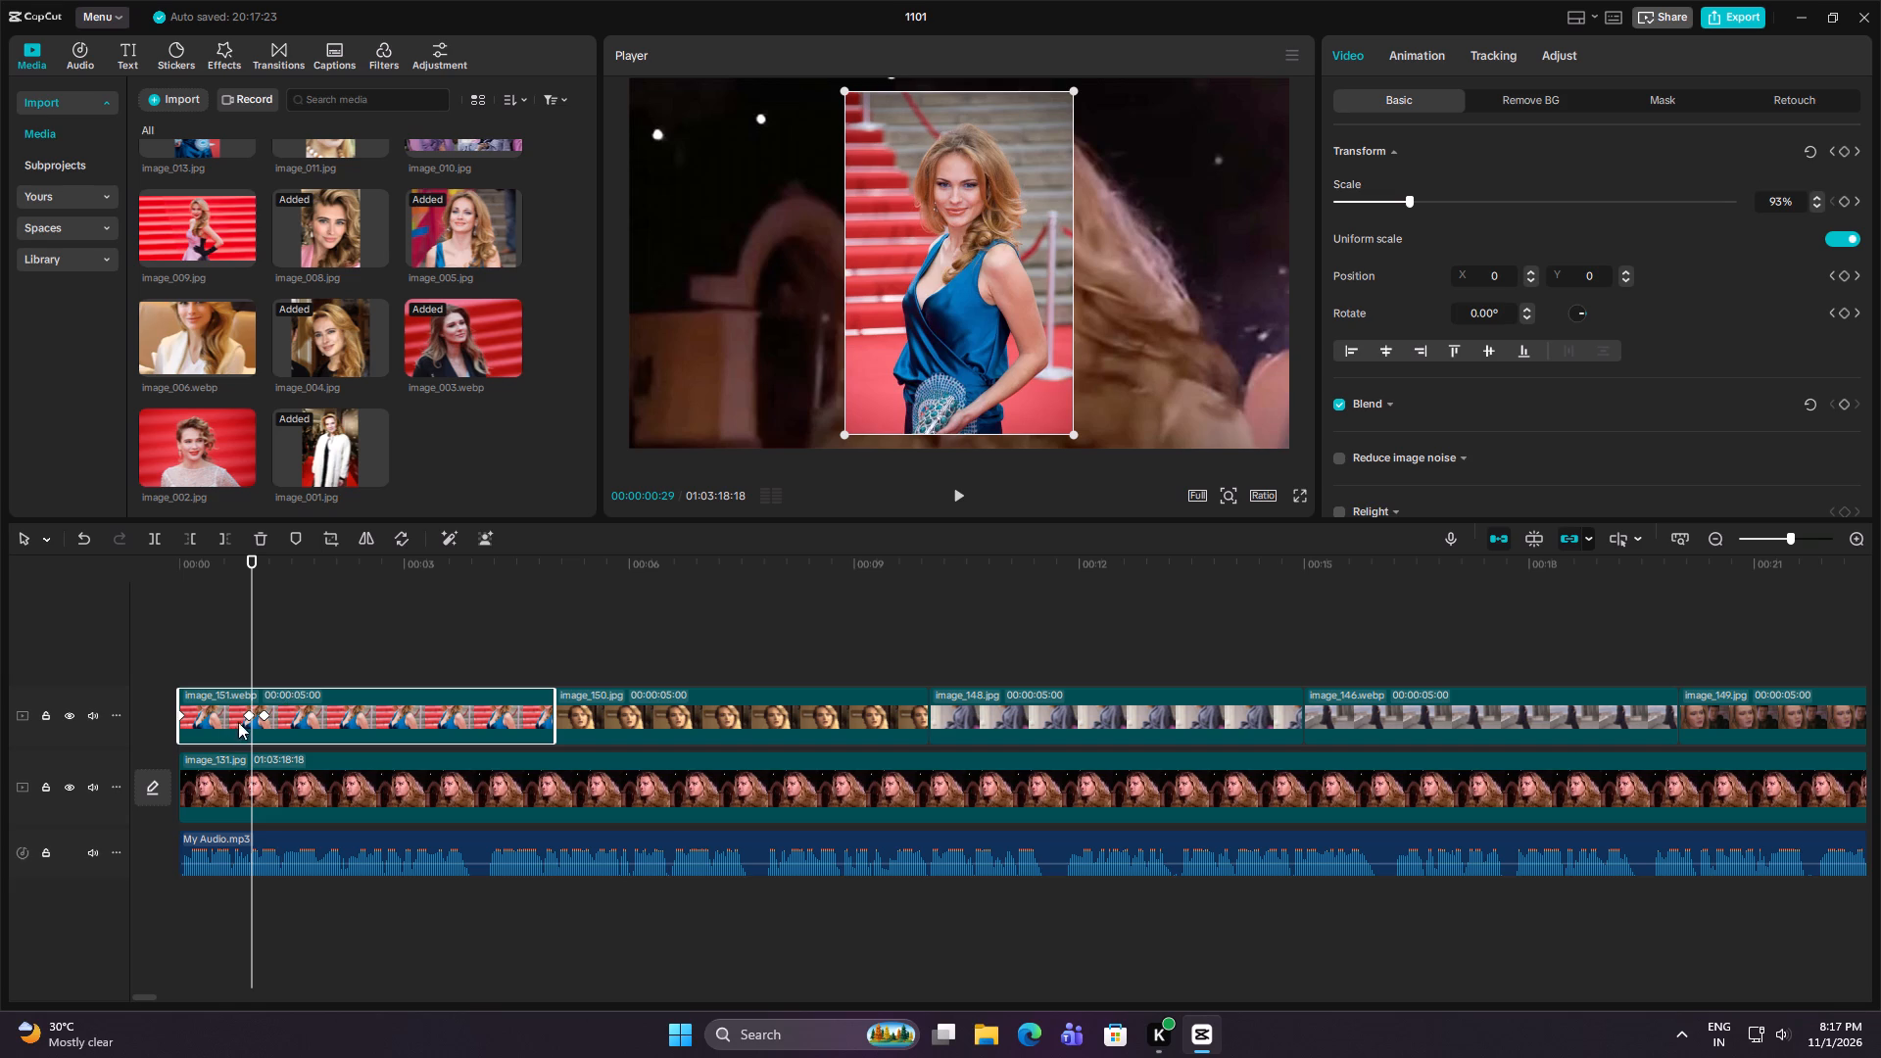
click(250, 713)
click(249, 714)
key(Delete)
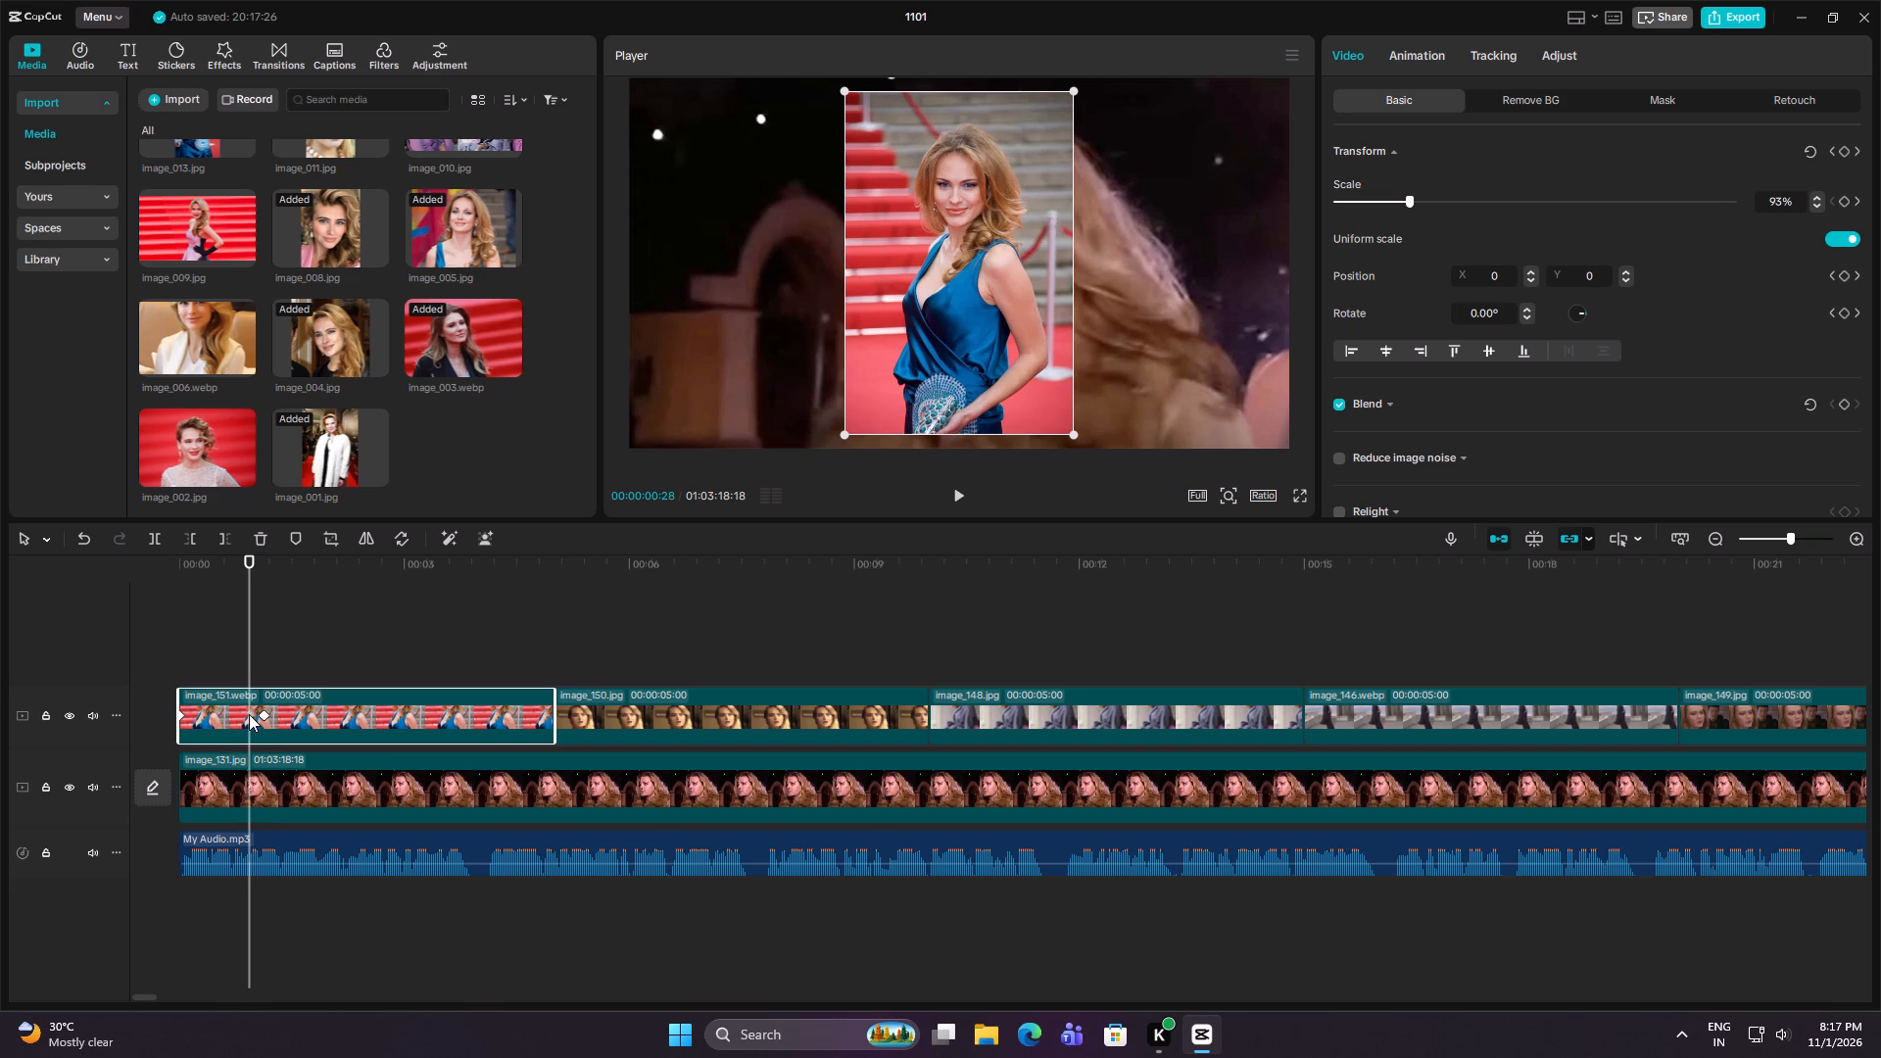
click(1849, 145)
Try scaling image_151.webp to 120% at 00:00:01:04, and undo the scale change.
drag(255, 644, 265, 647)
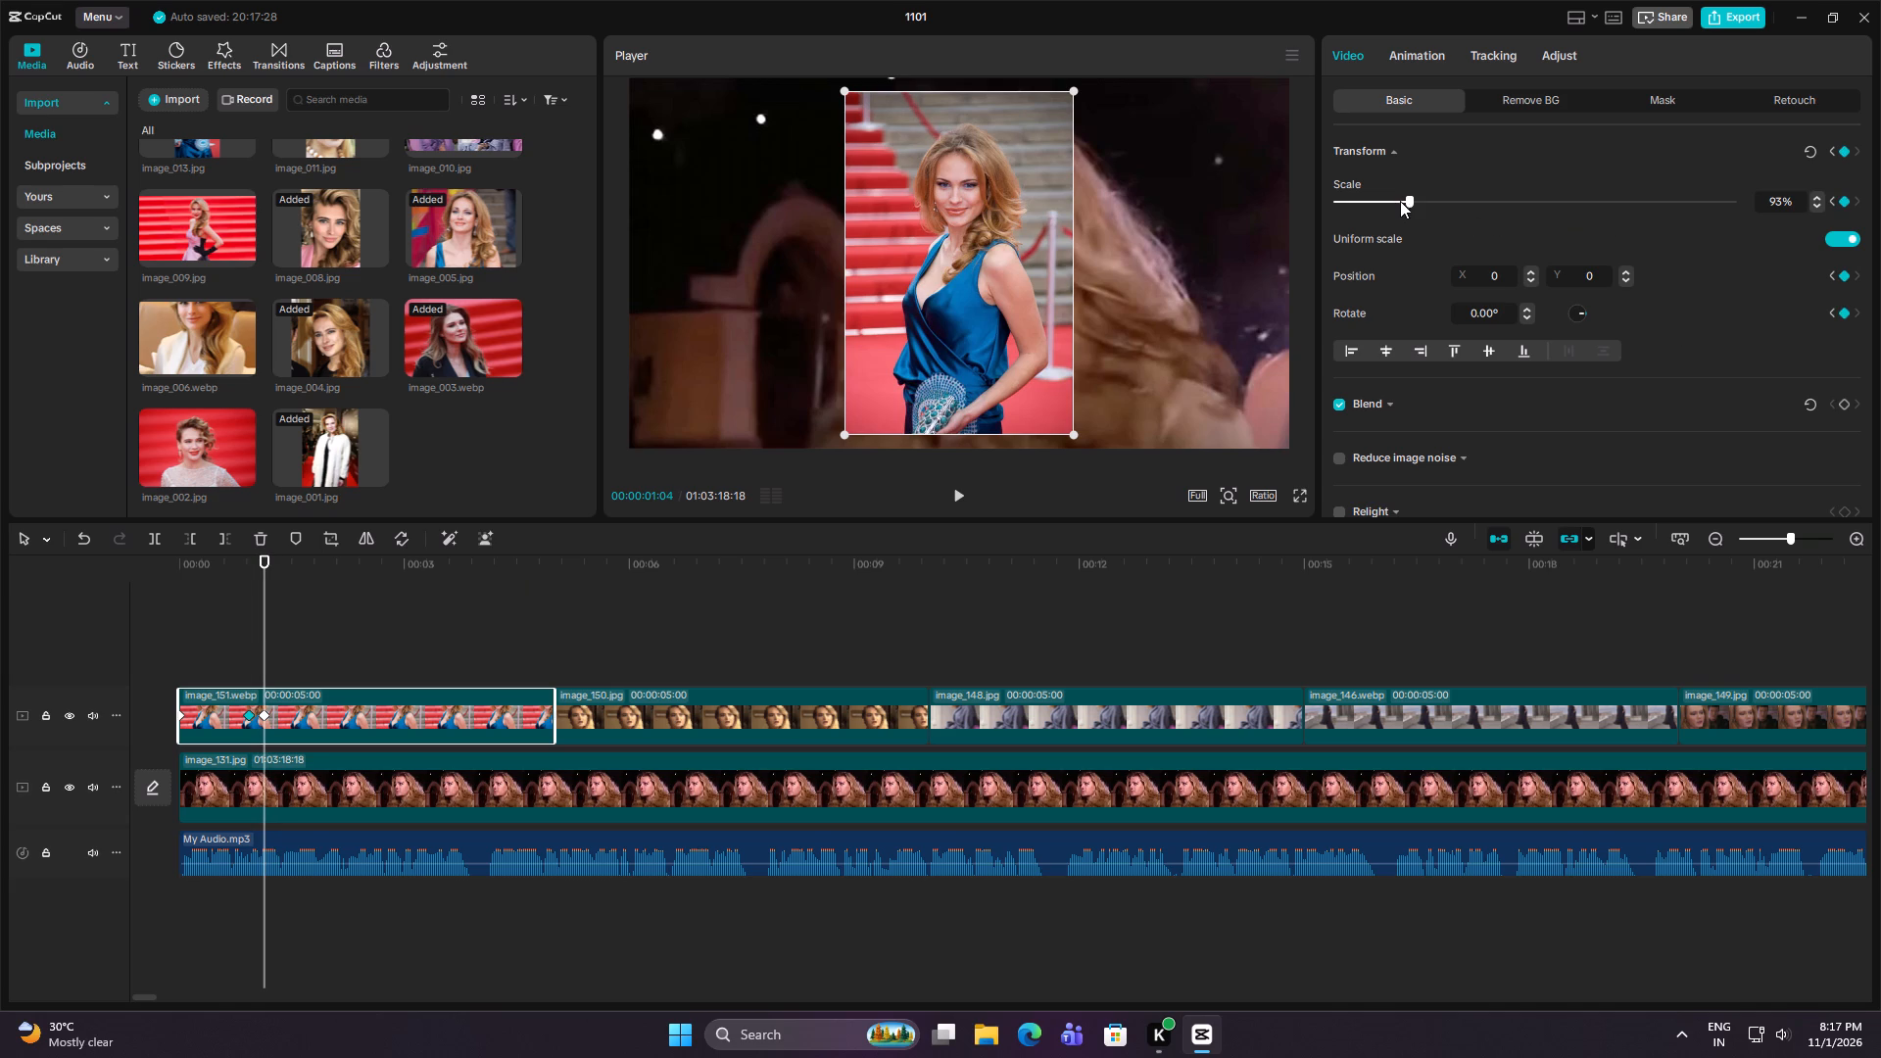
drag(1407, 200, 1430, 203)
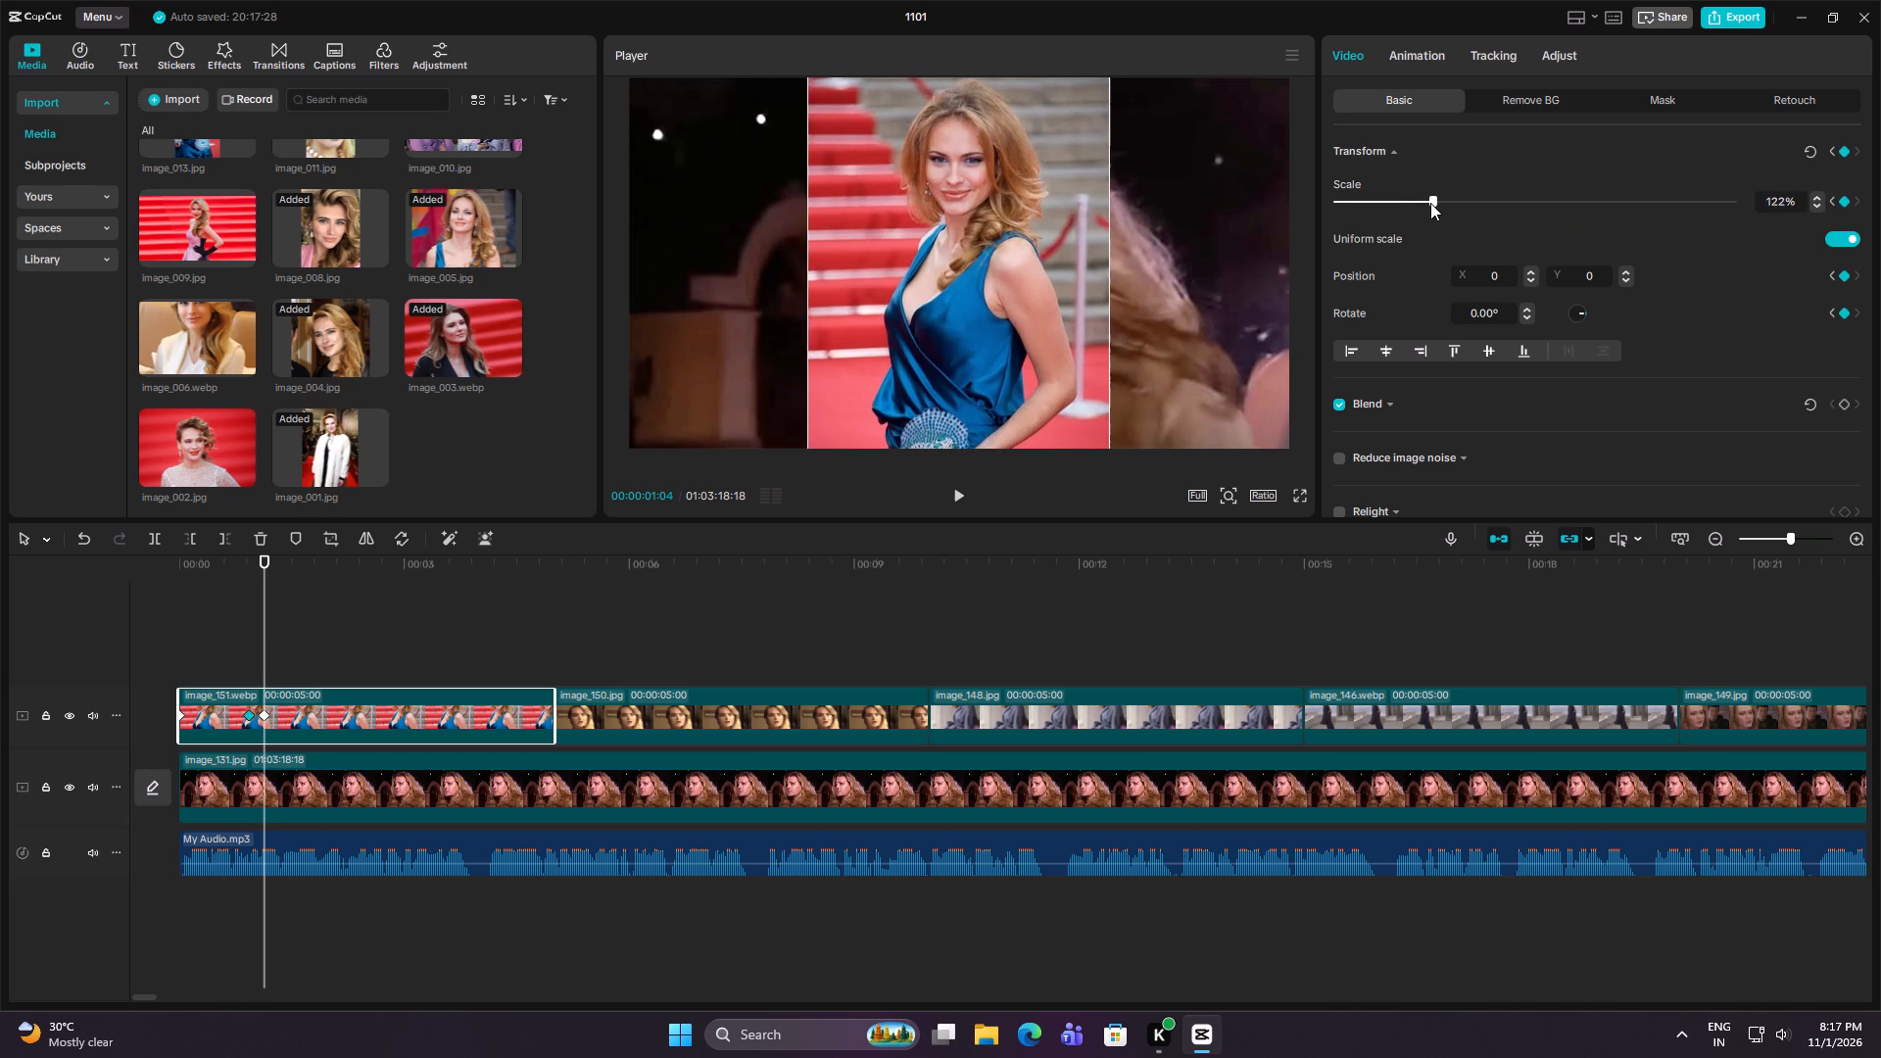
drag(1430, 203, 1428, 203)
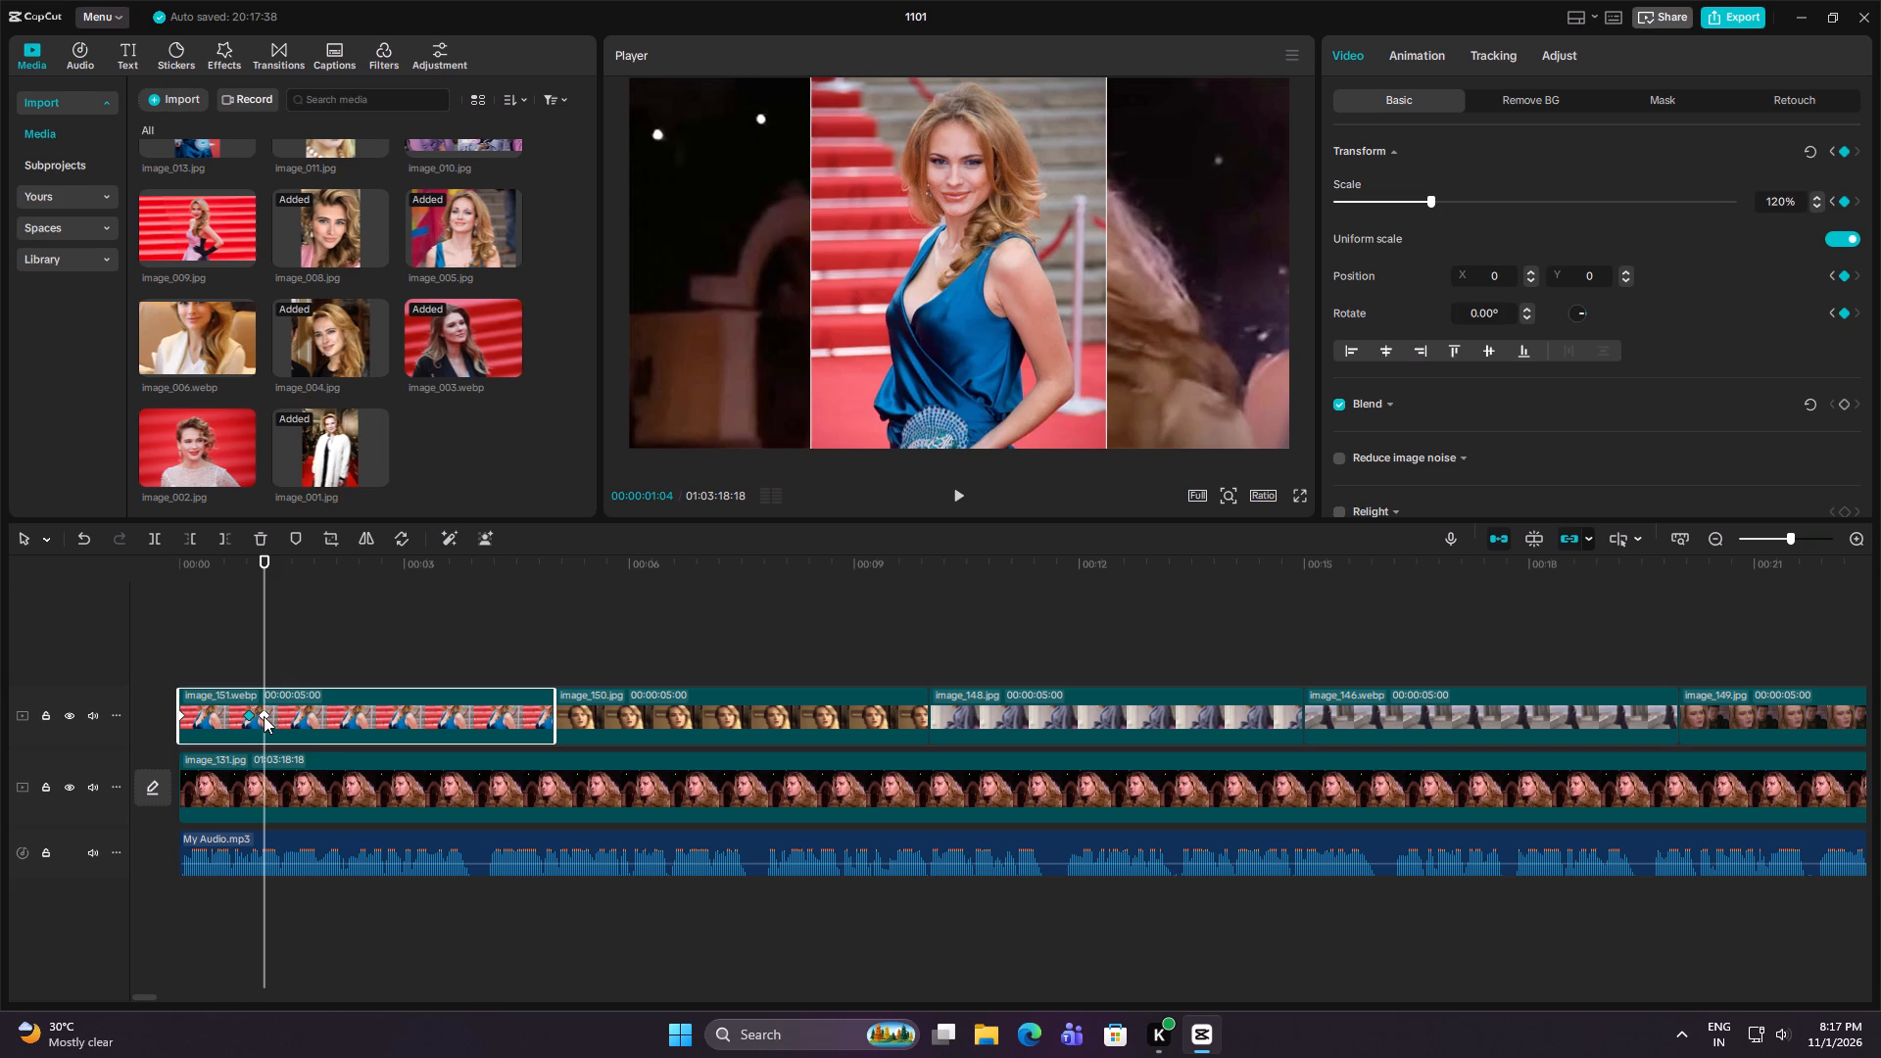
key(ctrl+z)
Set image_151.webp's scale to 119% at the 00:00:01:04 keyframe and move that keyframe near the clip's end.
click(264, 716)
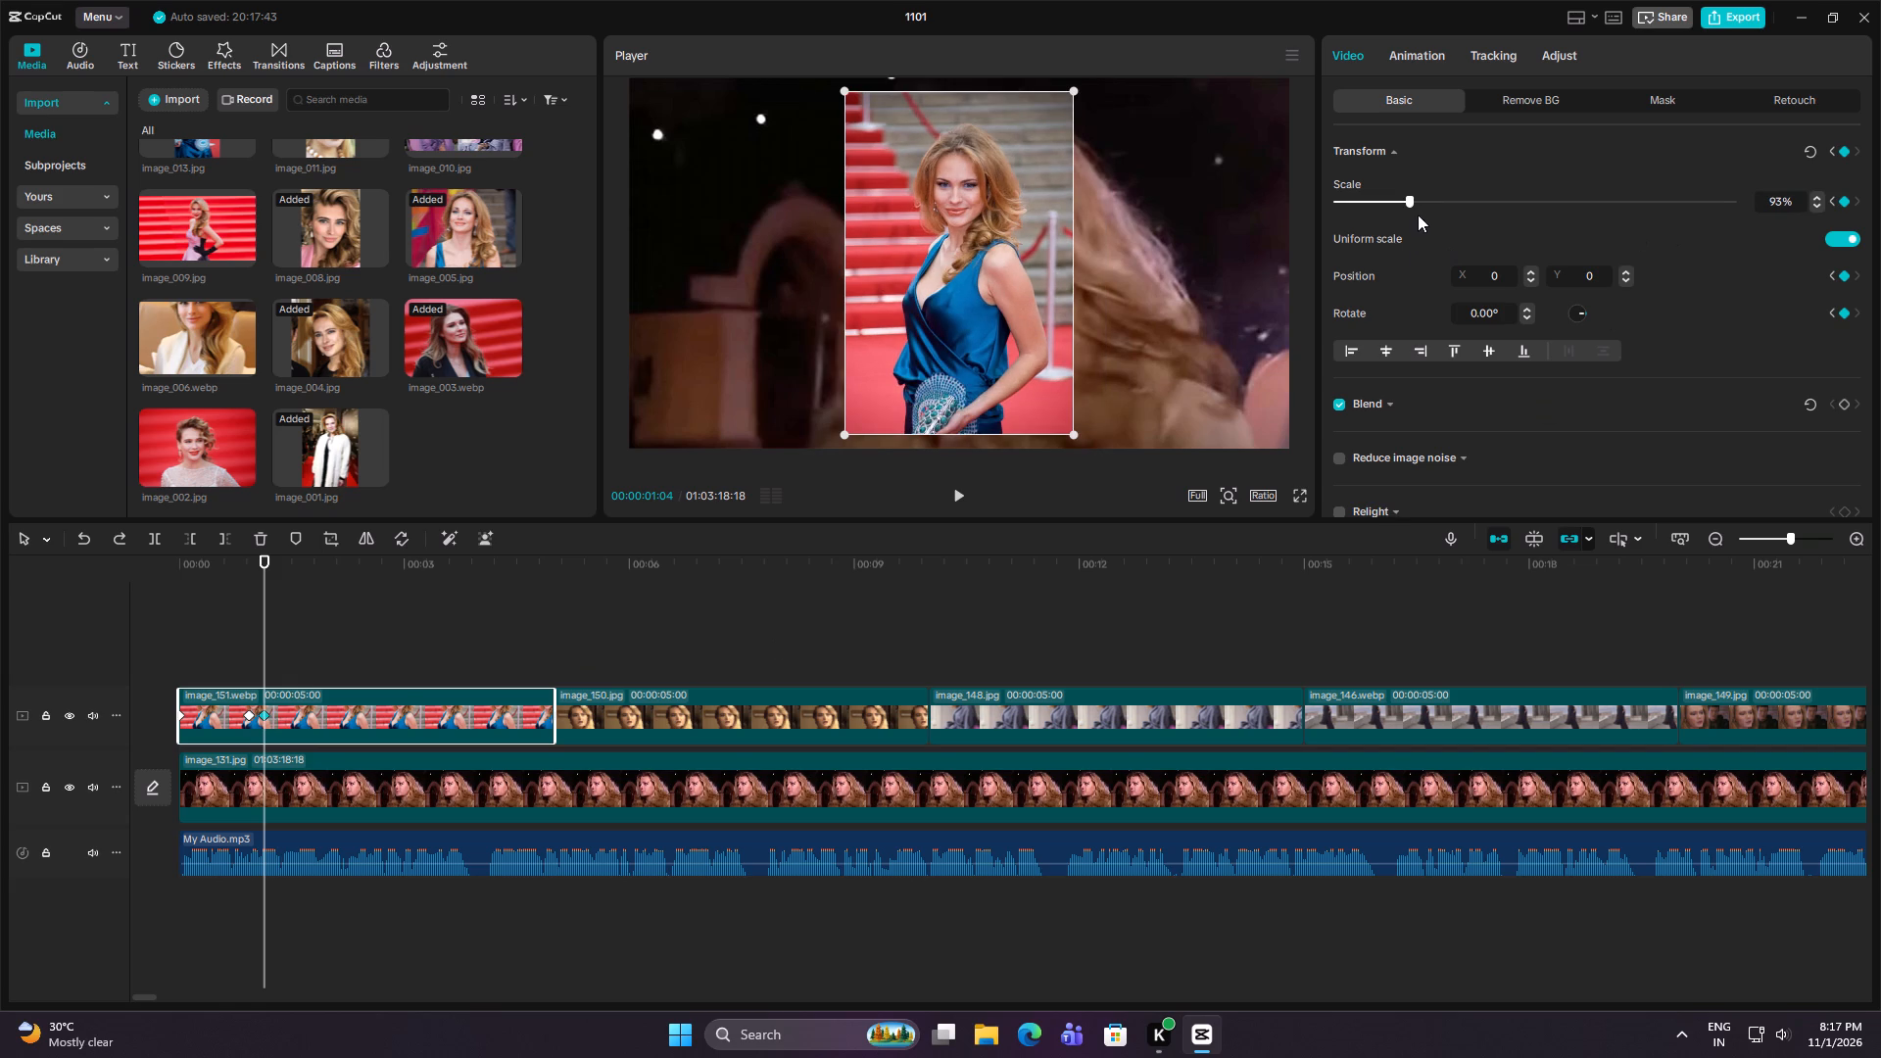
drag(1412, 202, 1427, 204)
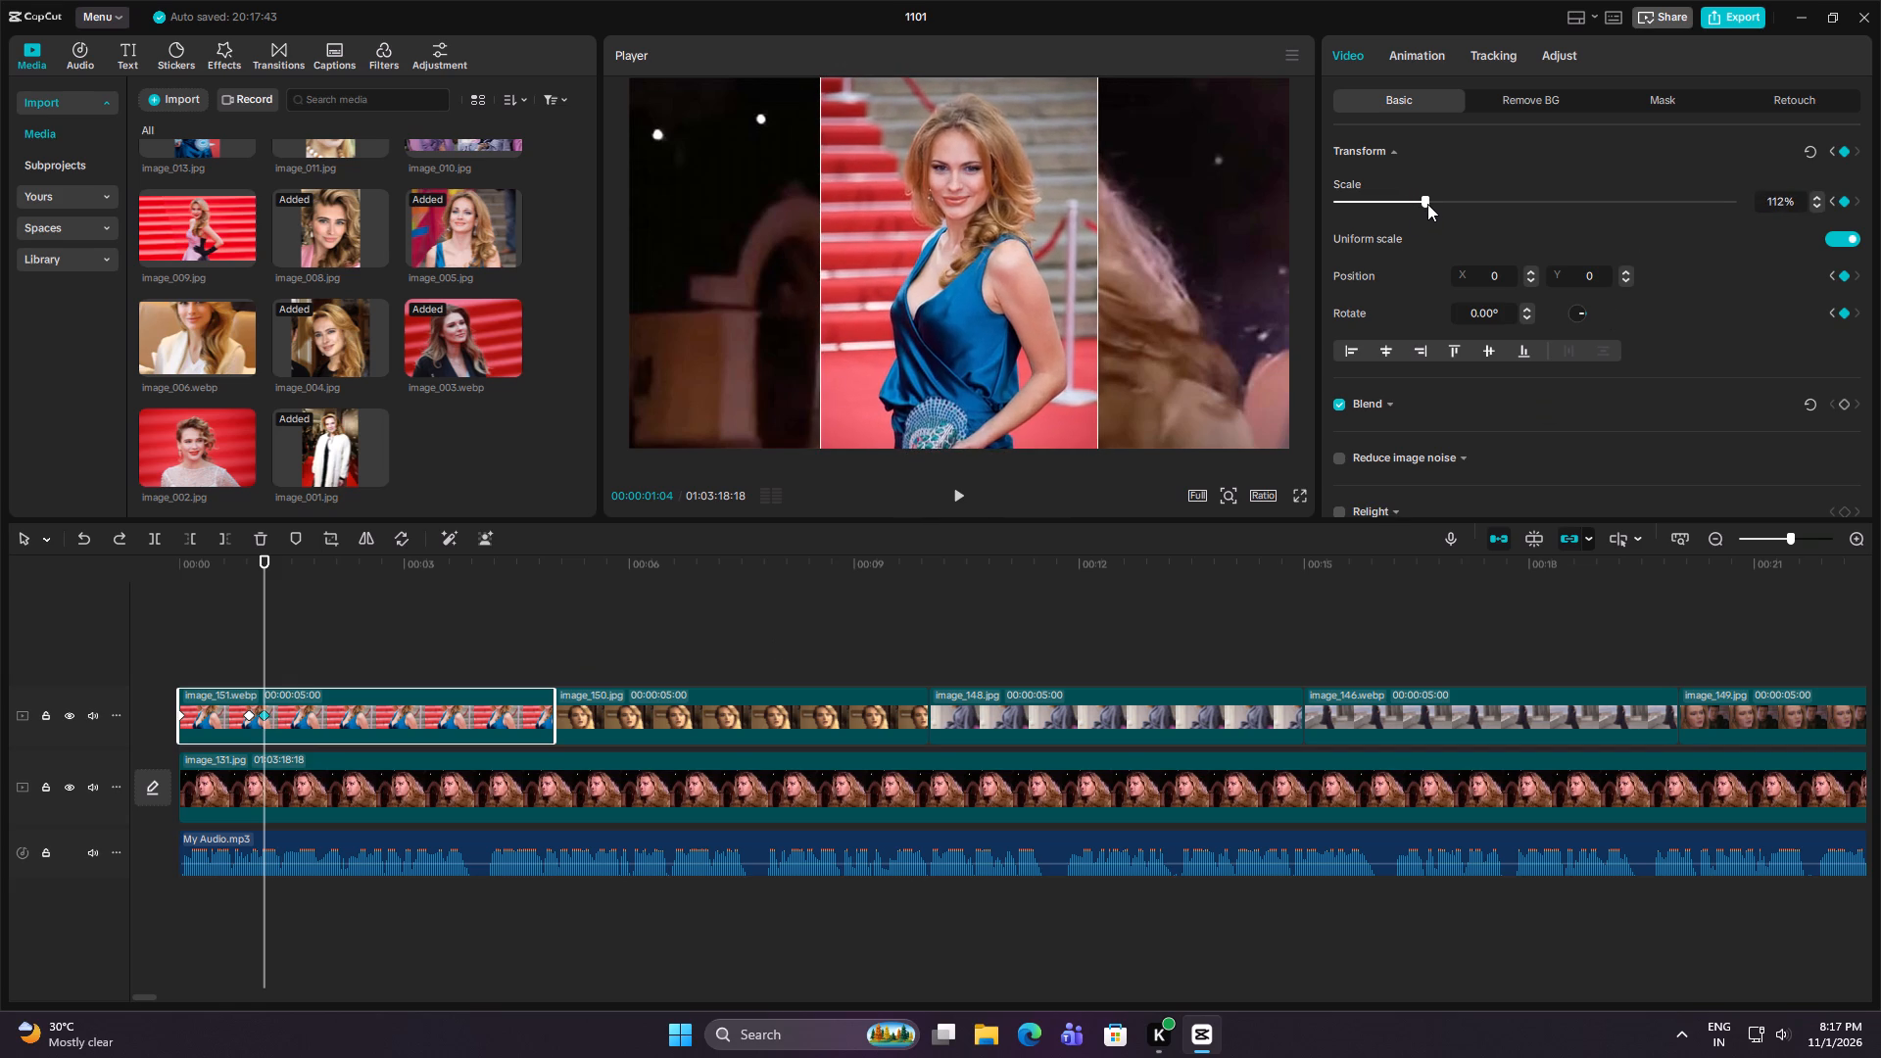
drag(1427, 204, 1428, 204)
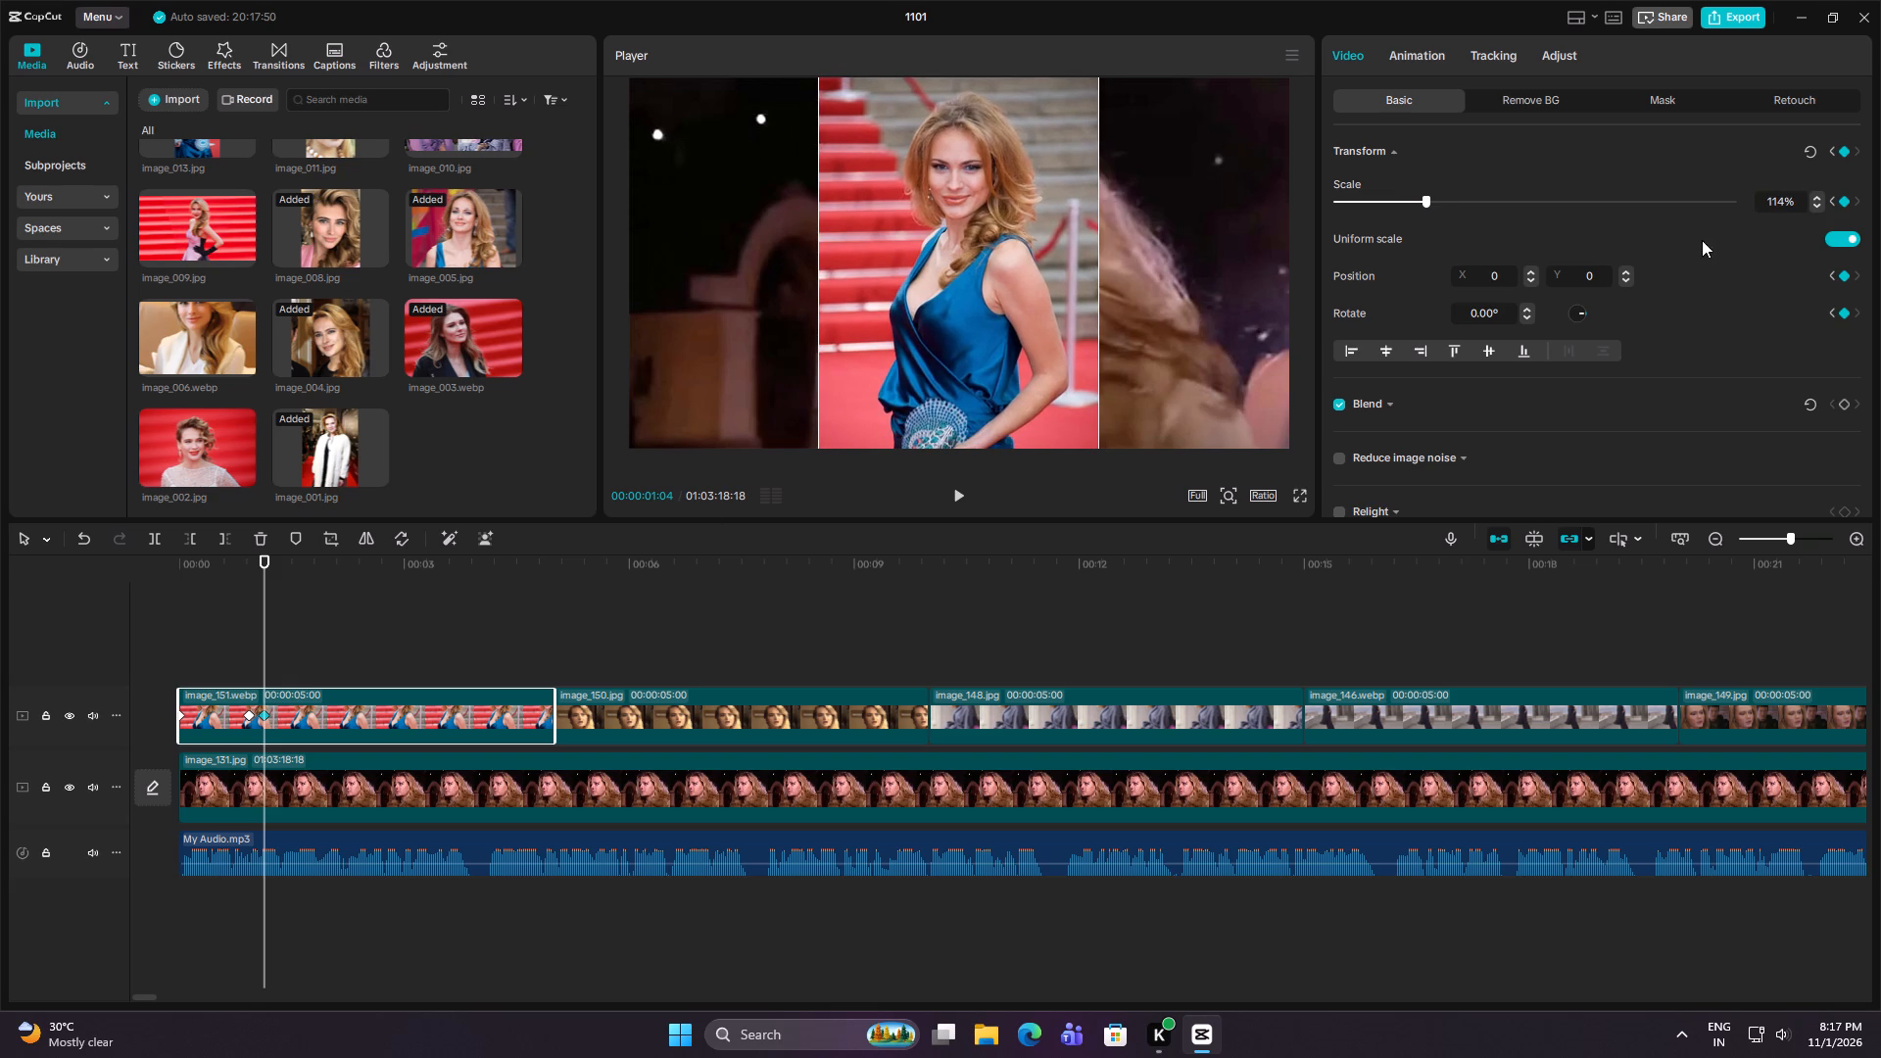
click(1813, 201)
triple_click(1813, 201)
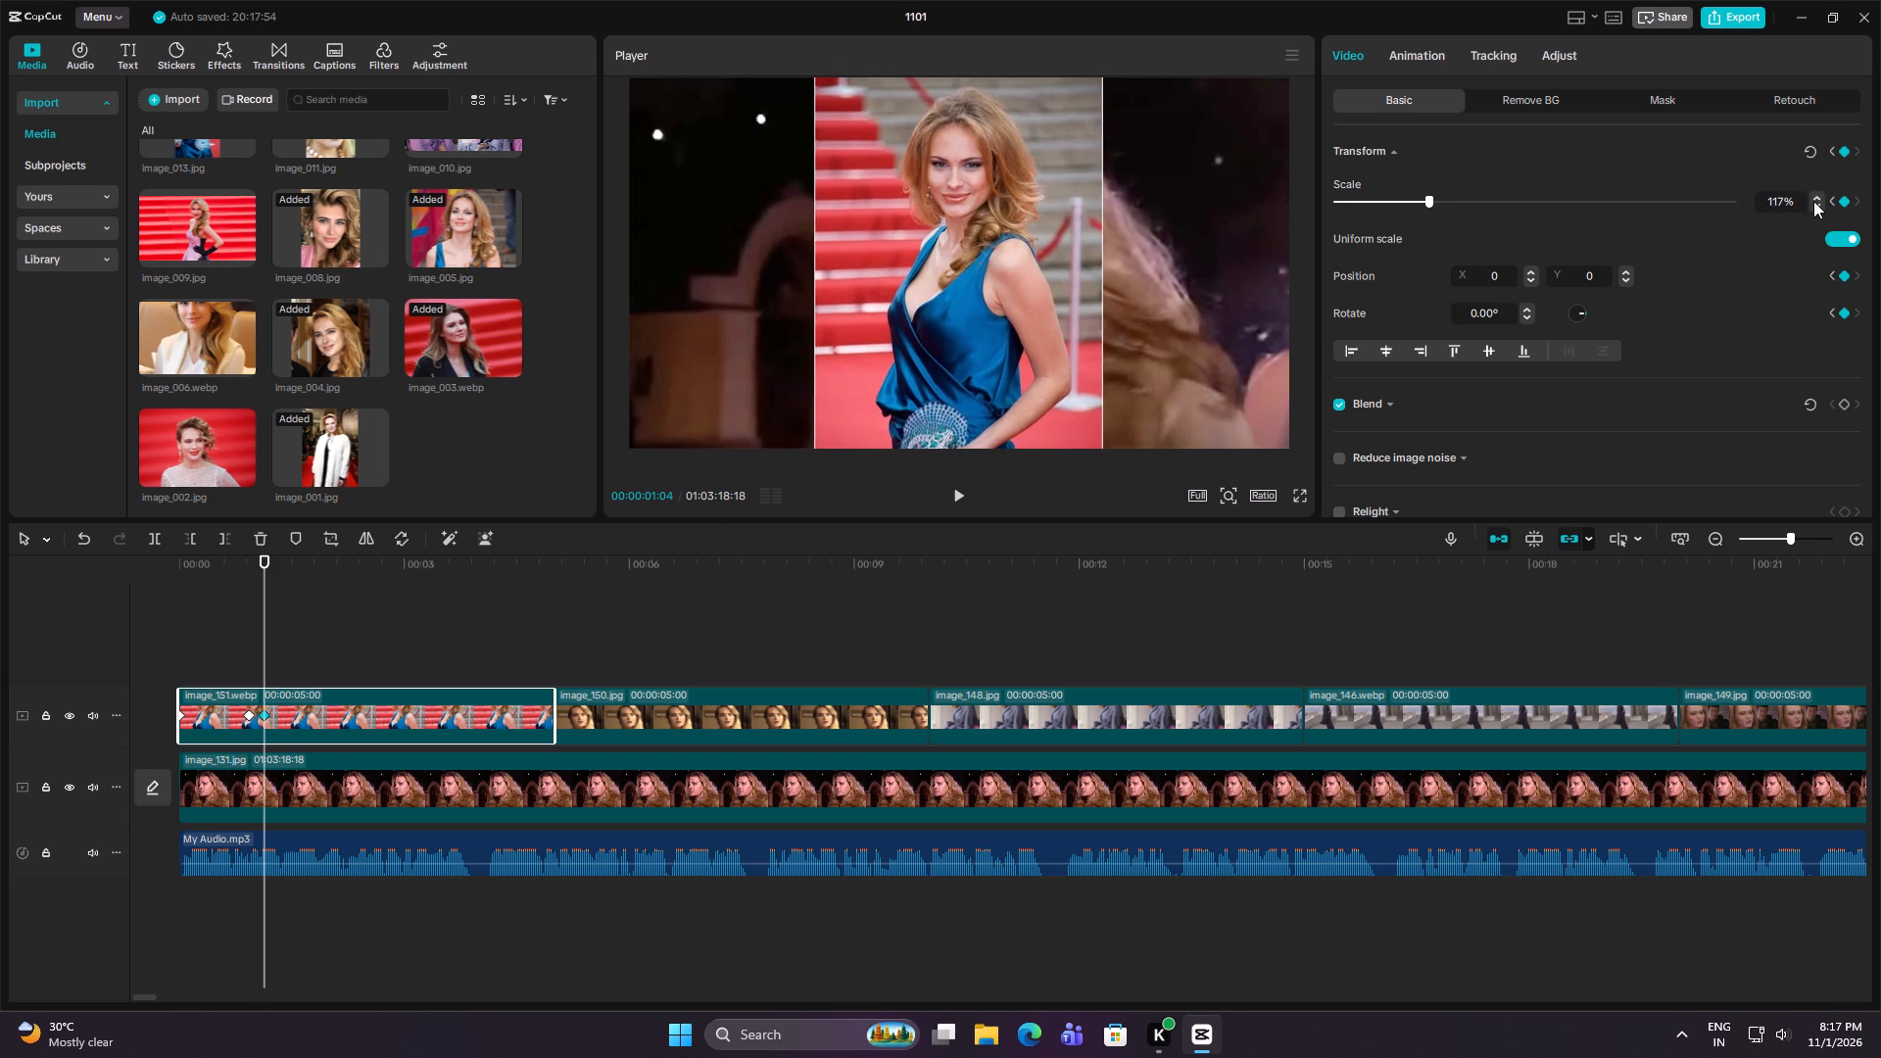
click(1813, 201)
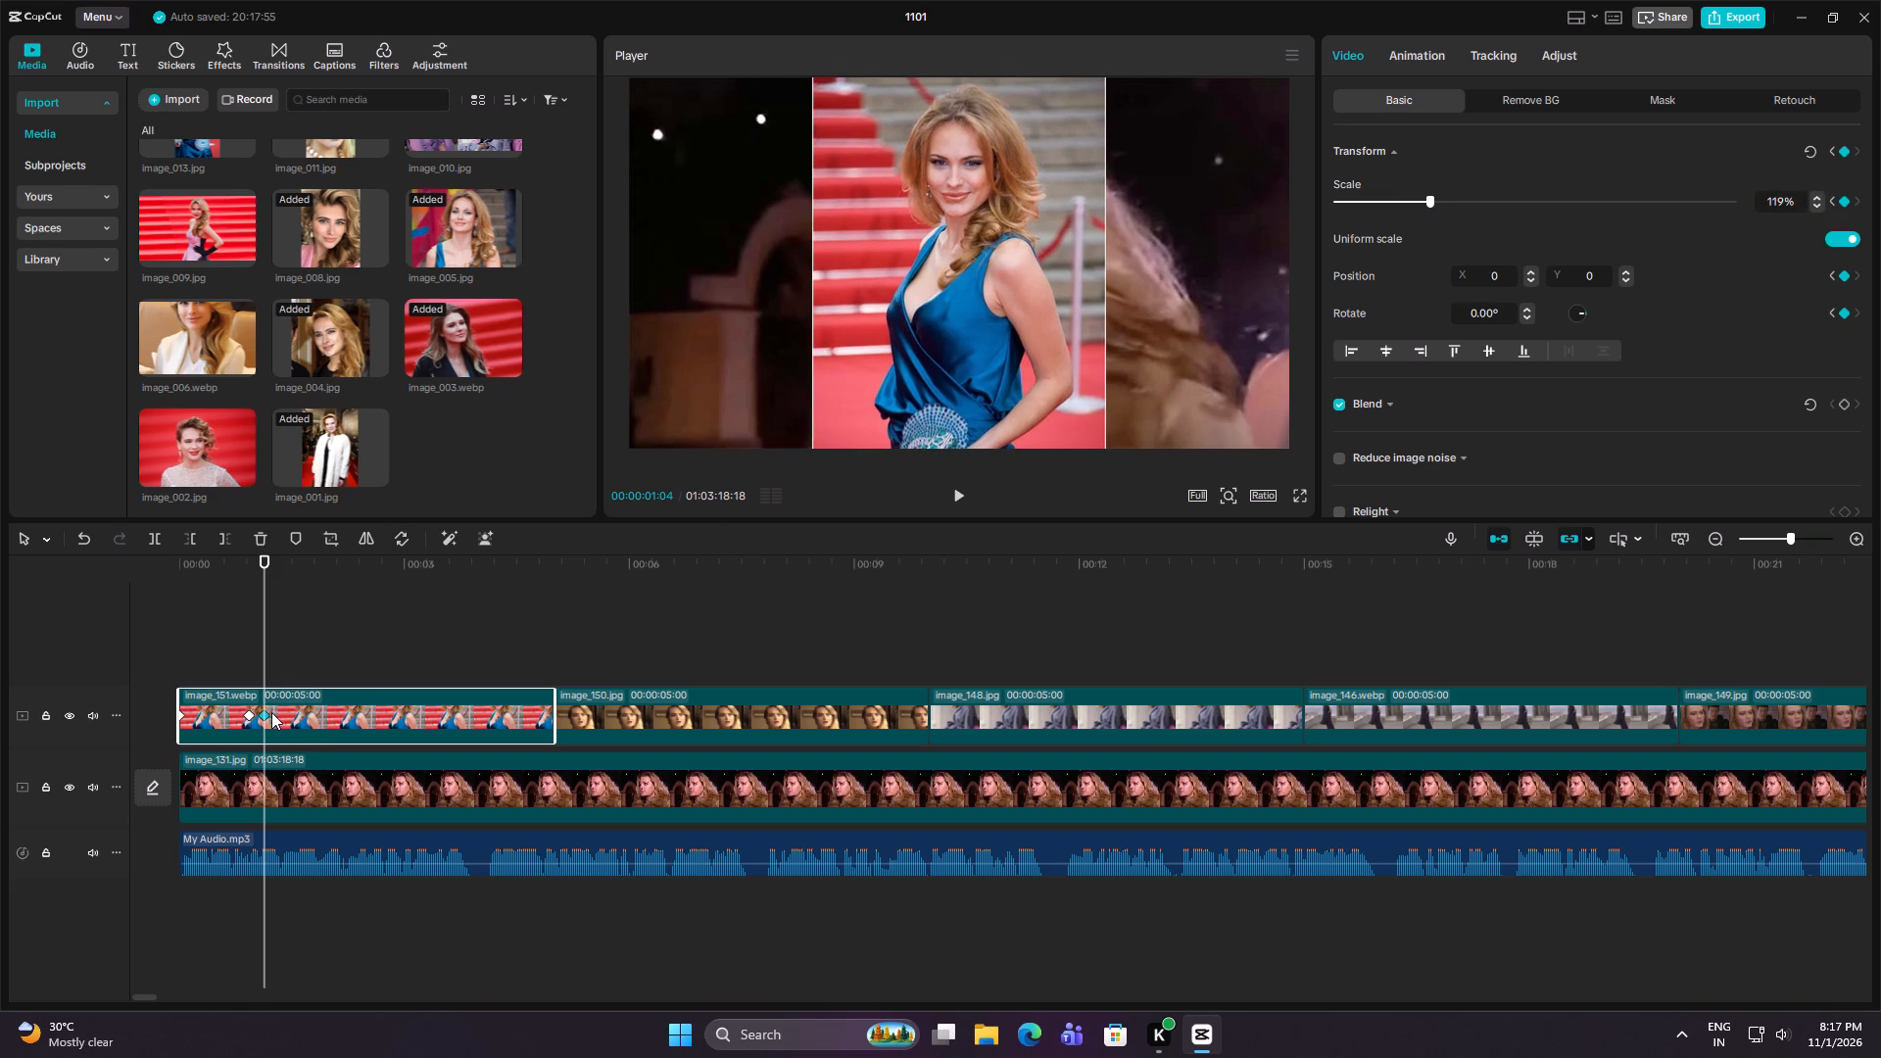
drag(265, 712, 516, 713)
Play image_151.webp from the timeline start through to the next clip to check the zoom.
key(space)
click(237, 654)
drag(237, 653, 183, 641)
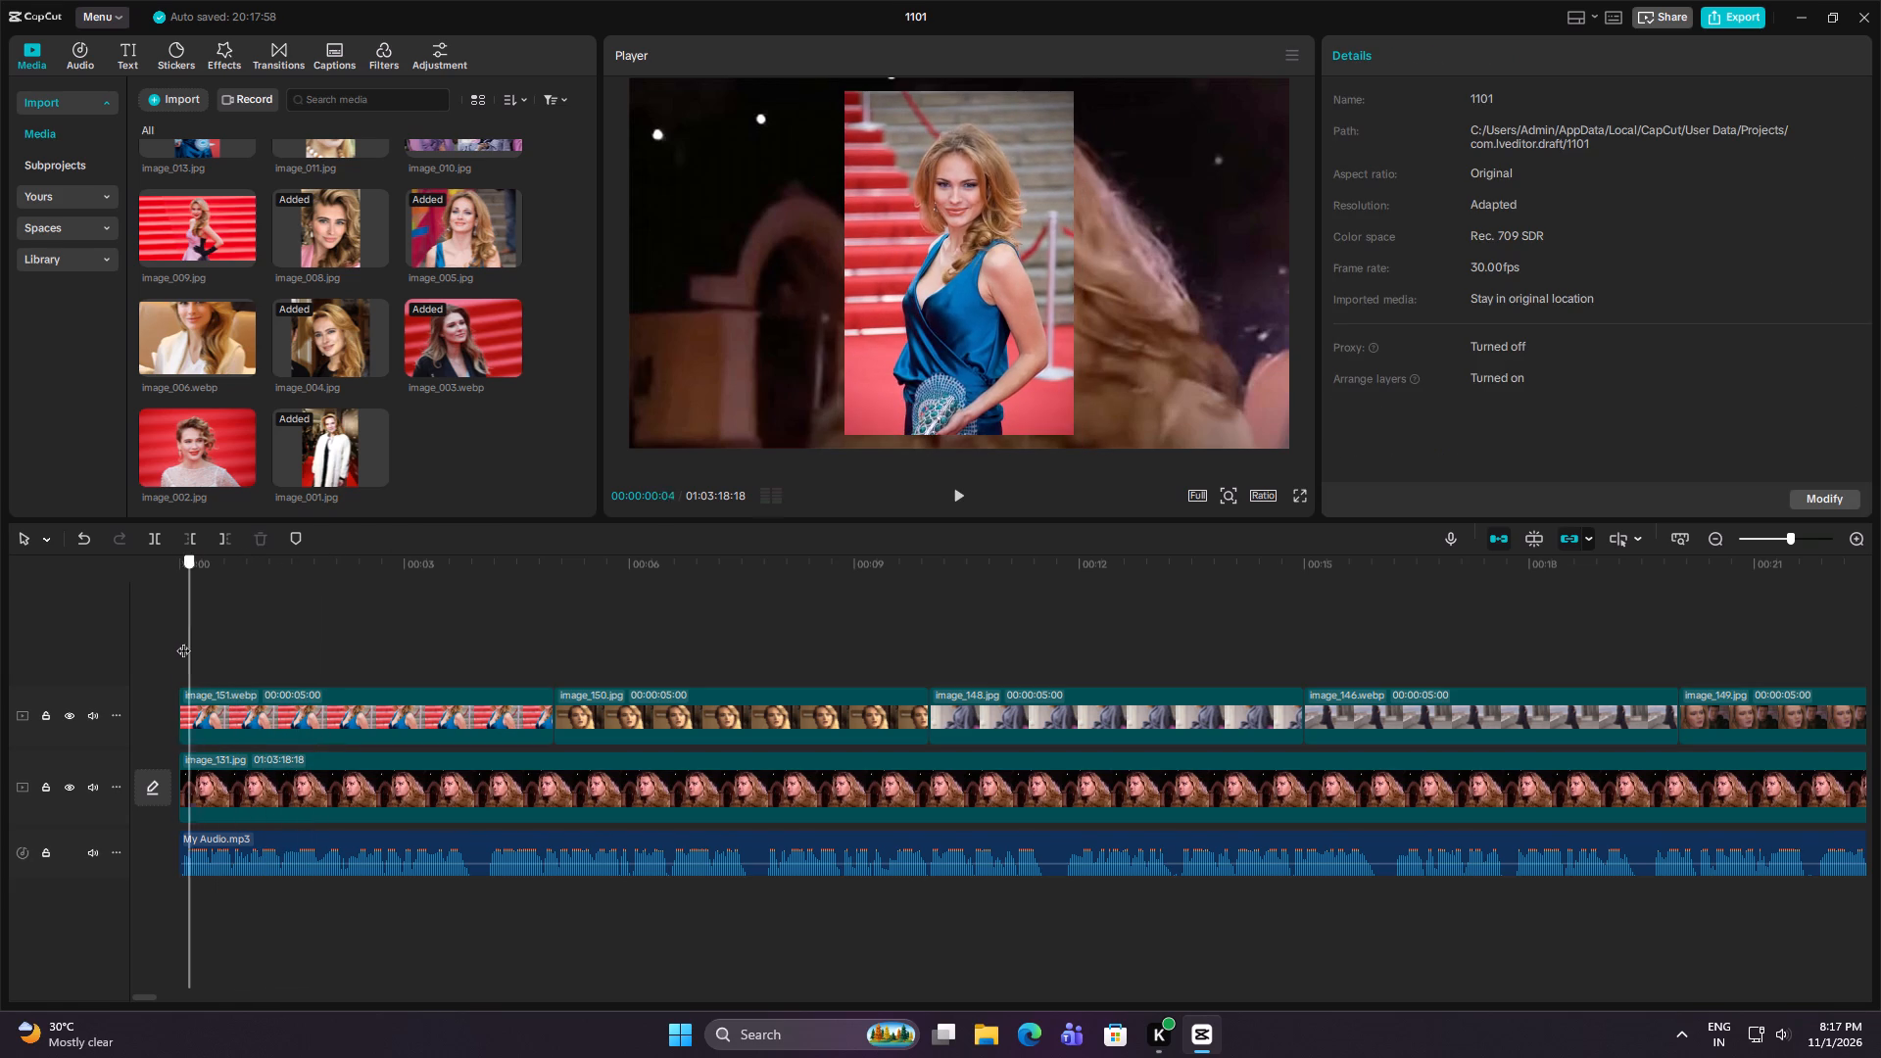
drag(183, 641, 178, 640)
key(space)
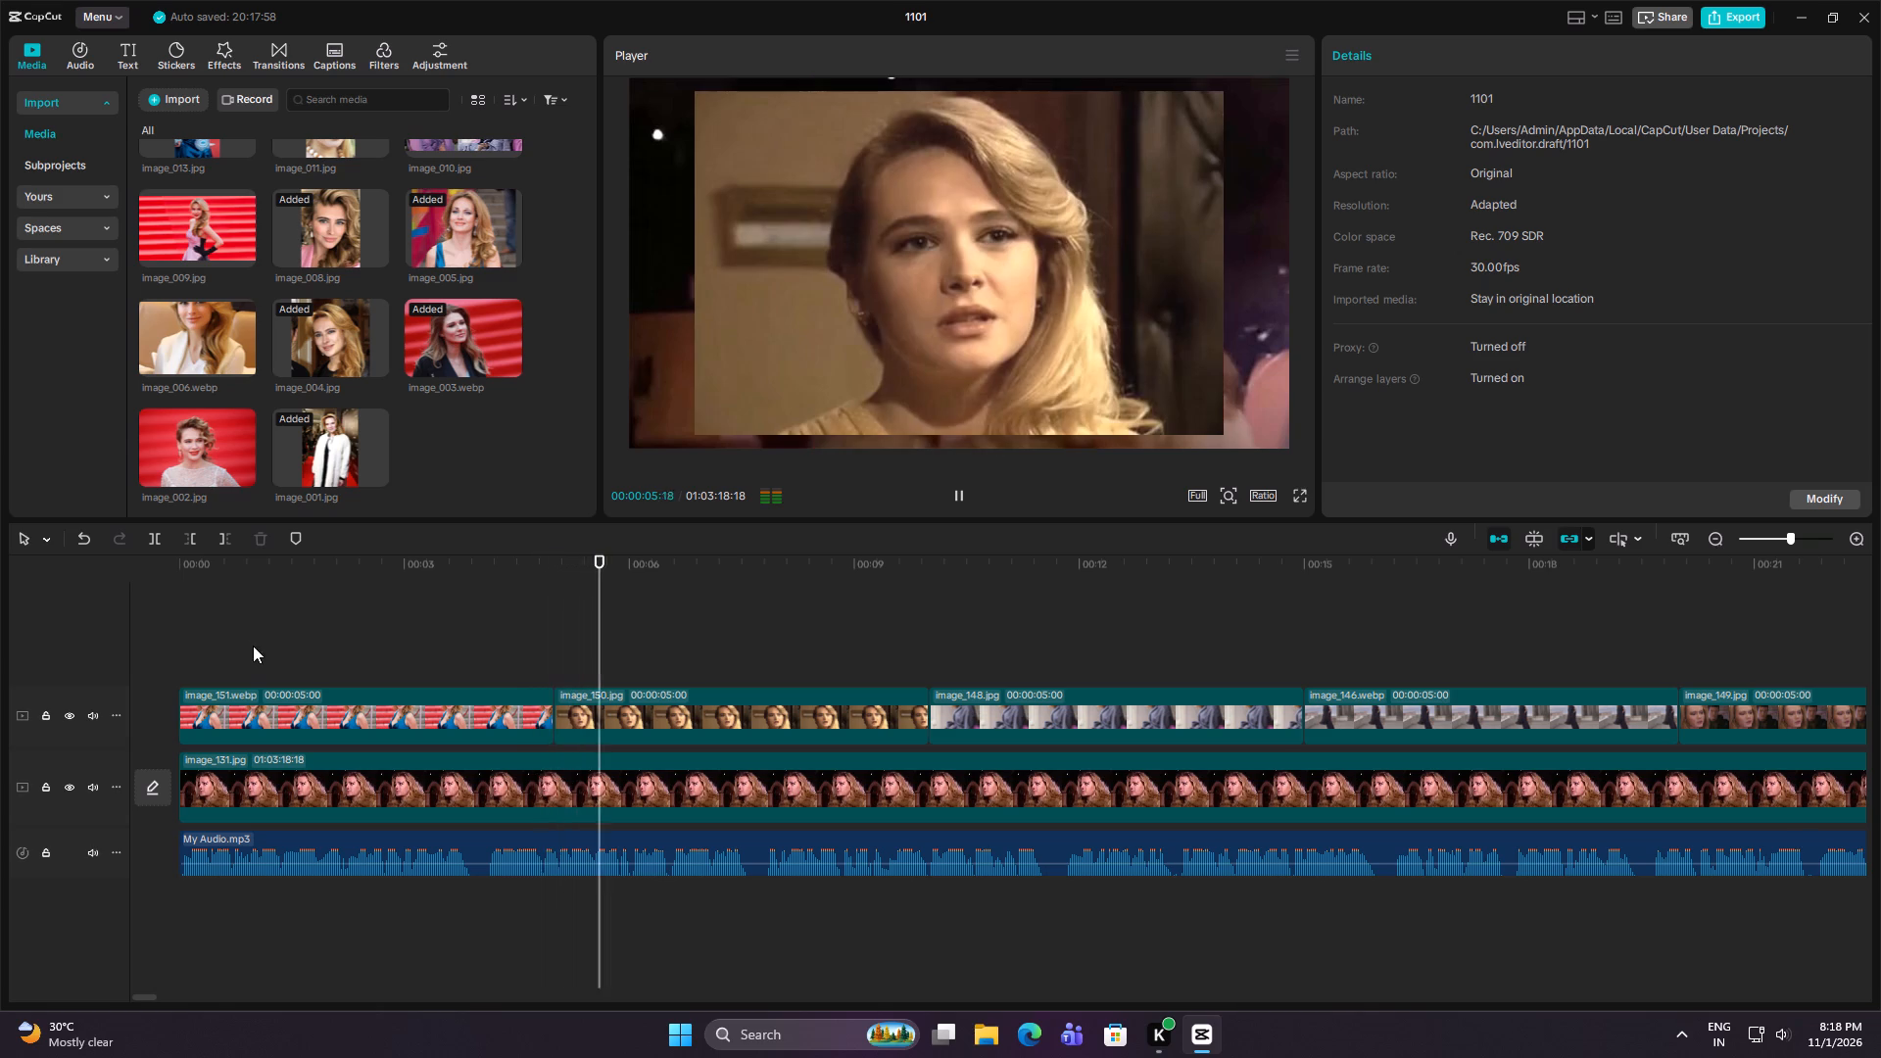
click(610, 661)
Copy image_151.webp's attributes and paste location size, blend and canvas onto image_150.jpg, maintaining keyframe timing.
click(642, 720)
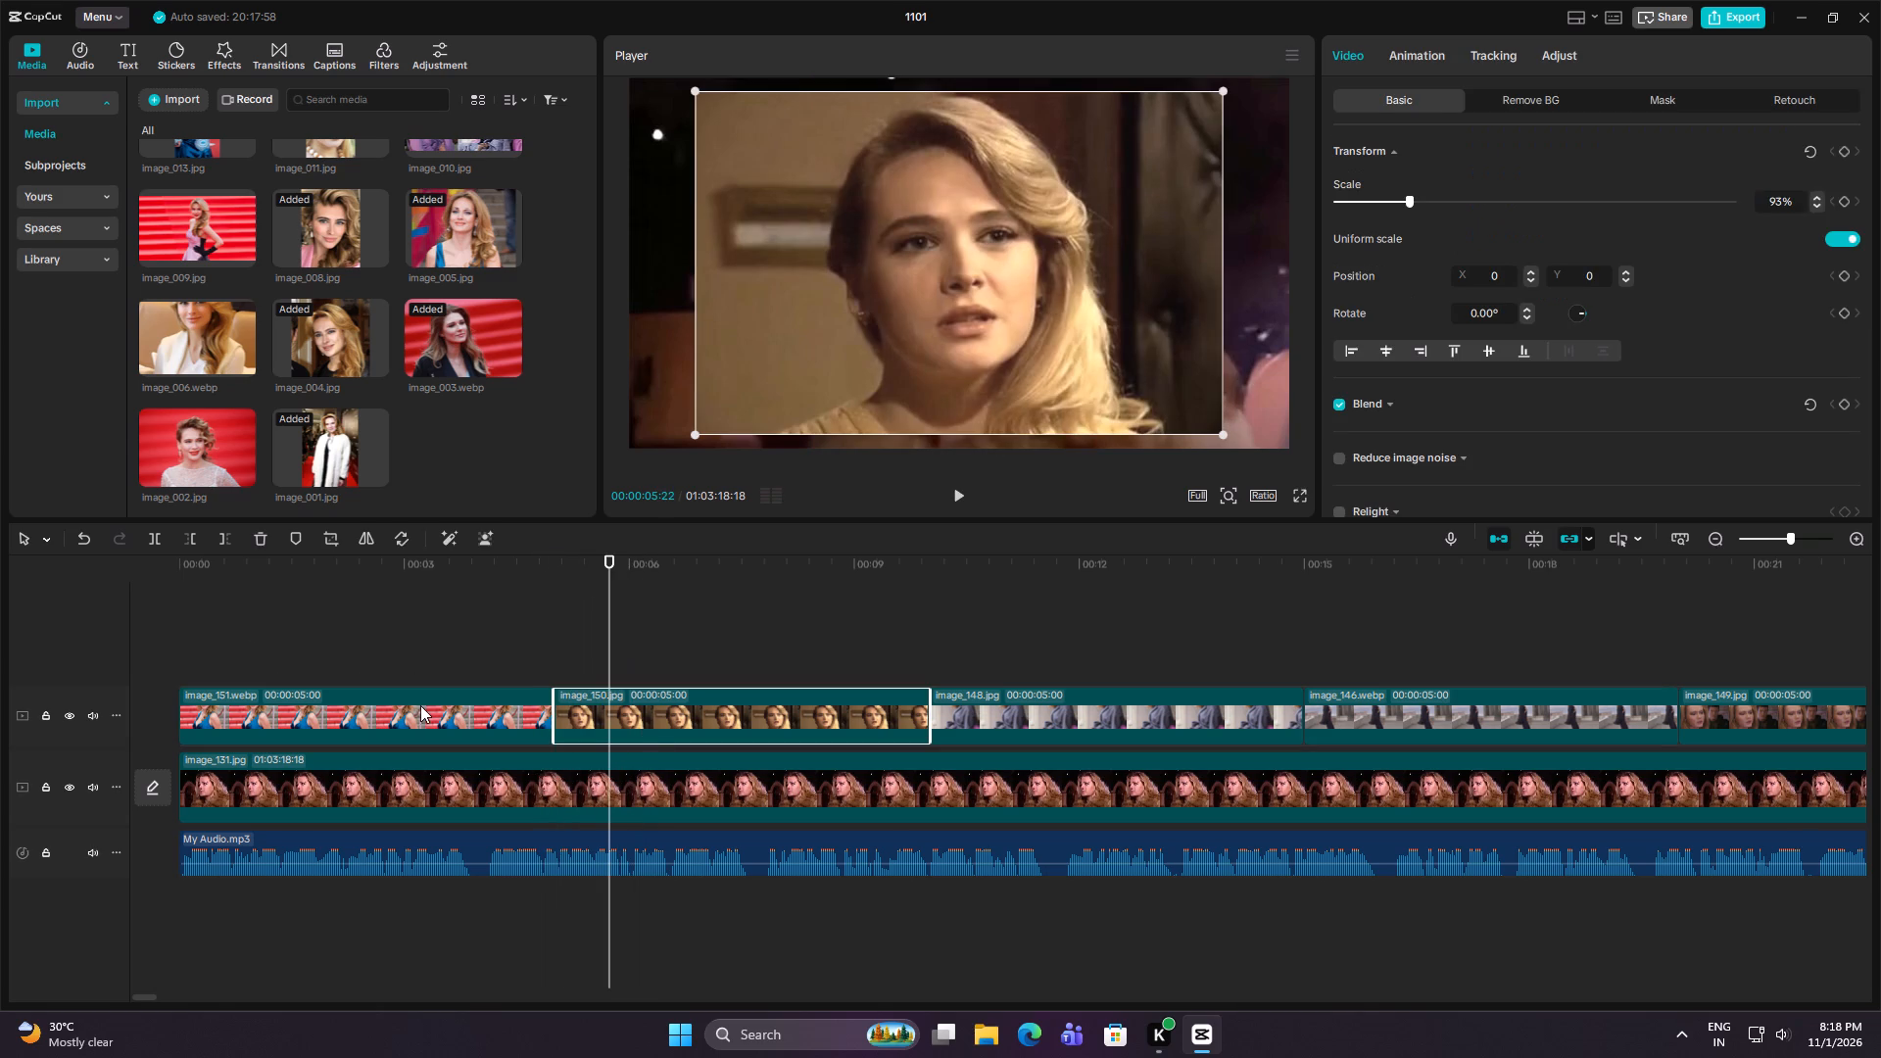
click(419, 705)
key(ctrl+shift+c)
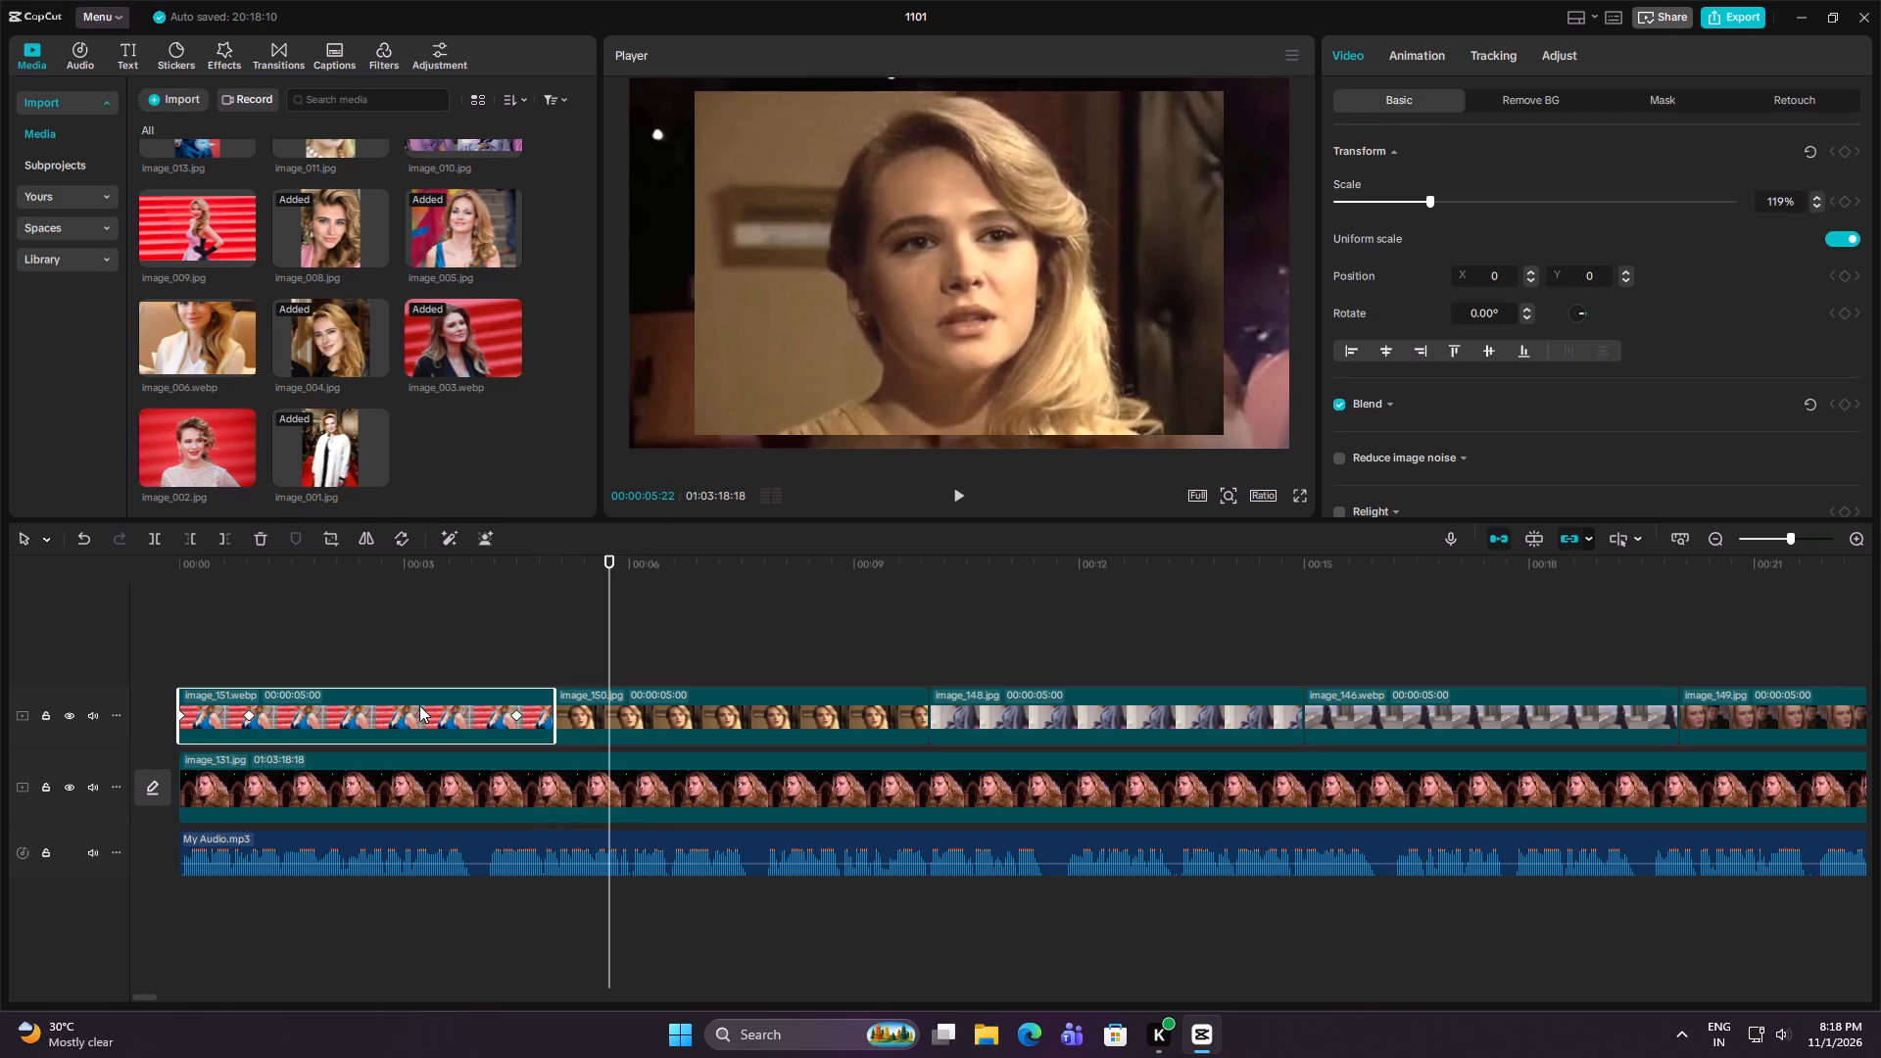
click(654, 717)
key(ctrl+shift+v)
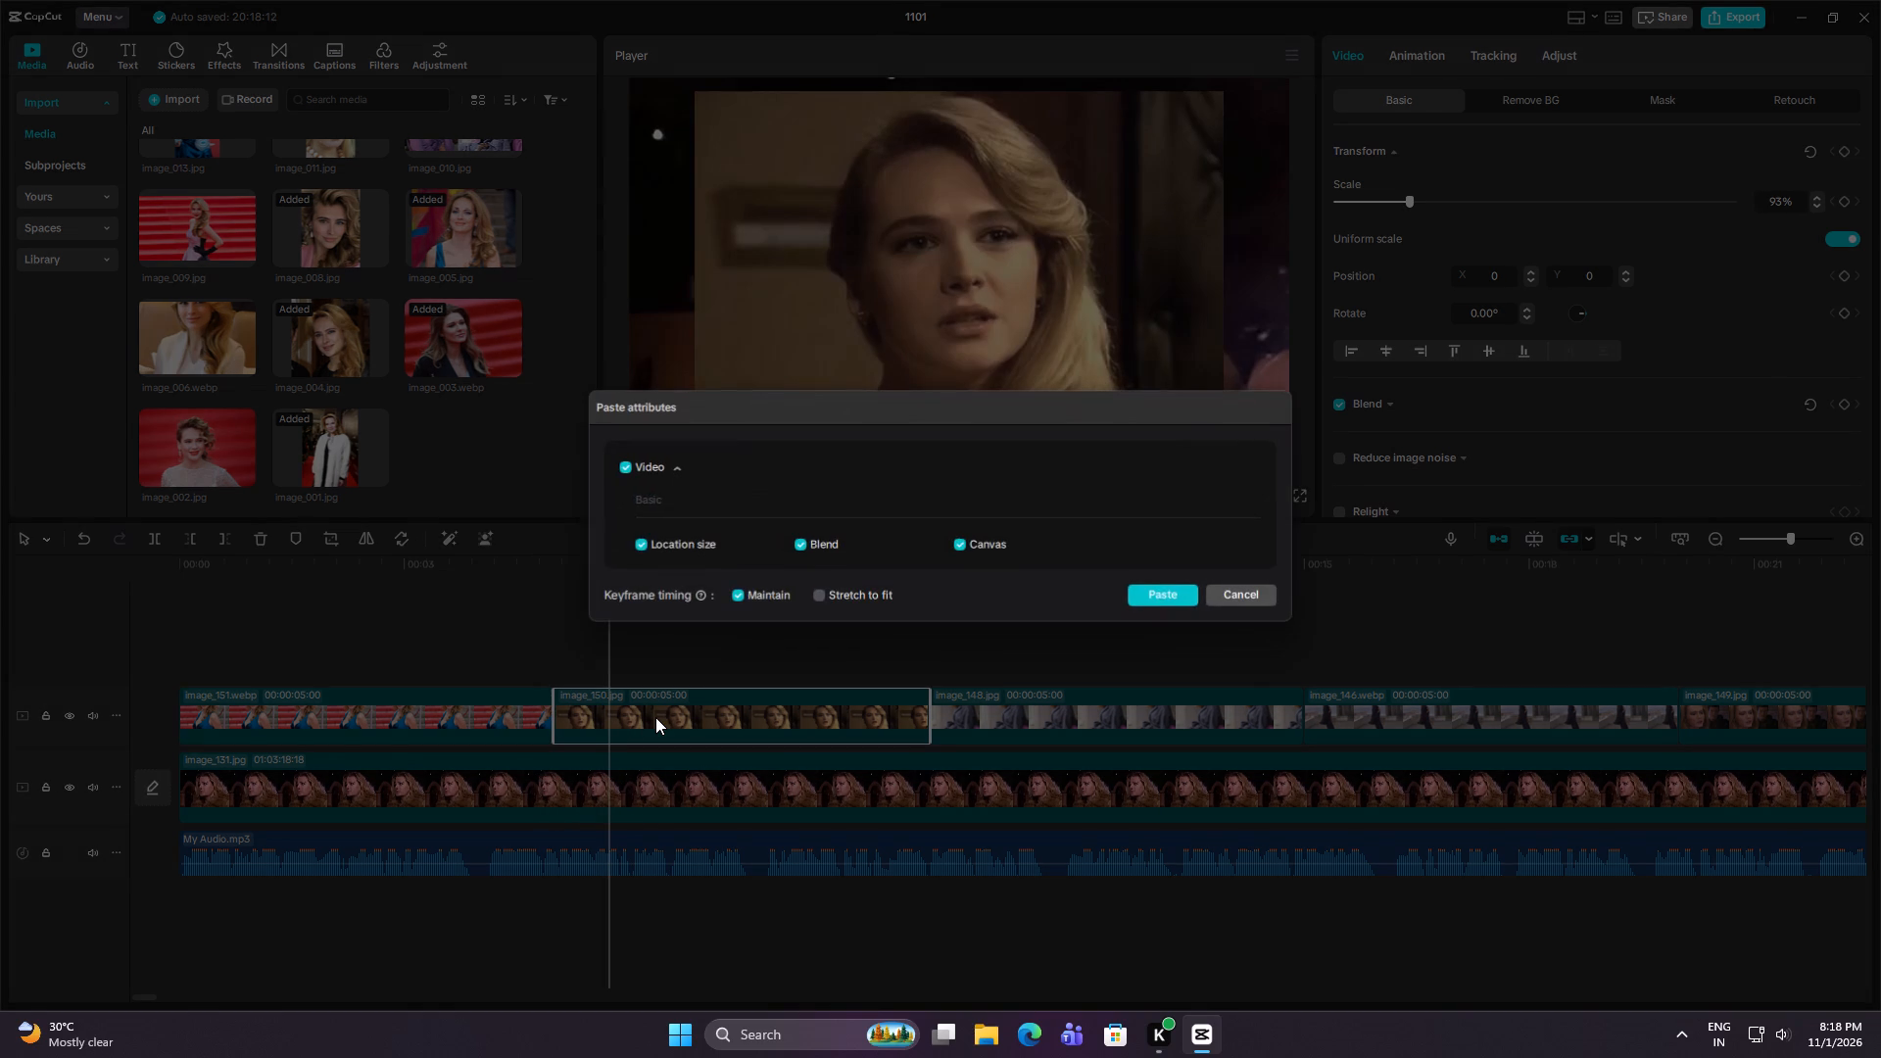
click(1159, 600)
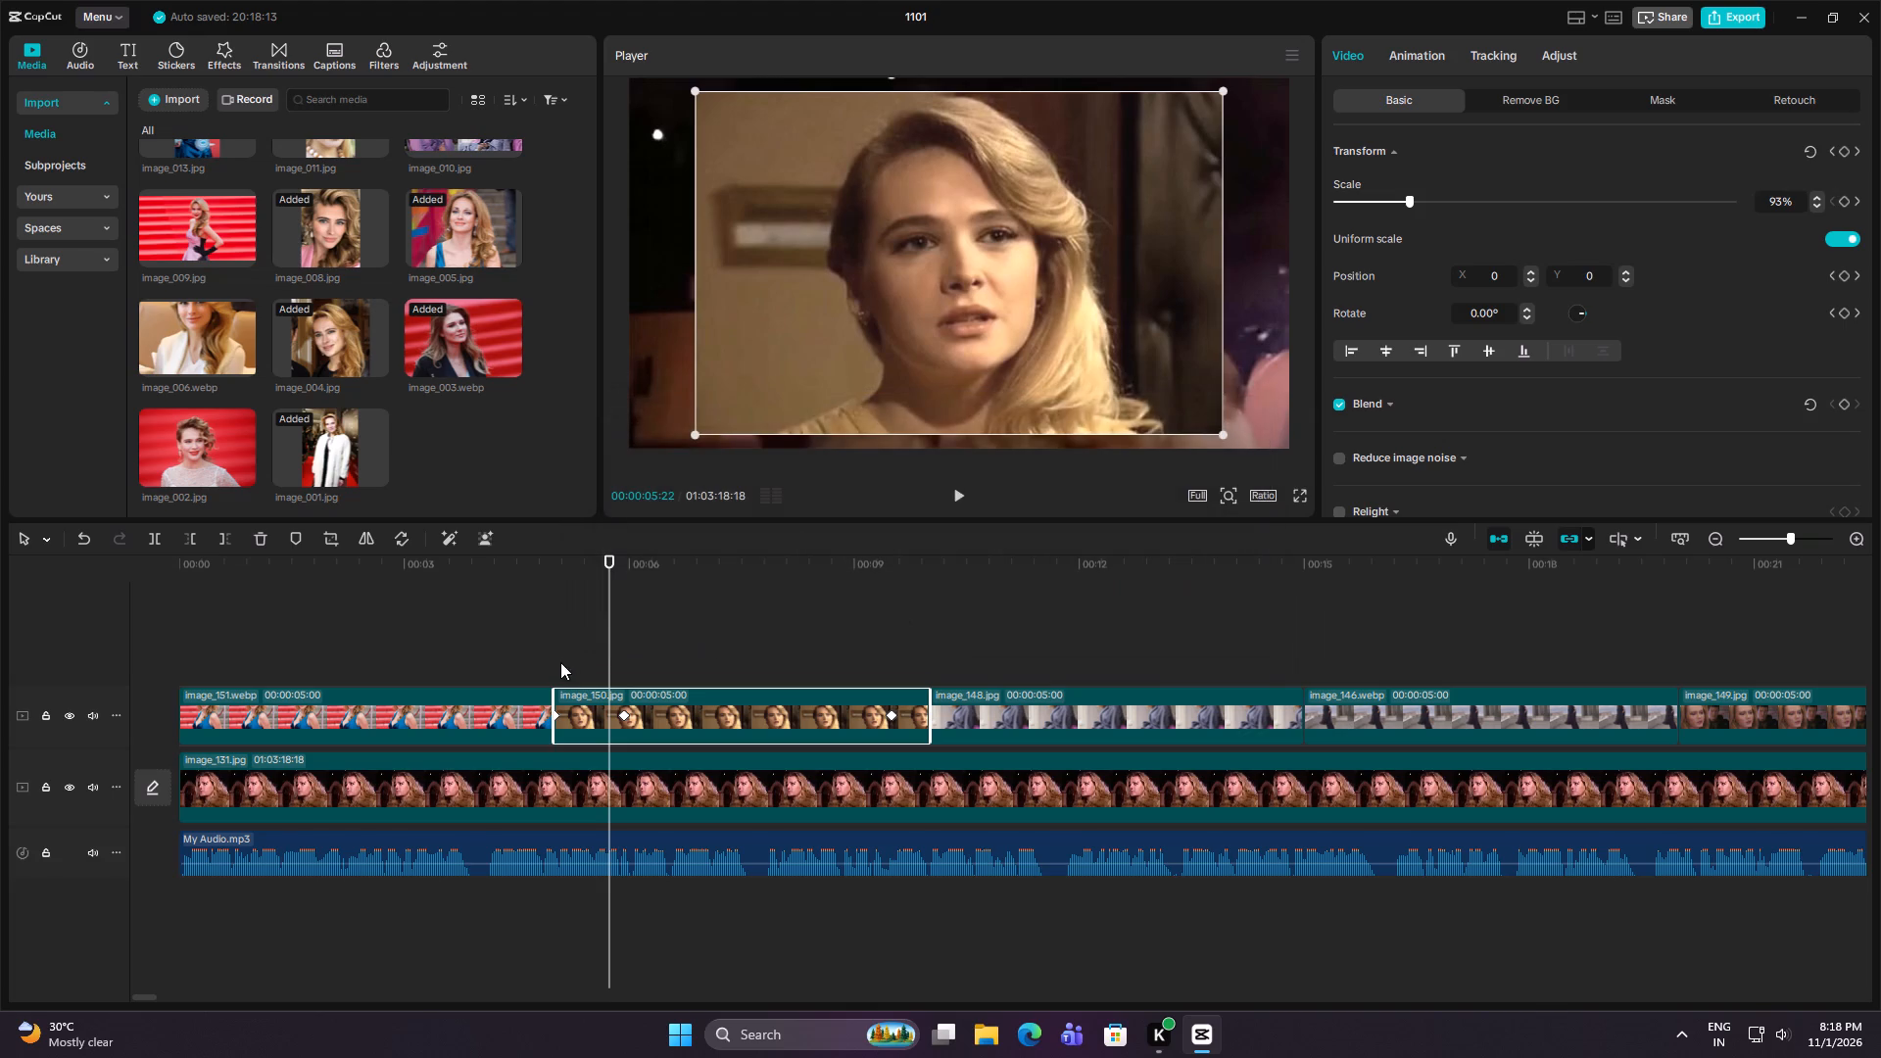
Play image_150.jpg from 00:00:05:22 into the following clip to check the pasted zoom.
click(559, 660)
key(space)
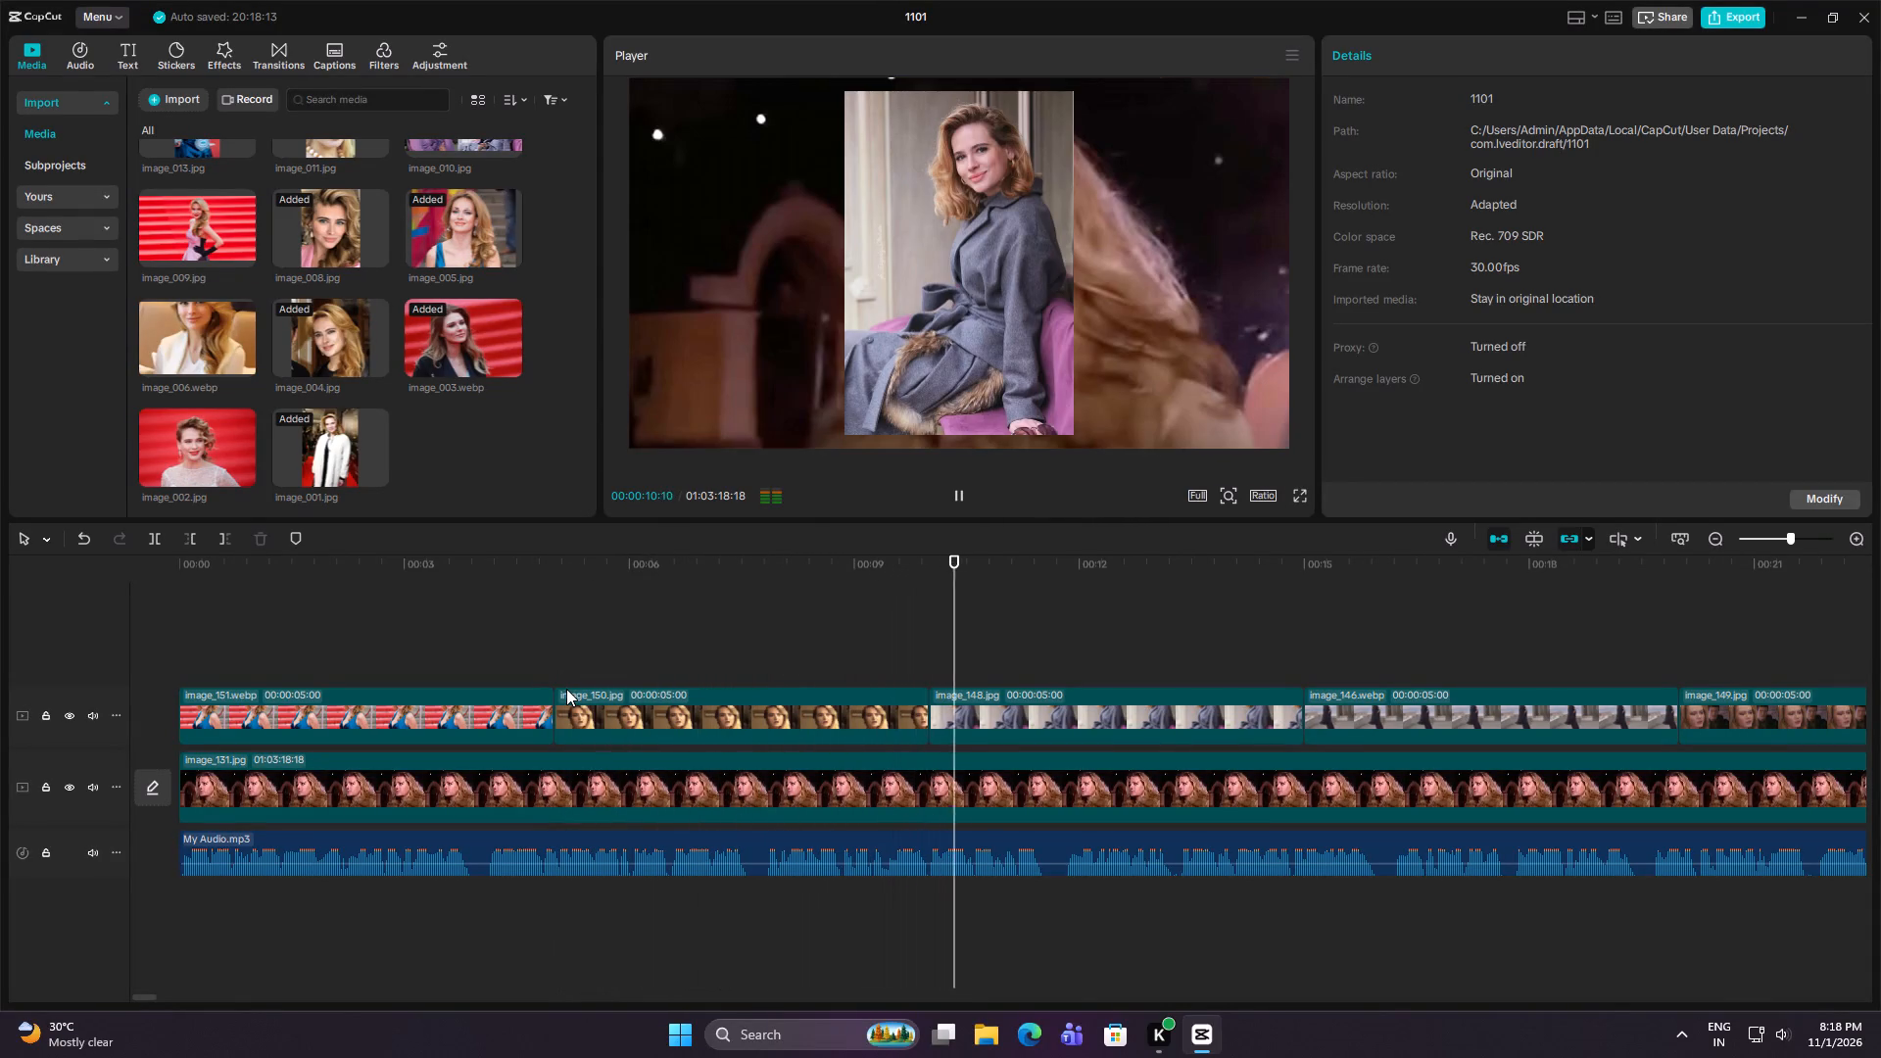
key(space)
Paste location size, blend and canvas attributes onto every image clip from the third through the last, maintaining keyframe timing.
key(ctrl+minus)
key(ctrl+minus)
key(ctrl+minus)
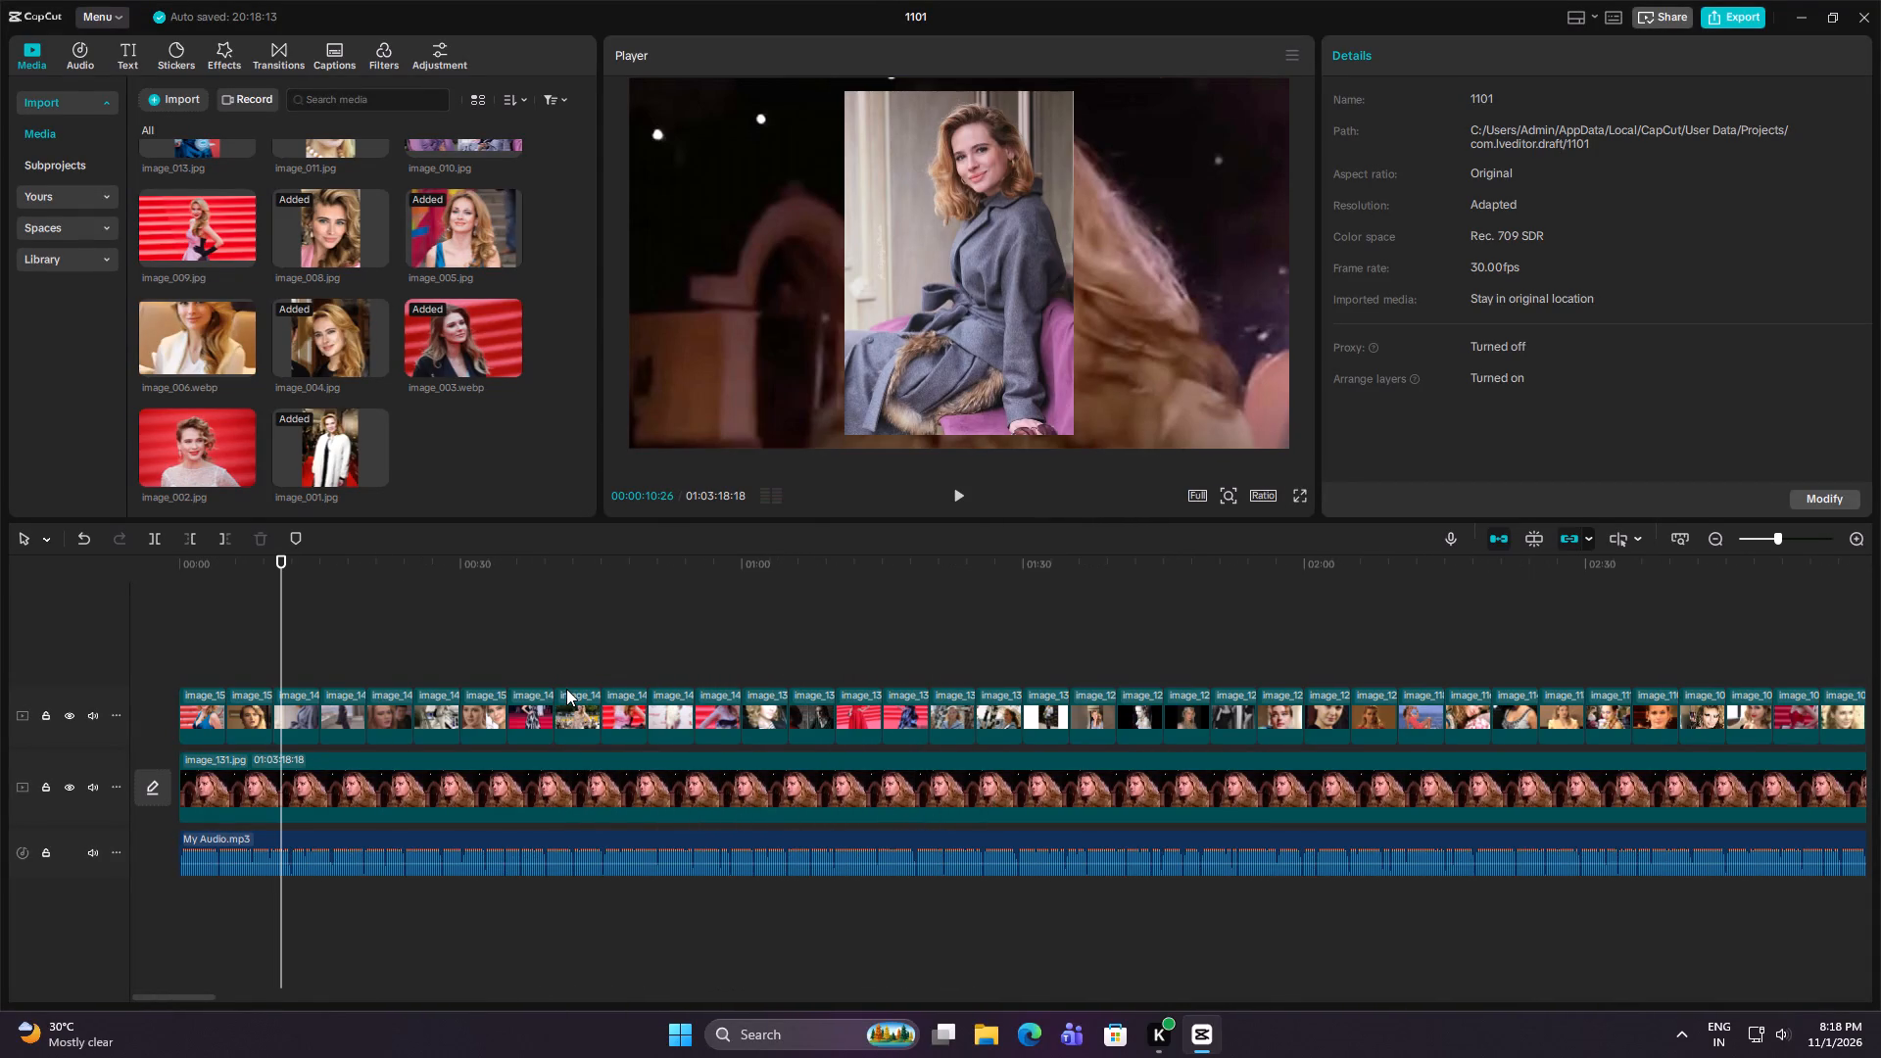
drag(300, 648, 1880, 668)
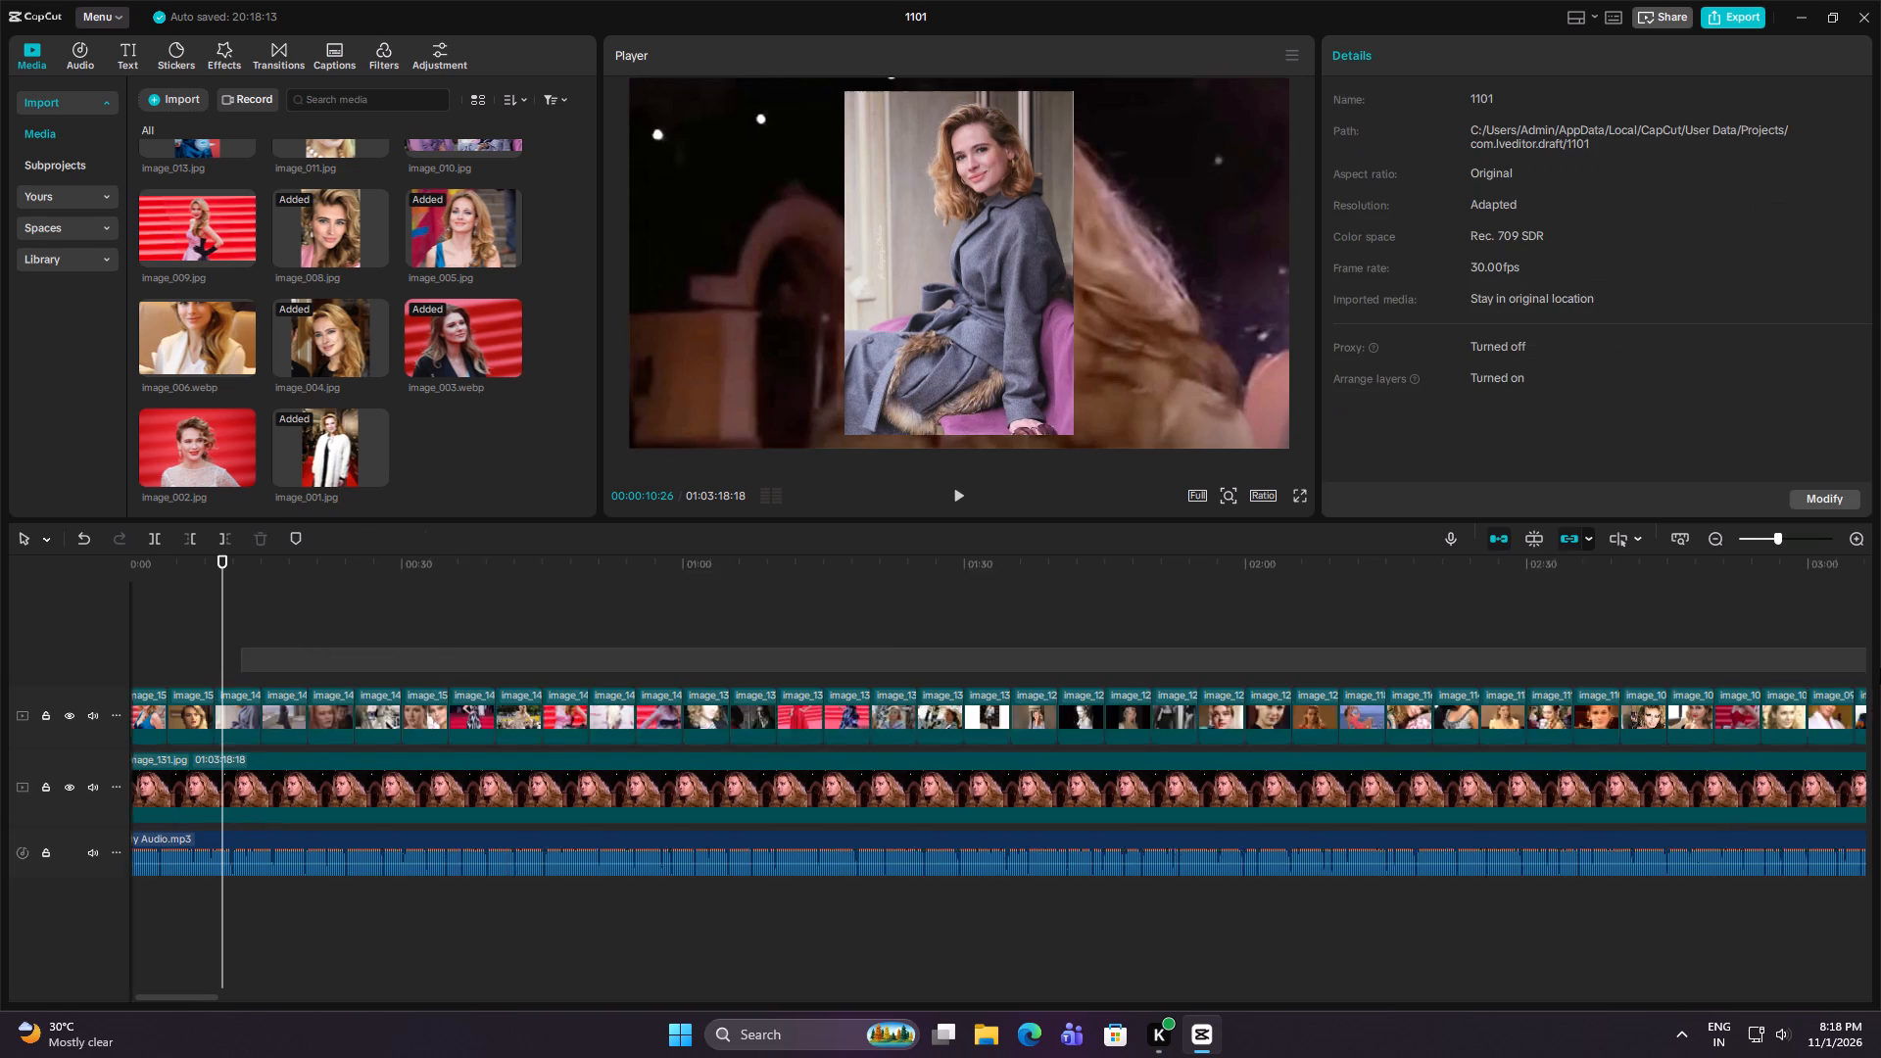
drag(1880, 668, 1097, 745)
key(ctrl+shift+v)
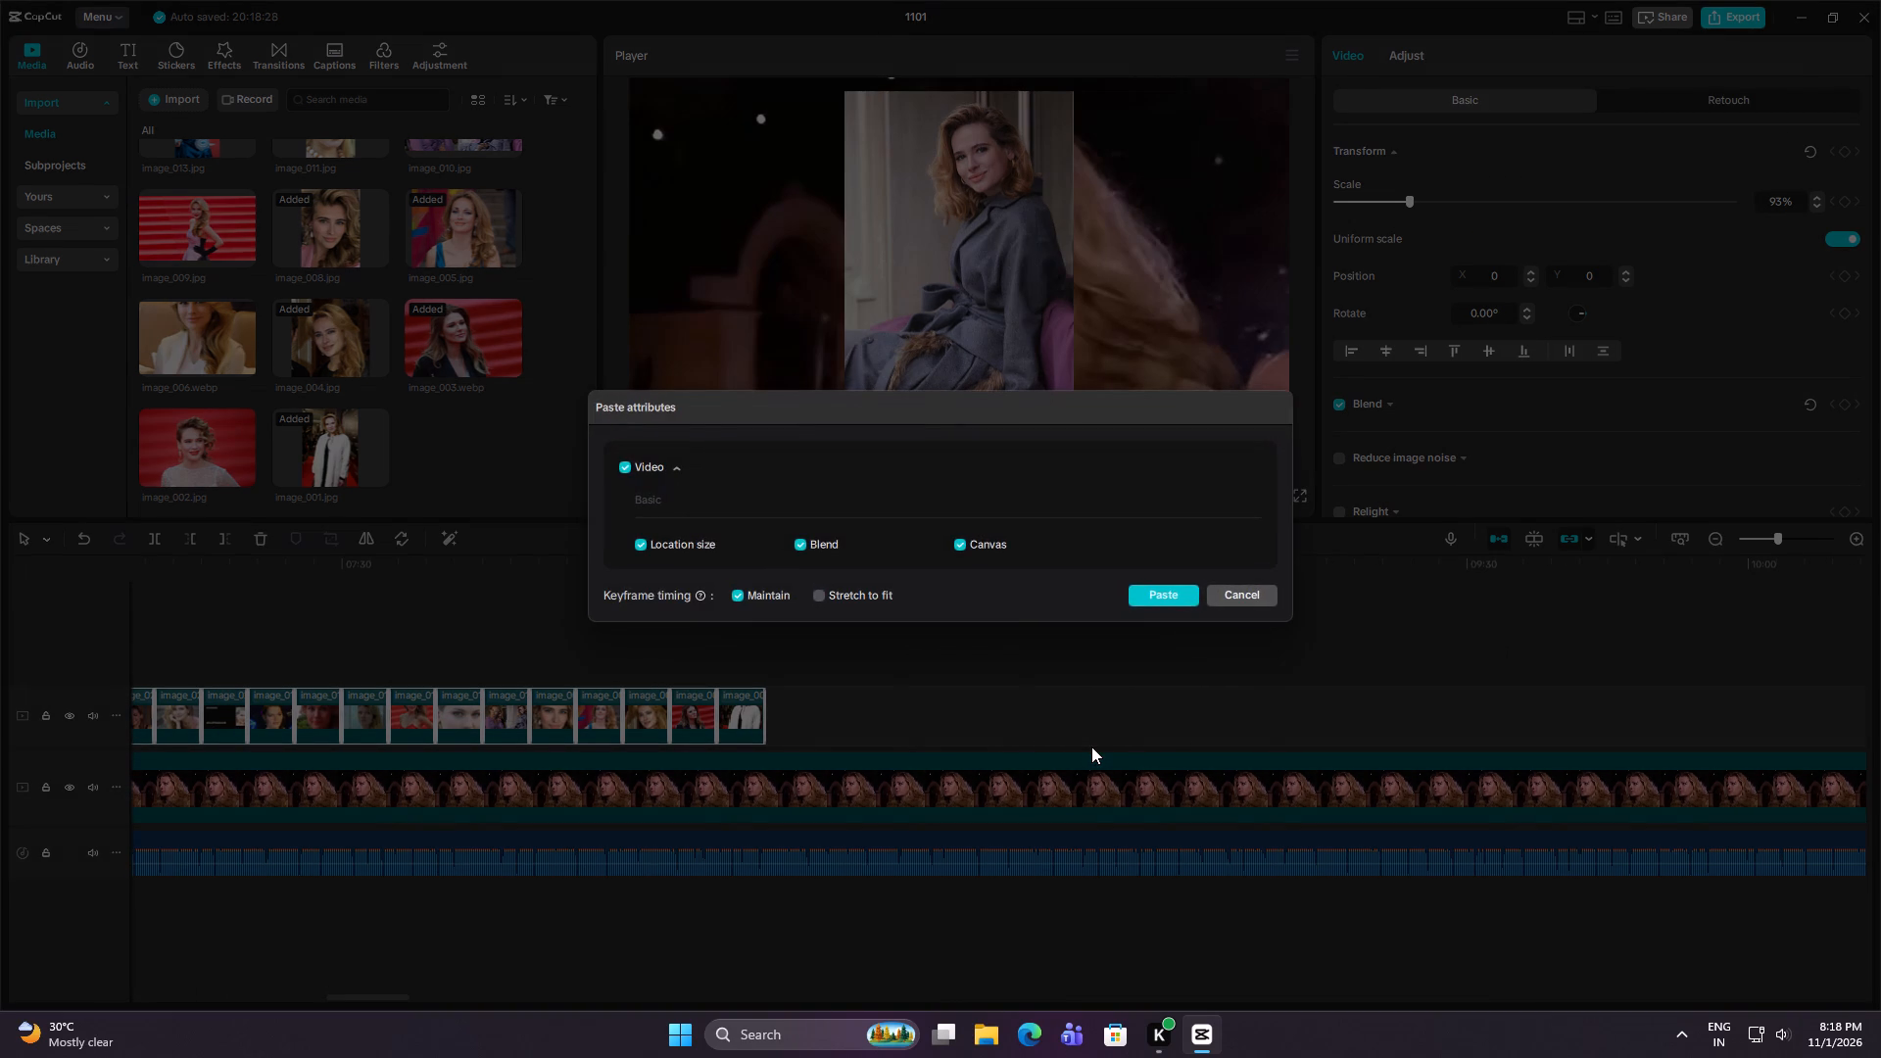
click(1144, 586)
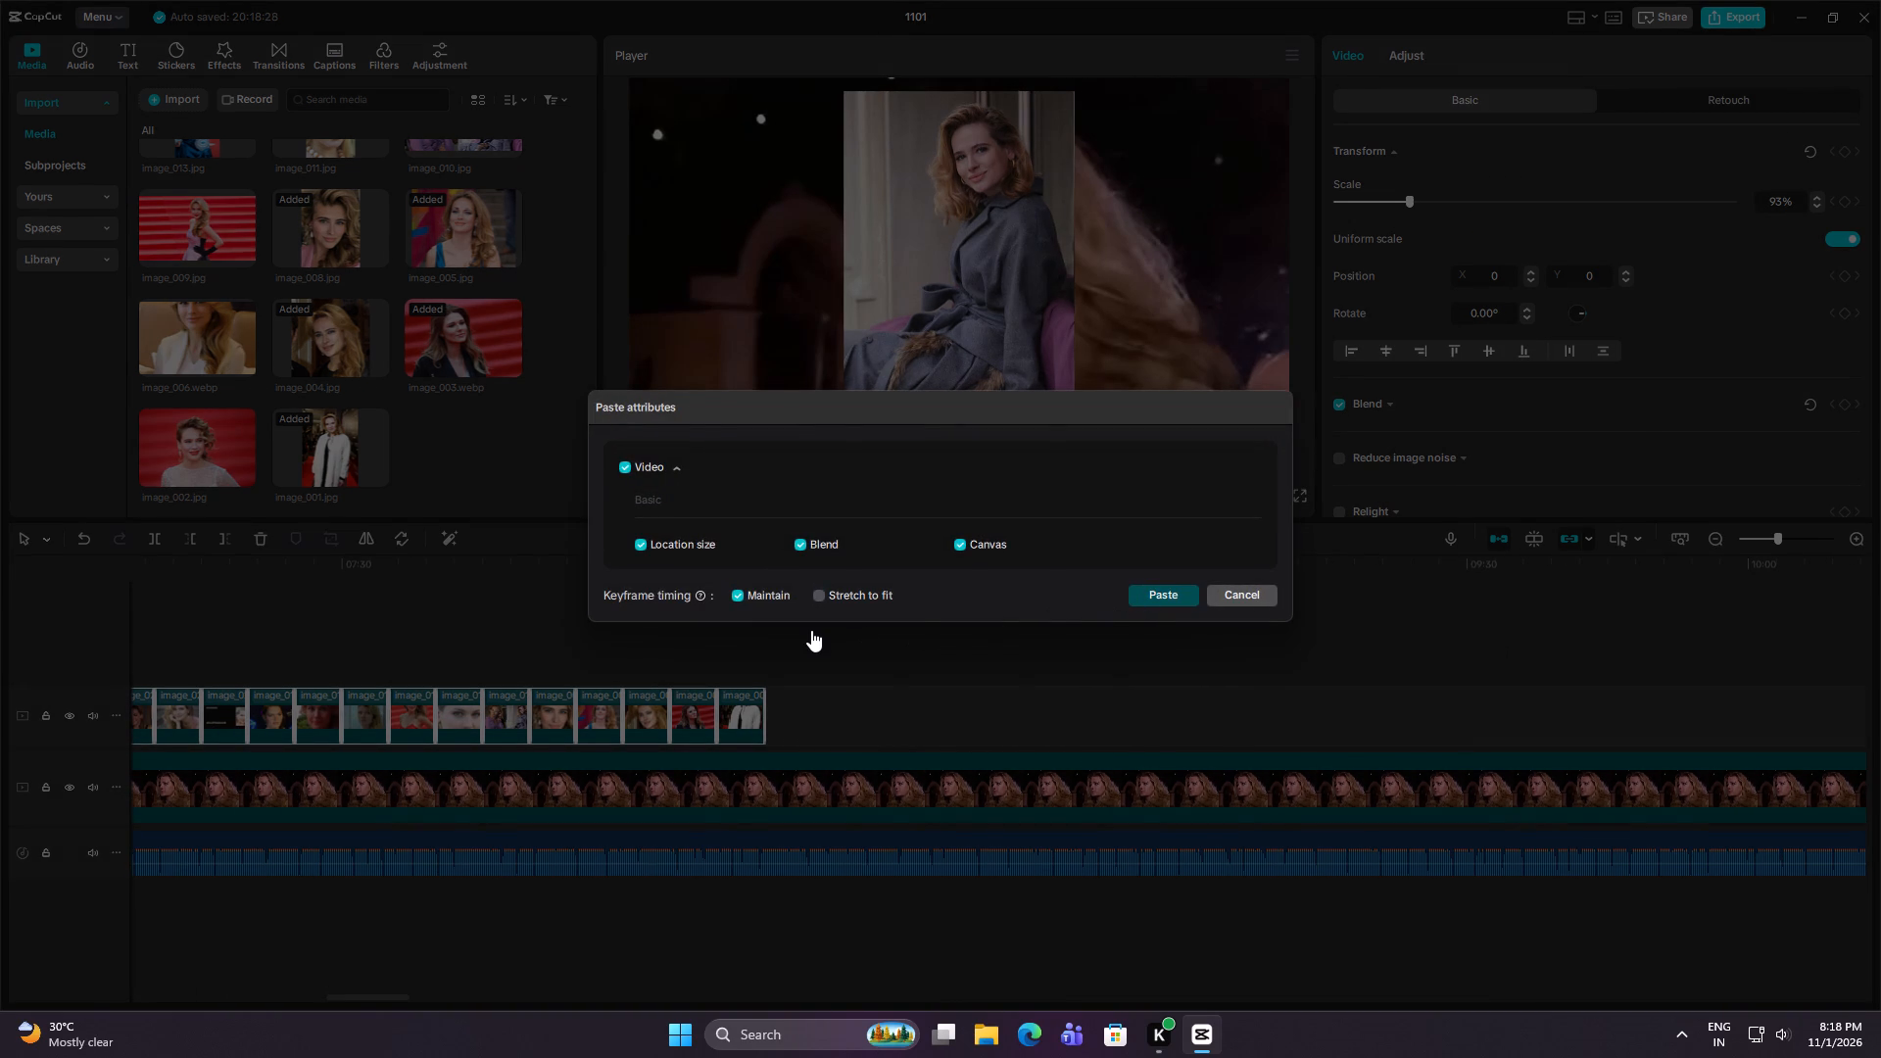
Play and step through the image clips from about 00:00:10 to 00:00:46 to check the zoom and spot unwanted watermarks.
key(space)
key(space)
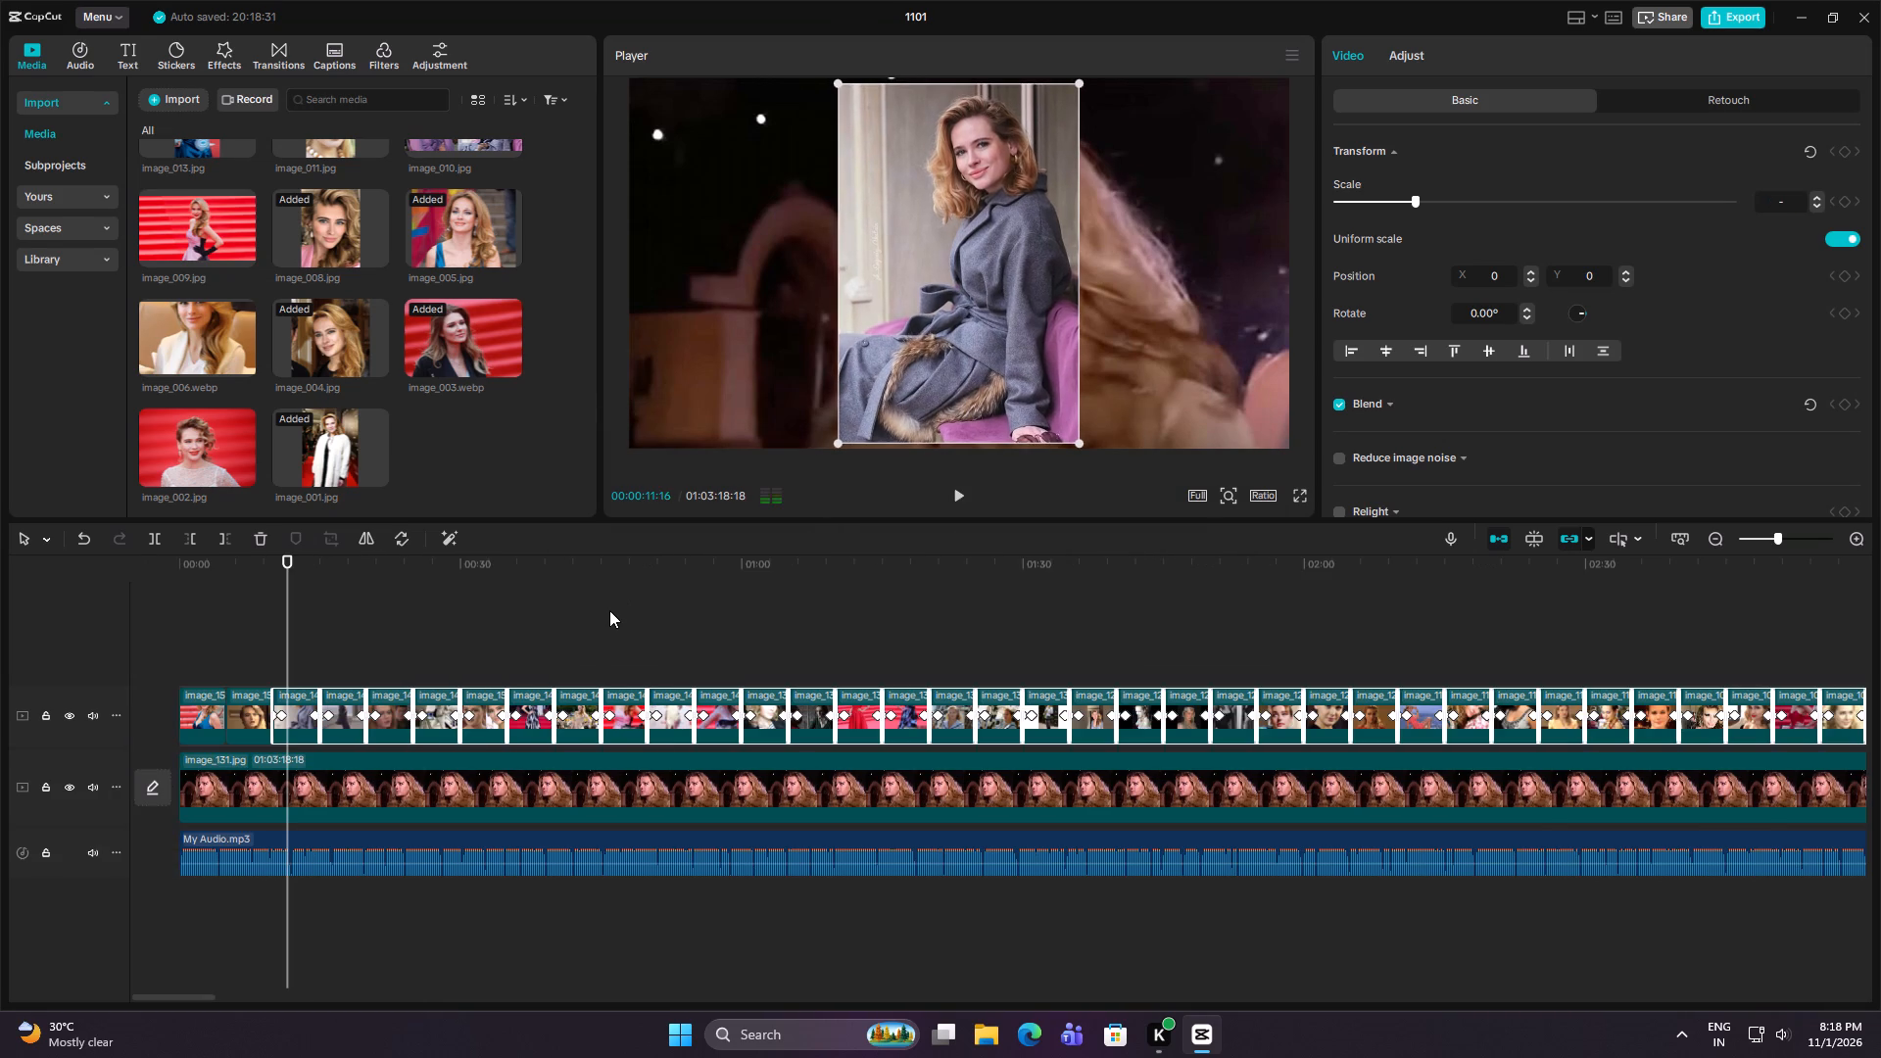
key(space)
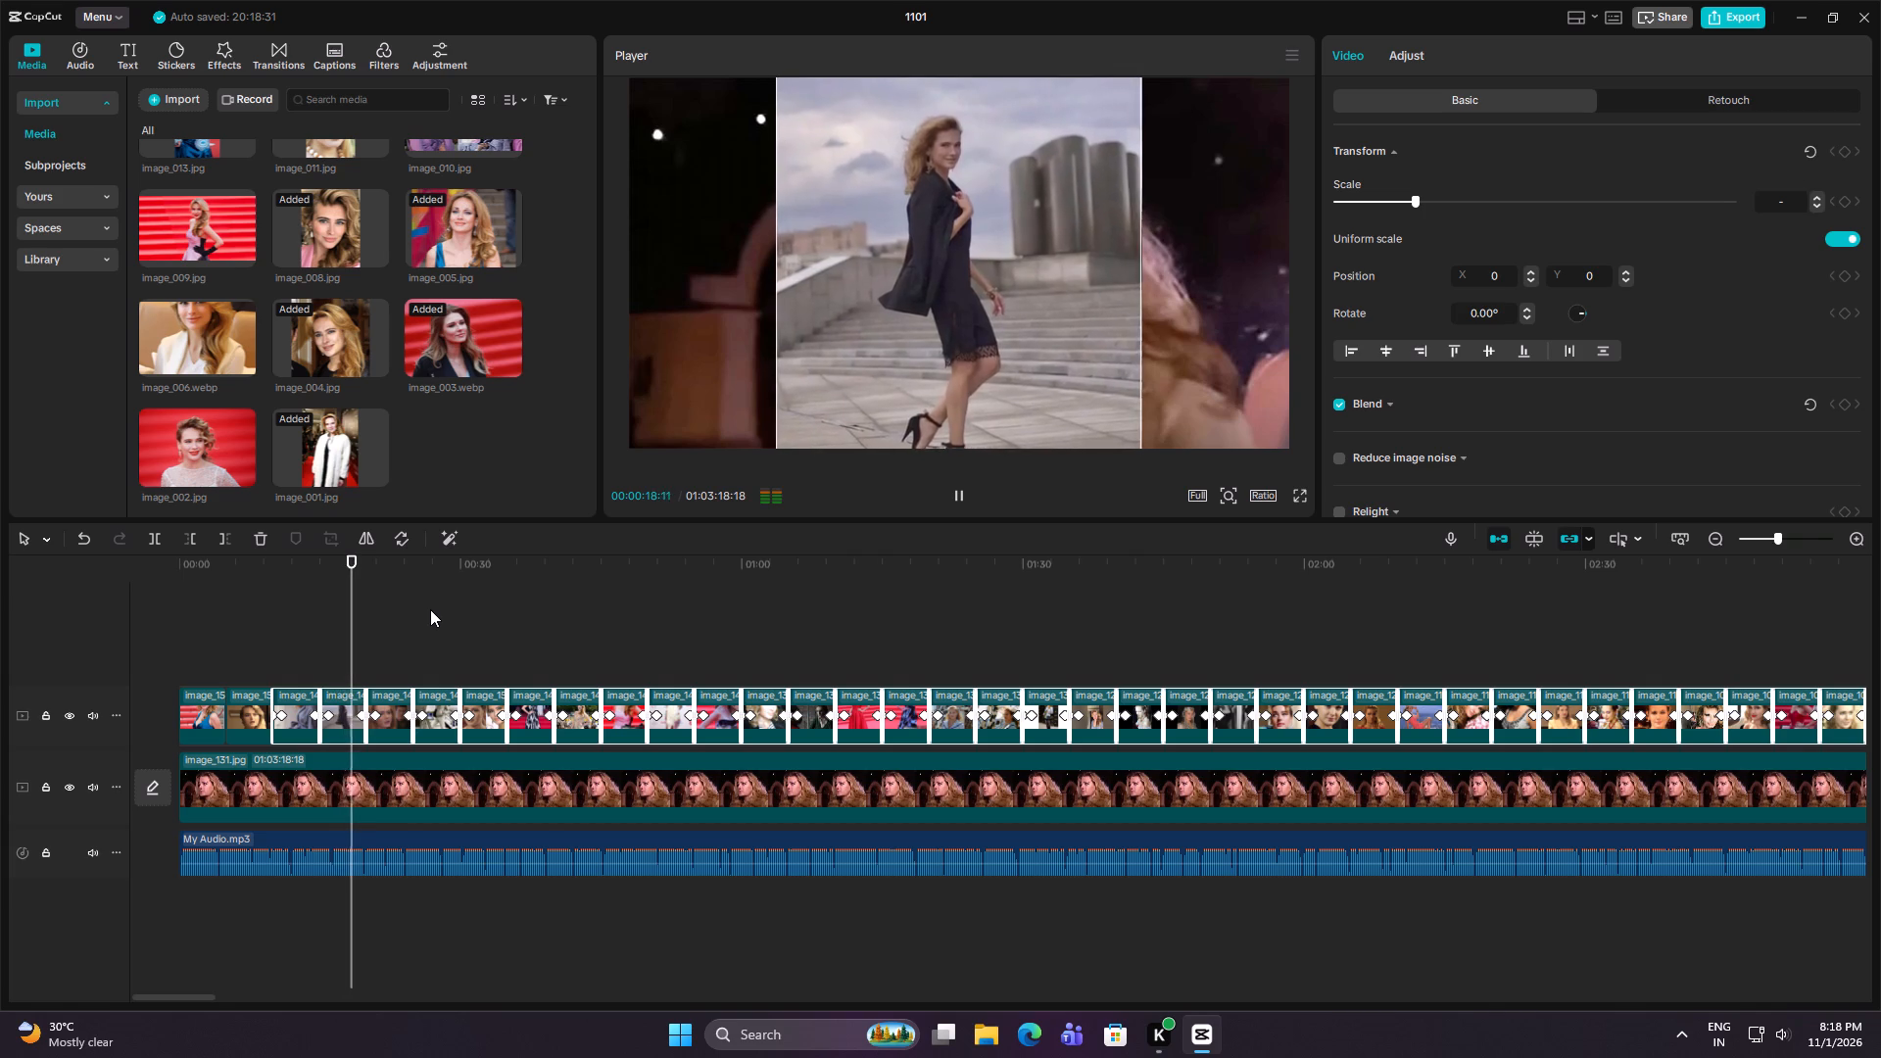
key(space)
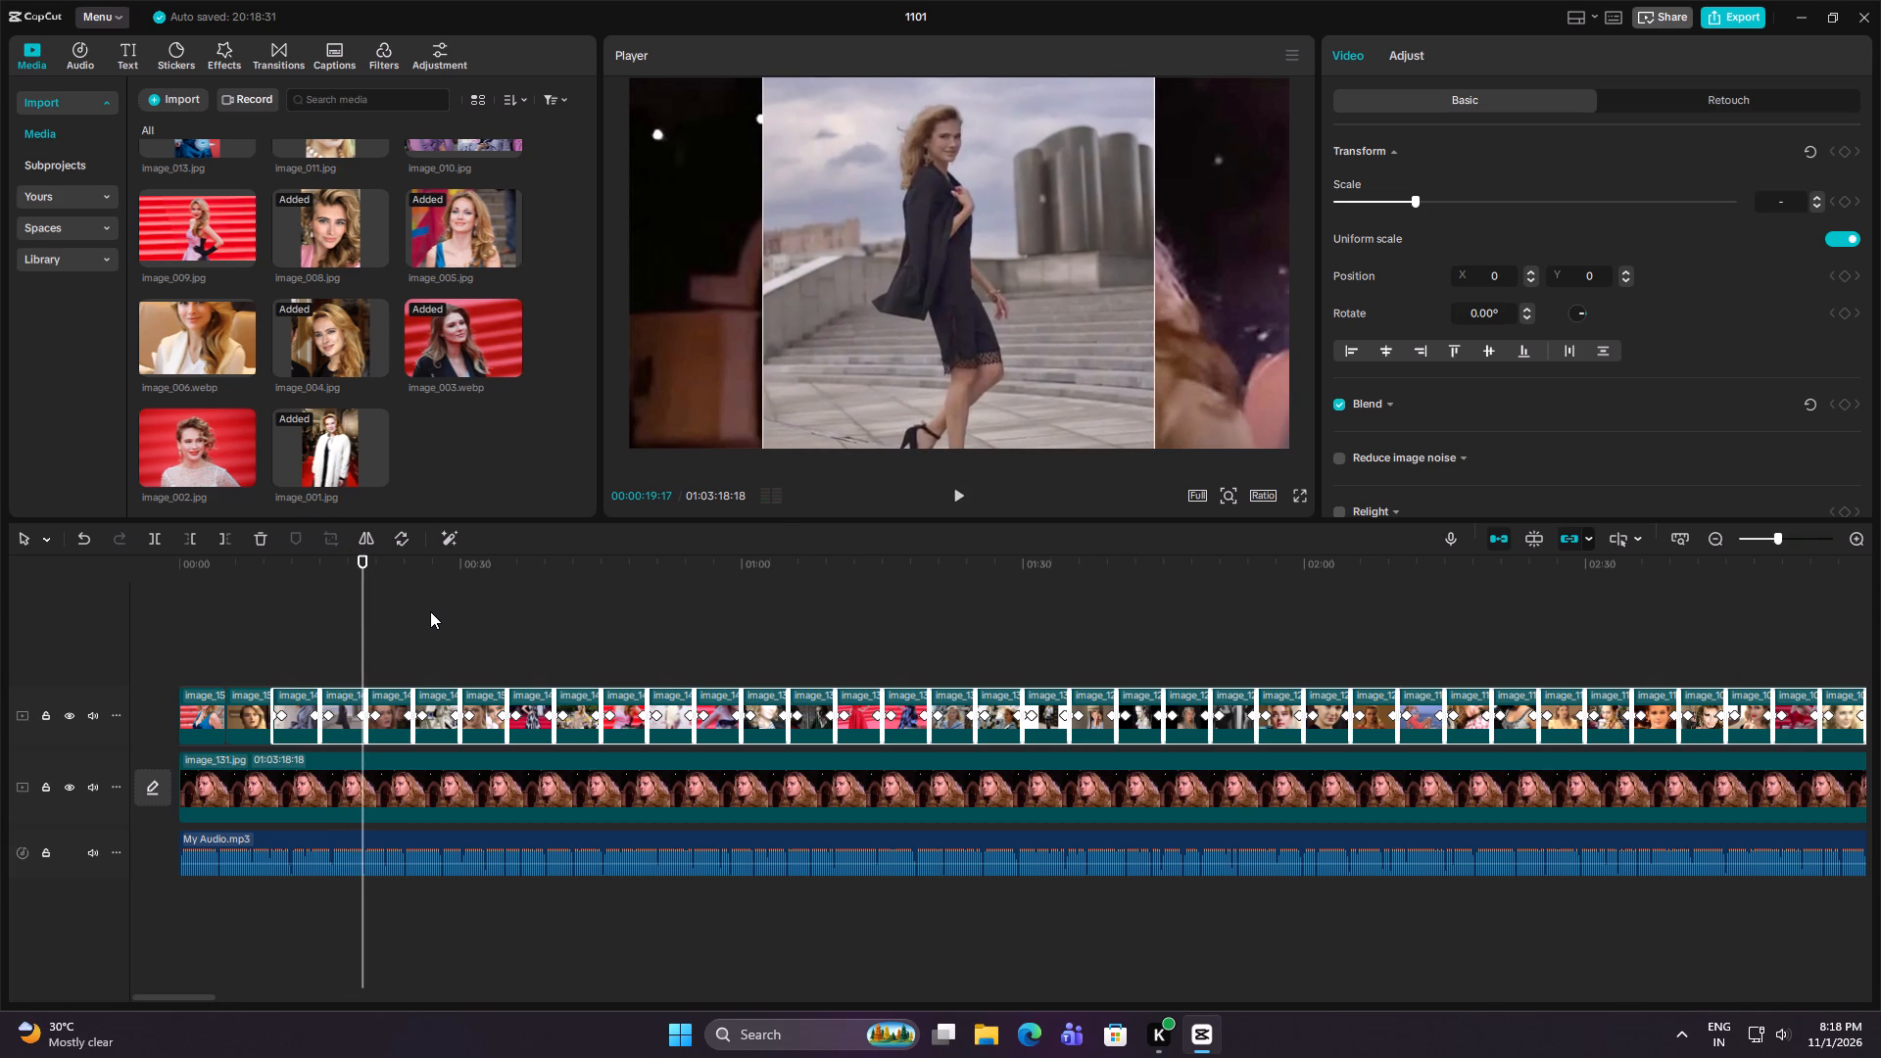
click(352, 615)
key(Down)
key(Down)
key(Down)
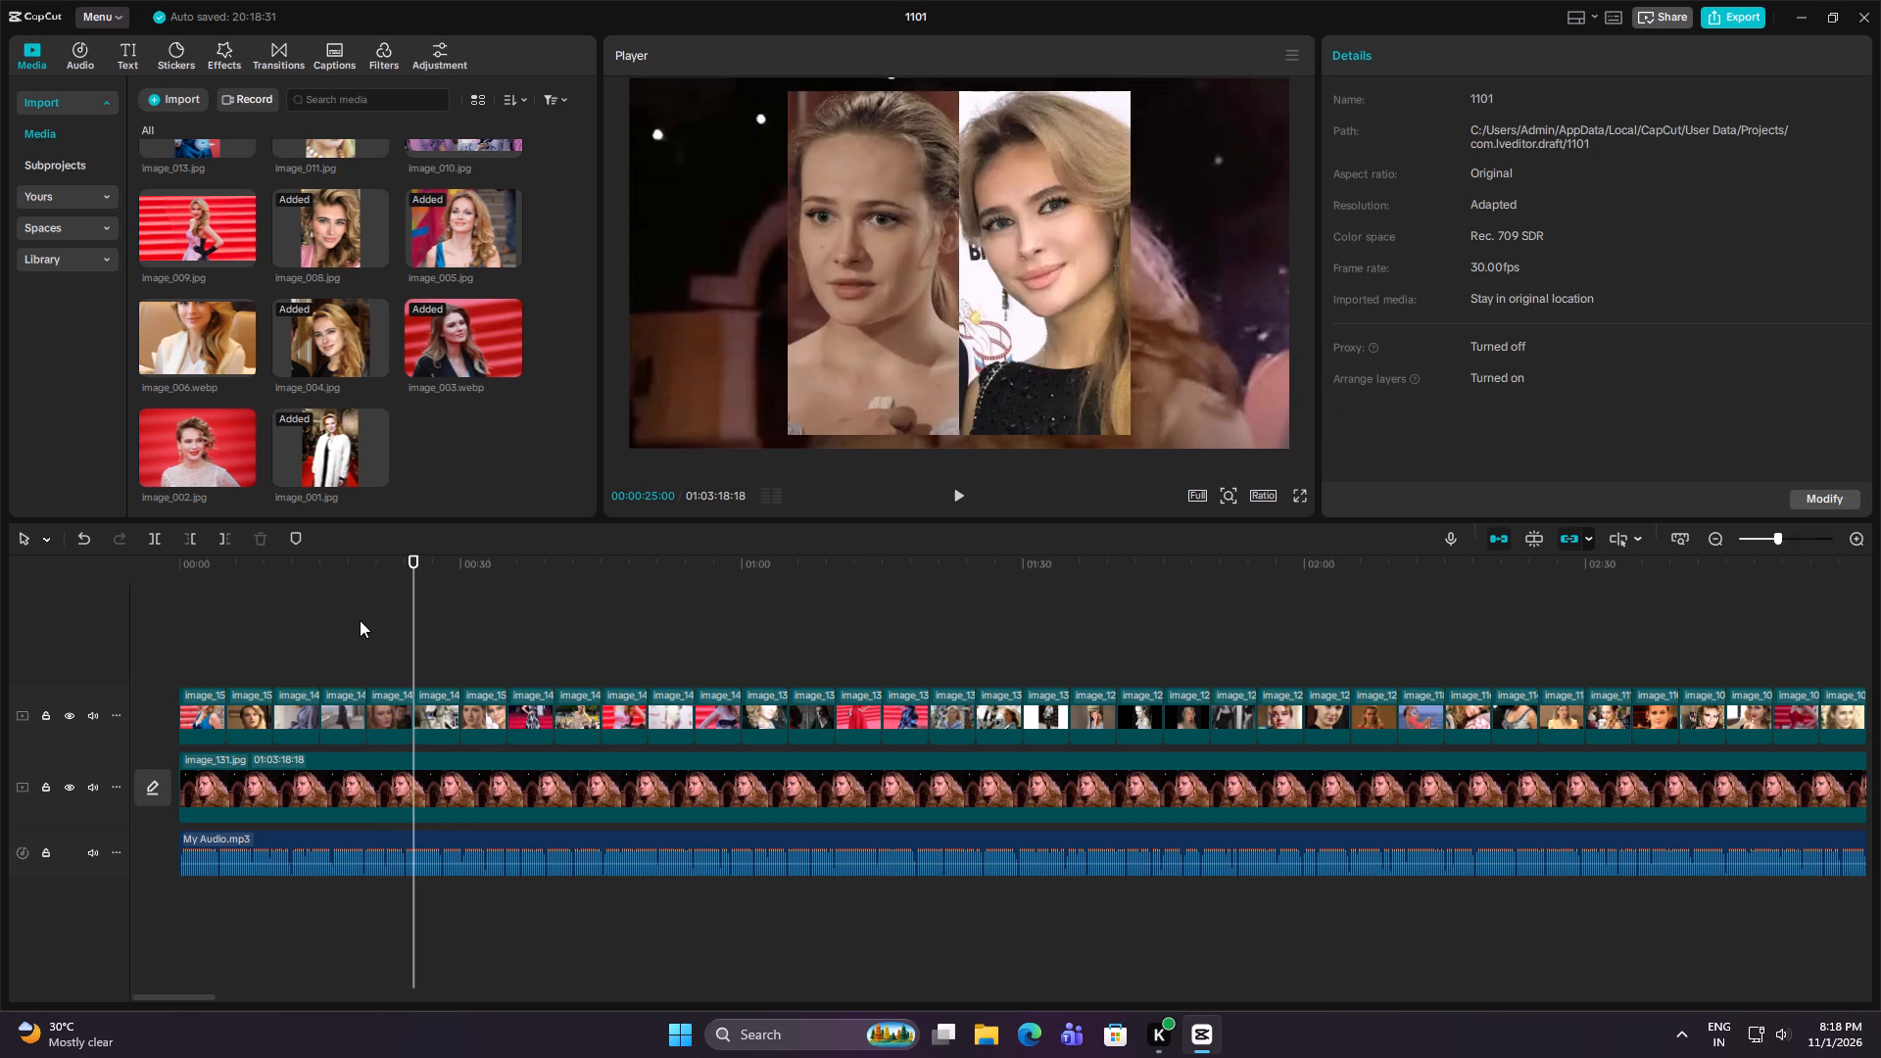
key(Down)
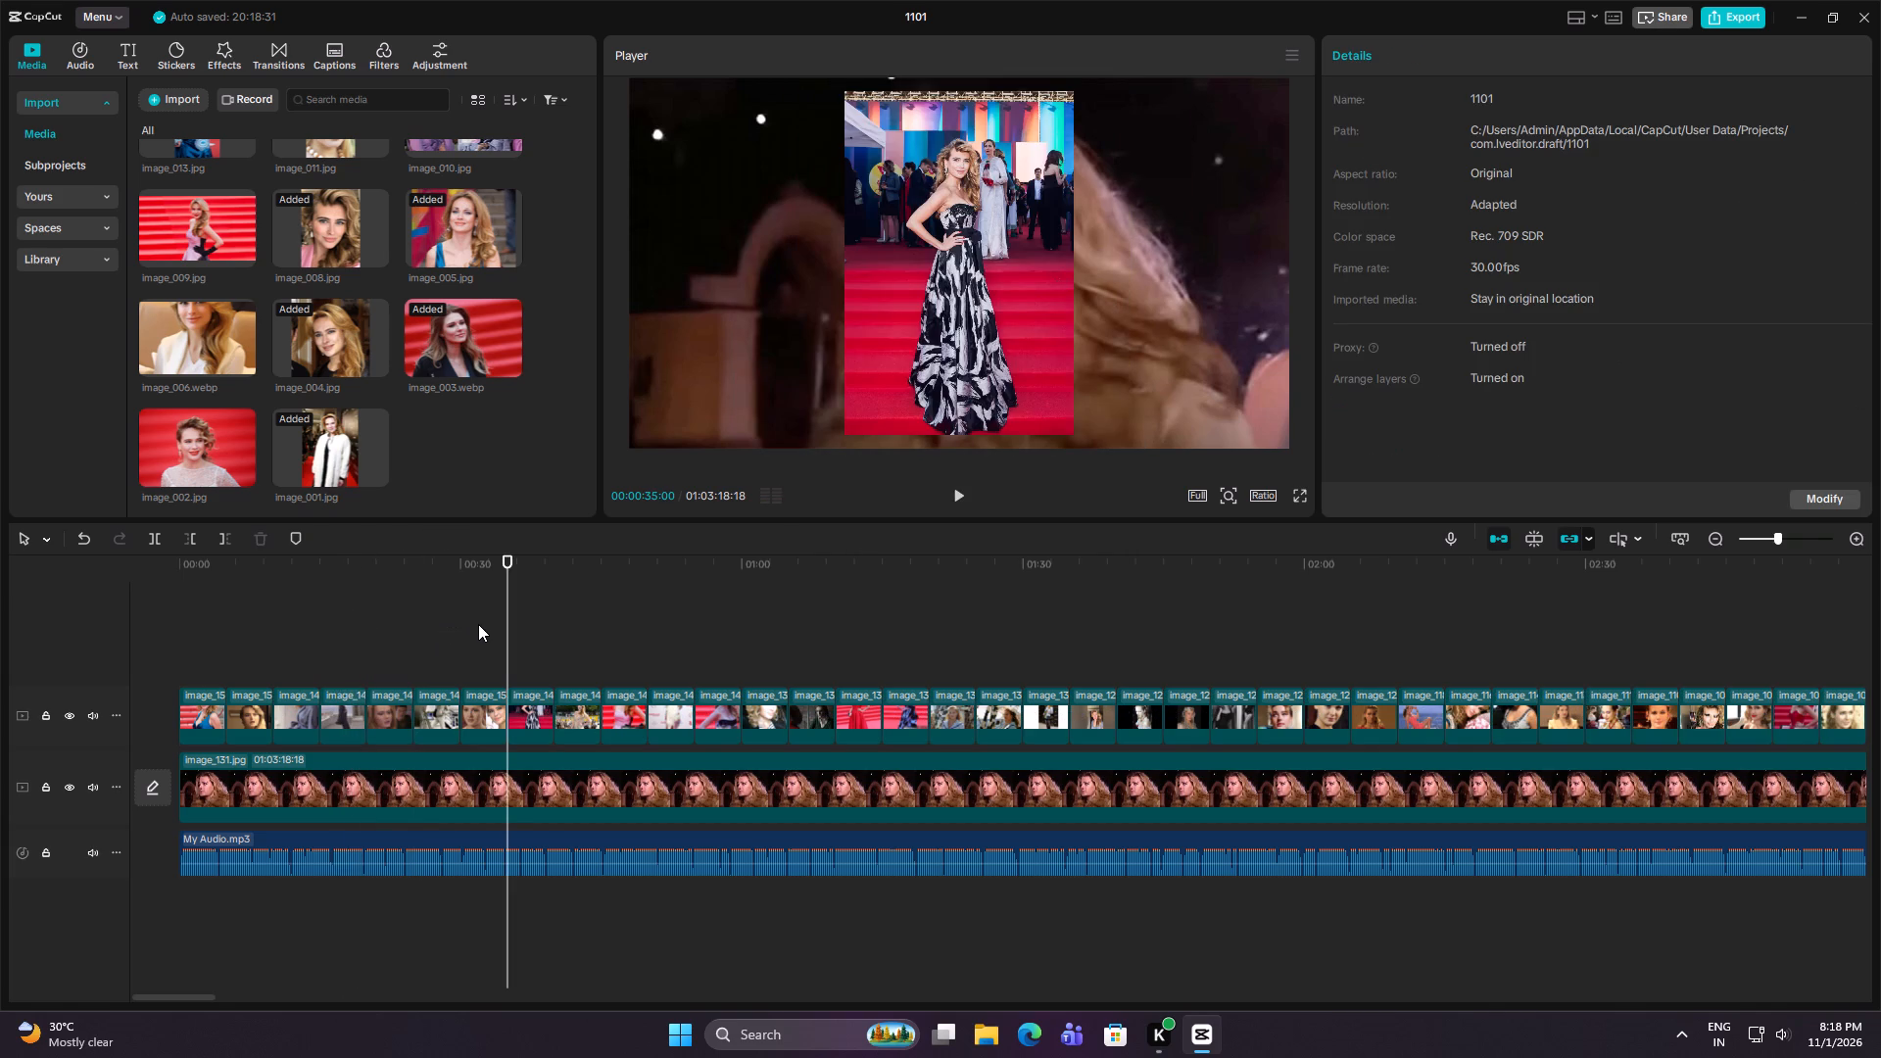
key(Down)
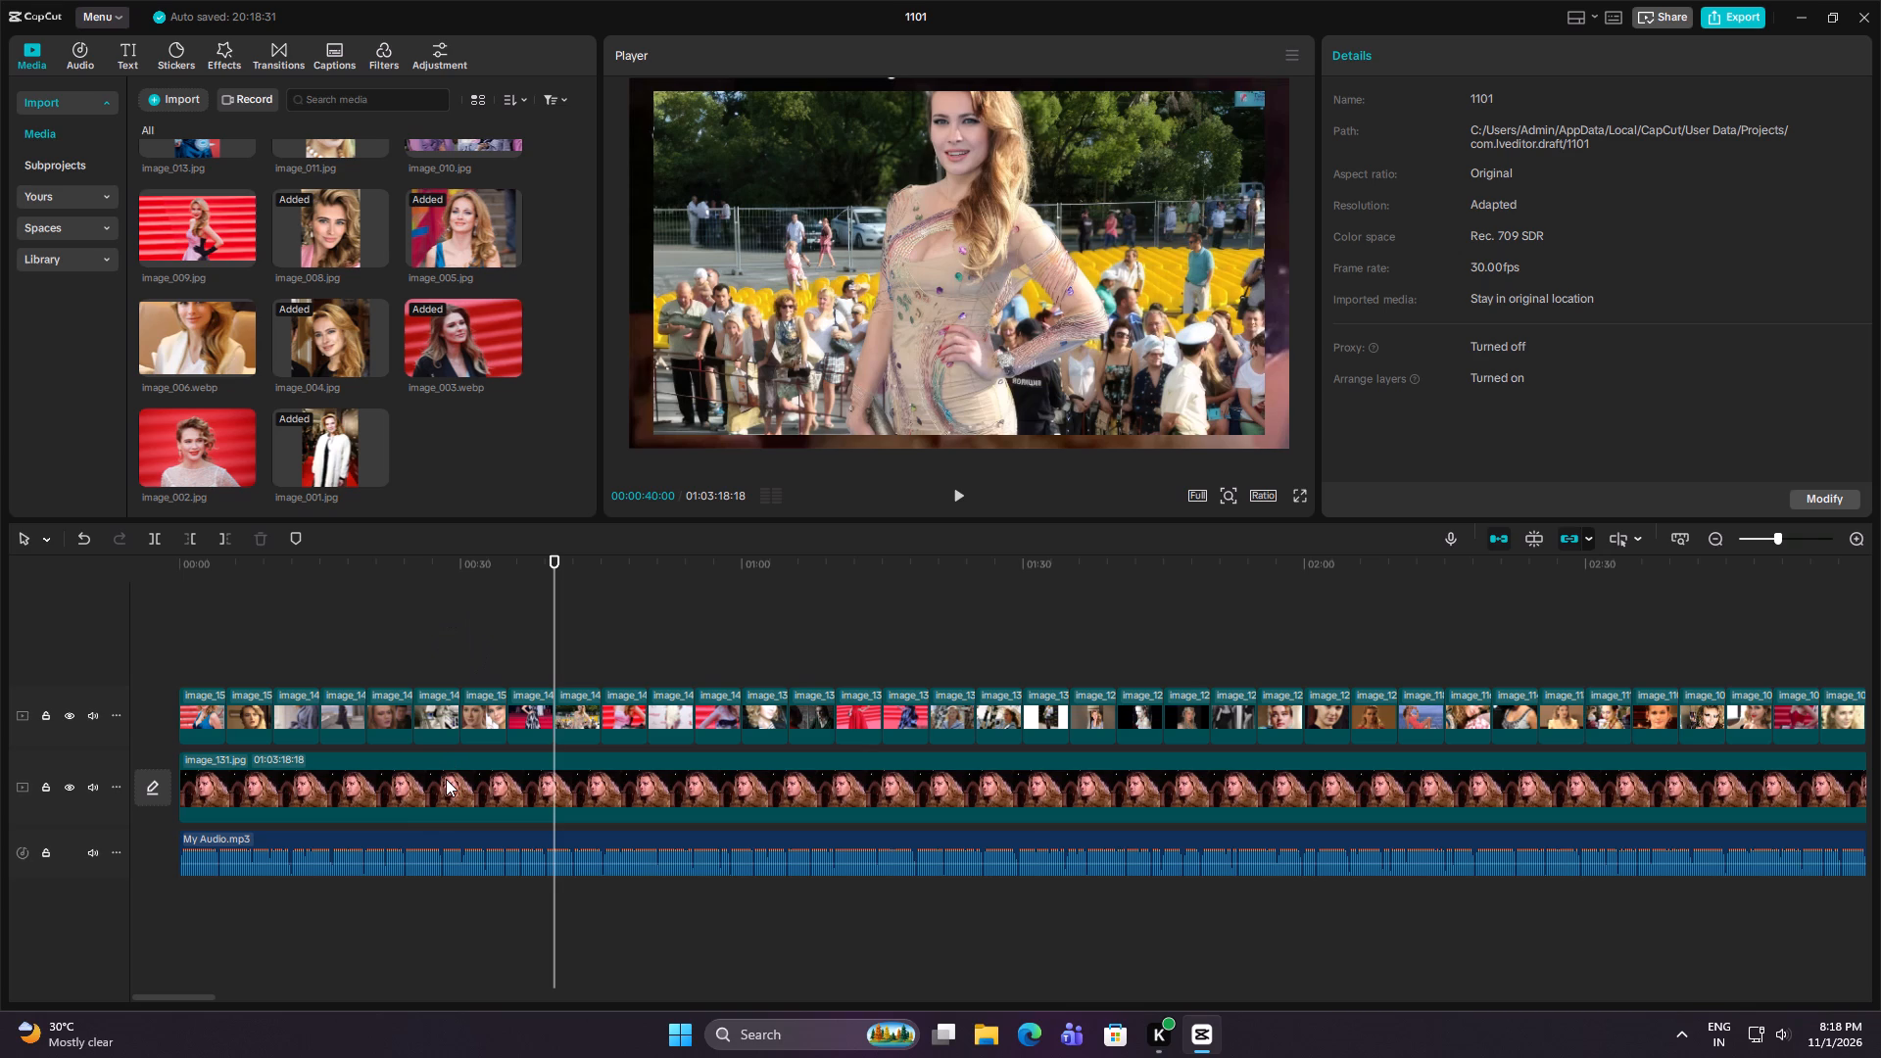
key(space)
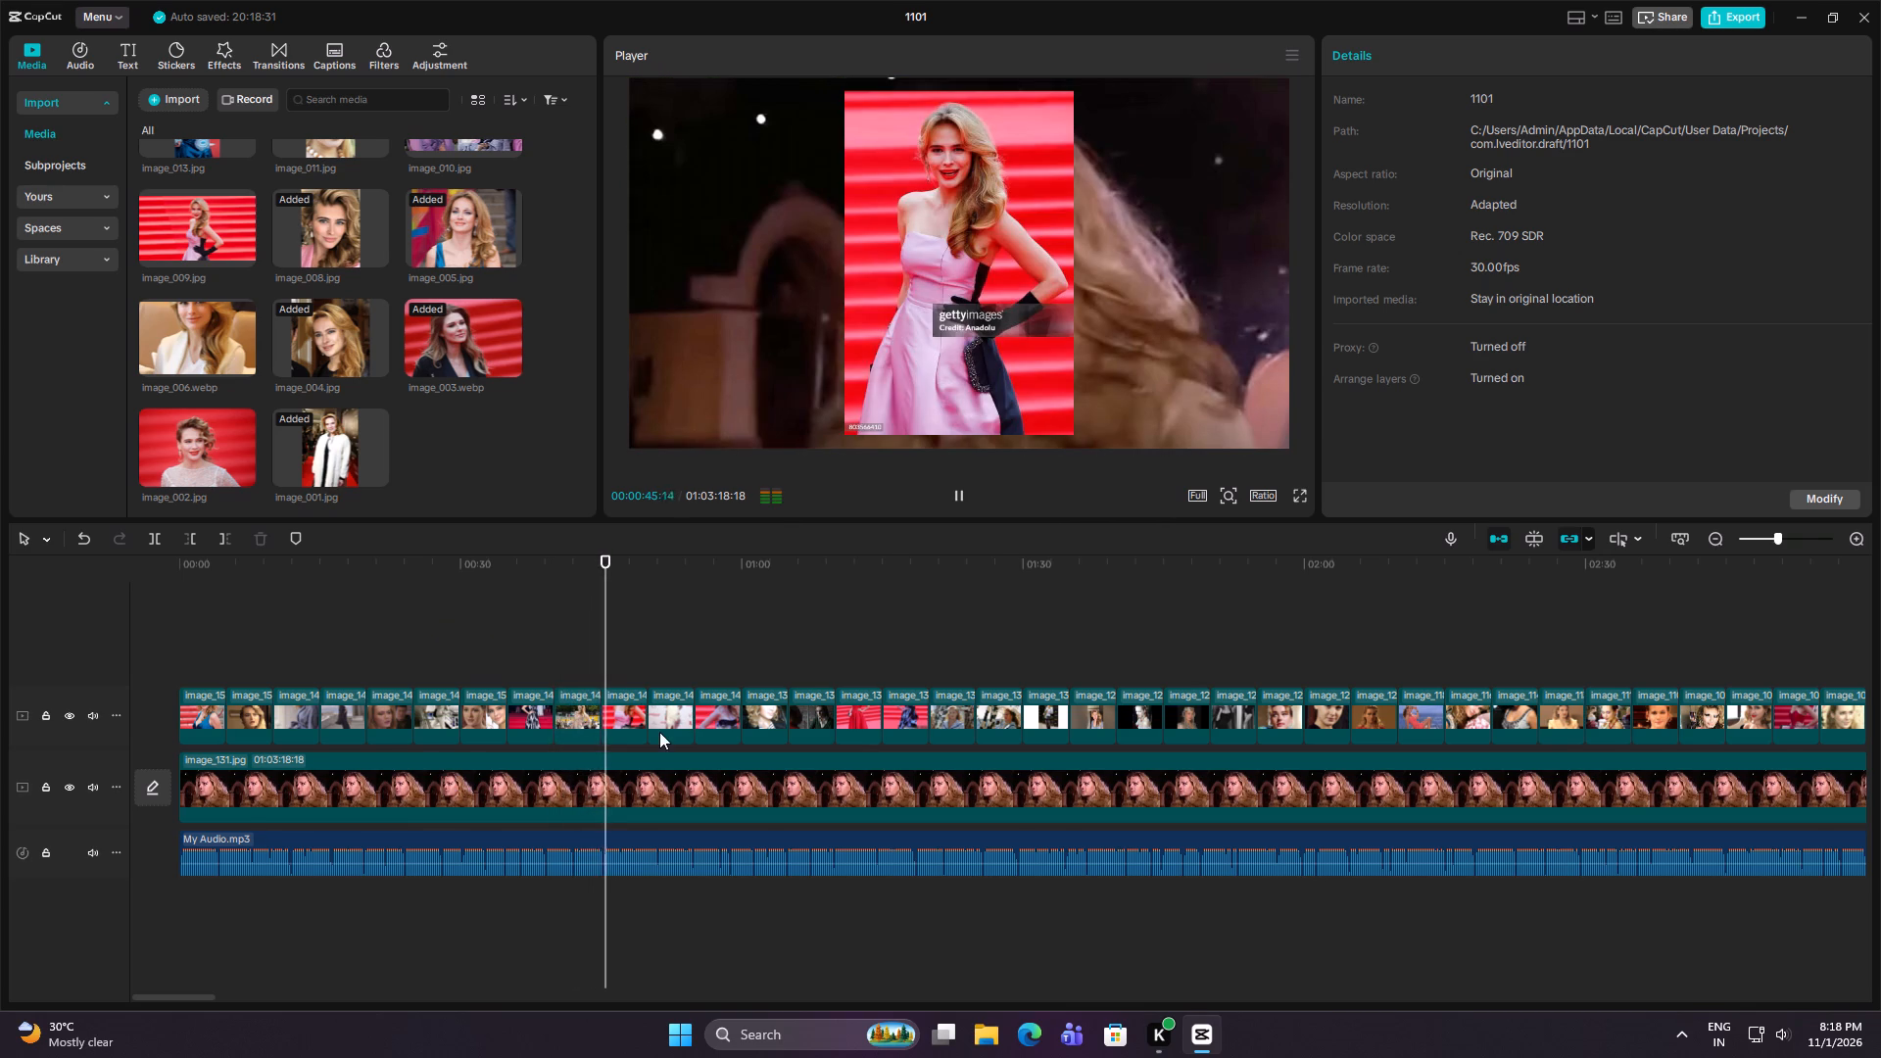
key(space)
Crop the image clip starting at 00:00:40:00 slightly from its right edge to remove the corner logo.
click(582, 710)
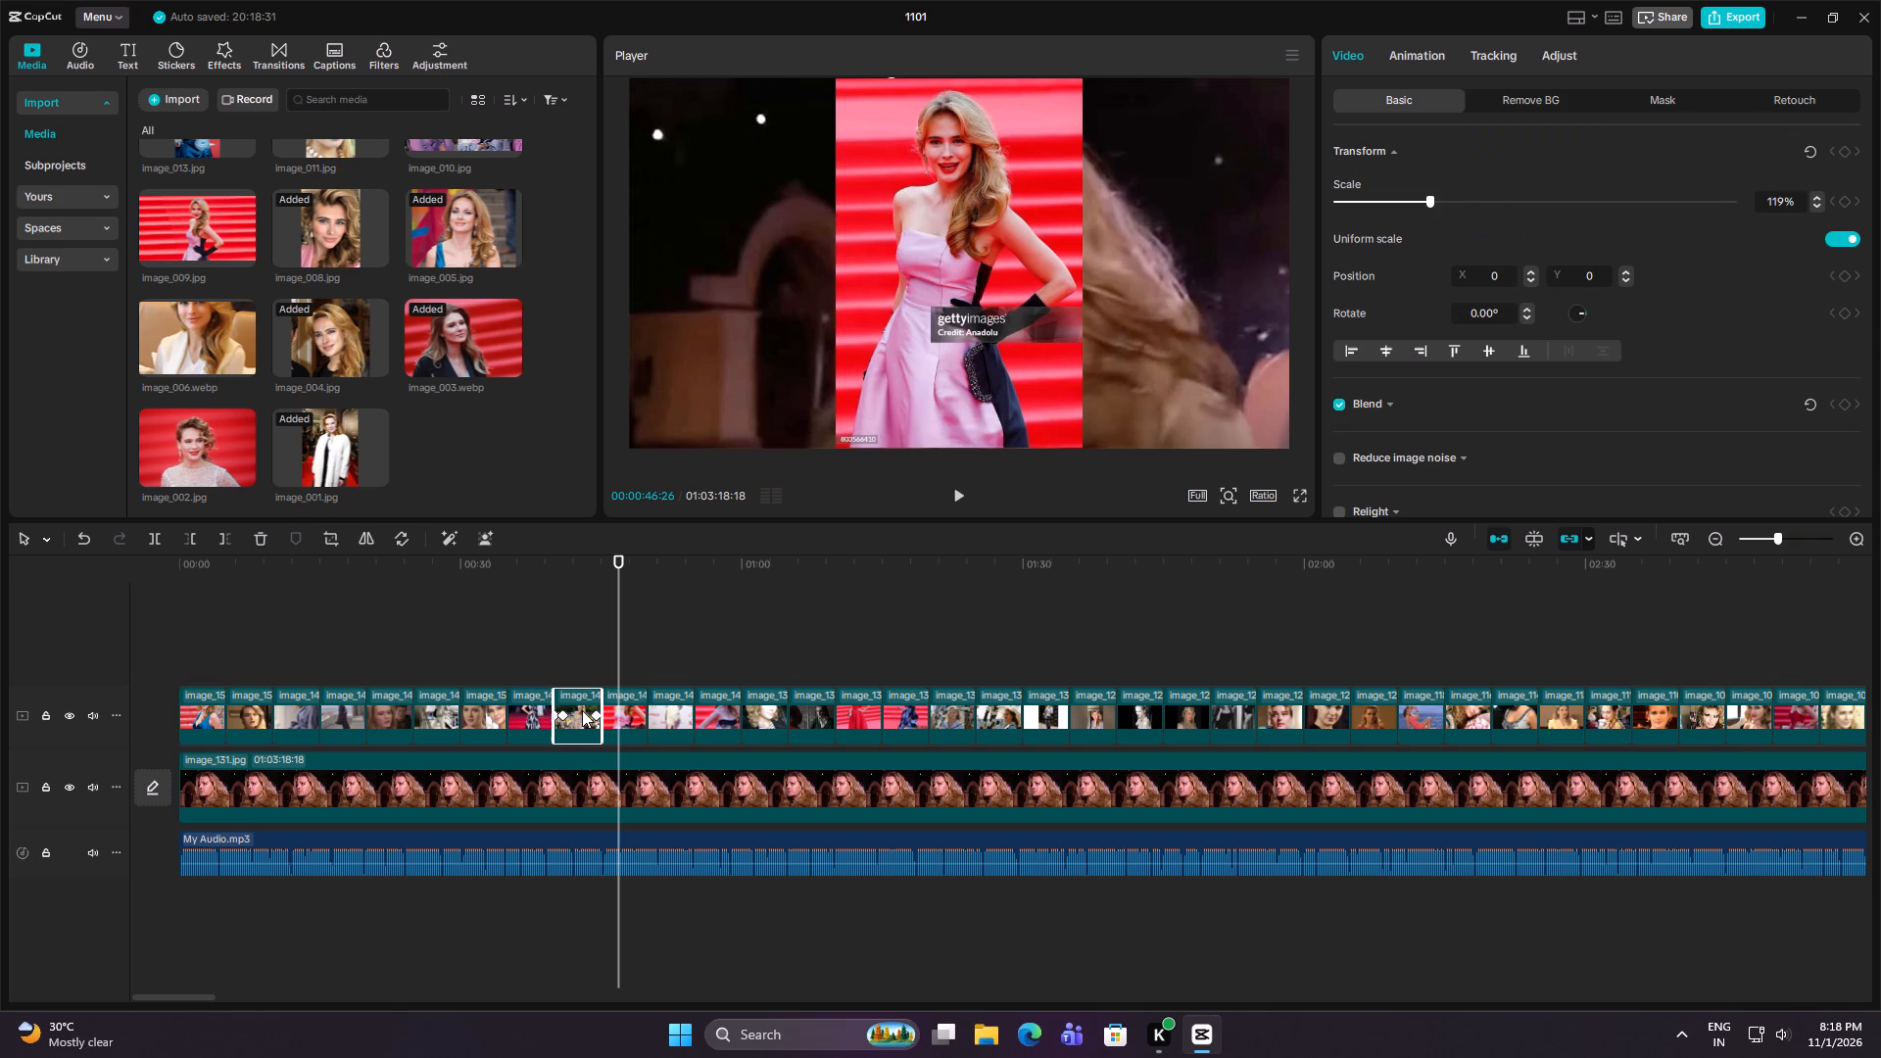
click(329, 548)
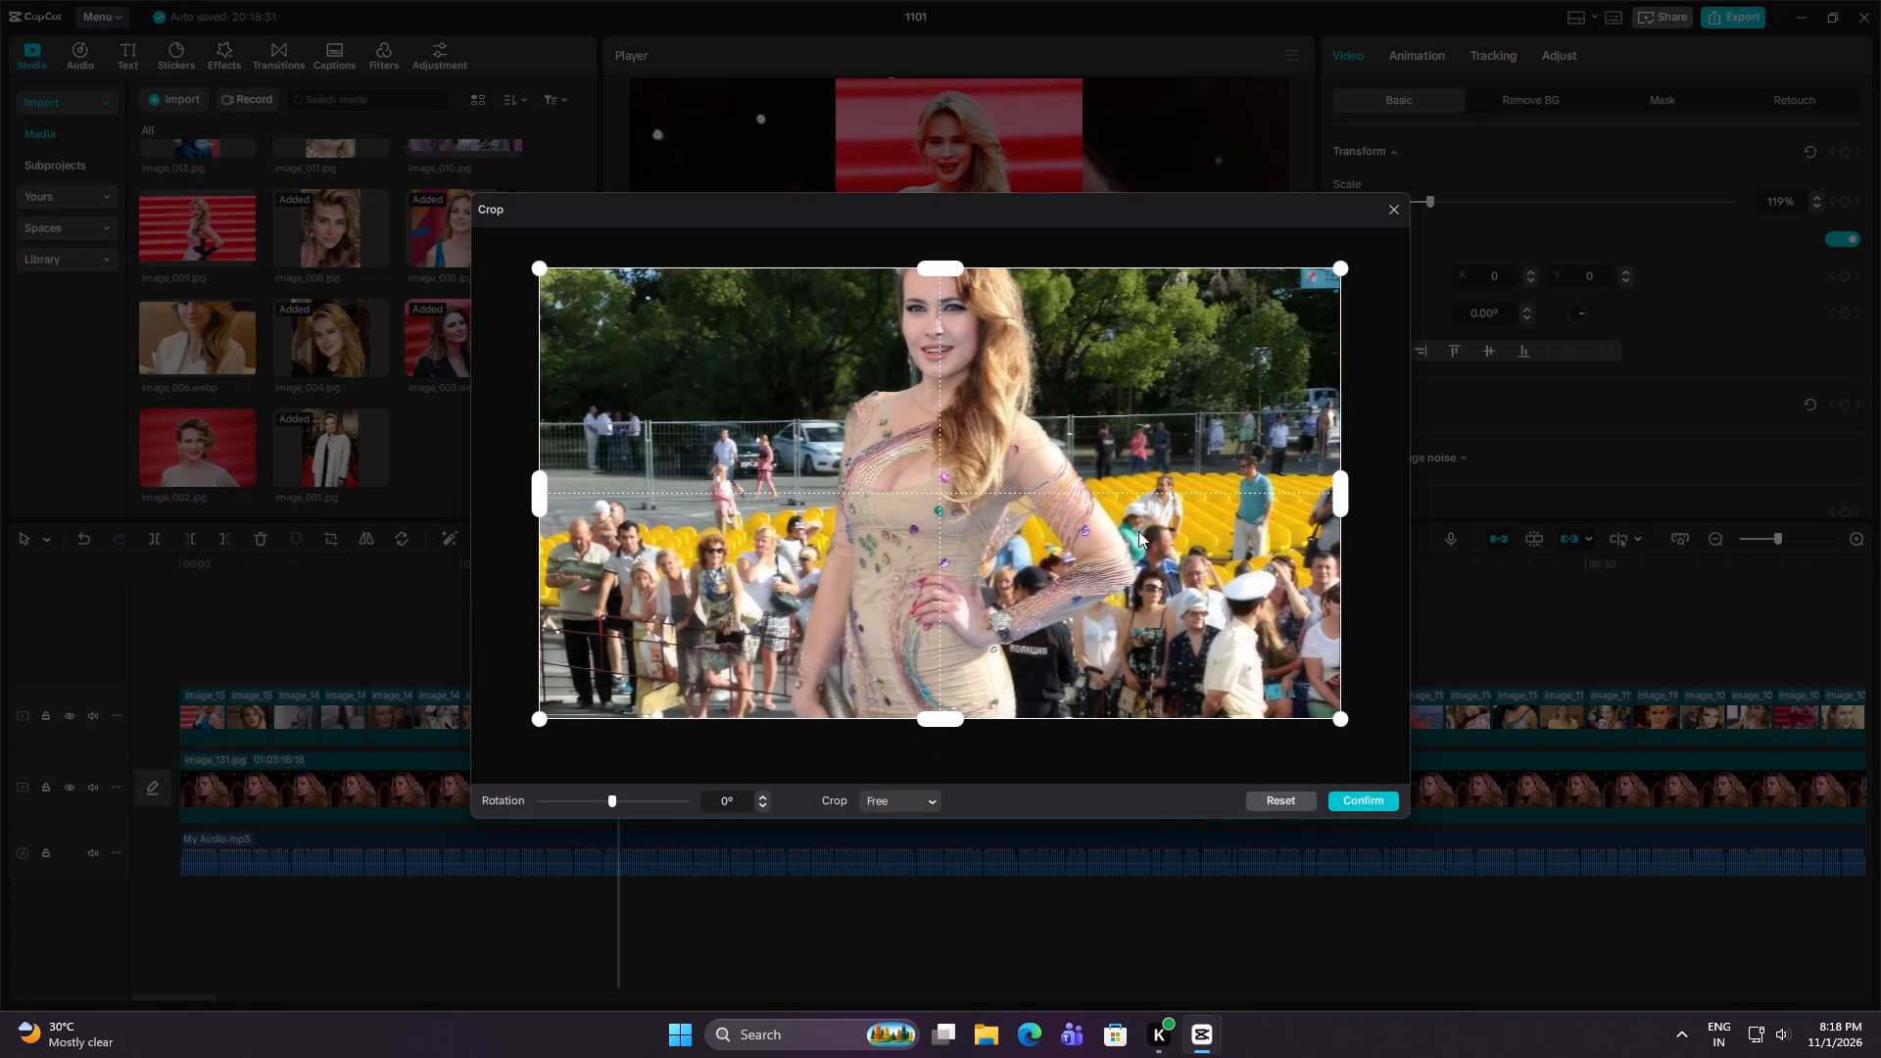
drag(1341, 509, 1301, 519)
click(1360, 790)
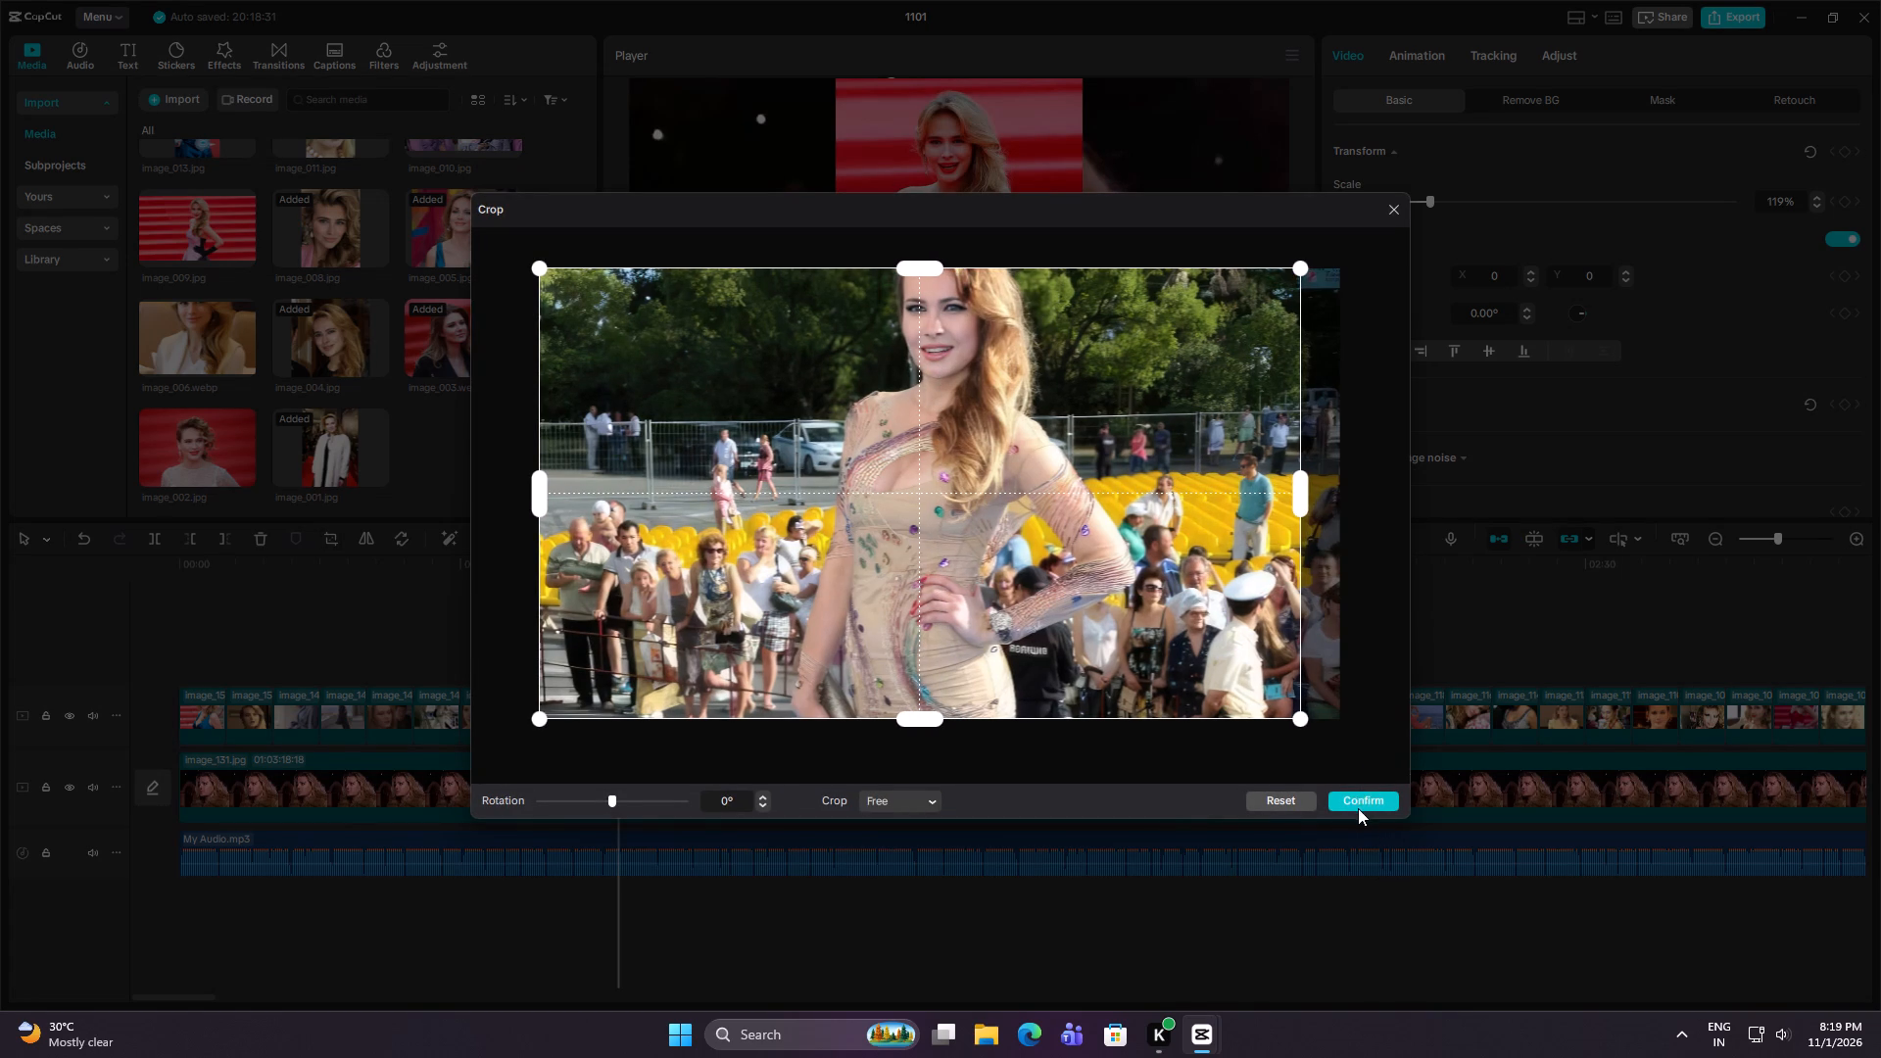
click(1358, 808)
Crop the image clip at 00:00:45:00 from the bottom to just above the Getty Images watermark.
key(Down)
key(Up)
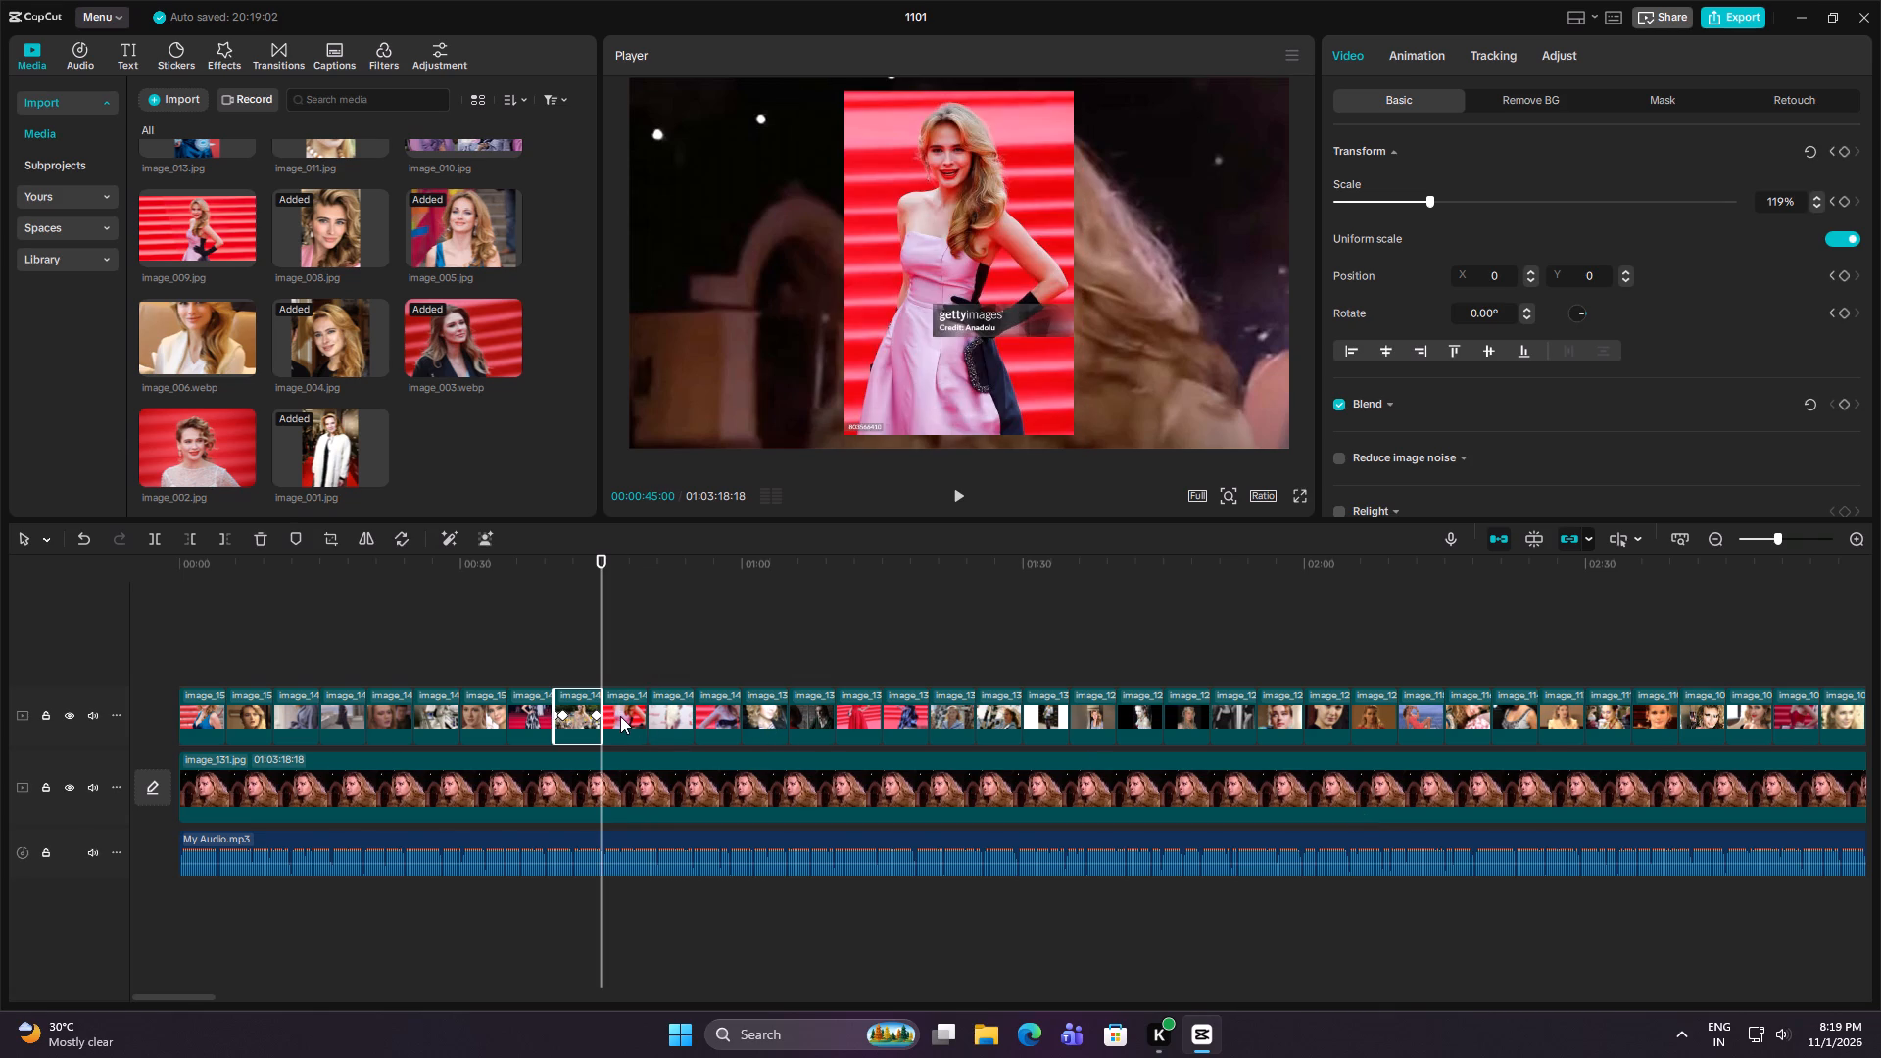
click(620, 716)
click(325, 534)
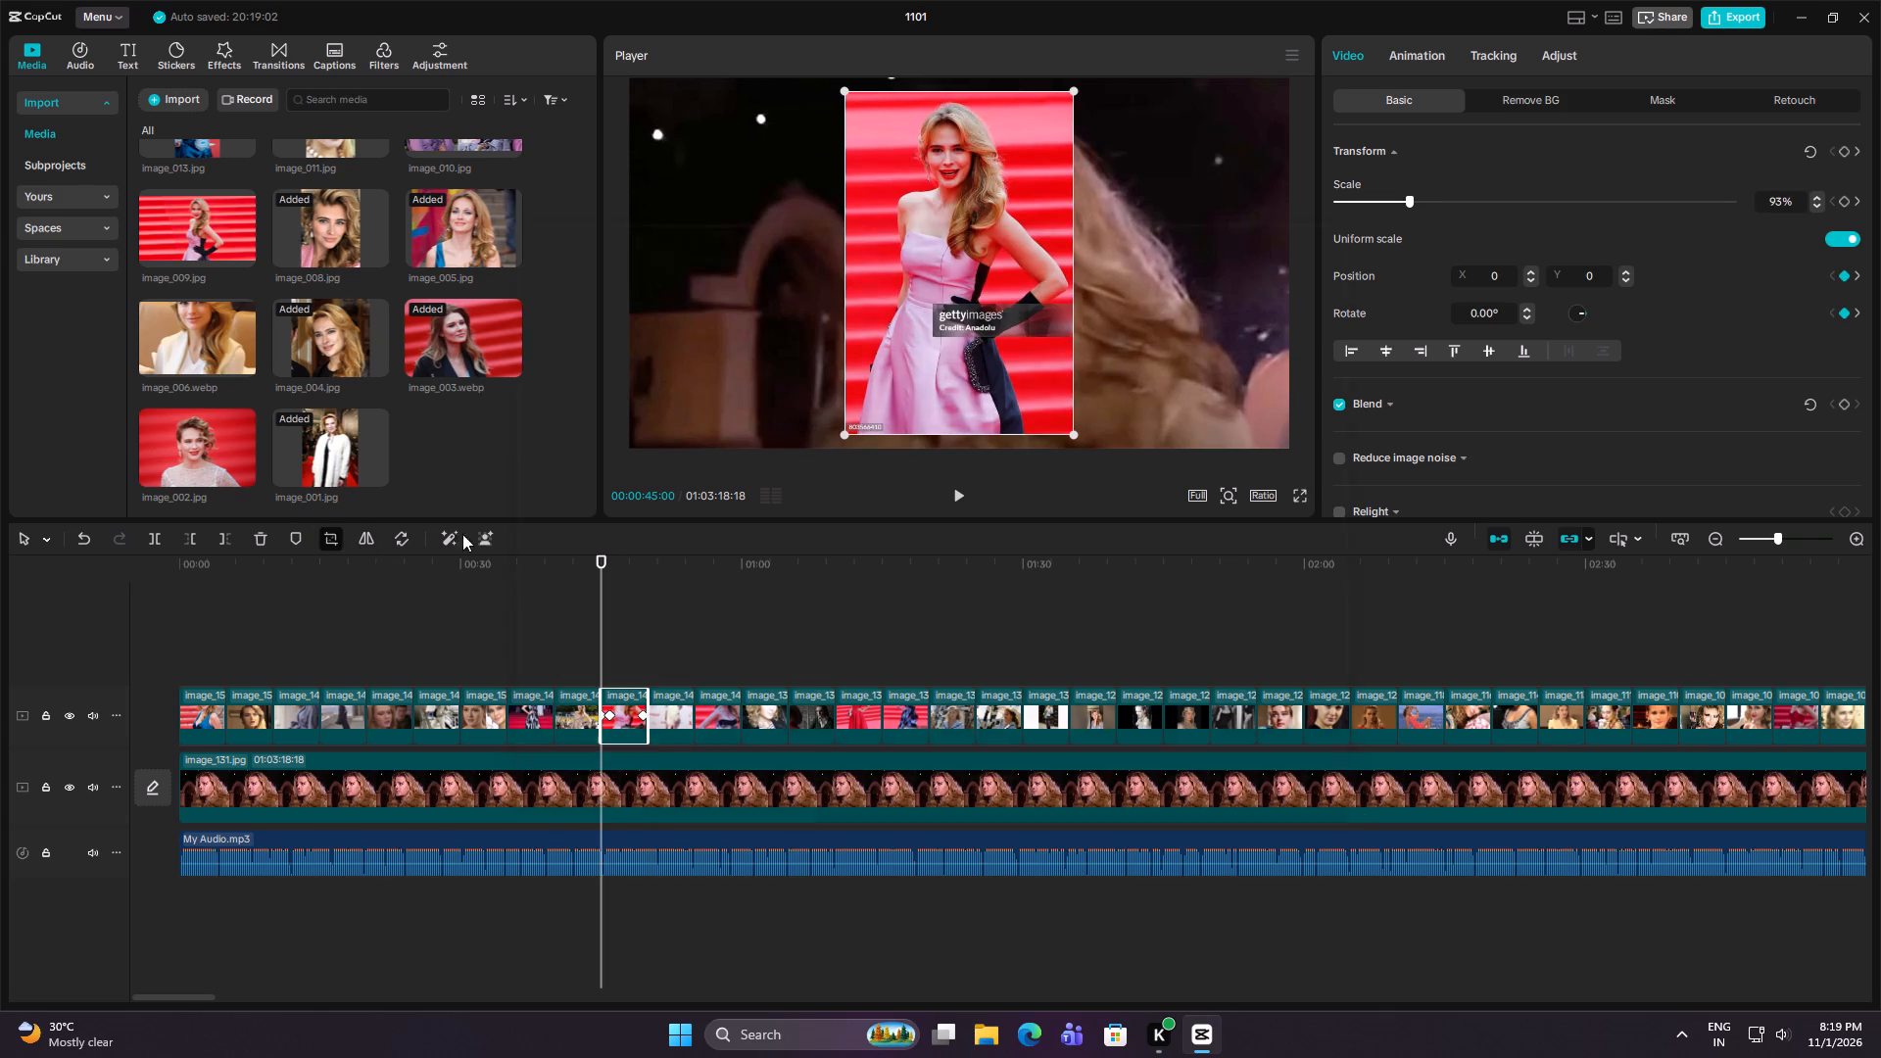
drag(931, 720, 977, 539)
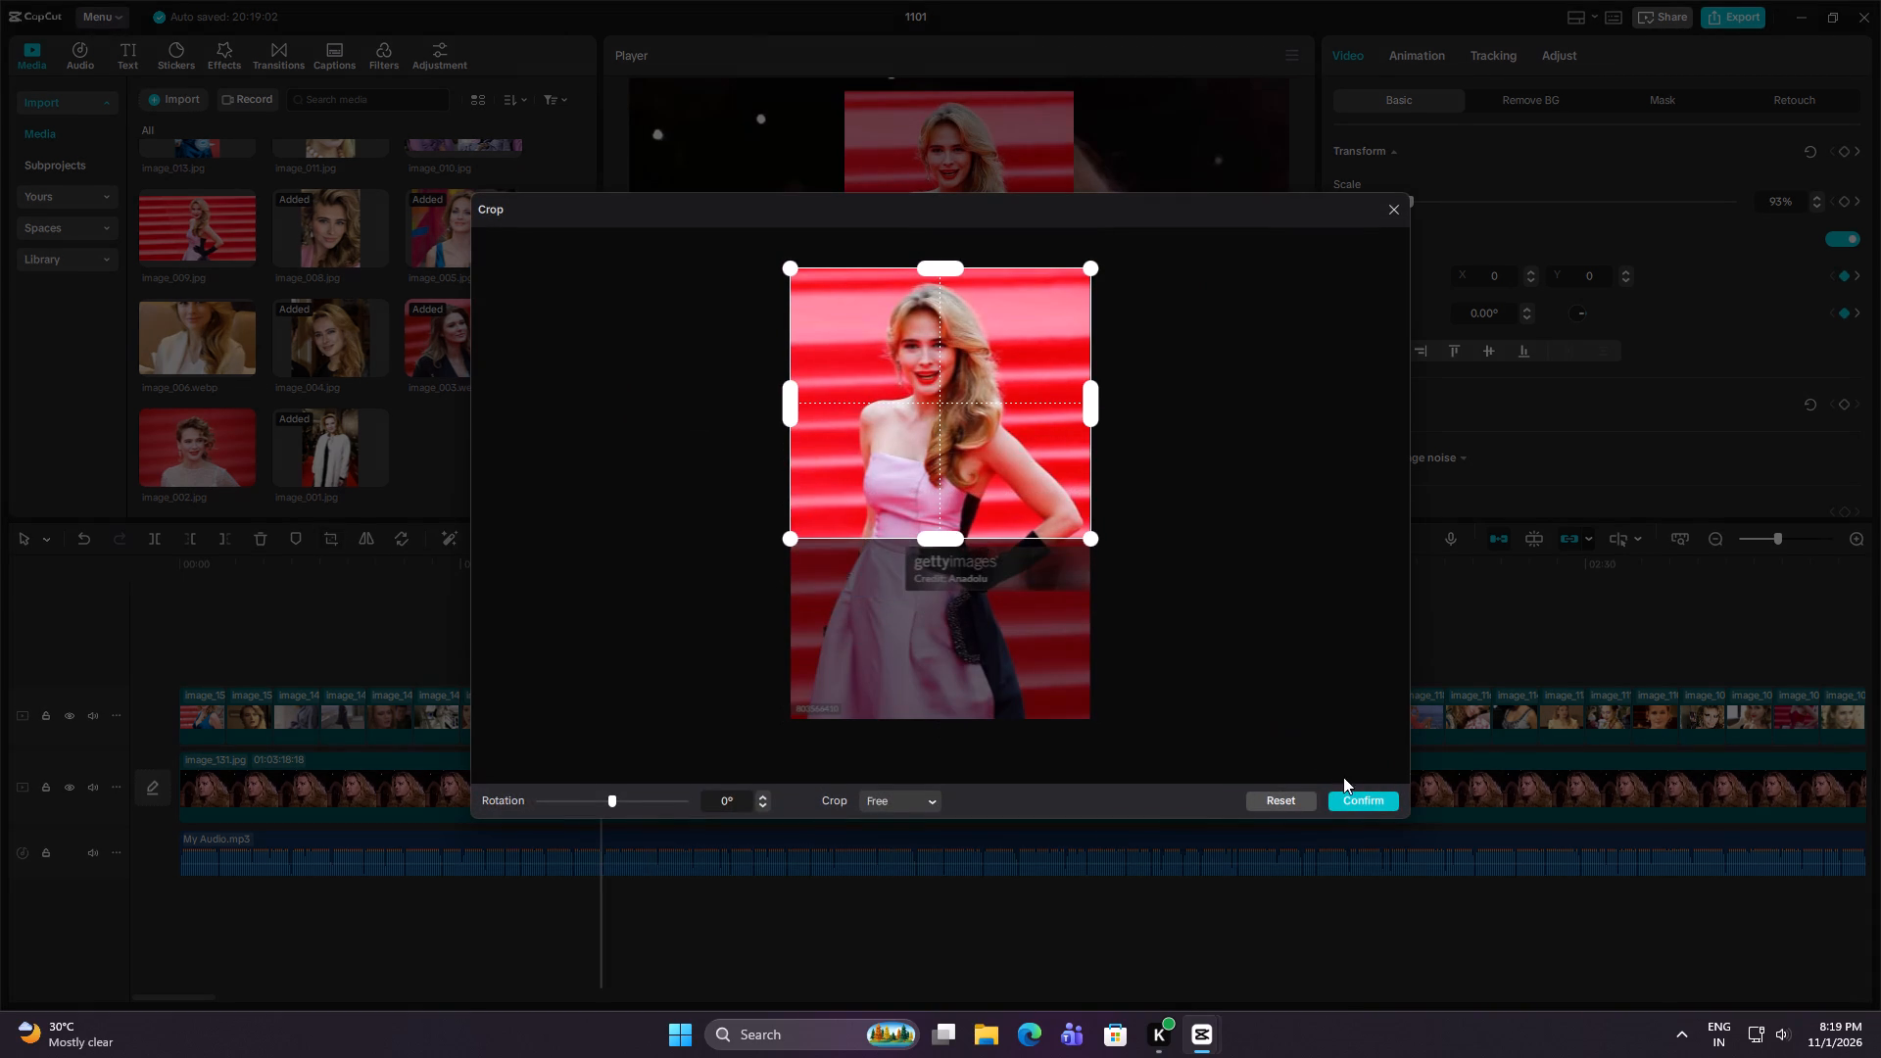
click(1359, 803)
Crop the image clip at 00:00:50:00 from its right edge up to the woman's arm, removing the upper-corner site logo.
key(Down)
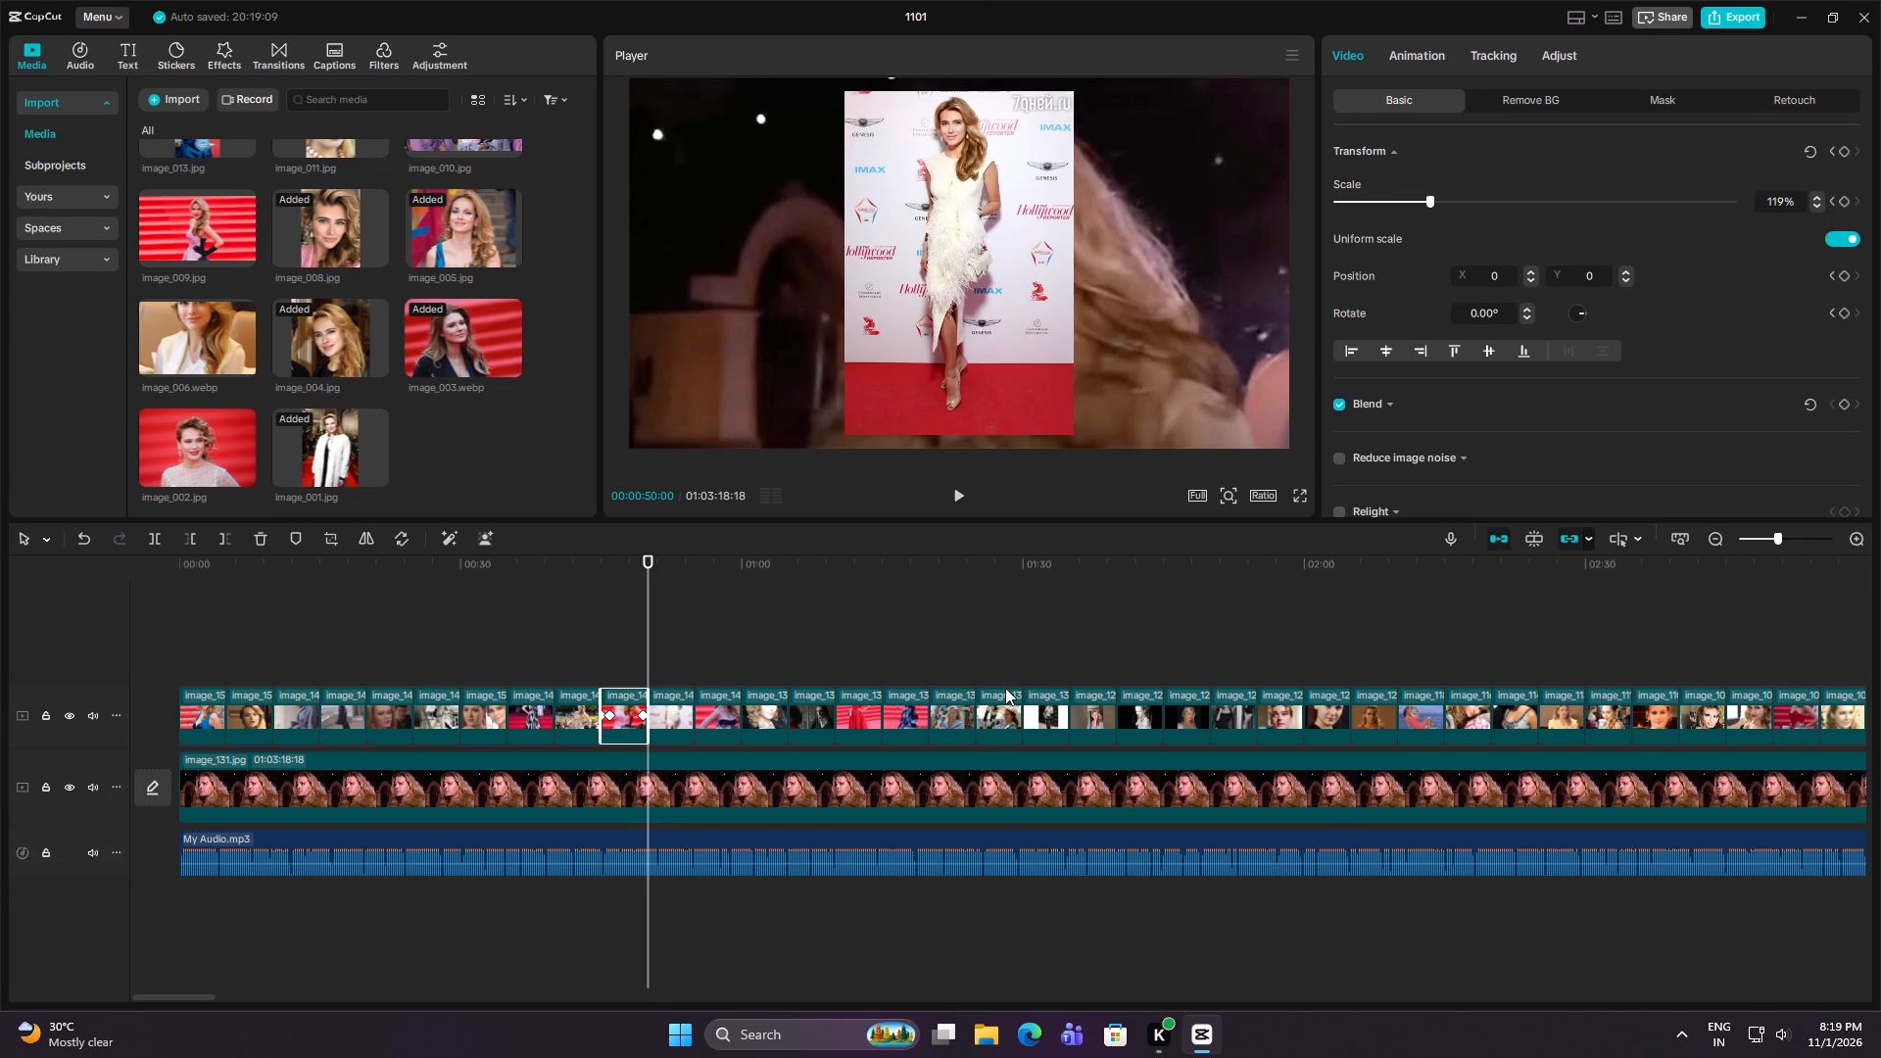
click(673, 721)
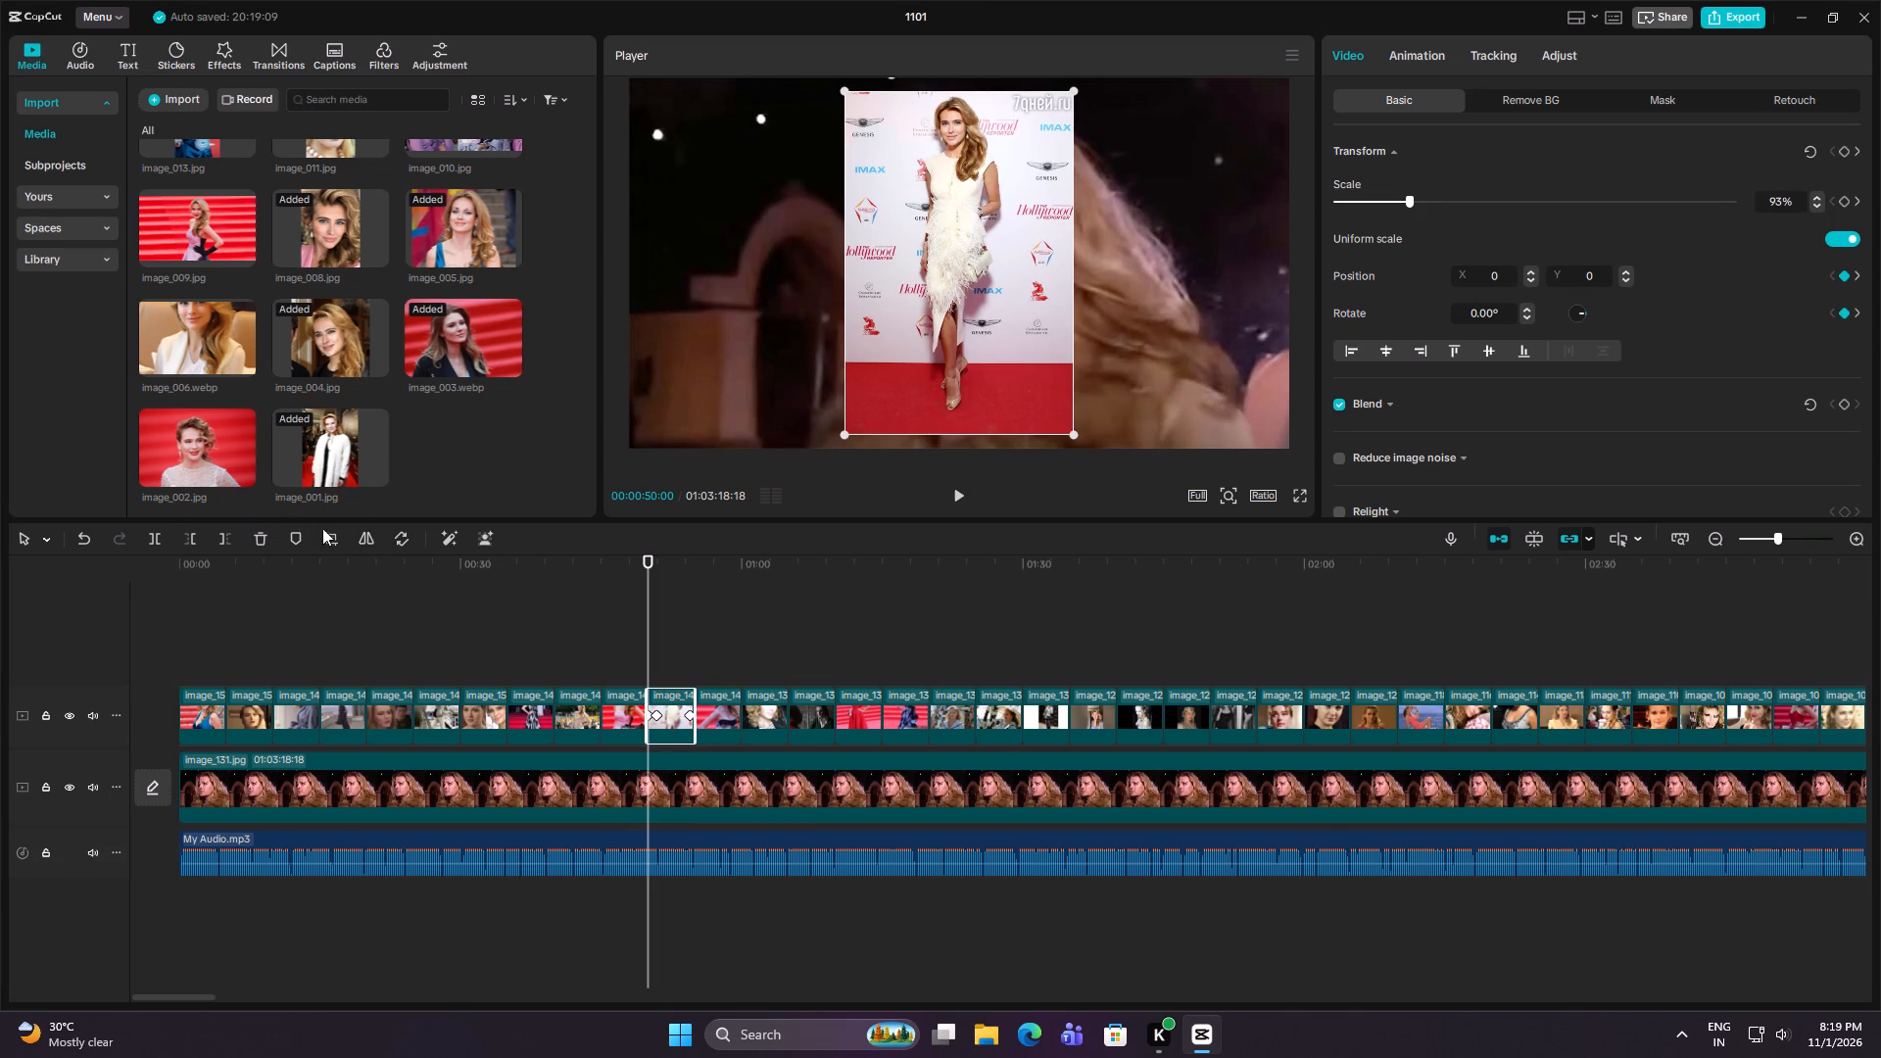
click(330, 536)
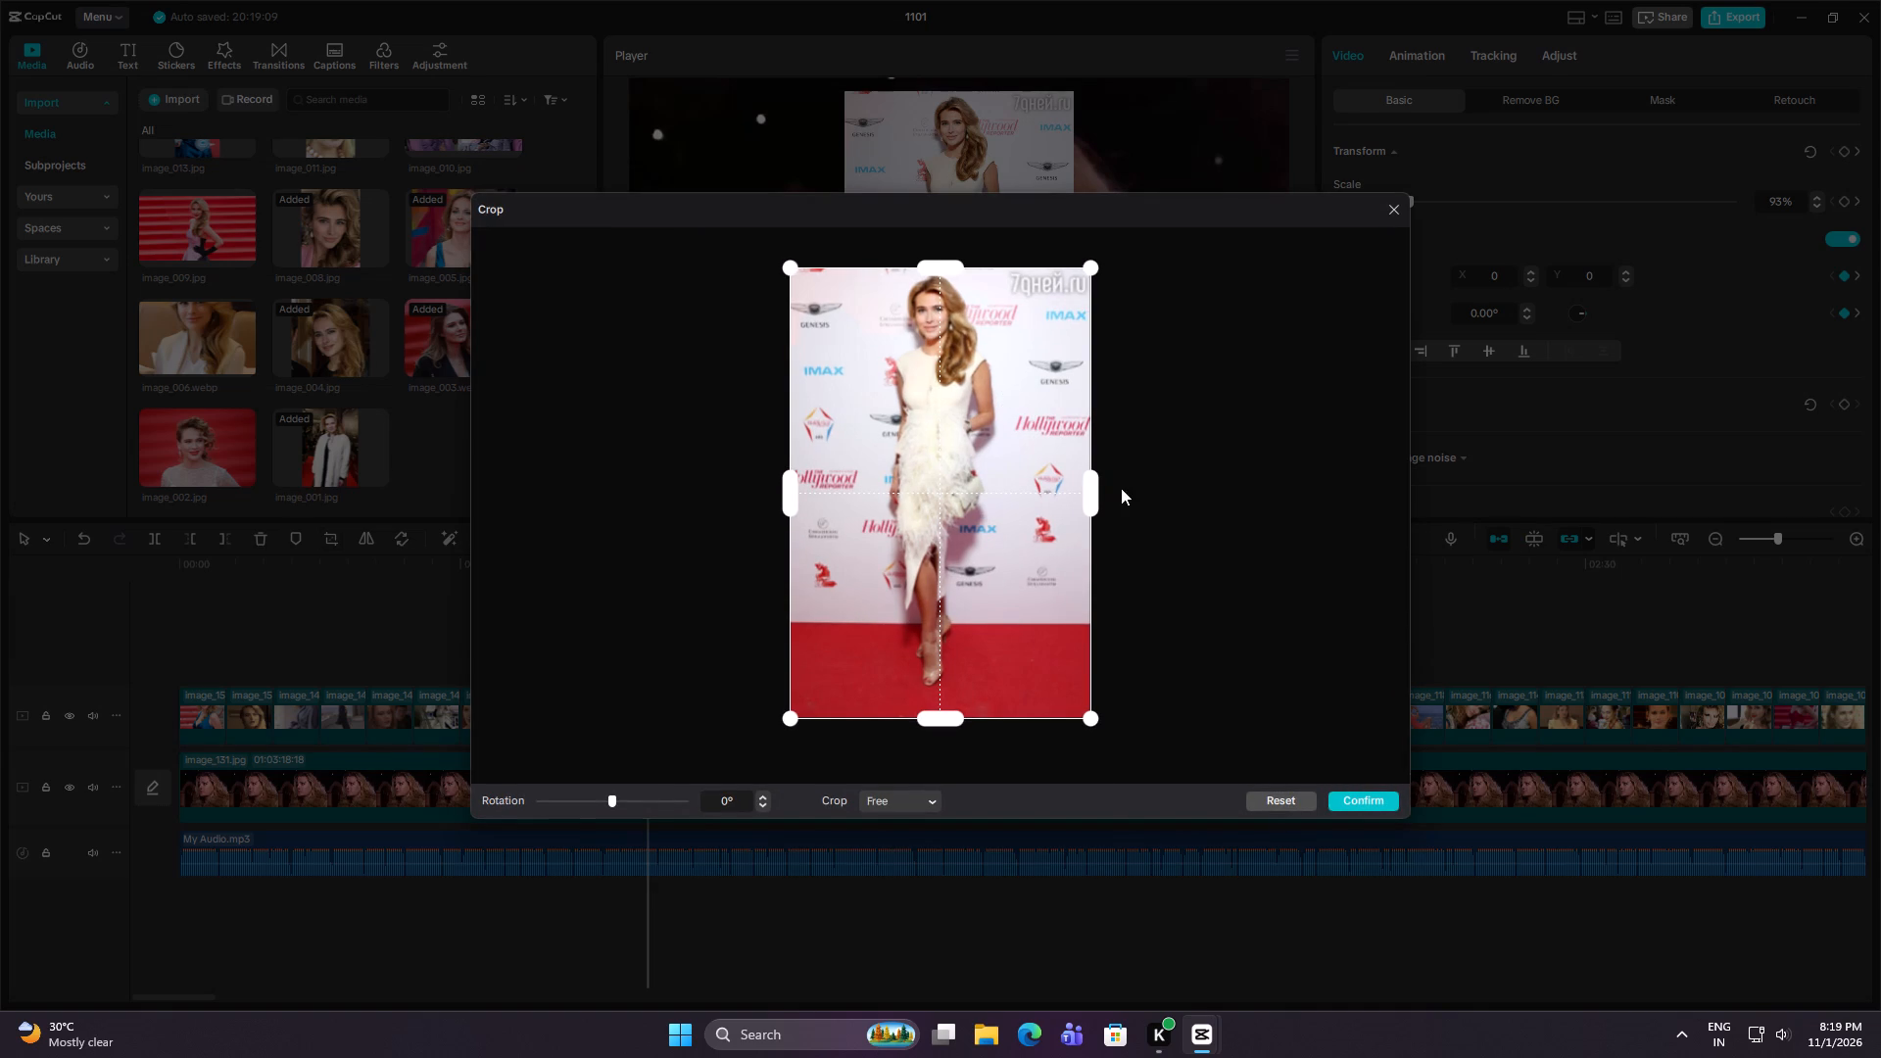
drag(1090, 493, 1001, 491)
click(1326, 795)
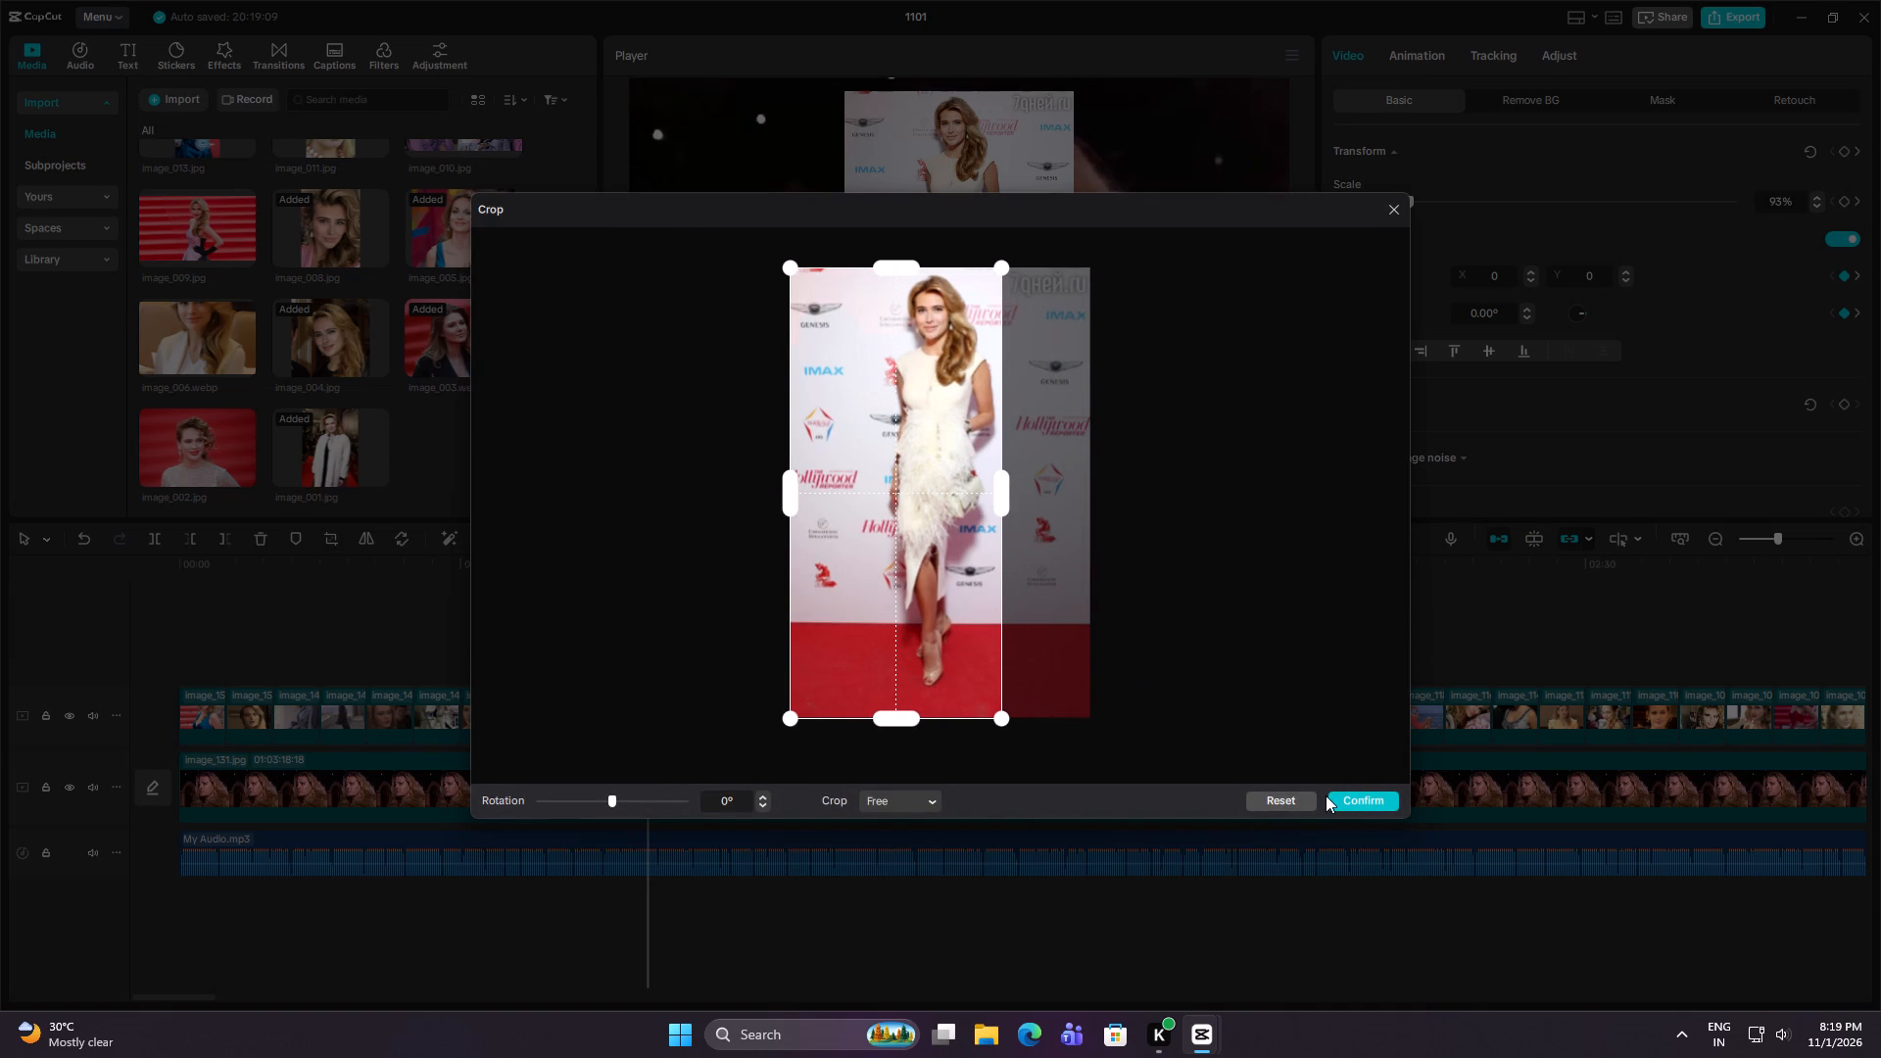
click(1334, 795)
Crop the image clip at 00:00:55:00 from the bottom to cut off the Getty Images watermark.
key(Down)
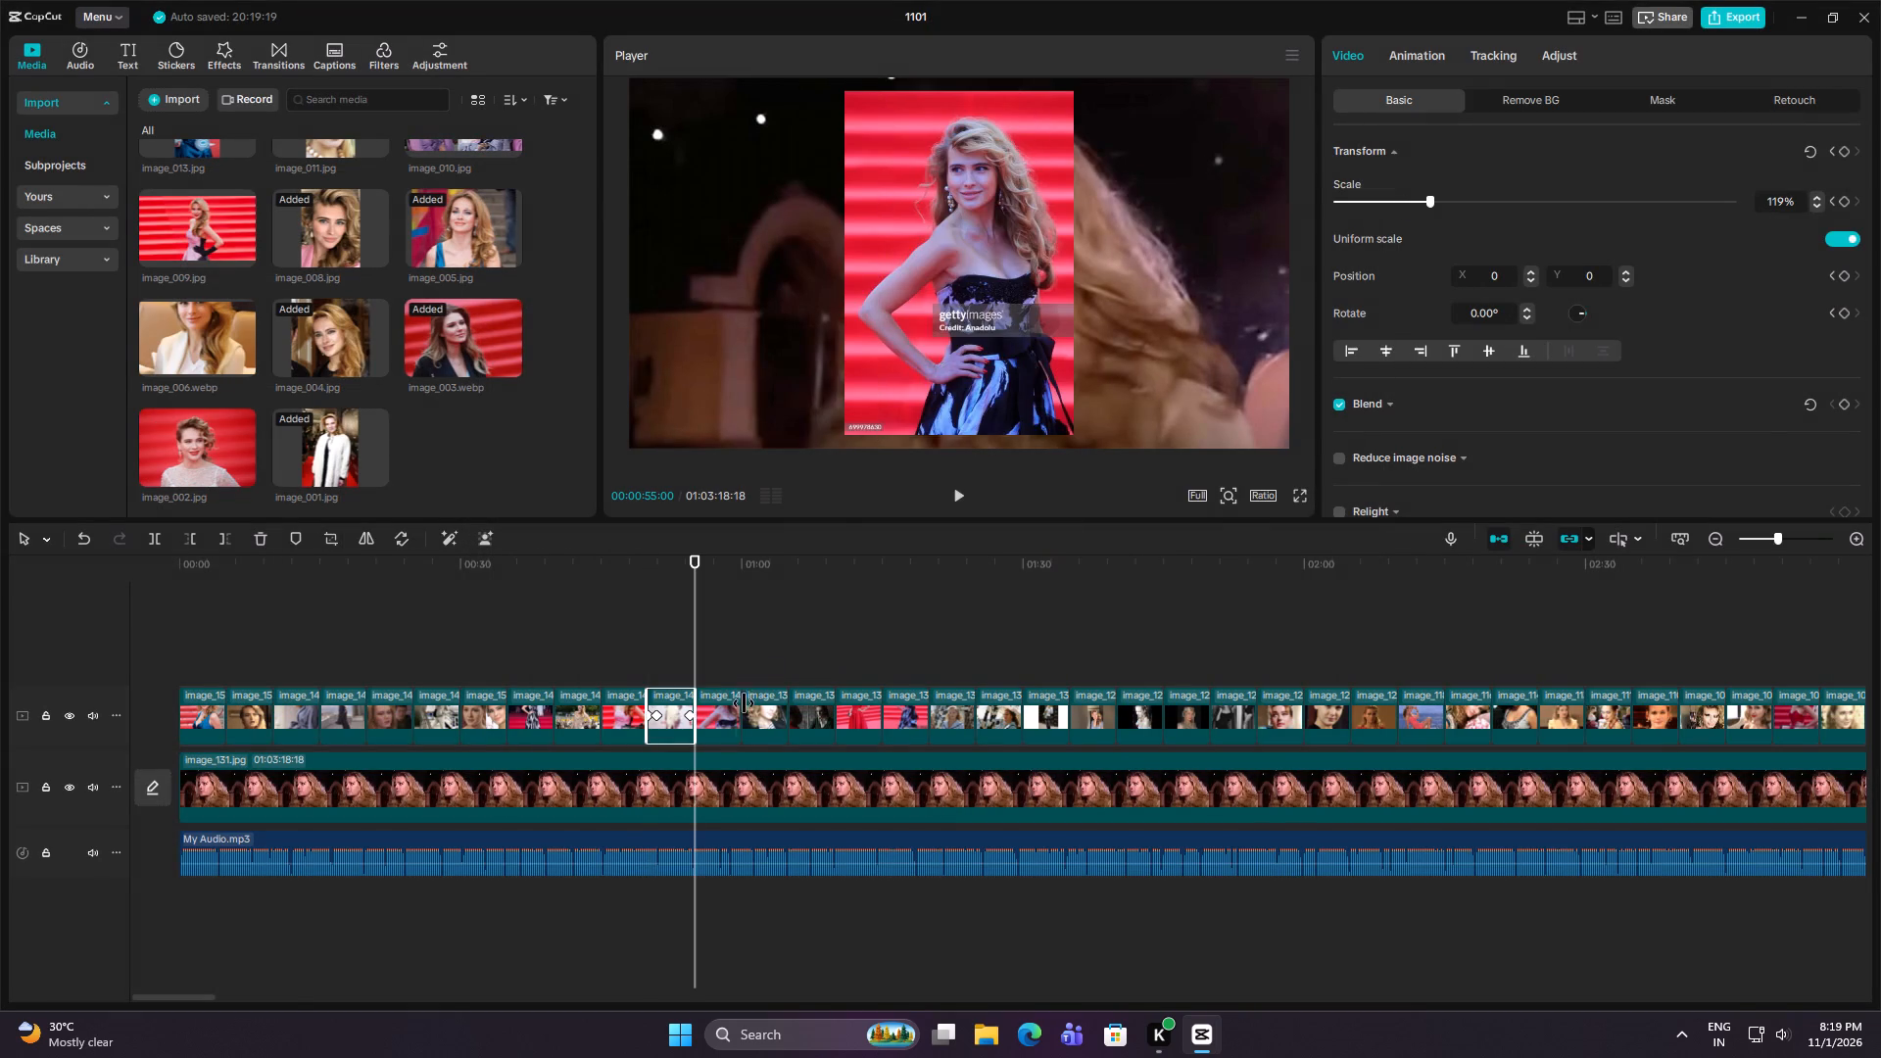
click(724, 720)
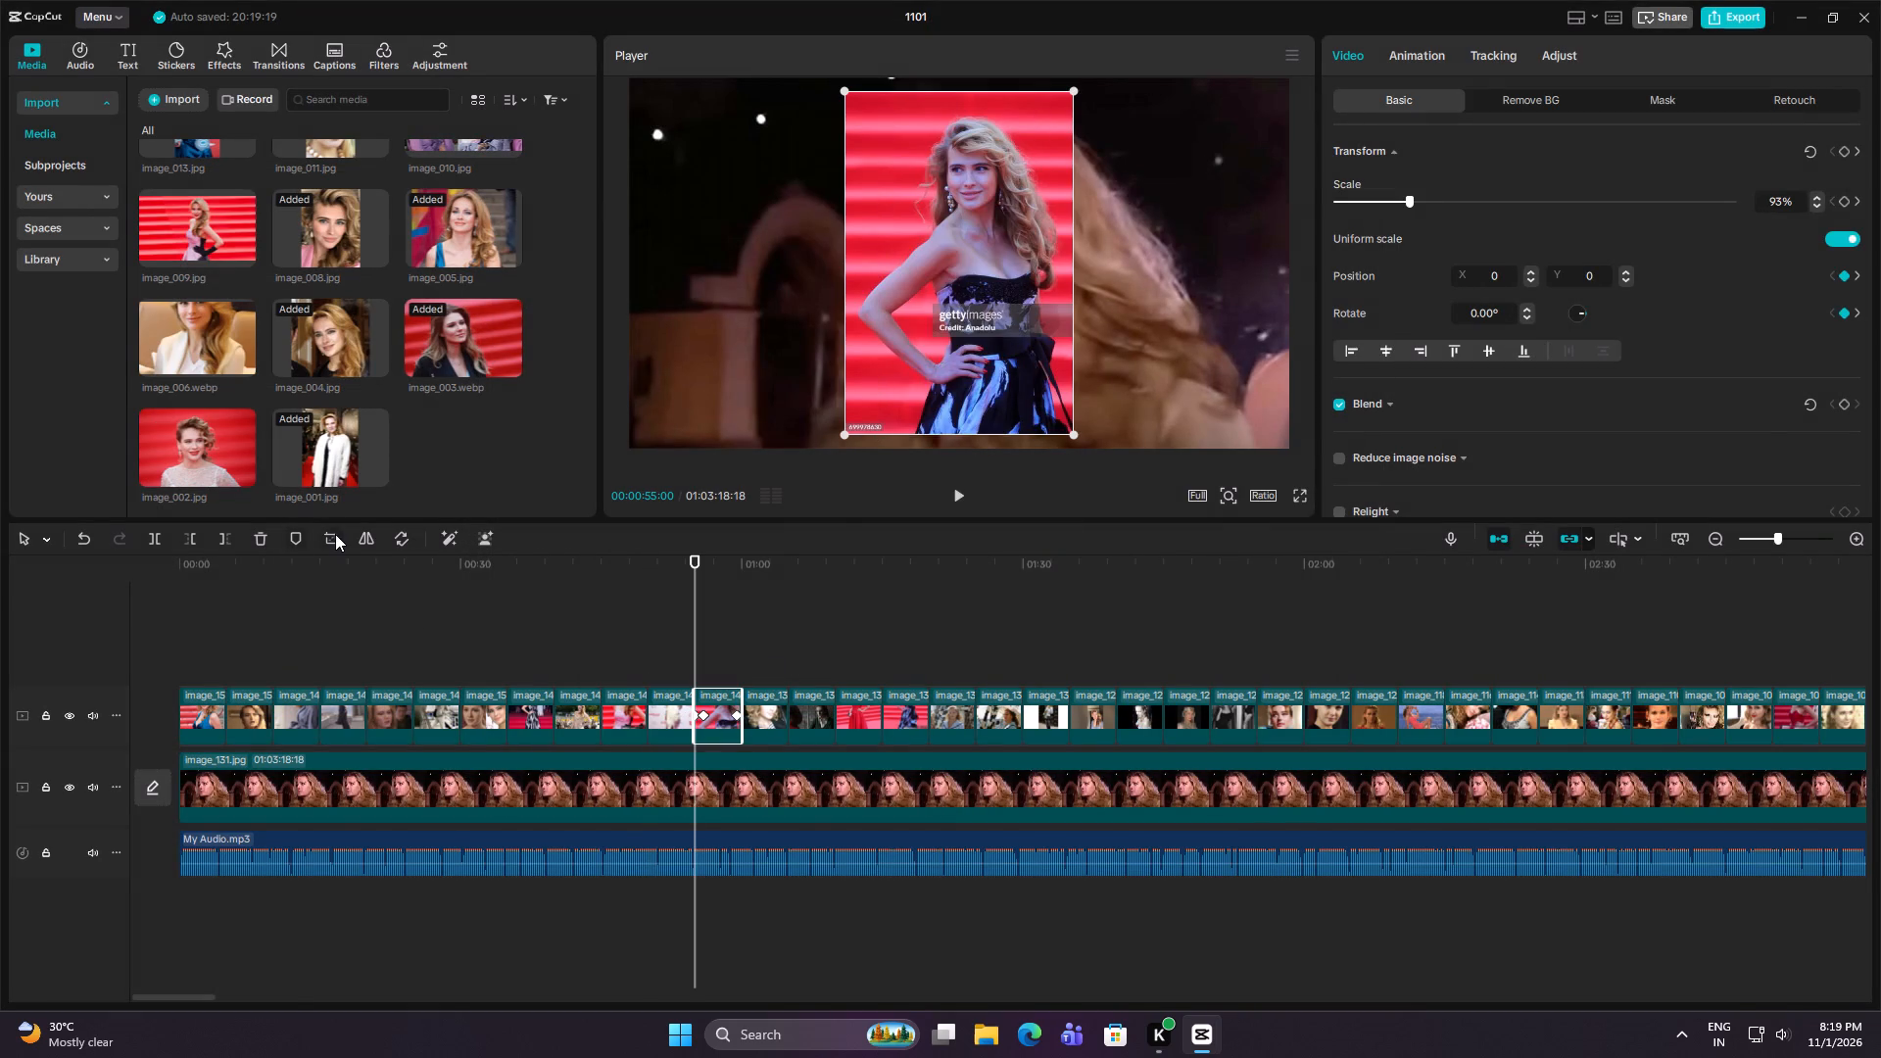
click(335, 534)
drag(926, 711, 965, 537)
click(1370, 797)
Crop the red-dress image clip at 00:01:10:00 from the bottom to just below the shoes, removing the small watermark.
key(Down)
key(Down)
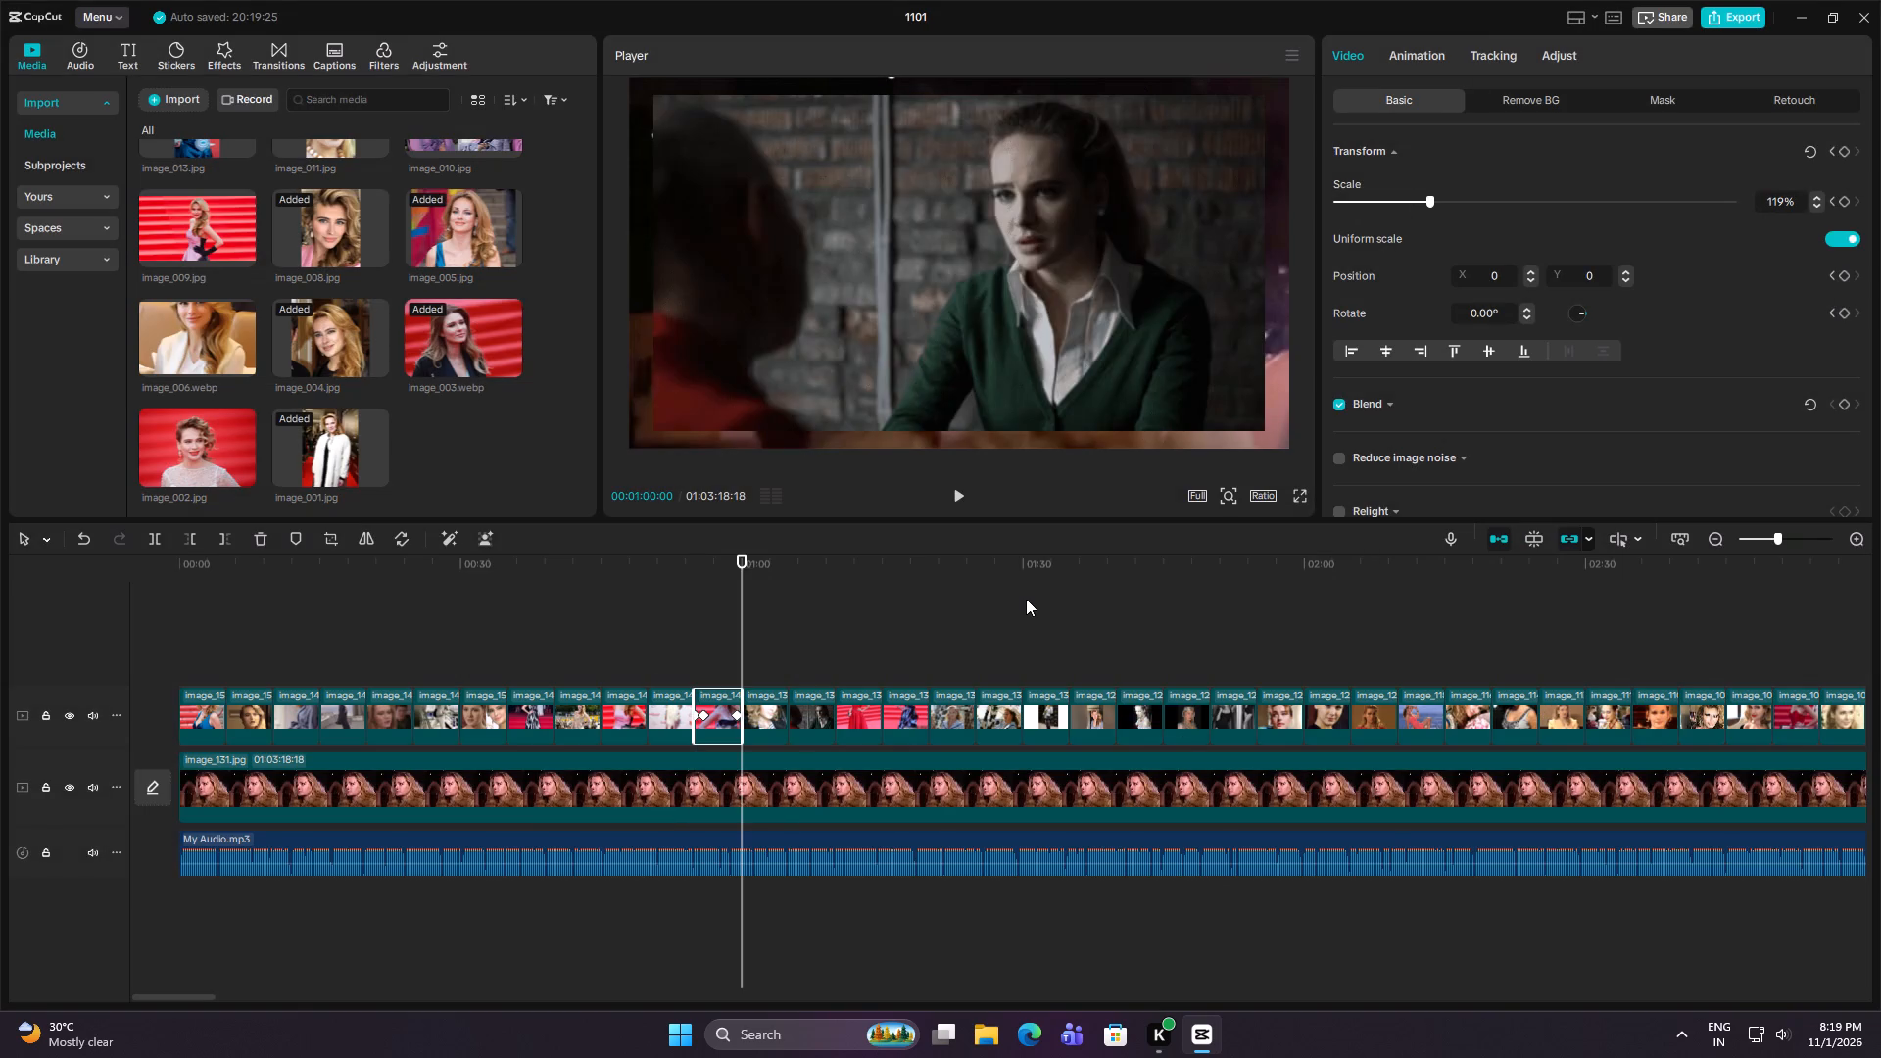
key(Down)
key(Down)
key(Up)
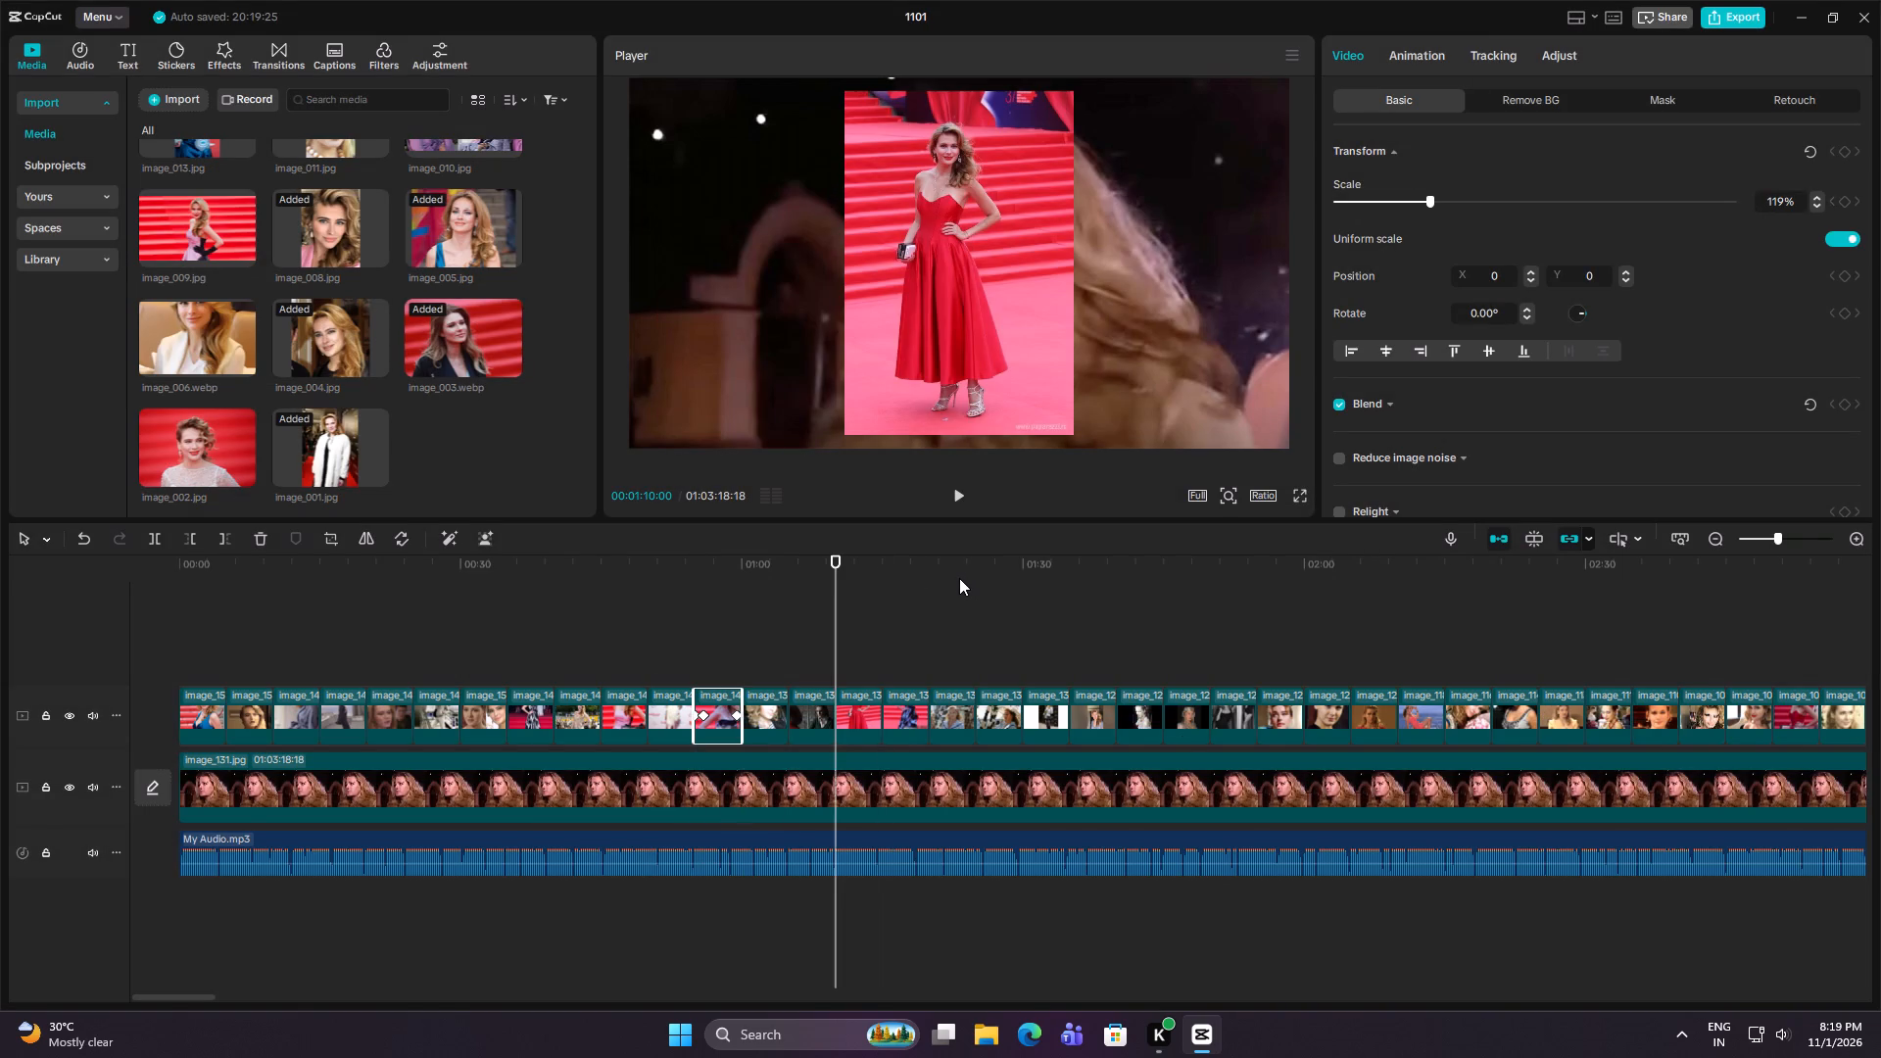
click(872, 707)
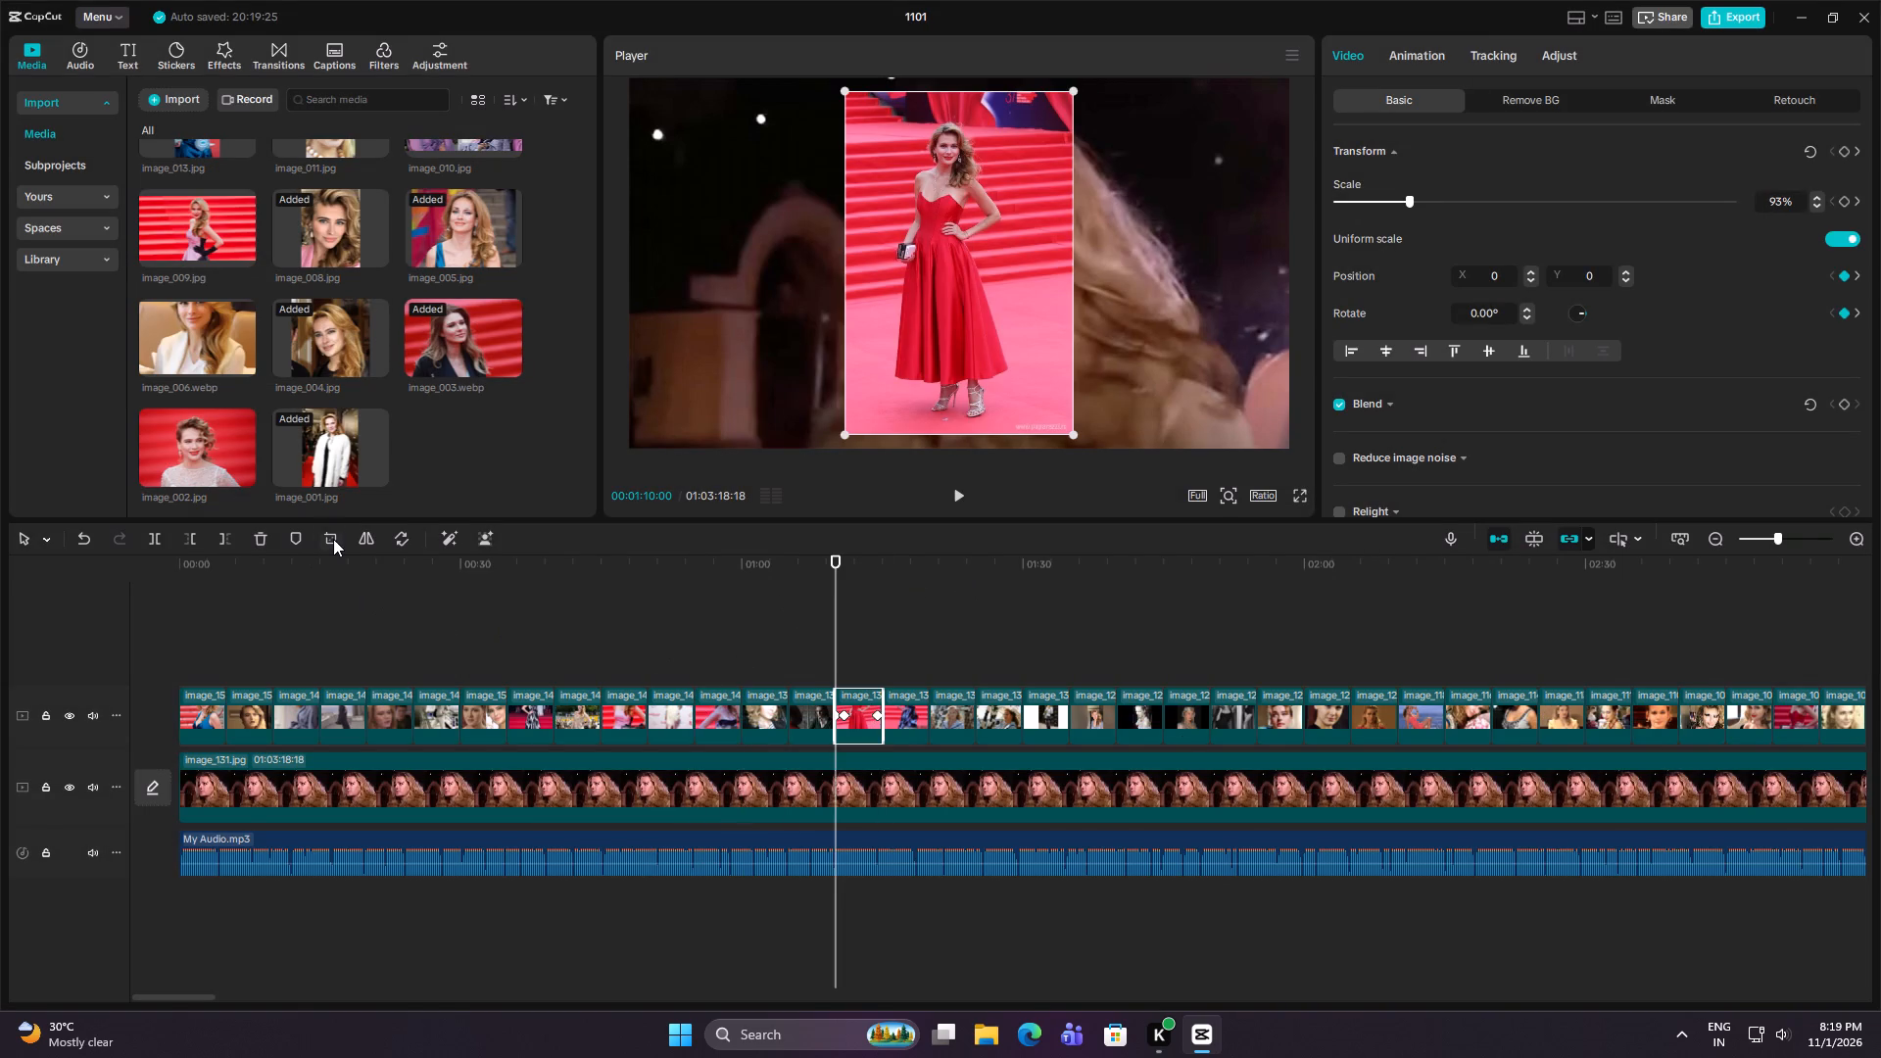
click(333, 539)
drag(940, 712, 941, 685)
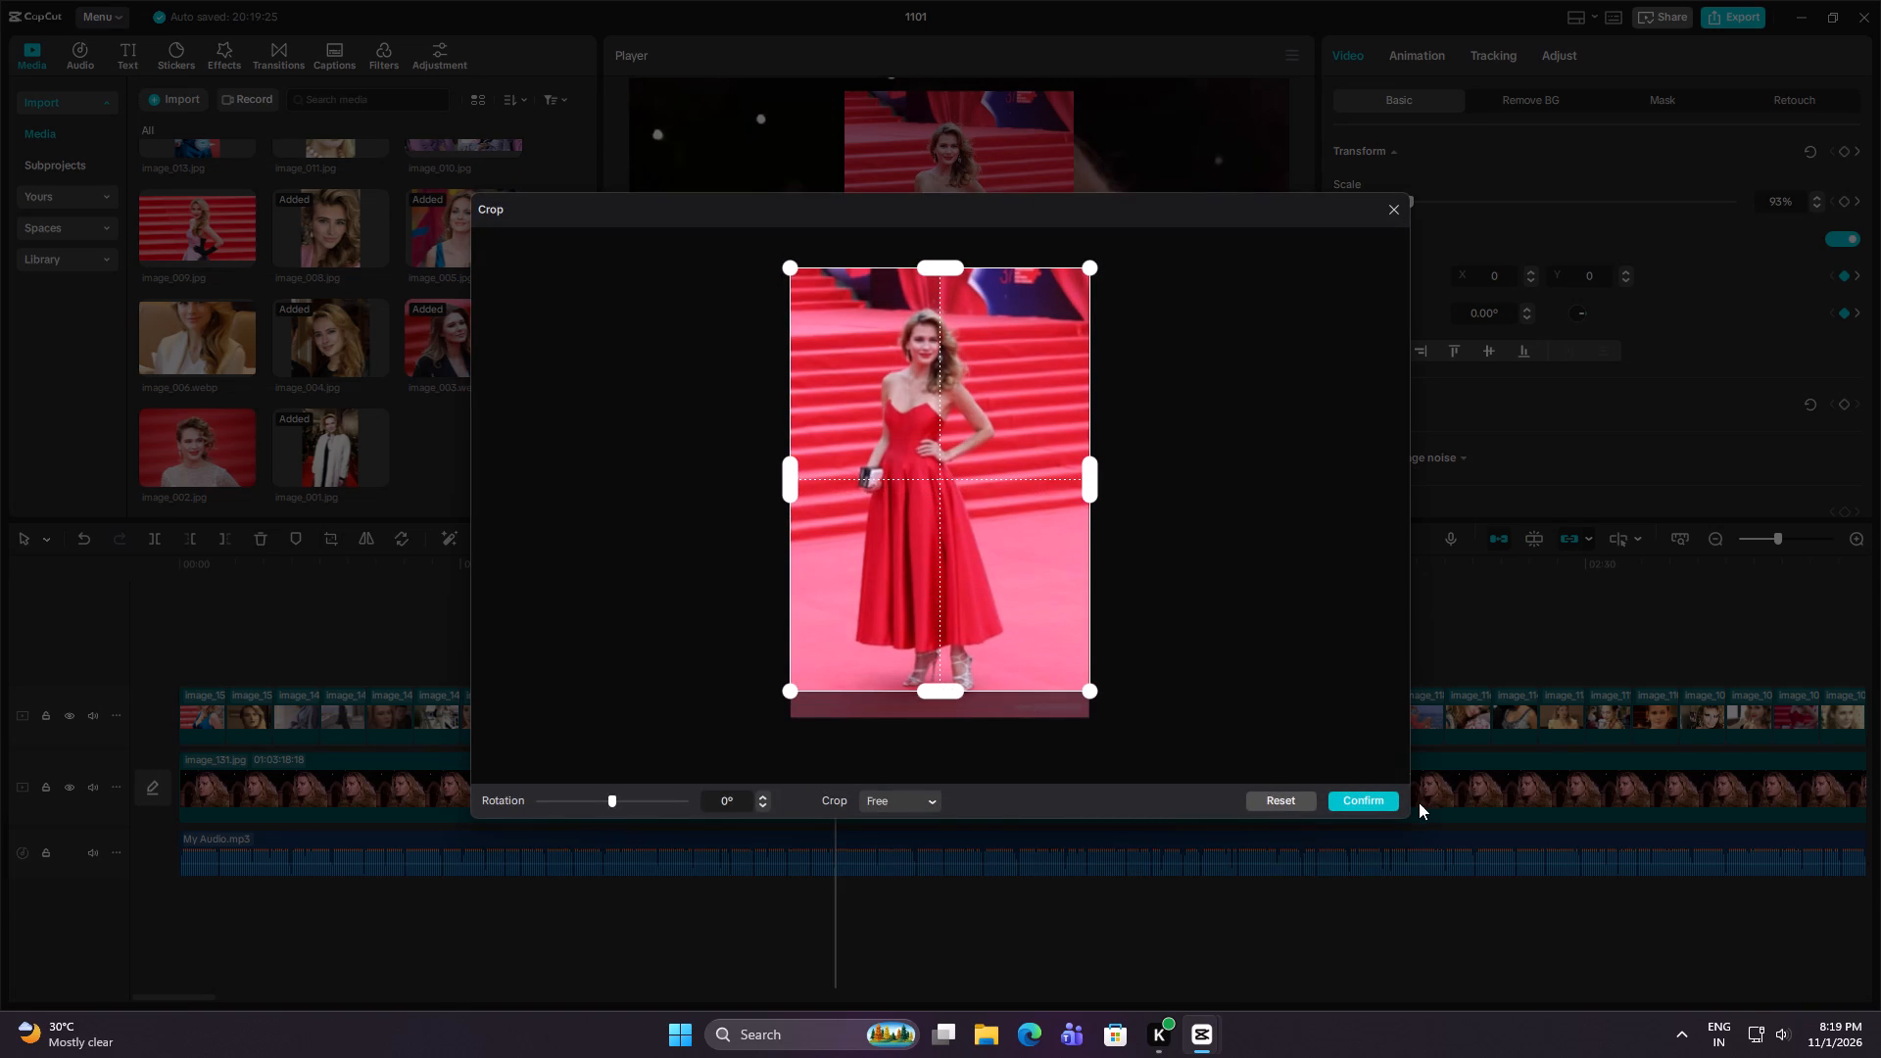
click(1387, 802)
Crop the image clip at 00:01:15:00 from the bottom up to the top of the Getty Images watermark.
key(Down)
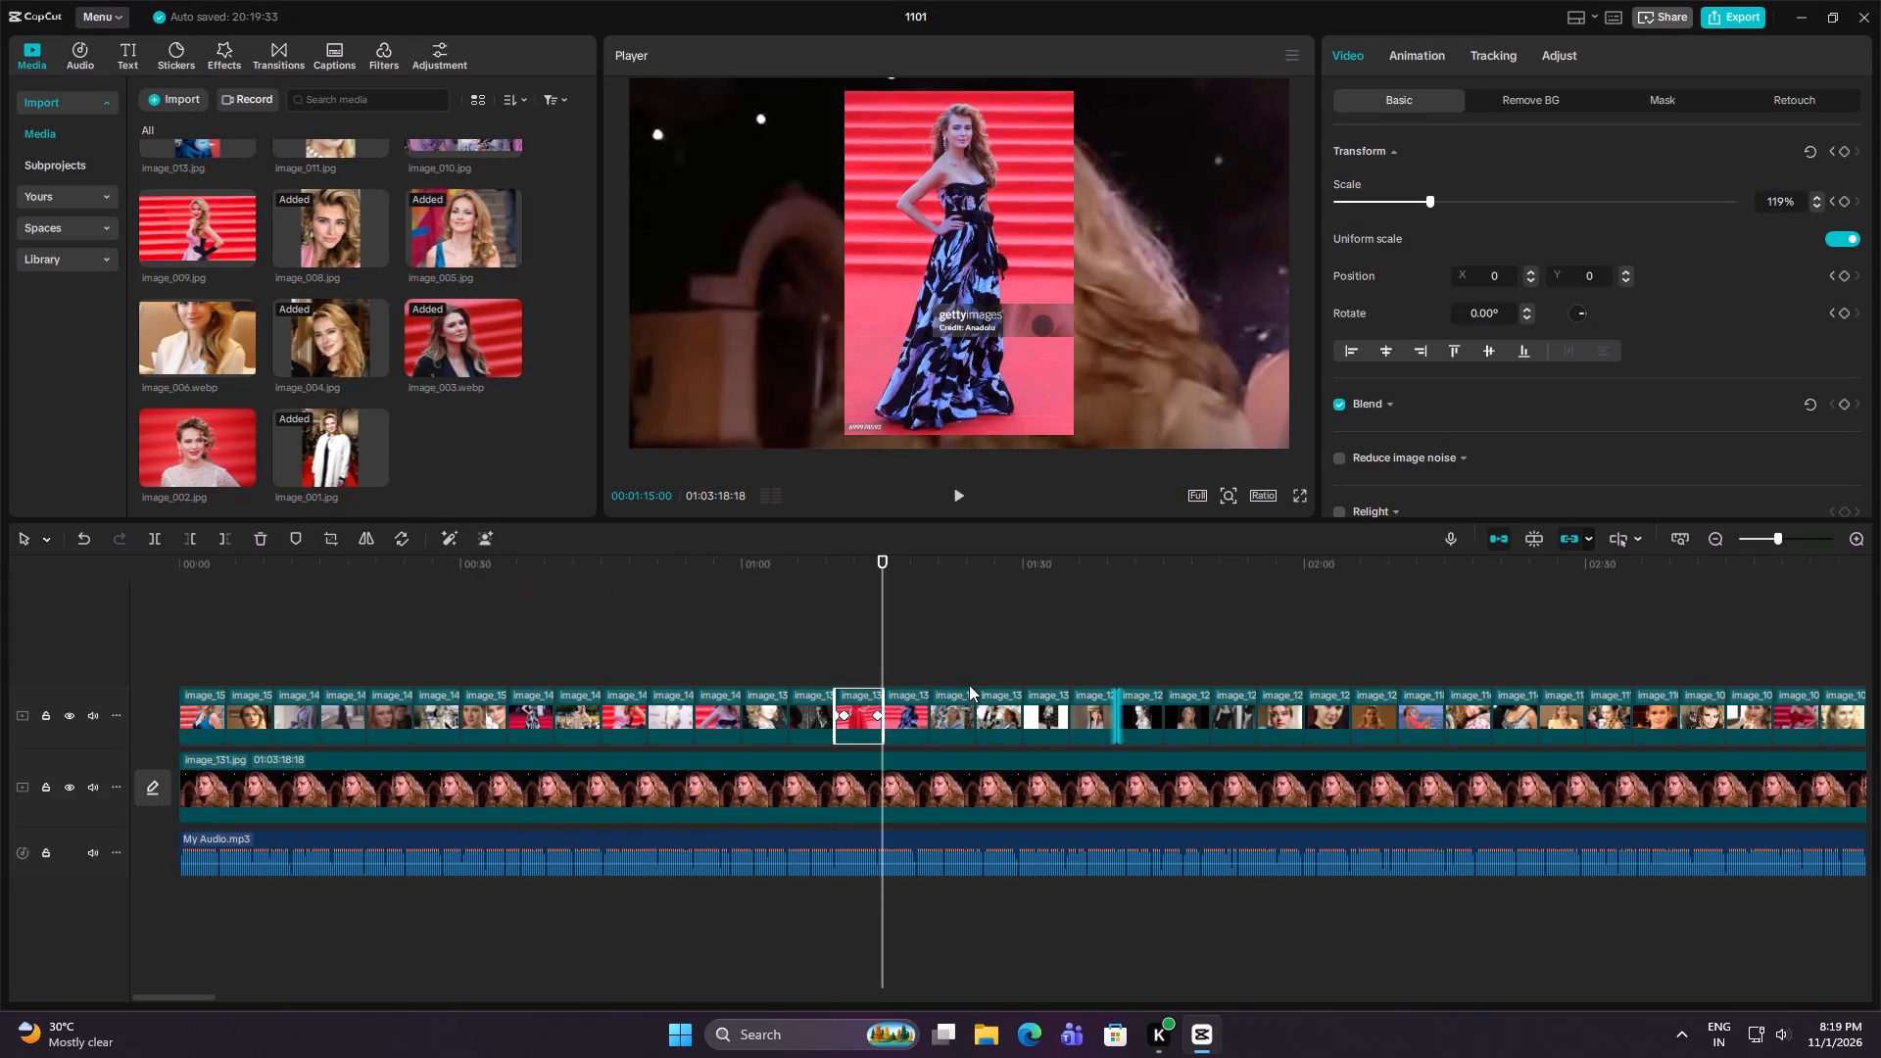
click(913, 717)
click(321, 542)
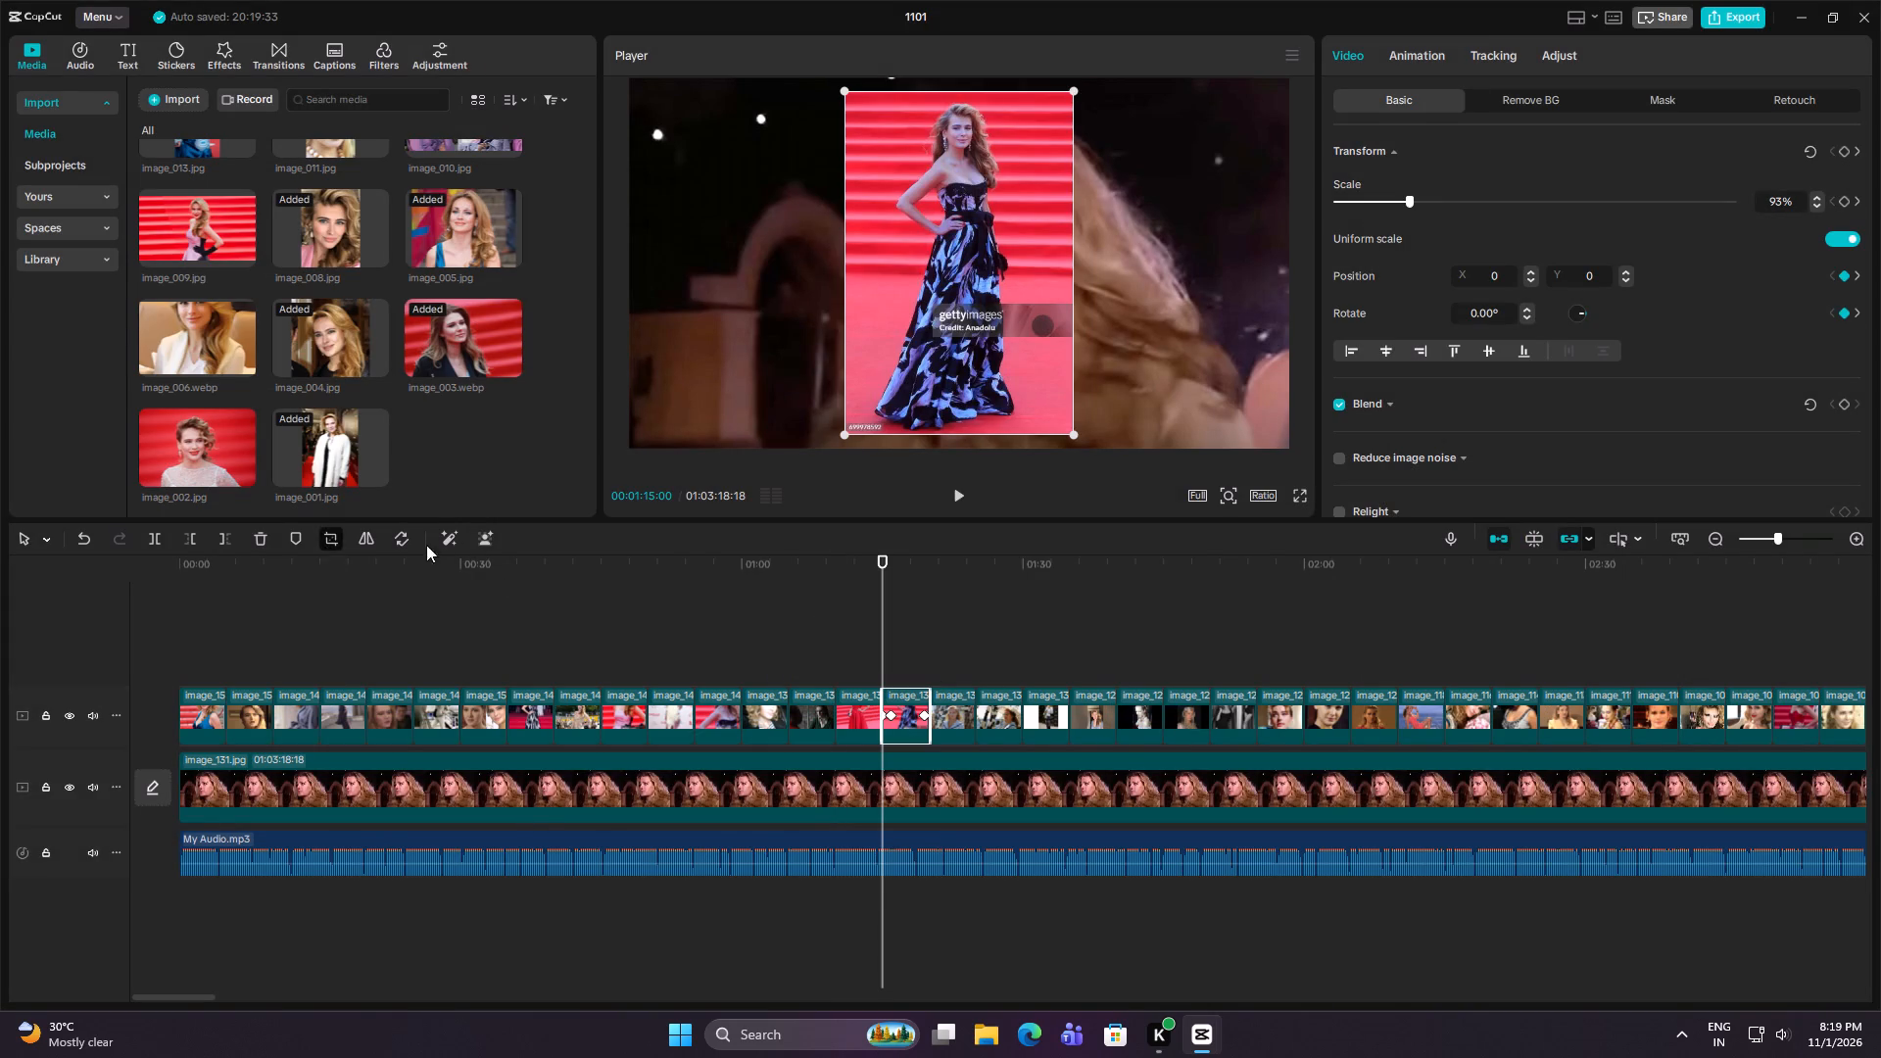
drag(935, 714, 984, 549)
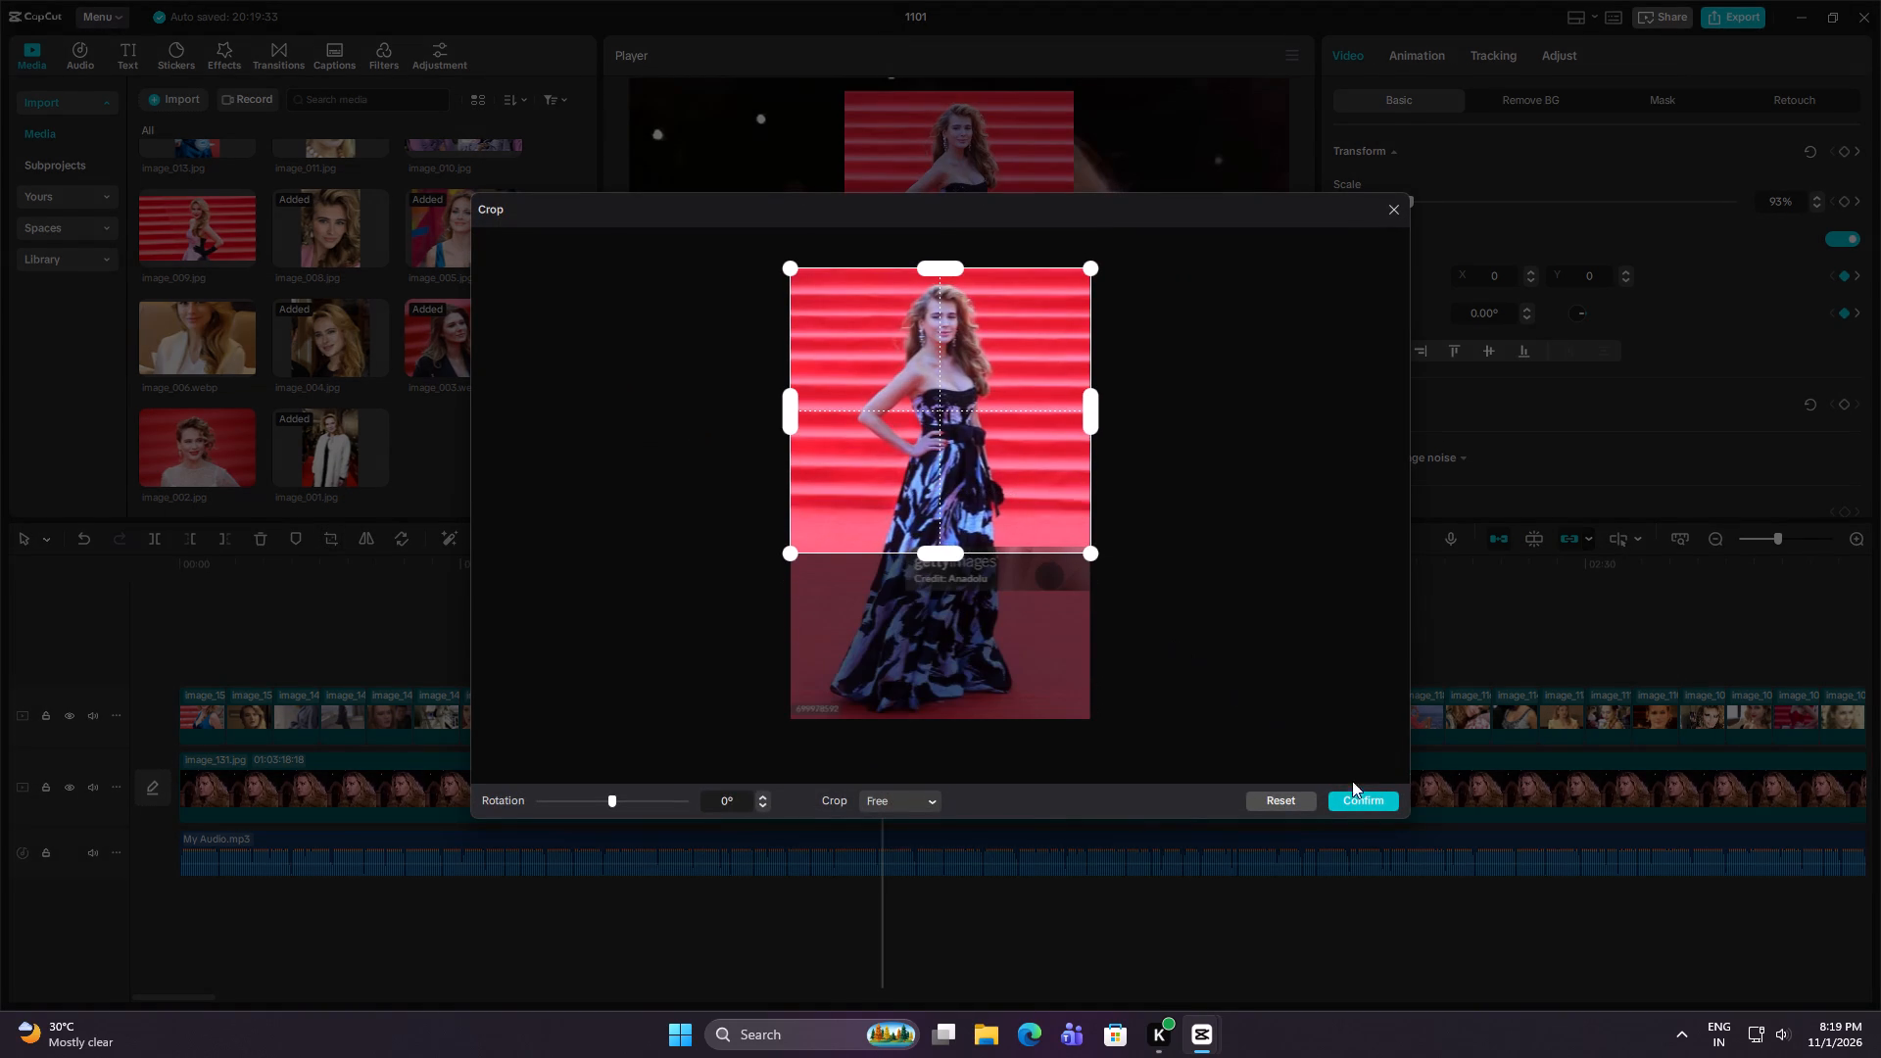
click(1365, 801)
Play the video full screen from 00:01:15:00 into the next clip, exit full screen, and return the playhead to 00:01:20:00.
click(1297, 499)
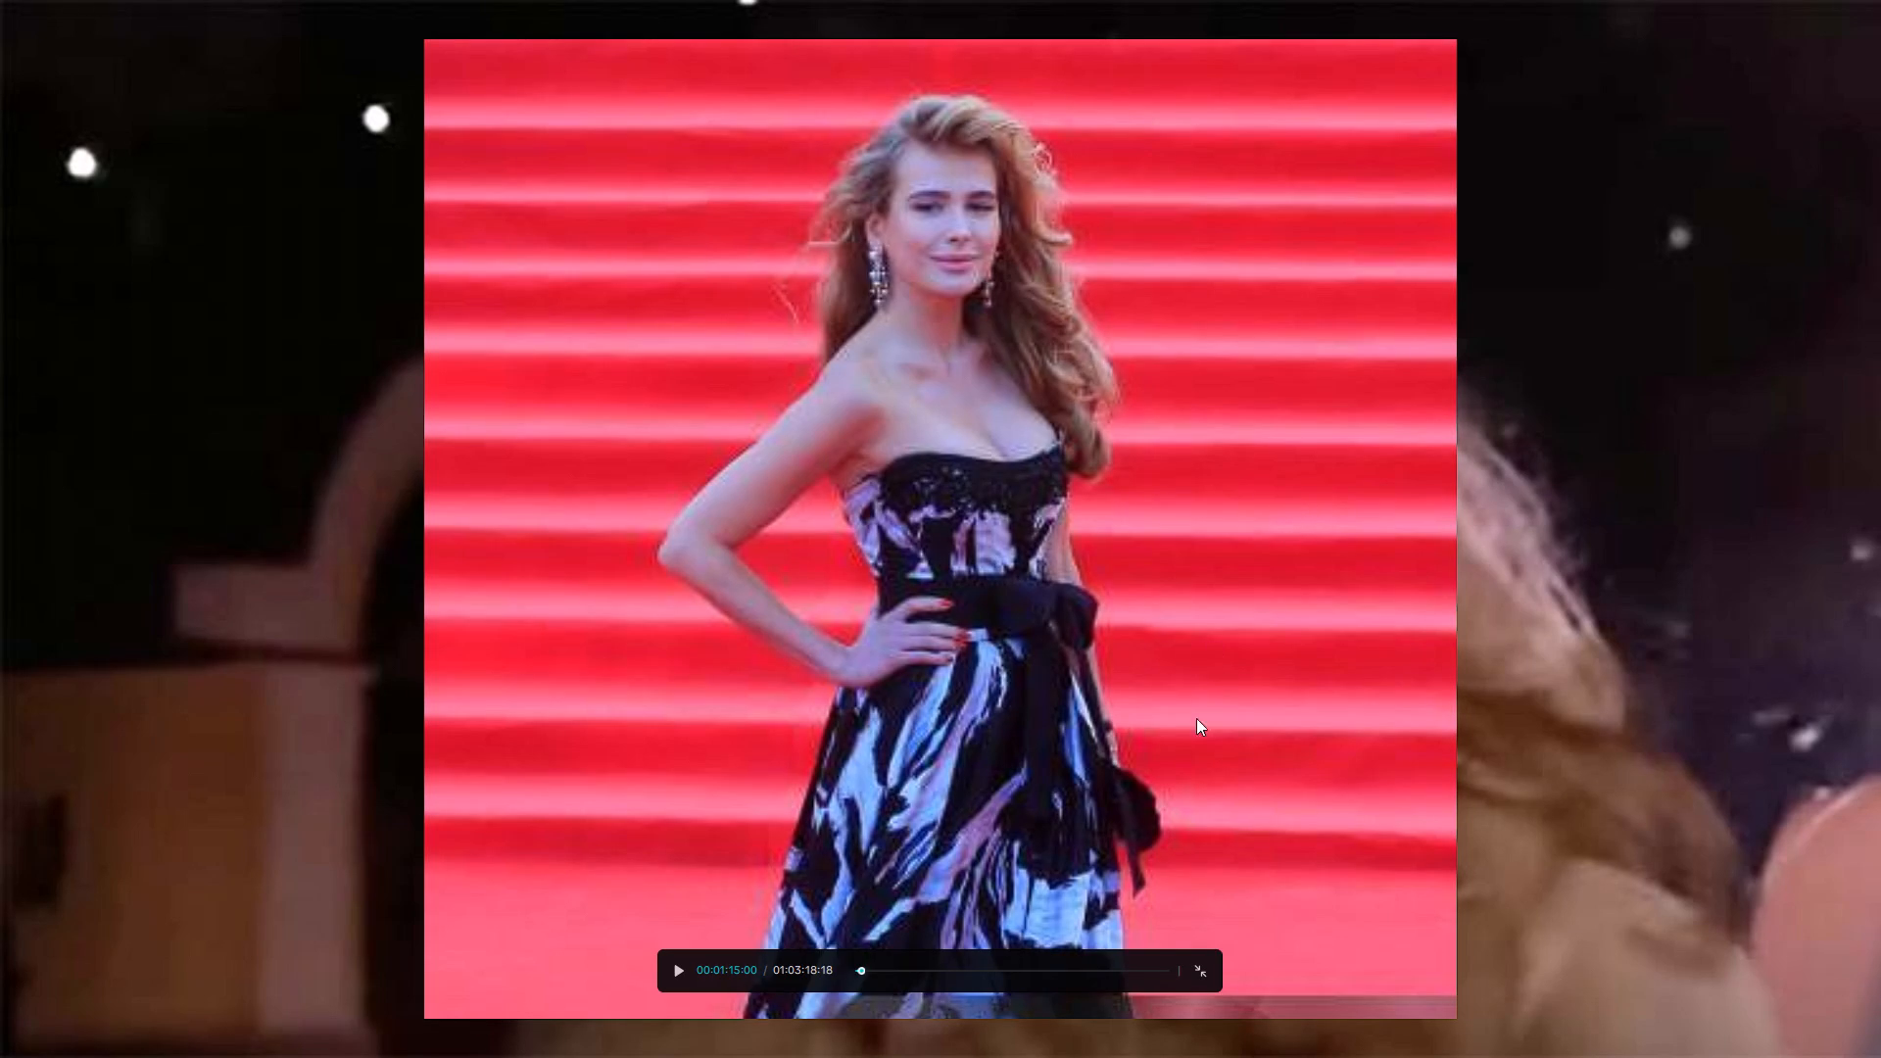
key(space)
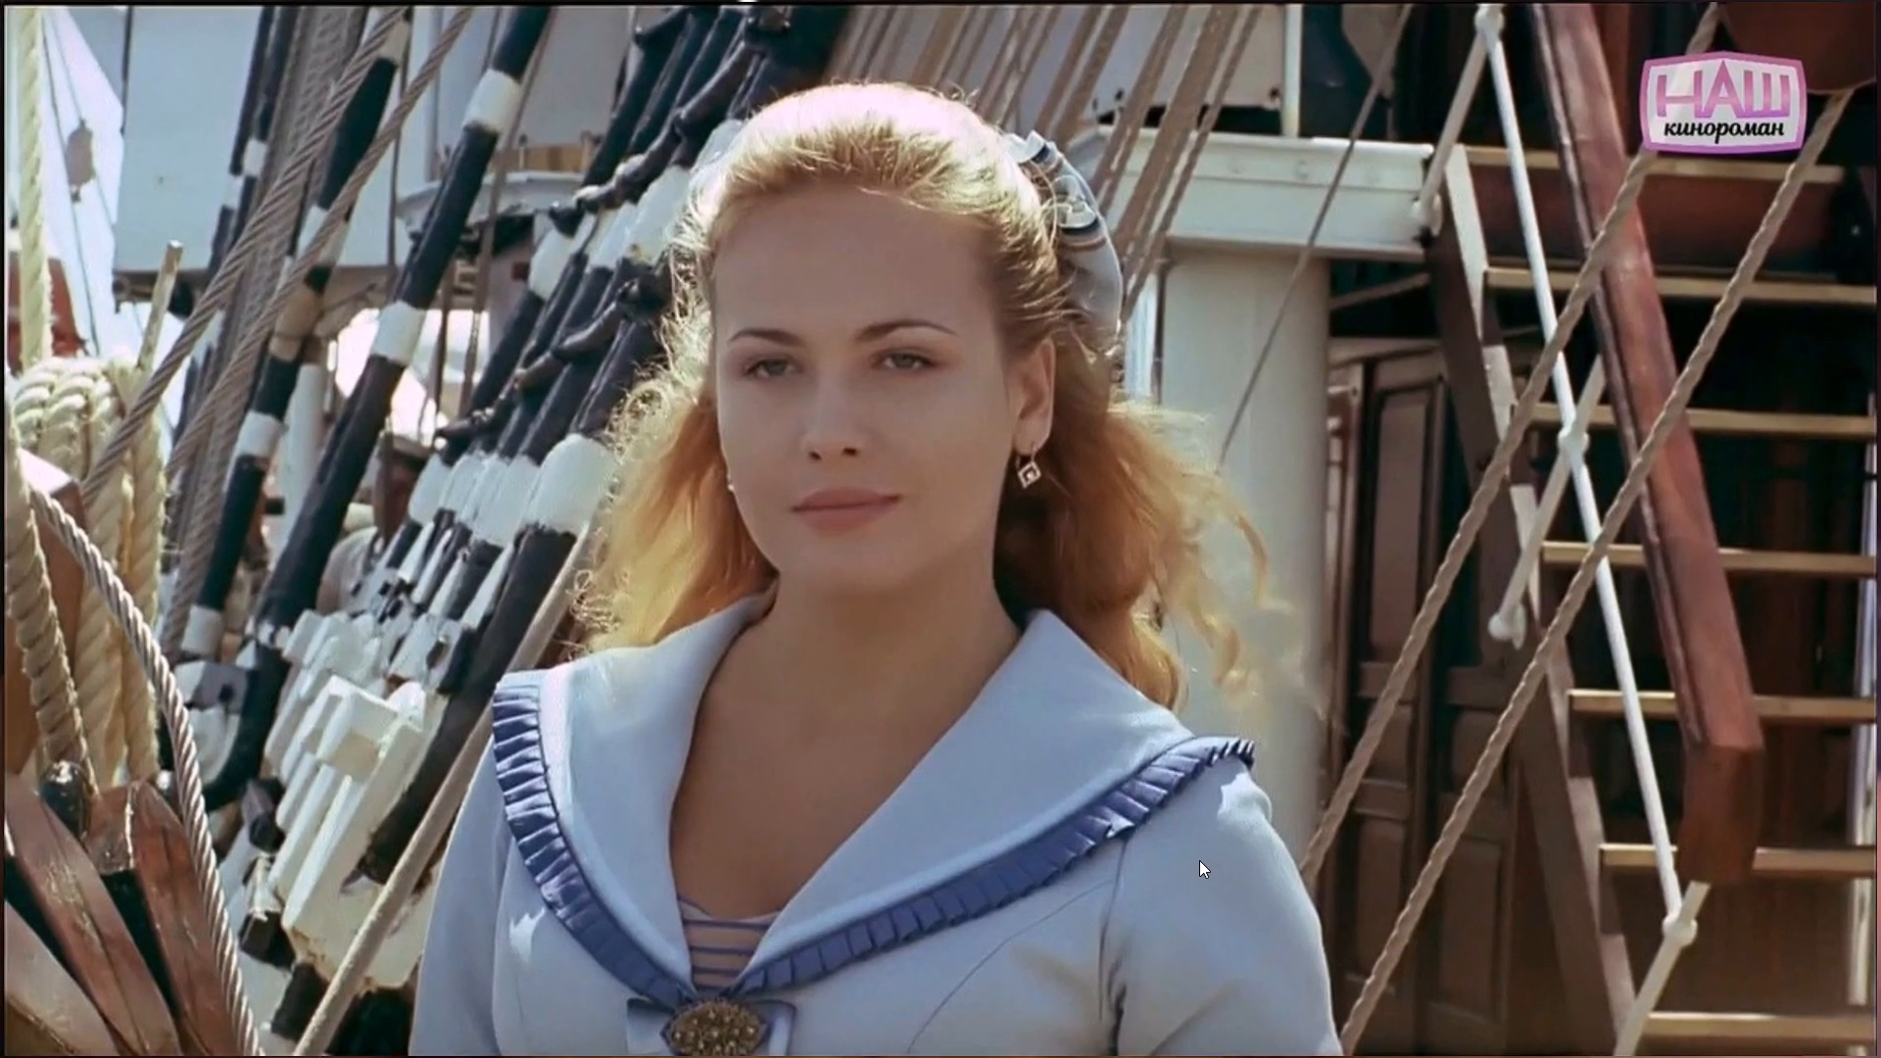
key(Escape)
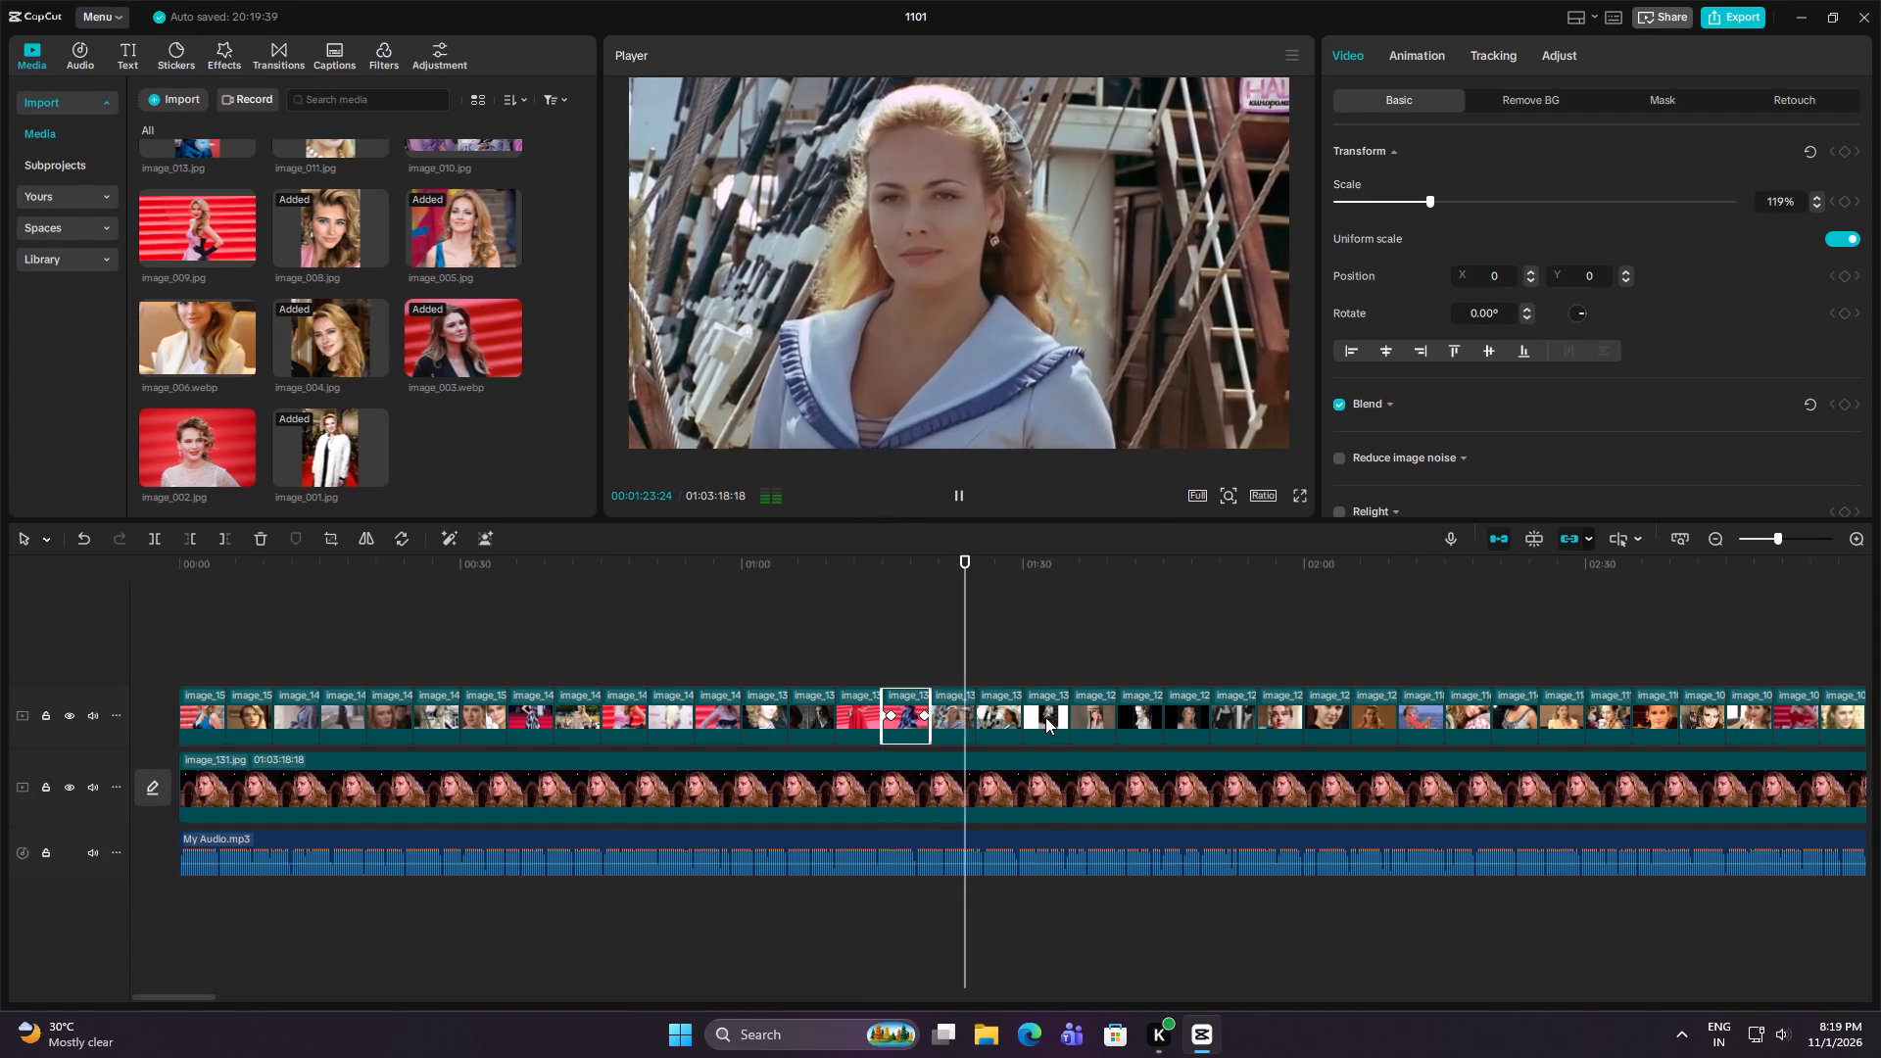
key(Down)
key(Up)
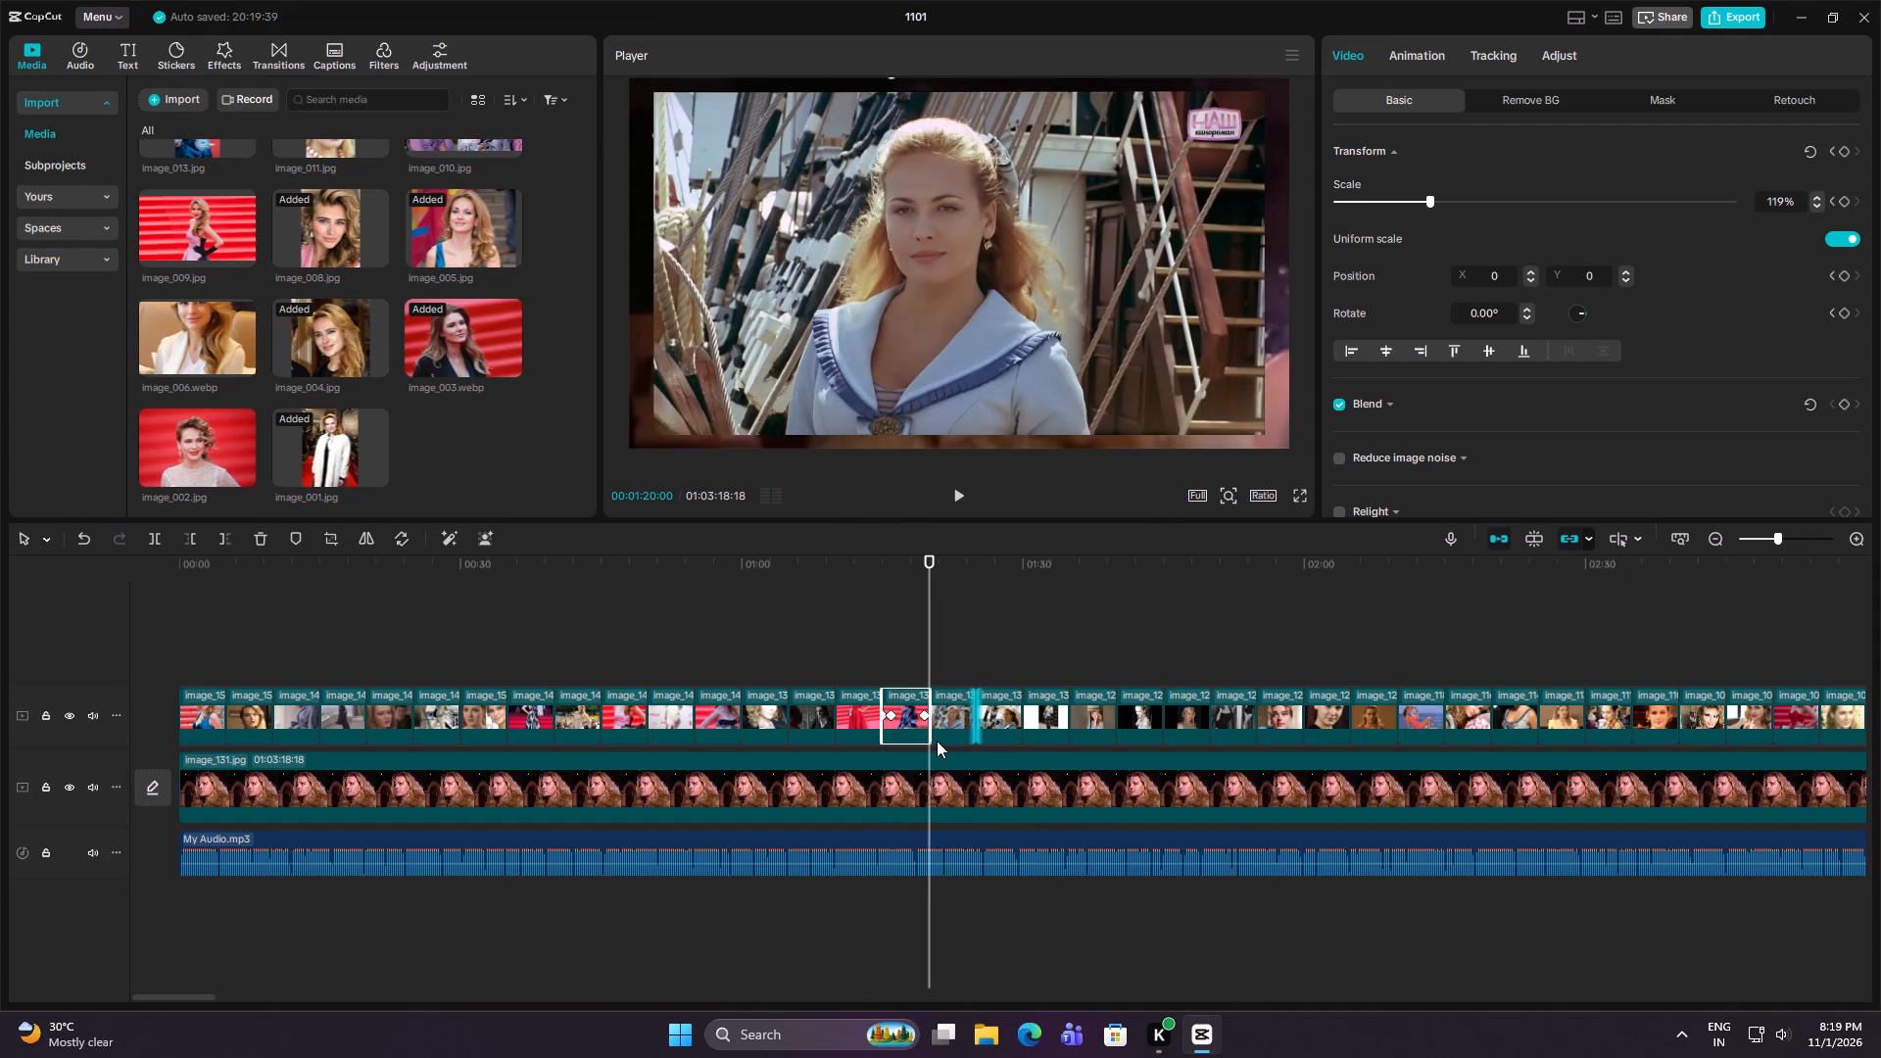
Crop the image clip at 00:01:20:00 from the right side to cut off the pink channel logo.
click(938, 721)
click(321, 531)
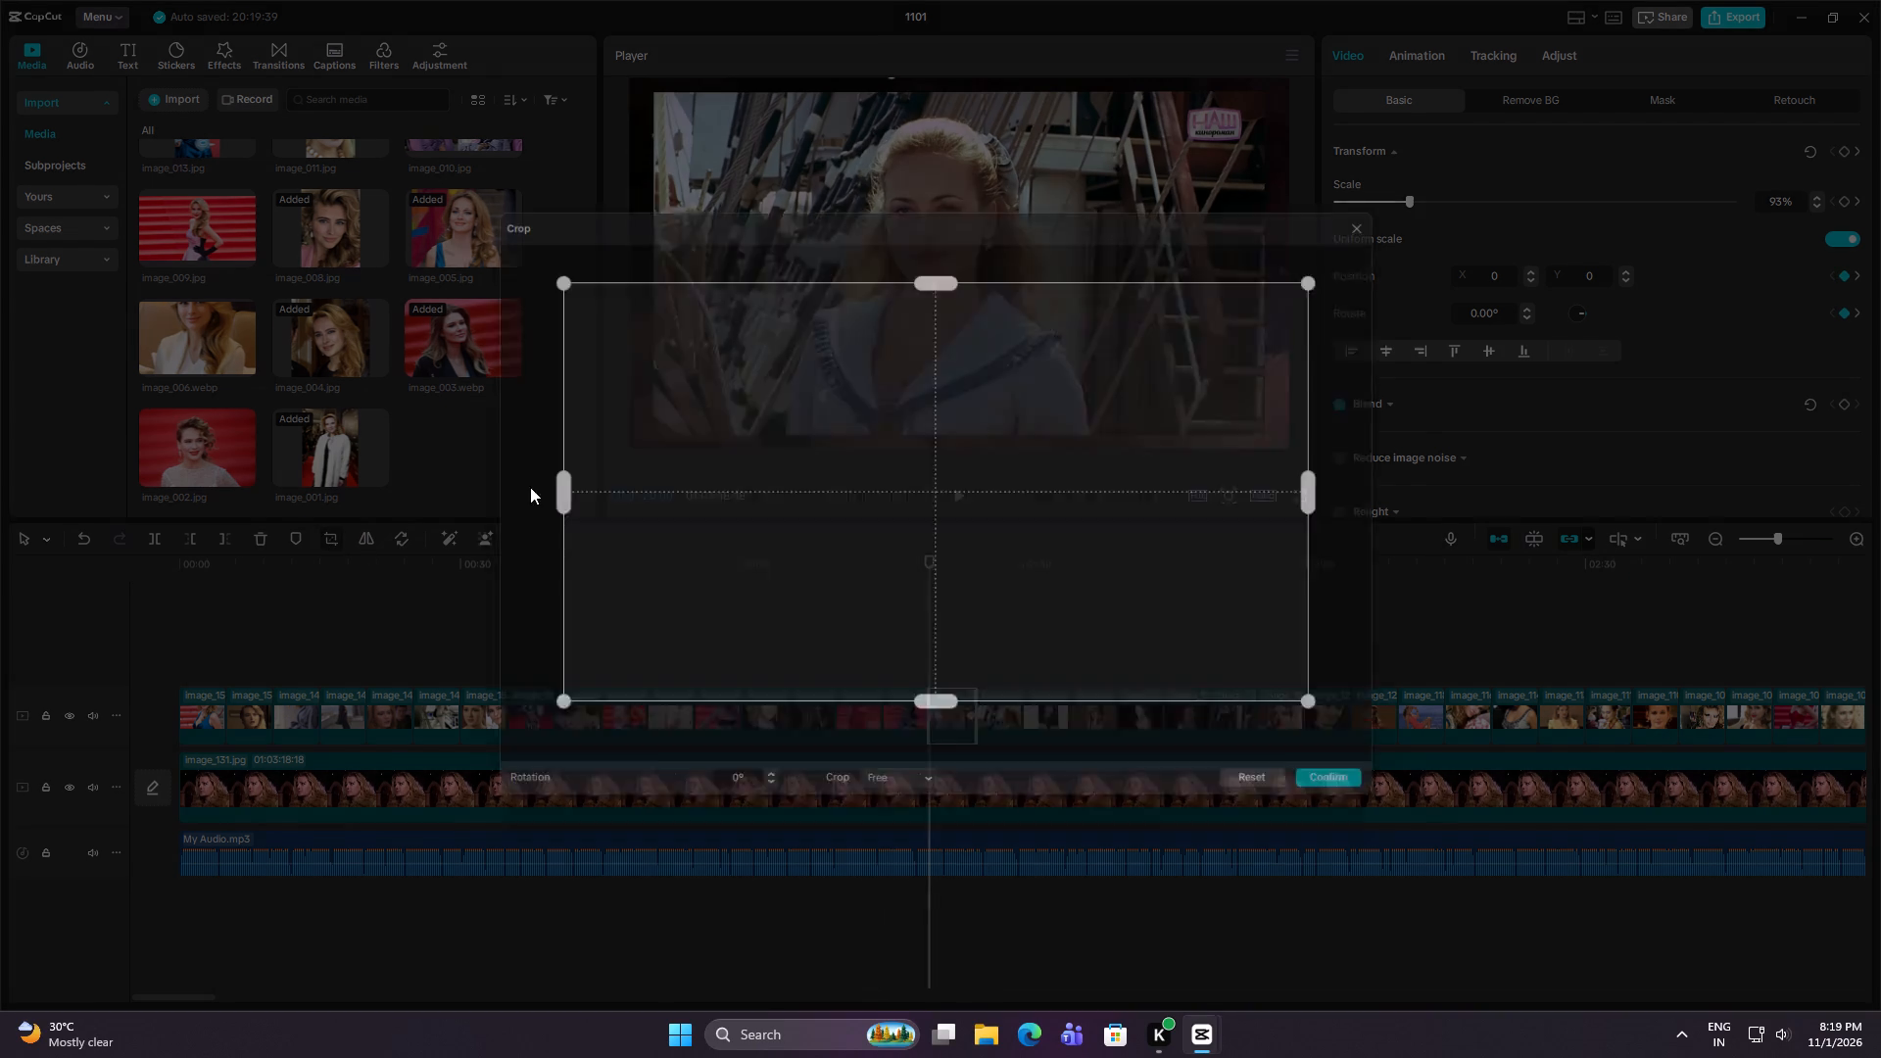
drag(1333, 492, 1244, 489)
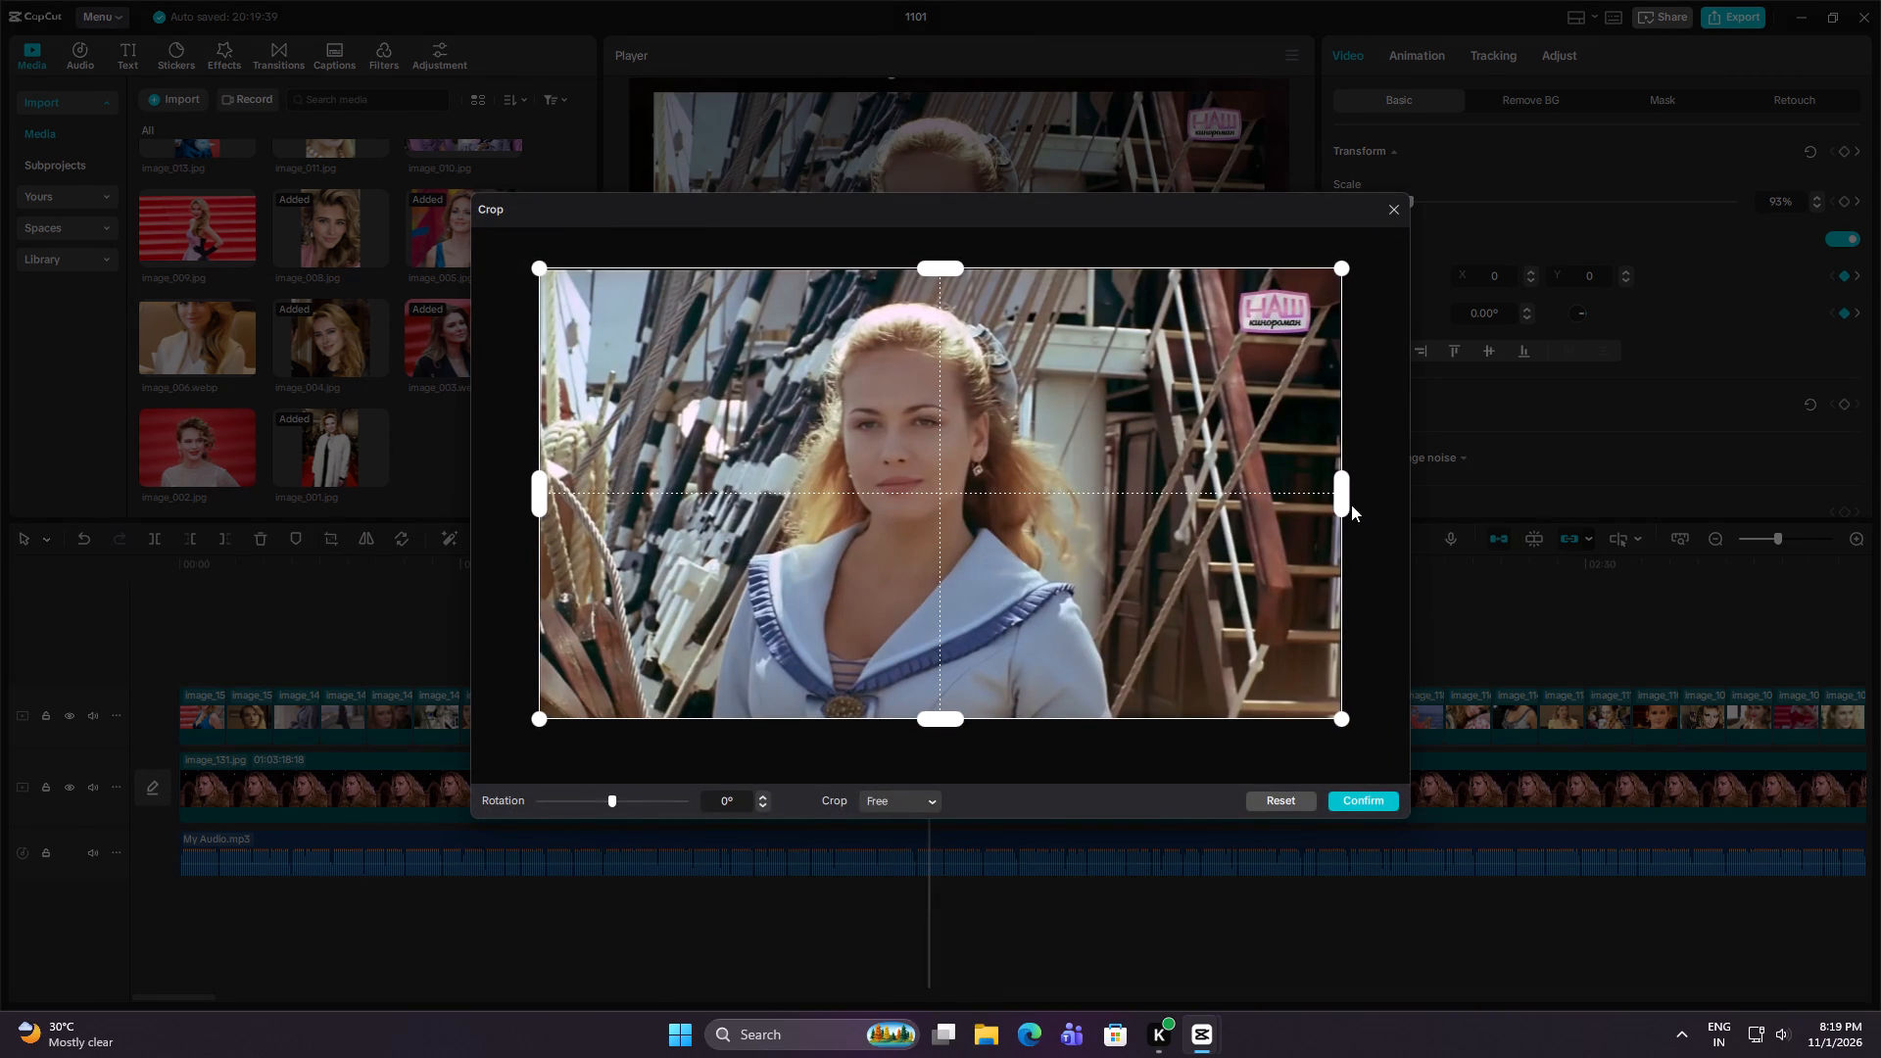
drag(1342, 498, 1232, 499)
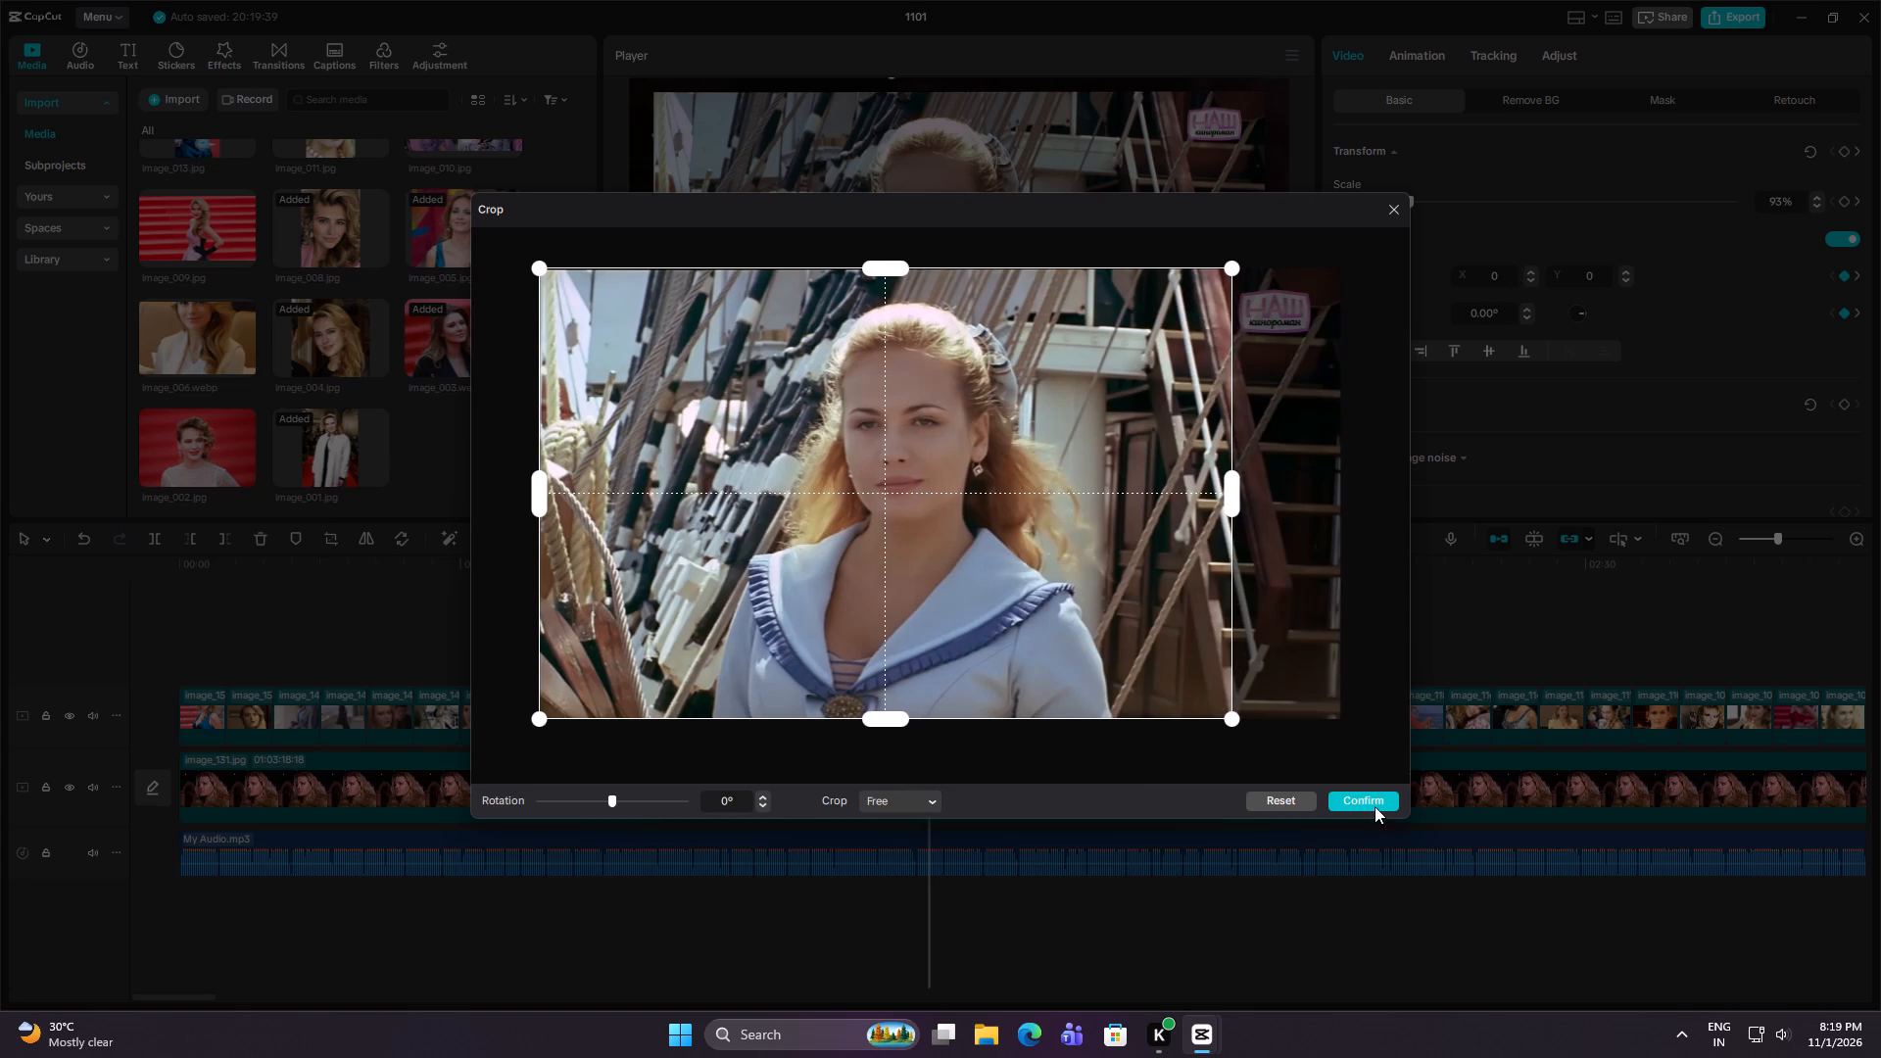
click(1375, 806)
Crop the image clip at 00:01:45:00 from both sides, removing the blue link text and the black side areas.
key(Down)
key(Down)
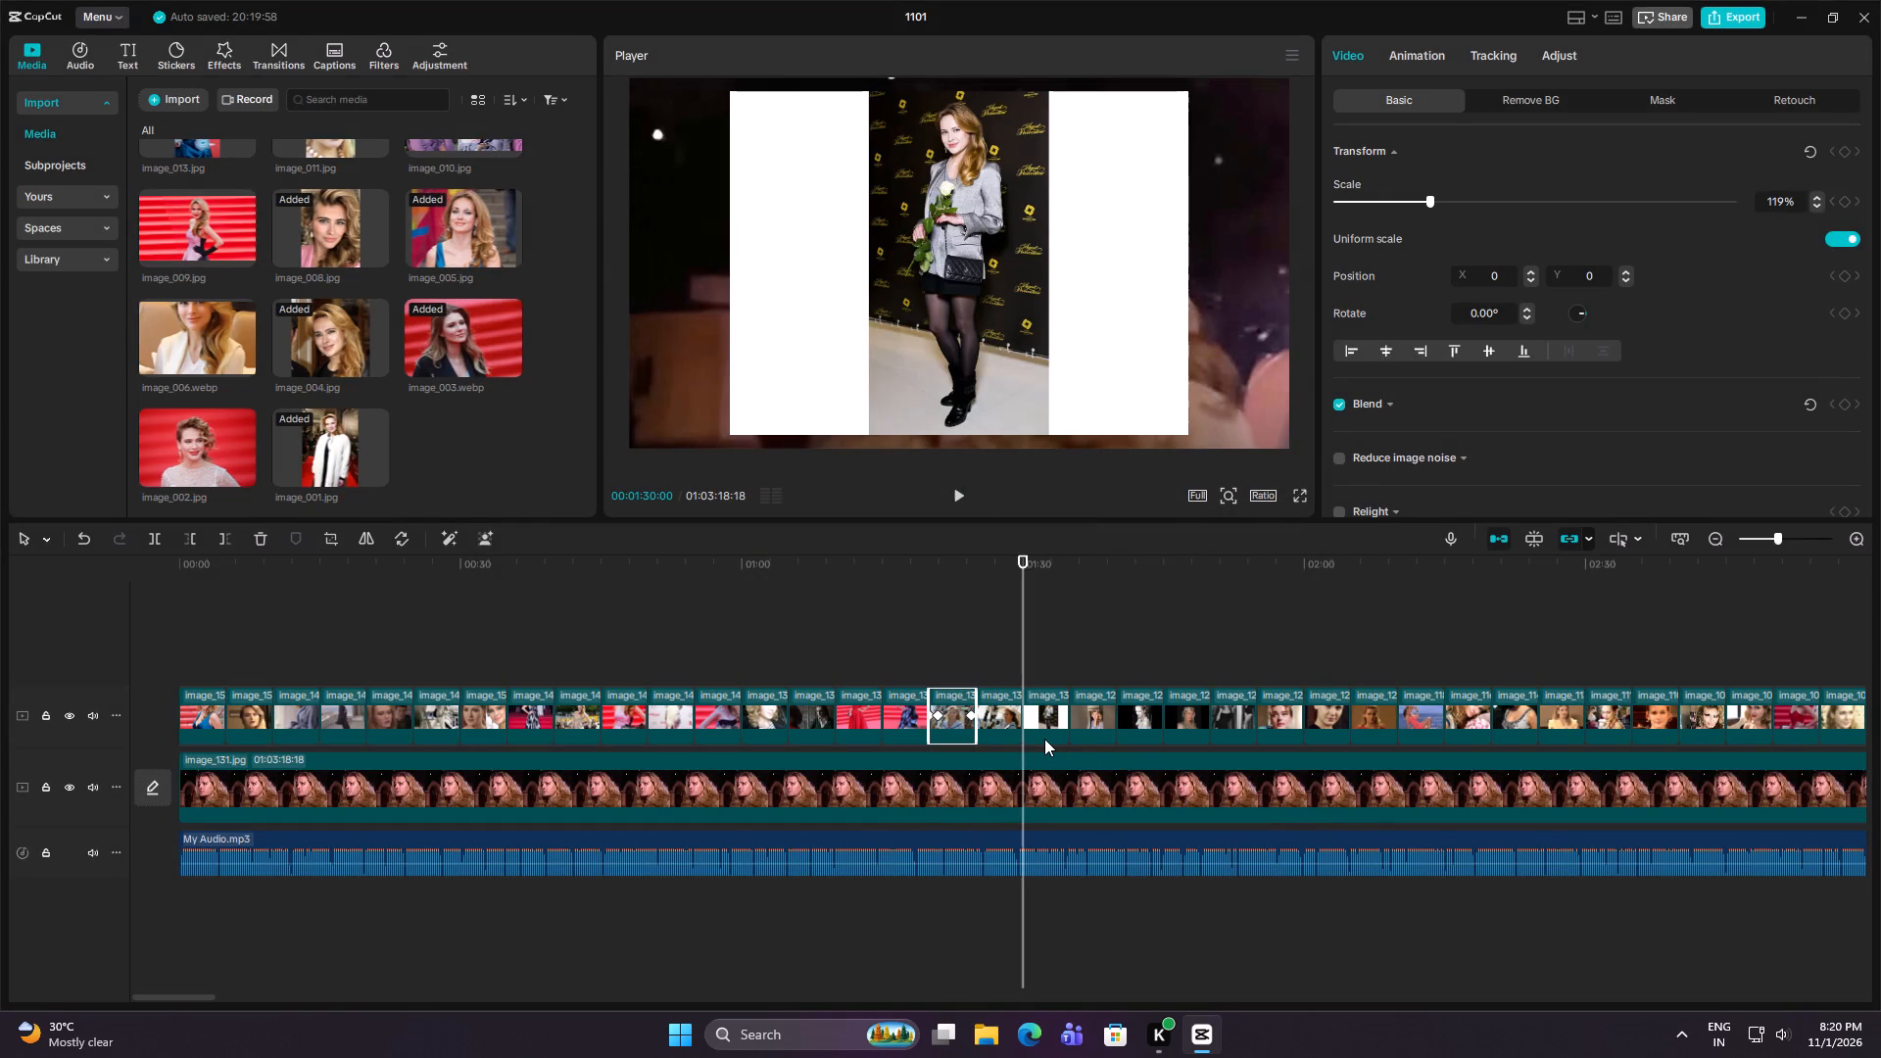
key(Down)
key(Down)
key(Down)
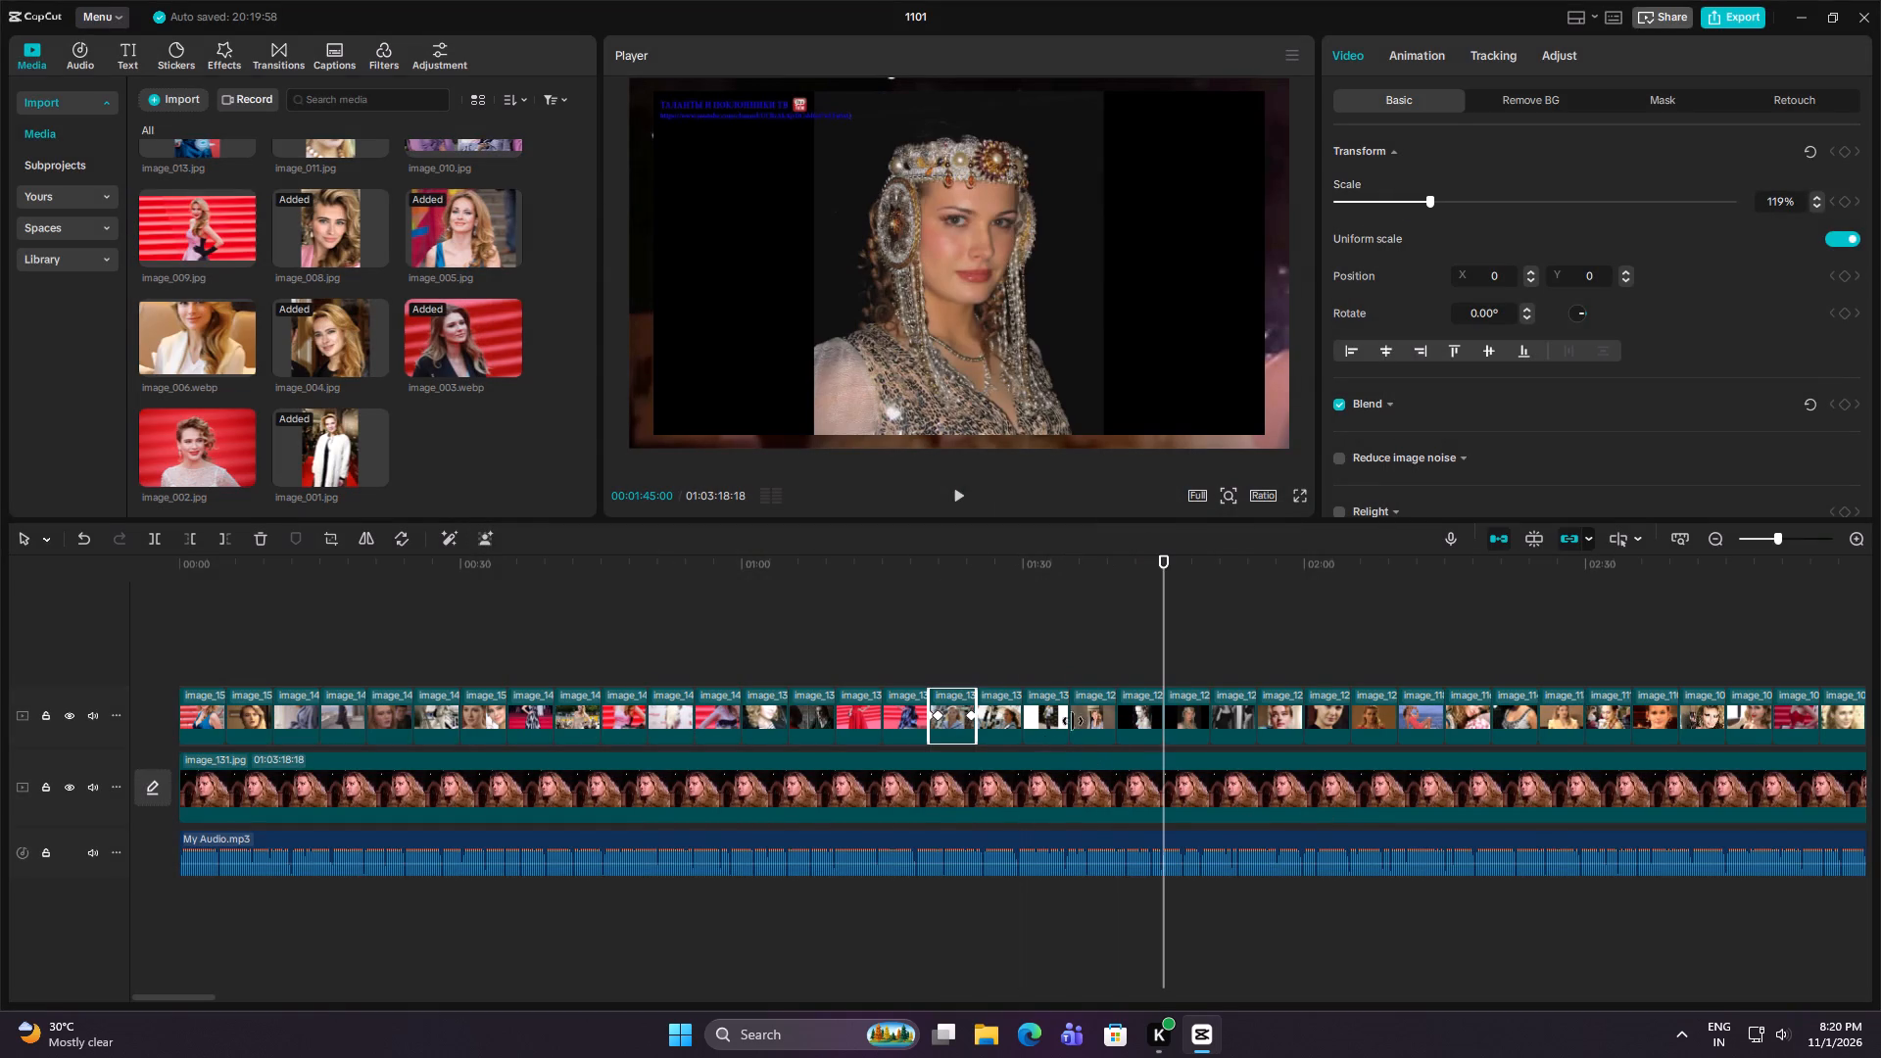
click(1195, 707)
click(336, 547)
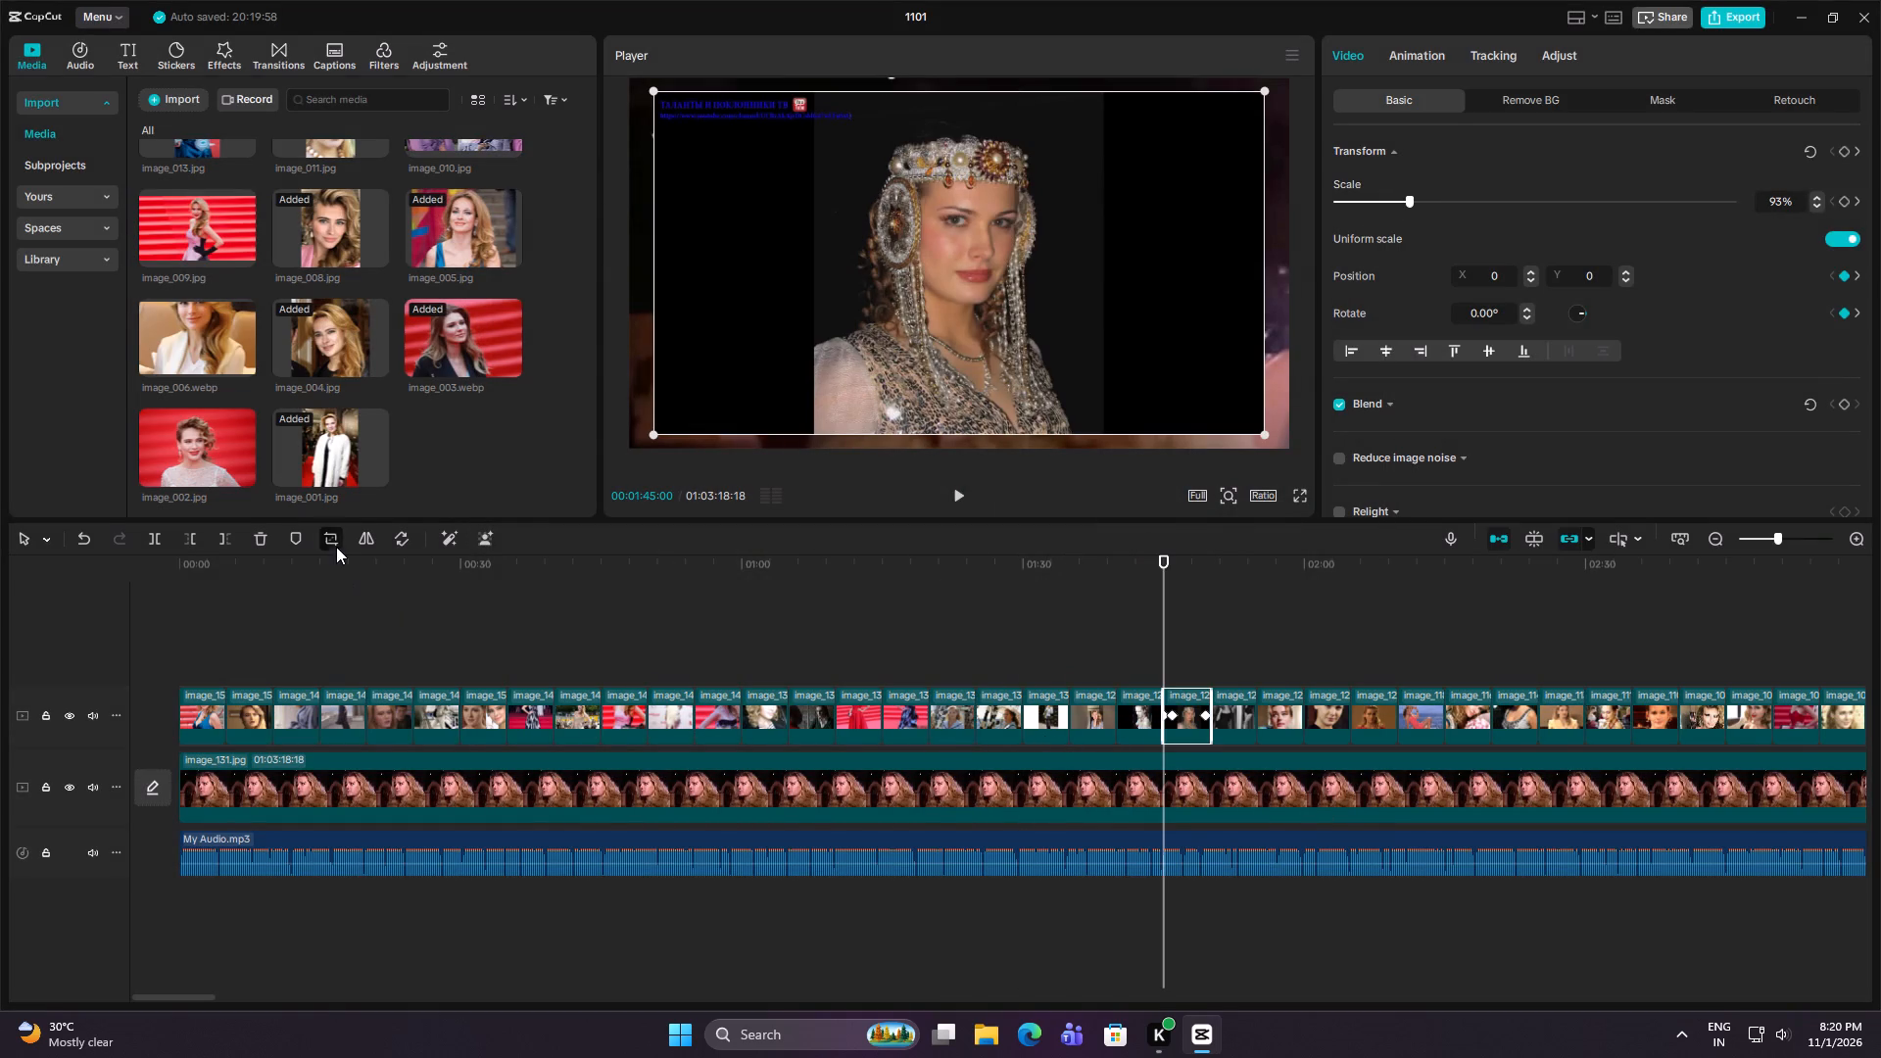
drag(539, 500, 794, 509)
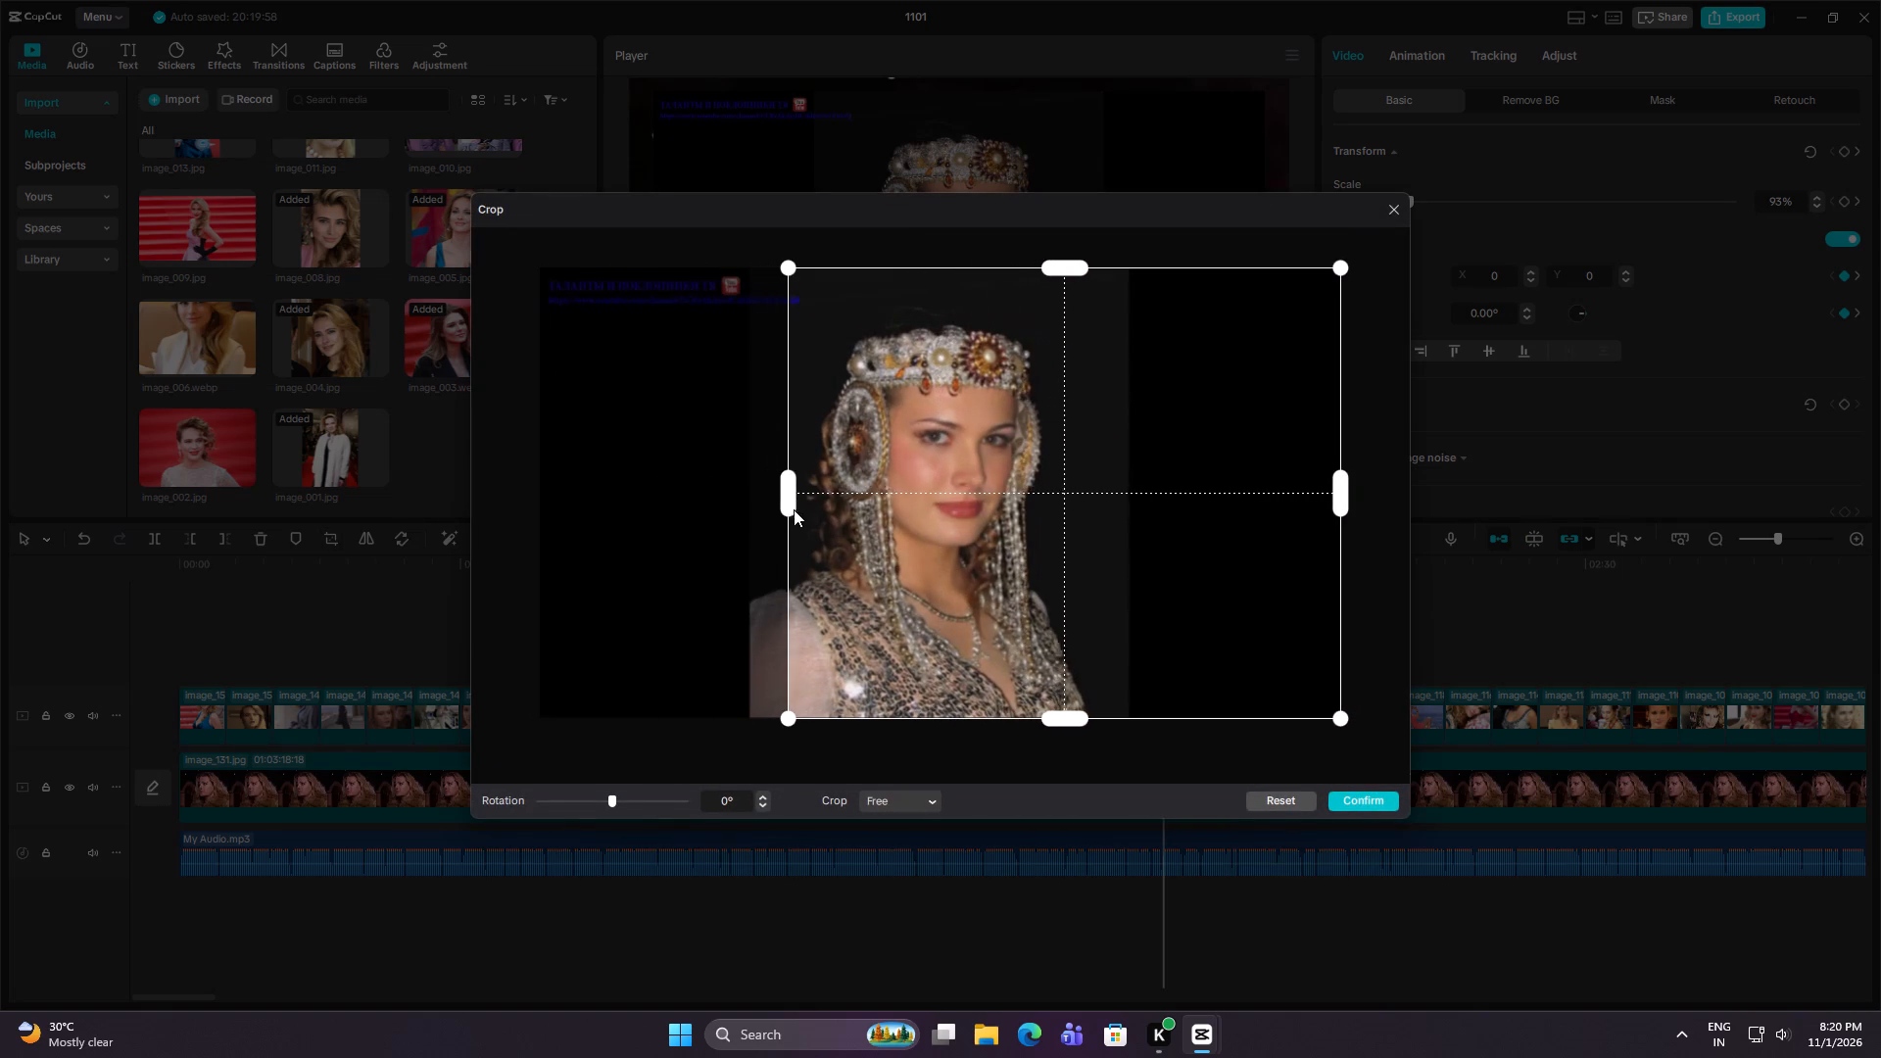
drag(794, 509, 805, 514)
drag(1340, 497, 1142, 497)
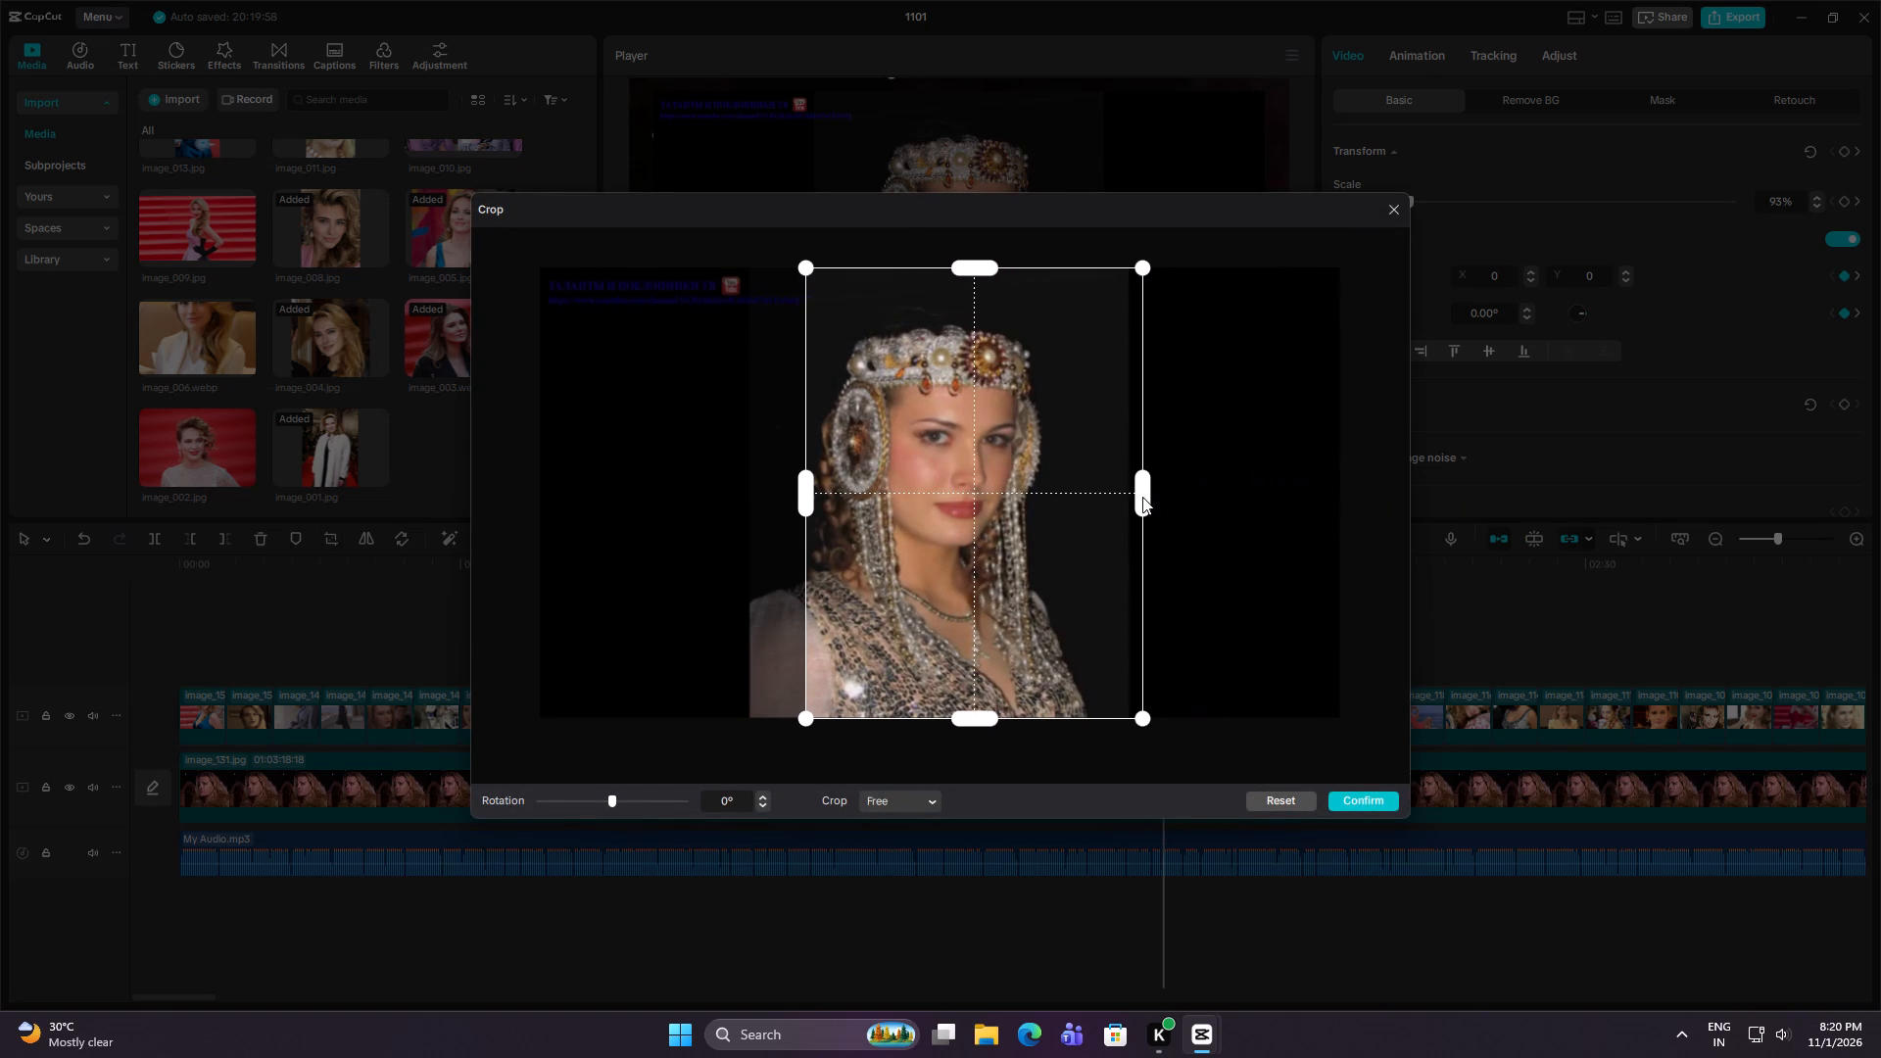
drag(1142, 497, 1127, 500)
key(Return)
Check the image clips from 00:01:45:00 to 00:02:50:00 one by one for watermarks and logos.
key(Down)
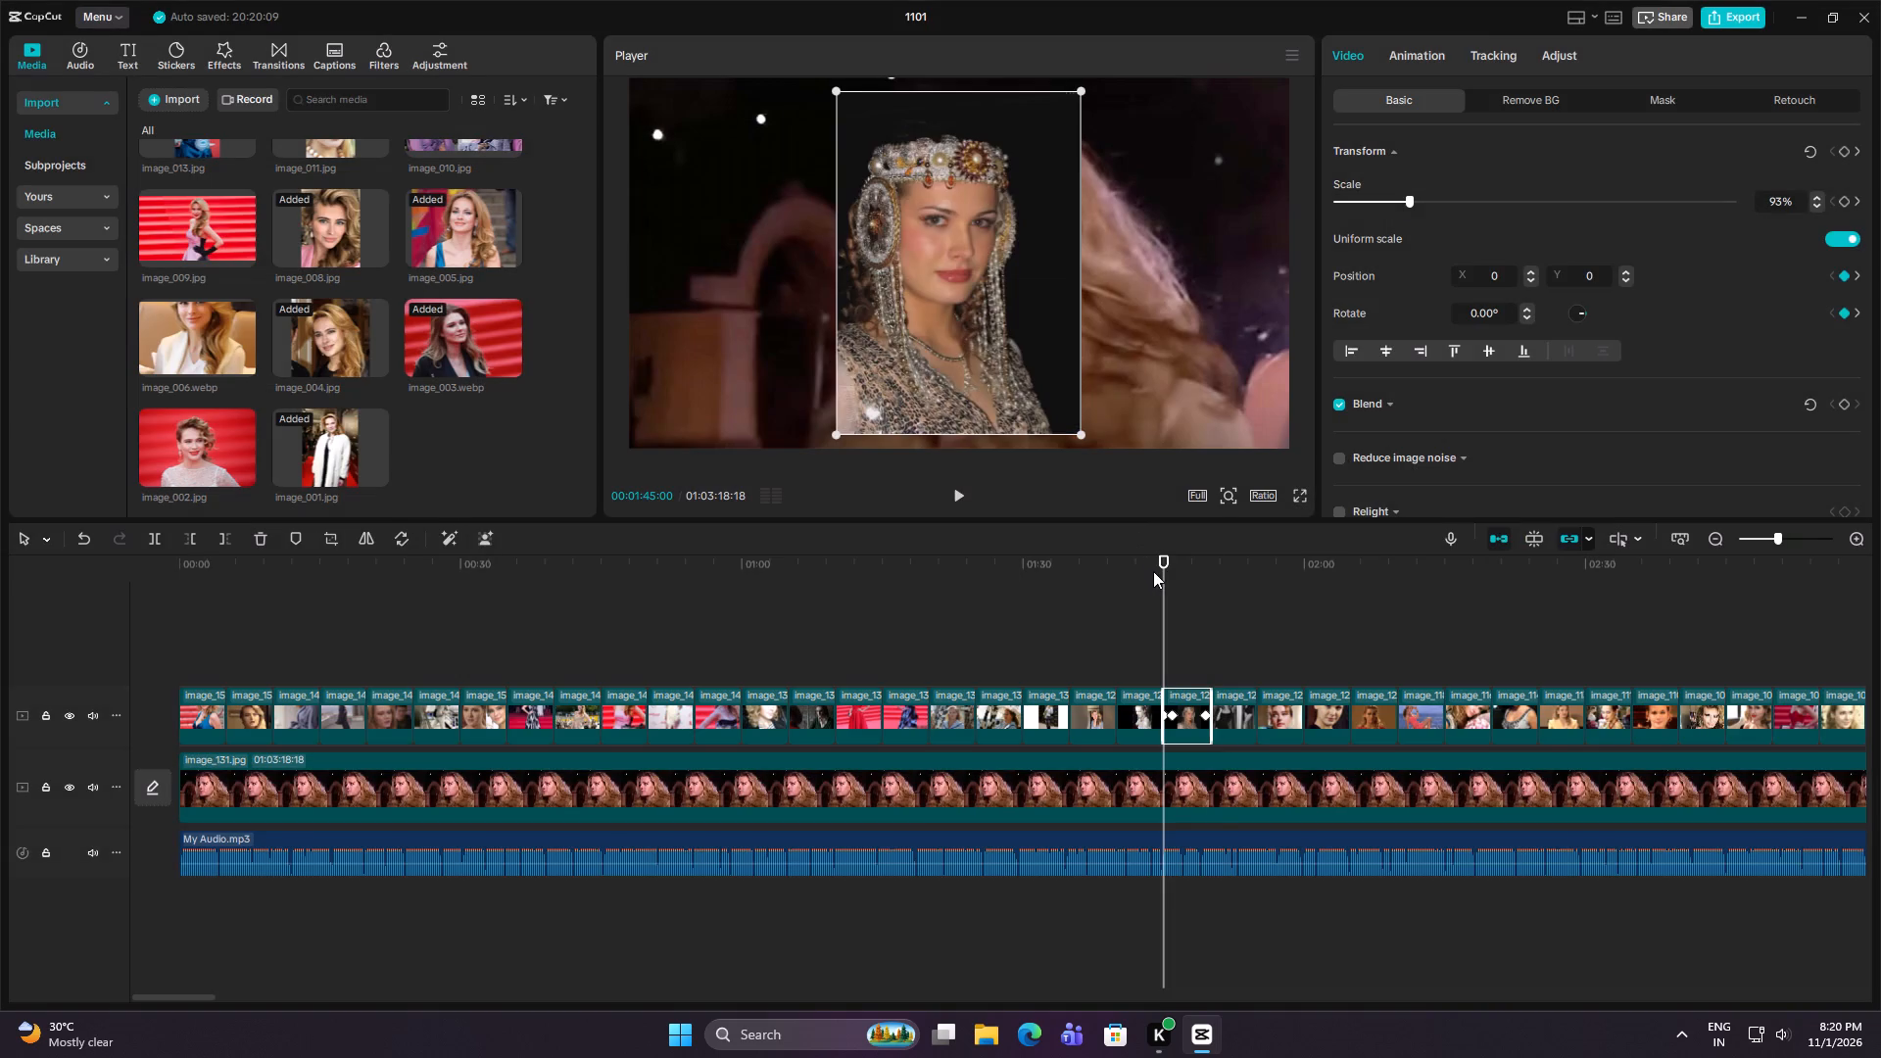
key(Down)
key(Down)
key(Down)
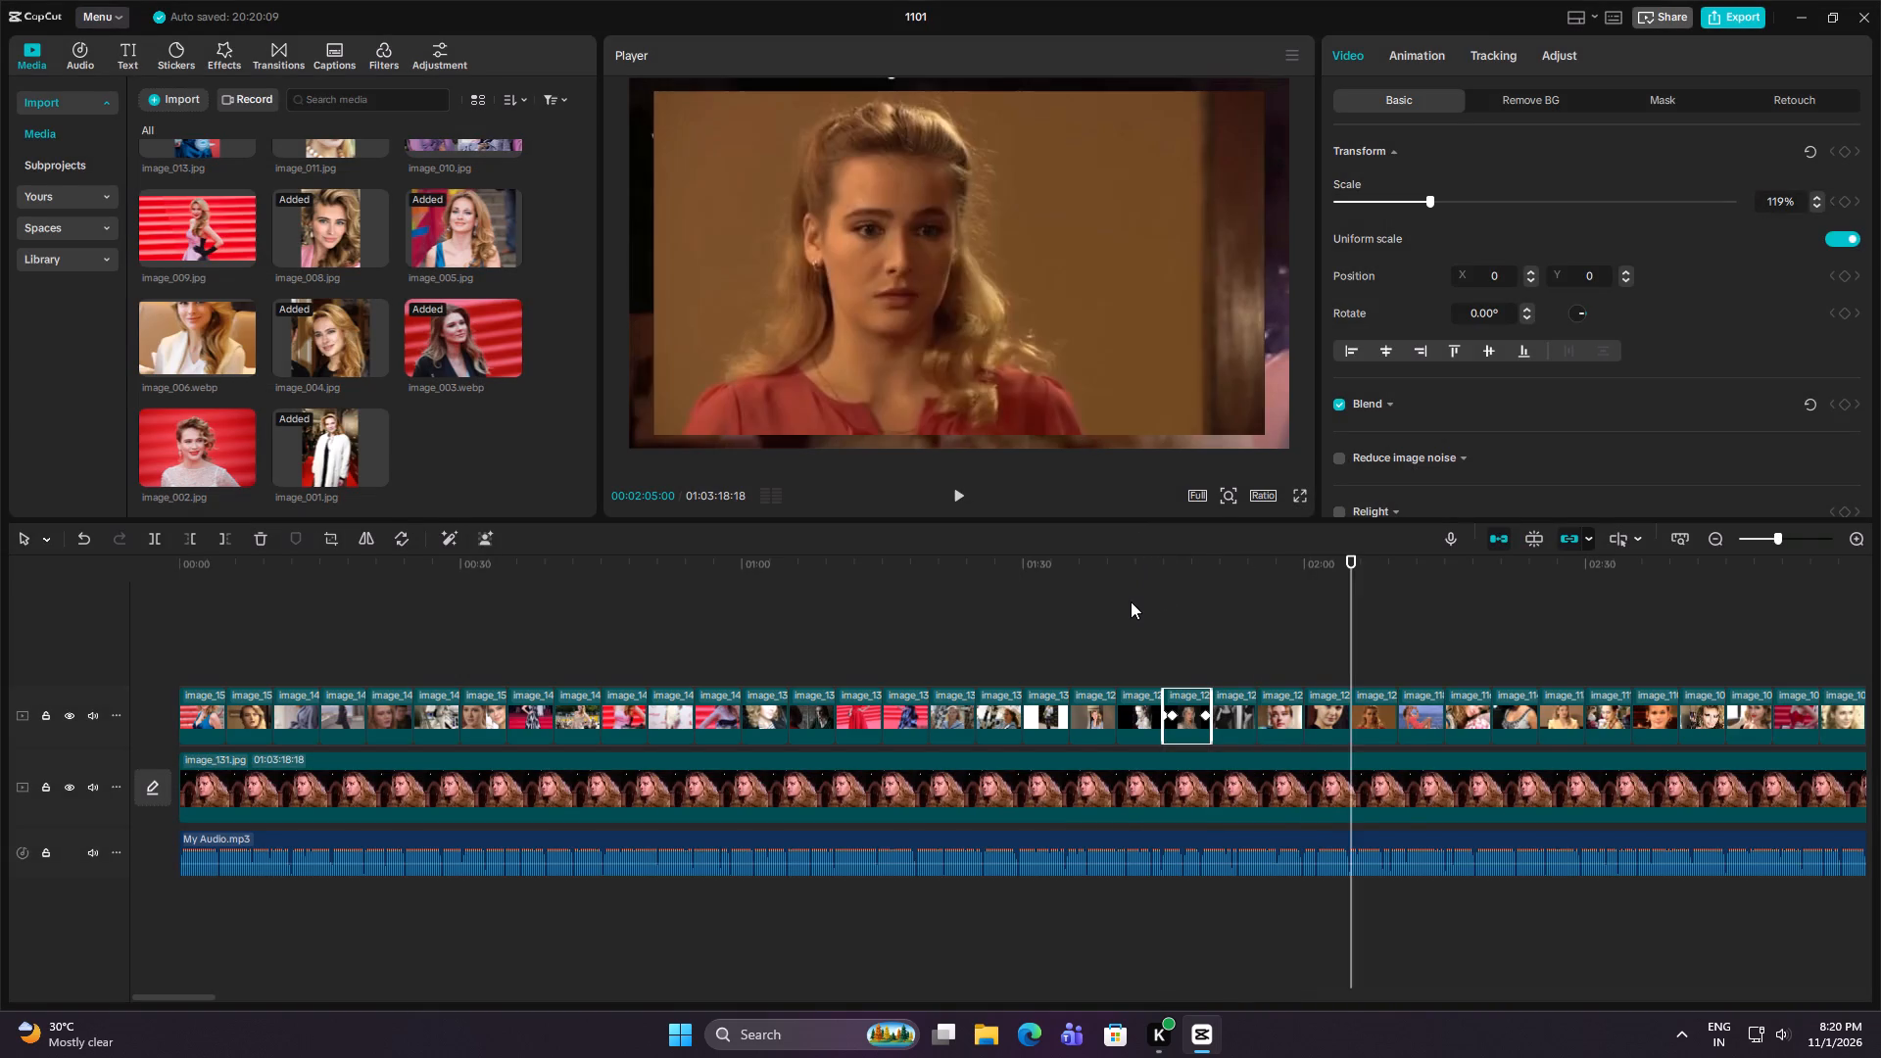
key(Down)
key(Down)
key(Down)
key(Down)
key(Down)
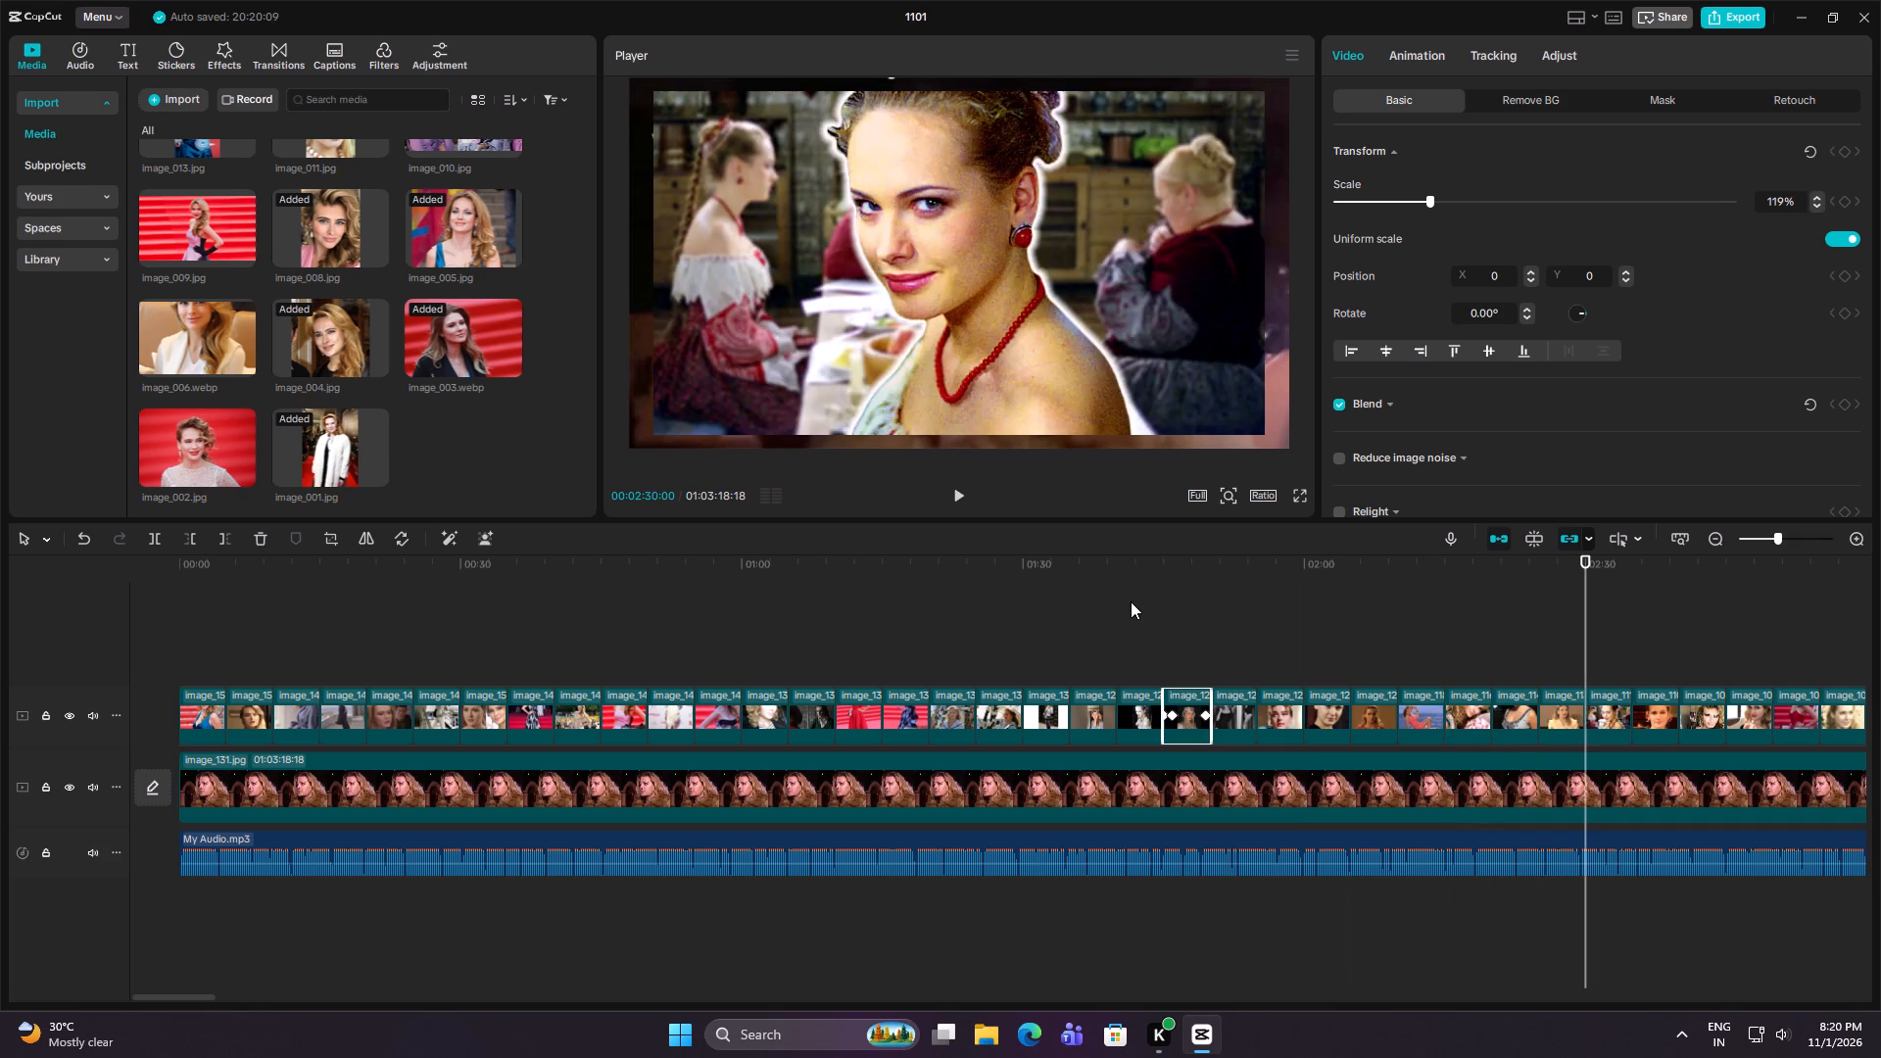
key(Down)
key(Down)
key(Down)
key(Up)
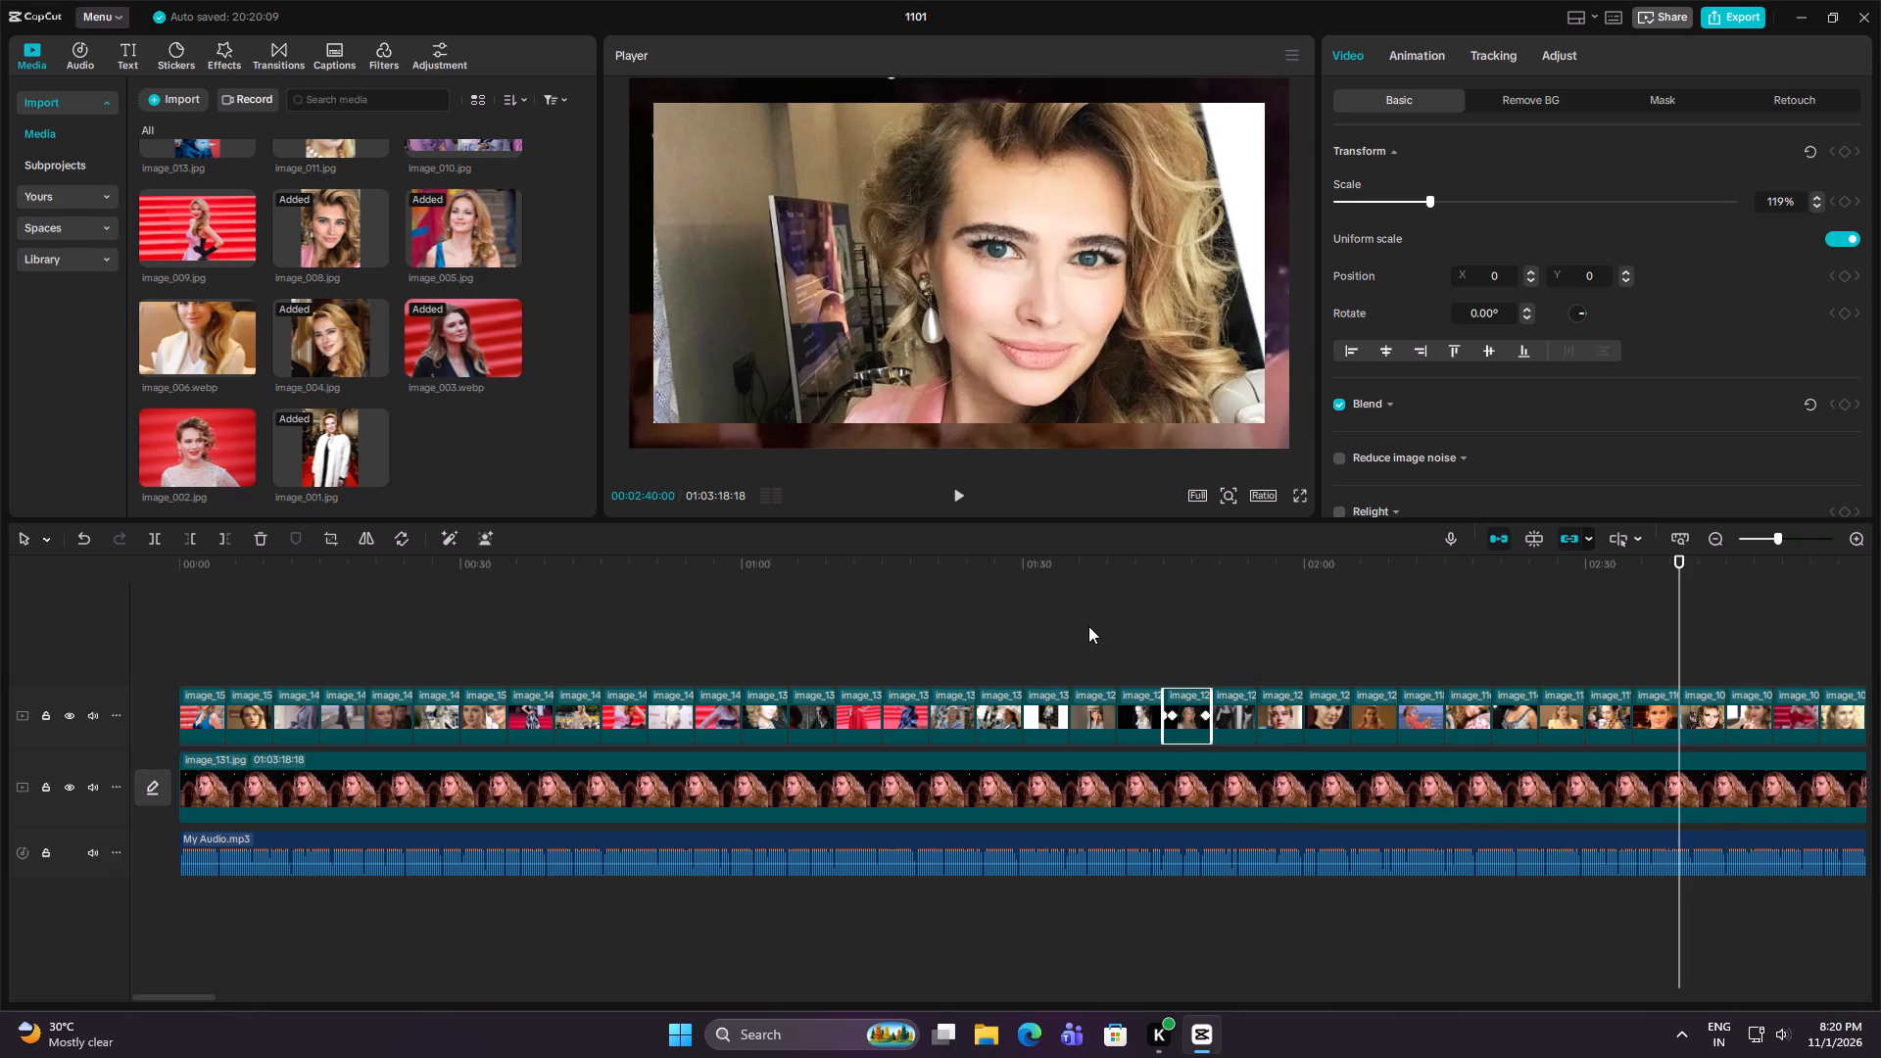
key(Down)
key(Down)
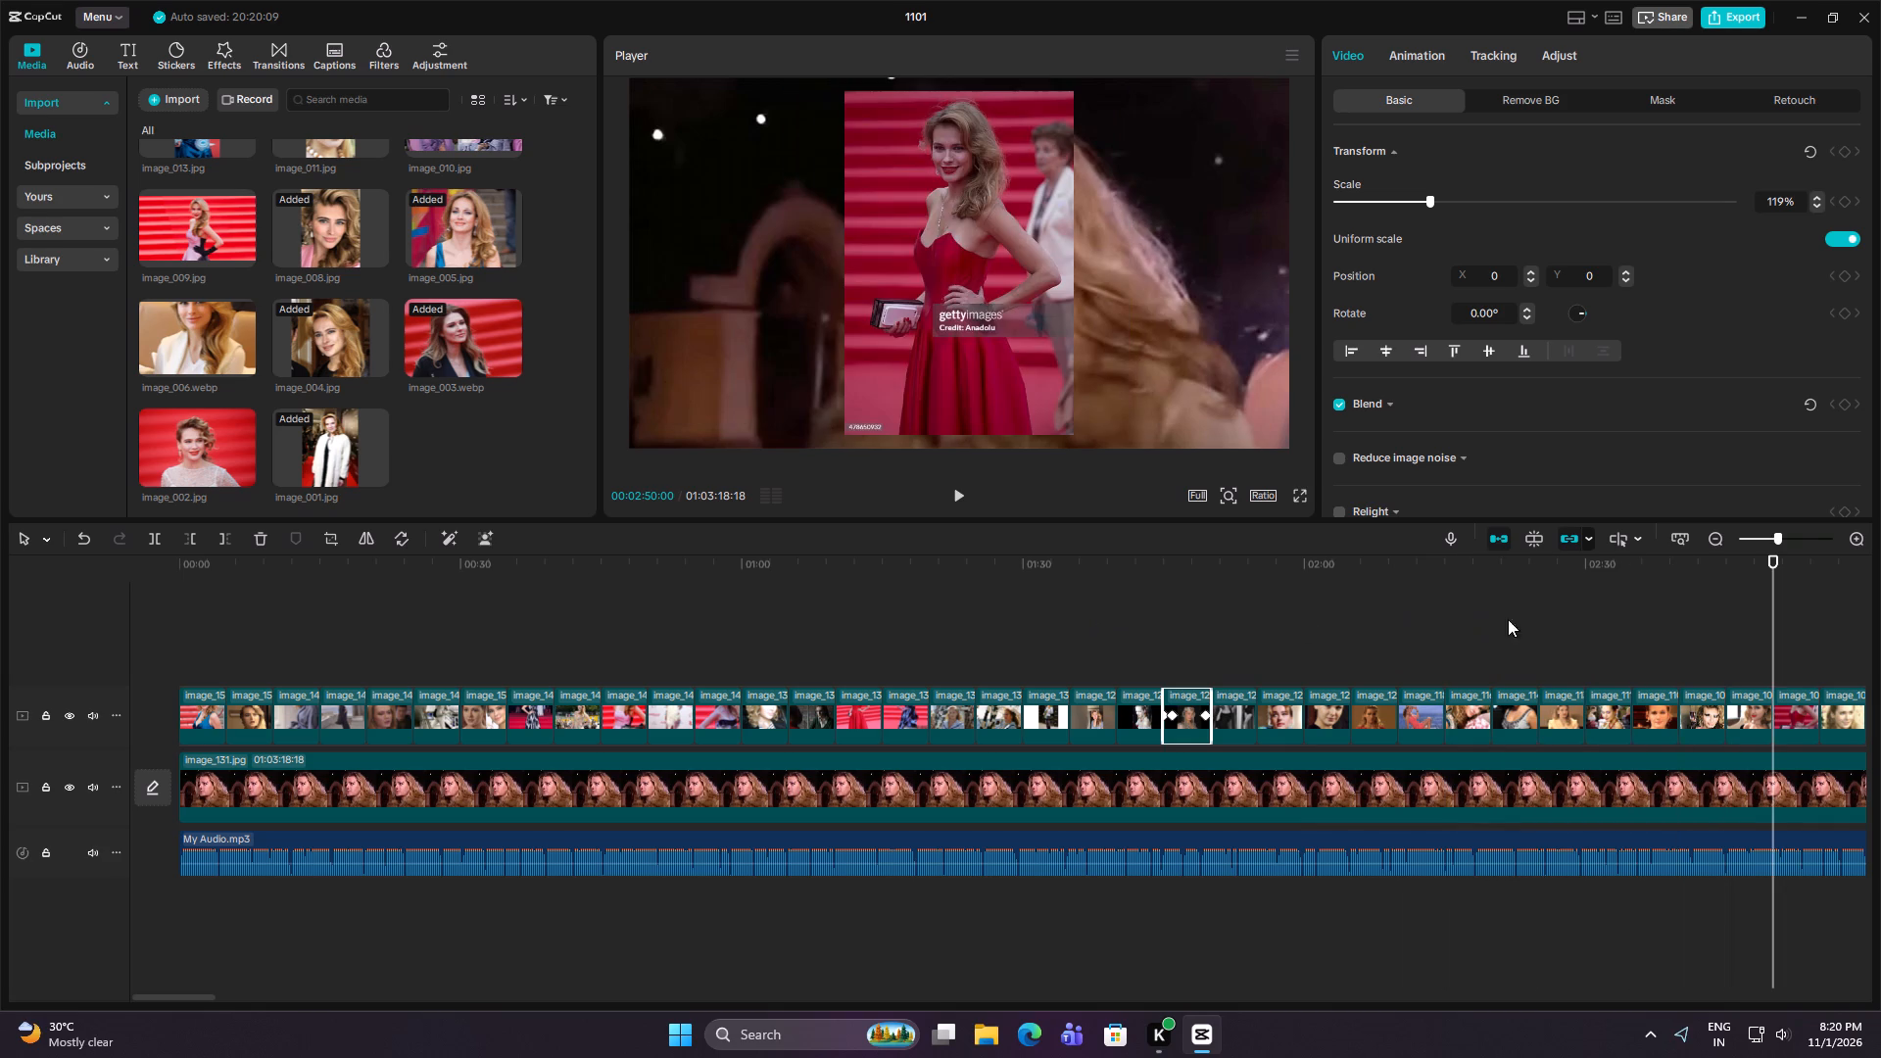
Crop the red-dress image clip at 00:02:50:00 from the bottom to just above the Getty Images watermark.
click(1808, 722)
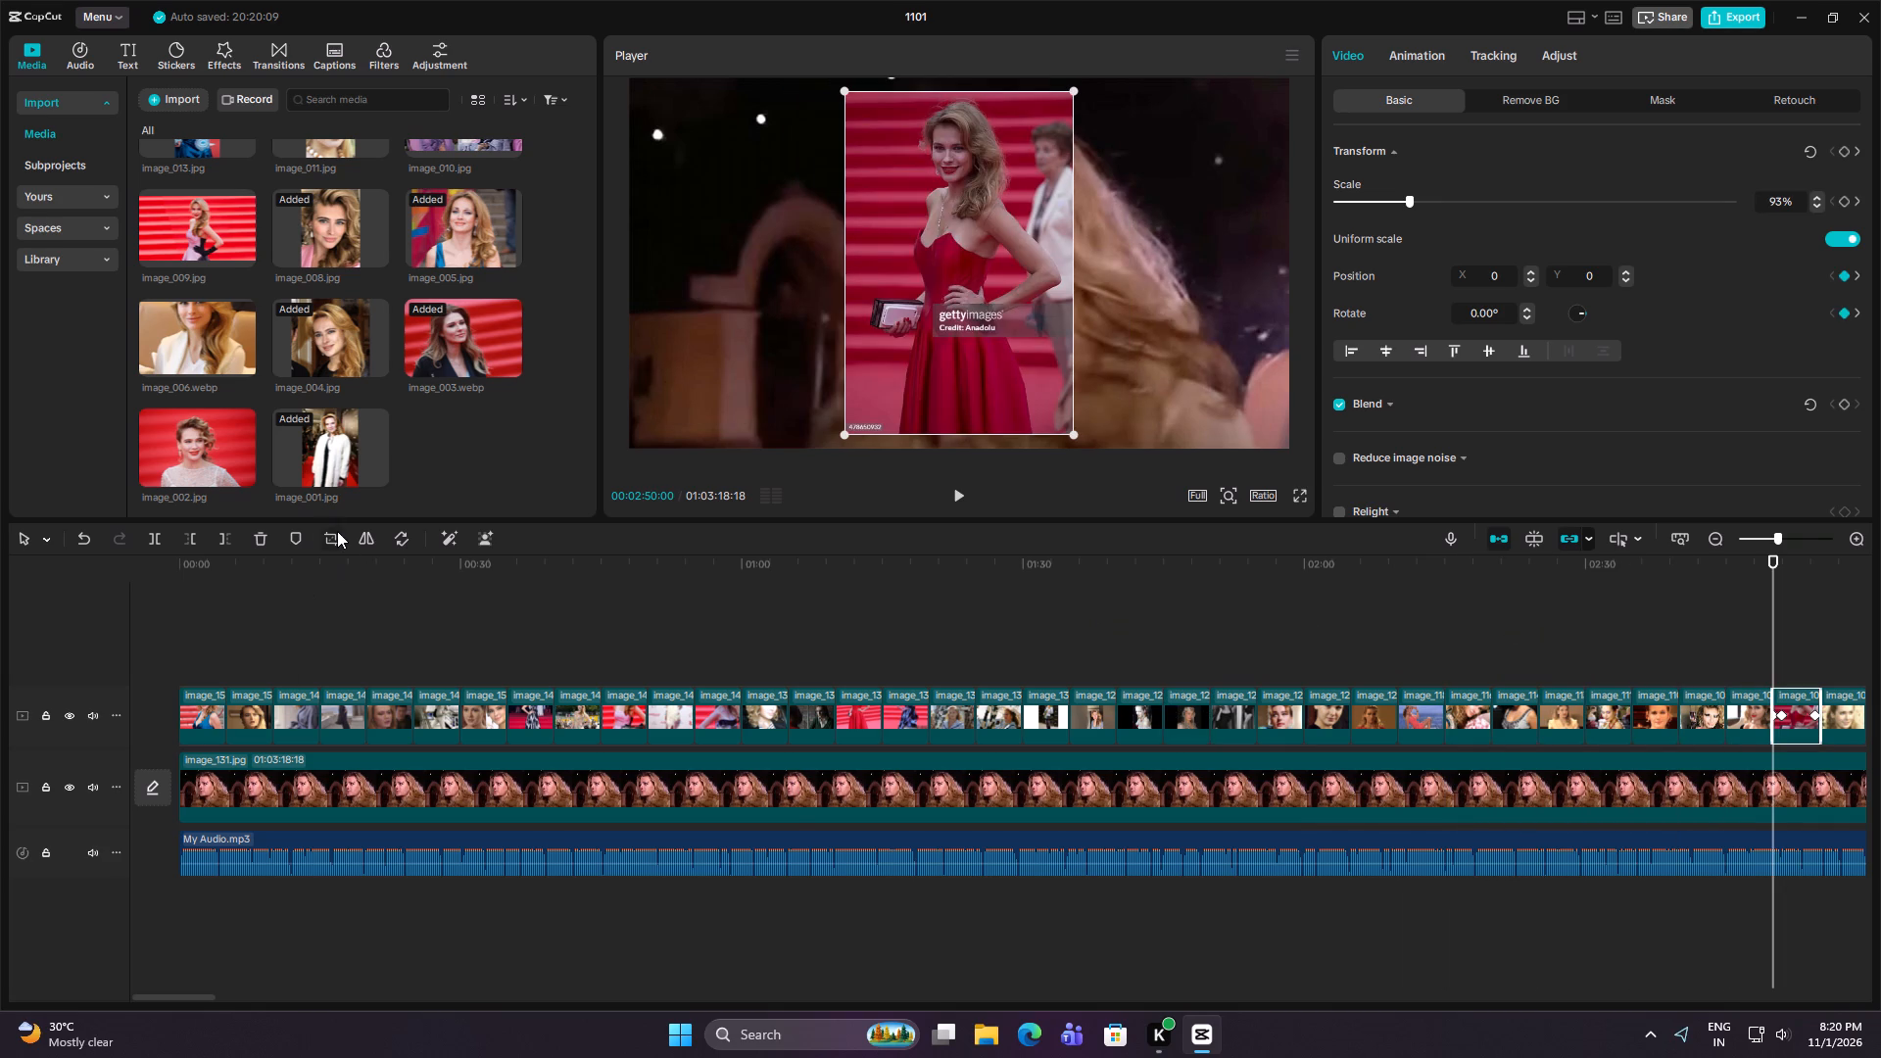
click(336, 531)
drag(951, 718, 964, 525)
key(Return)
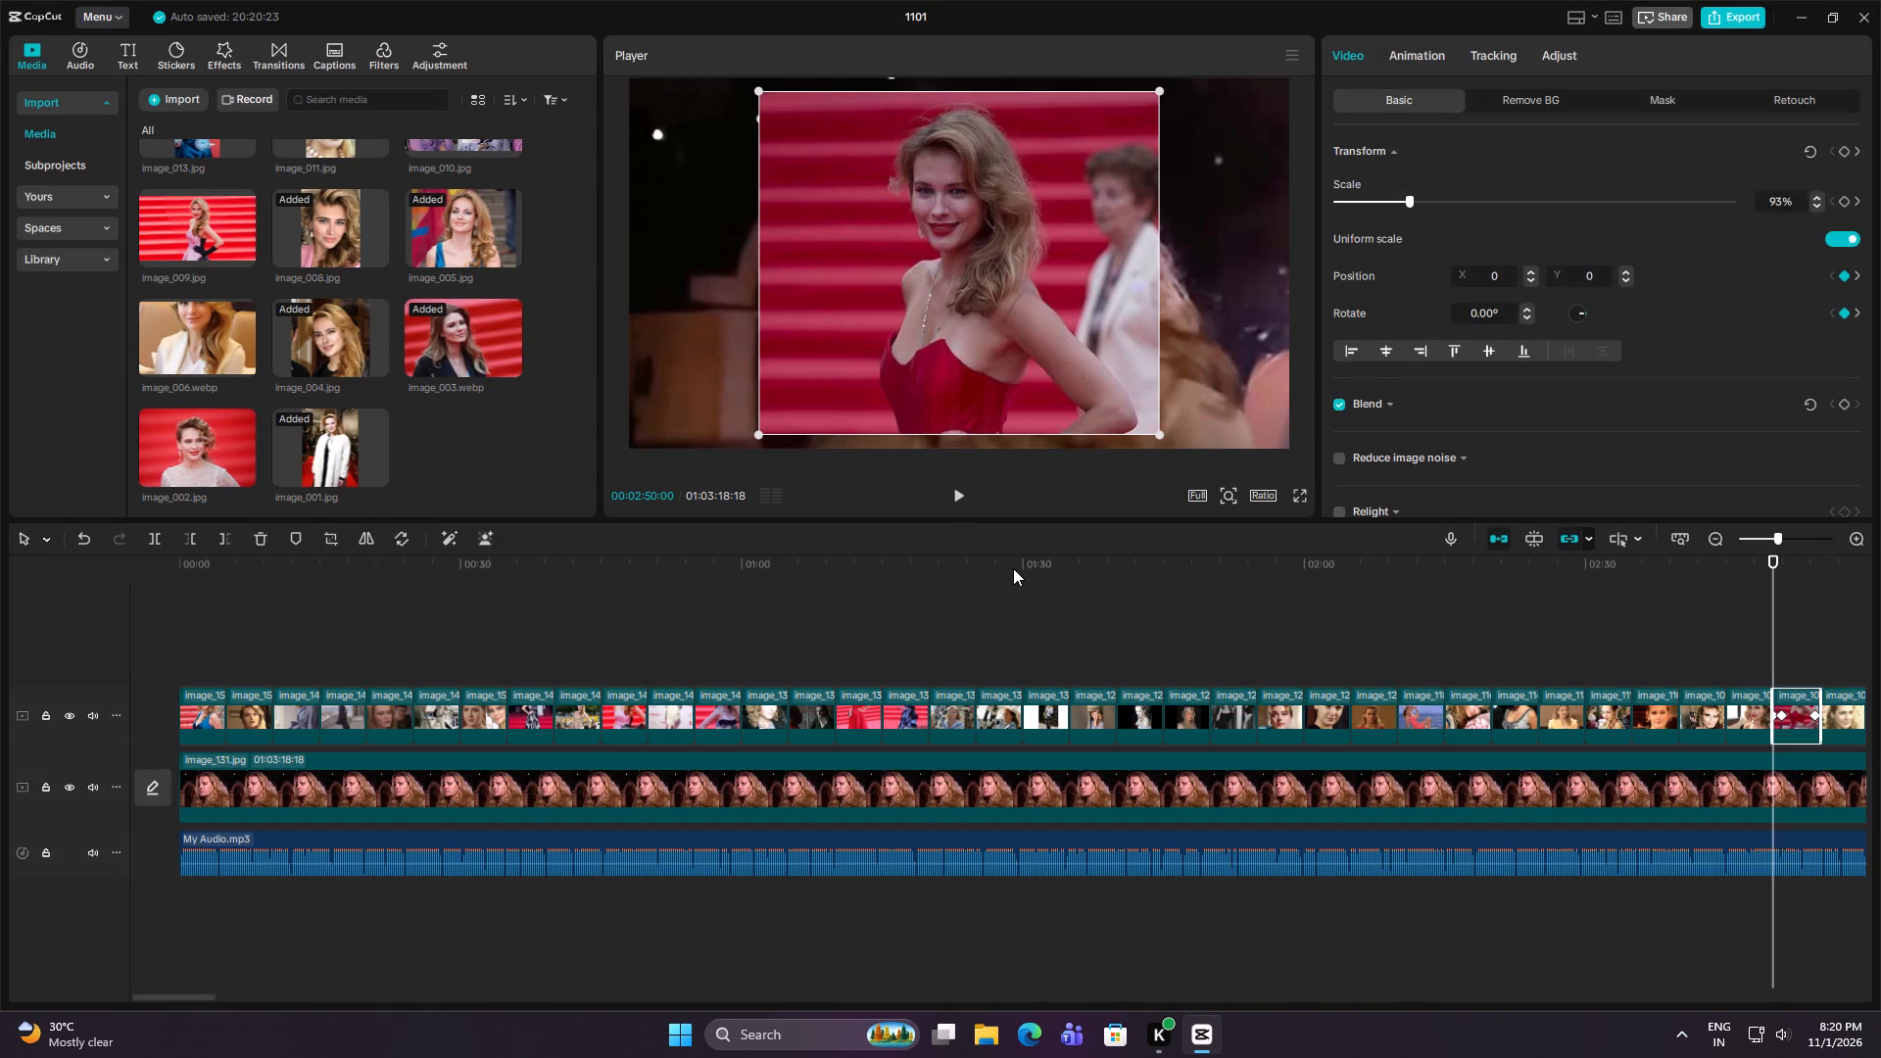
Crop the black-and-white dress image clip at 00:03:10:00 from the bottom to just above the Getty Images watermark.
ctrl+scroll(1013, 568, down, 2)
ctrl+scroll(1013, 568, up, 2)
key(Down)
key(Down)
key(Down)
key(Down)
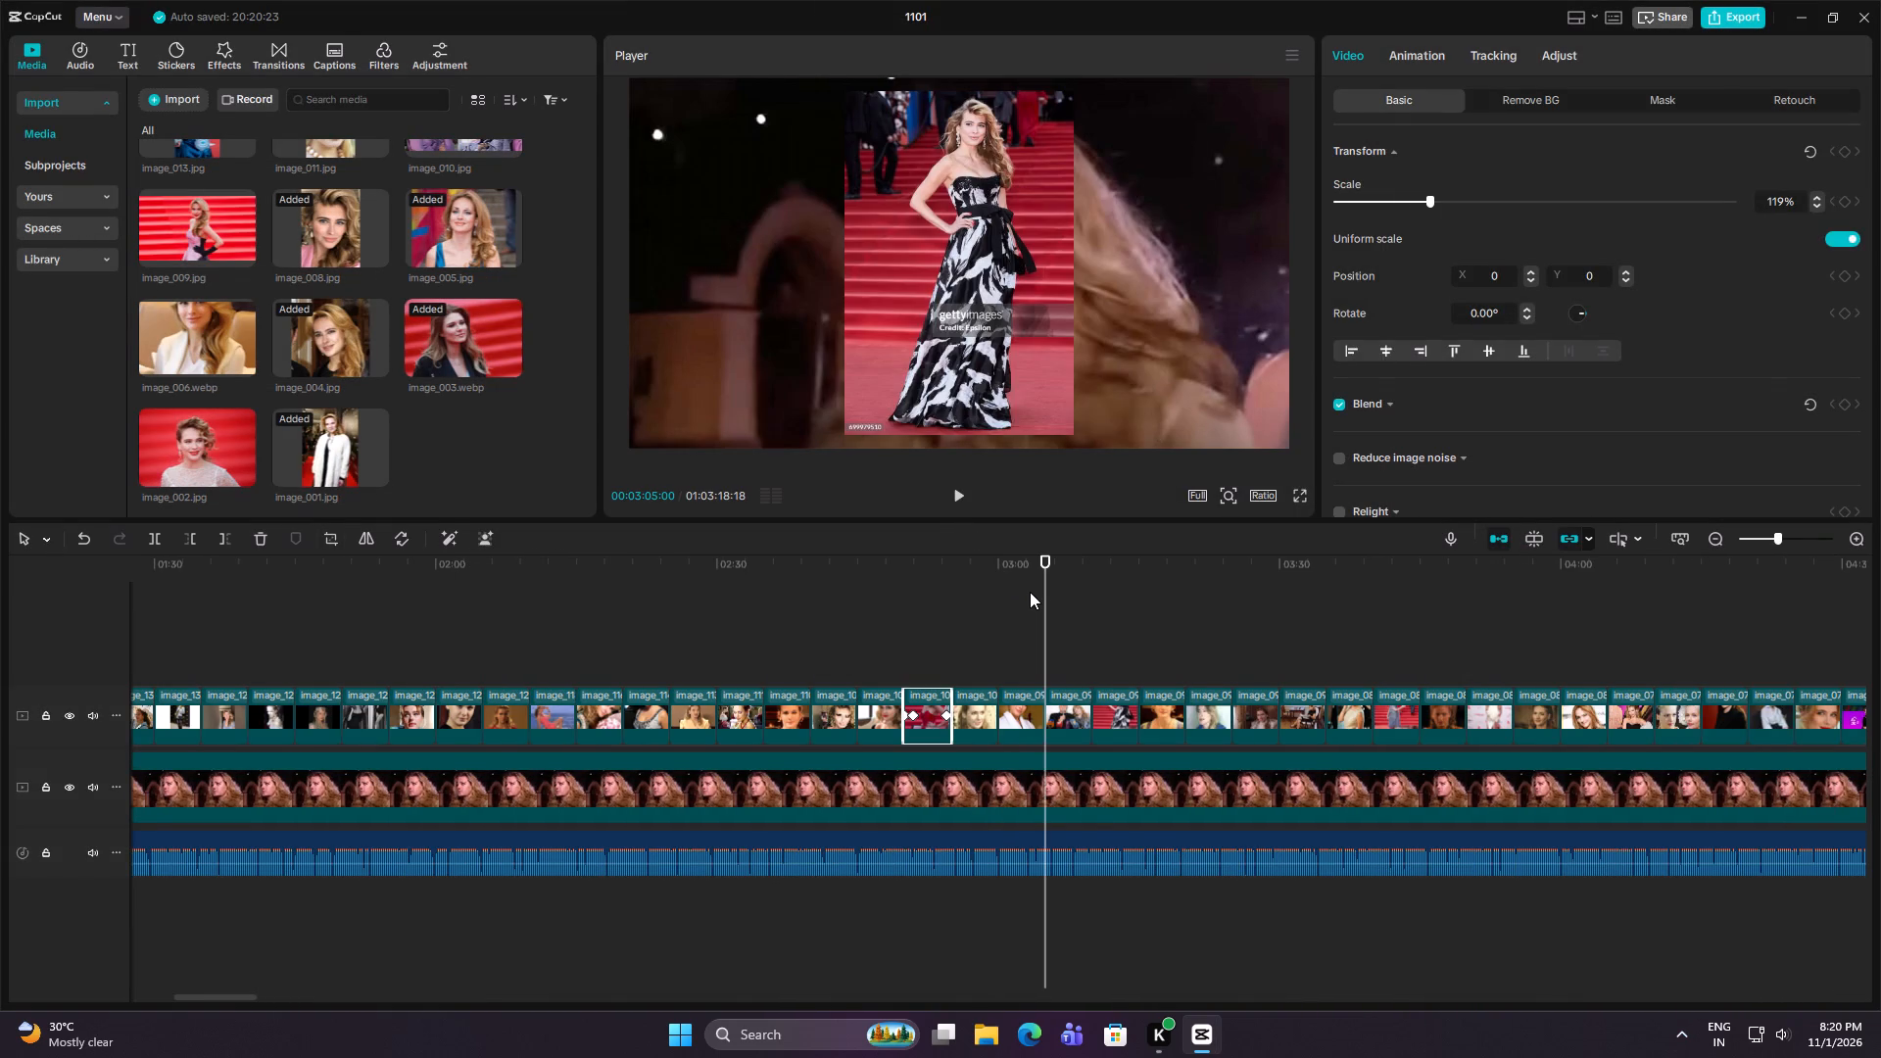
click(1109, 707)
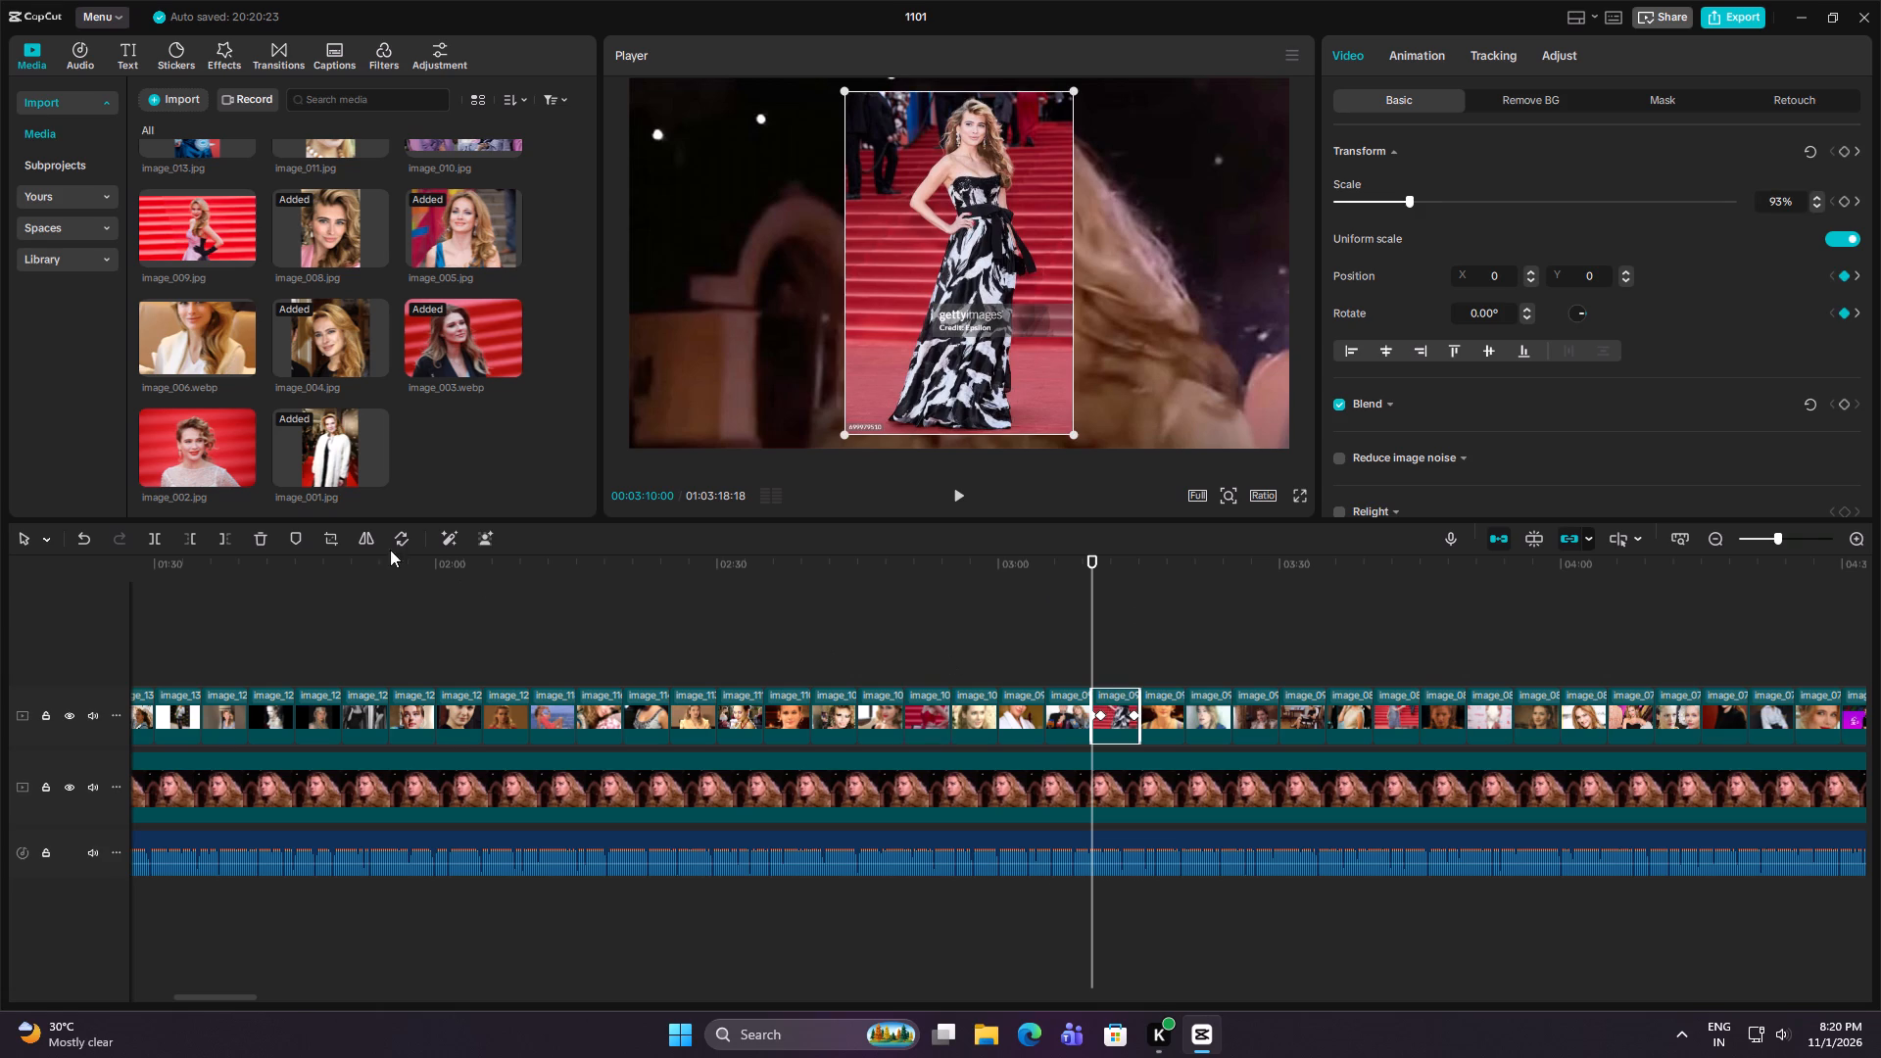
click(325, 541)
drag(956, 720, 958, 679)
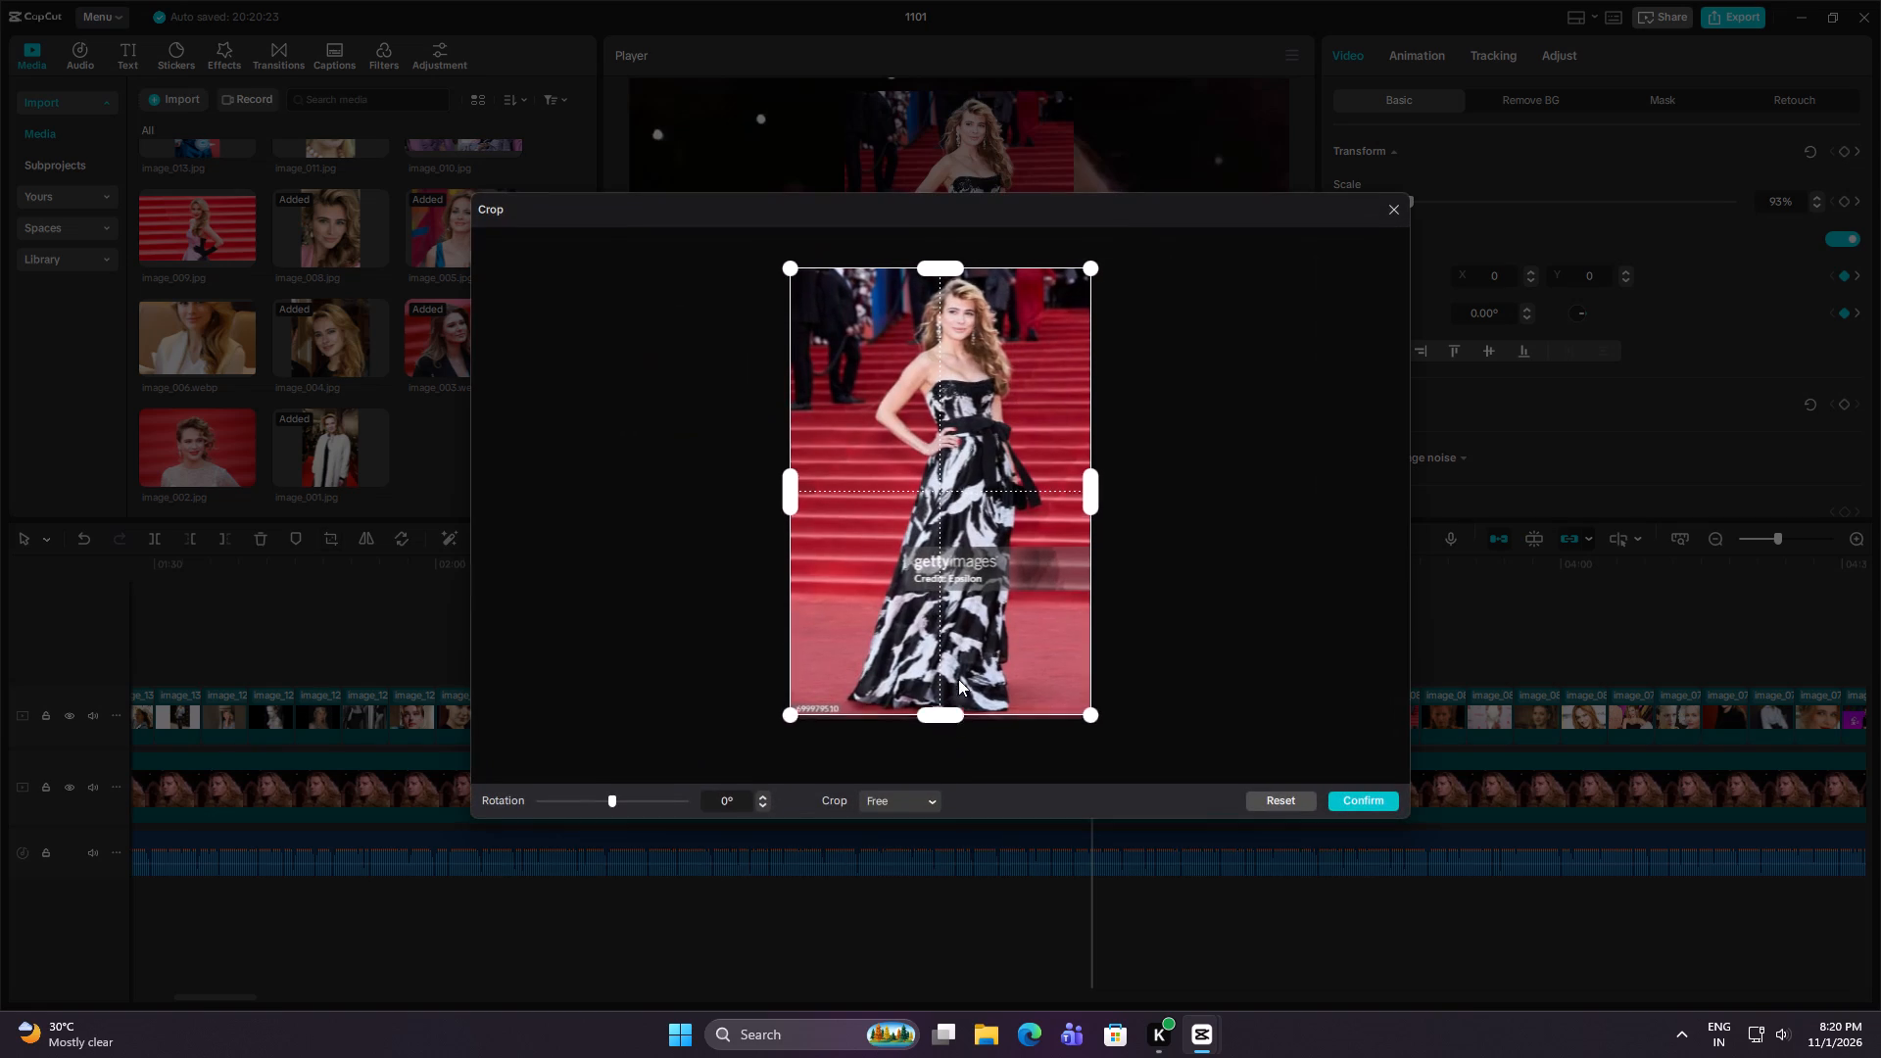
drag(958, 679, 988, 541)
click(1351, 805)
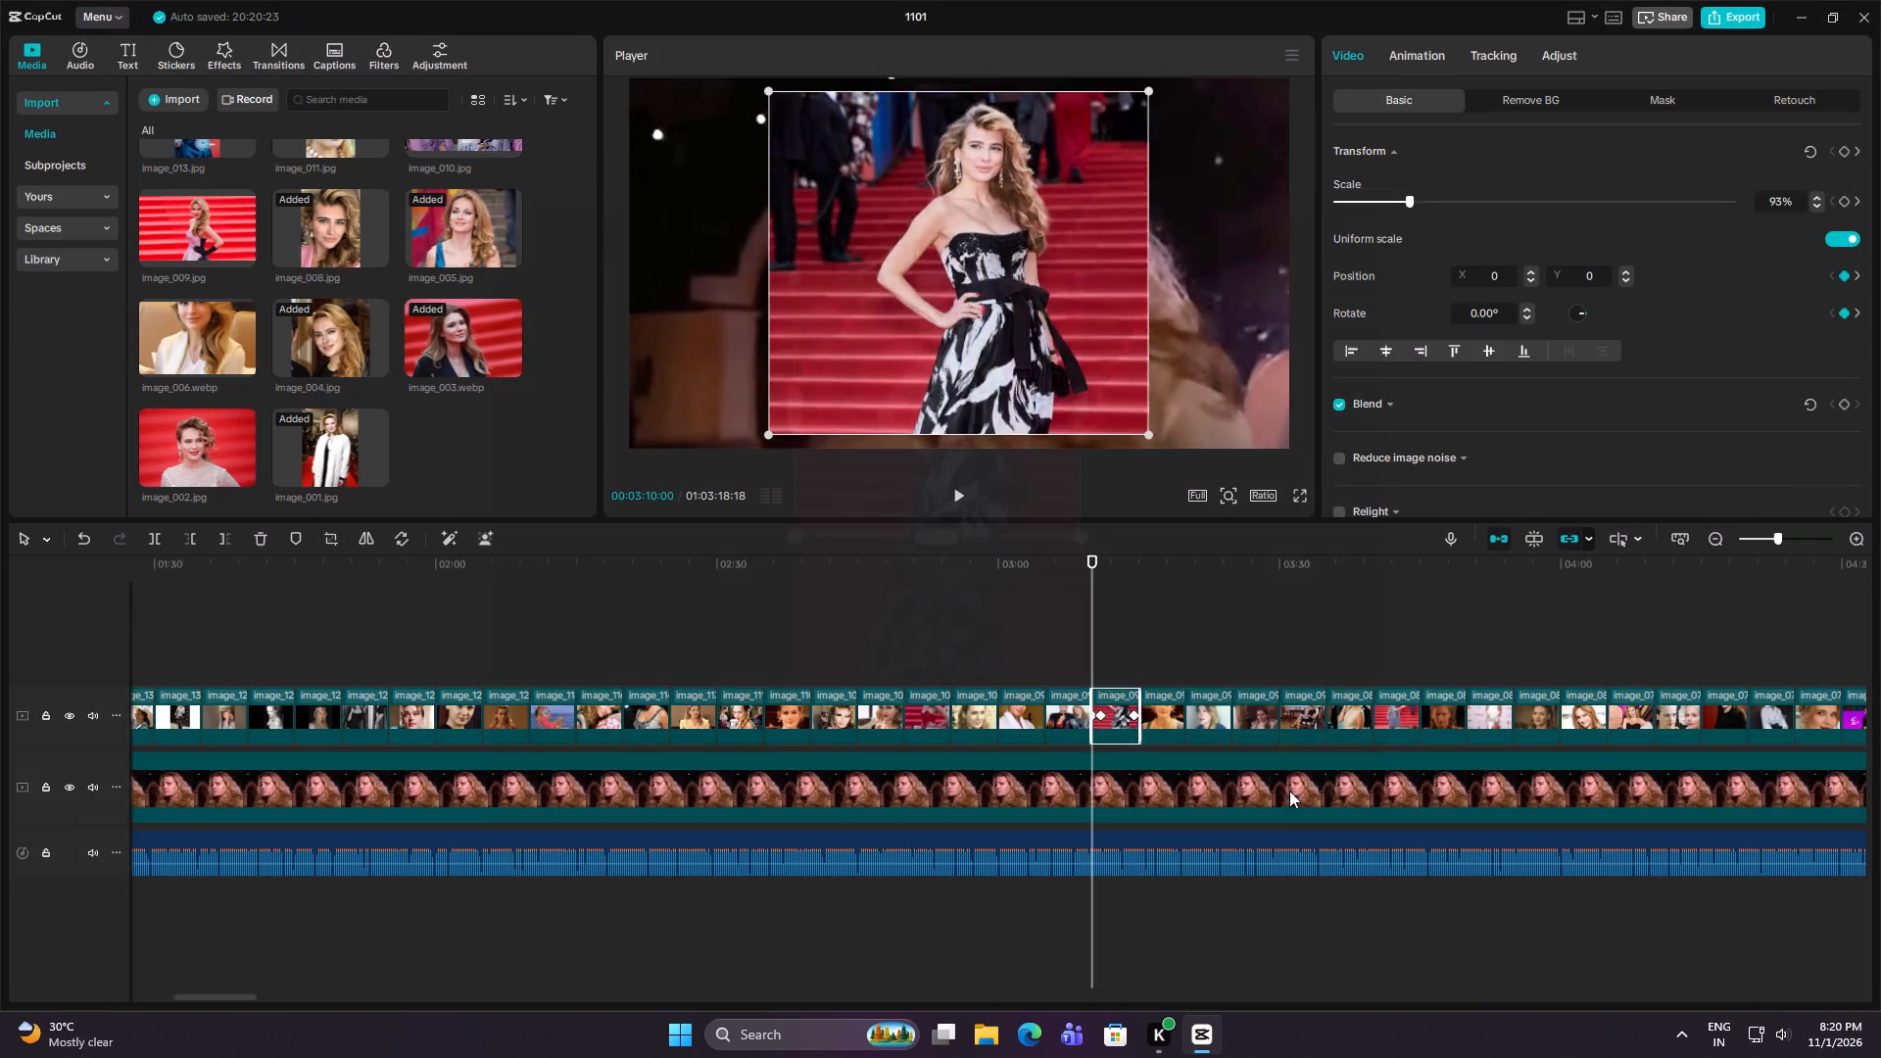
Crop the image clip at 00:03:20:00 on all four sides, removing the black bars and the white caption text.
key(Down)
key(Down)
key(Up)
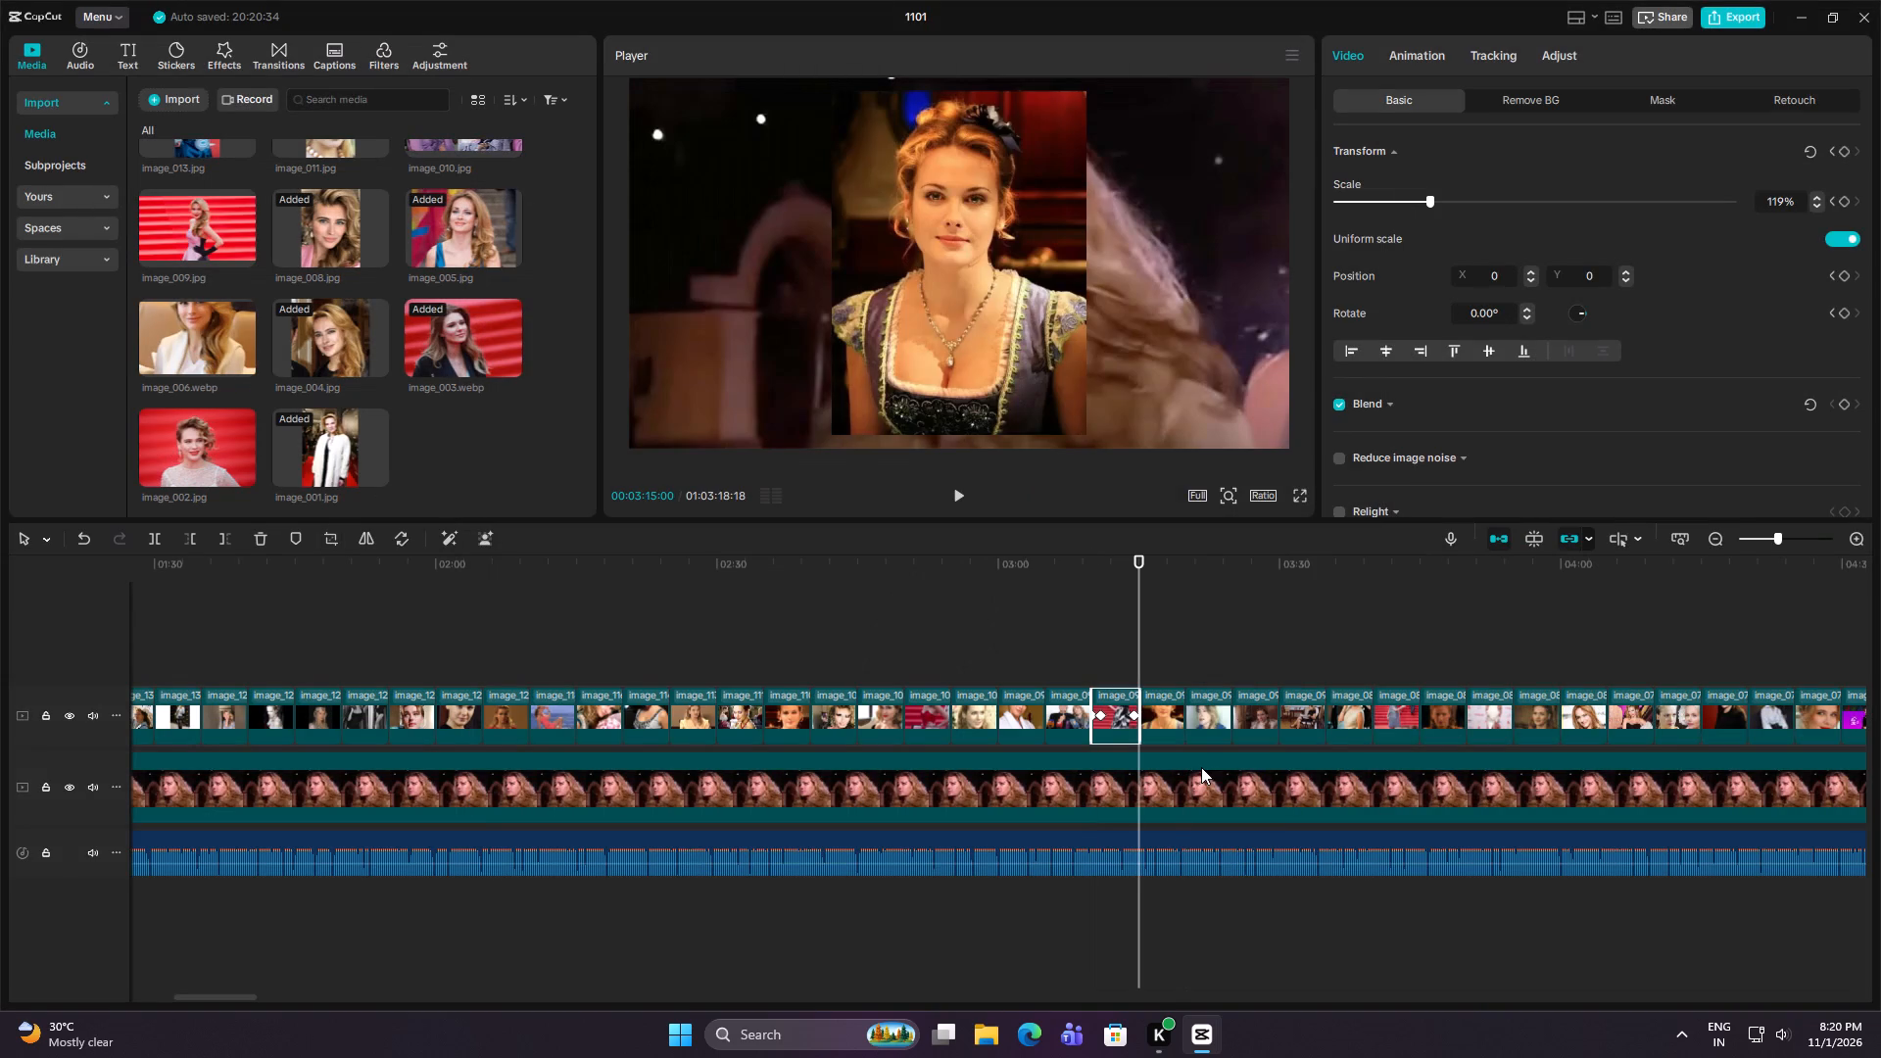
key(Down)
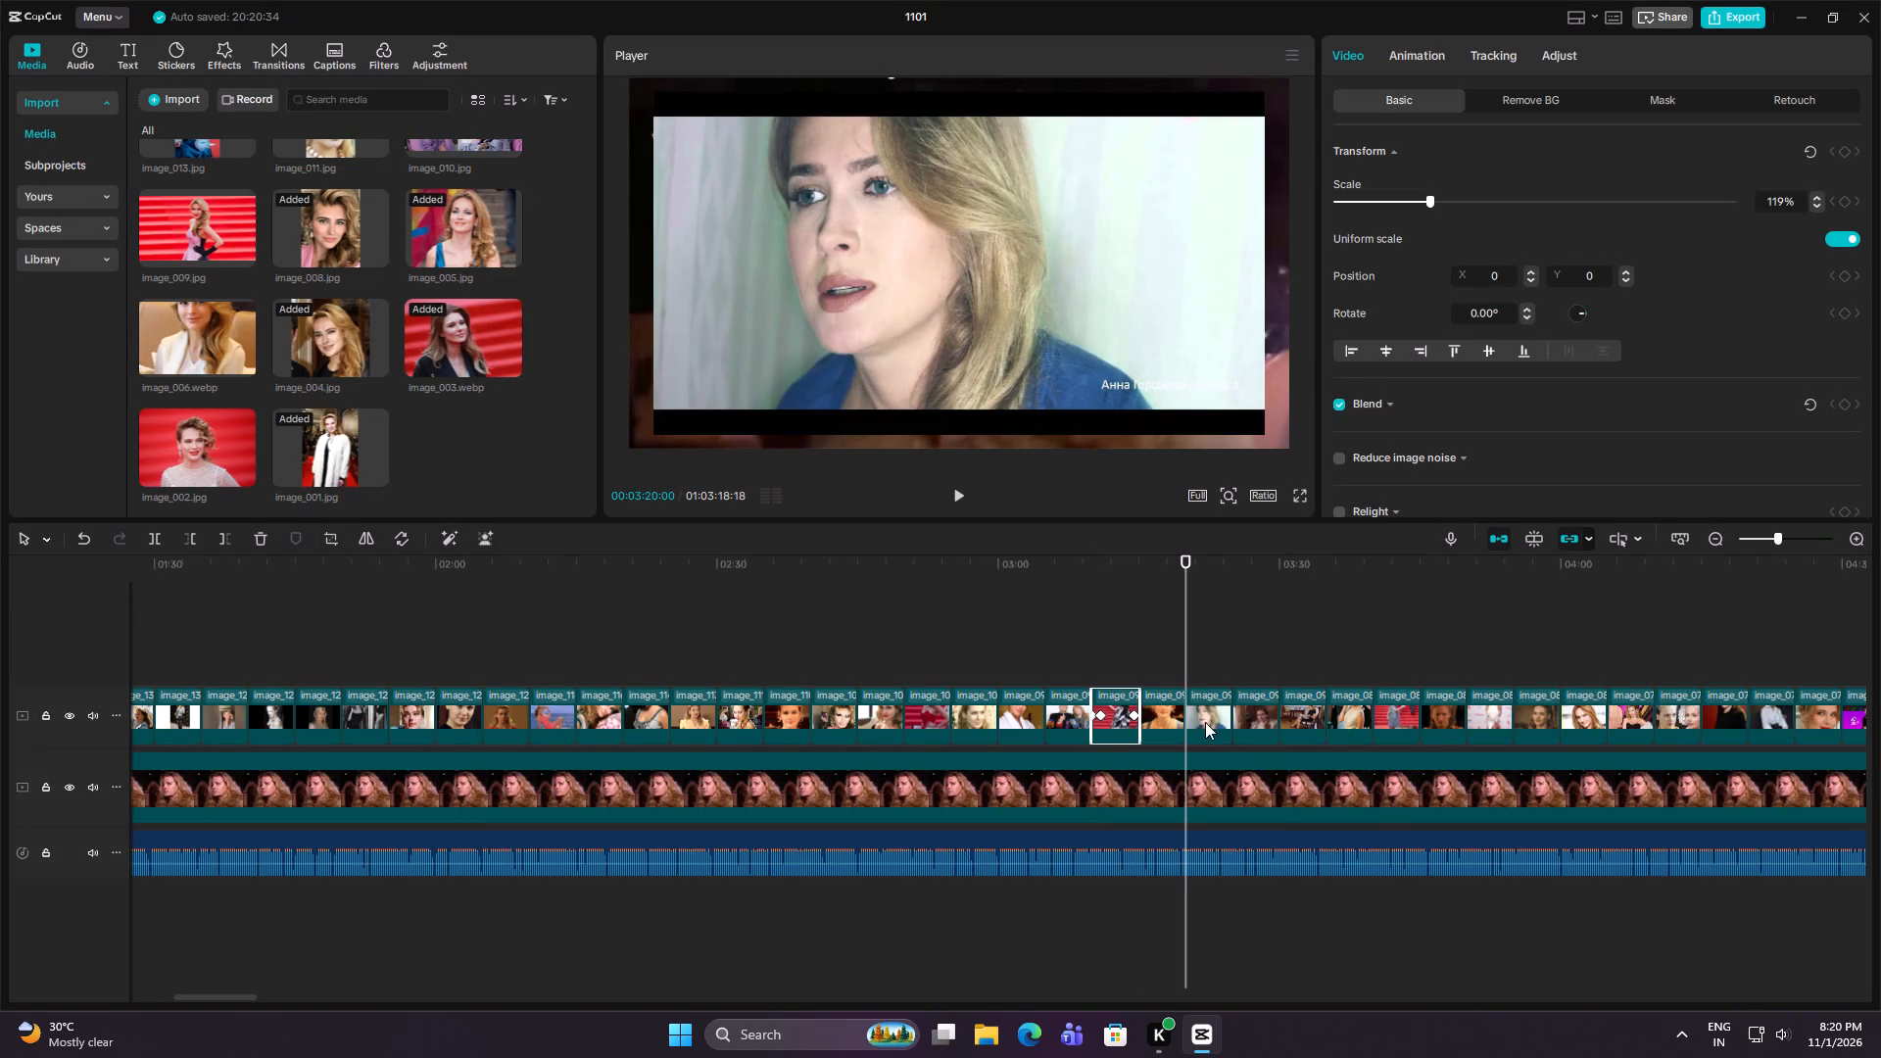
click(1206, 722)
click(331, 540)
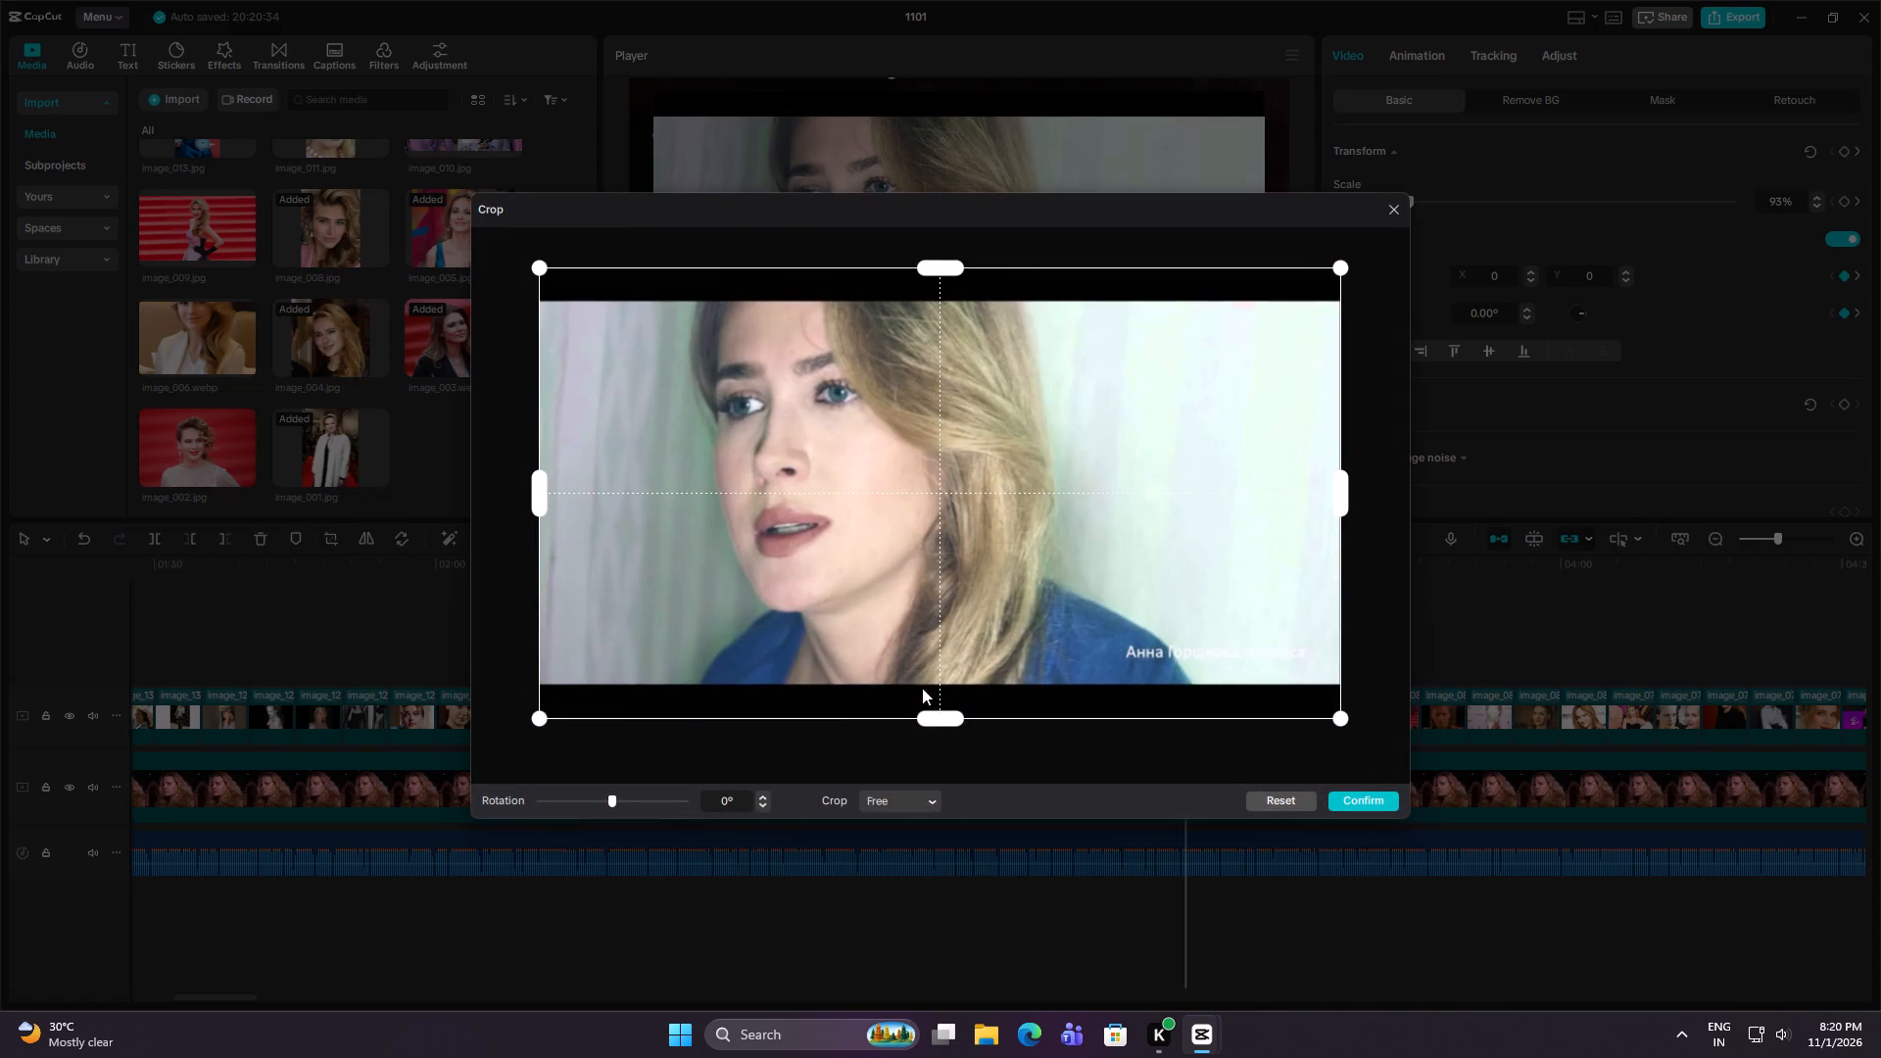
drag(938, 721, 941, 638)
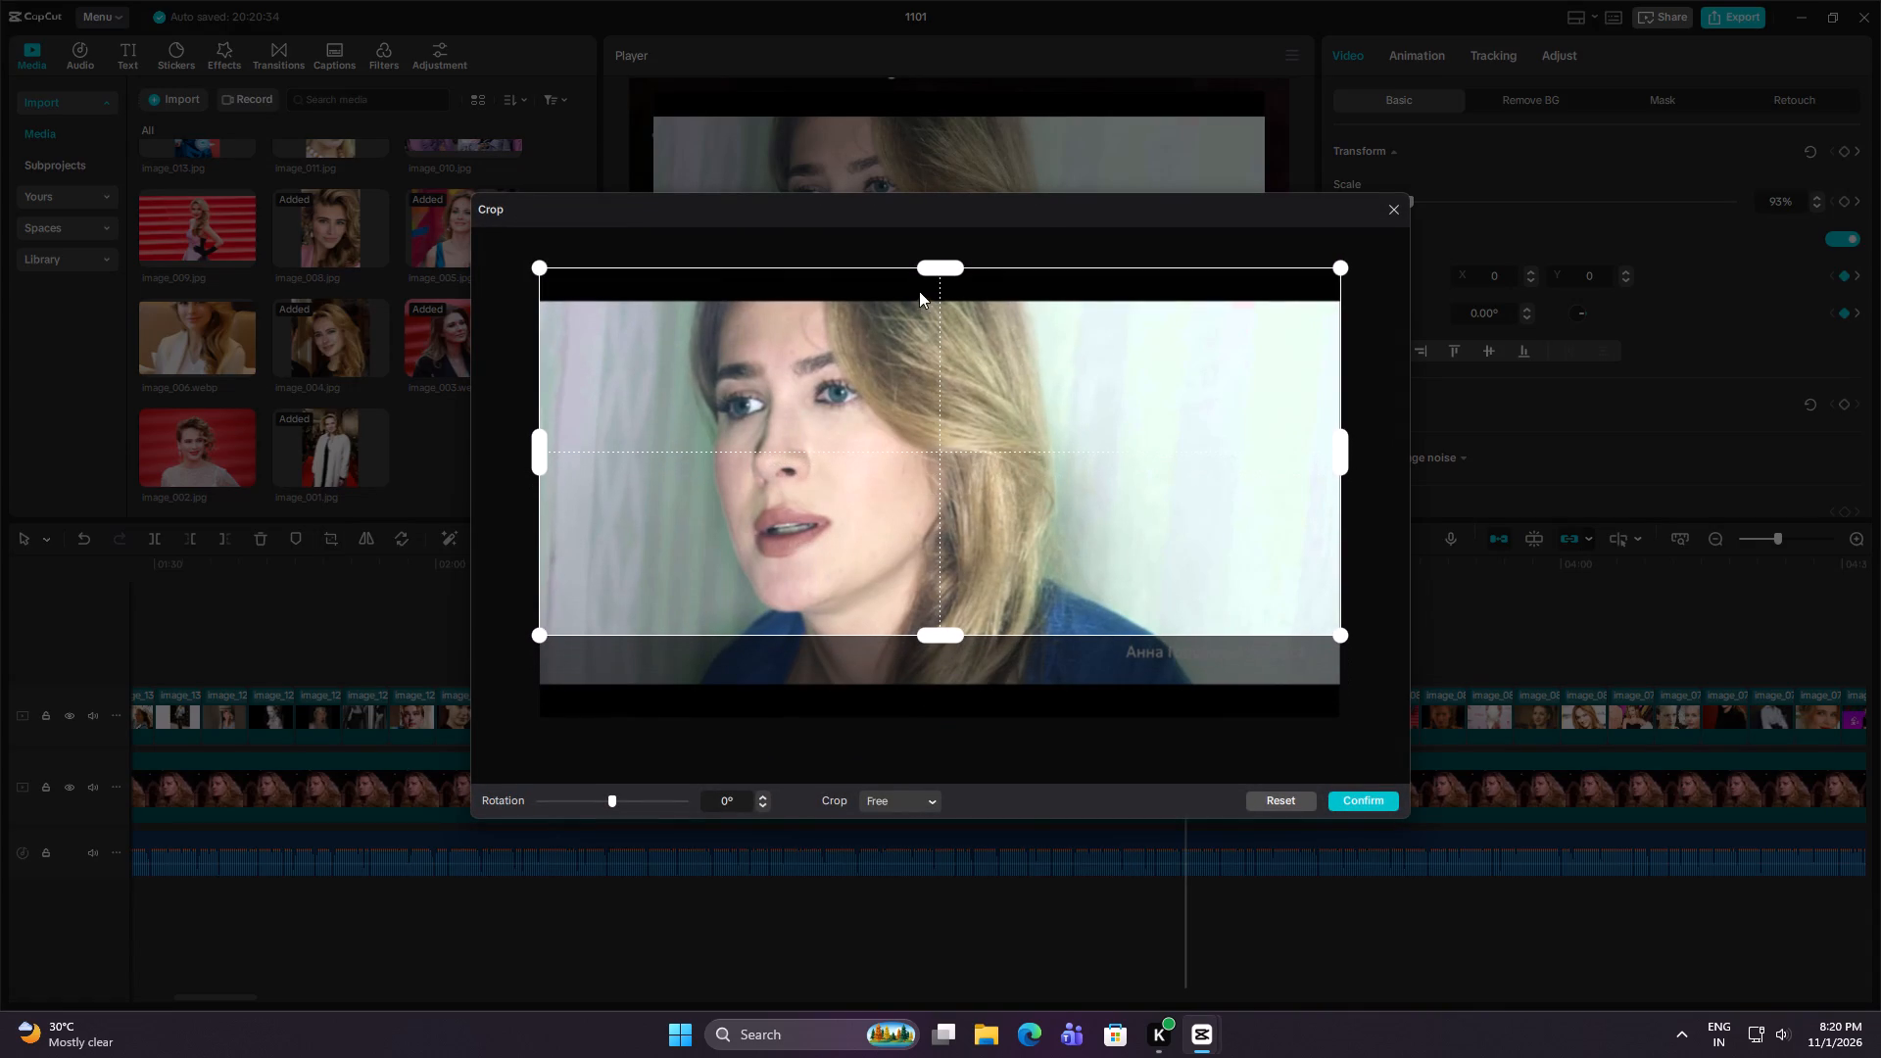
drag(944, 261, 946, 293)
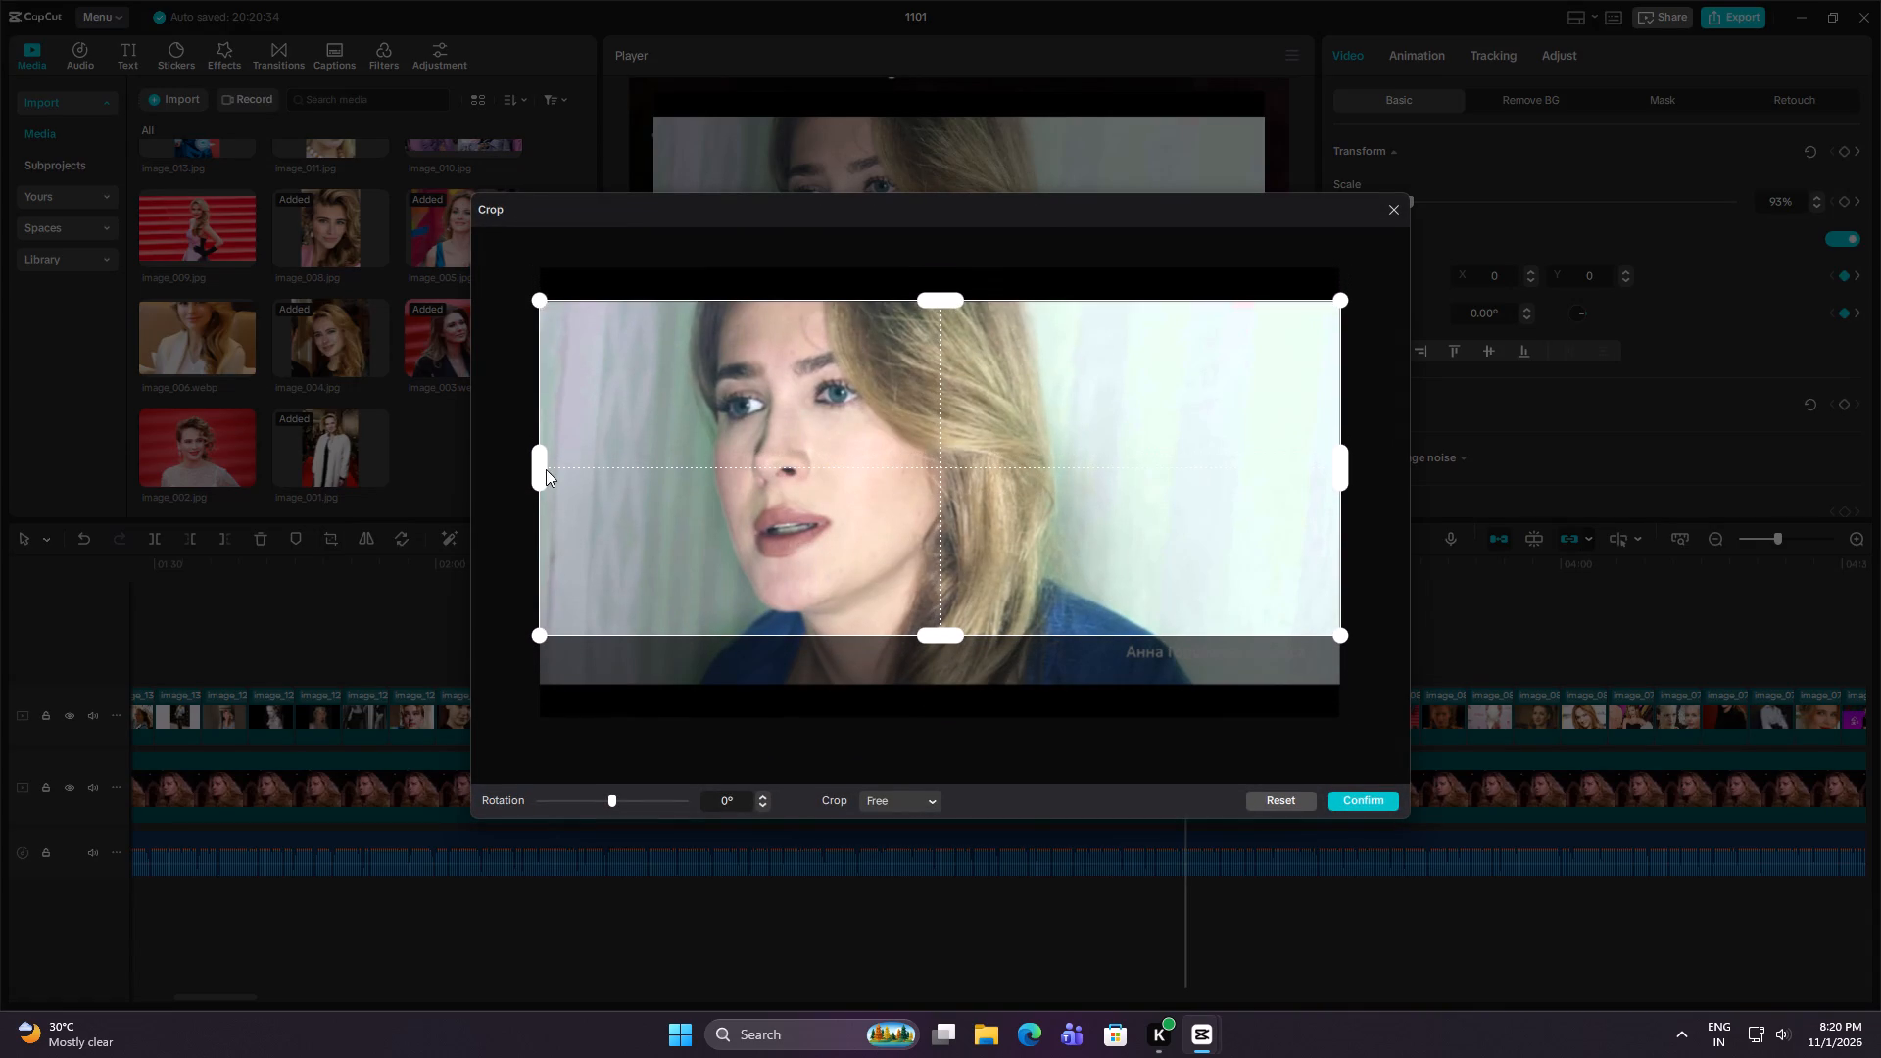
drag(546, 469, 584, 473)
drag(1346, 477, 1273, 477)
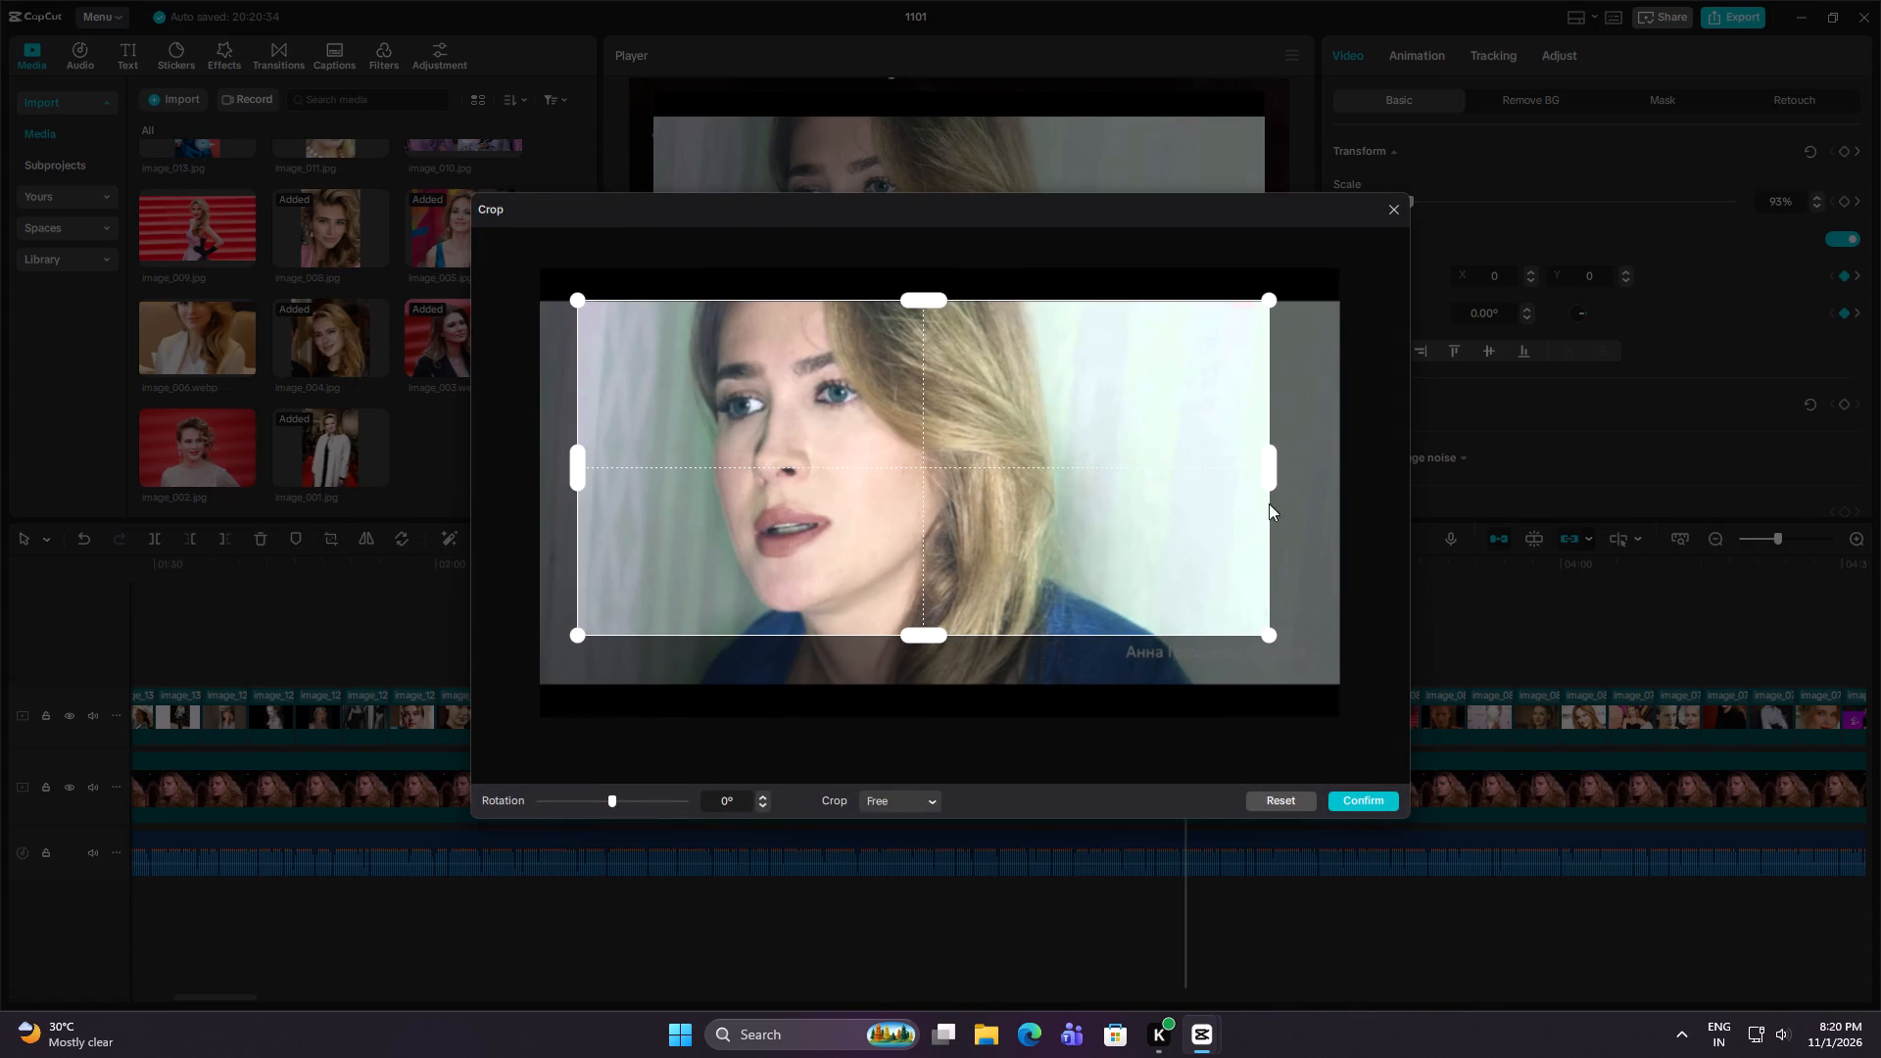
click(1371, 805)
Crop the image clip starting at 00:03:40:00 from the bottom to just above the Getty Images watermark.
key(Down)
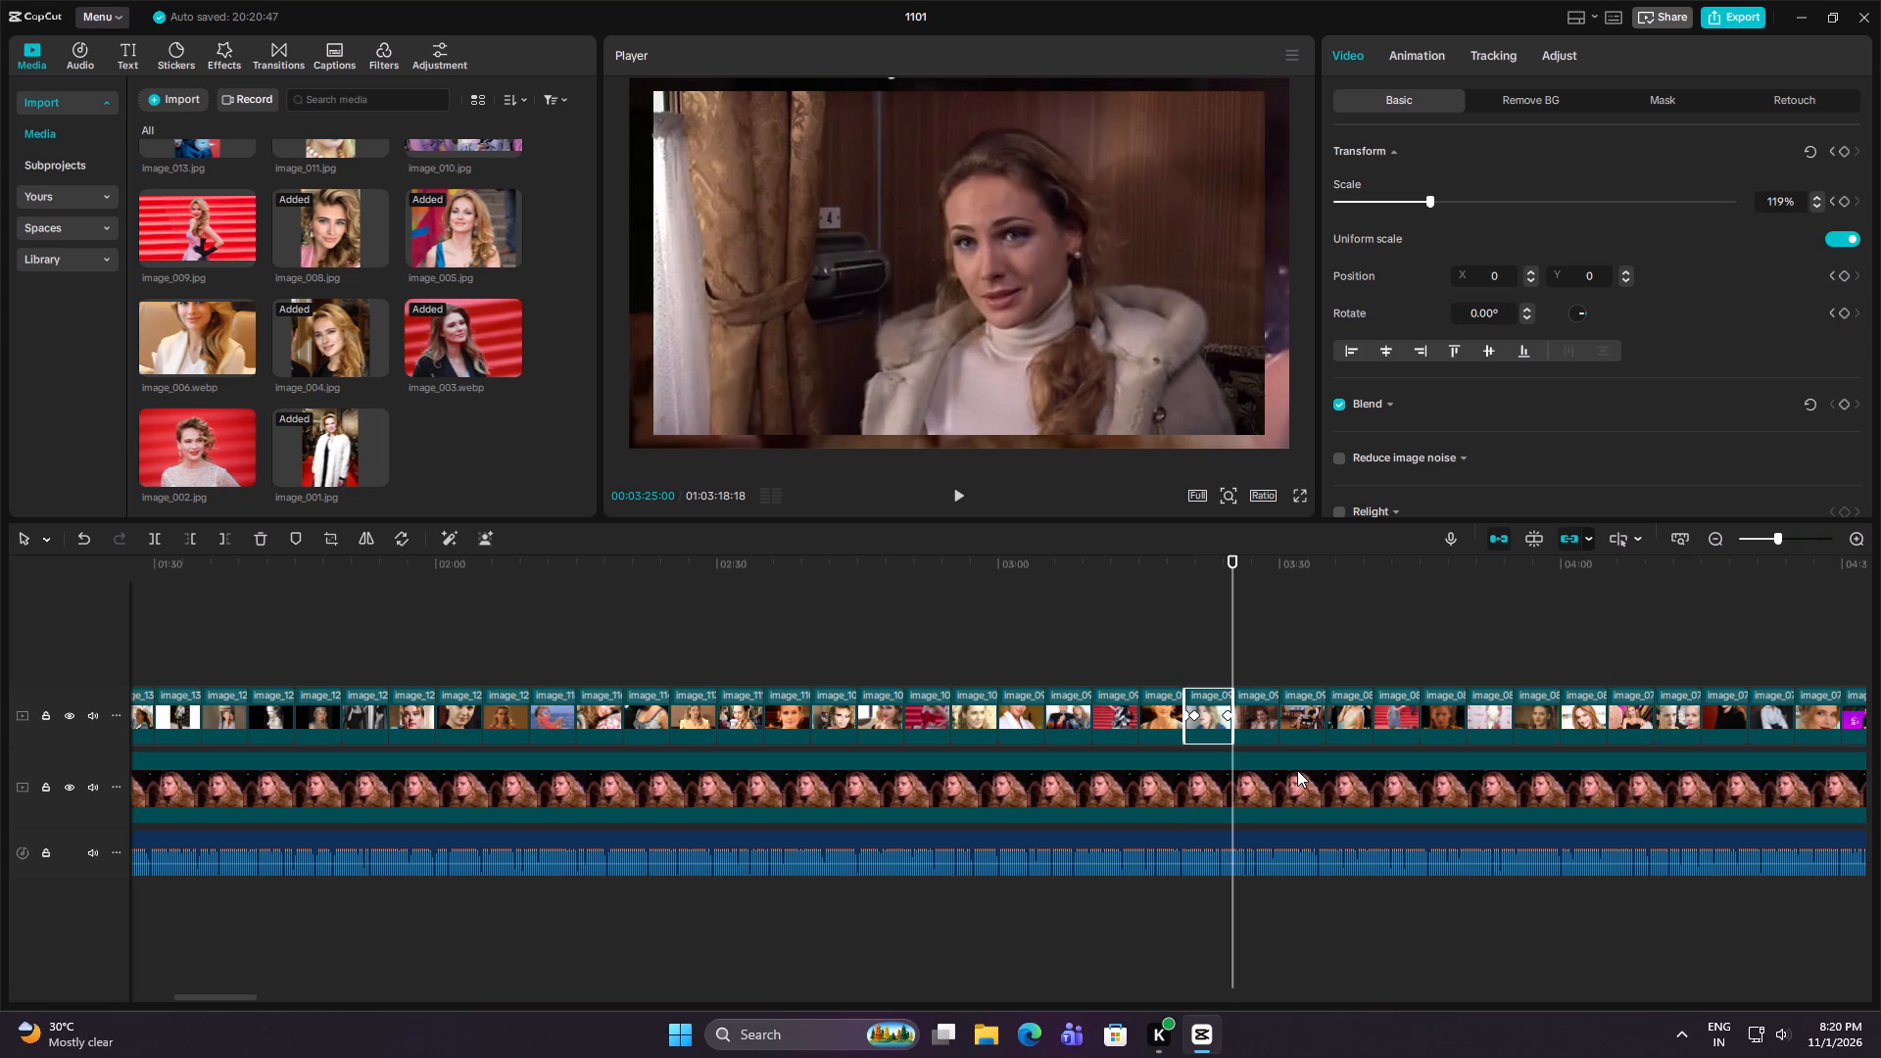
key(Down)
key(Down)
key(Down)
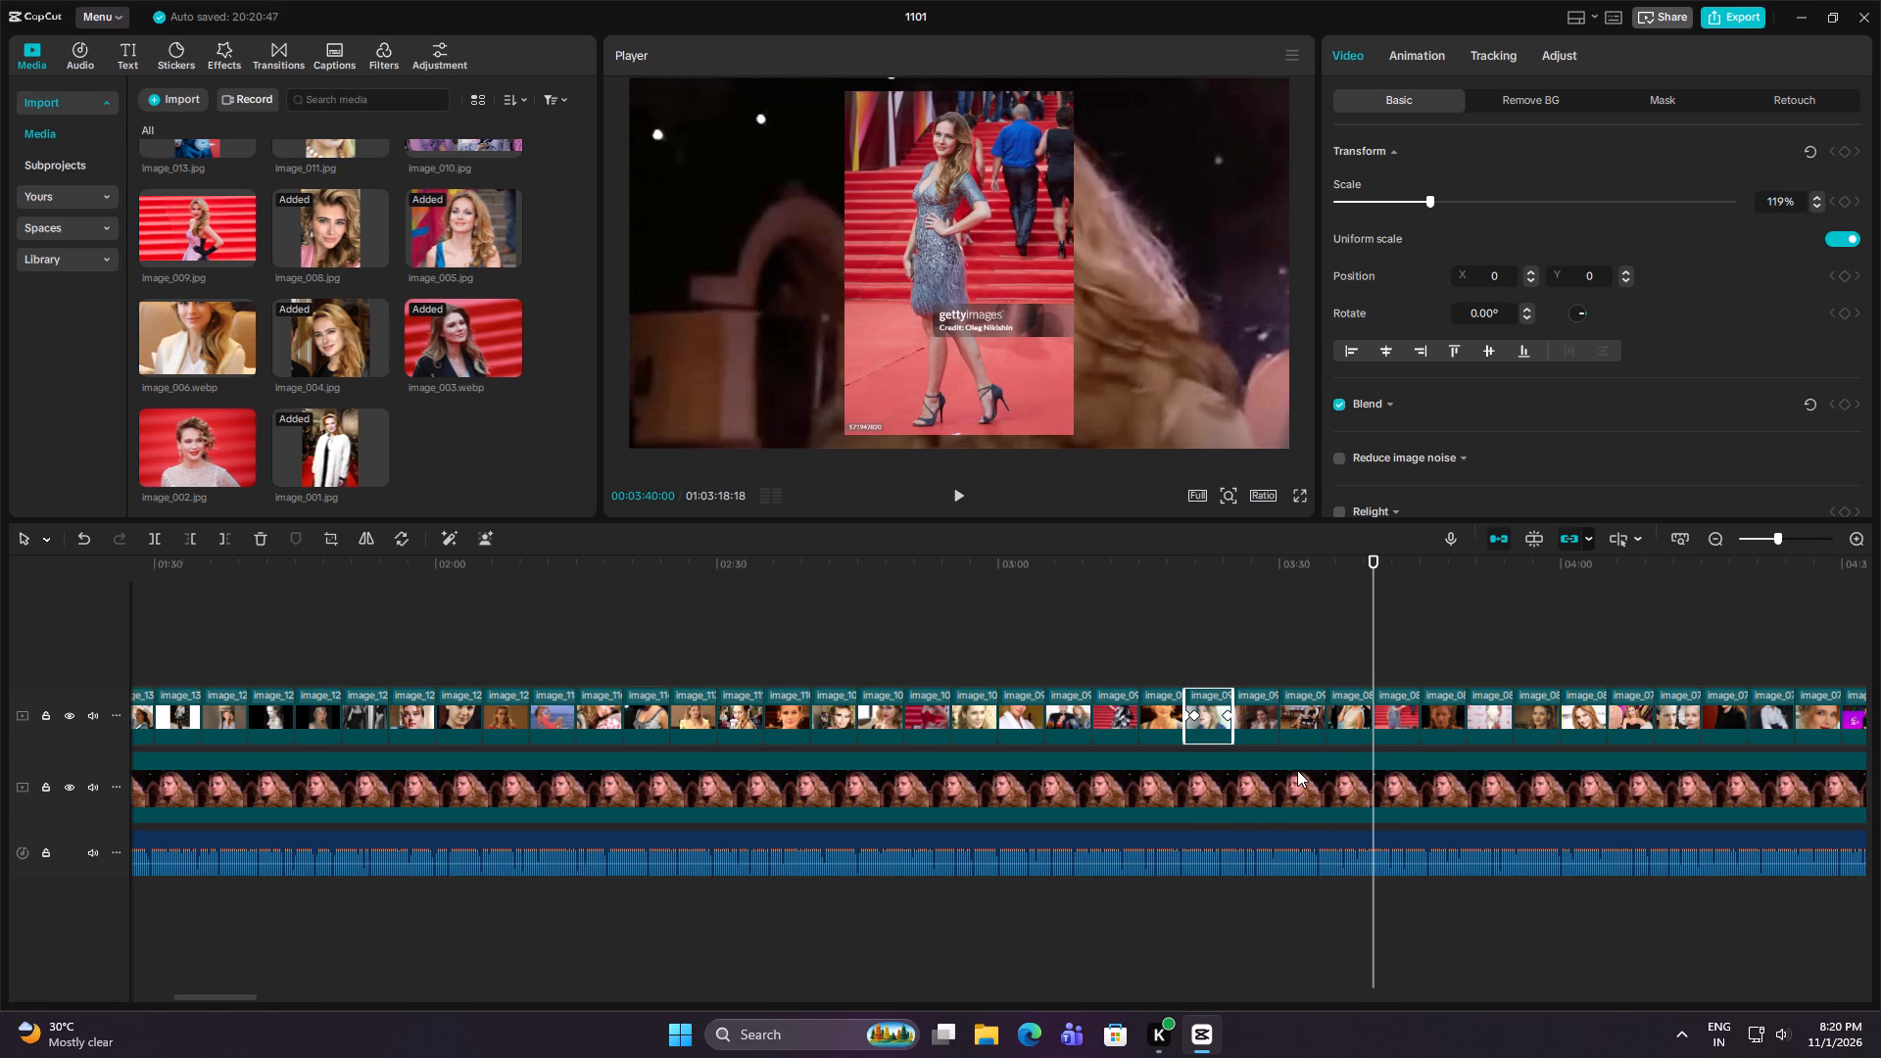
click(1415, 717)
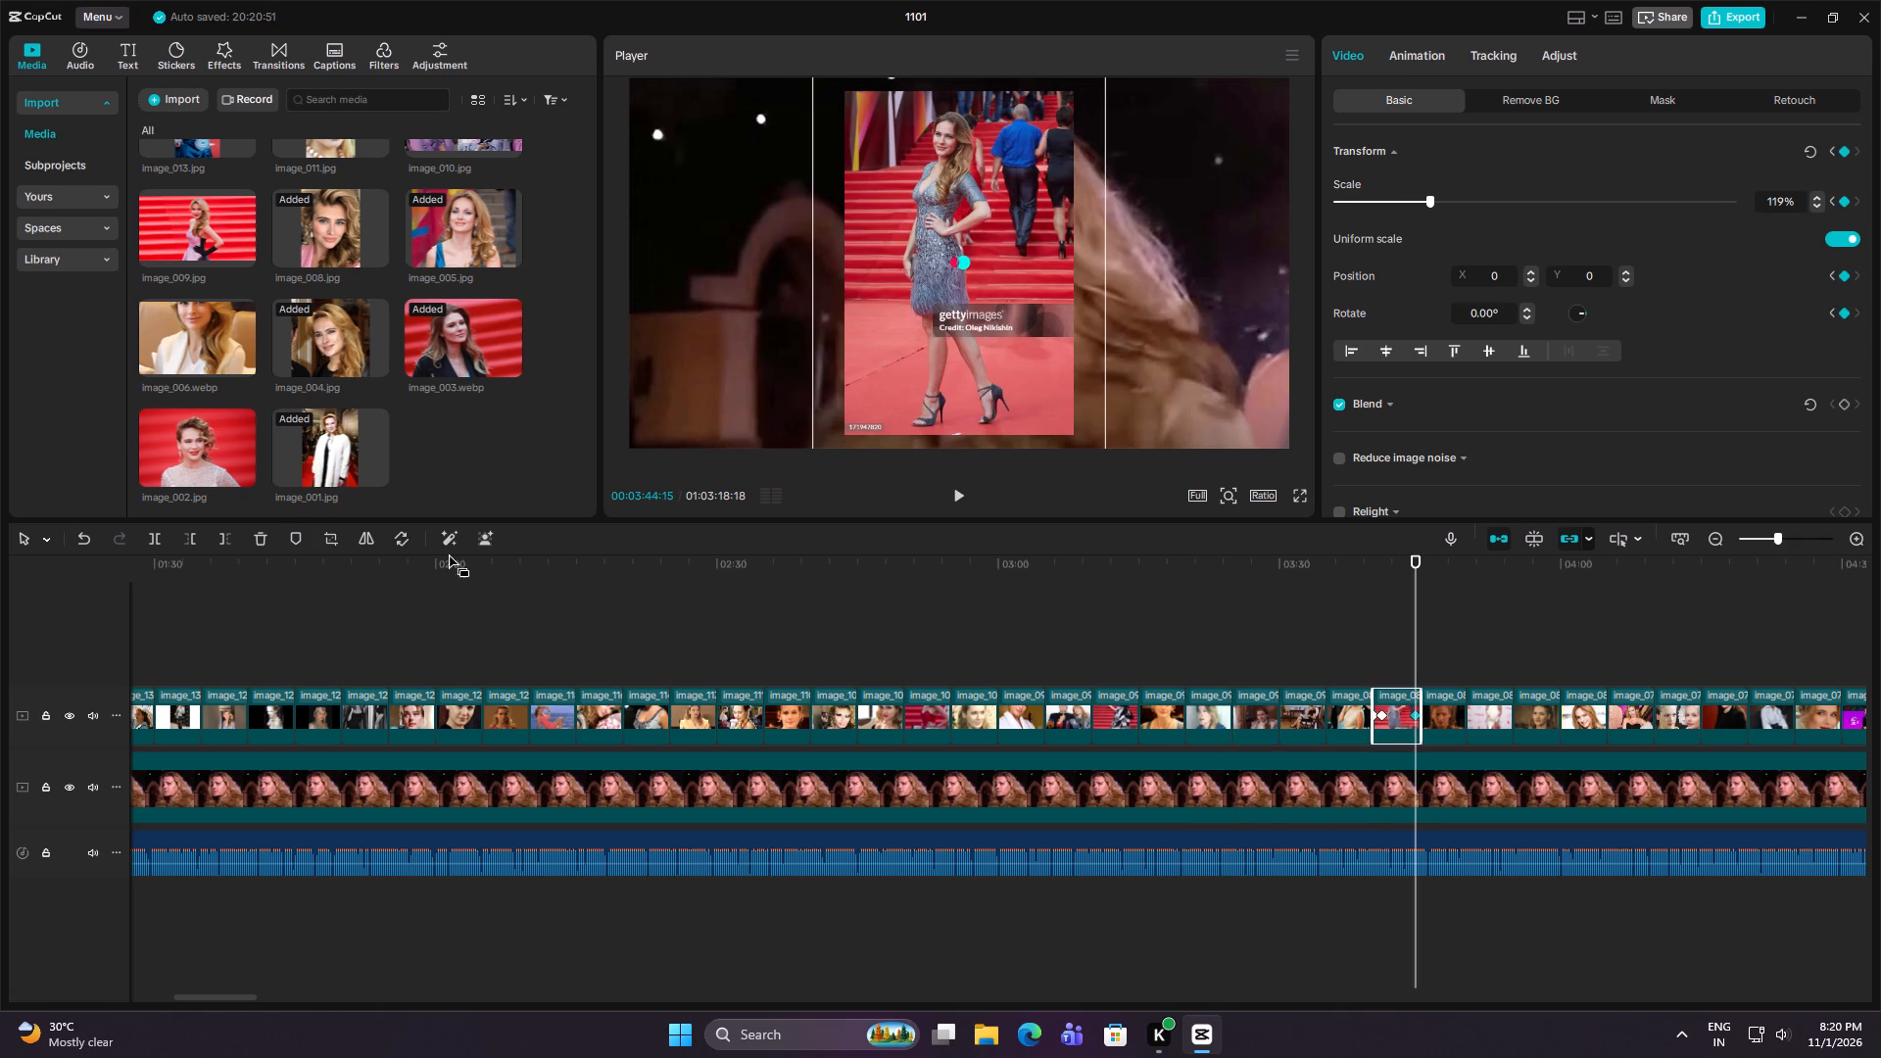
click(328, 536)
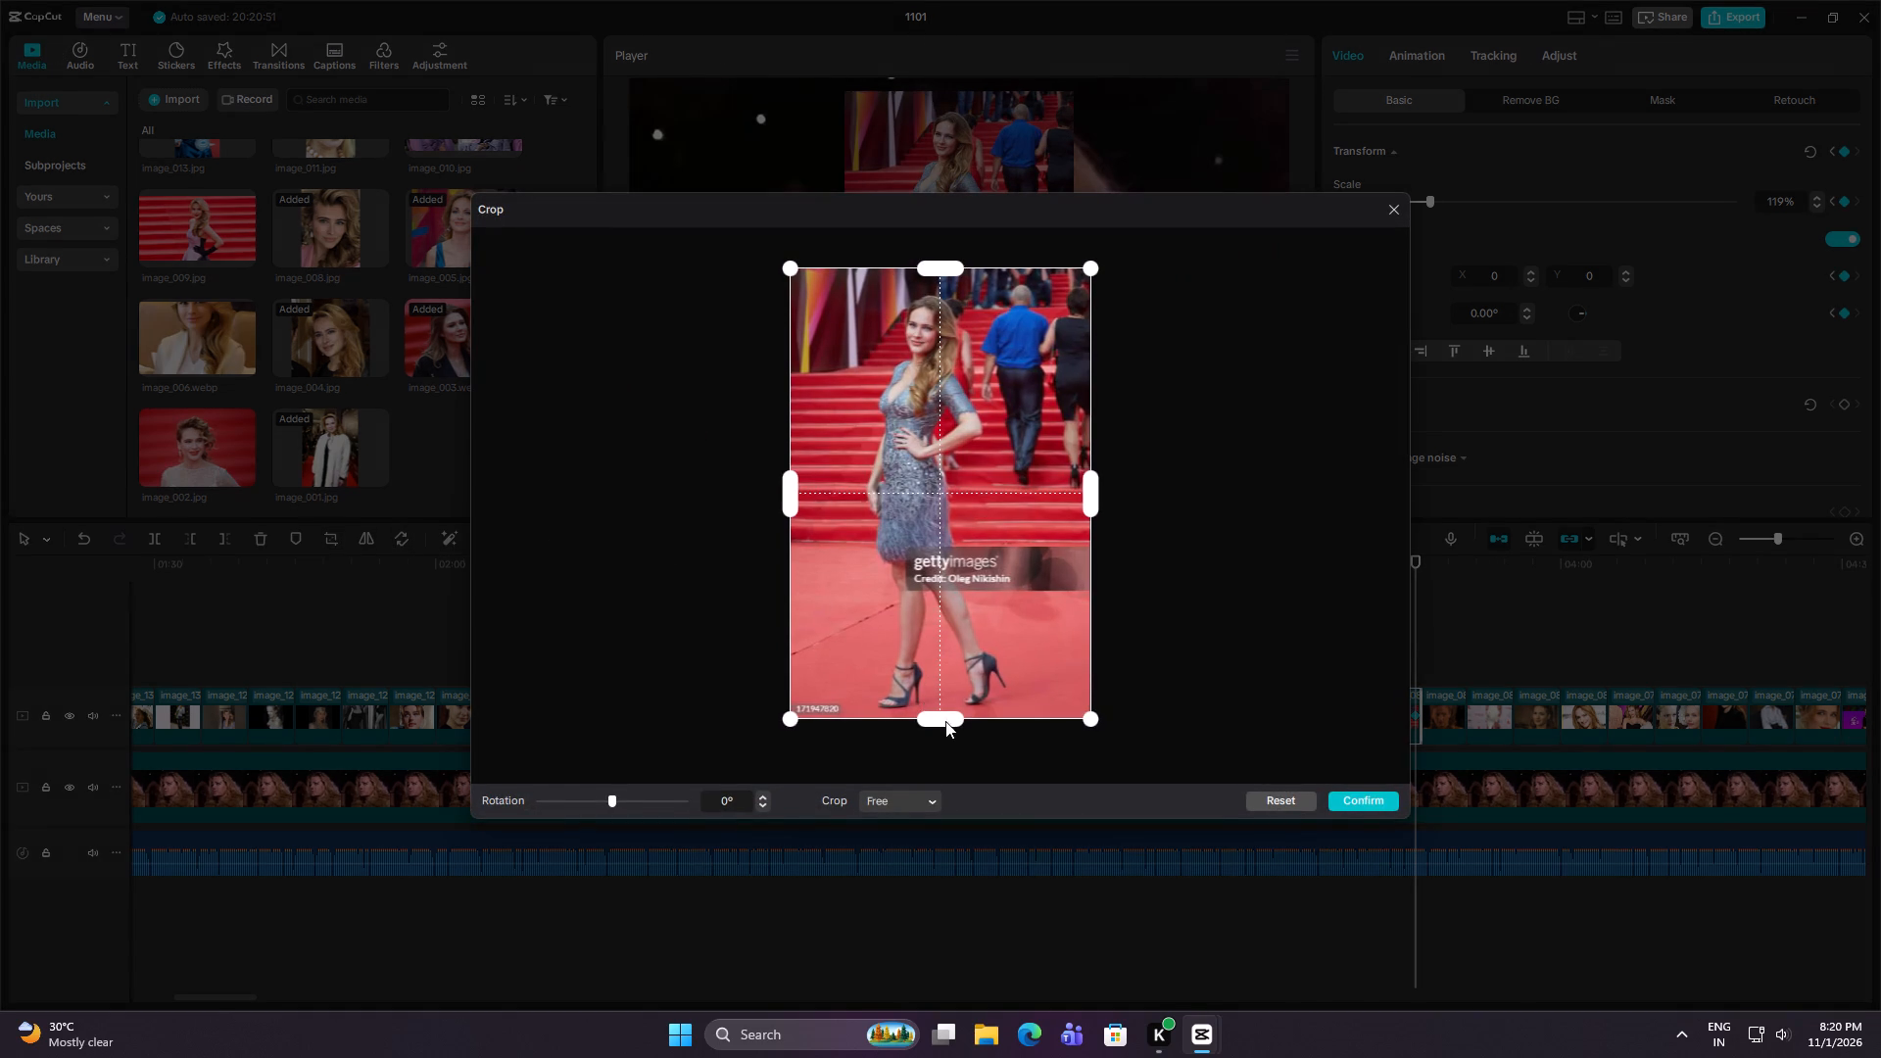
drag(945, 721, 976, 530)
click(1345, 805)
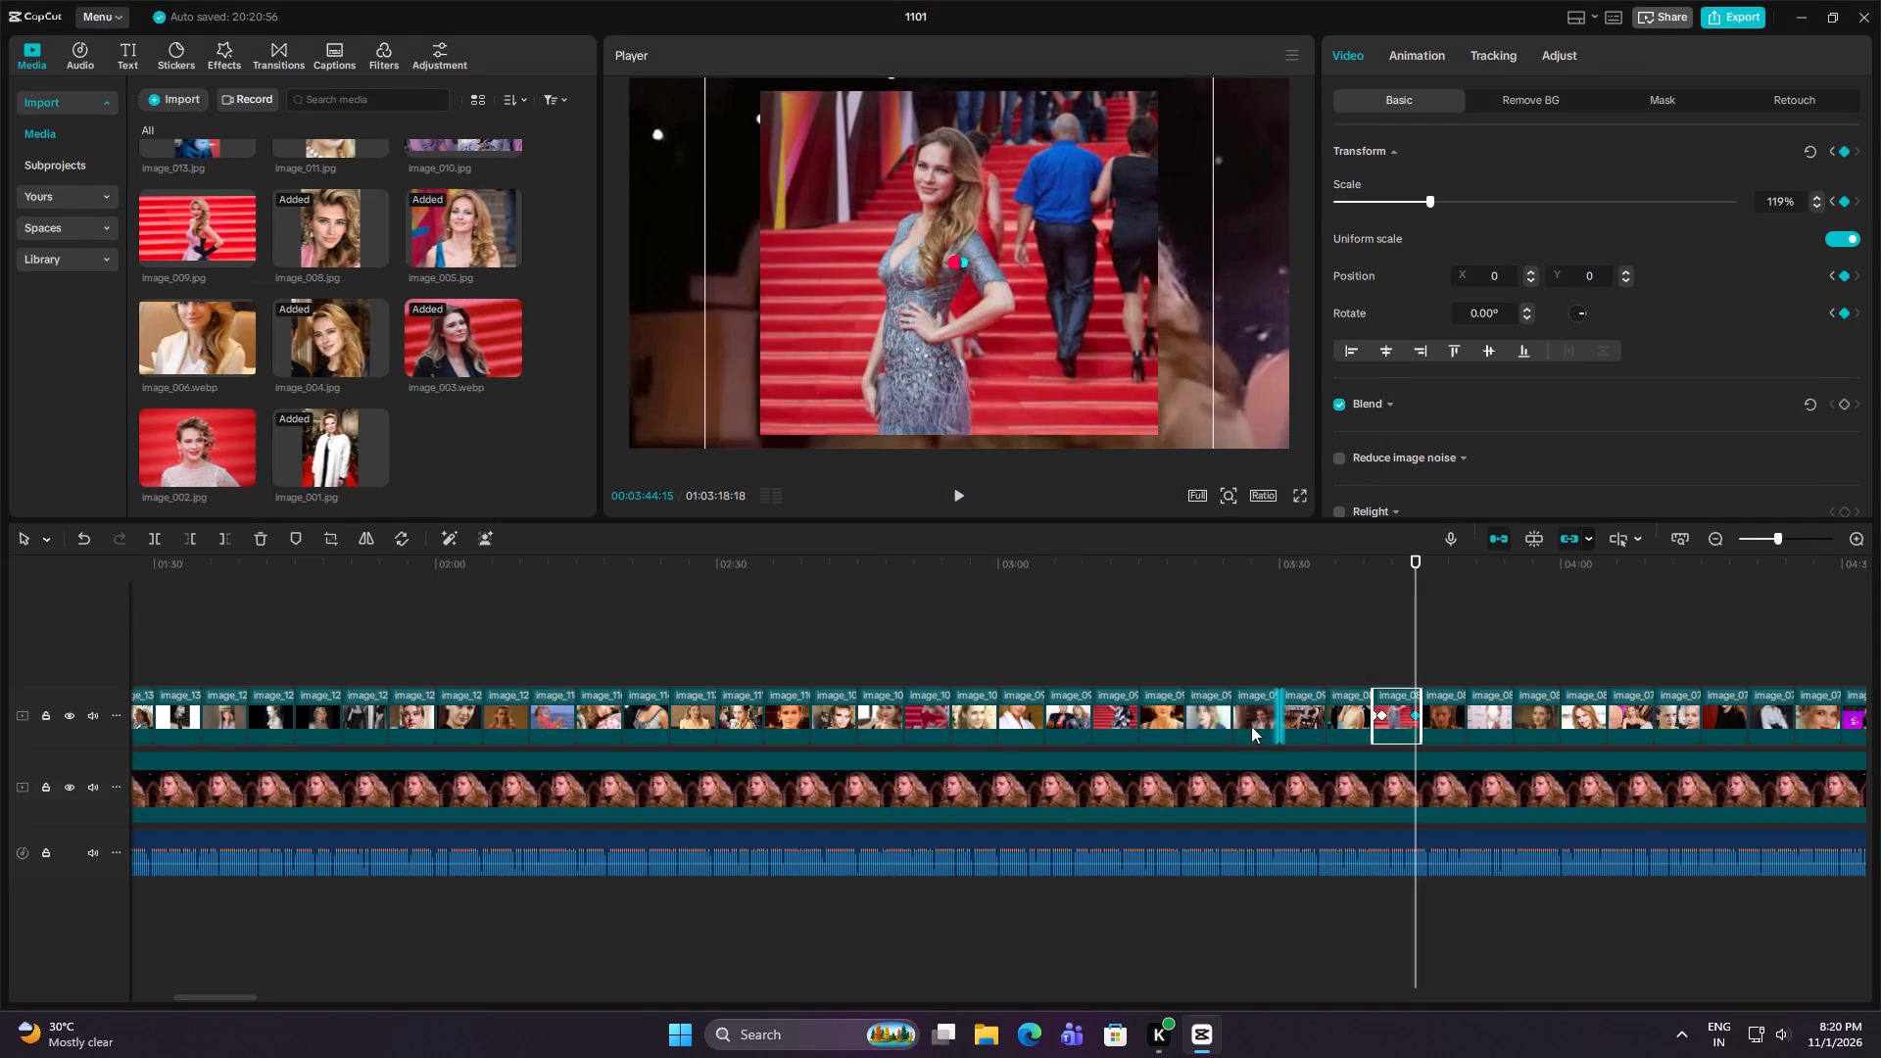
Crop the image clip at 00:03:45:00 from its left side to just past the channel logo beside the woman's head.
key(Down)
click(1447, 712)
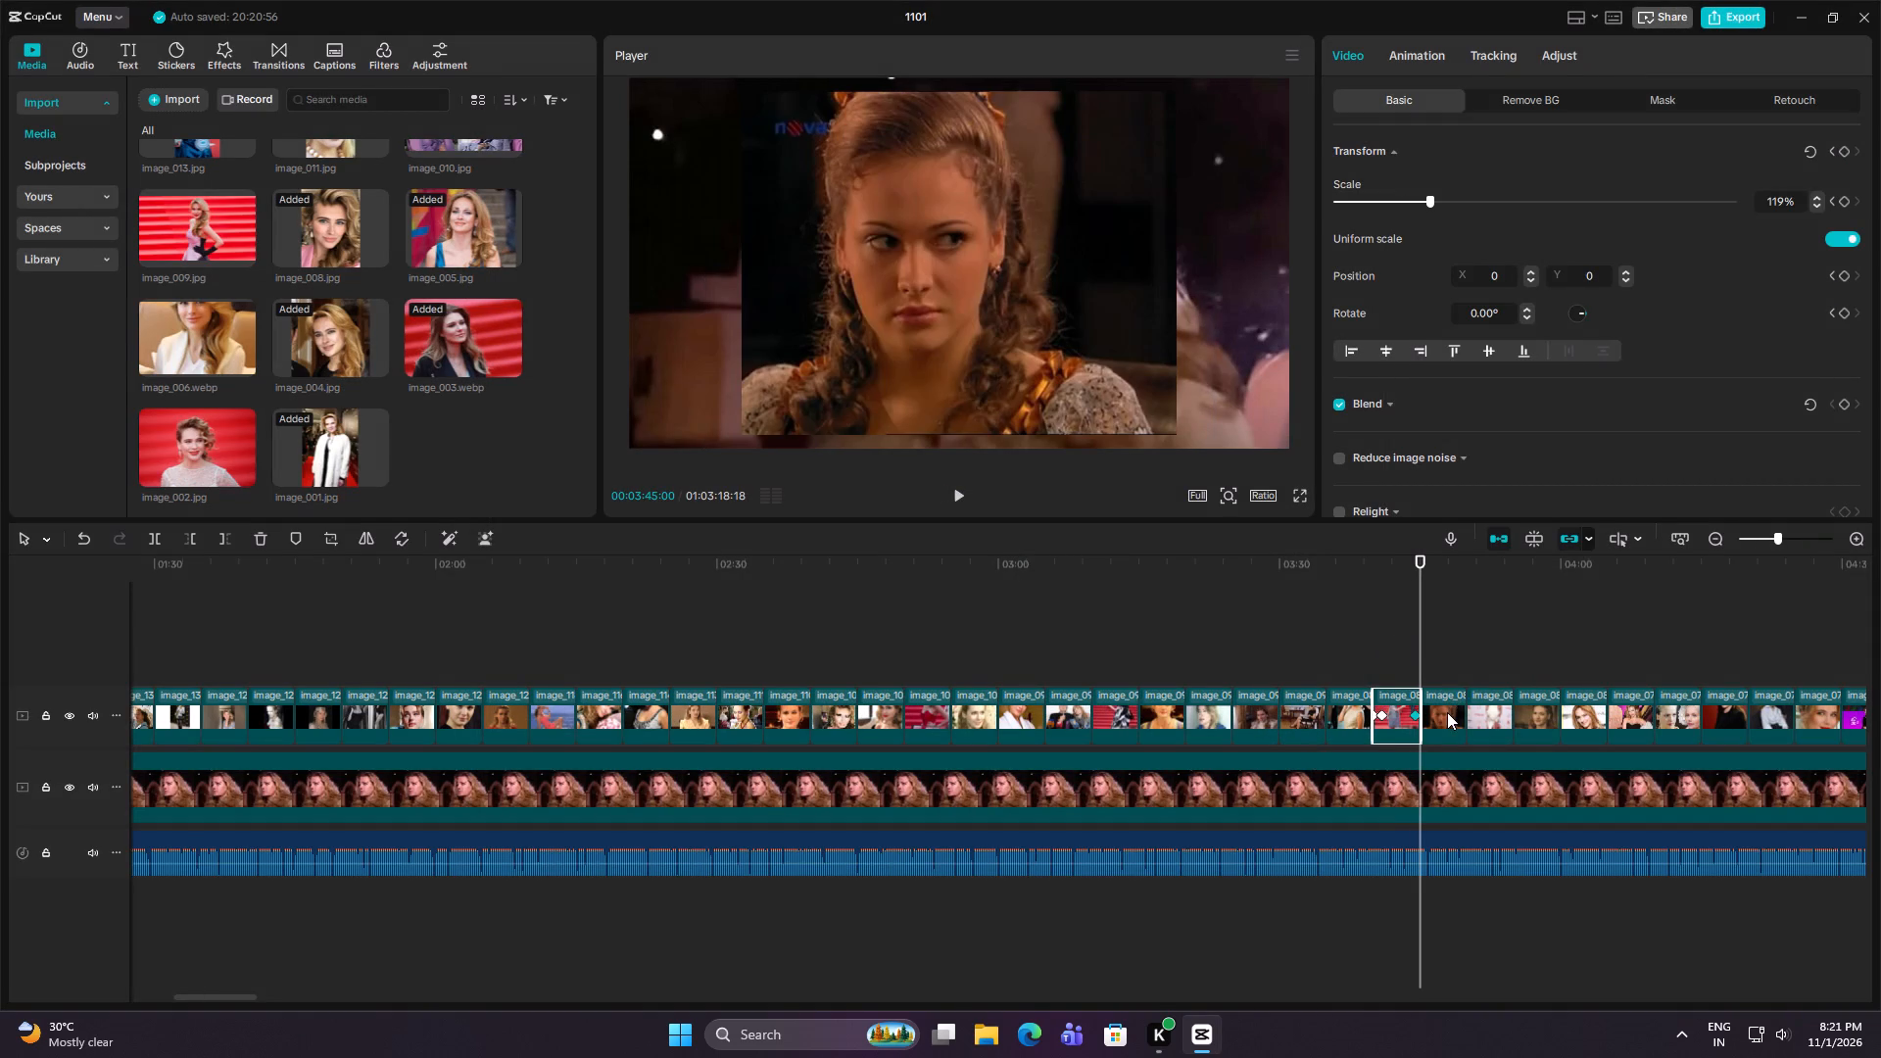
click(329, 541)
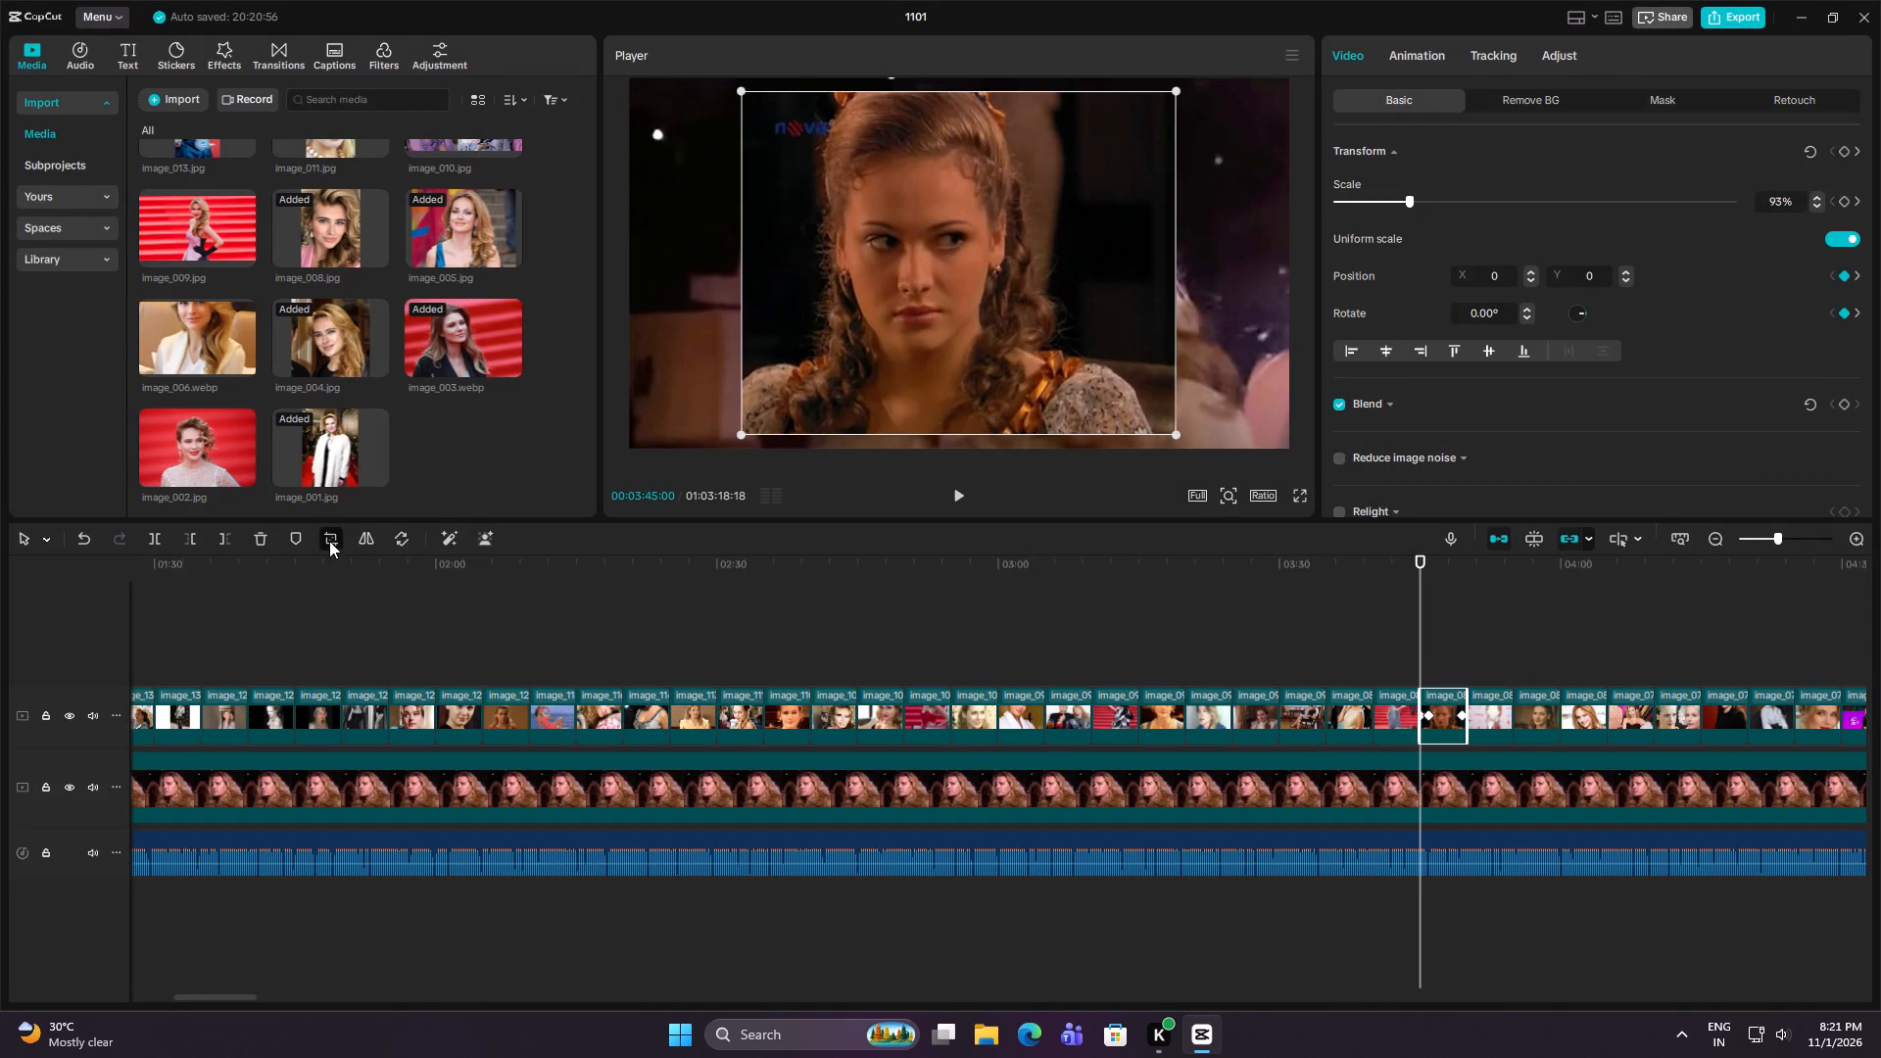
click(638, 501)
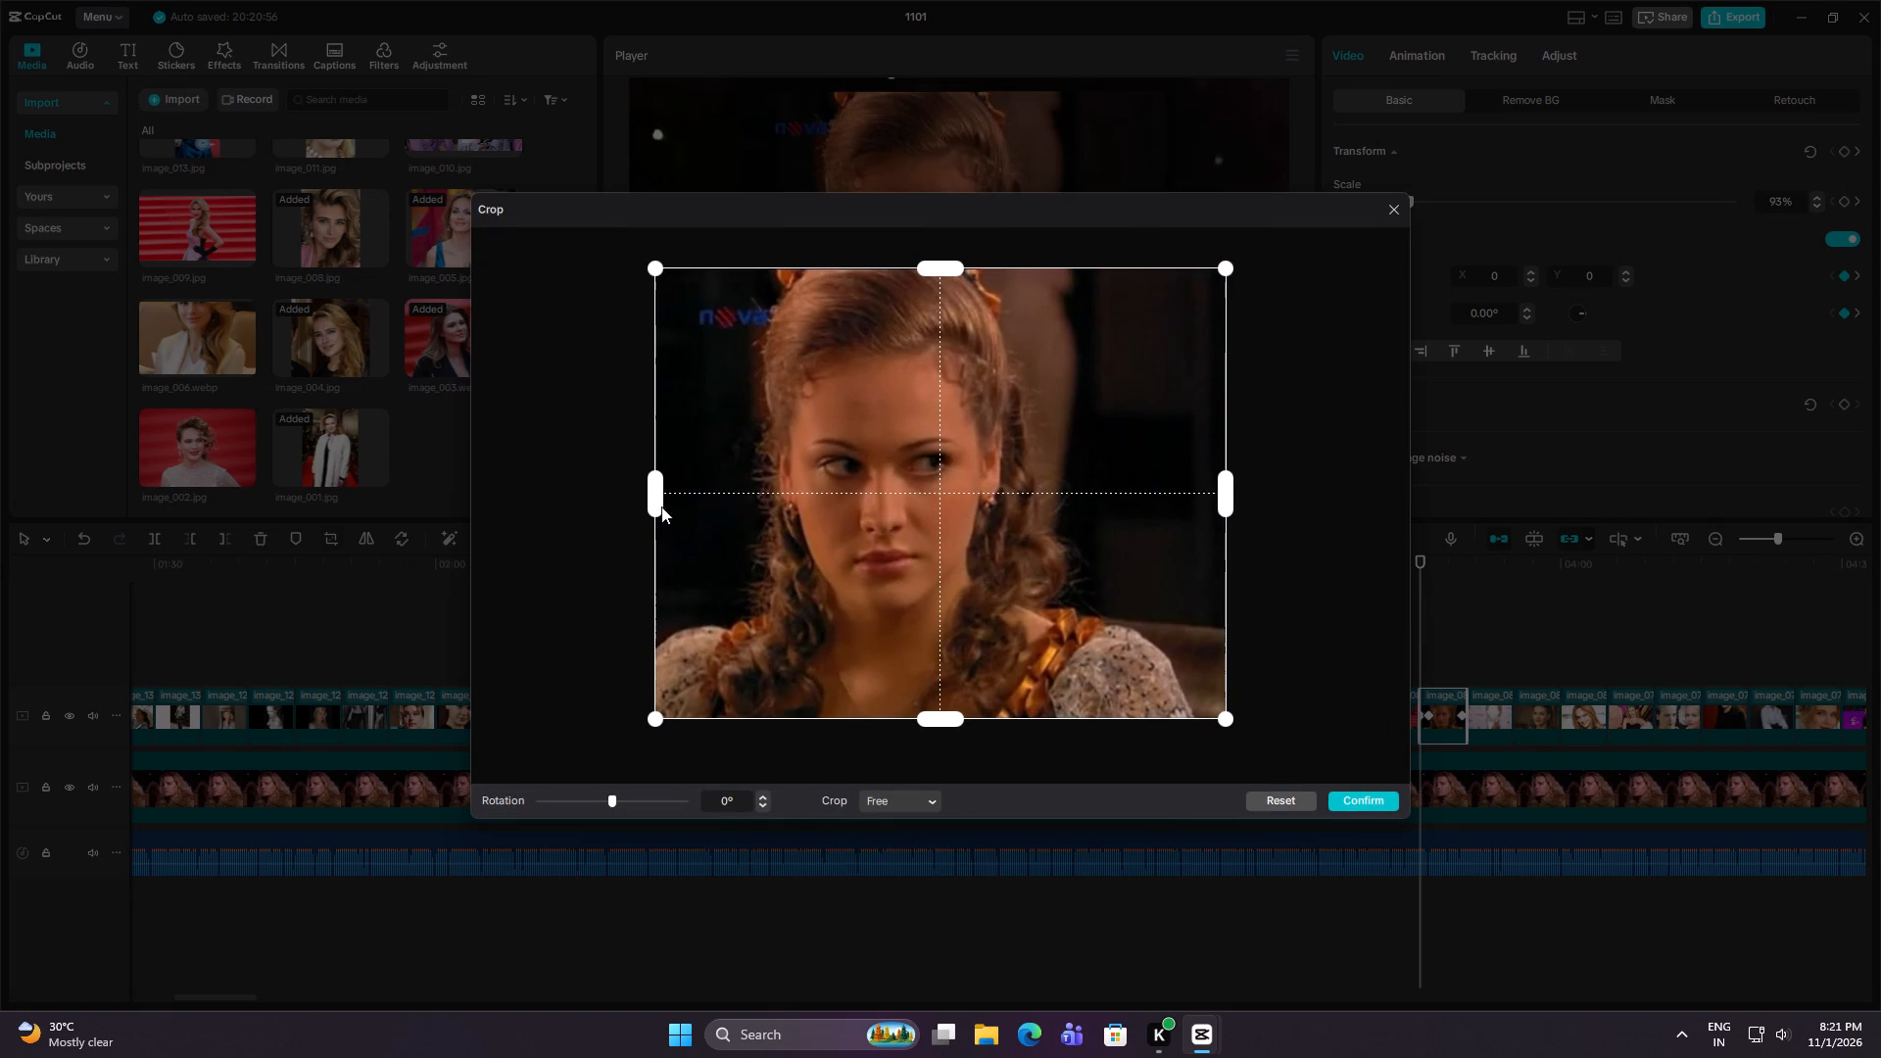
drag(658, 506, 775, 581)
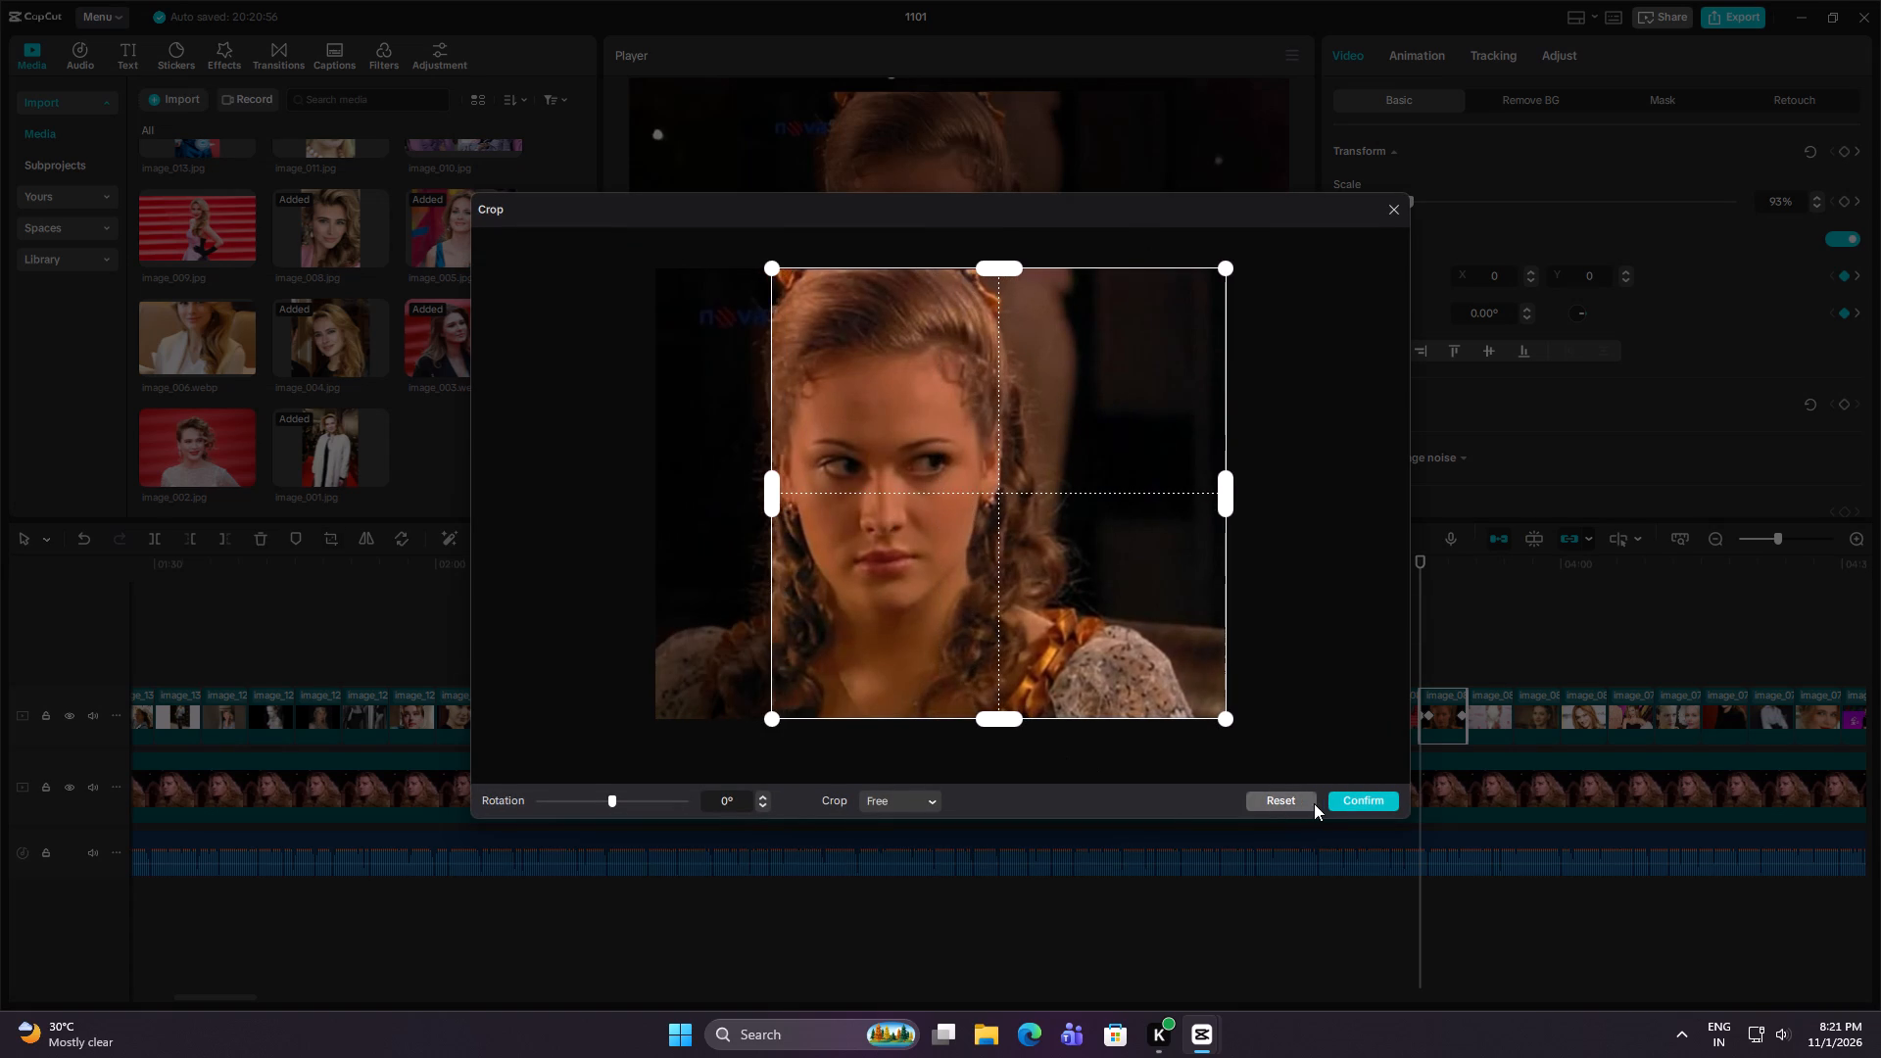
click(1322, 801)
click(1343, 800)
Crop the yellow-bordered image clip at 00:04:00:00 from the bottom to just above the ИНТЕРЕСНО watermark.
key(Down)
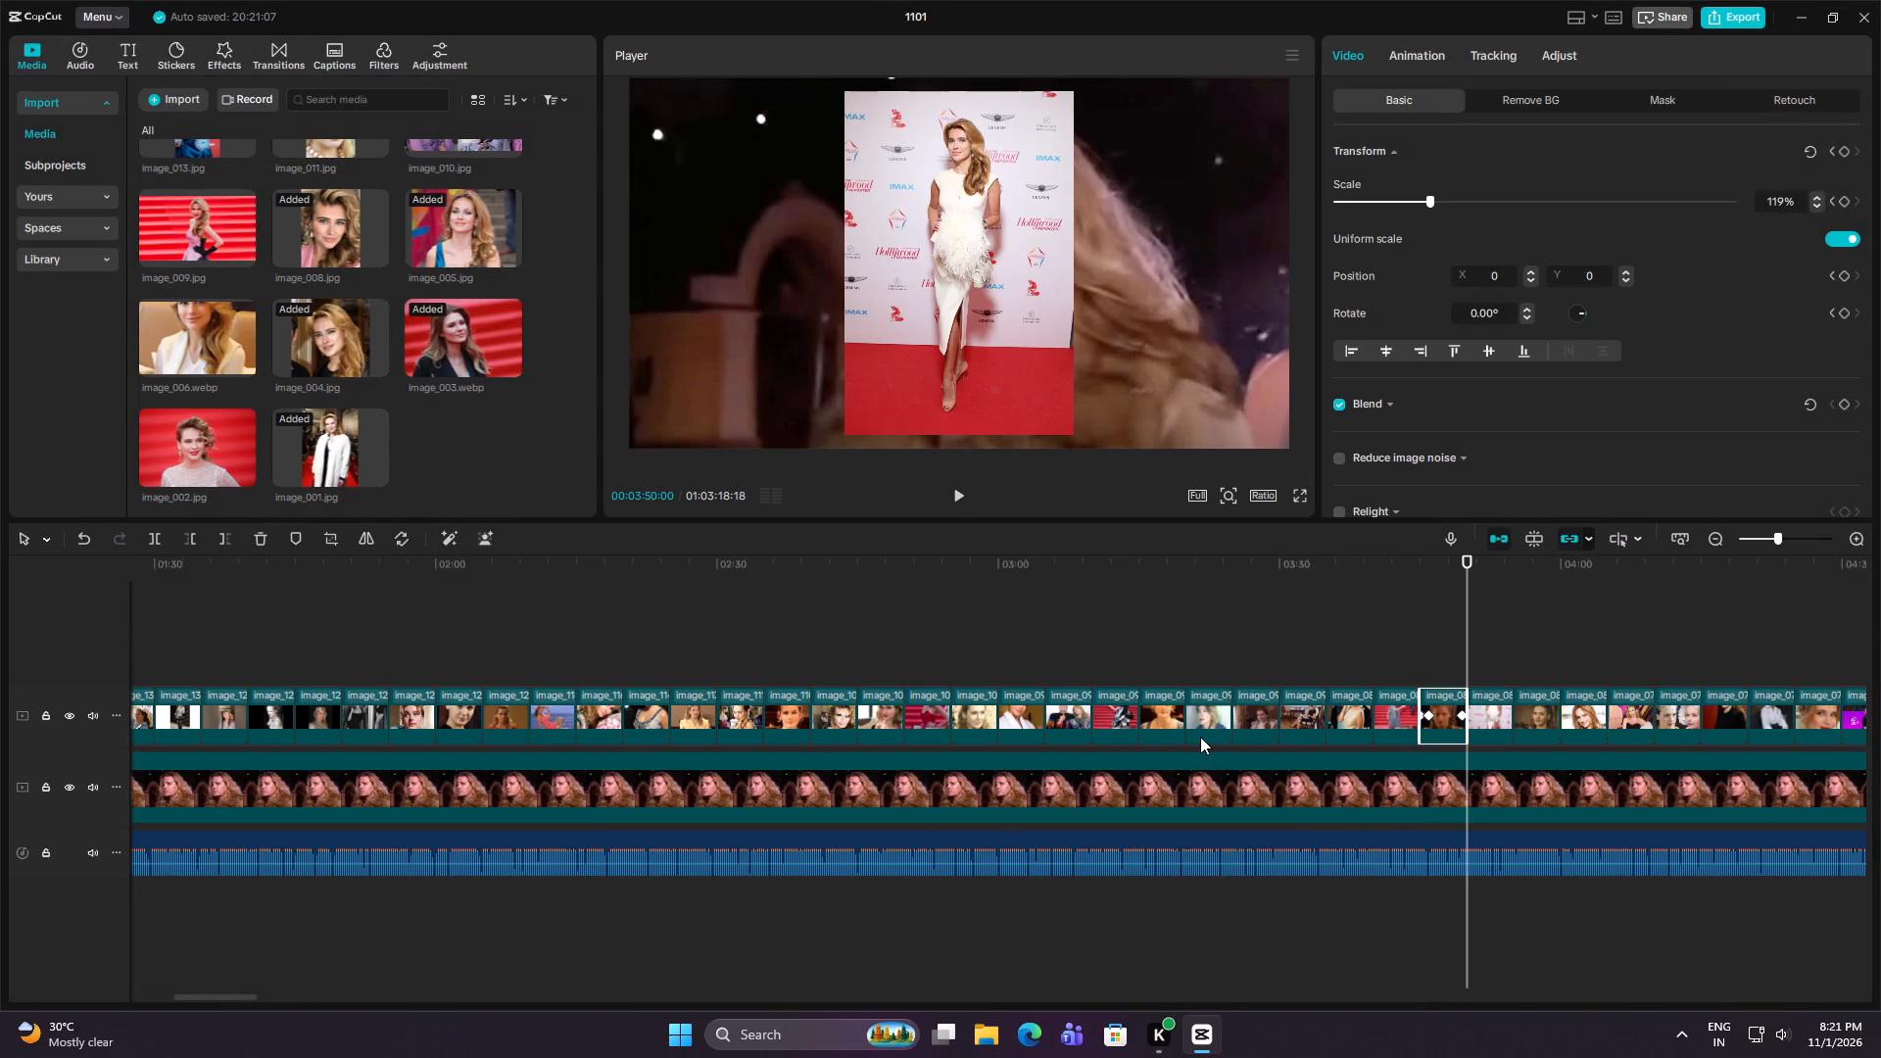
key(Down)
key(Down)
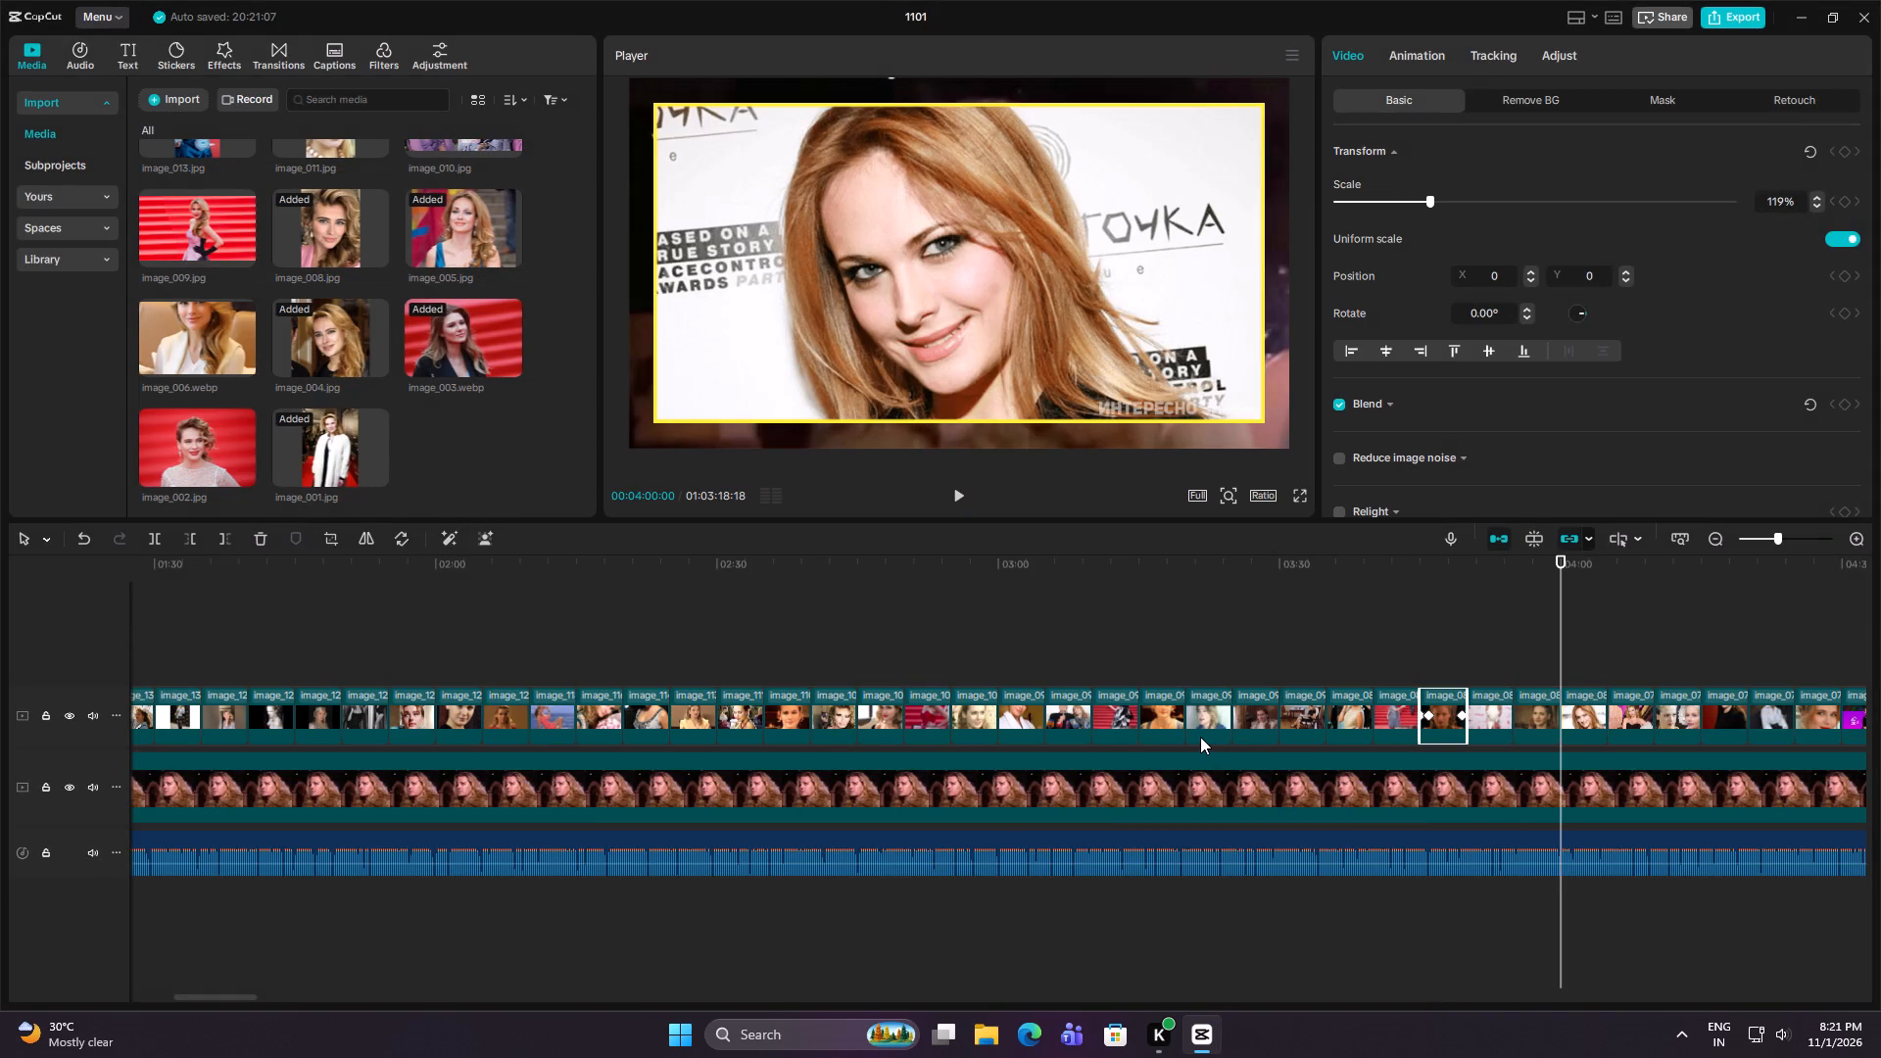
click(1584, 723)
click(338, 543)
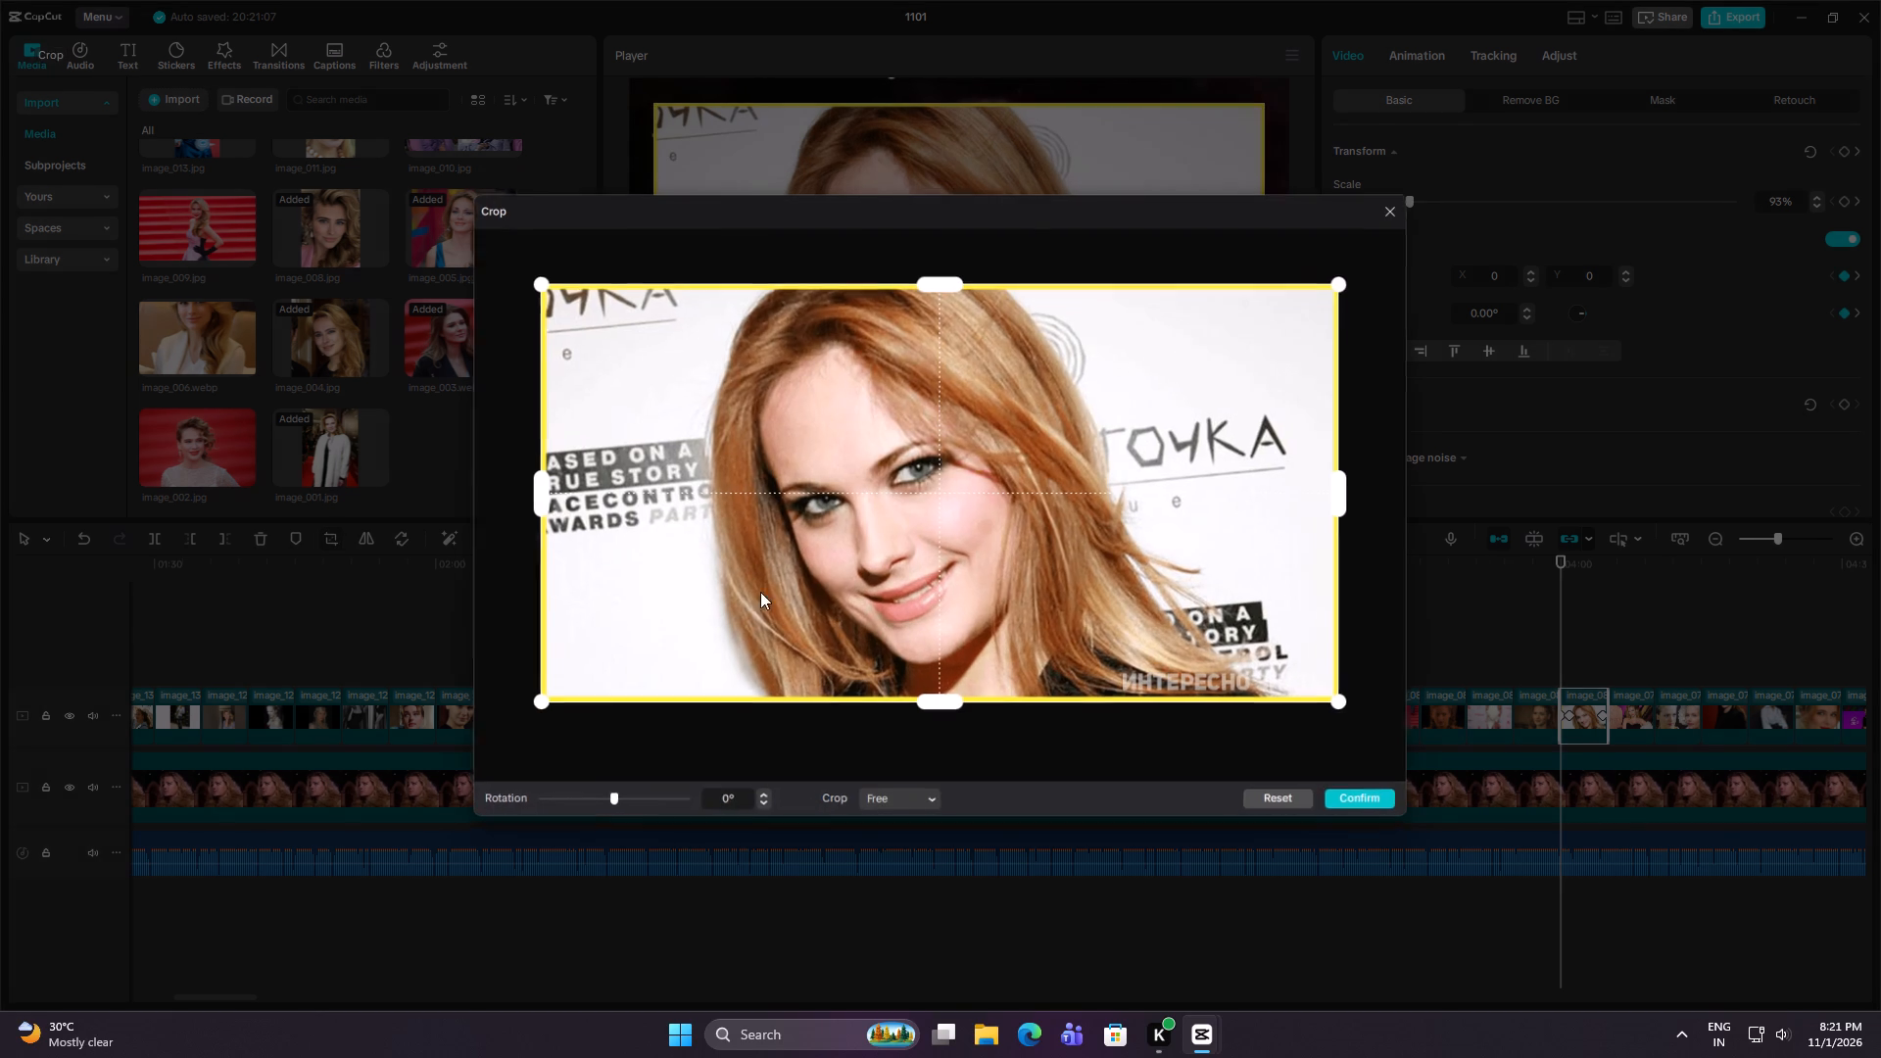
drag(934, 703, 935, 663)
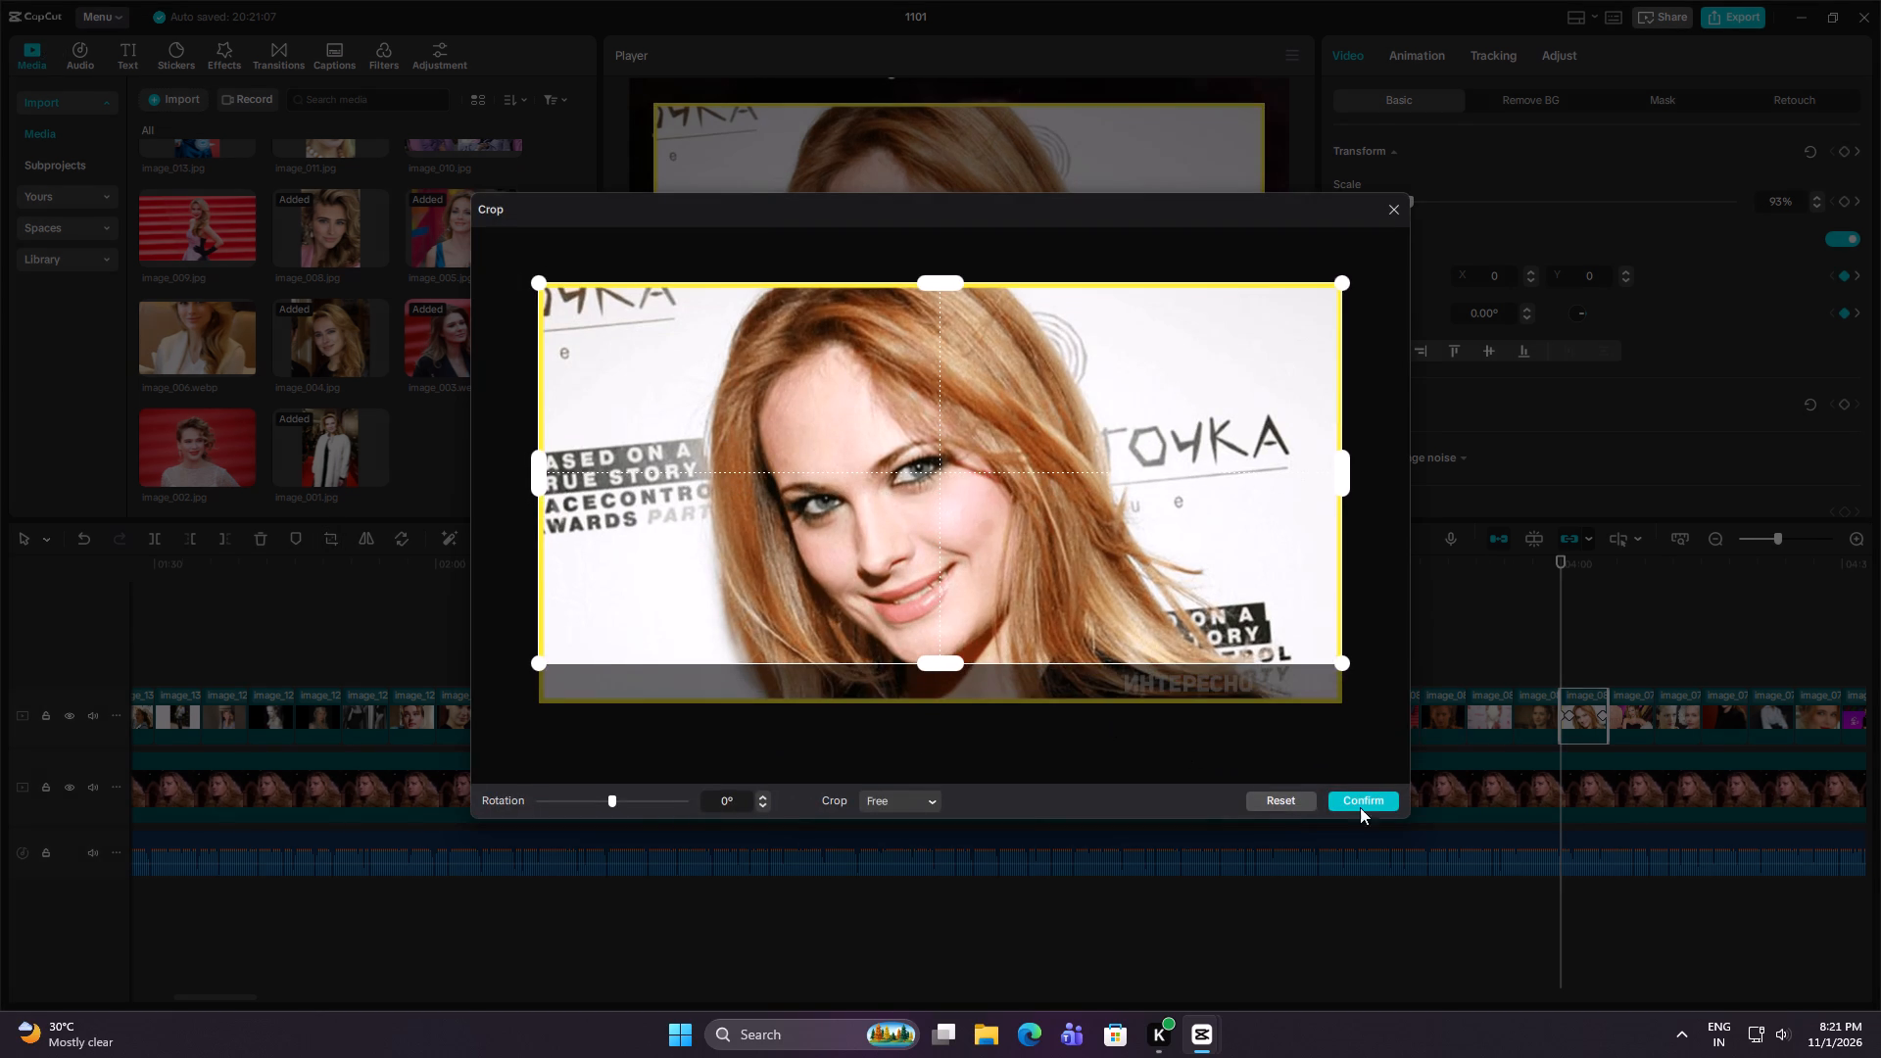
click(1369, 798)
Replace the purple camera-graphic image clip at 00:04:30:00 with image_002.jpg, keeping the original video effect.
key(Down)
key(Down)
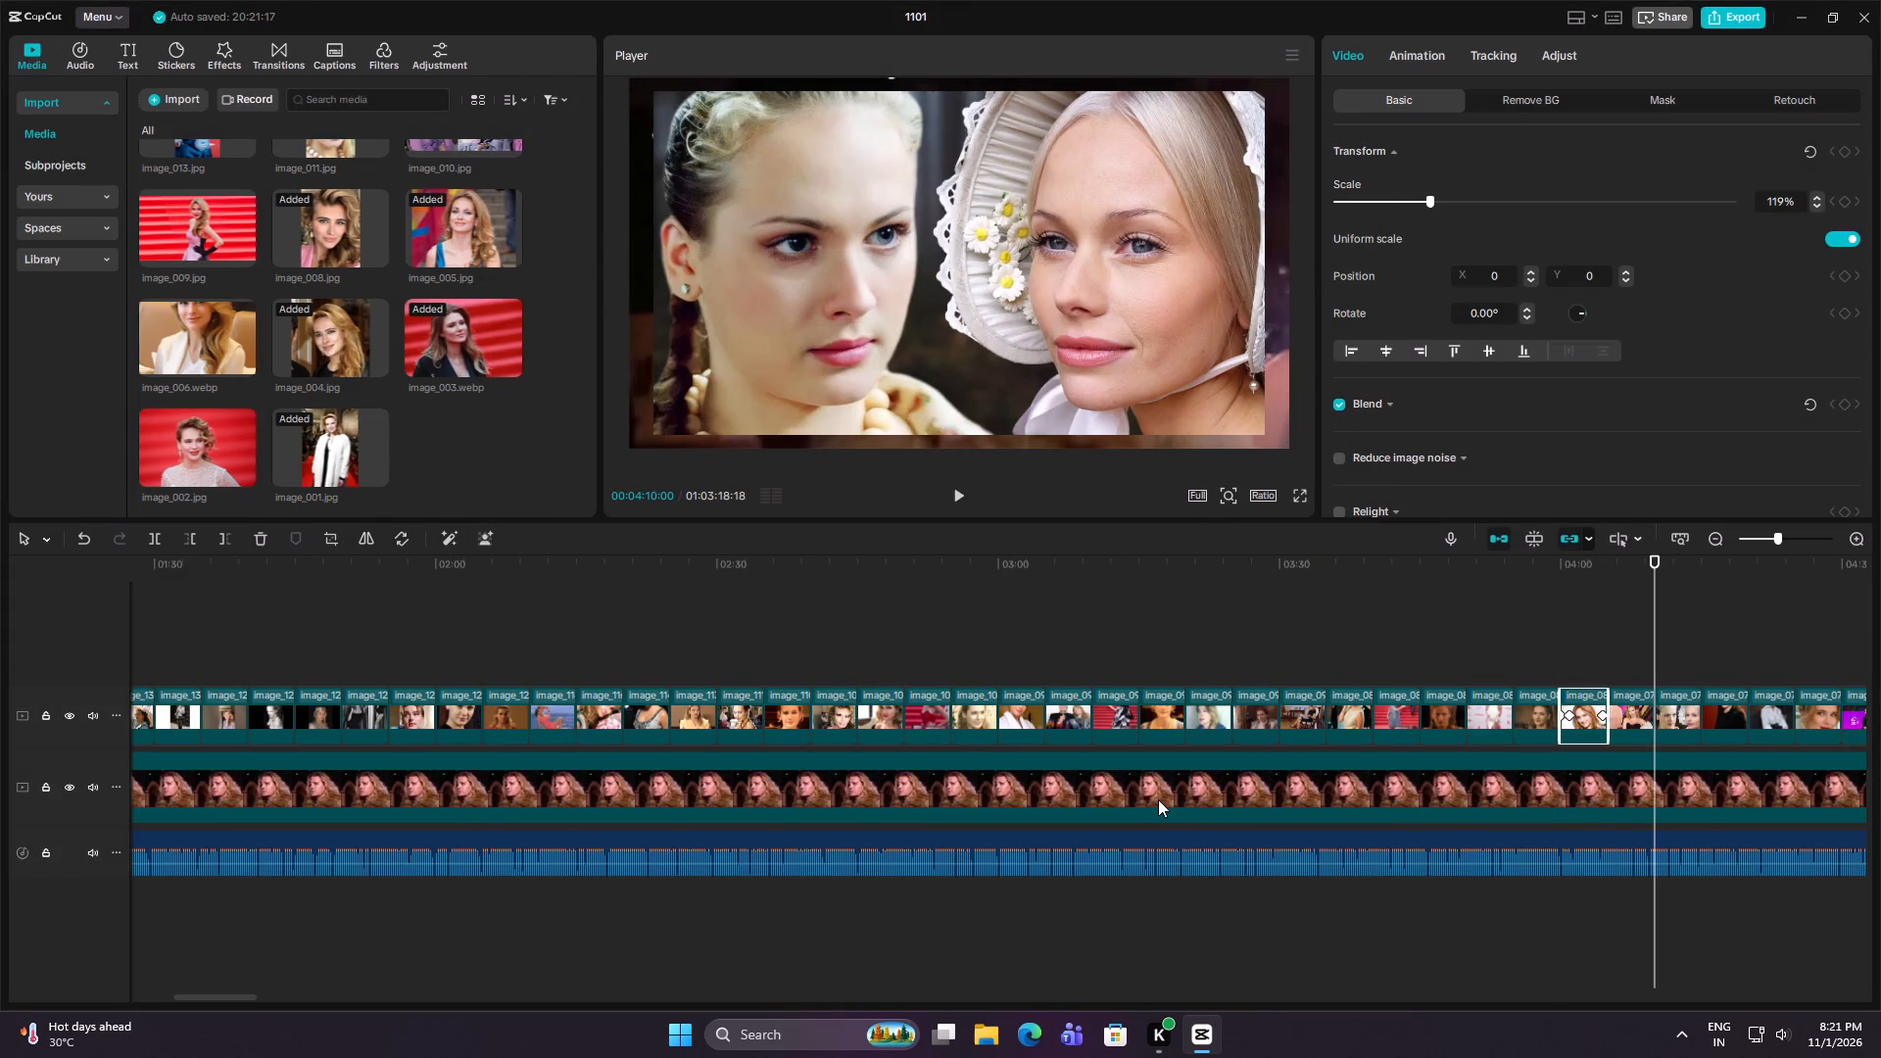
key(Down)
key(Down)
key(Down)
key(Down)
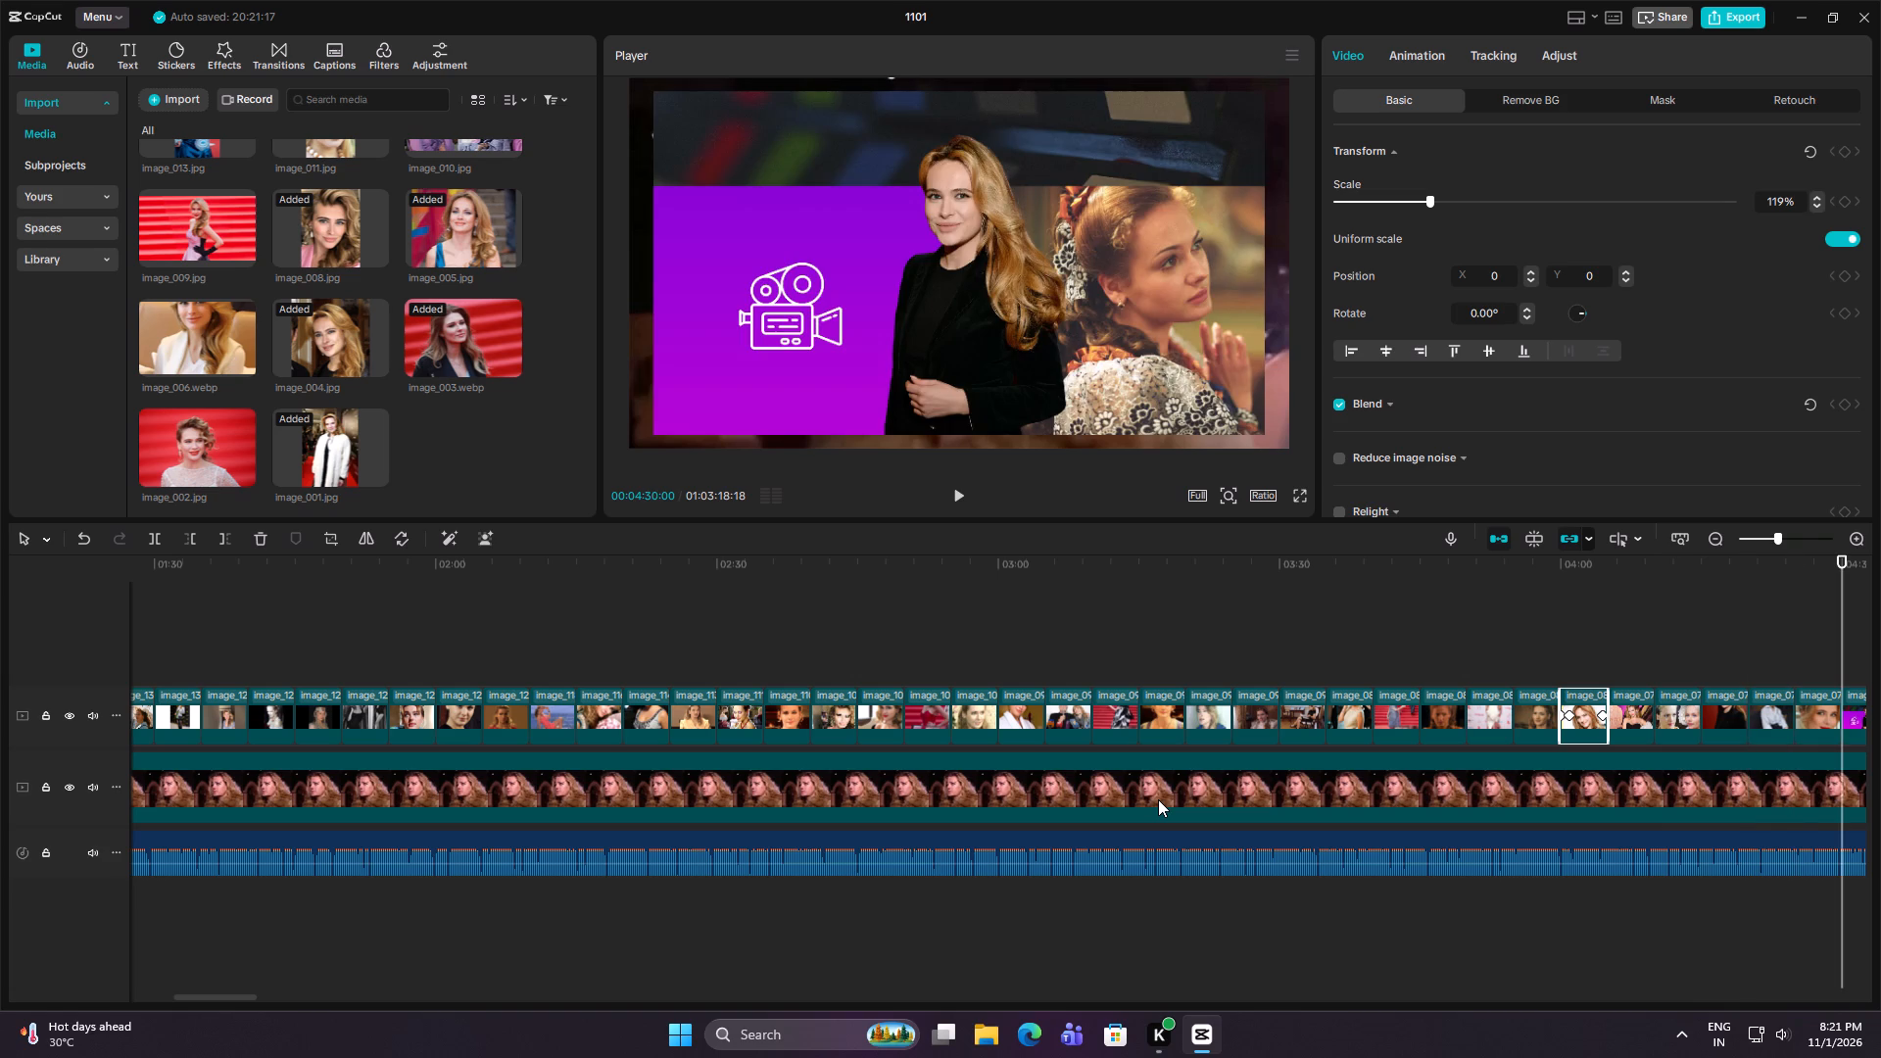
key(Down)
key(Up)
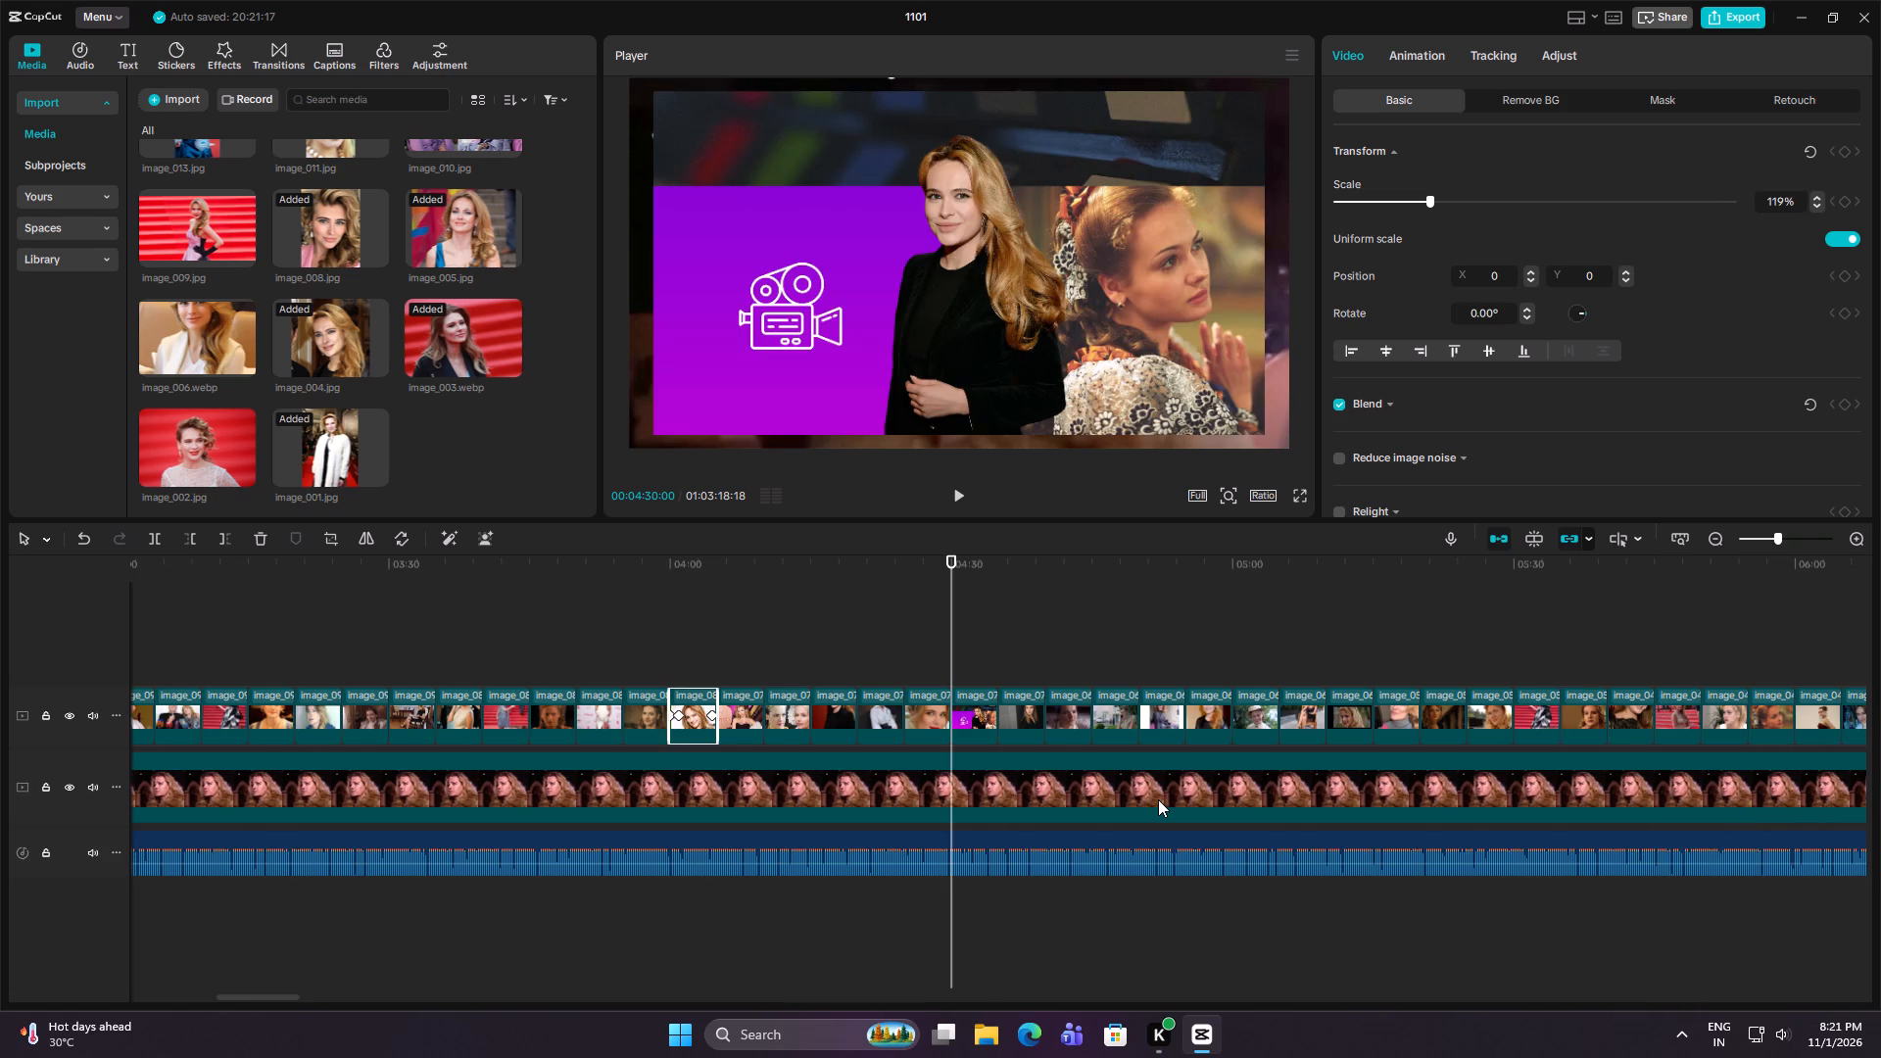
drag(221, 444, 523, 505)
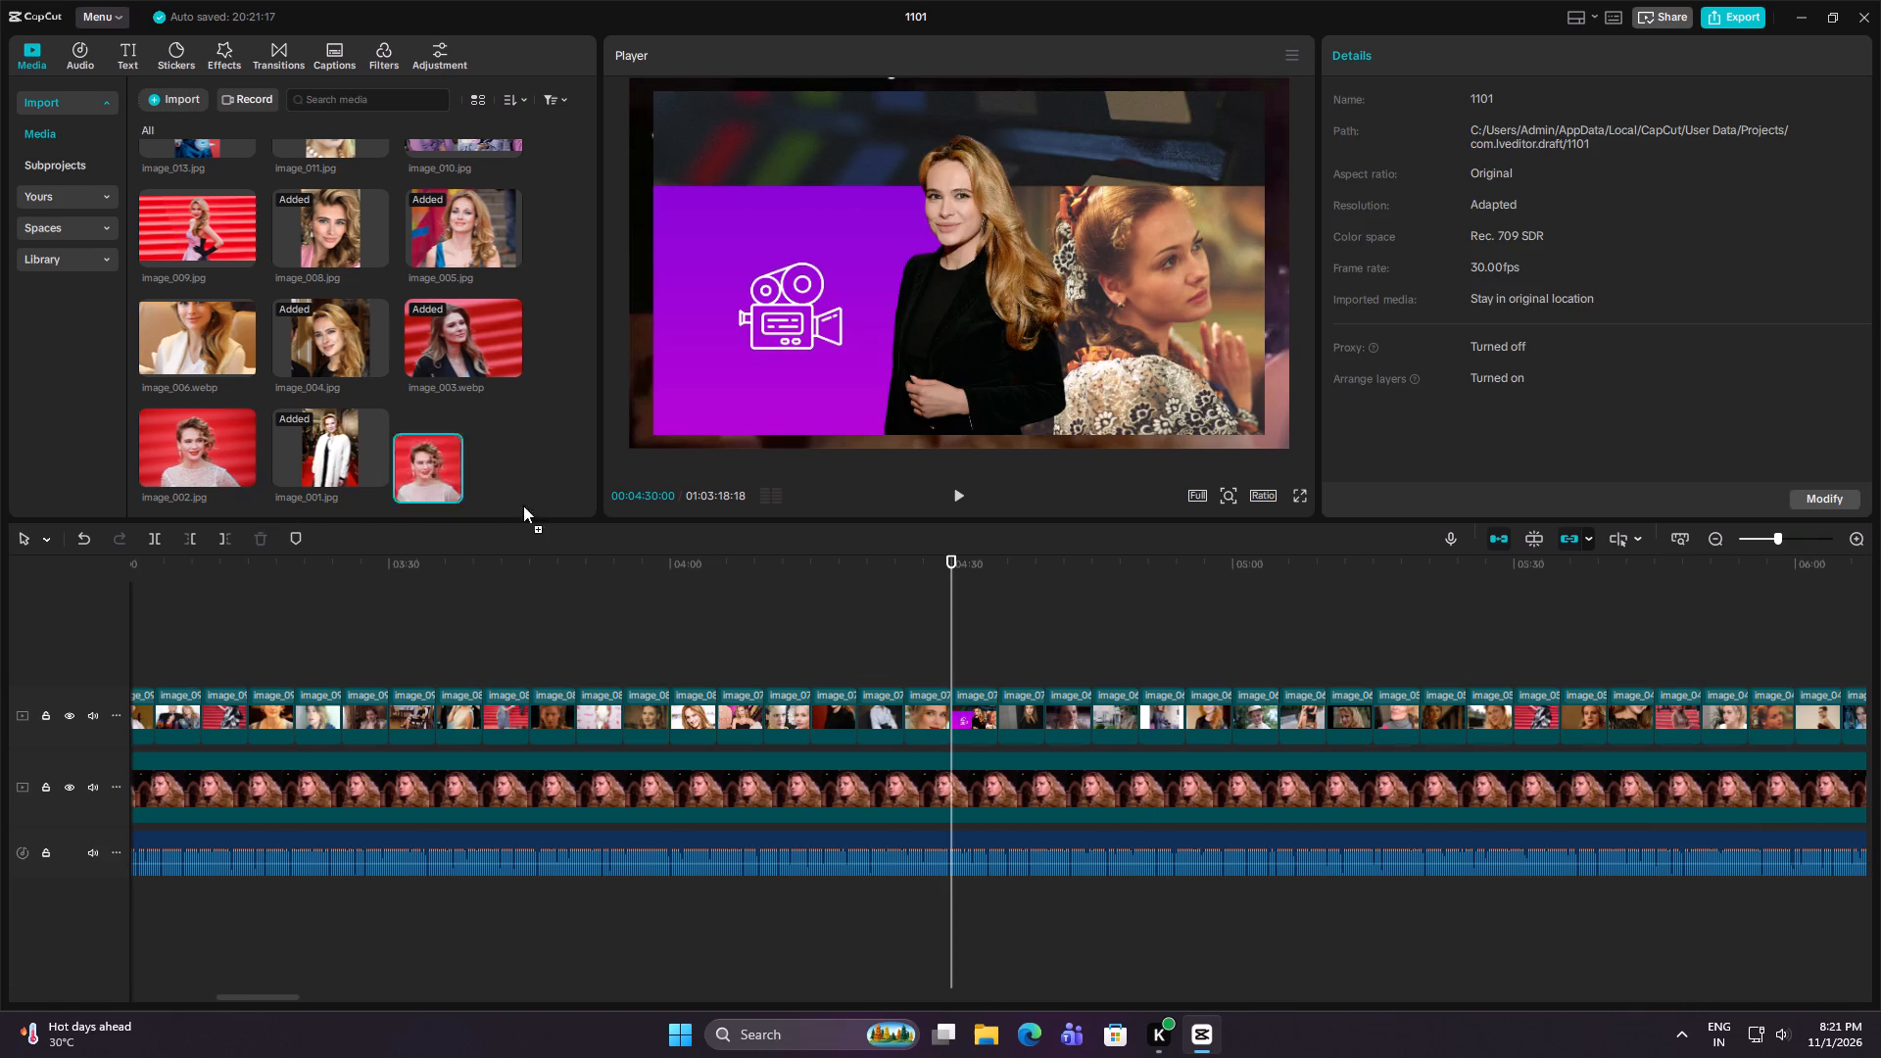
drag(523, 505, 963, 705)
click(994, 713)
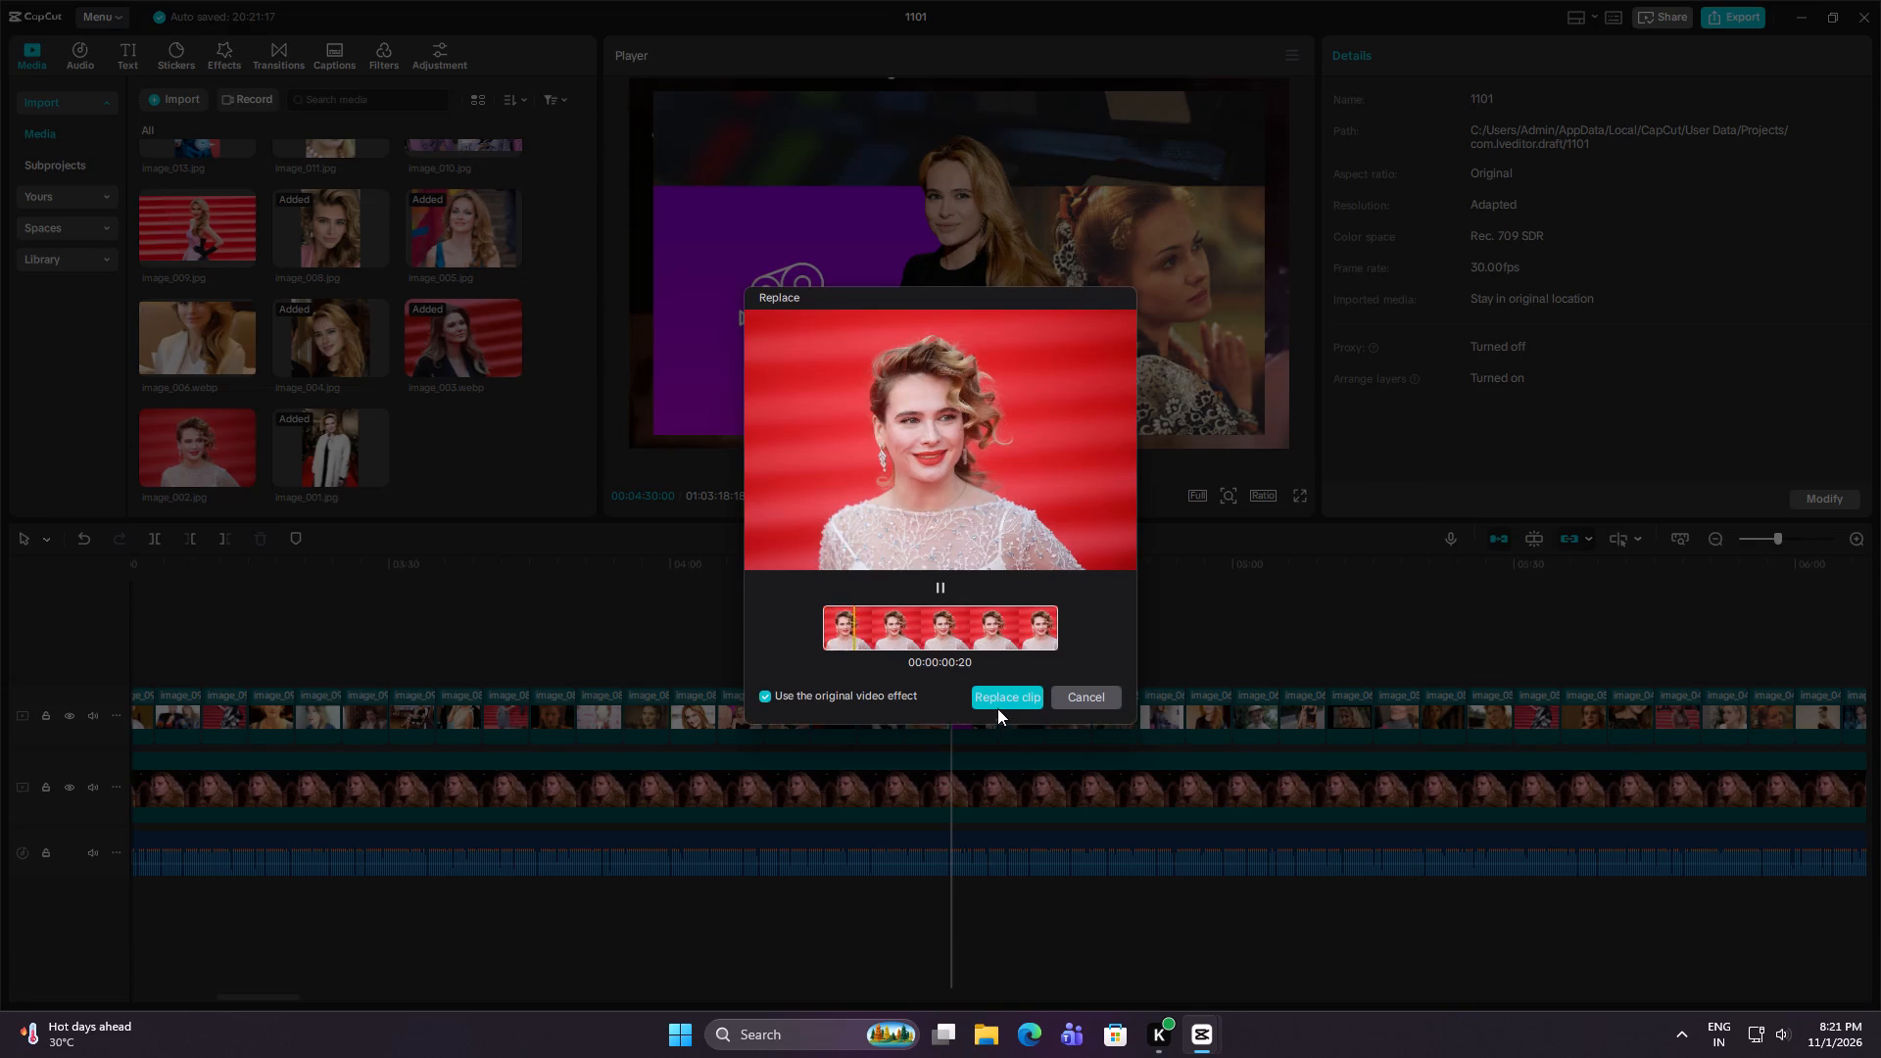
click(997, 705)
Replace the watermarked image clip at 00:04:55:00 with image_006.webp, keeping the original video effect.
key(Down)
key(Down)
key(Down)
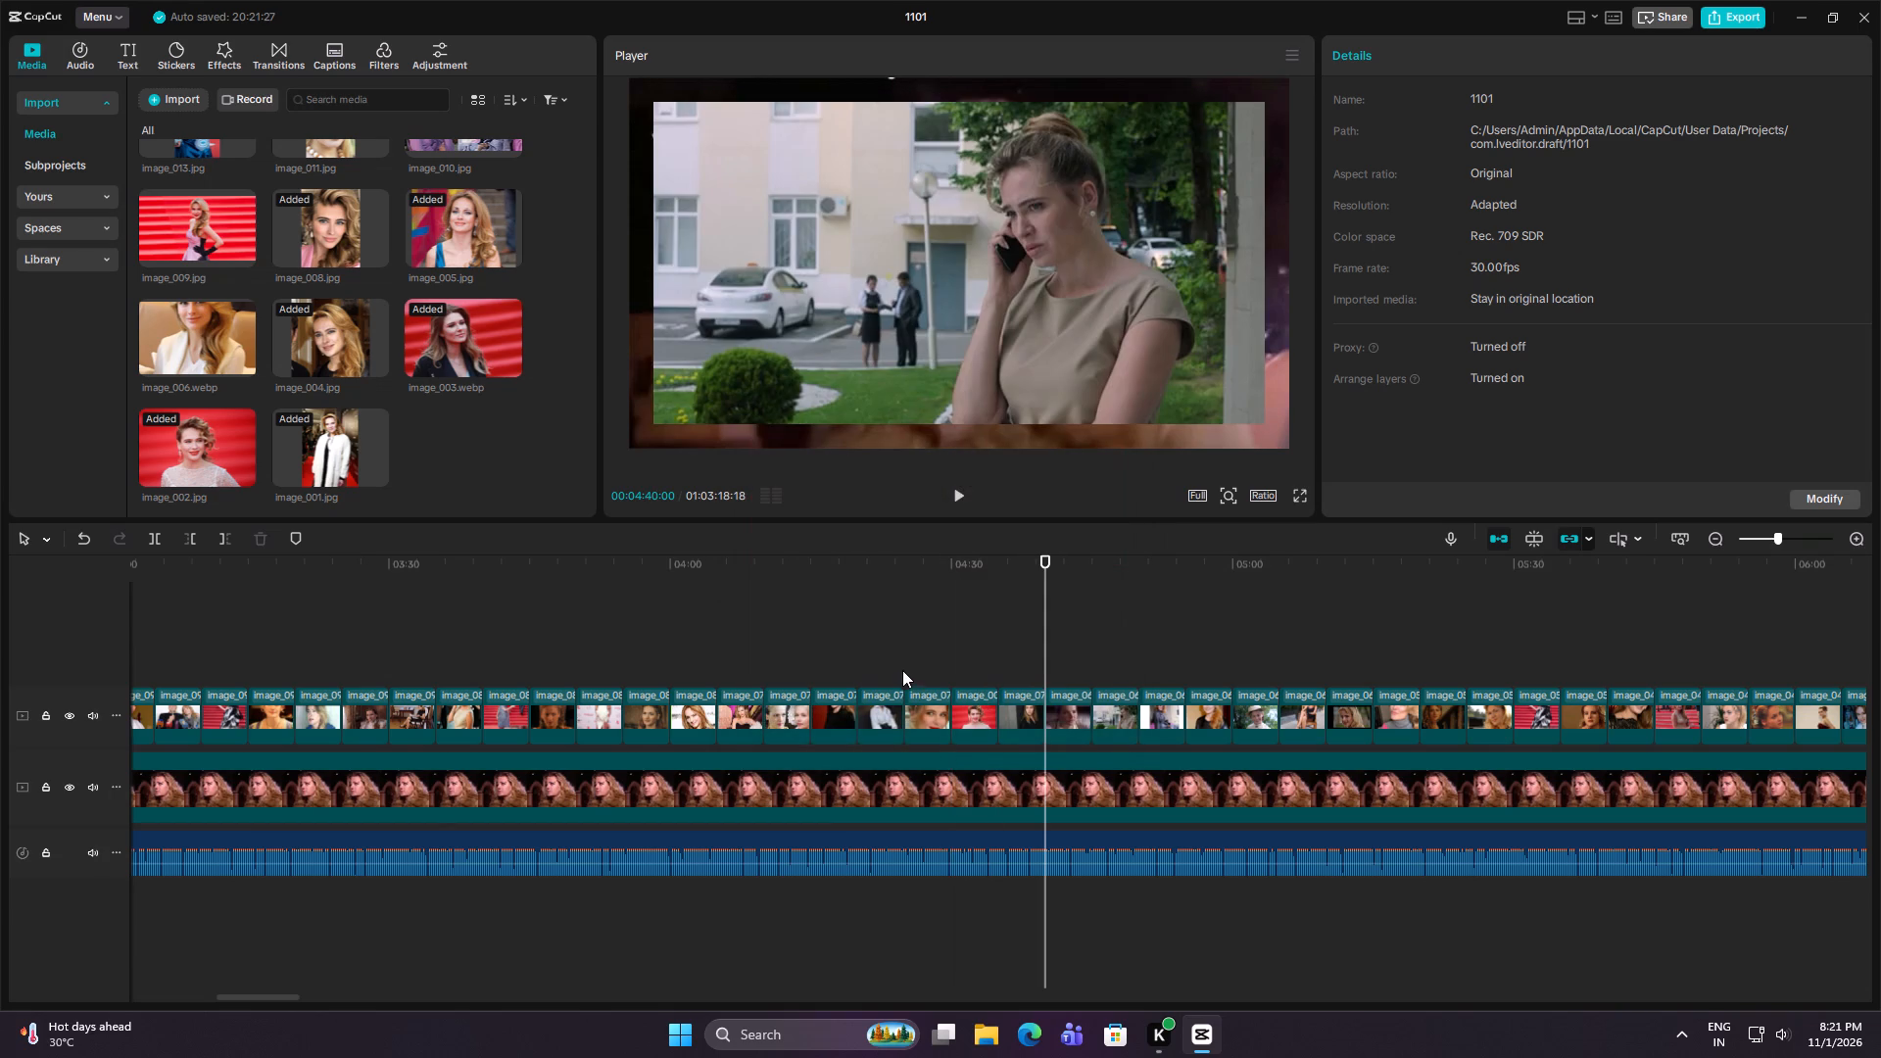
key(Down)
key(Down)
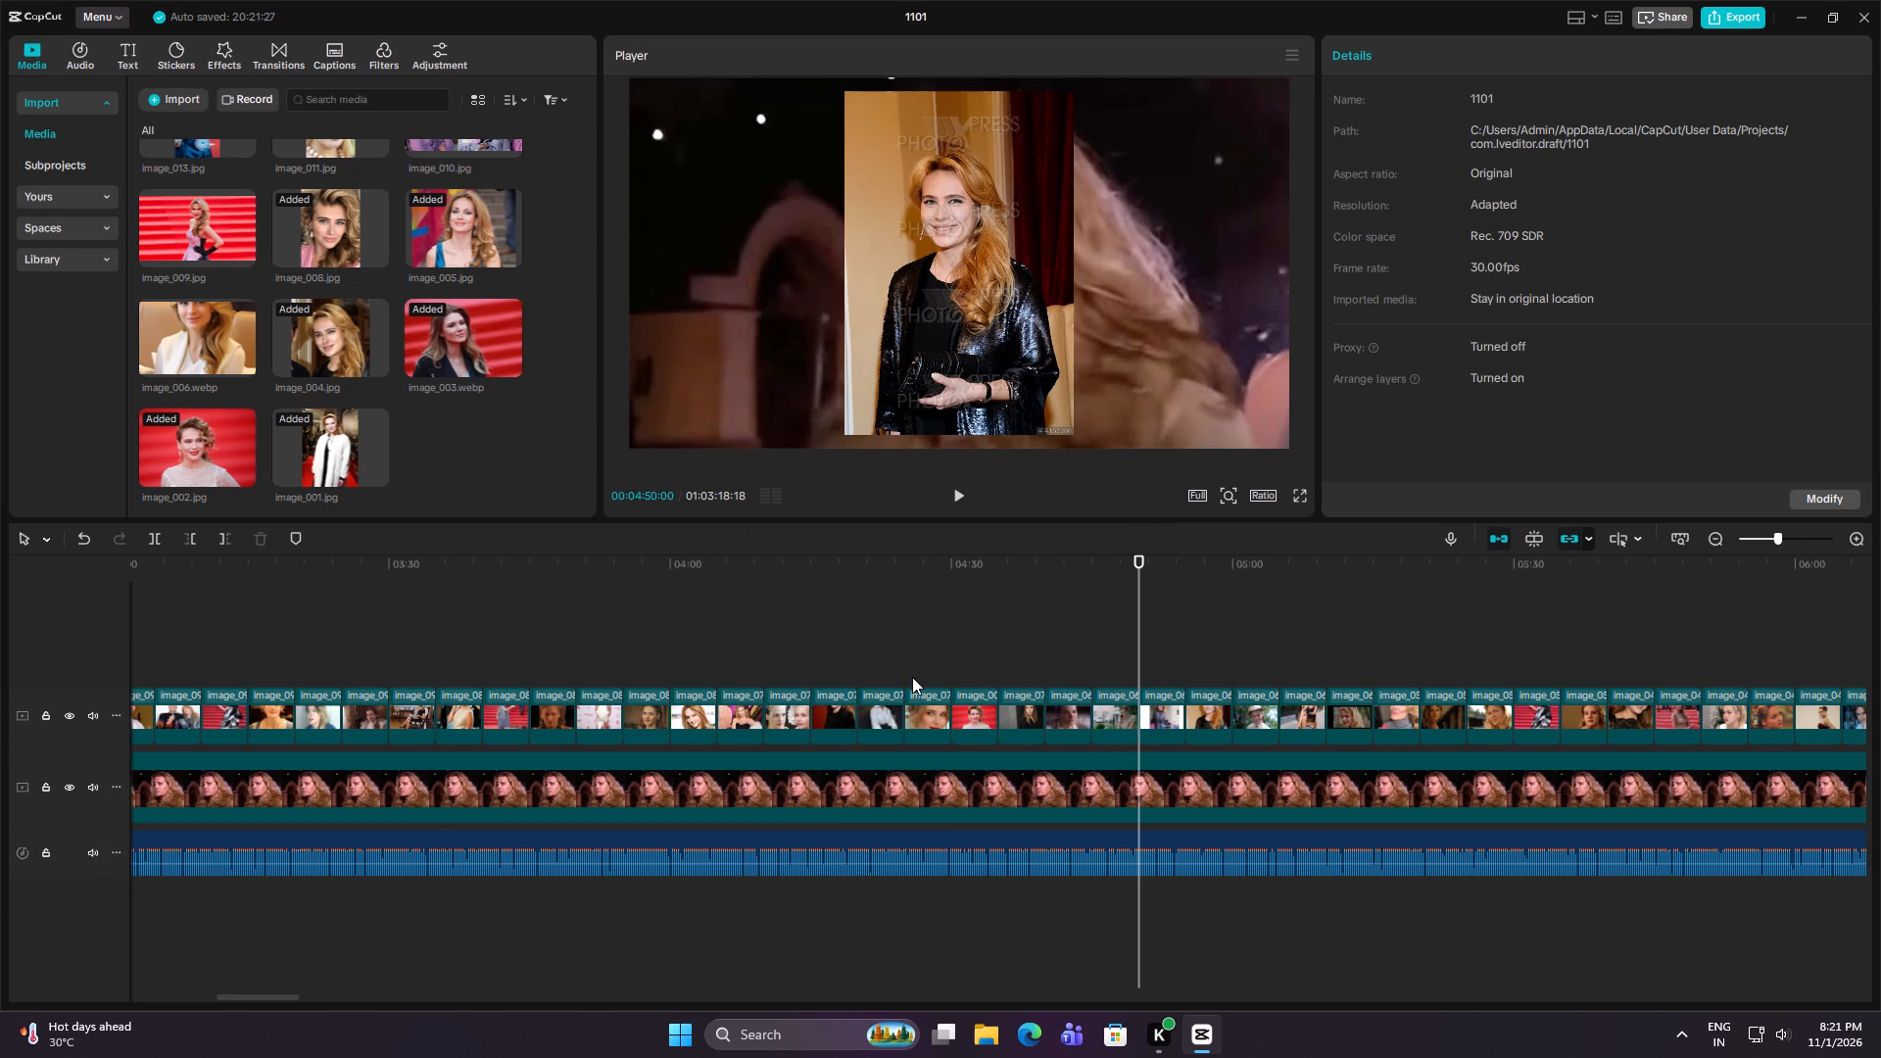
drag(212, 343, 982, 641)
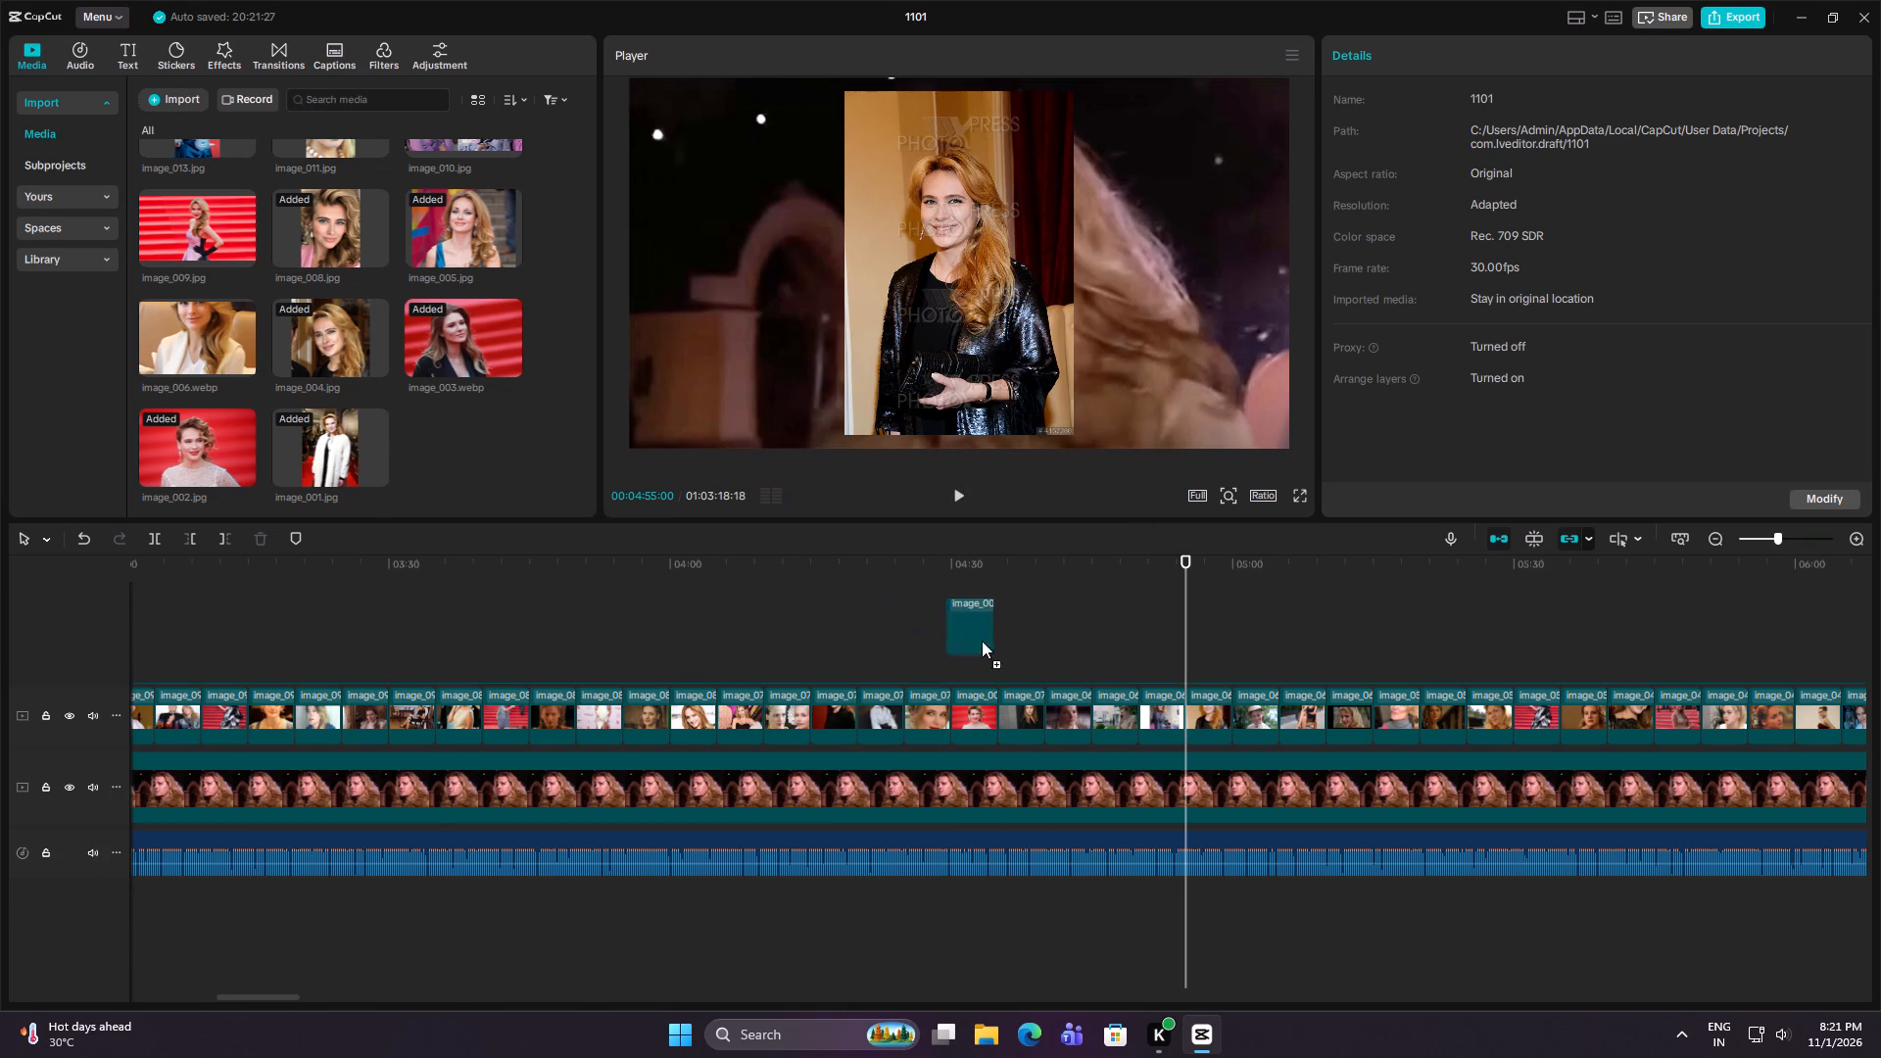
drag(982, 641, 1204, 700)
click(1025, 691)
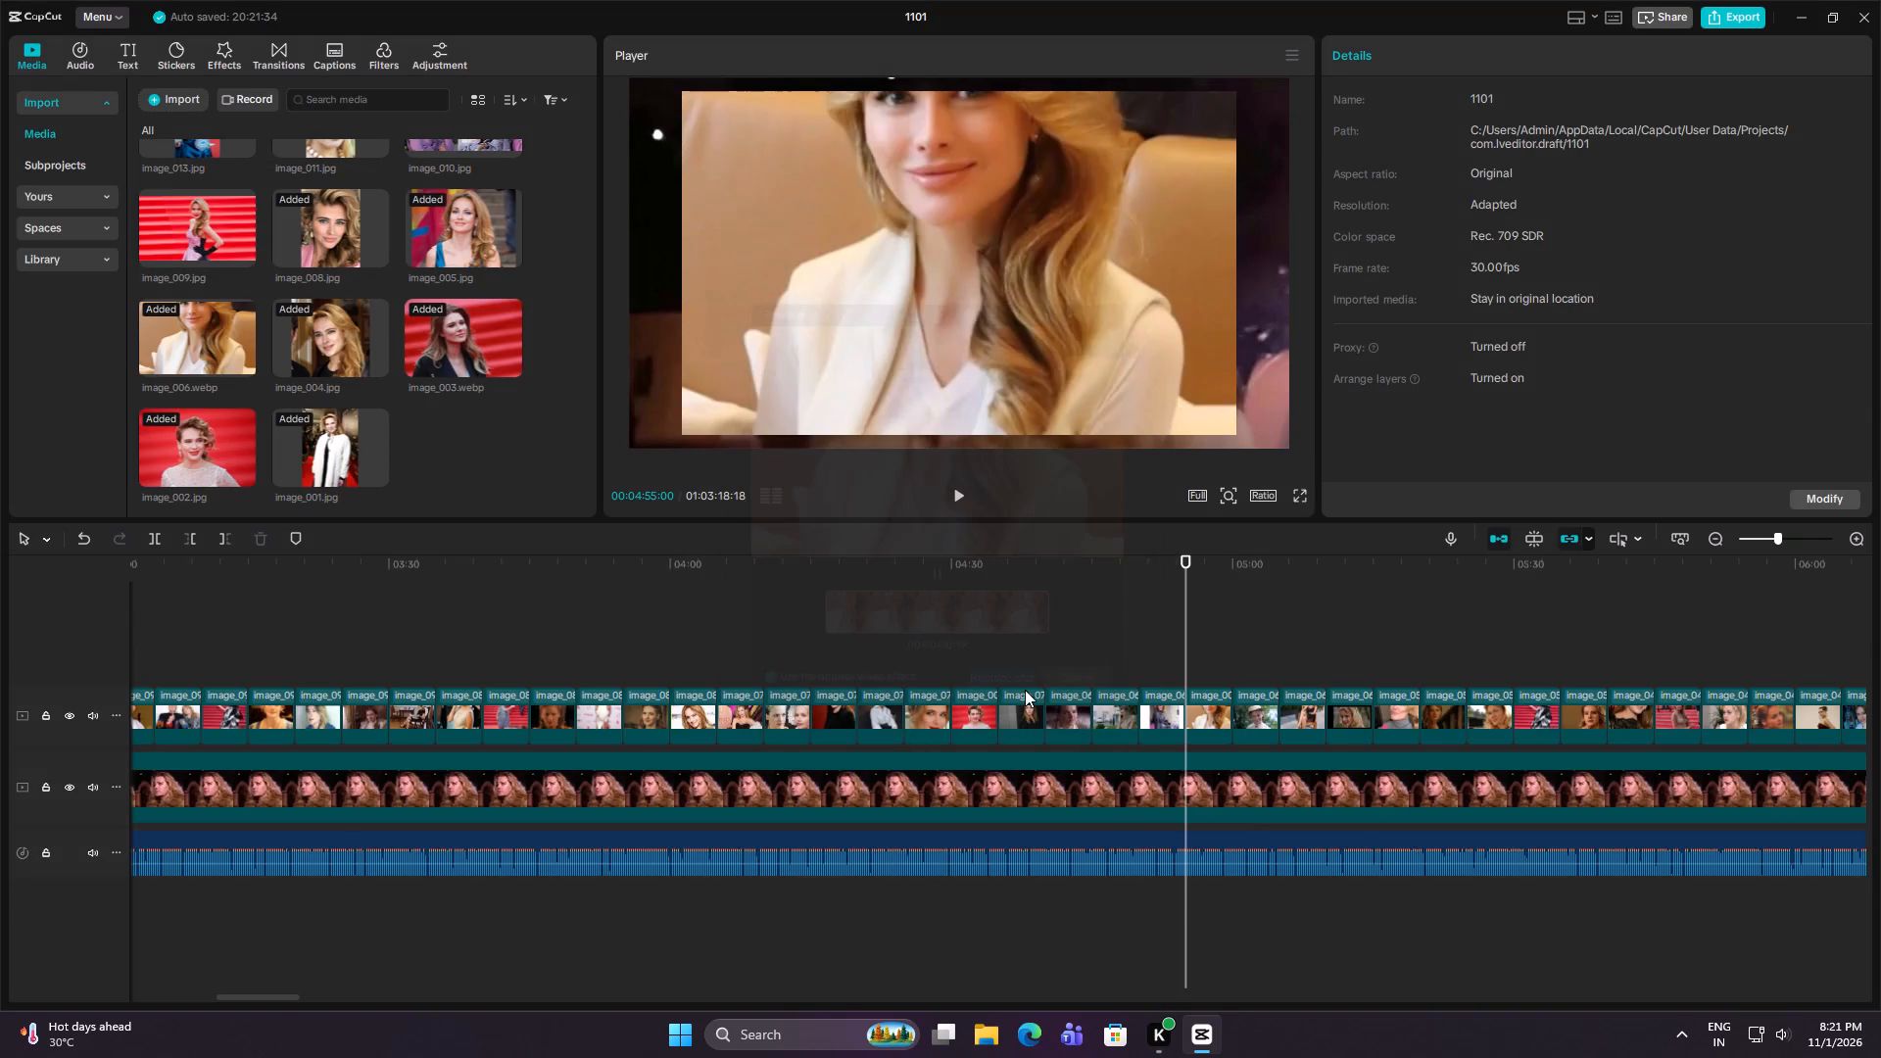
Crop the black-and-white dress image clip at 00:05:30:00 from the bottom to just above the Getty Images watermark.
key(Down)
key(Down)
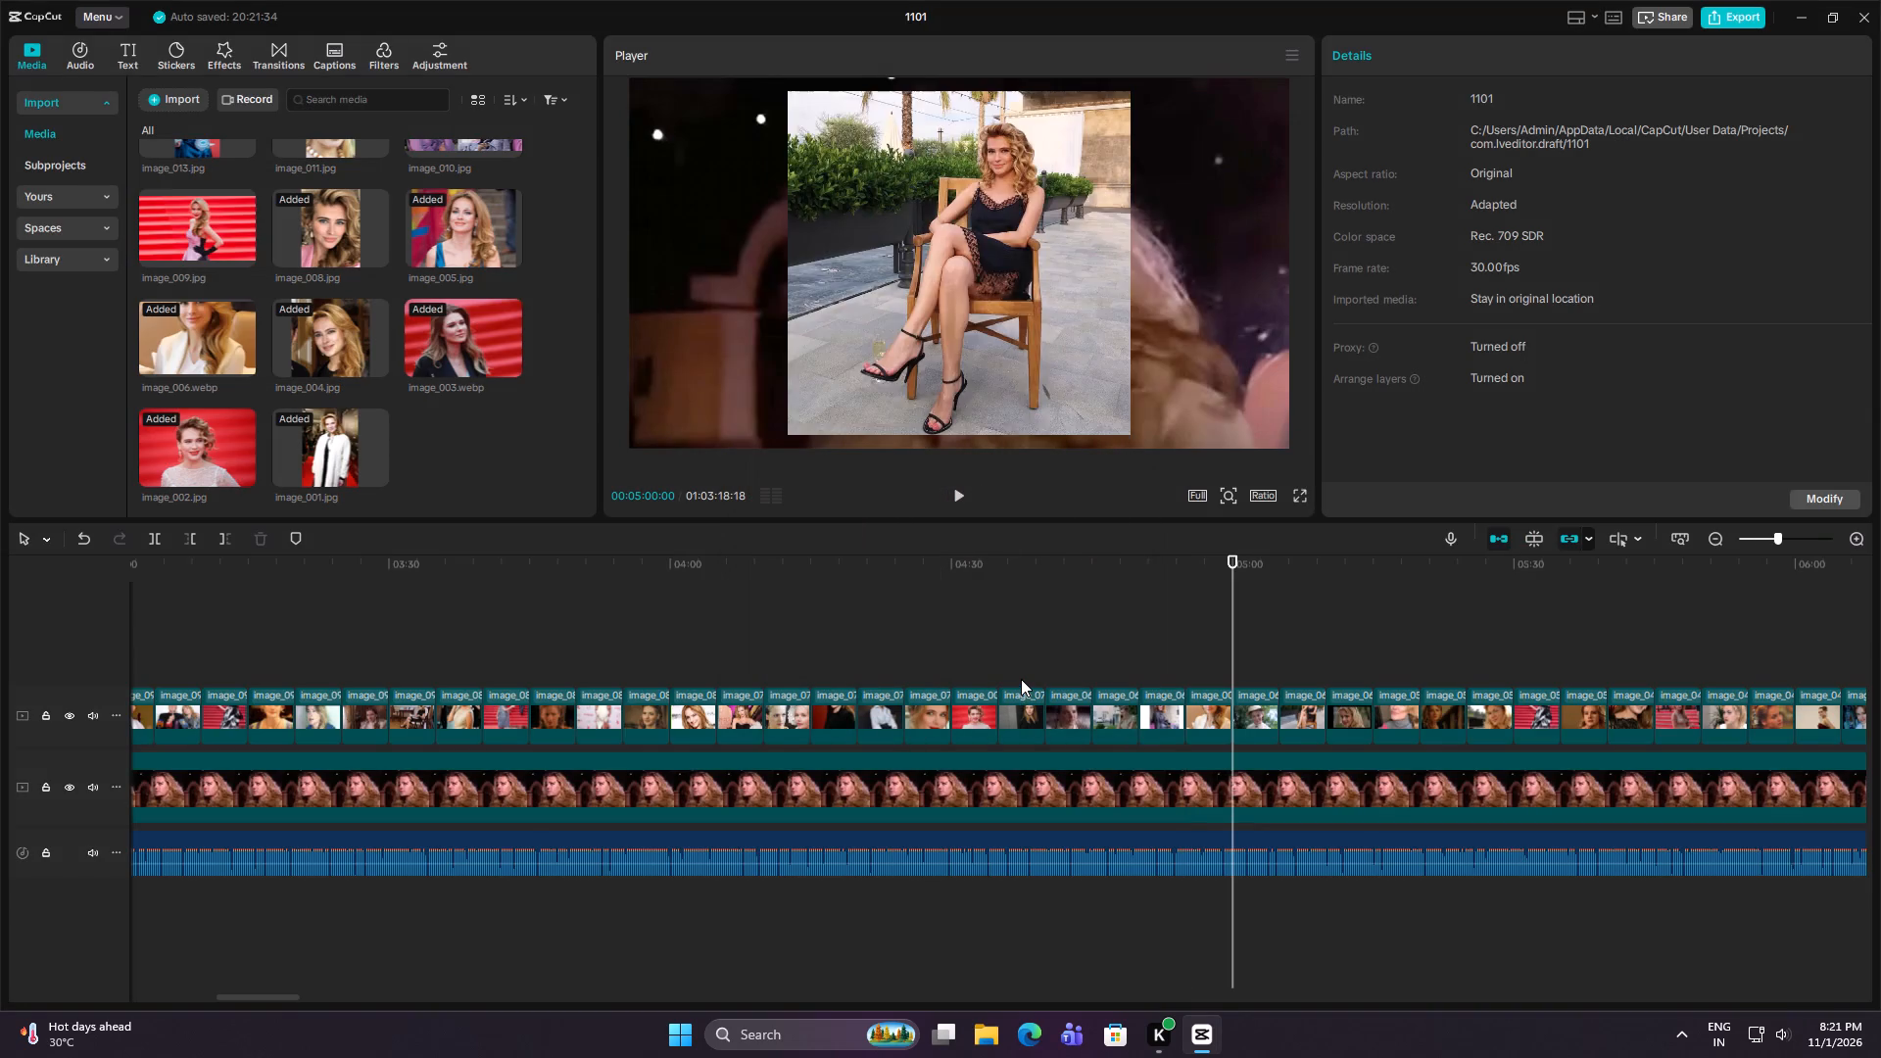
key(Down)
key(Up)
key(Down)
key(Down)
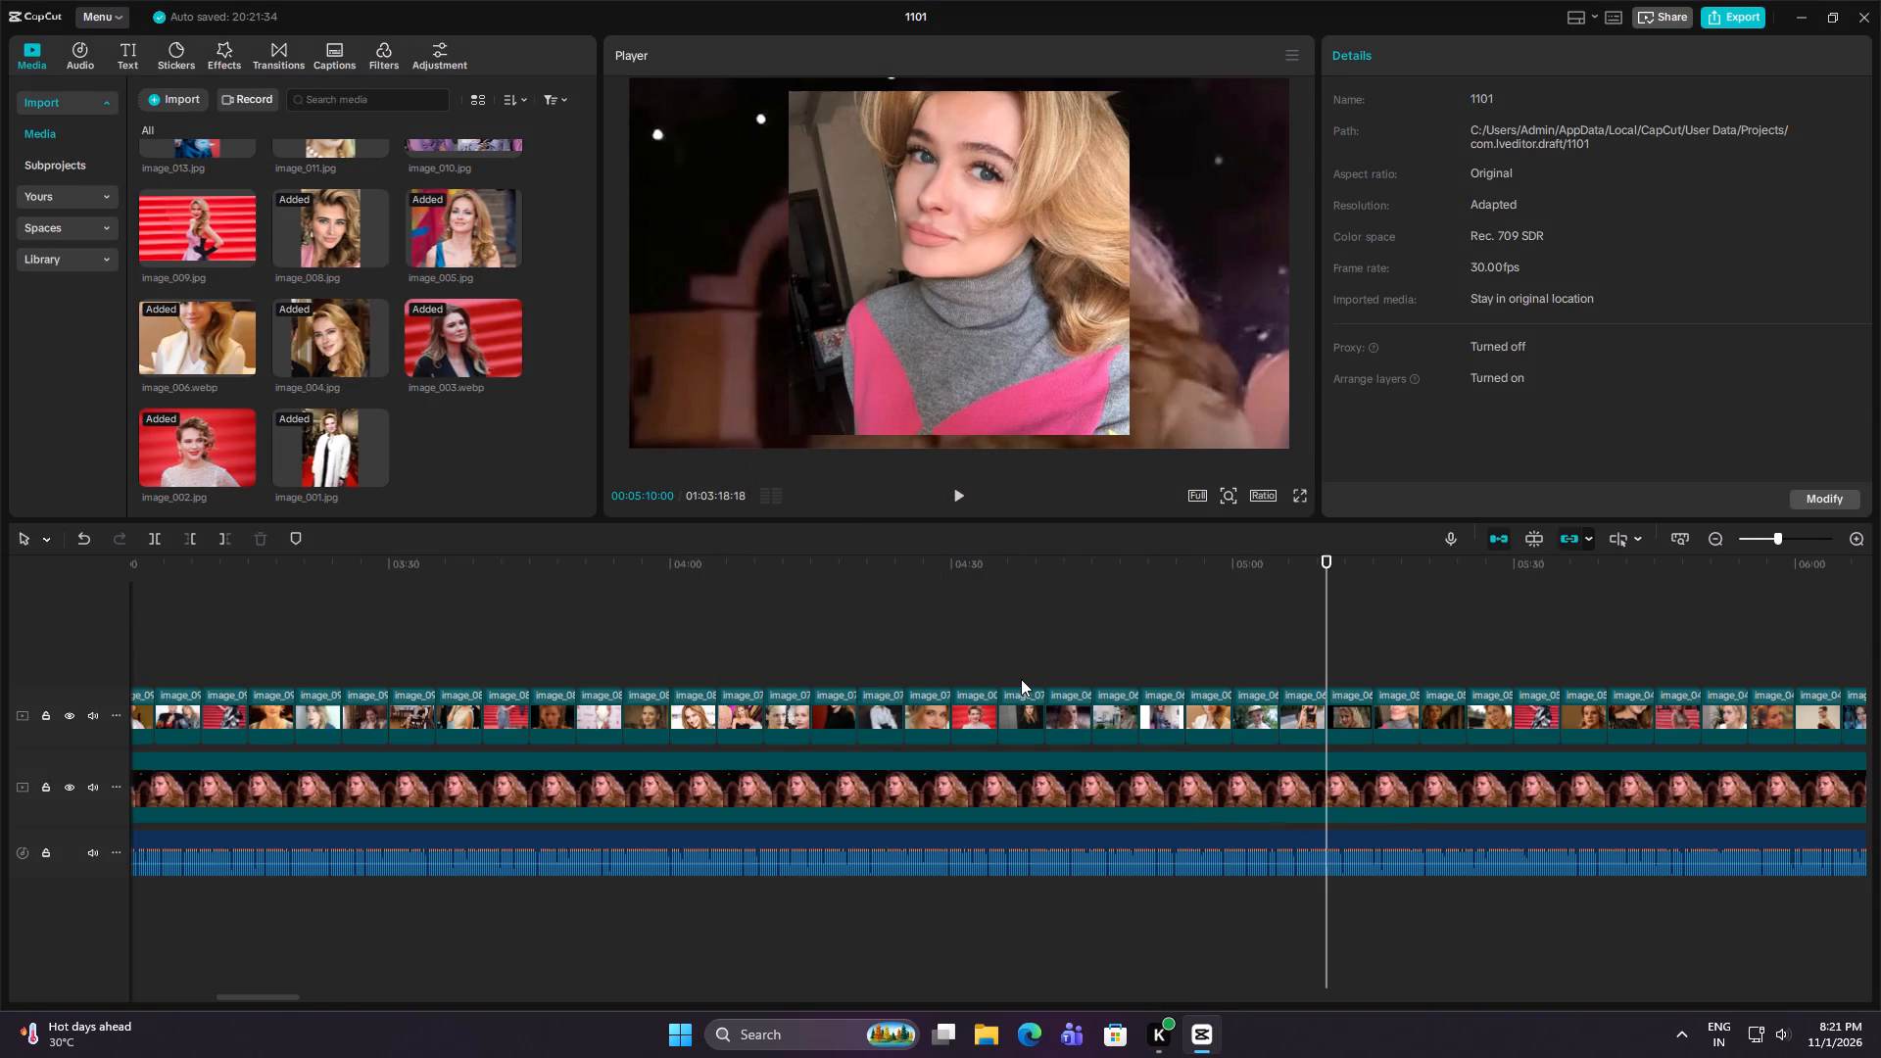
key(Down)
key(Down)
key(Down)
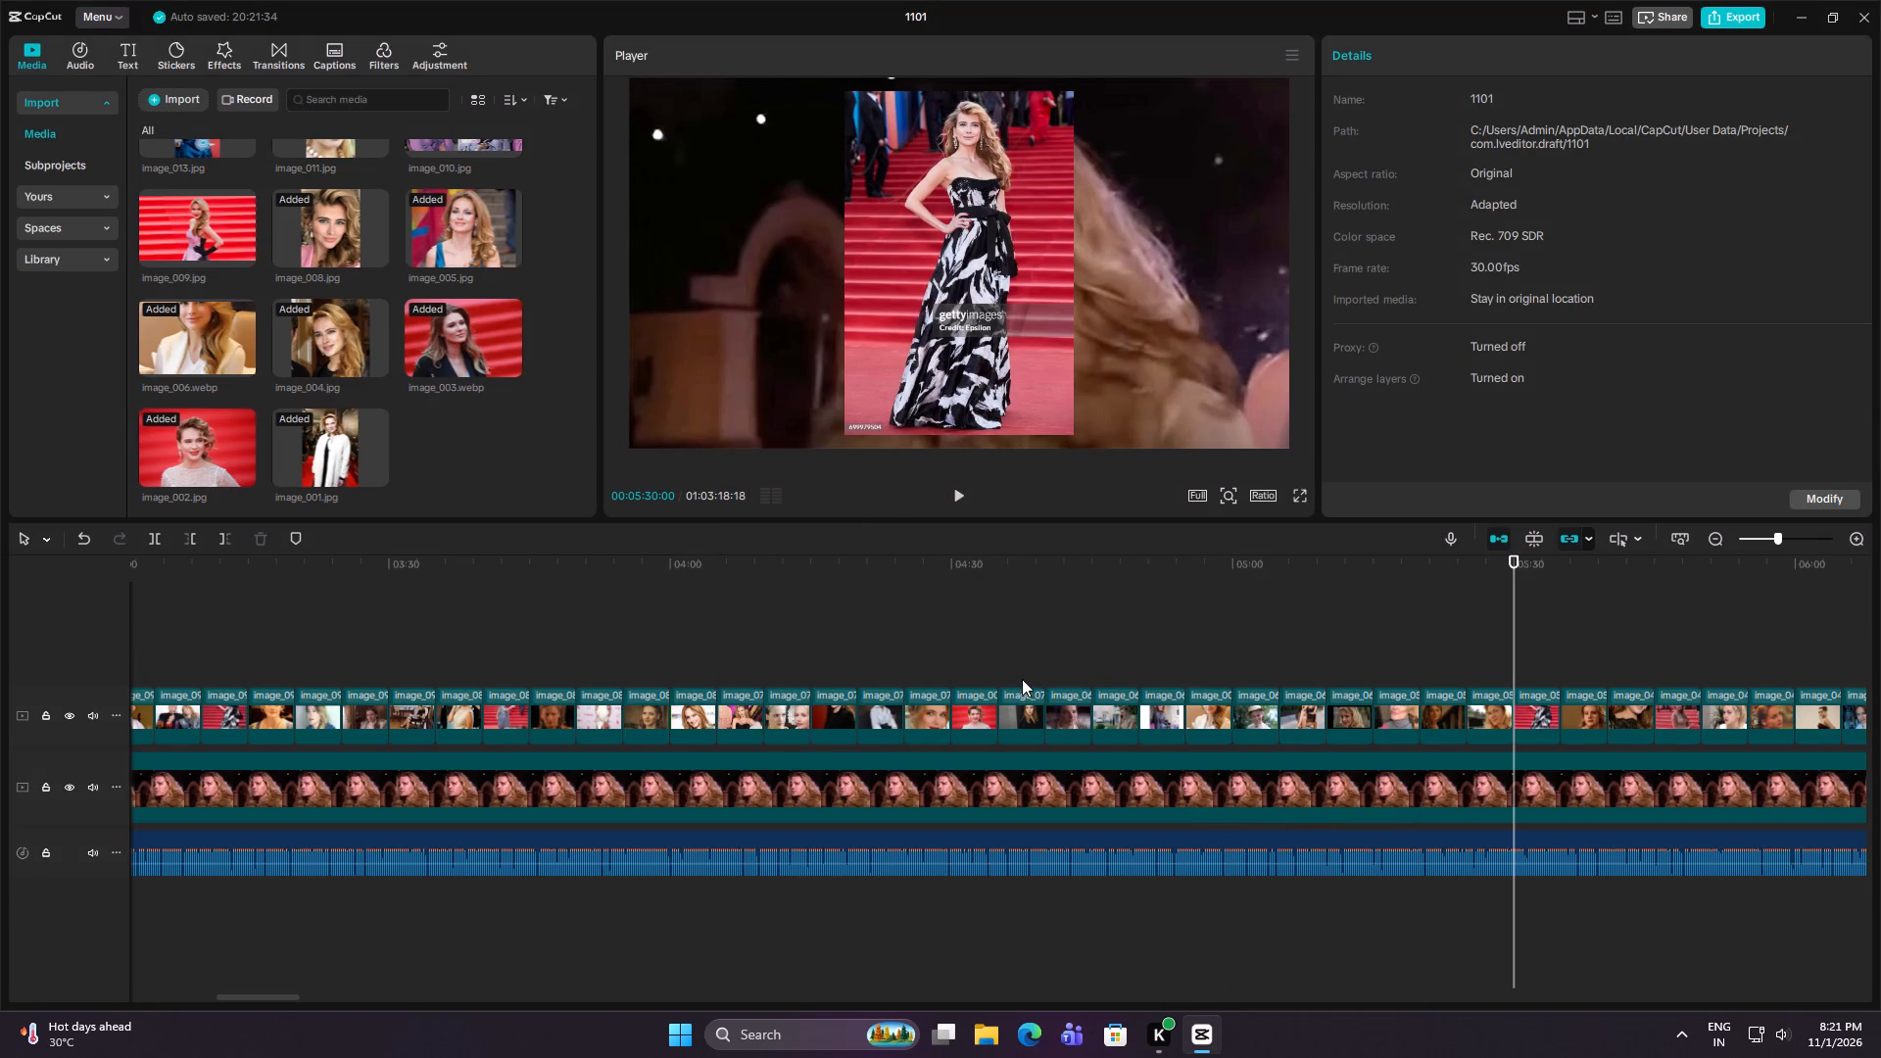
click(1547, 707)
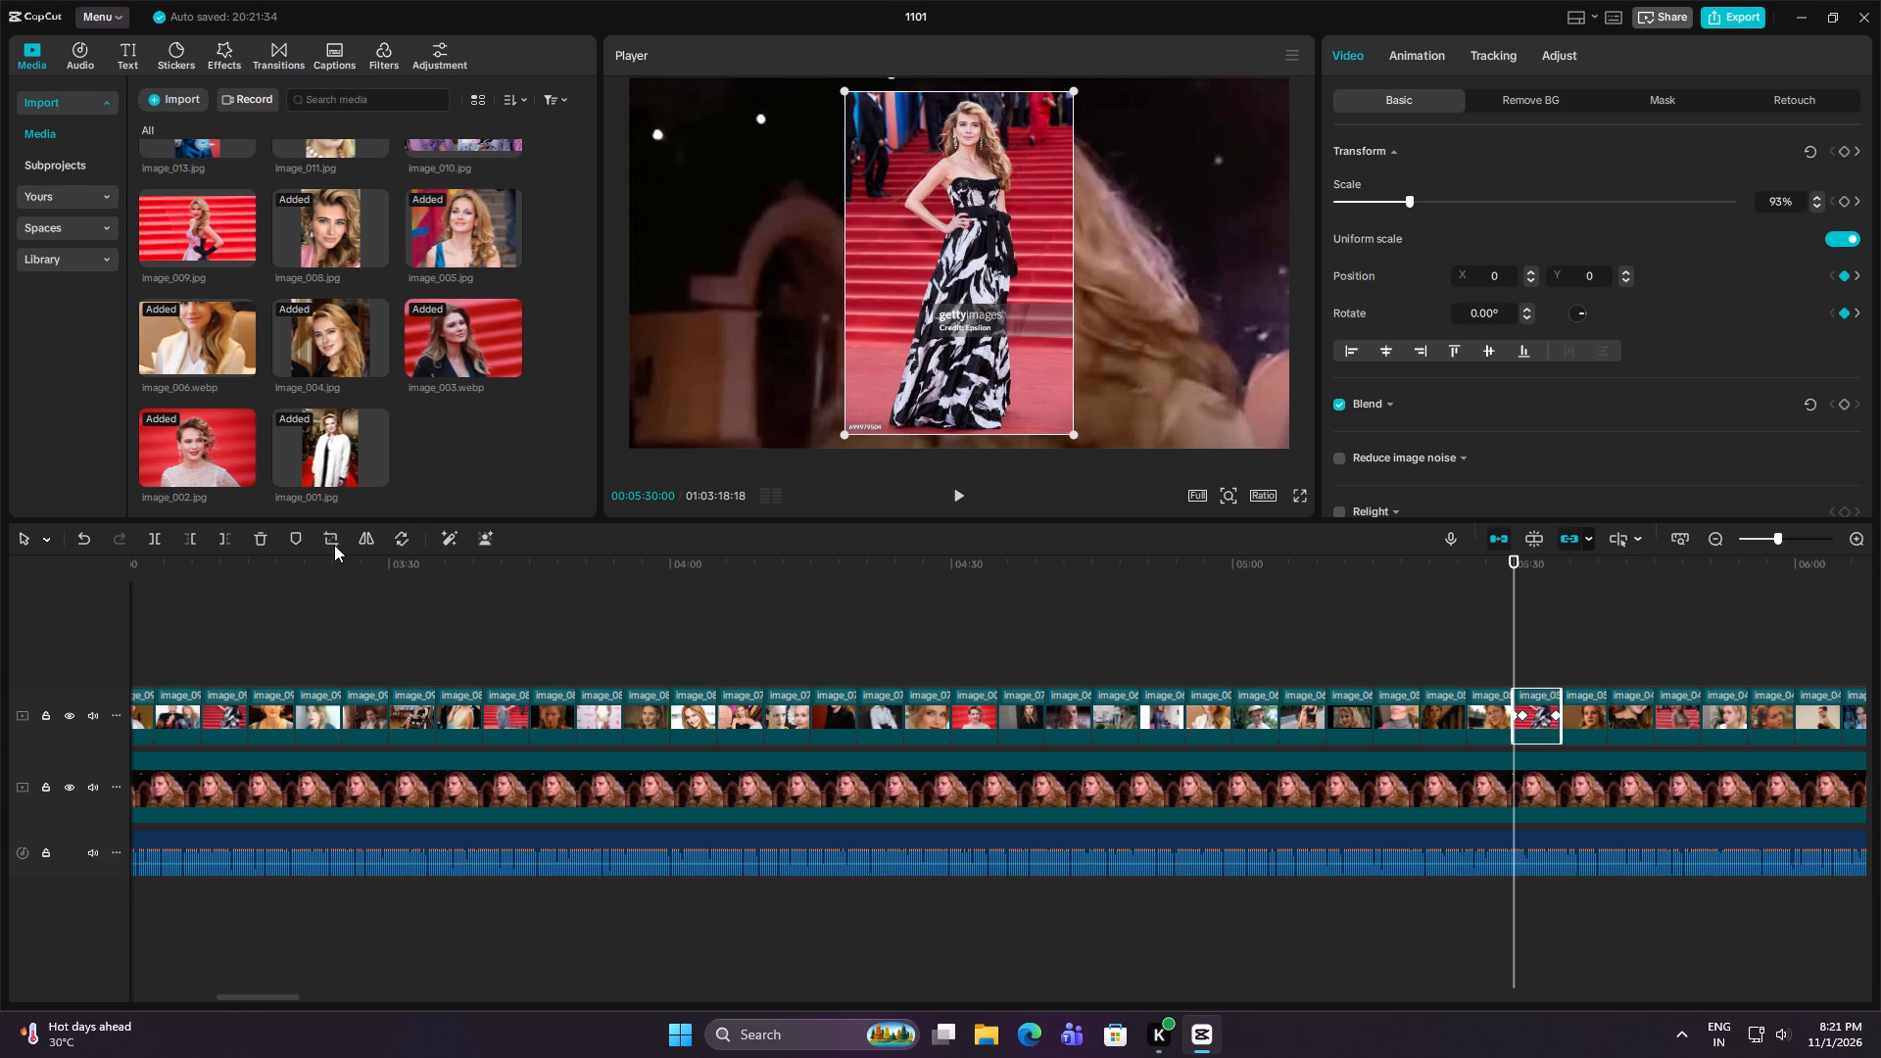
click(334, 544)
drag(948, 717, 995, 542)
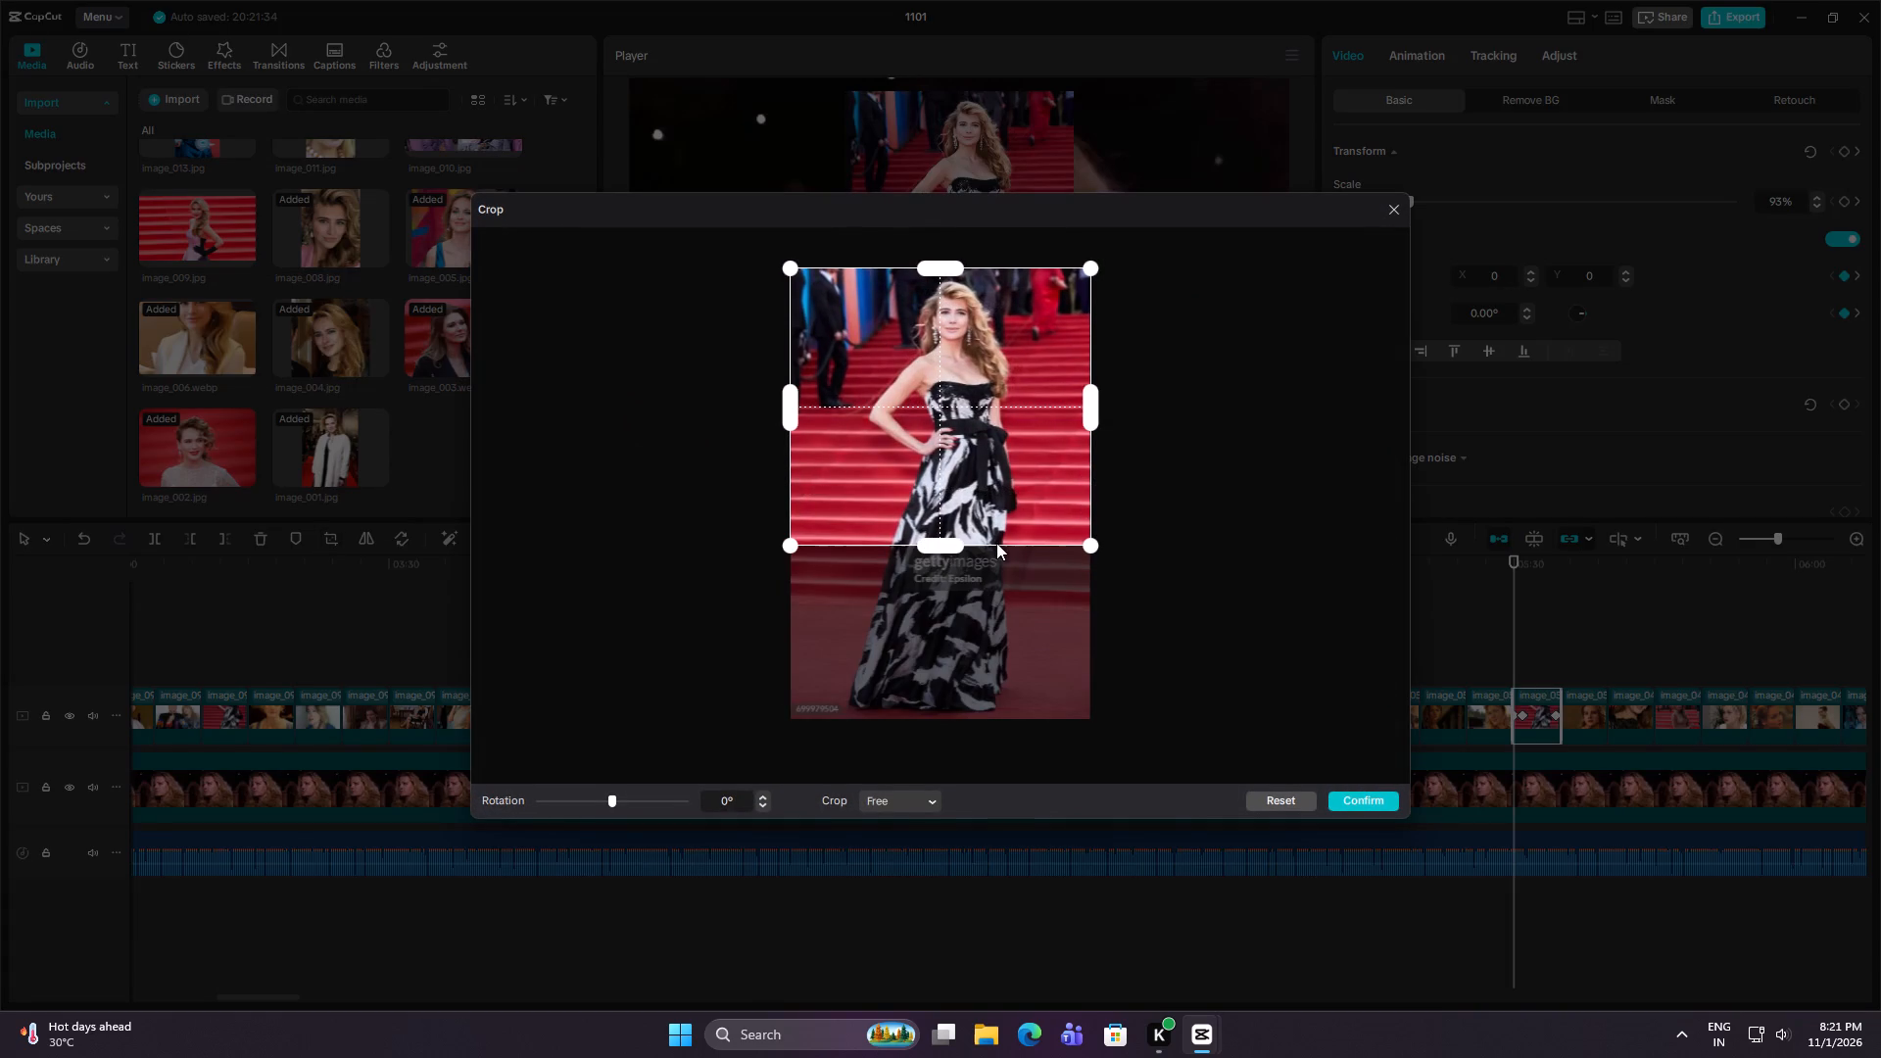
click(1356, 801)
Check each image clip from 00:05:35:00 to about 00:07:05:00 for watermarks, logos and captions.
key(Down)
key(Down)
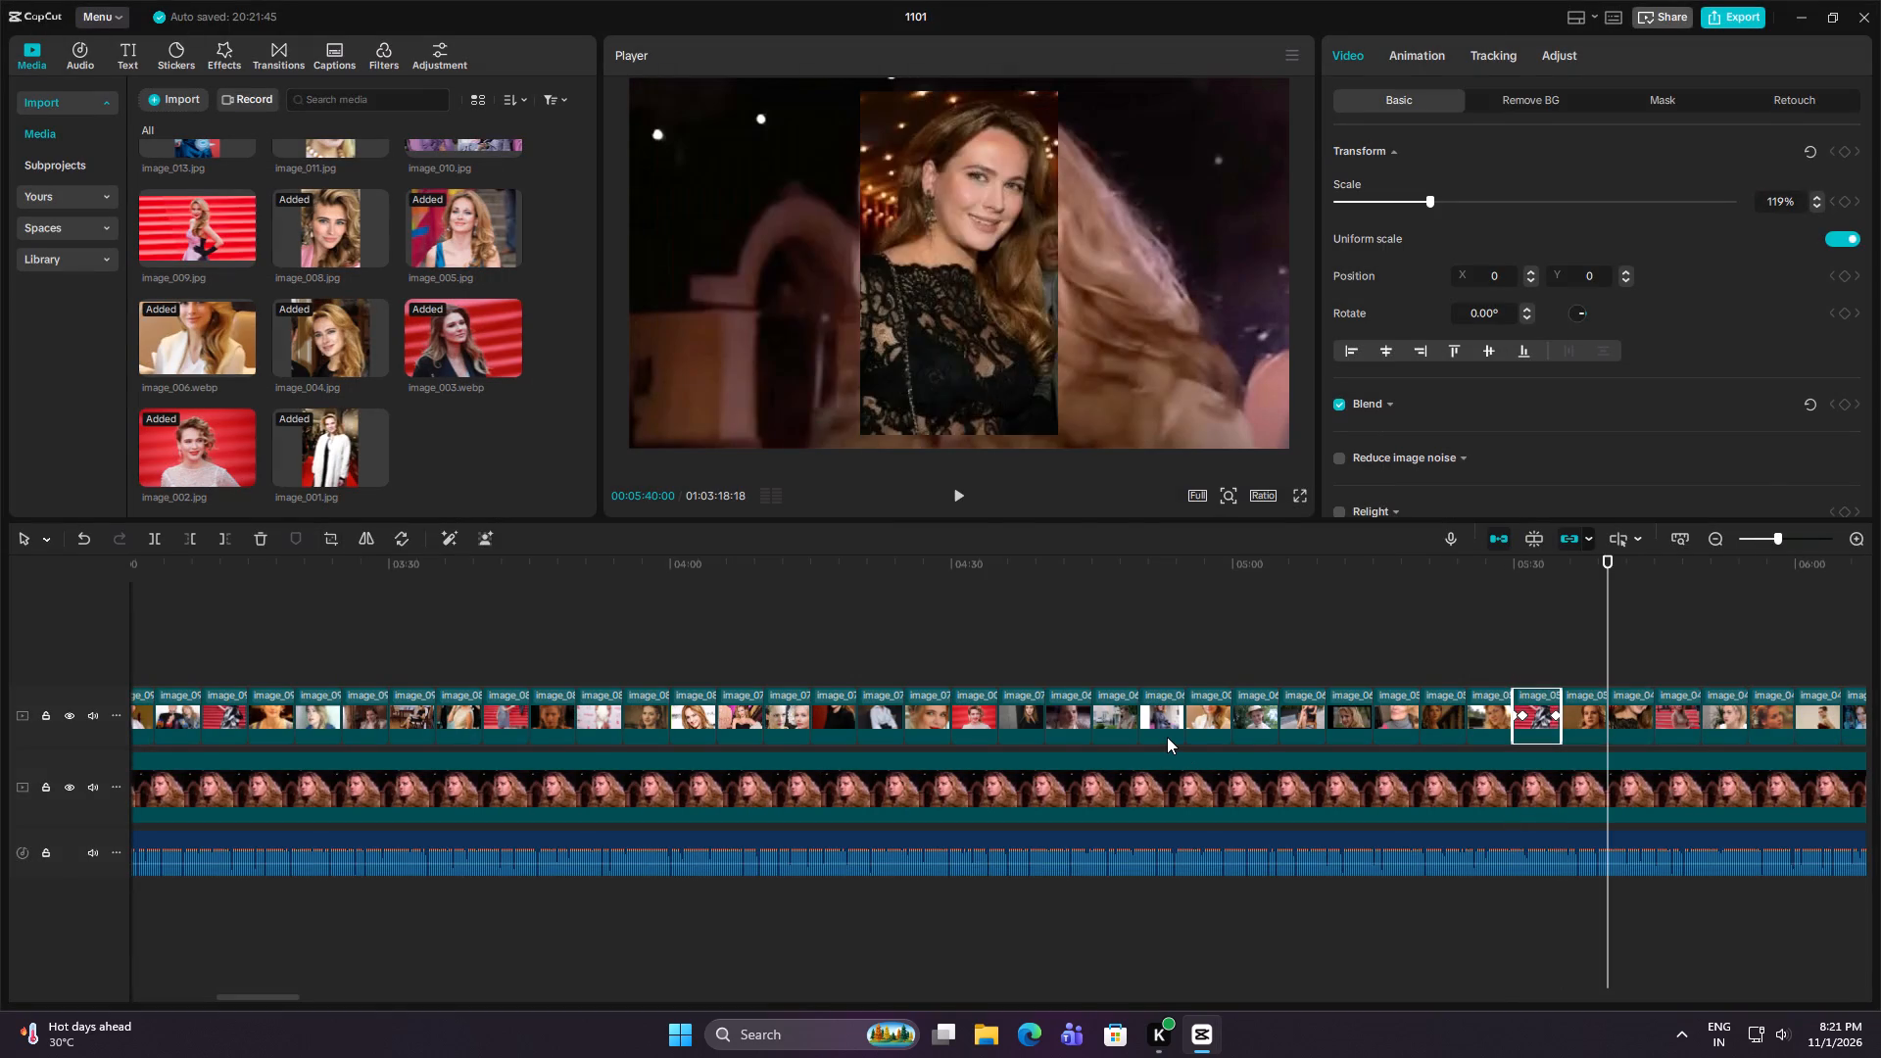
key(Down)
key(Down)
key(Down)
key(Down)
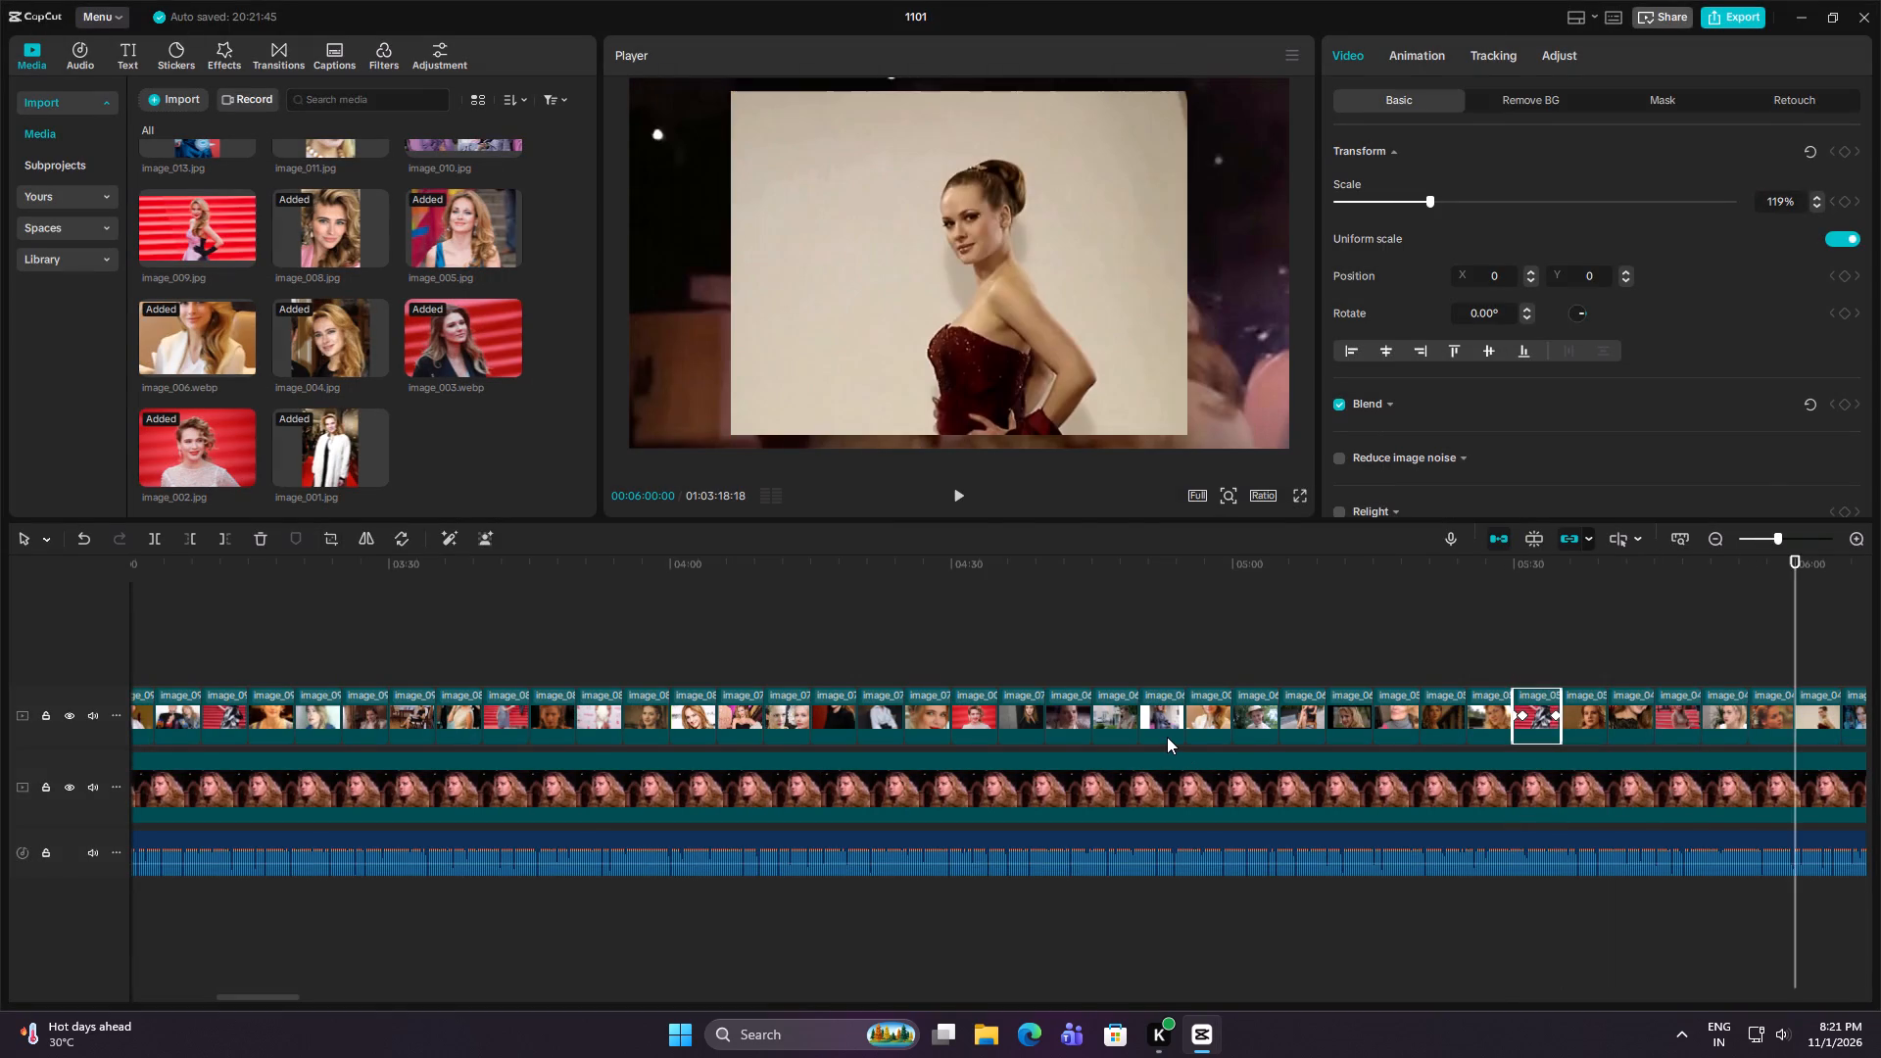
key(Down)
key(Down)
key(Down)
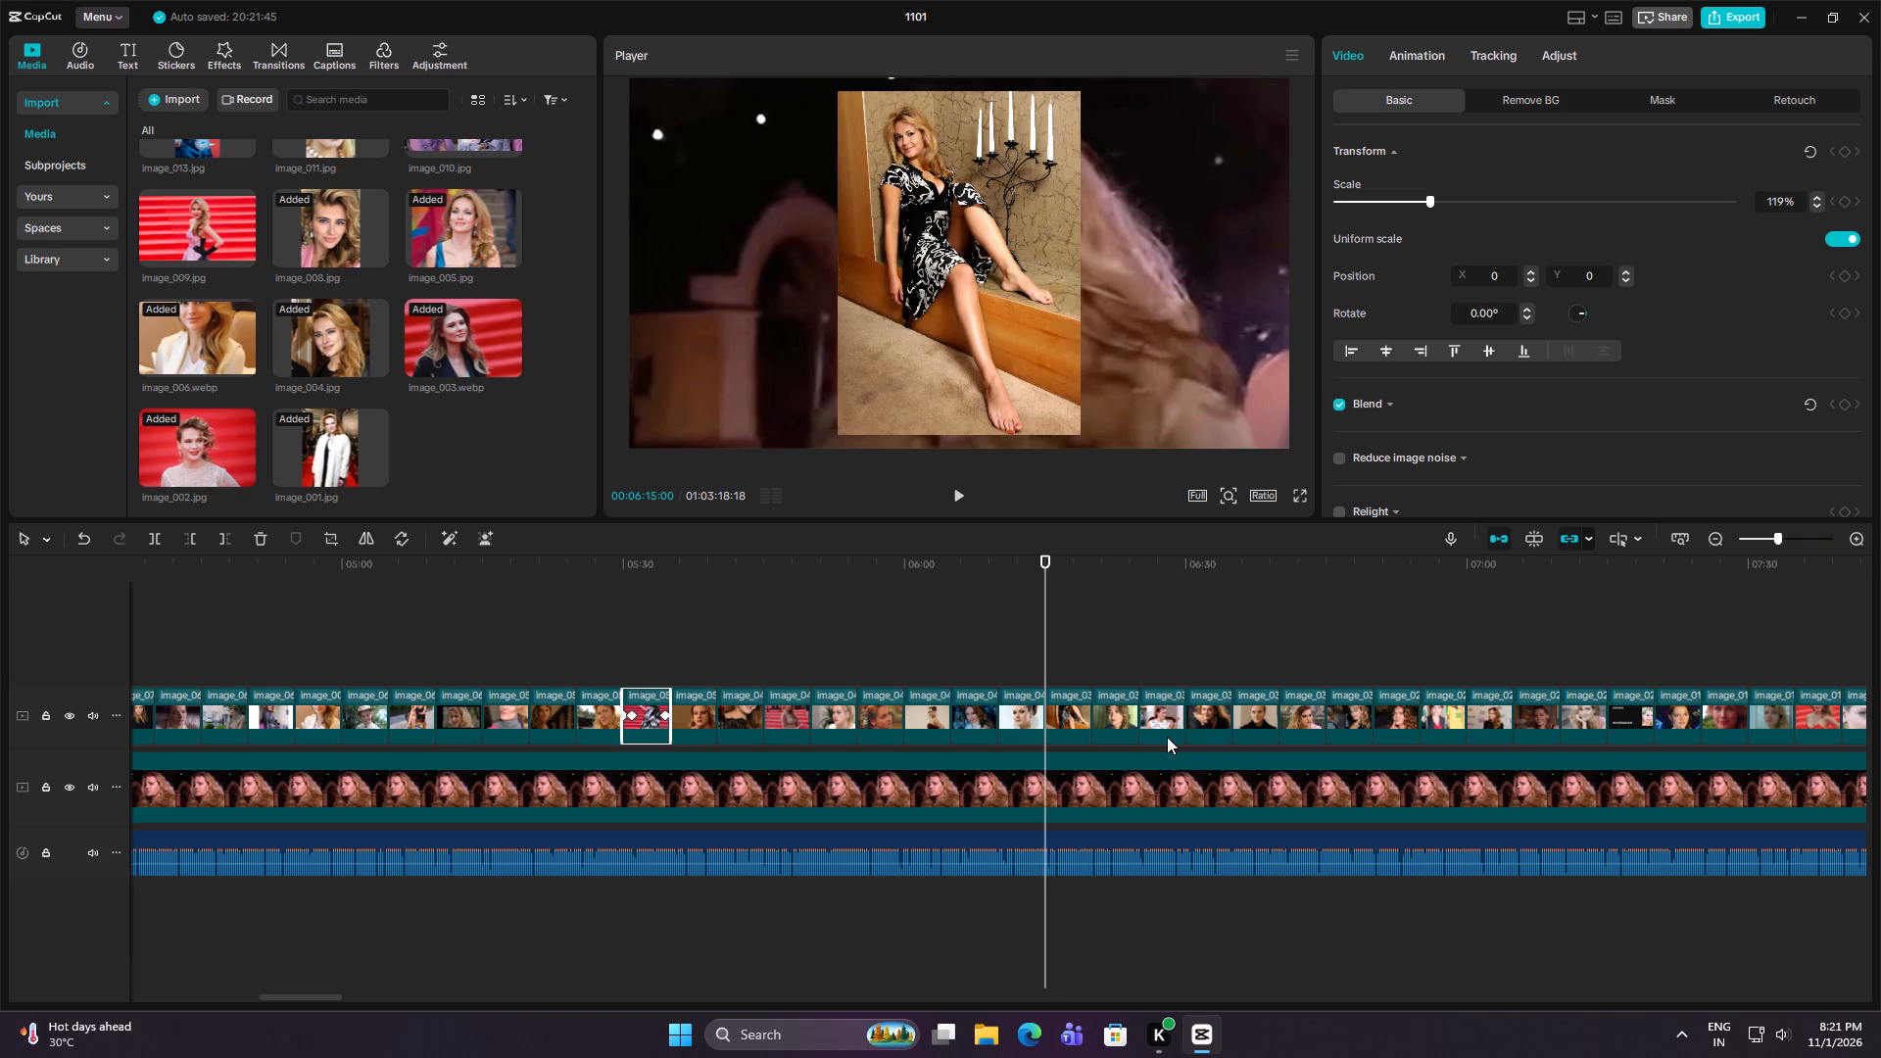
key(Down)
key(Down)
key(Down)
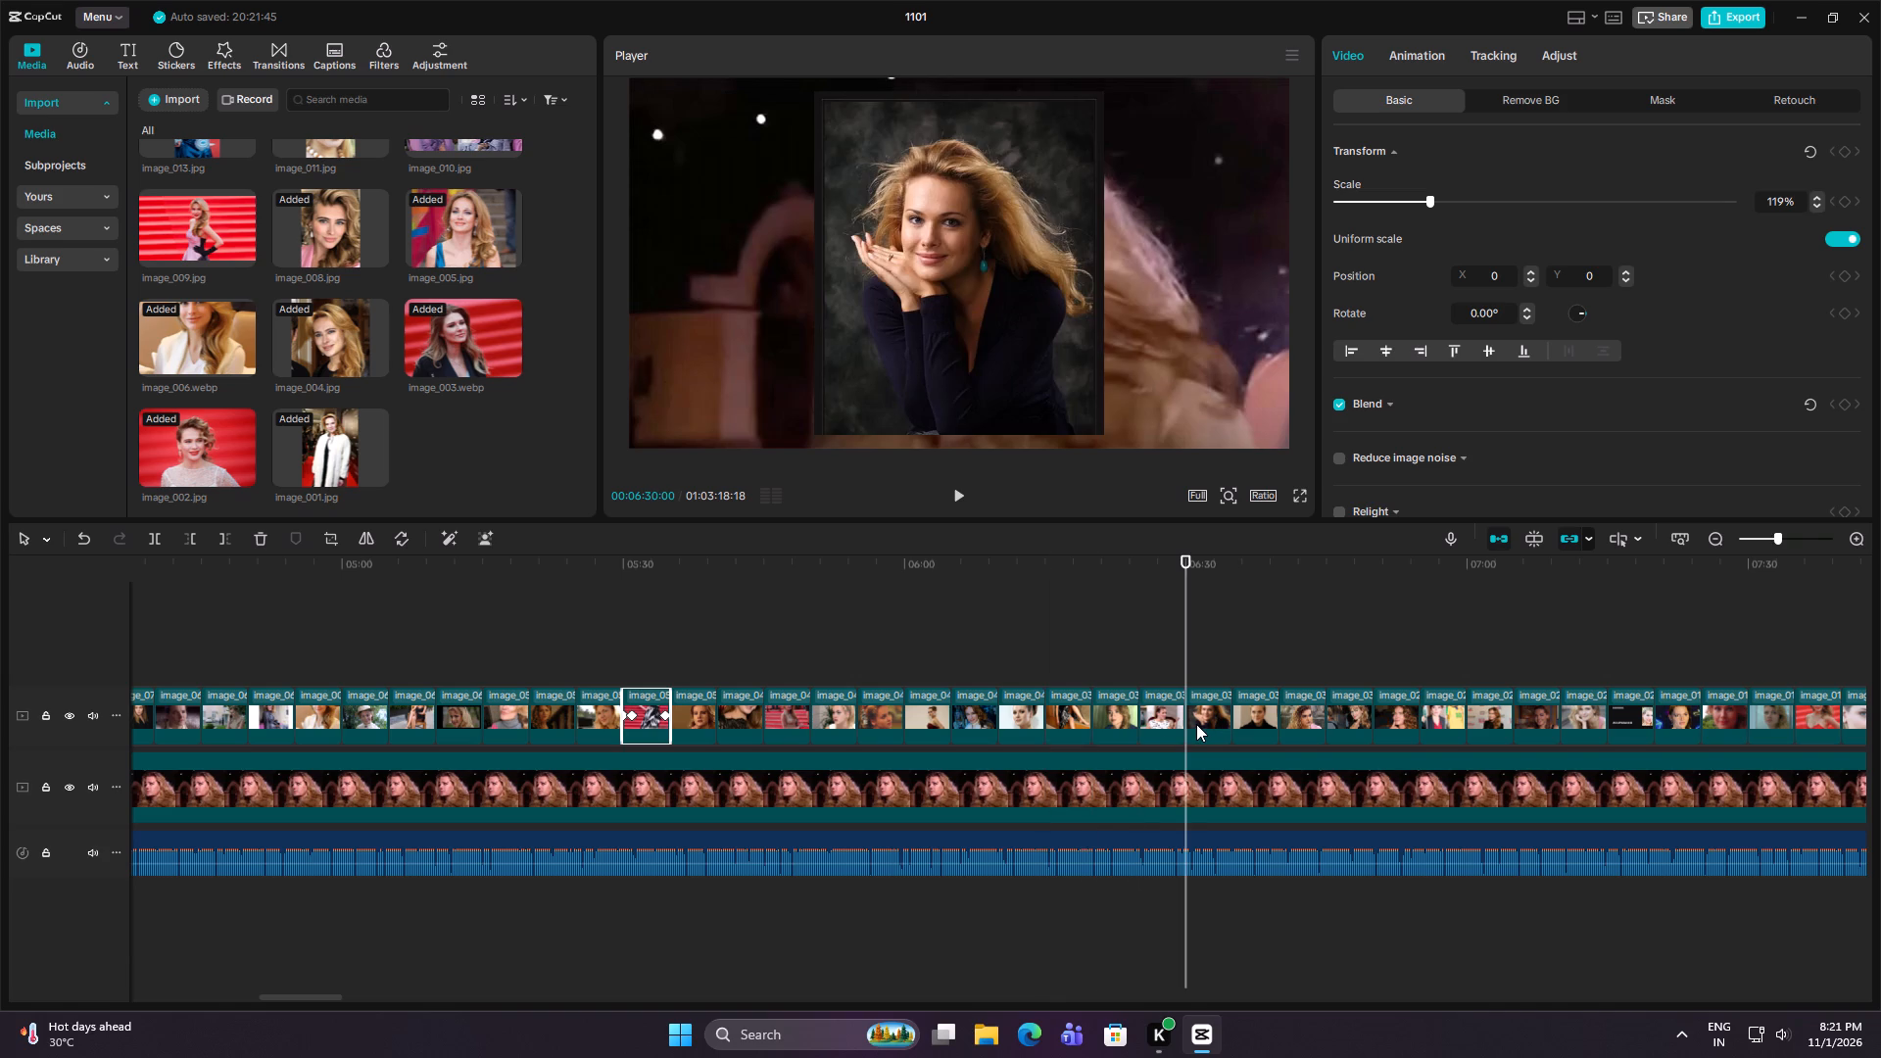
key(Down)
key(Down)
key(Down)
key(Down)
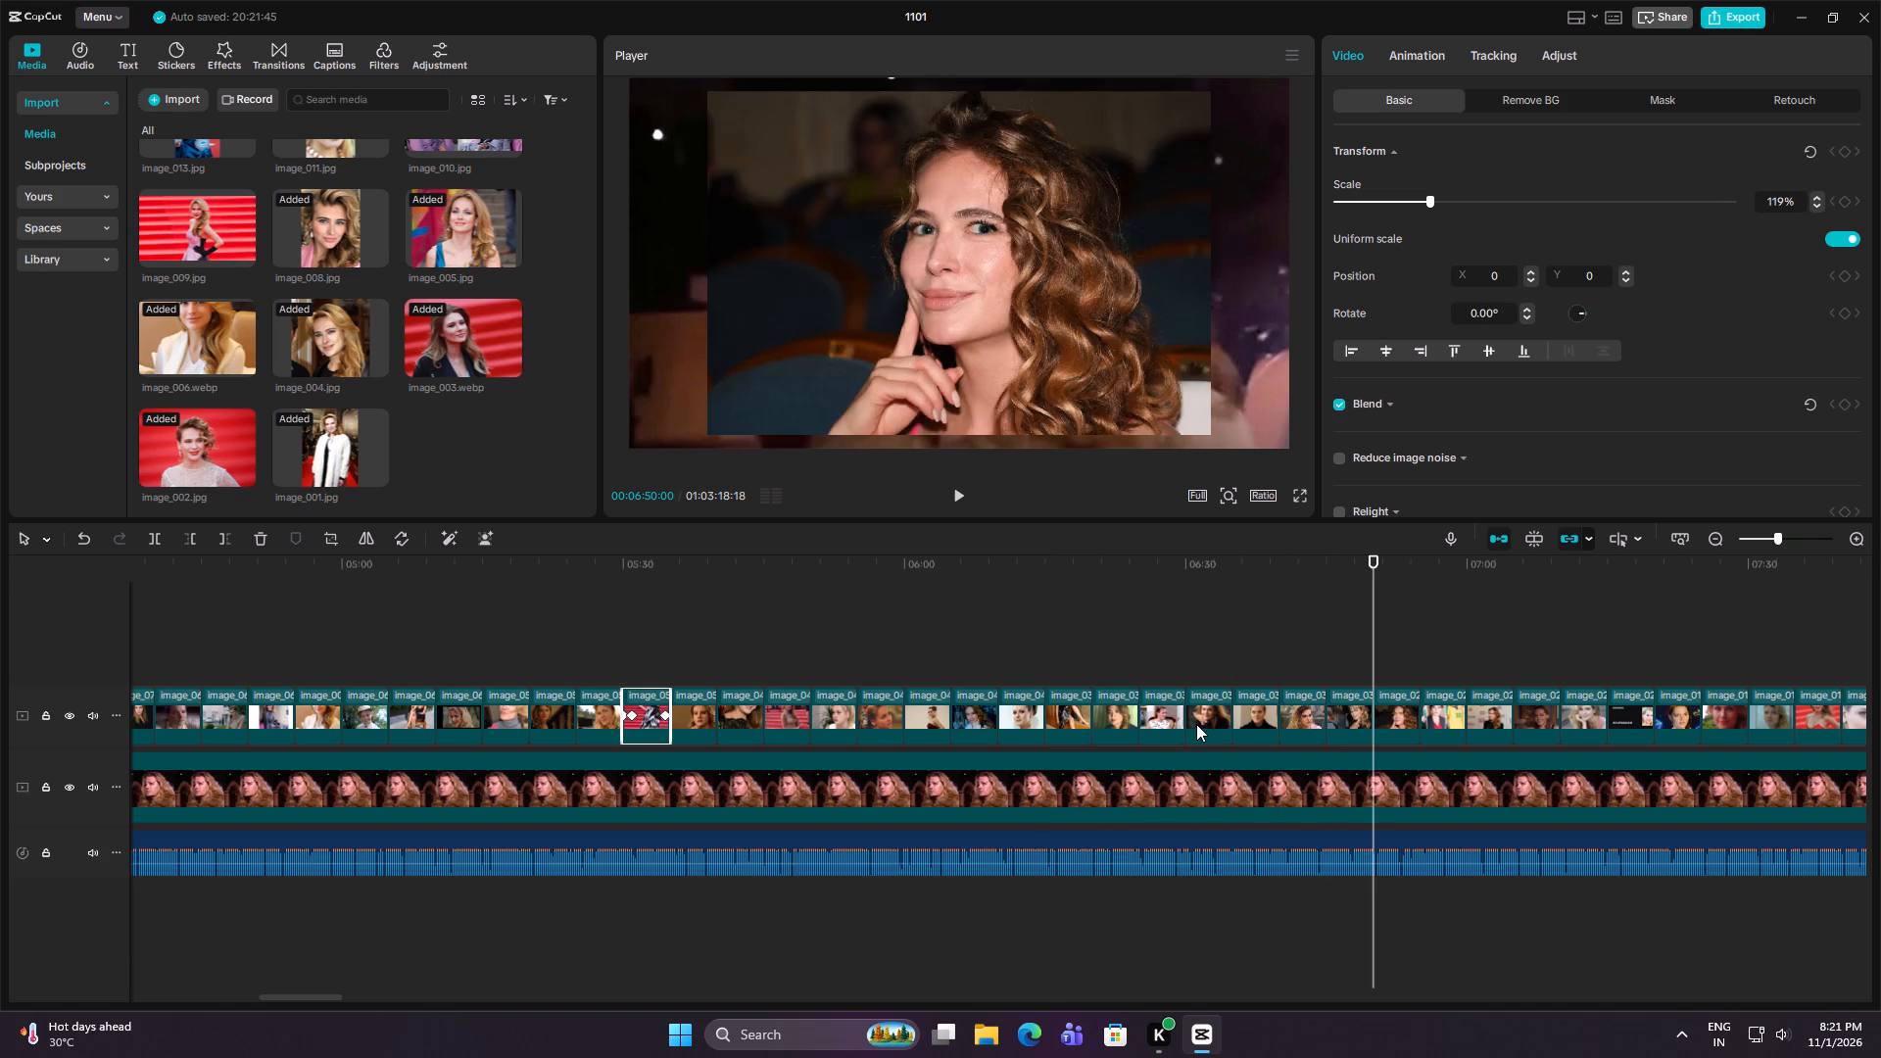
key(Down)
key(Down)
key(Down)
key(Up)
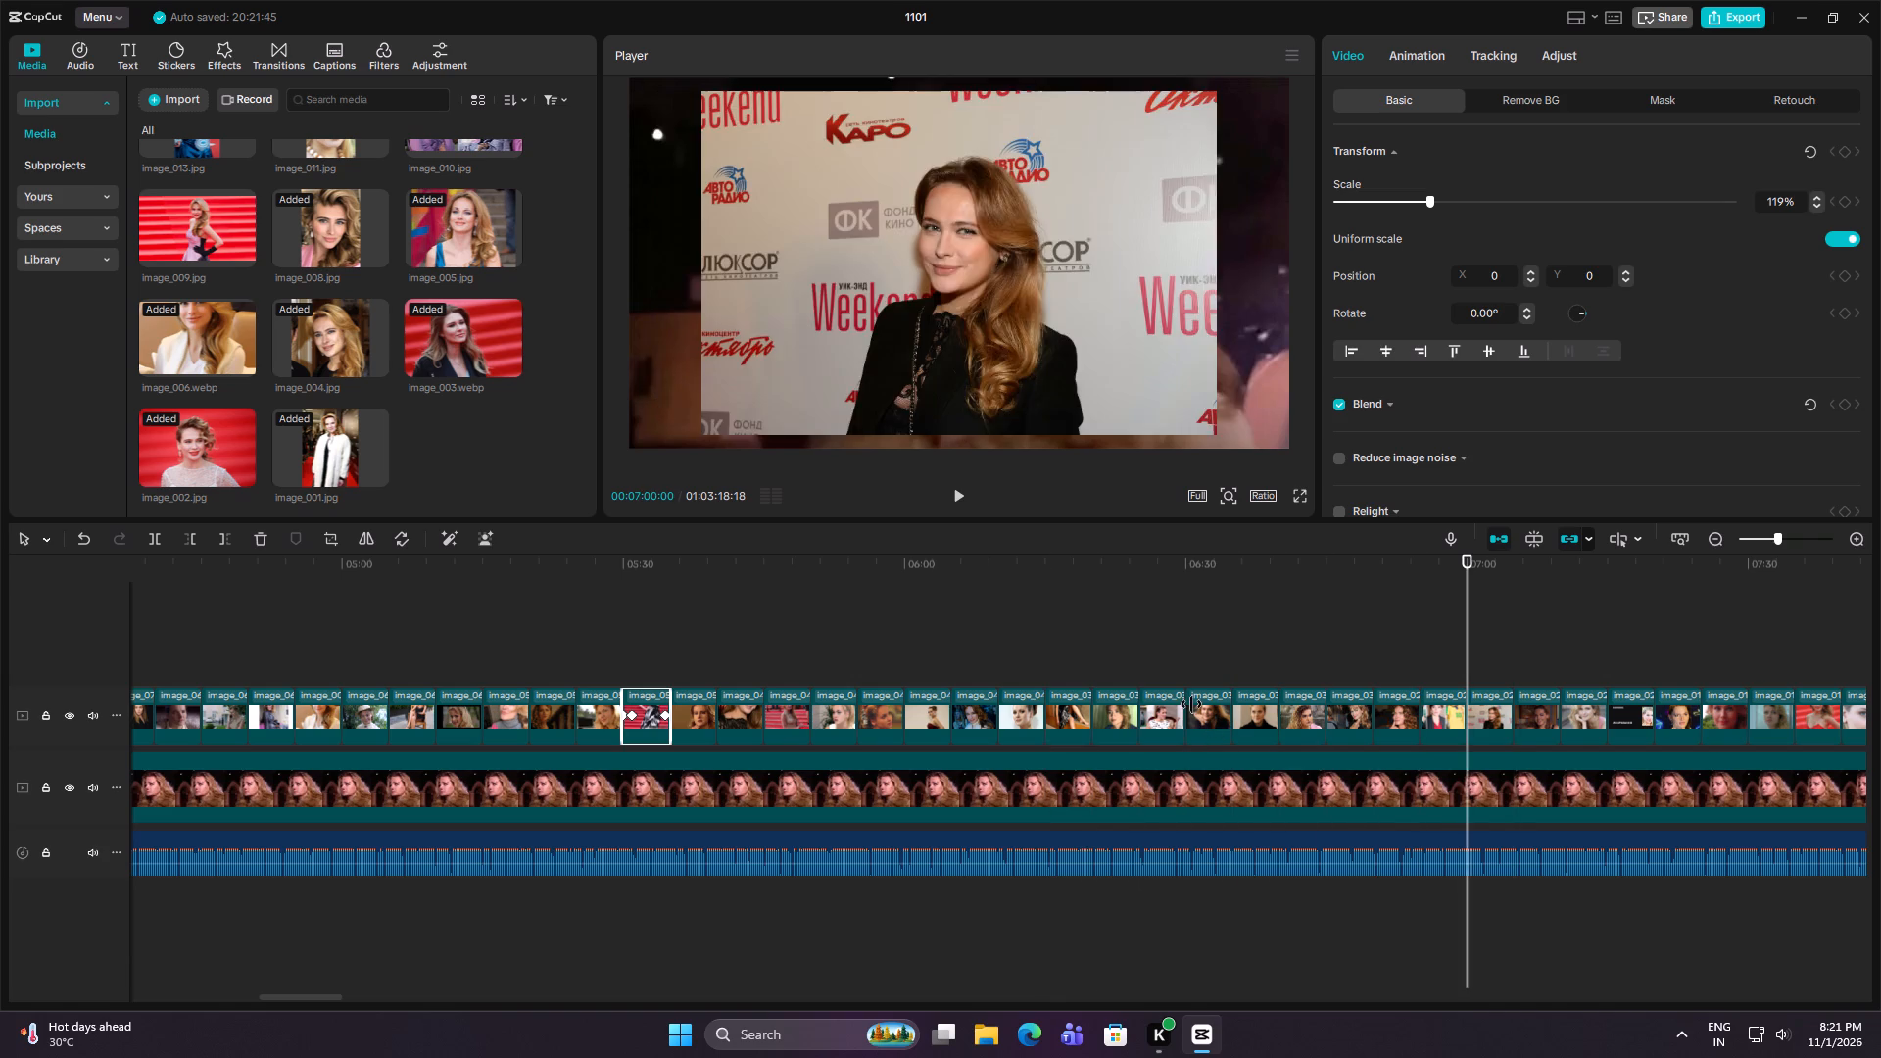
Replace the Кинопоиск name-card image clip at 00:07:15:00 with image_009.jpg.
key(Down)
key(Down)
key(Down)
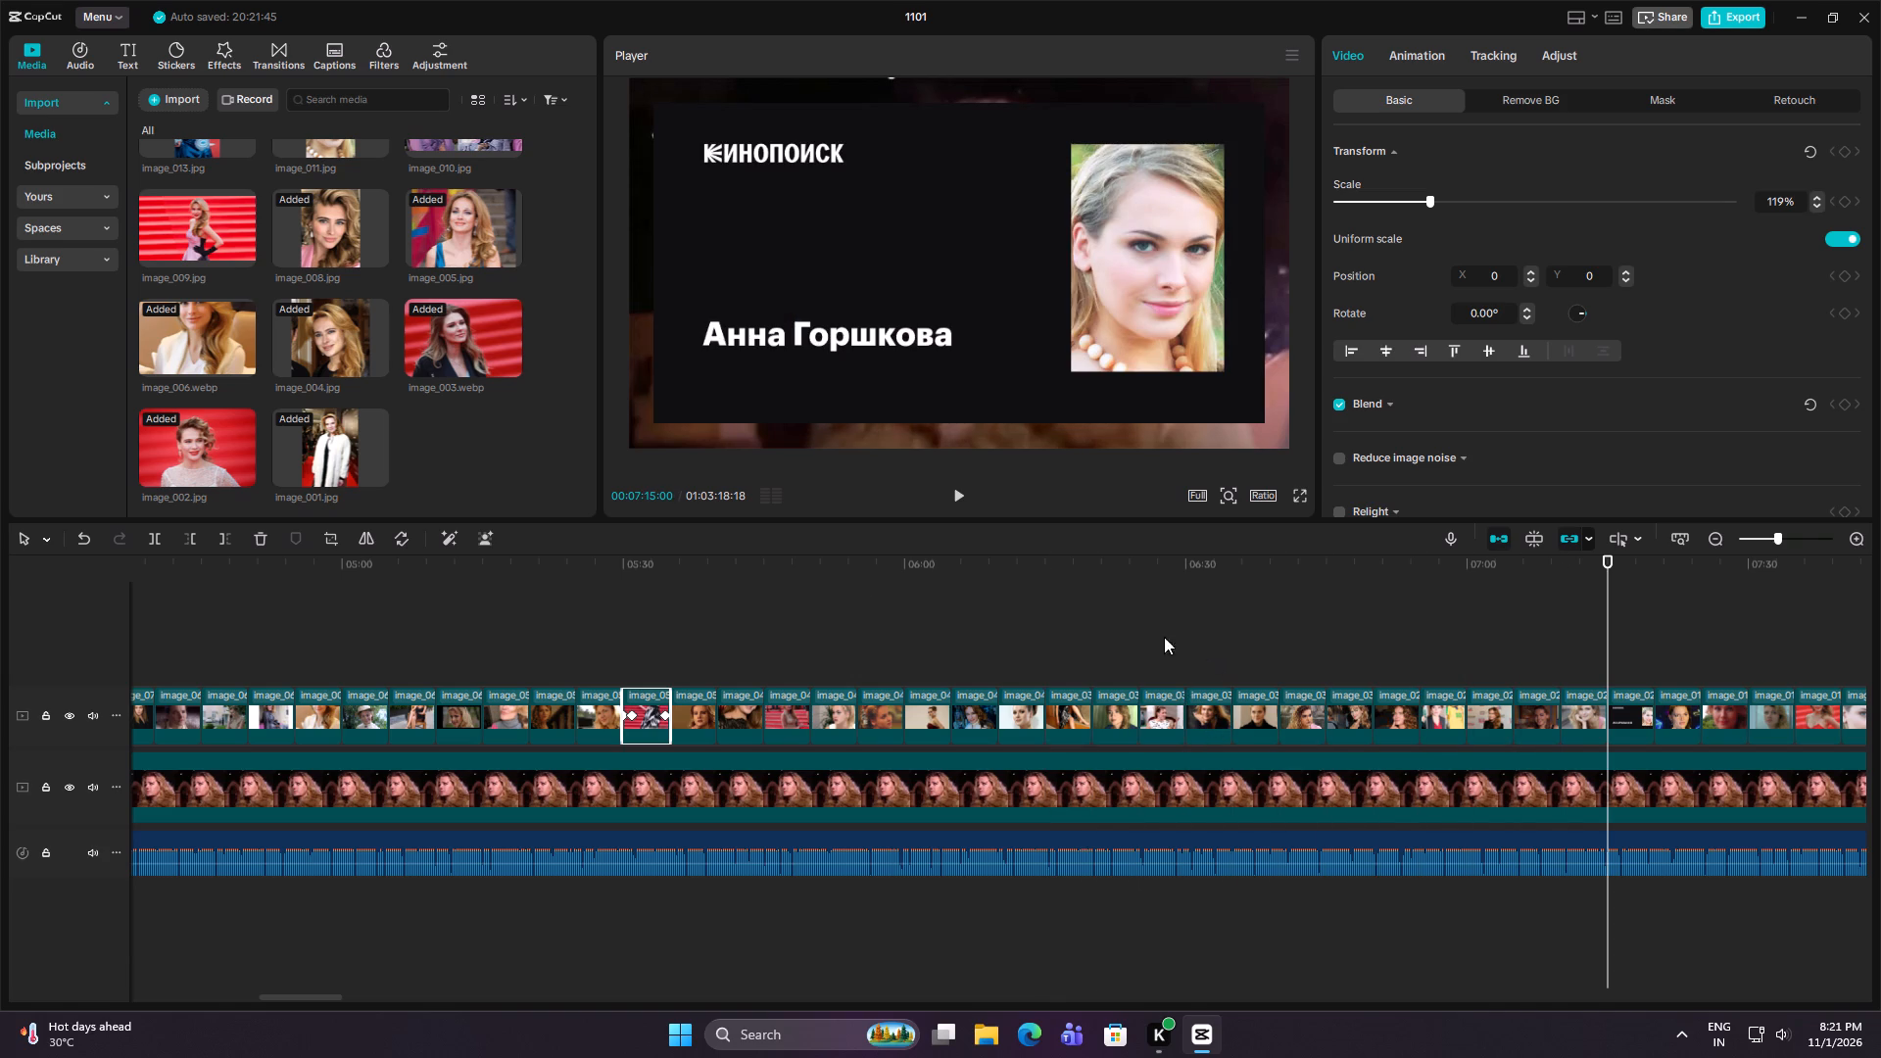
drag(184, 233, 1608, 699)
click(1019, 669)
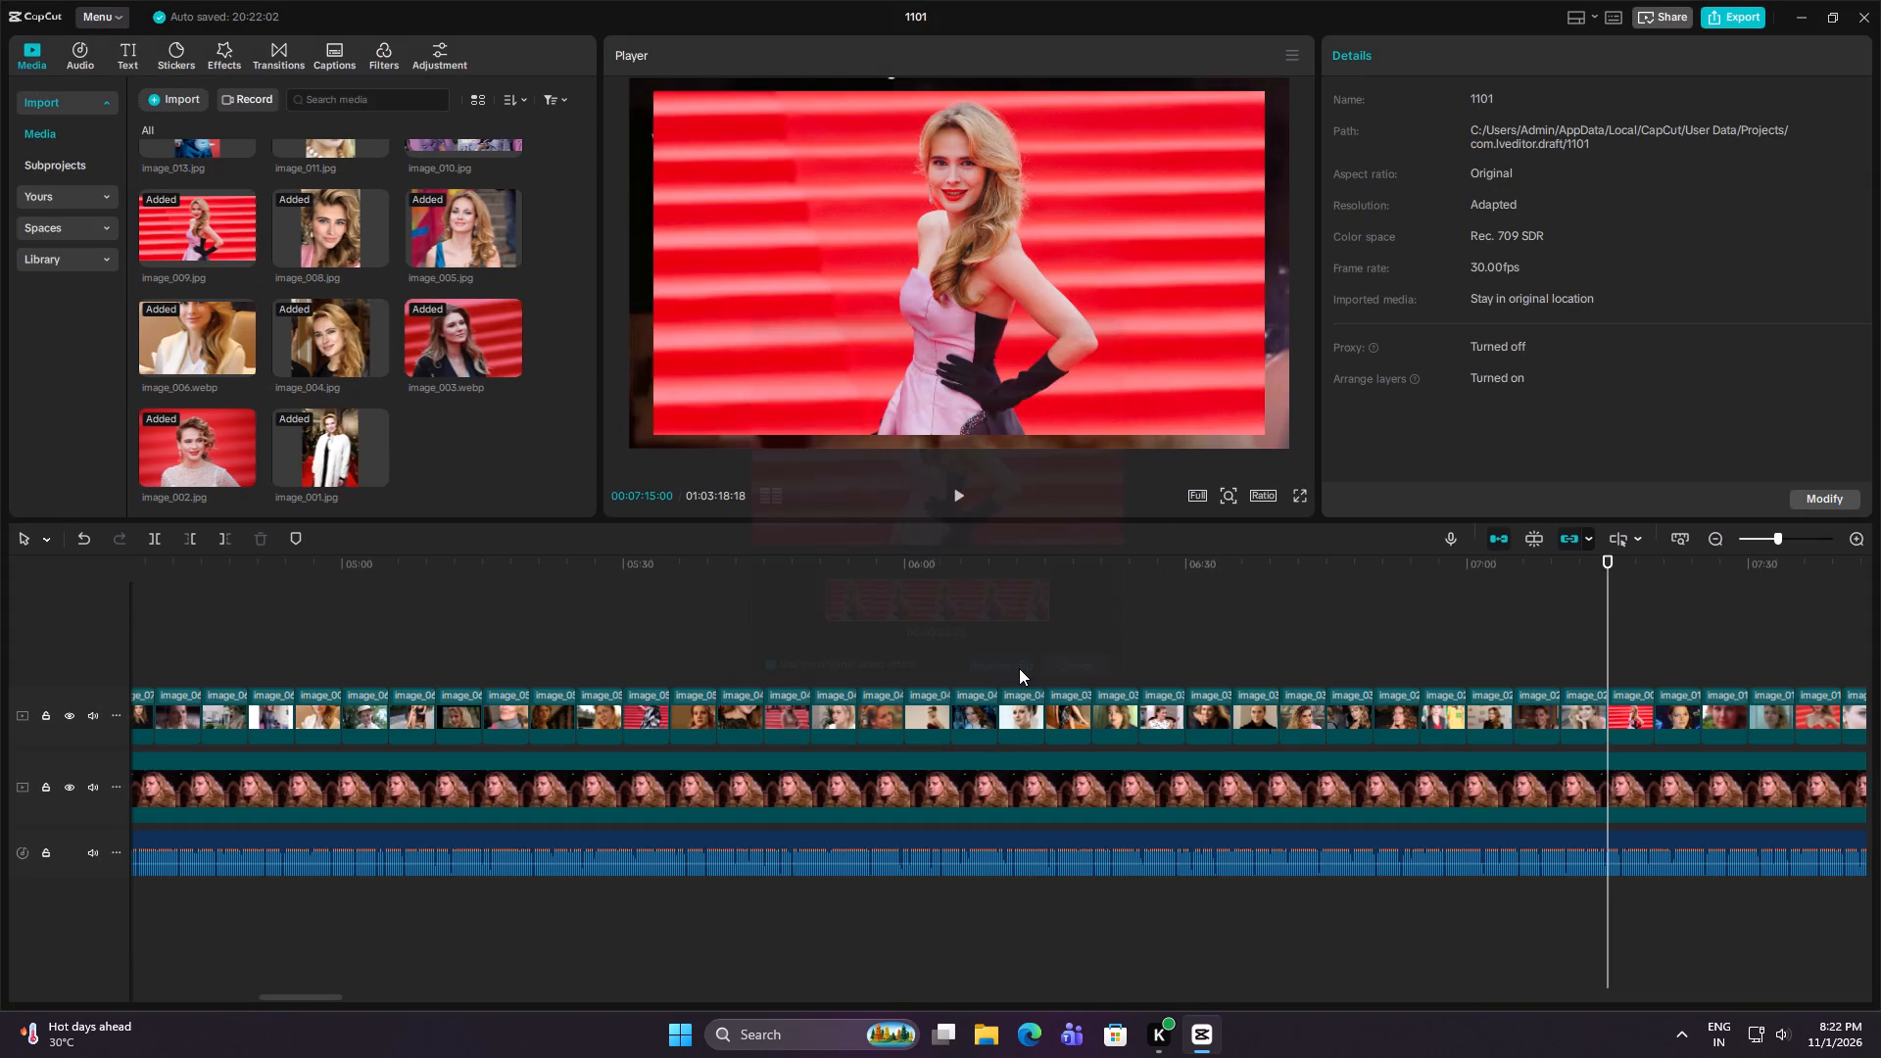
Check the remaining image clips from 00:07:20:00 to the end of the image track at 00:08:15:00 for watermarks and logos.
key(Down)
key(Down)
key(Down)
key(Down)
key(Down)
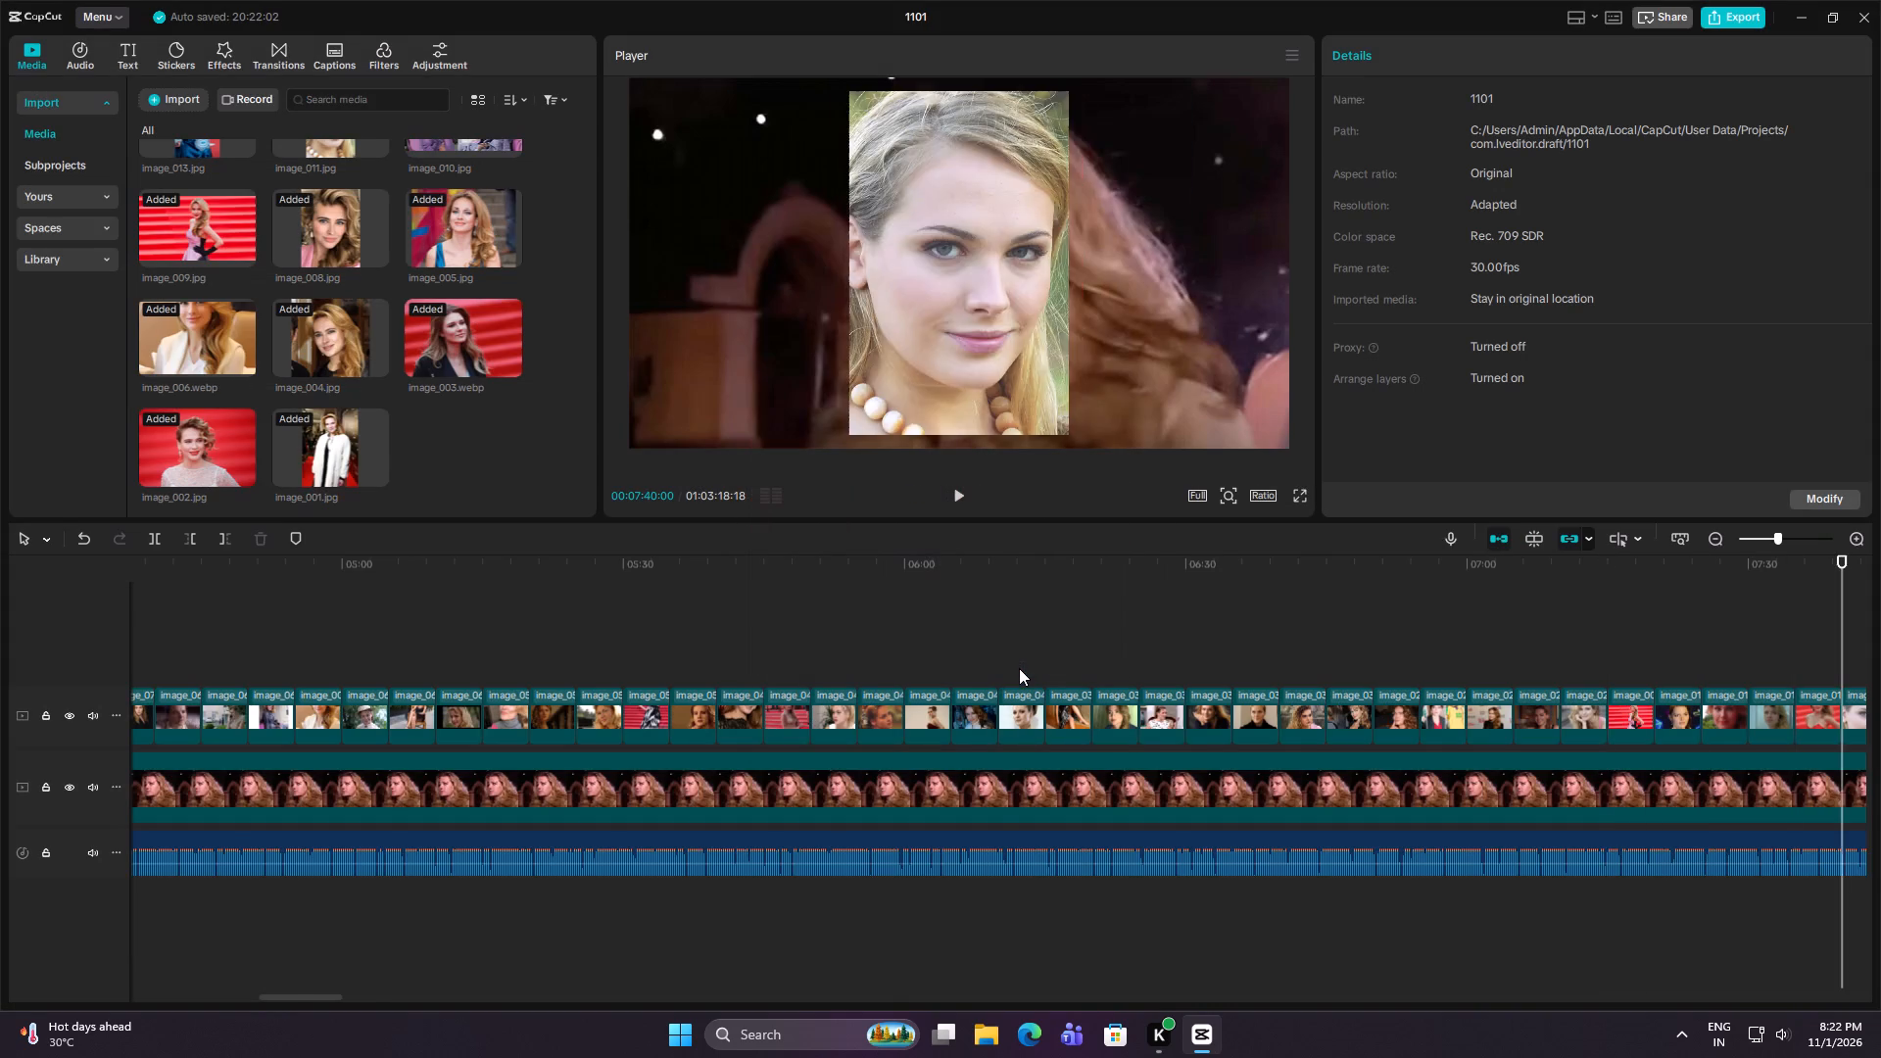
key(Down)
key(Down)
key(Down)
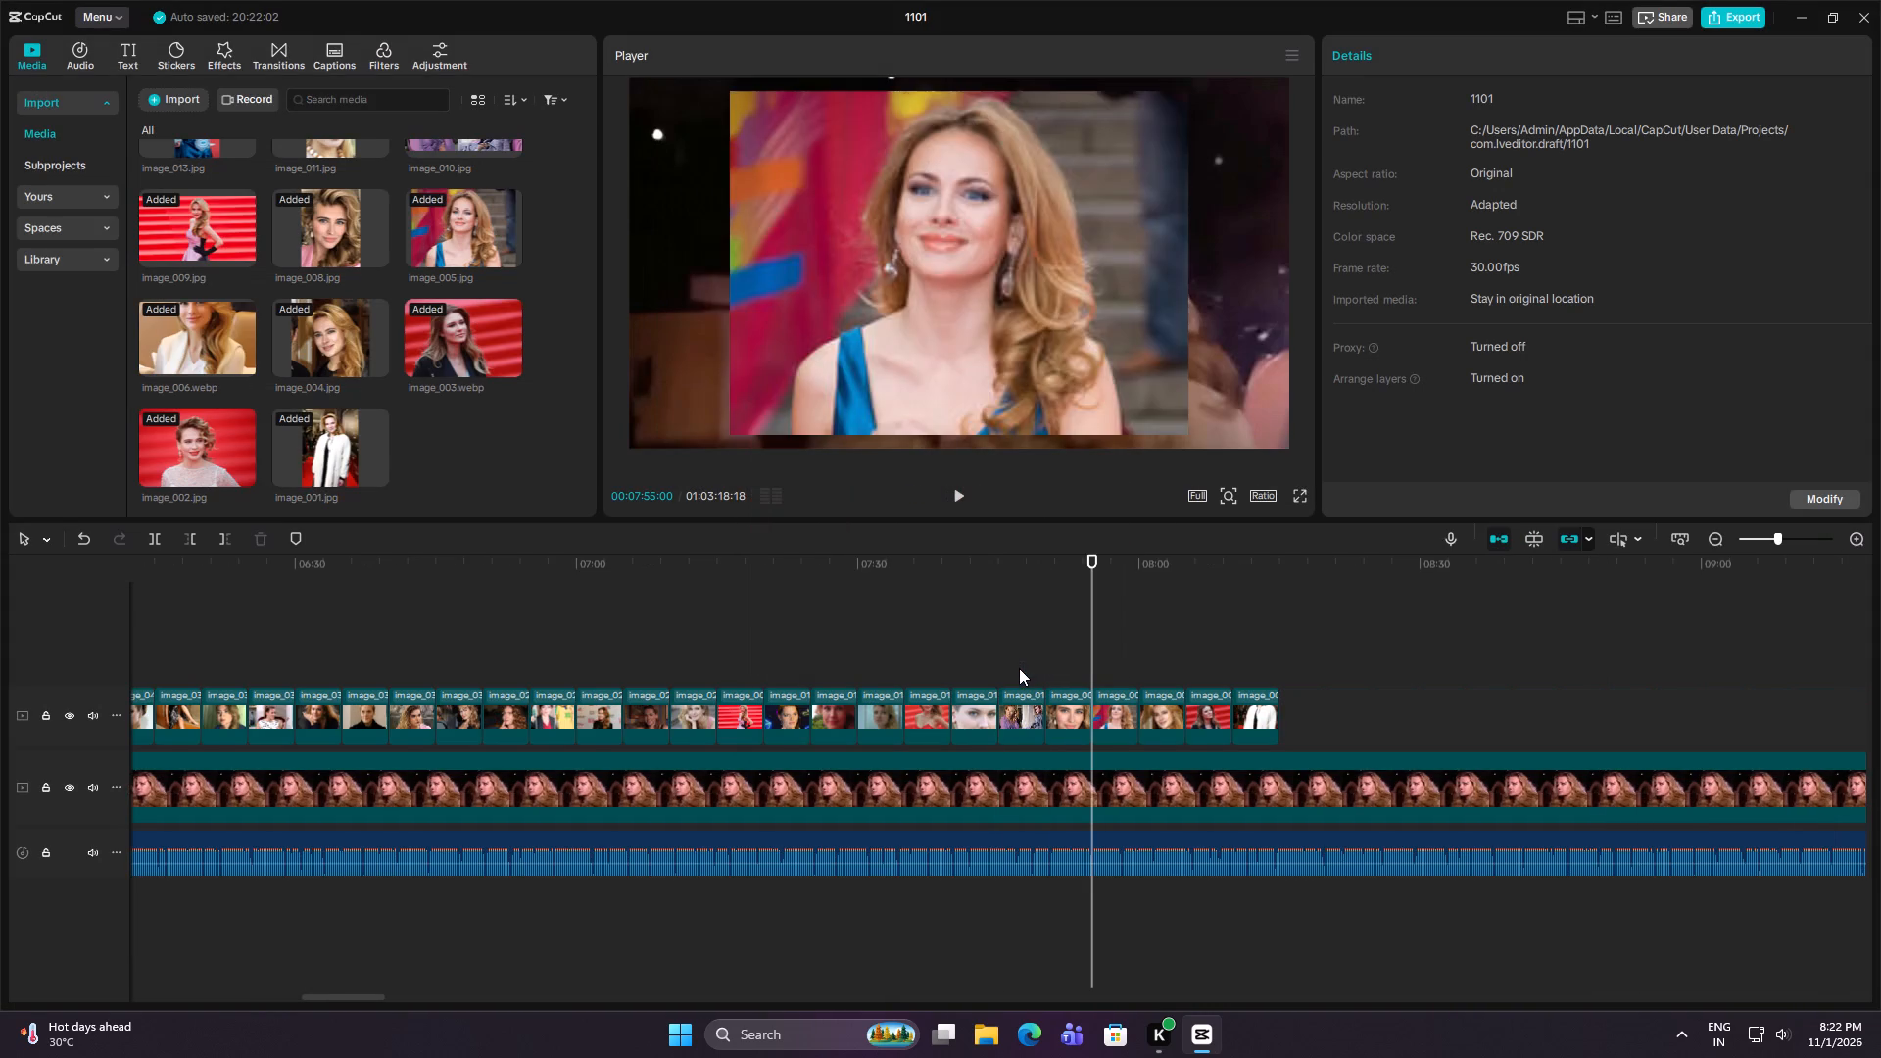
key(Down)
key(Down)
key(Down)
key(Down)
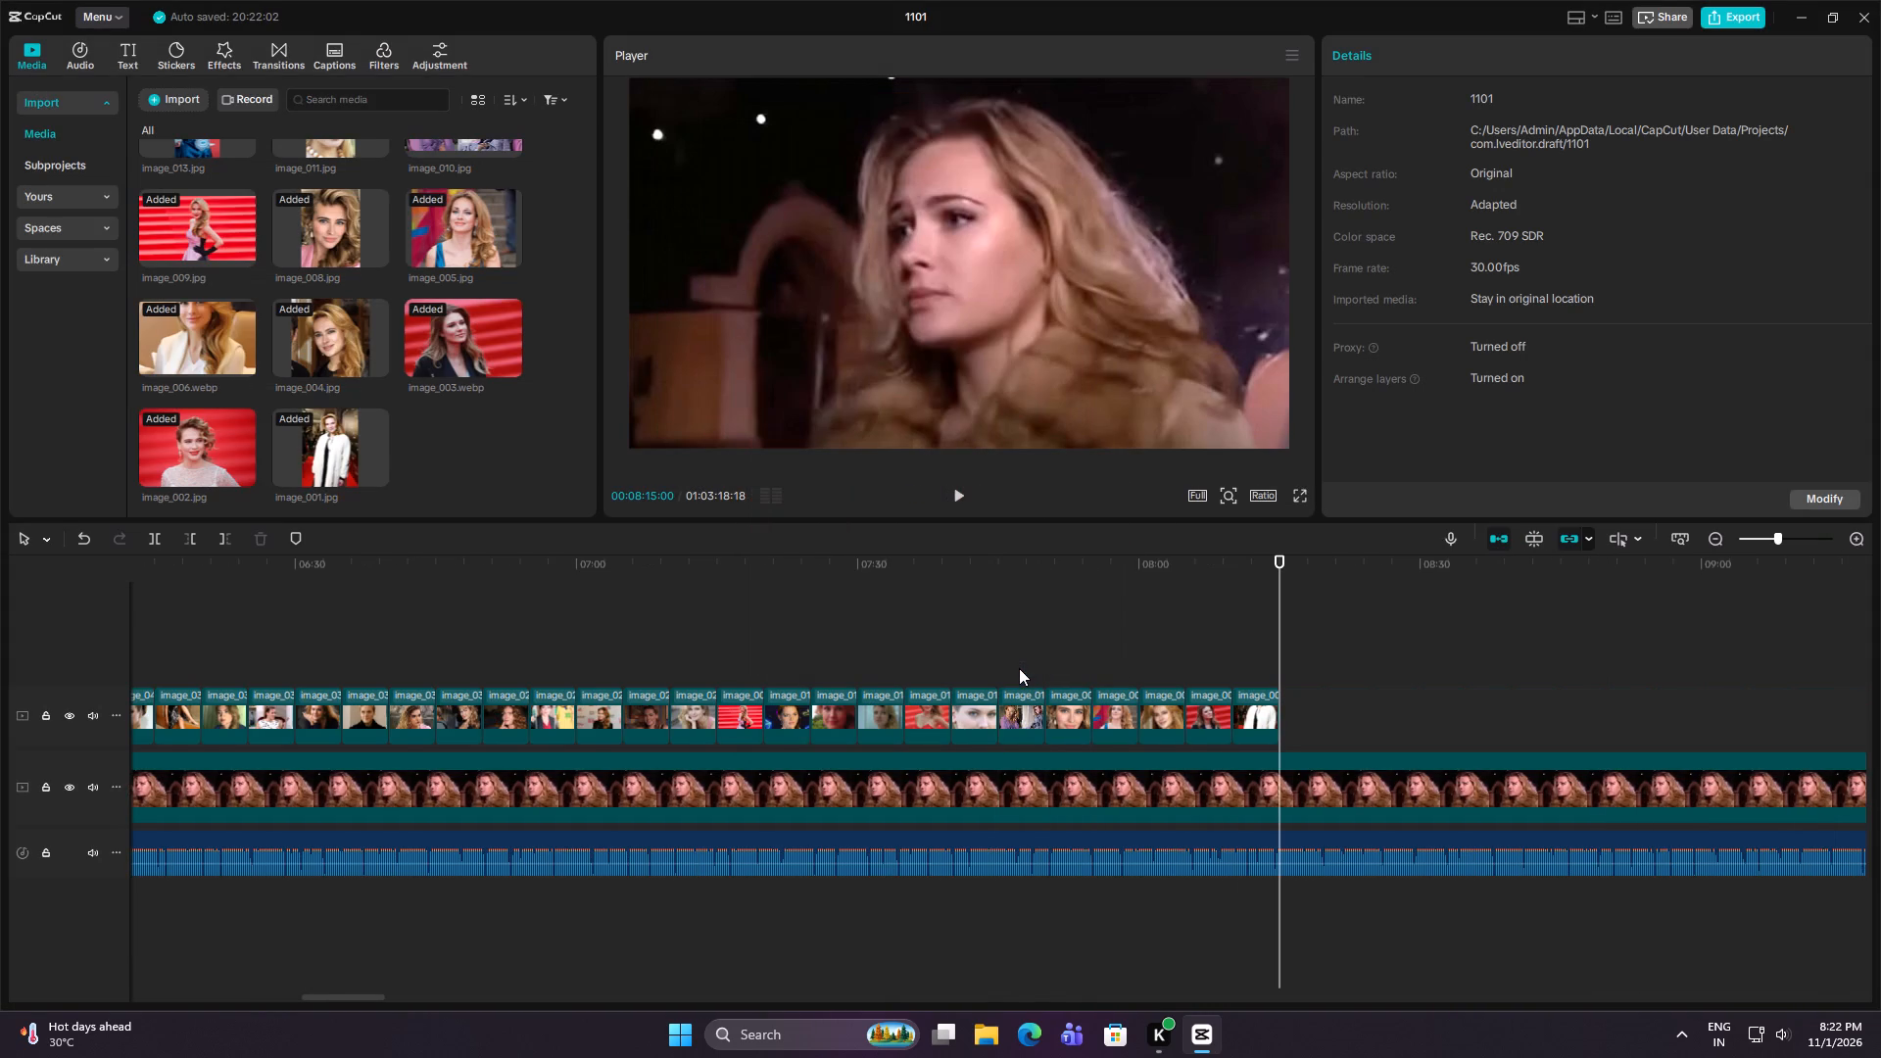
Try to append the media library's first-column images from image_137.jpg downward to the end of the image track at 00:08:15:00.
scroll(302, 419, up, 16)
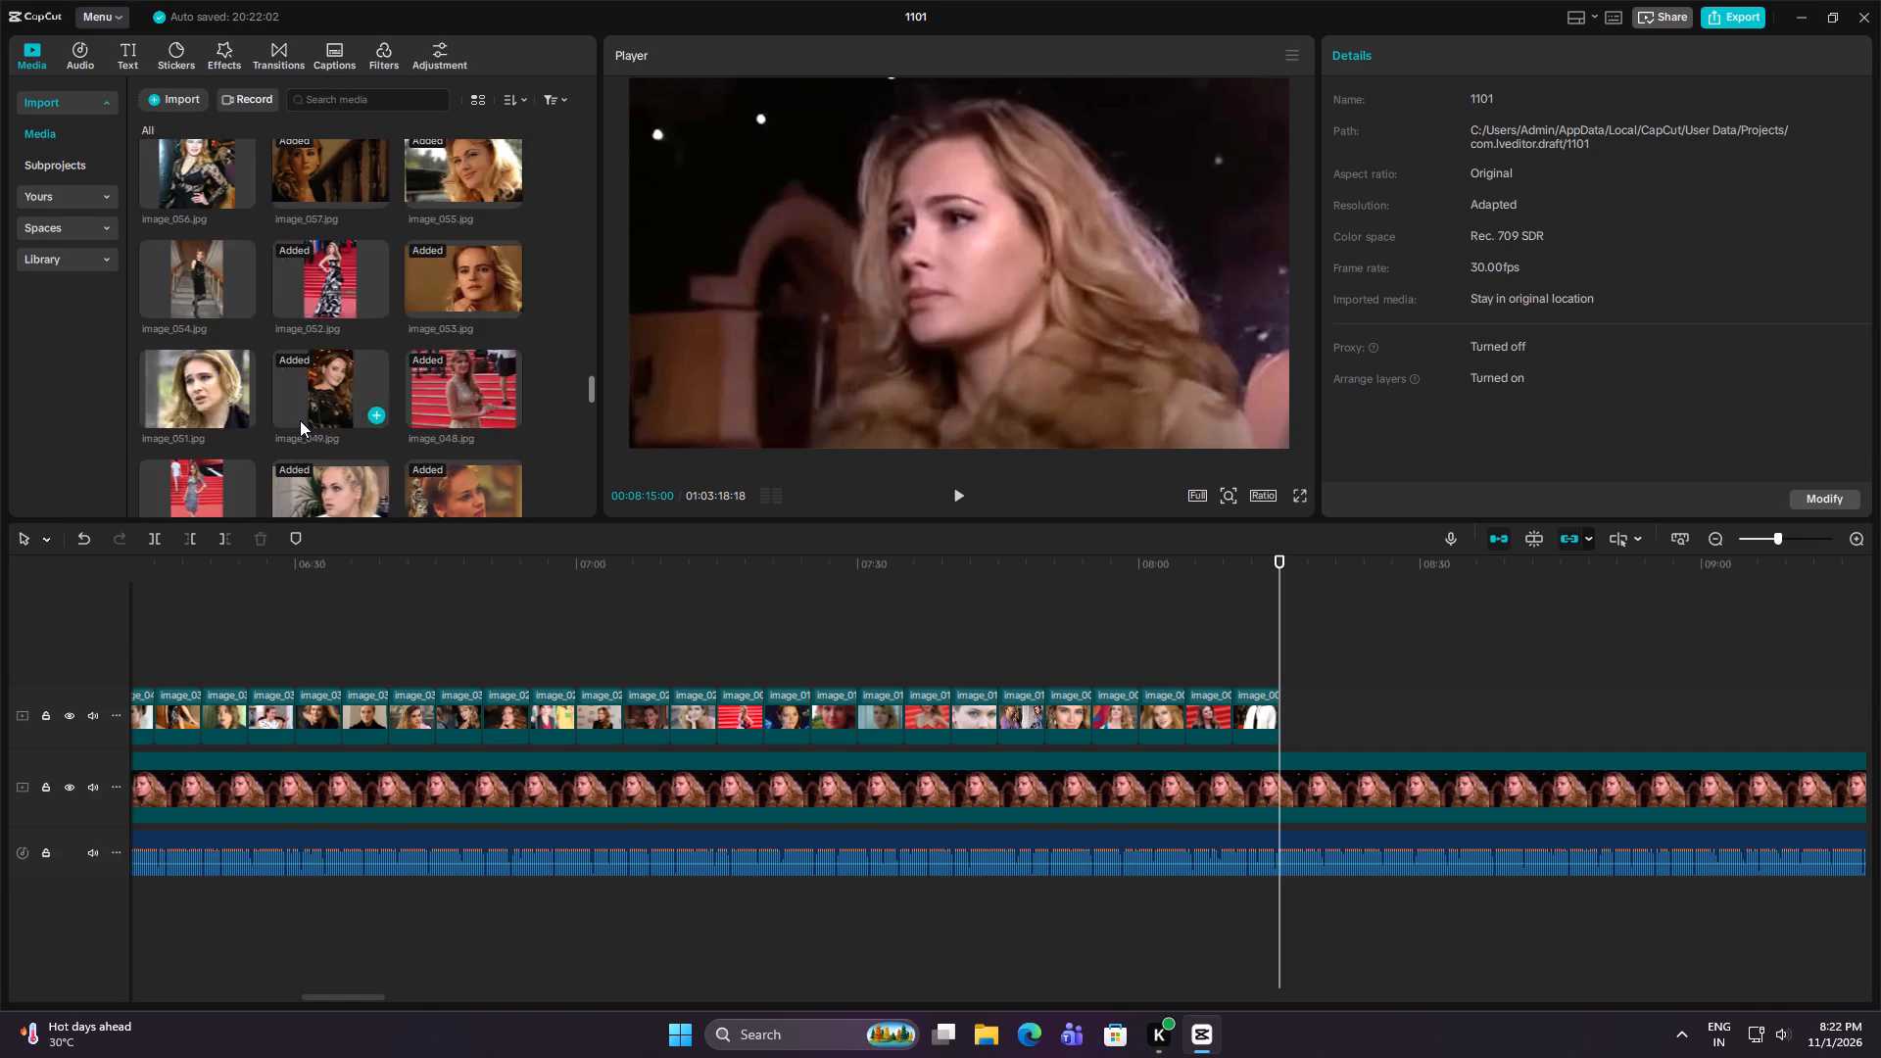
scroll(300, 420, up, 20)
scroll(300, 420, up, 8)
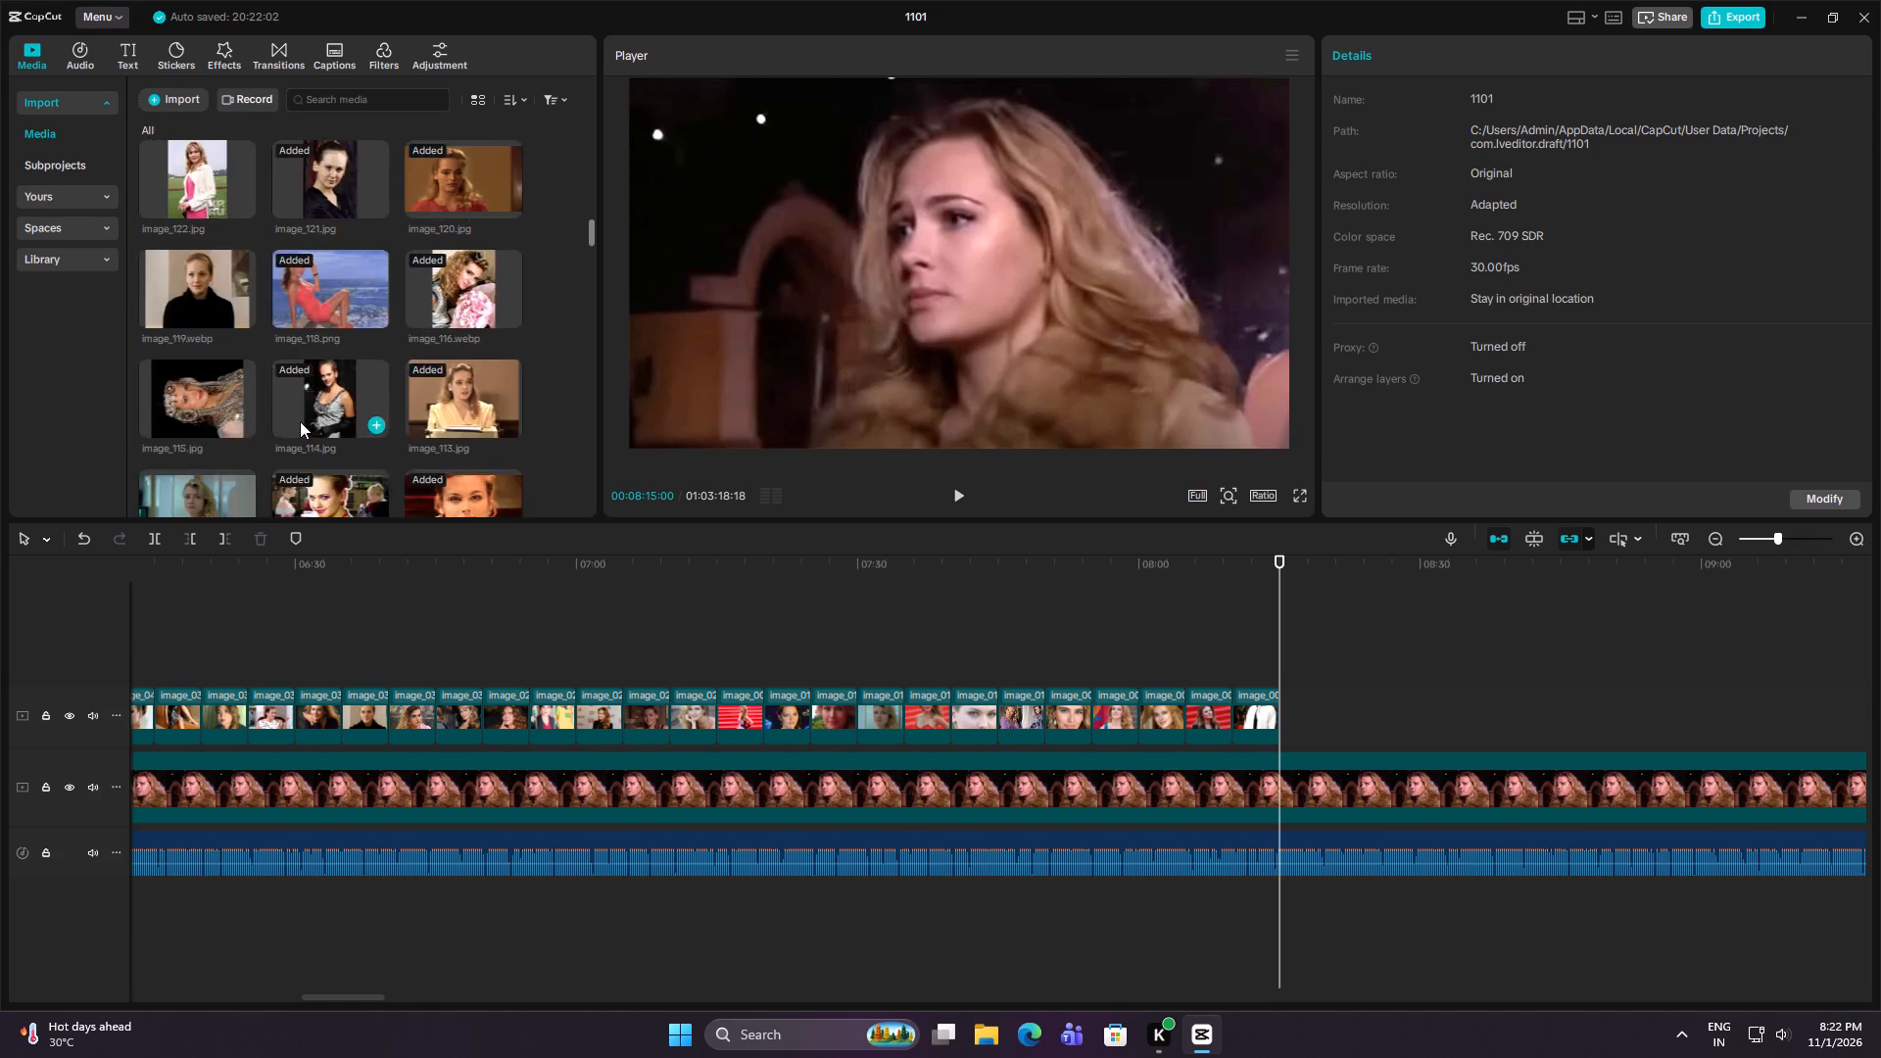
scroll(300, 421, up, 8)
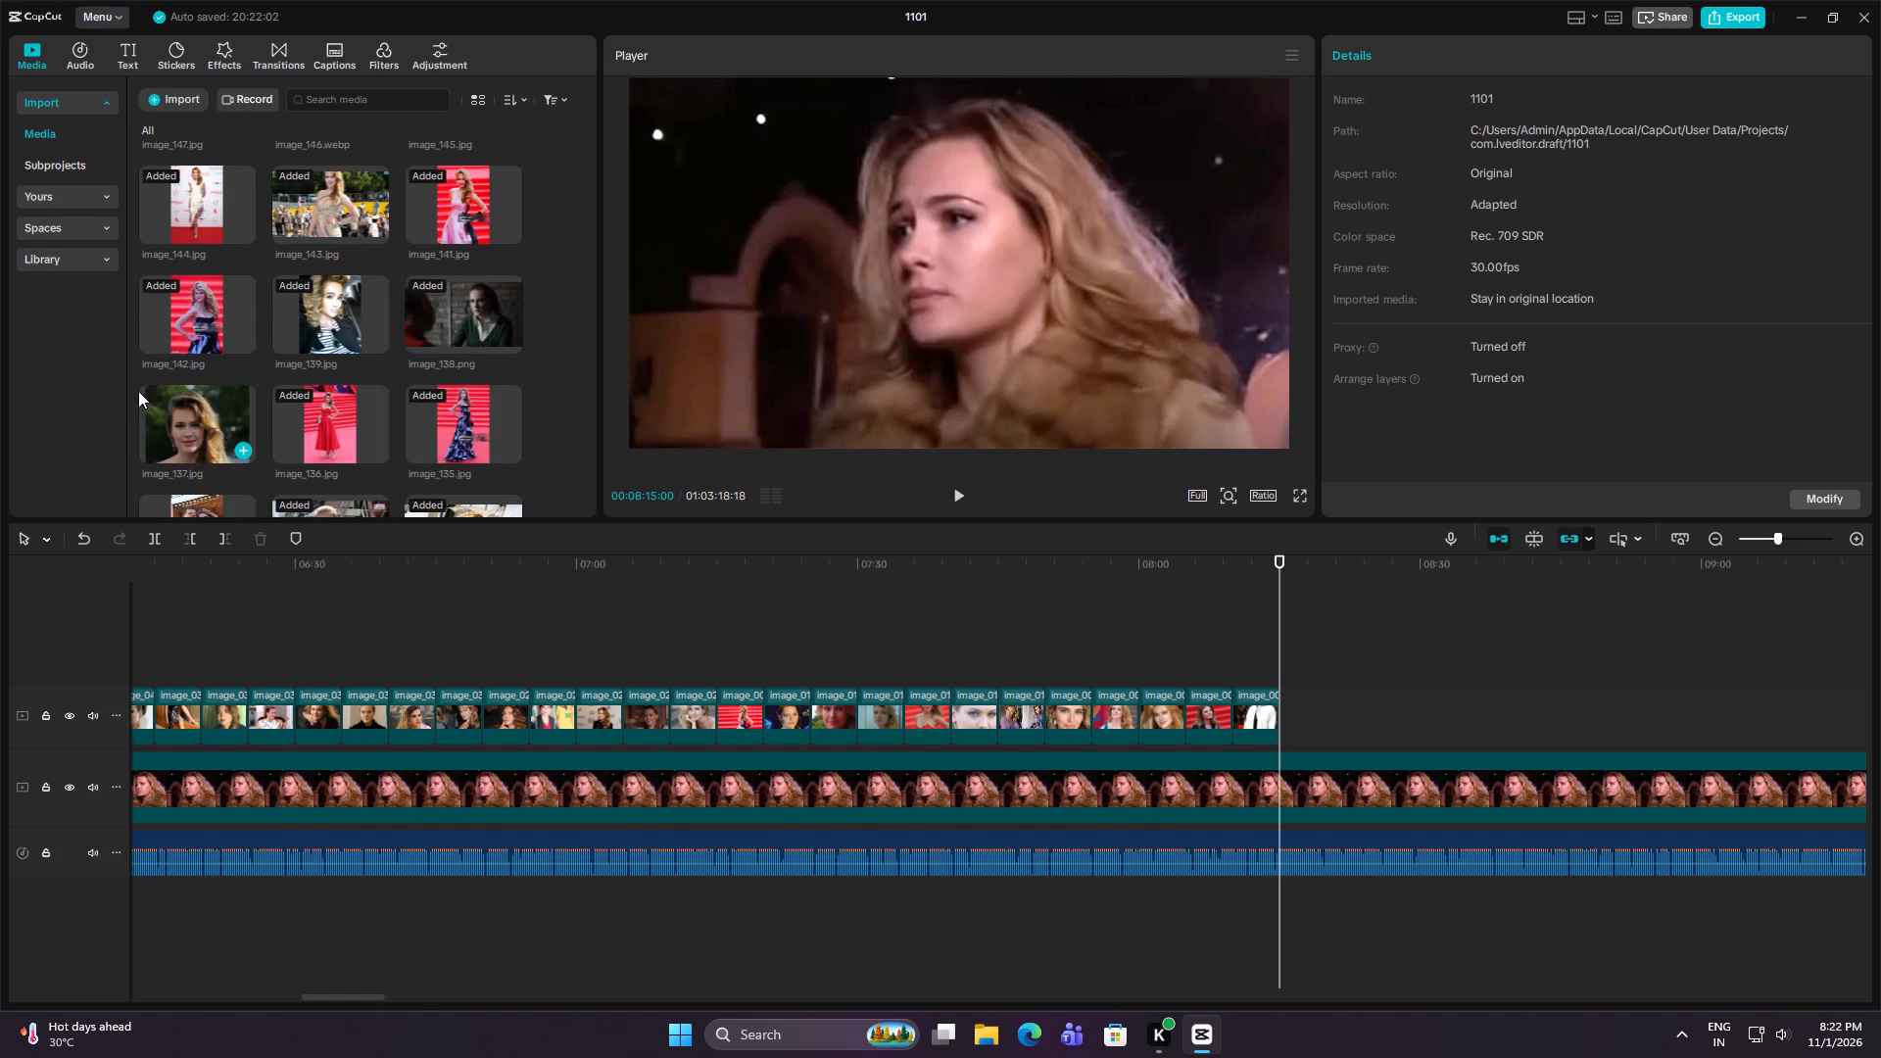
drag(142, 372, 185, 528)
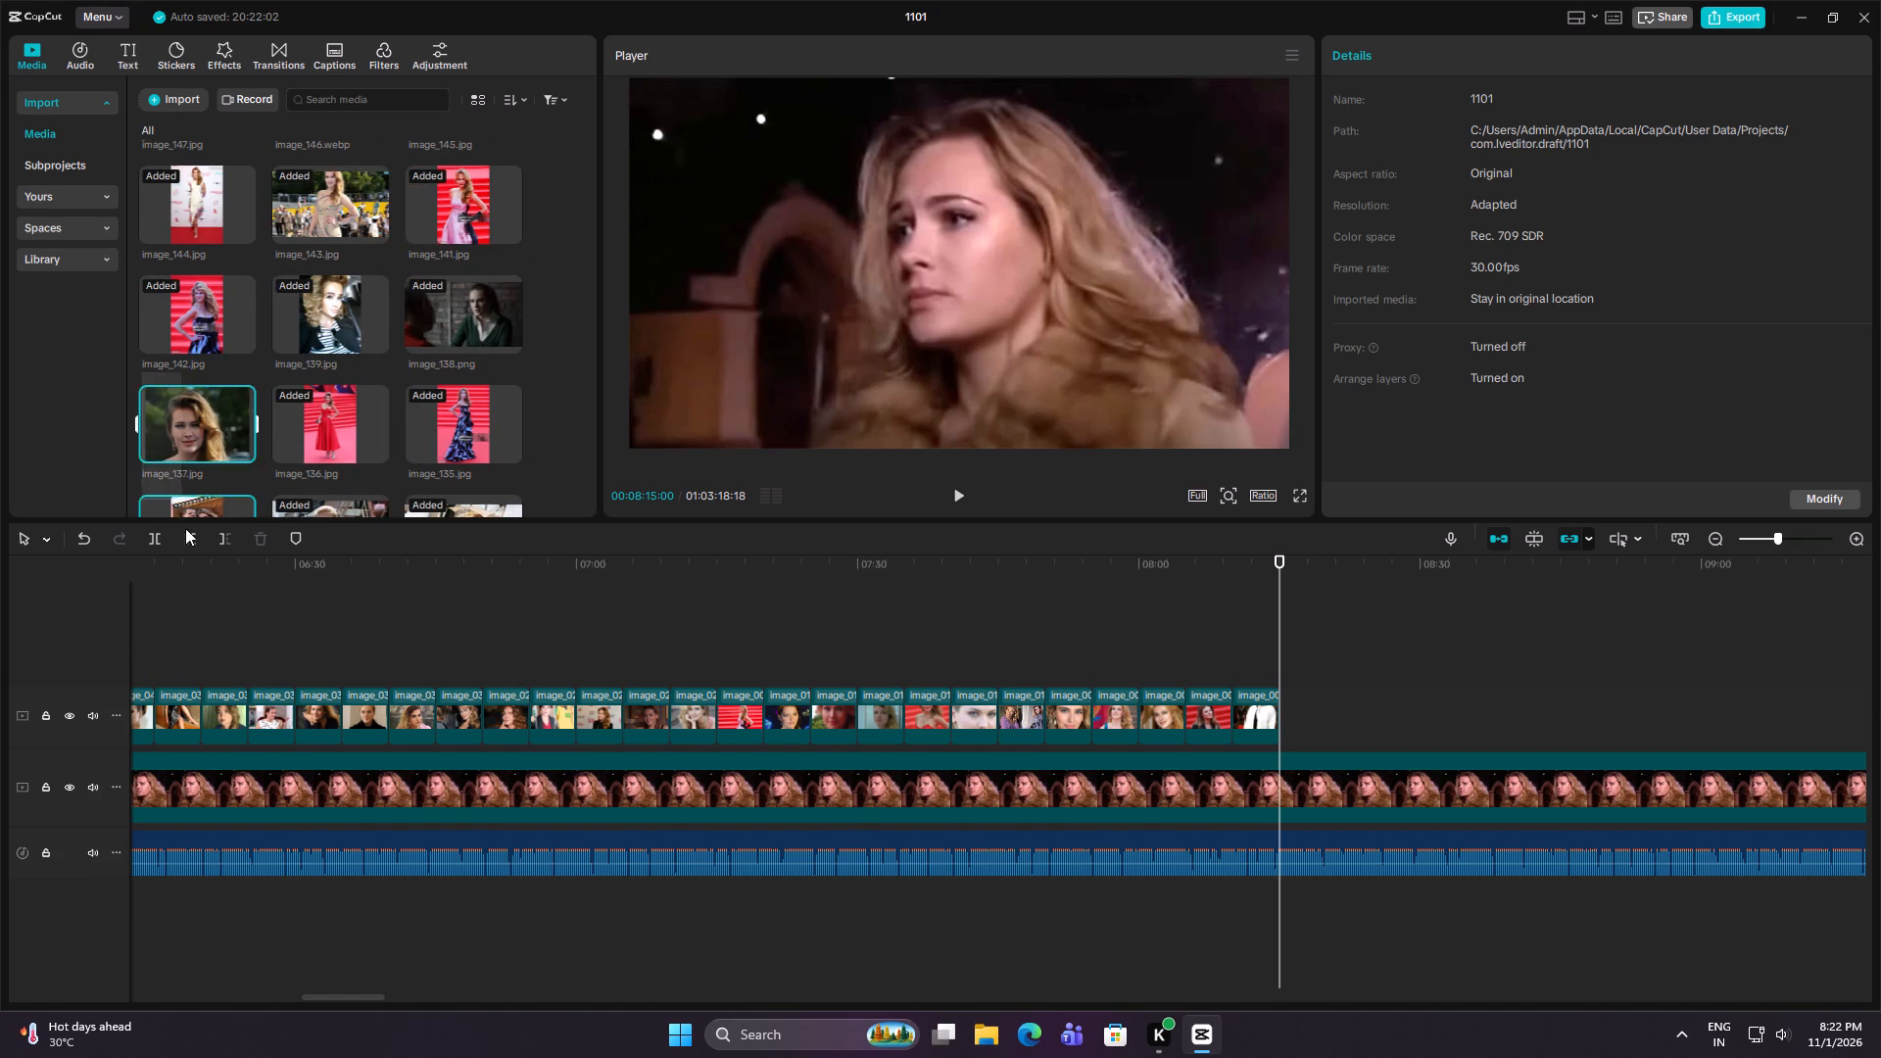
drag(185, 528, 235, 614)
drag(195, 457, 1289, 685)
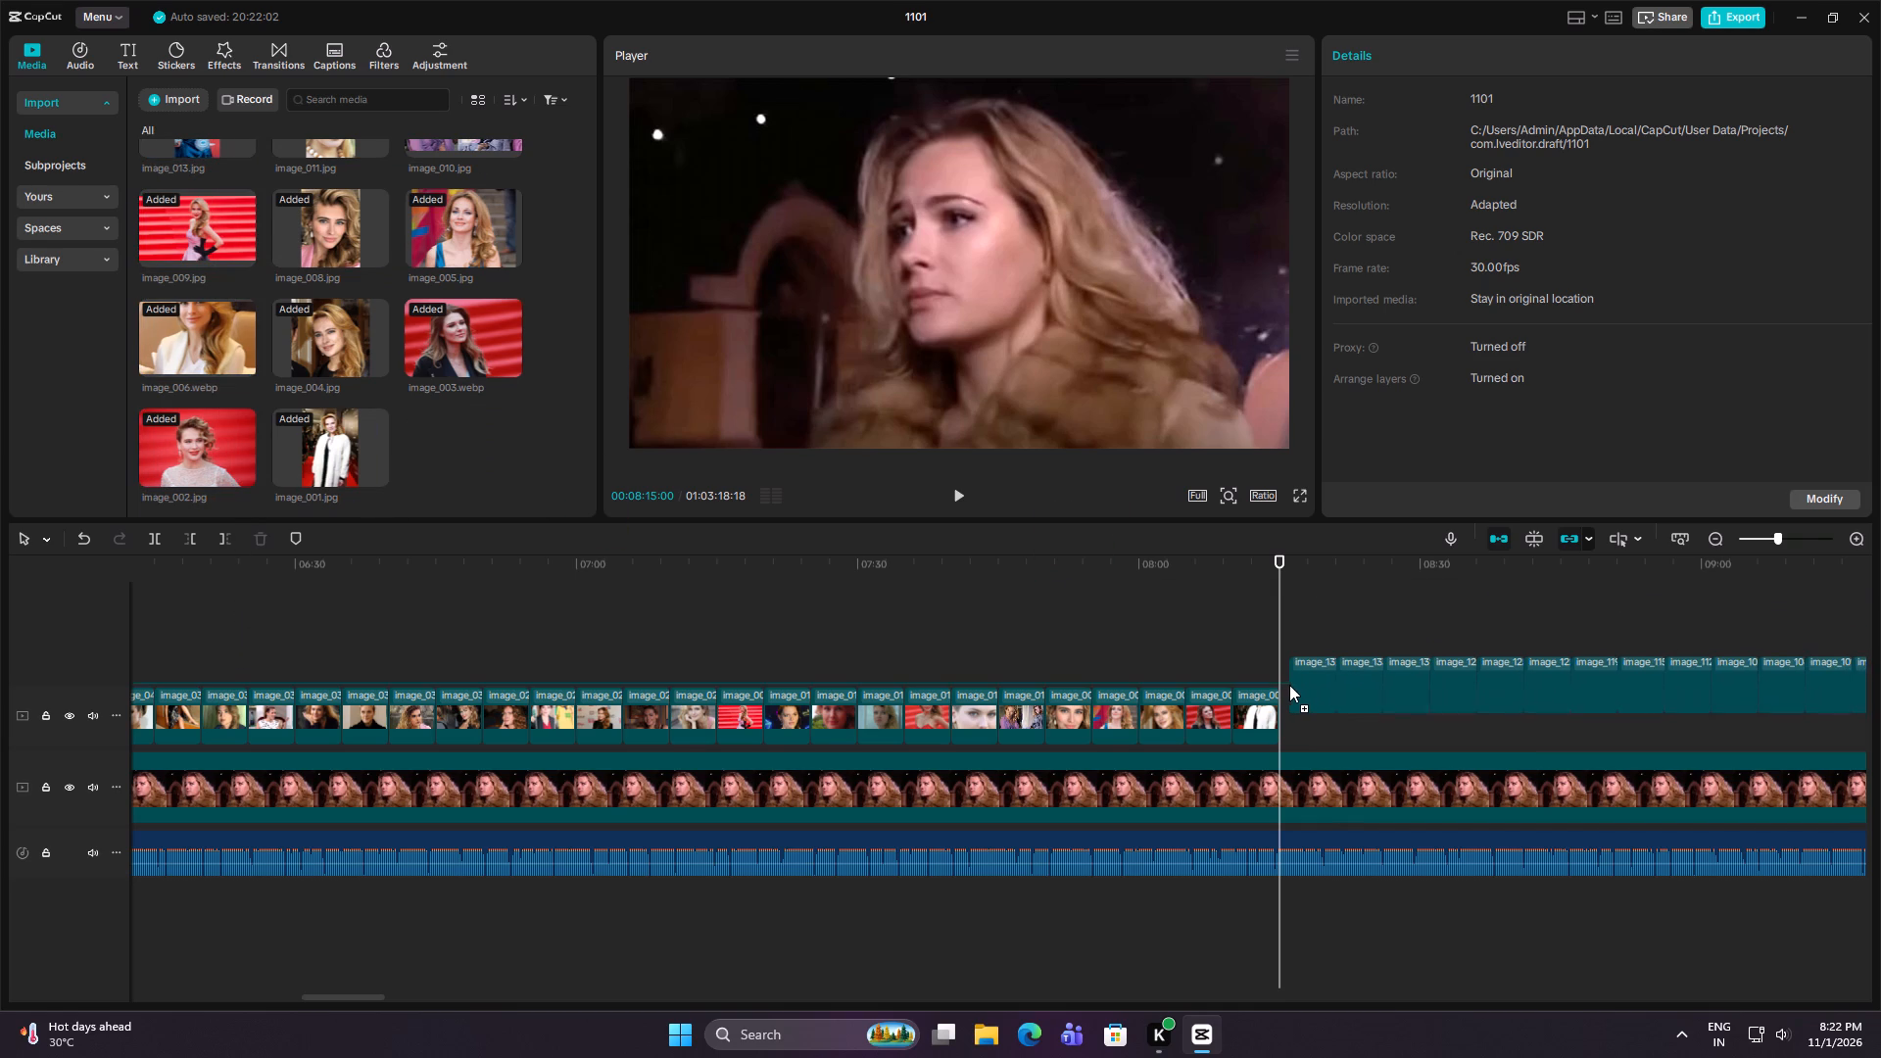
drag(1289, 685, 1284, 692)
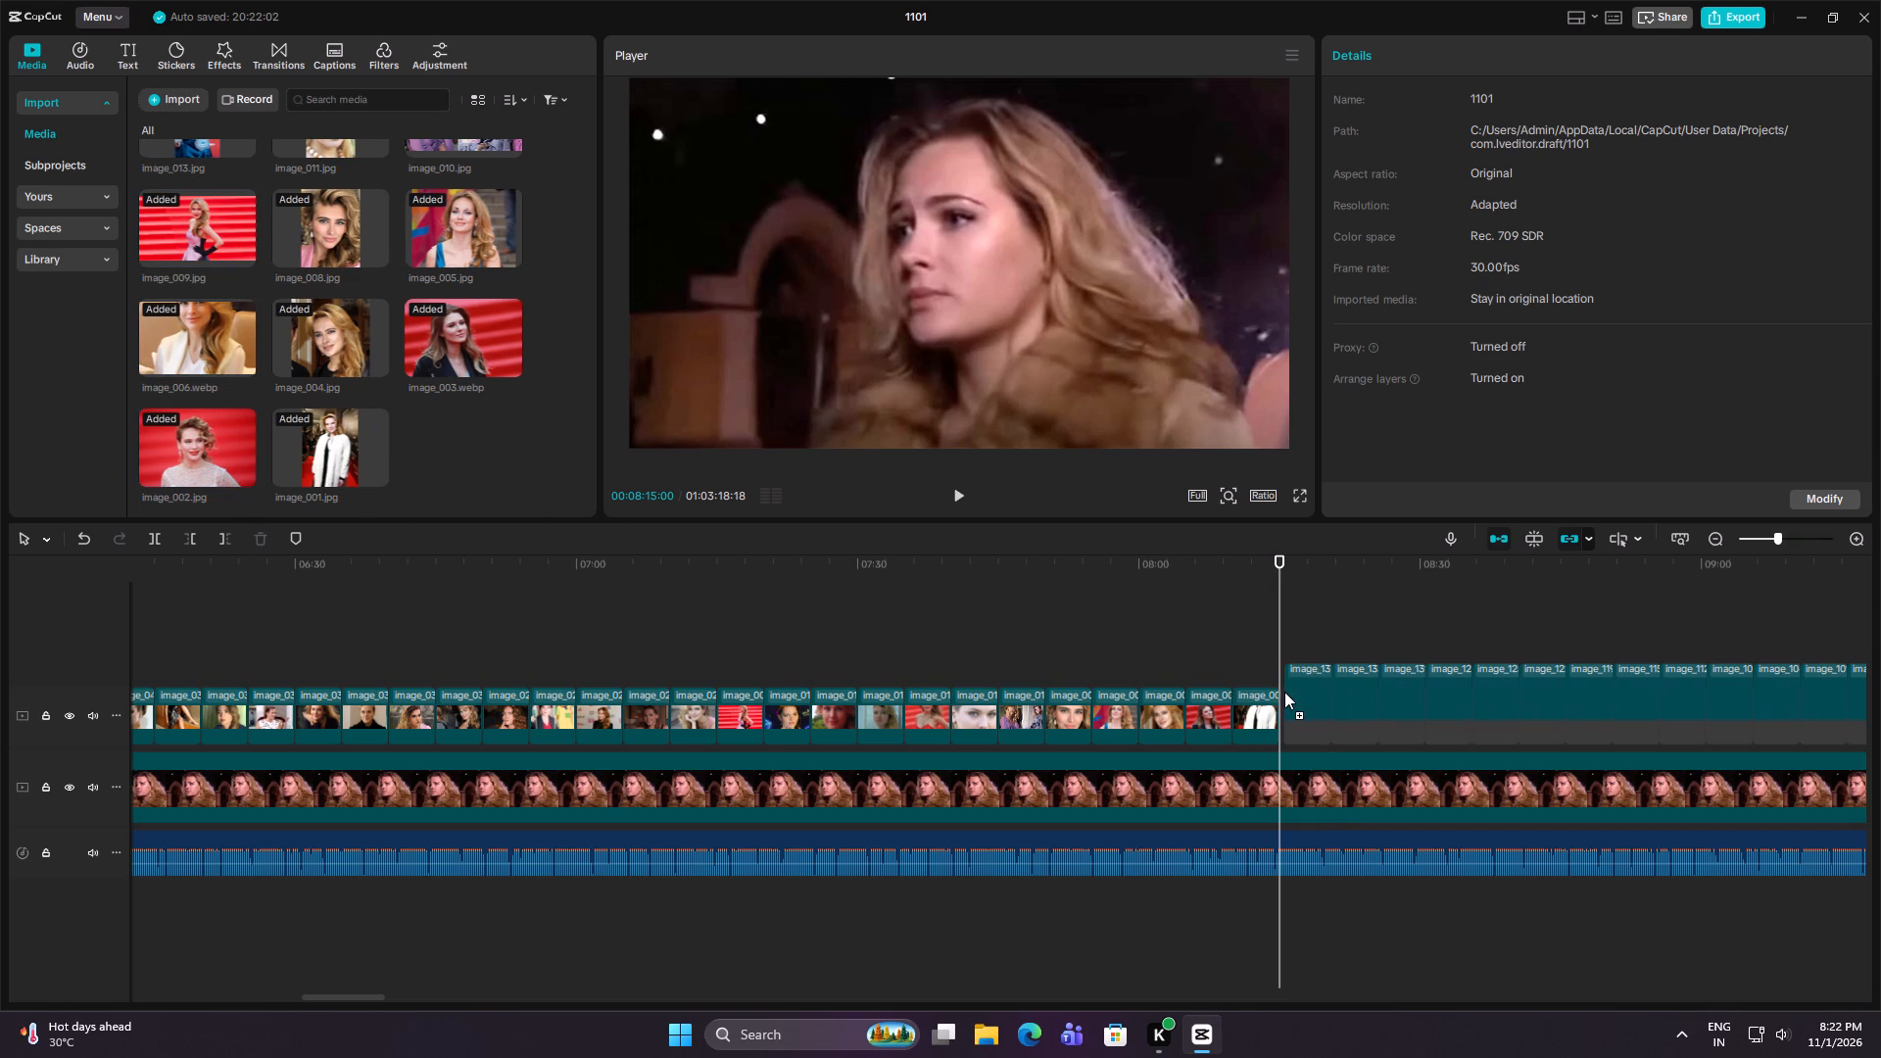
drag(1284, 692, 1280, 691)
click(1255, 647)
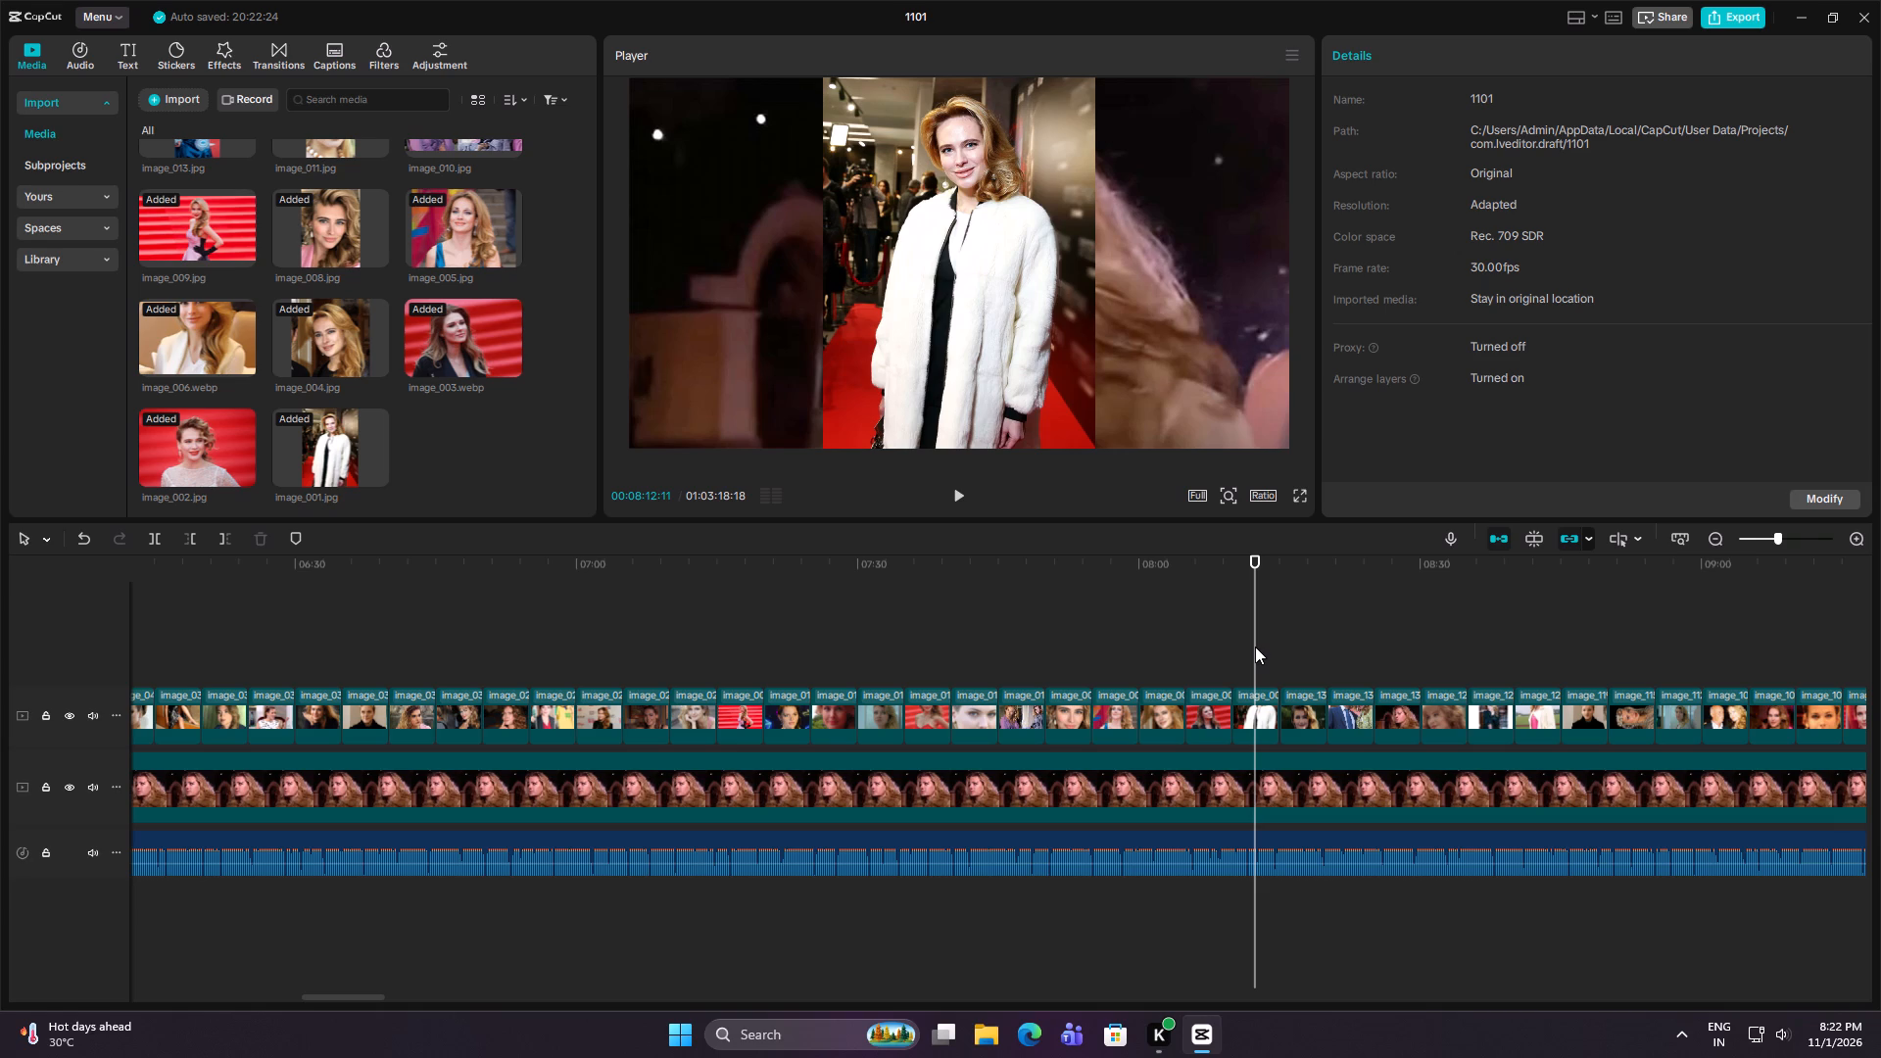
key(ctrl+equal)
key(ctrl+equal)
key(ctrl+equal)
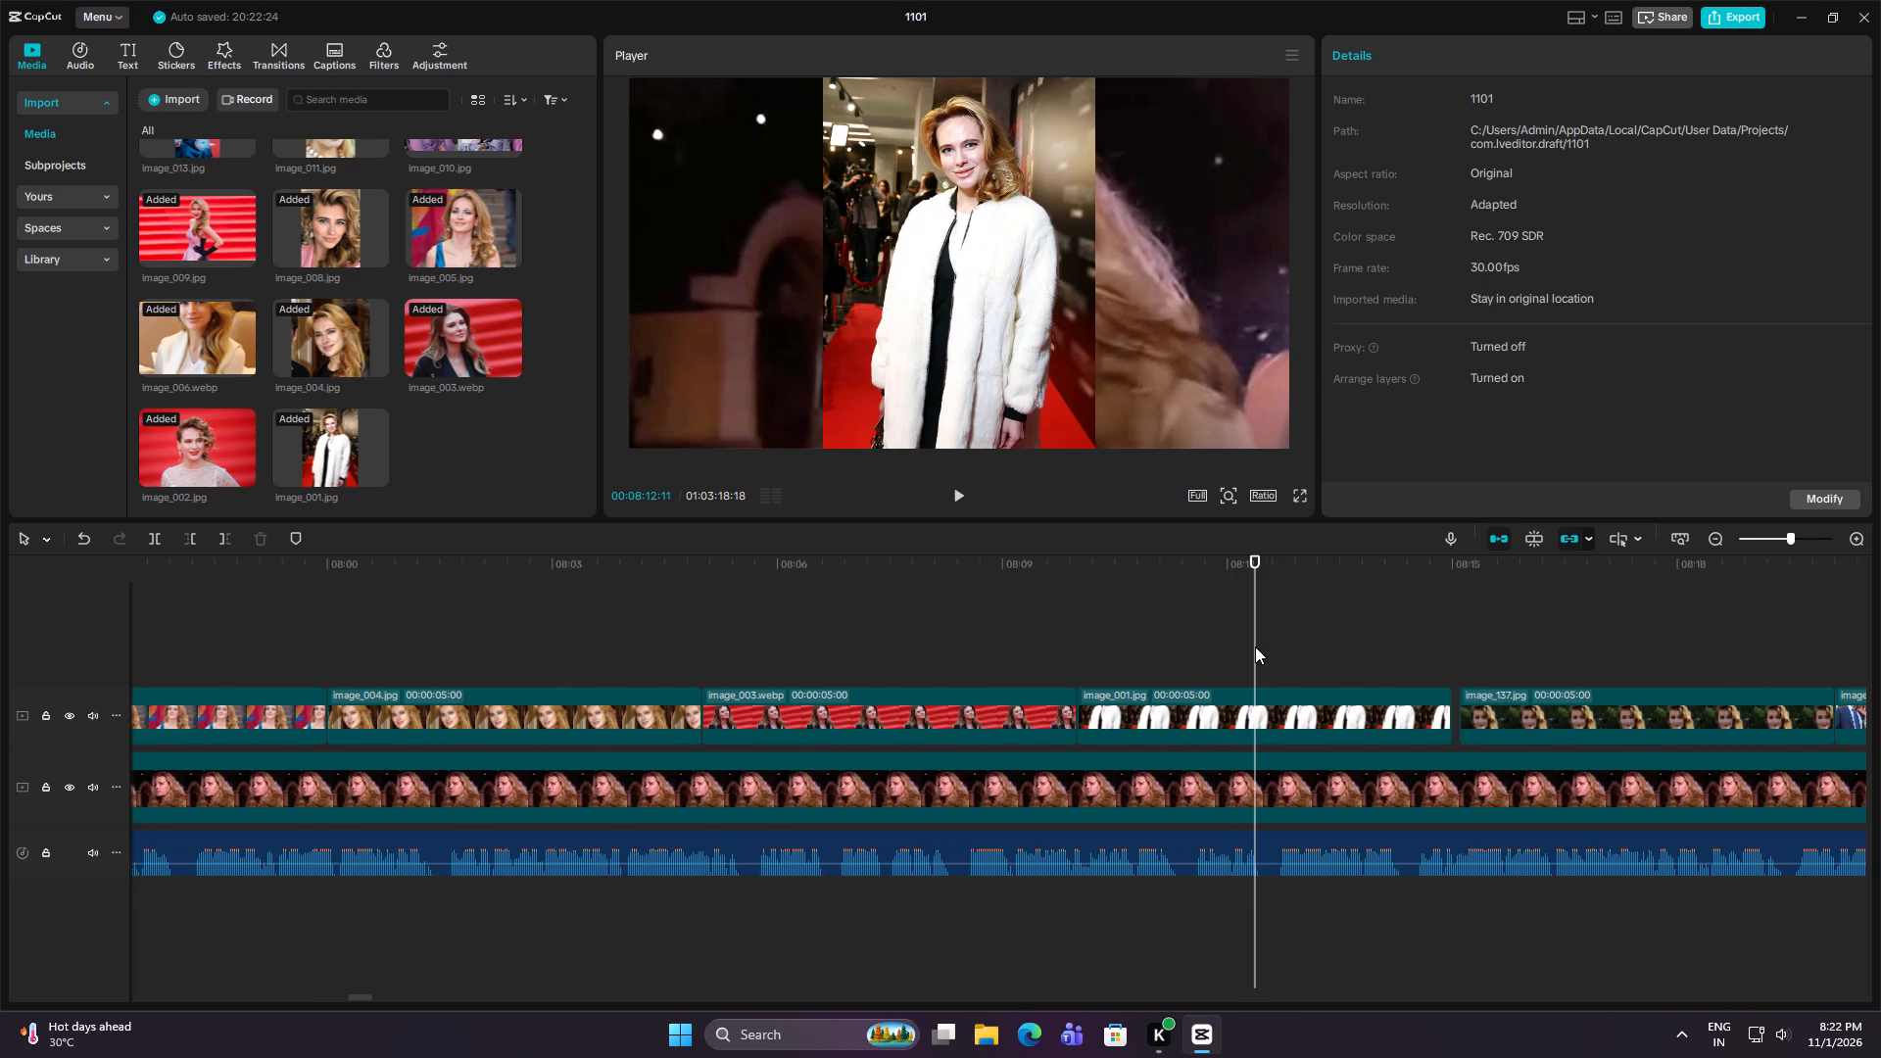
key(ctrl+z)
Append the media library's first-column images from image_142.jpg downward to the image track, directly against its last clip at 00:08:15:00.
drag(231, 505, 112, 40)
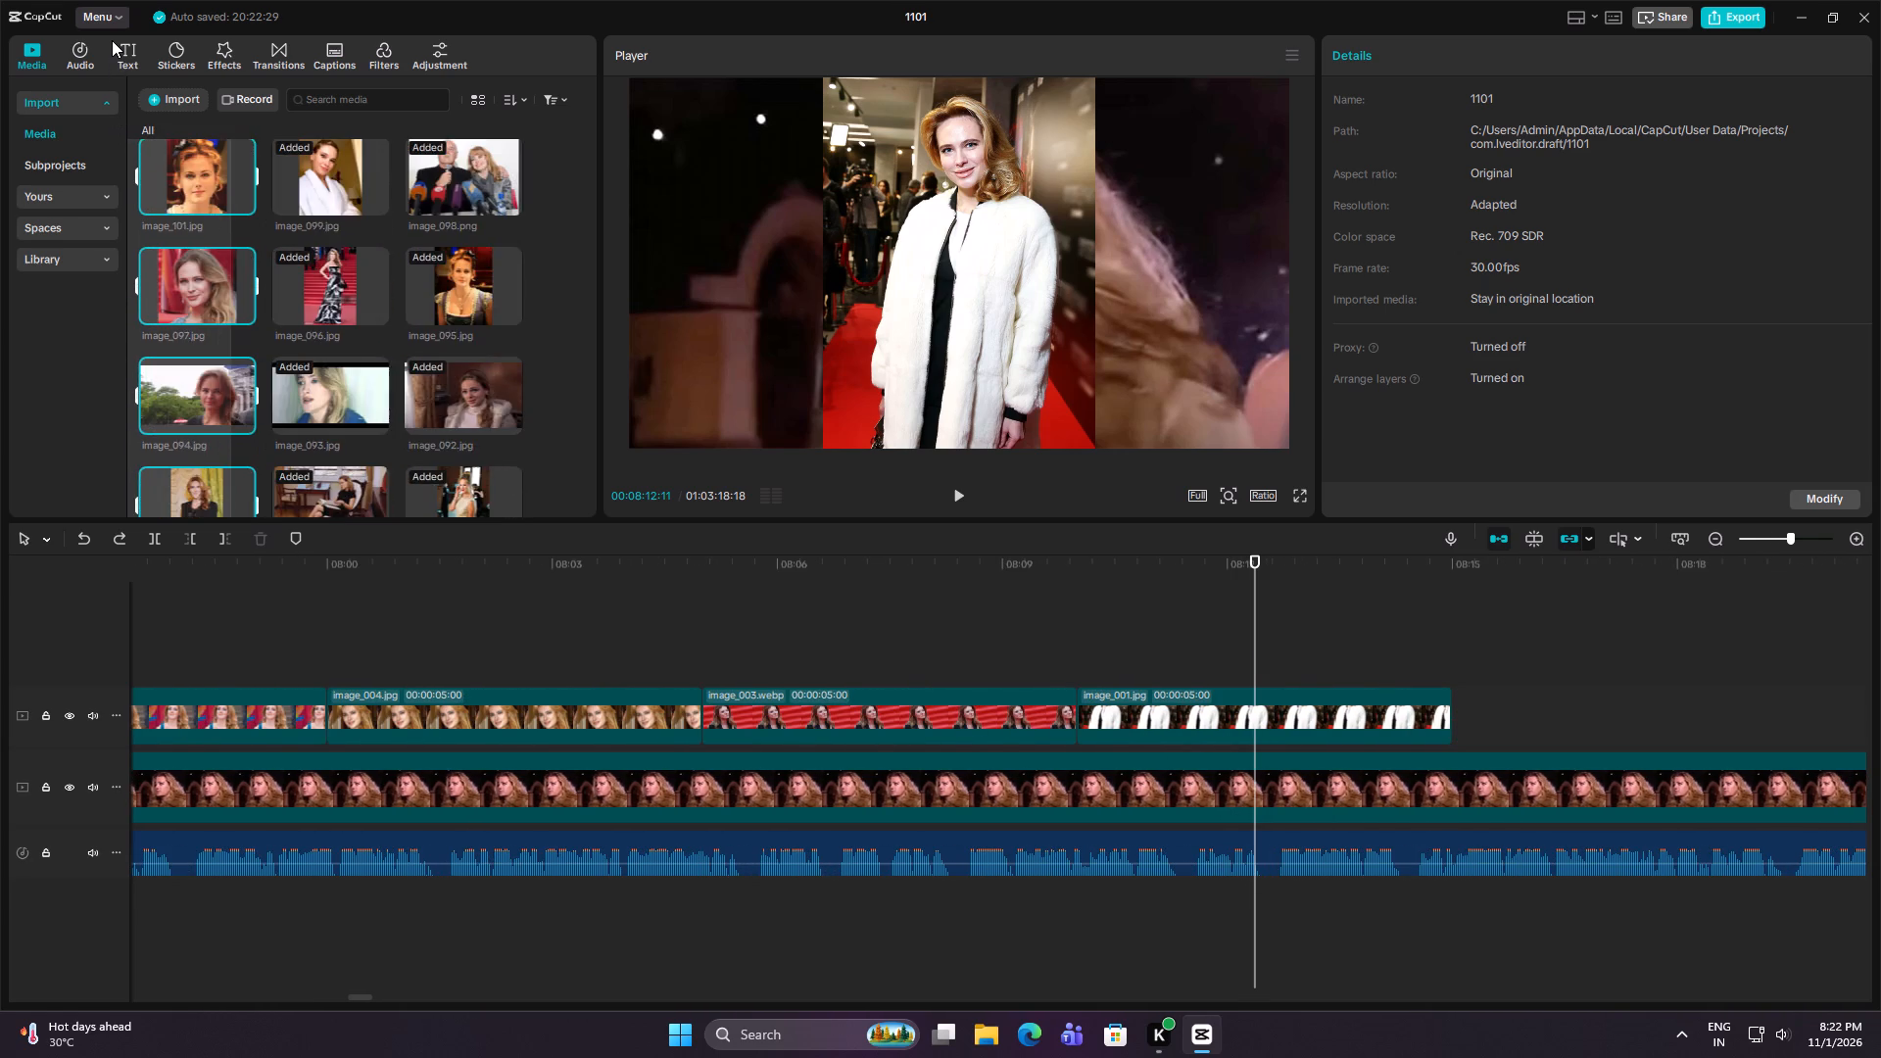
drag(112, 40, 169, 435)
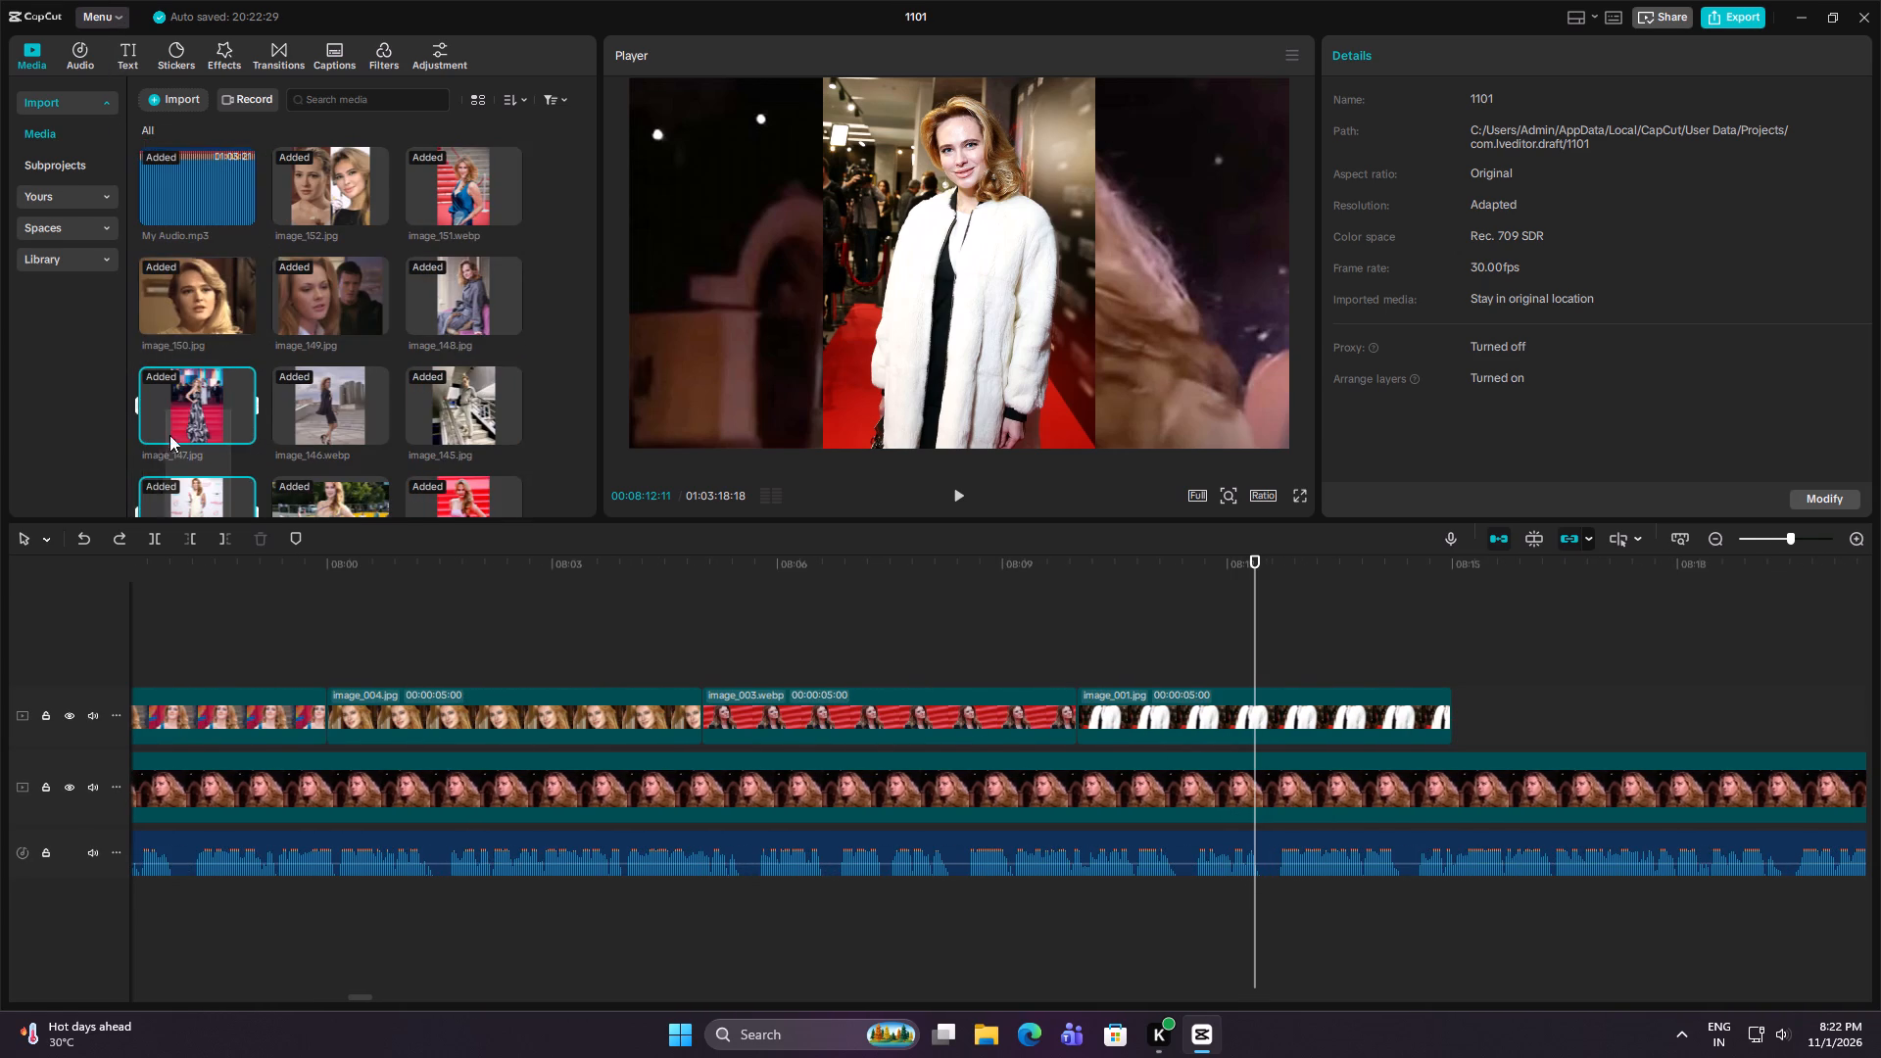
drag(169, 435, 138, 374)
scroll(169, 439, down, 3)
drag(194, 370, 1455, 691)
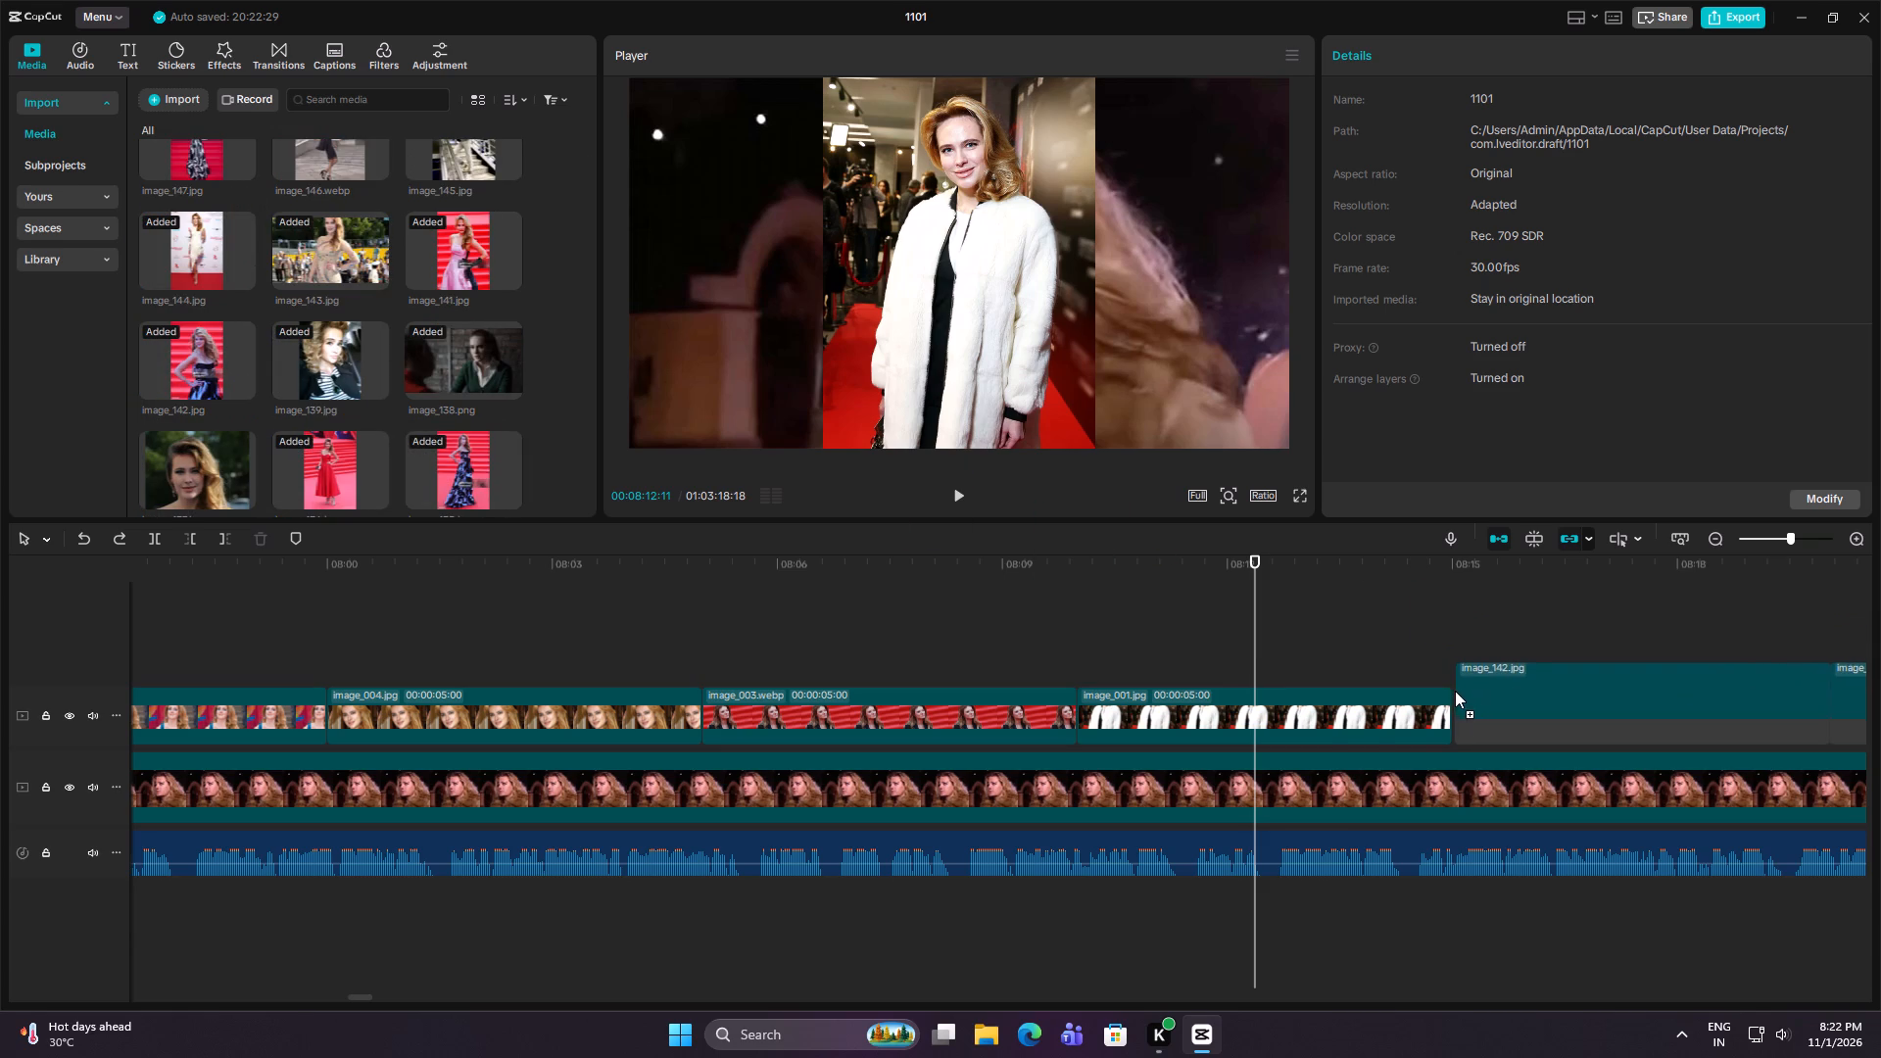
drag(1455, 691, 1453, 691)
click(1362, 629)
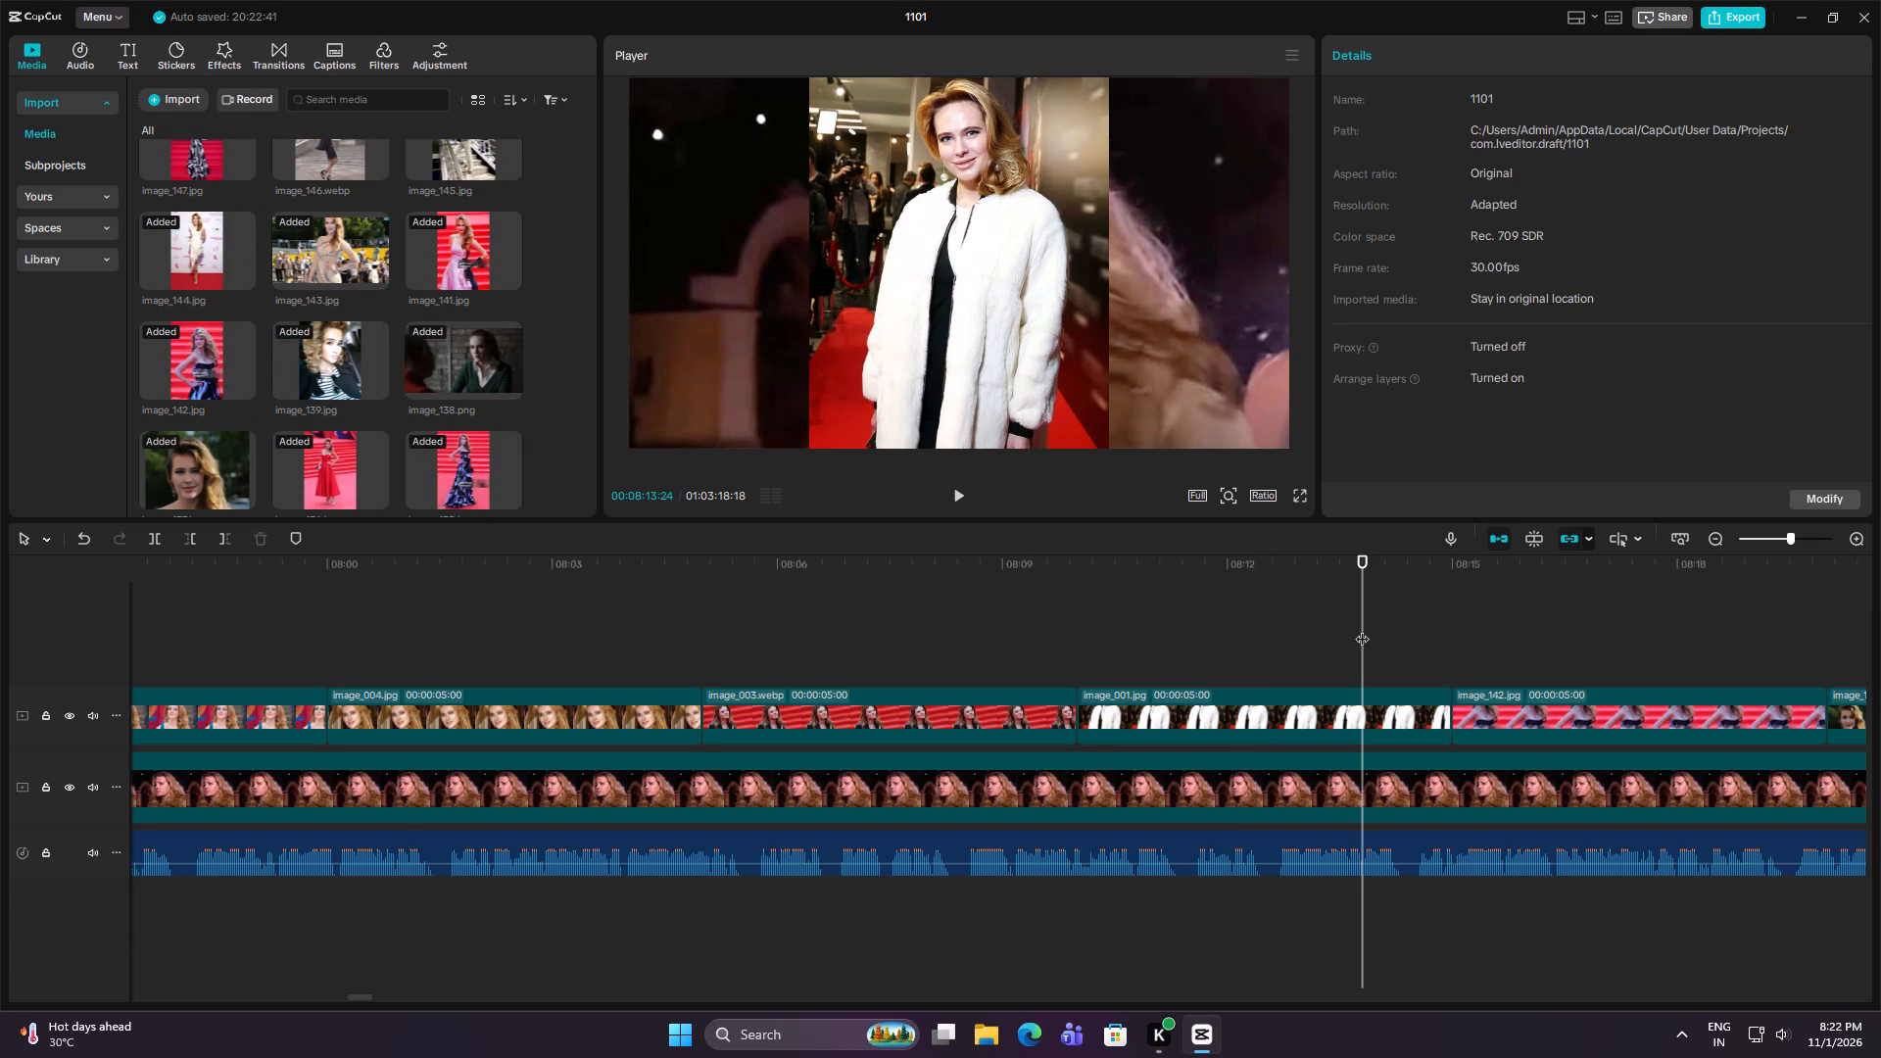
key(Down)
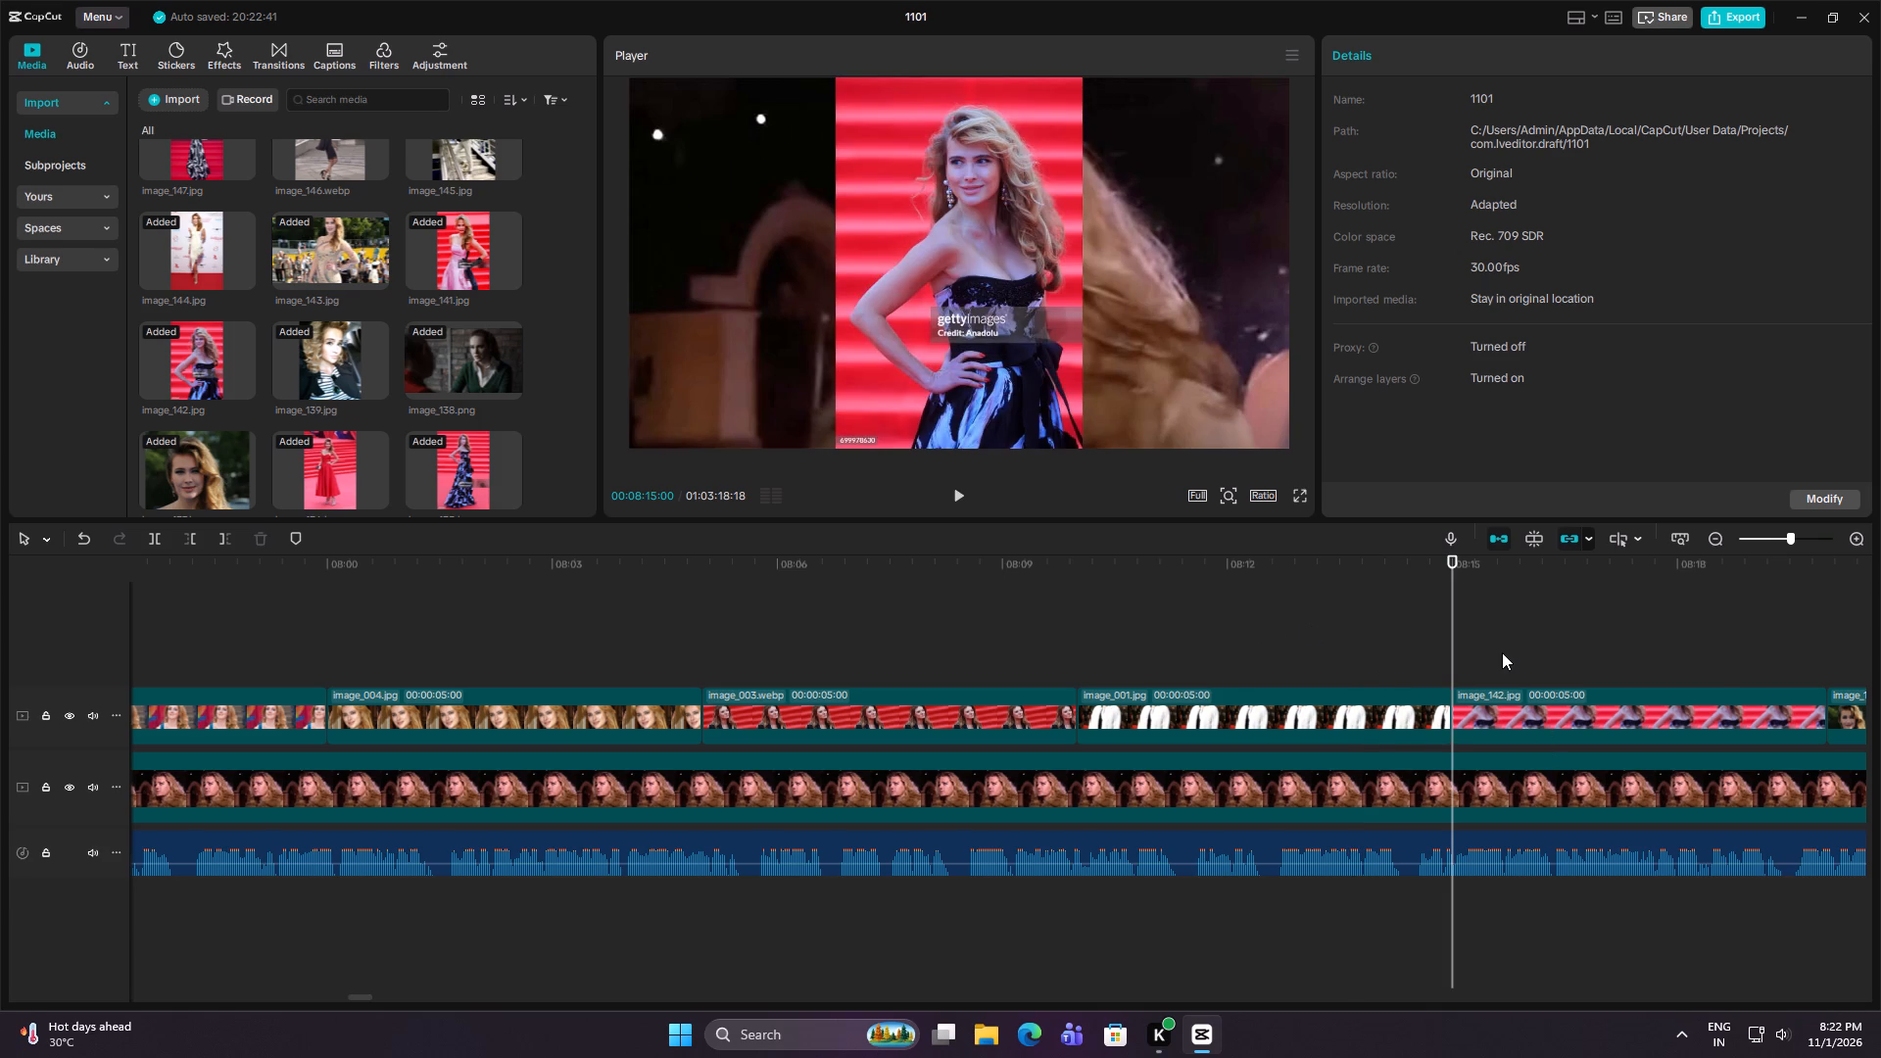
Paste the copied location size, blend and canvas attributes onto all image clips from 00:08:15:00 onward, maintaining keyframe timing.
key(ctrl+minus)
key(ctrl+minus)
key(ctrl+minus)
key(ctrl+minus)
key(ctrl+minus)
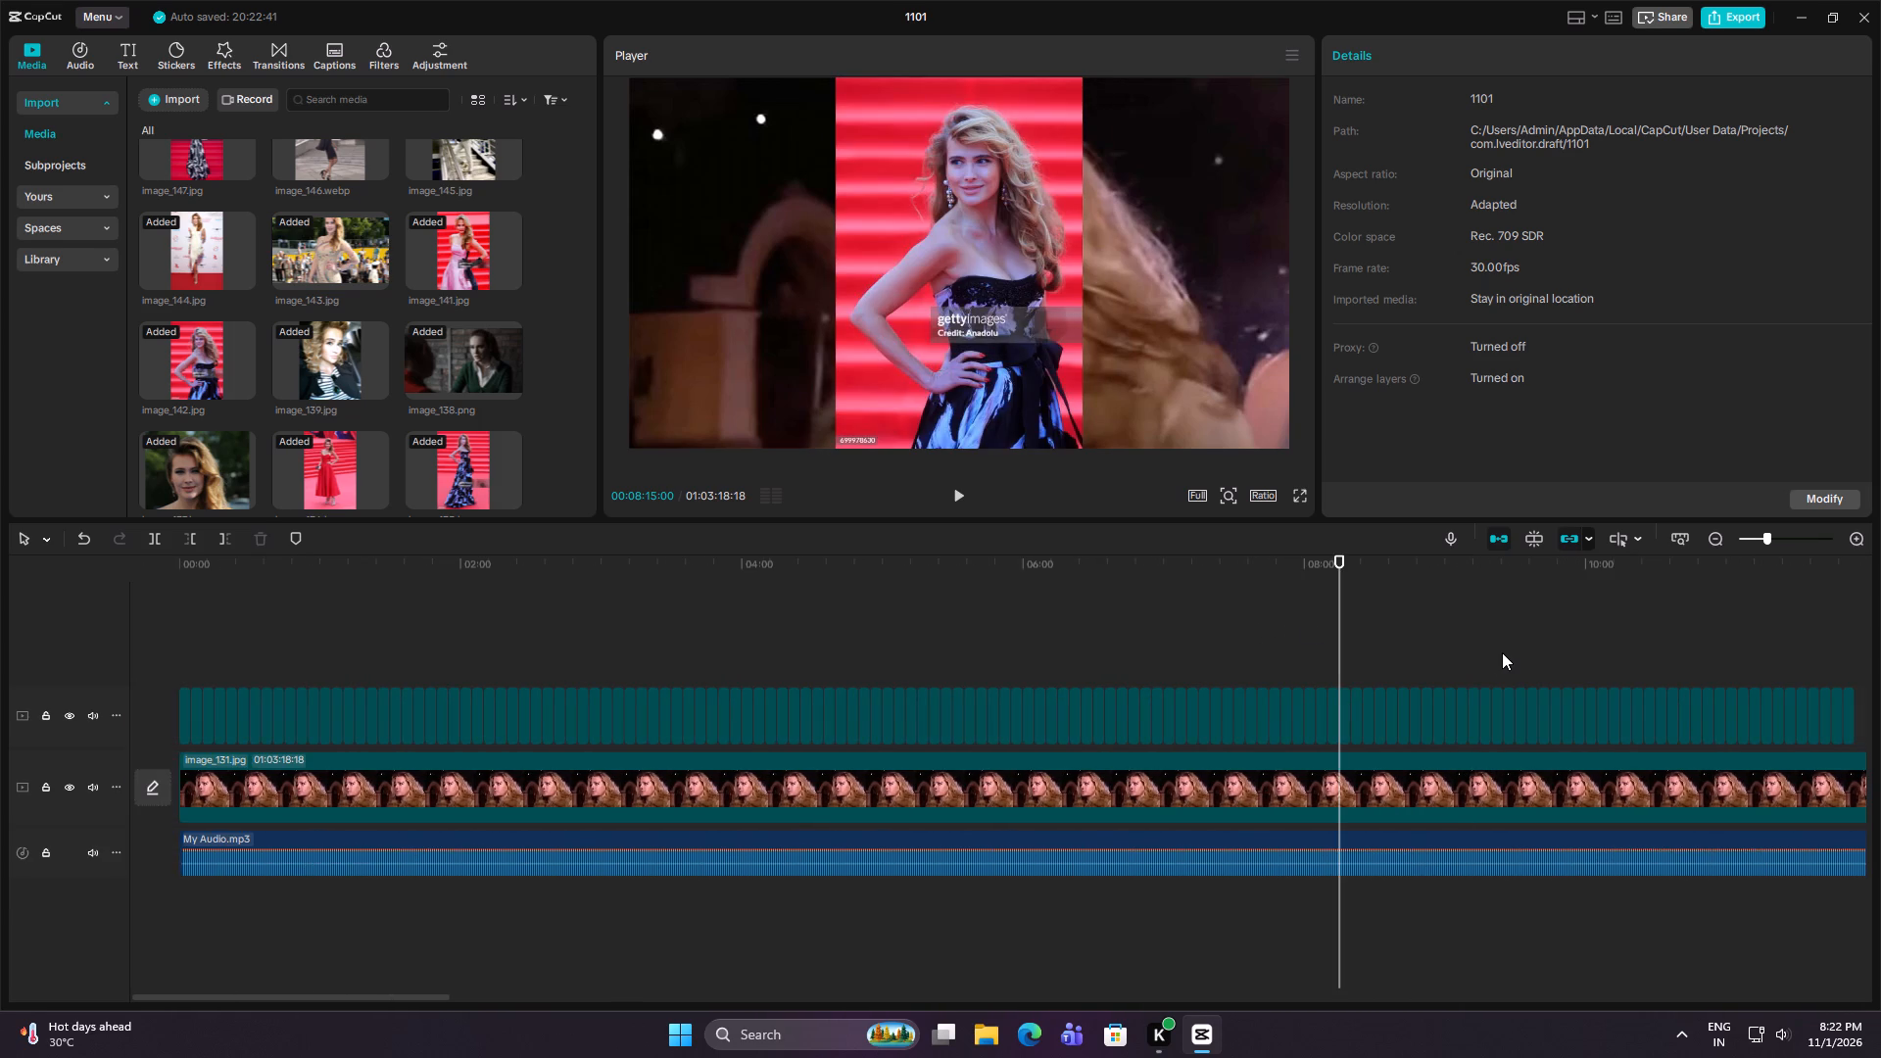
drag(1347, 656, 1375, 696)
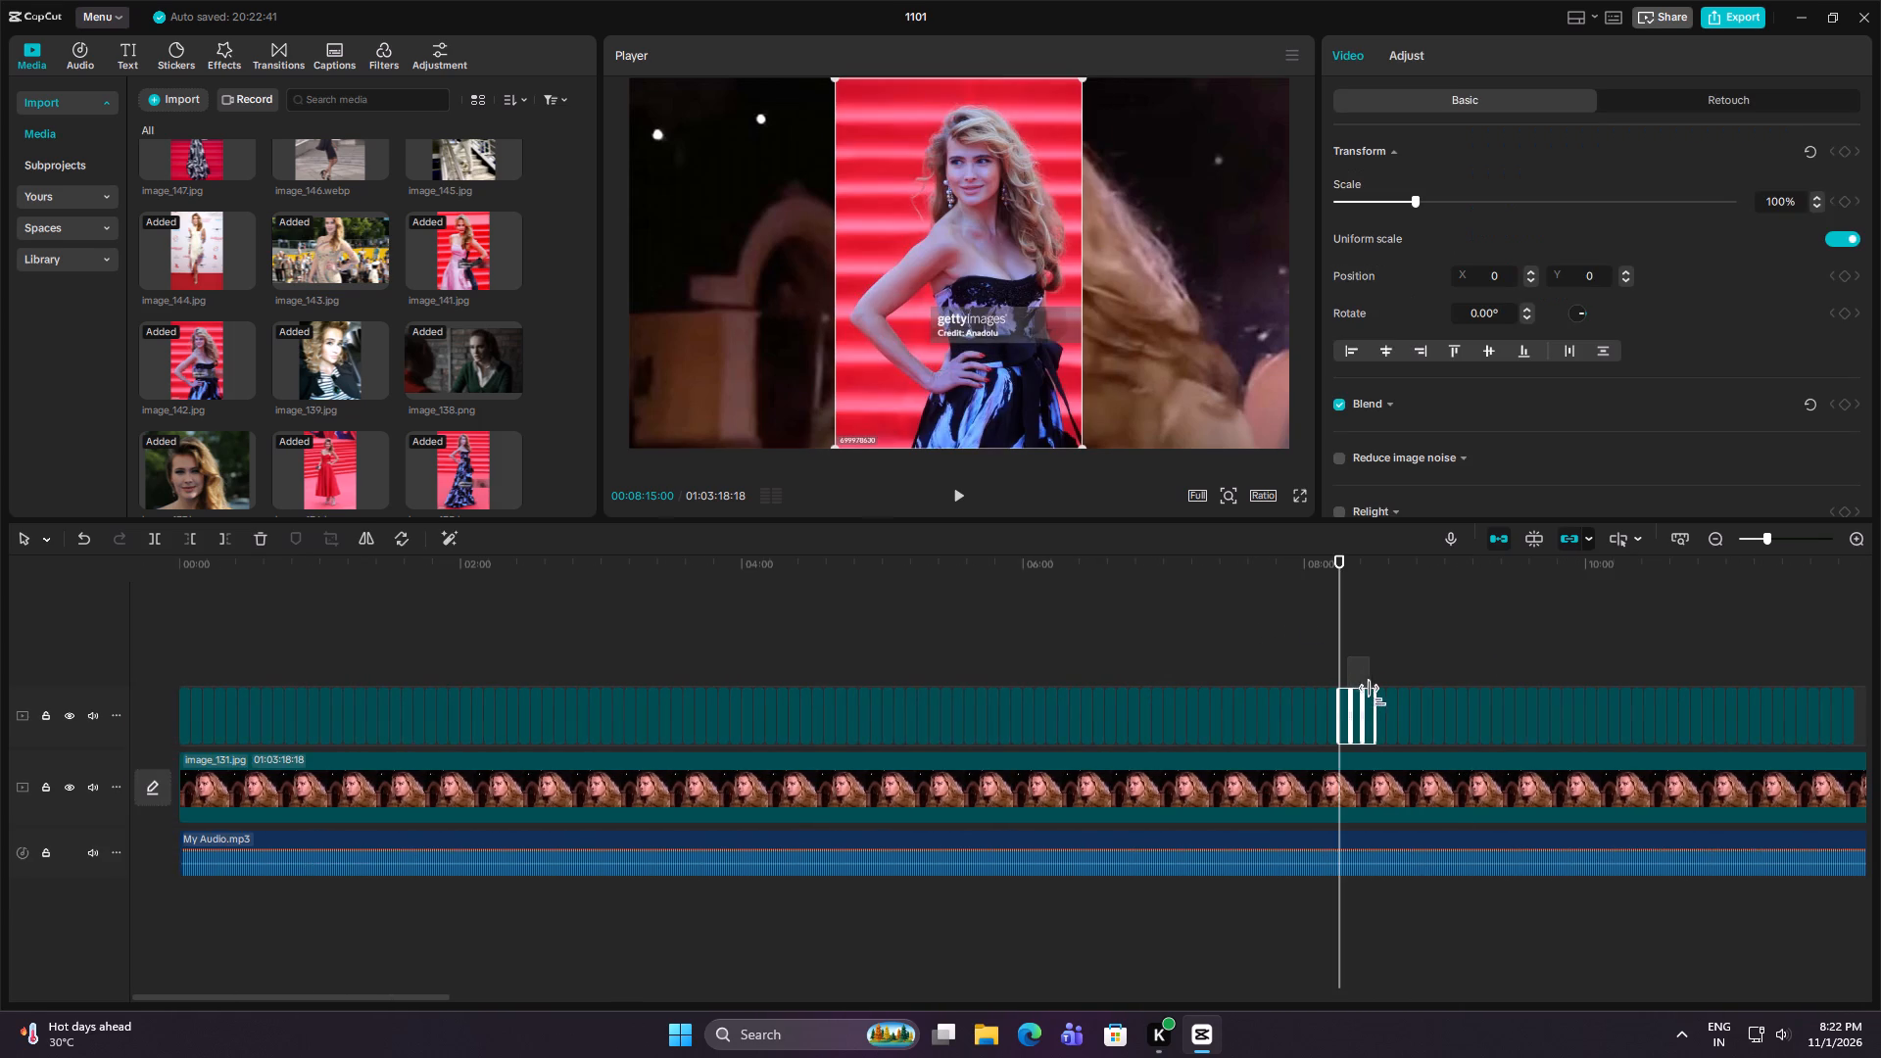
drag(1375, 696, 1852, 734)
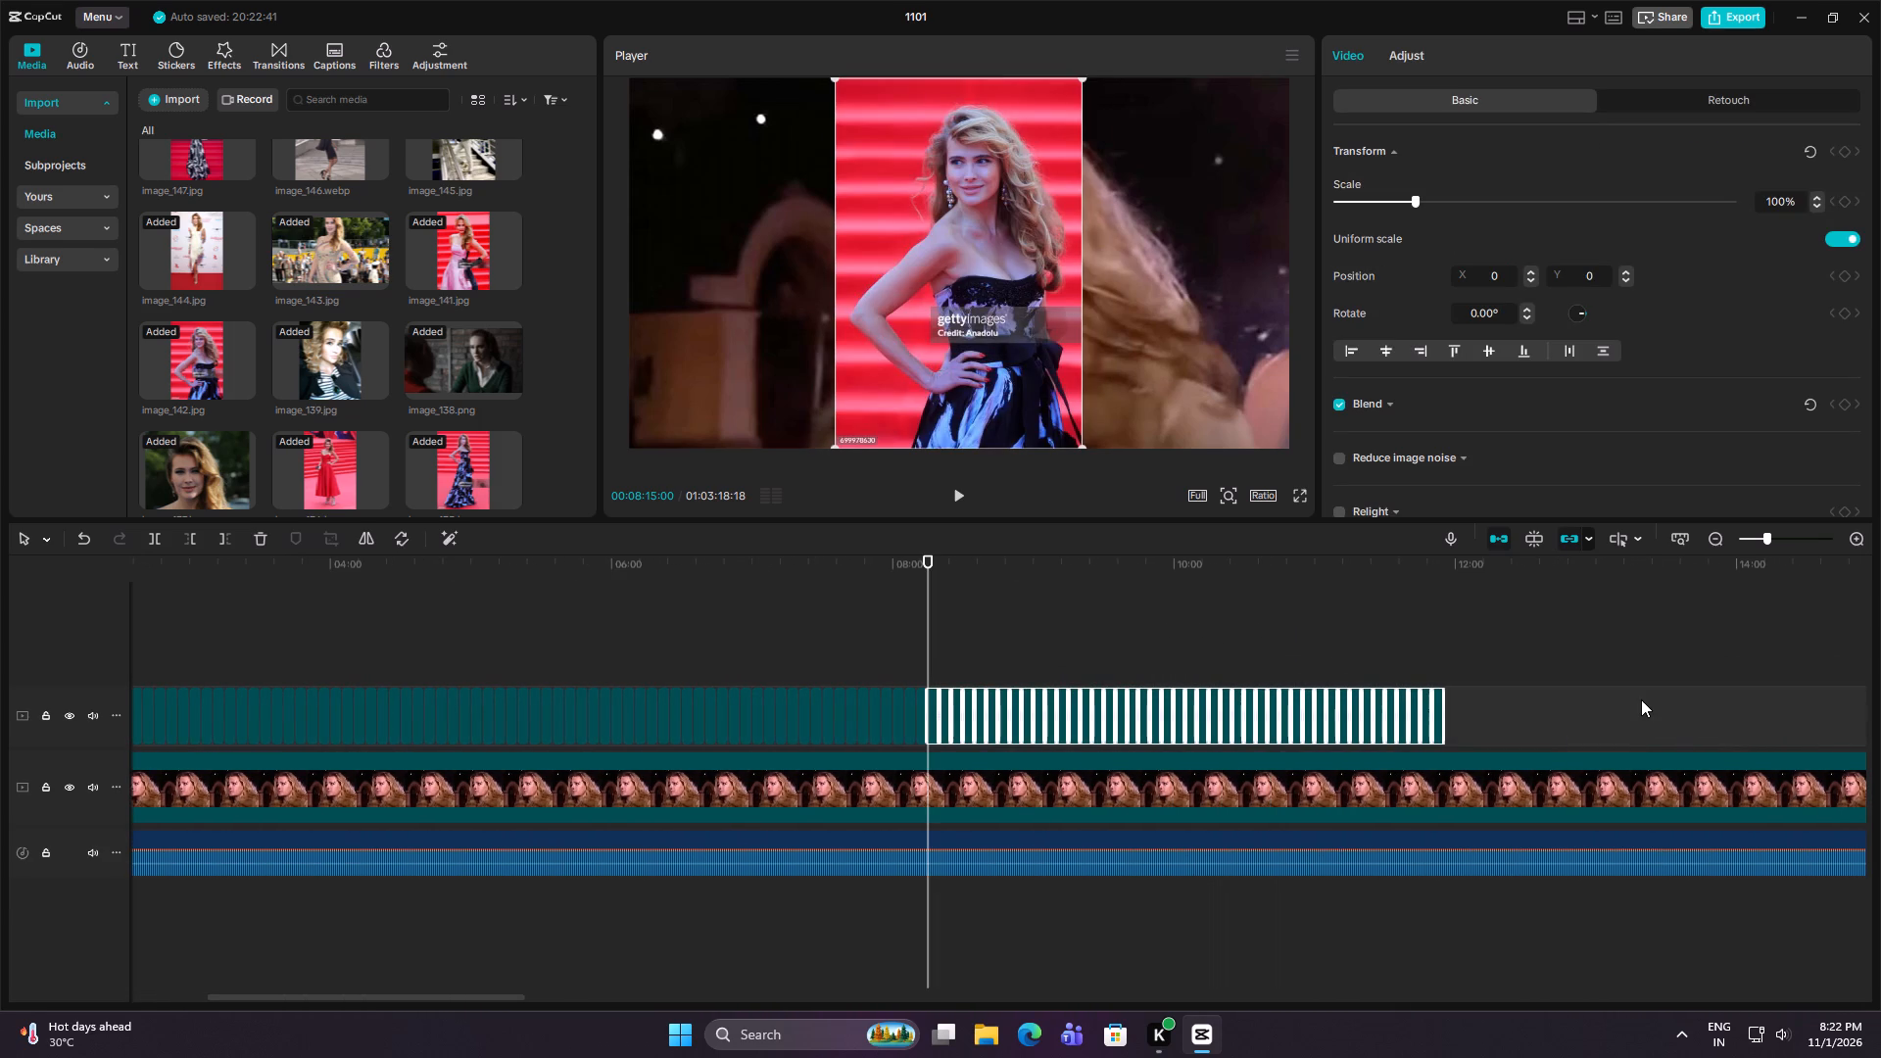
key(ctrl+shift+v)
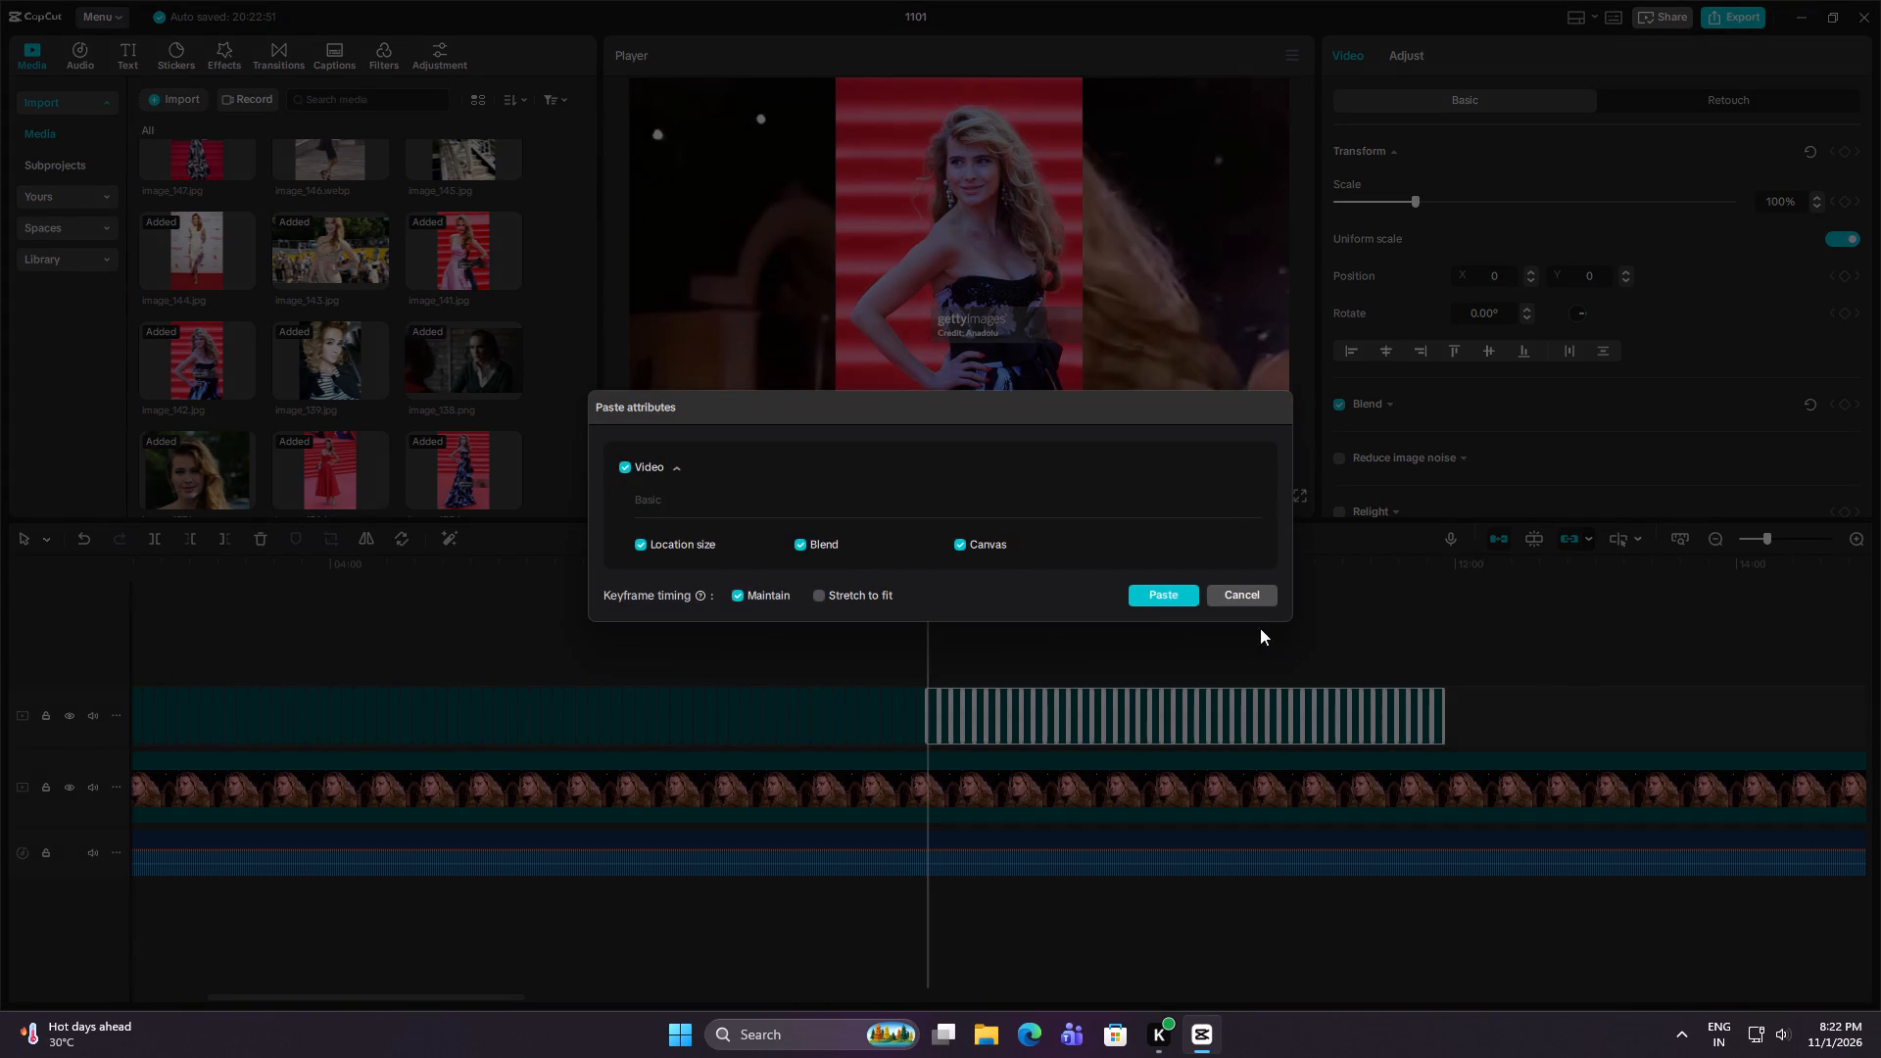
click(1150, 595)
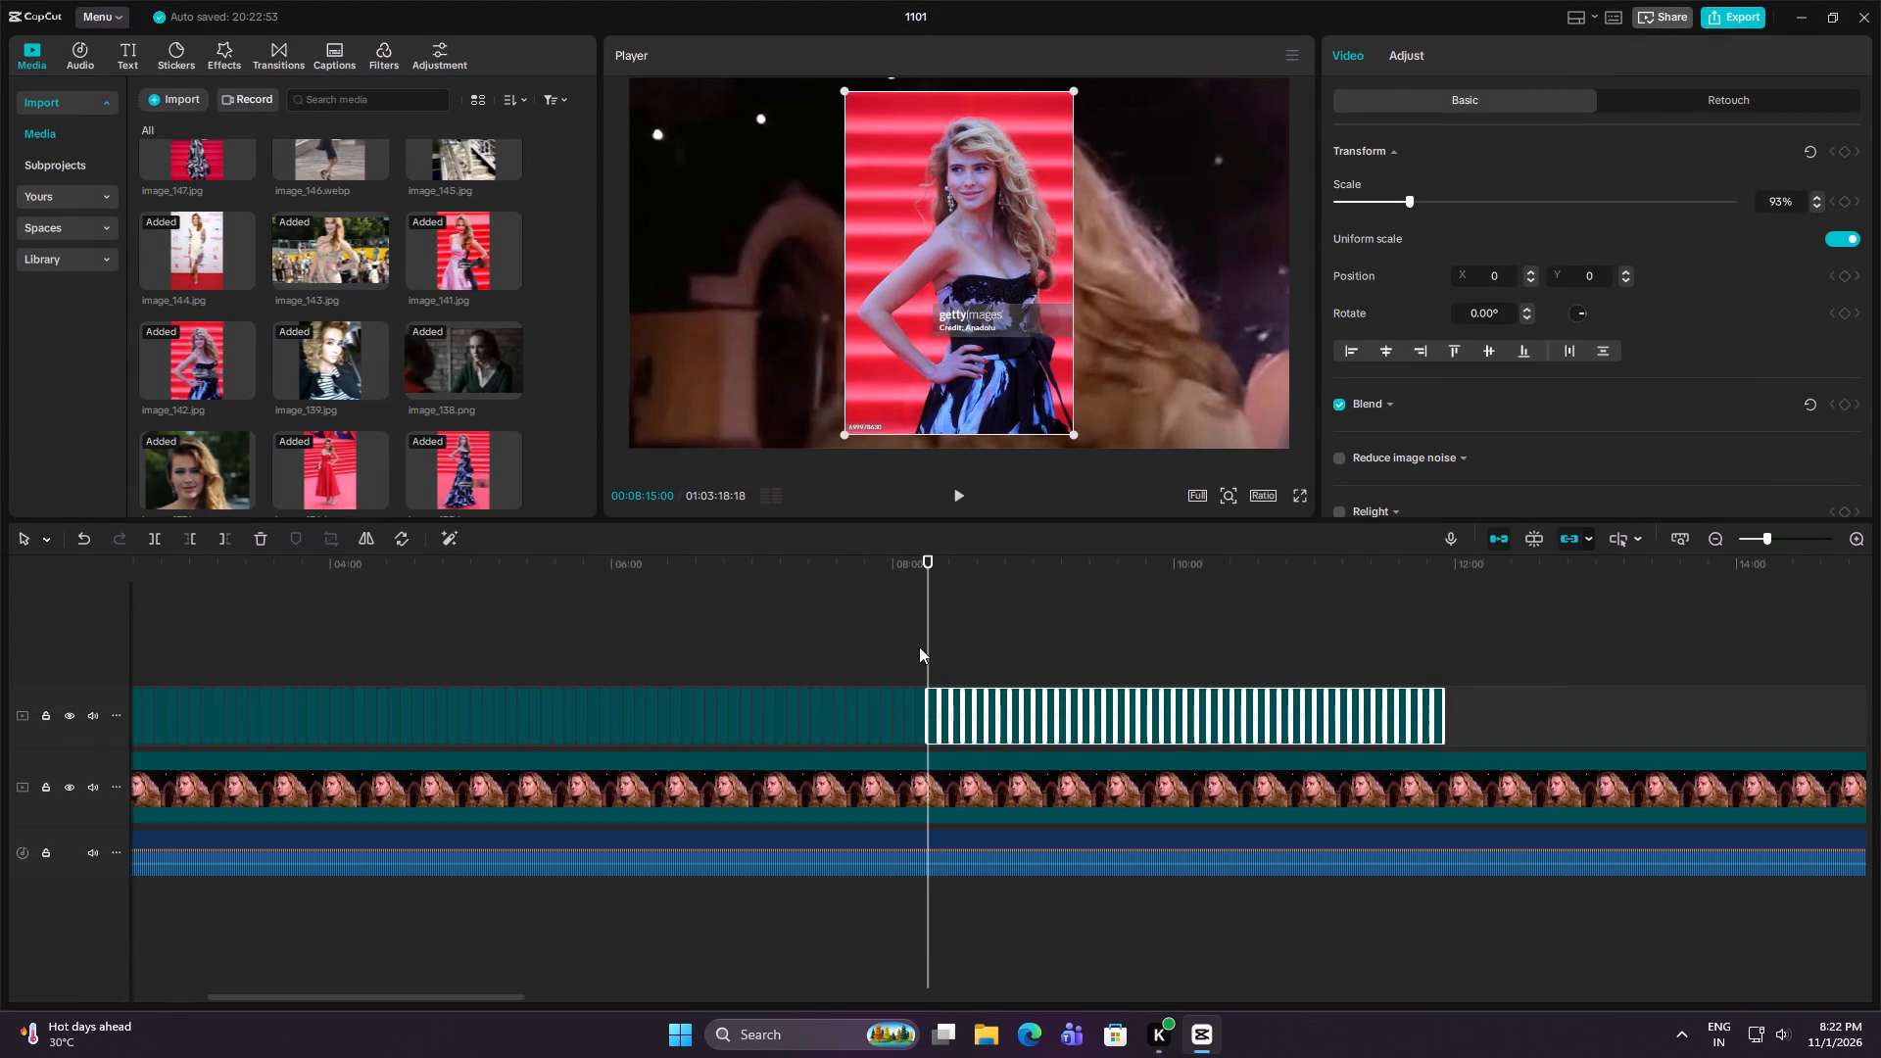
Crop the image_142.jpg clip at 00:08:15:00 from the bottom to just above the Getty Images watermark.
key(ctrl+equal)
key(ctrl+equal)
key(ctrl+equal)
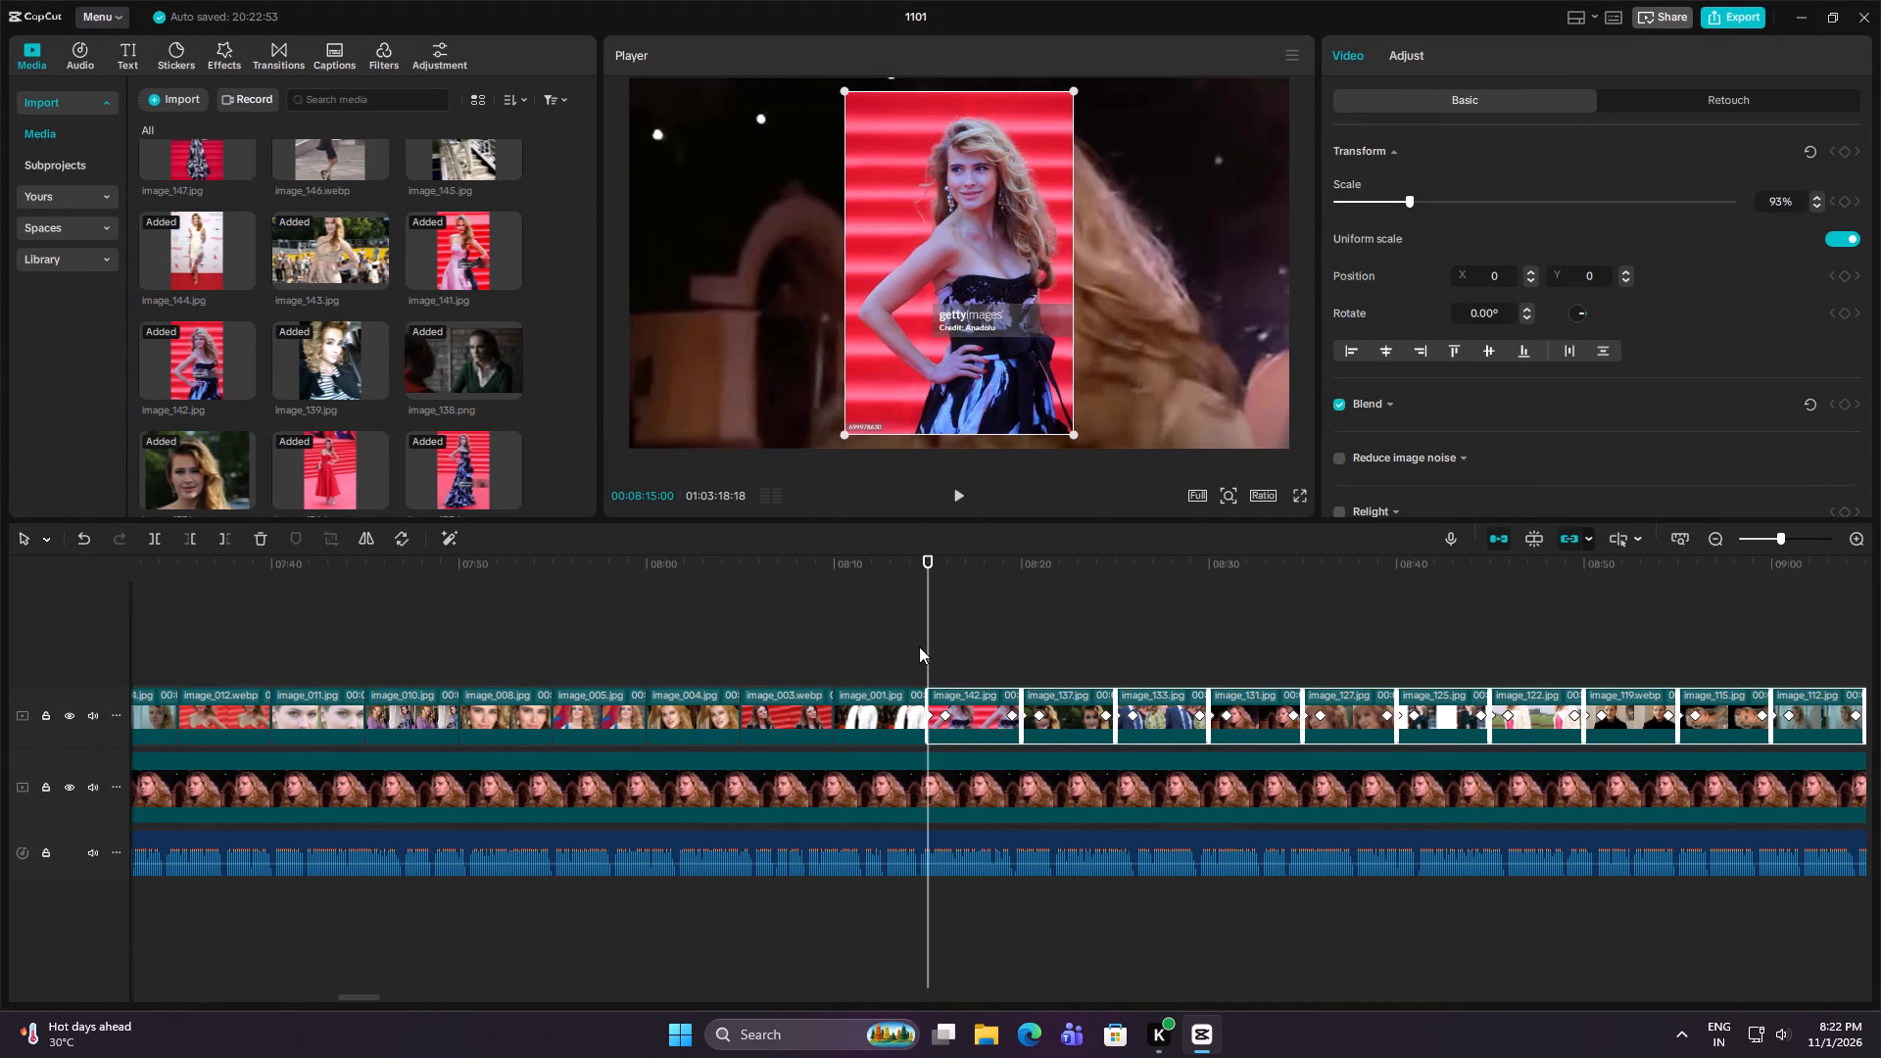
click(985, 712)
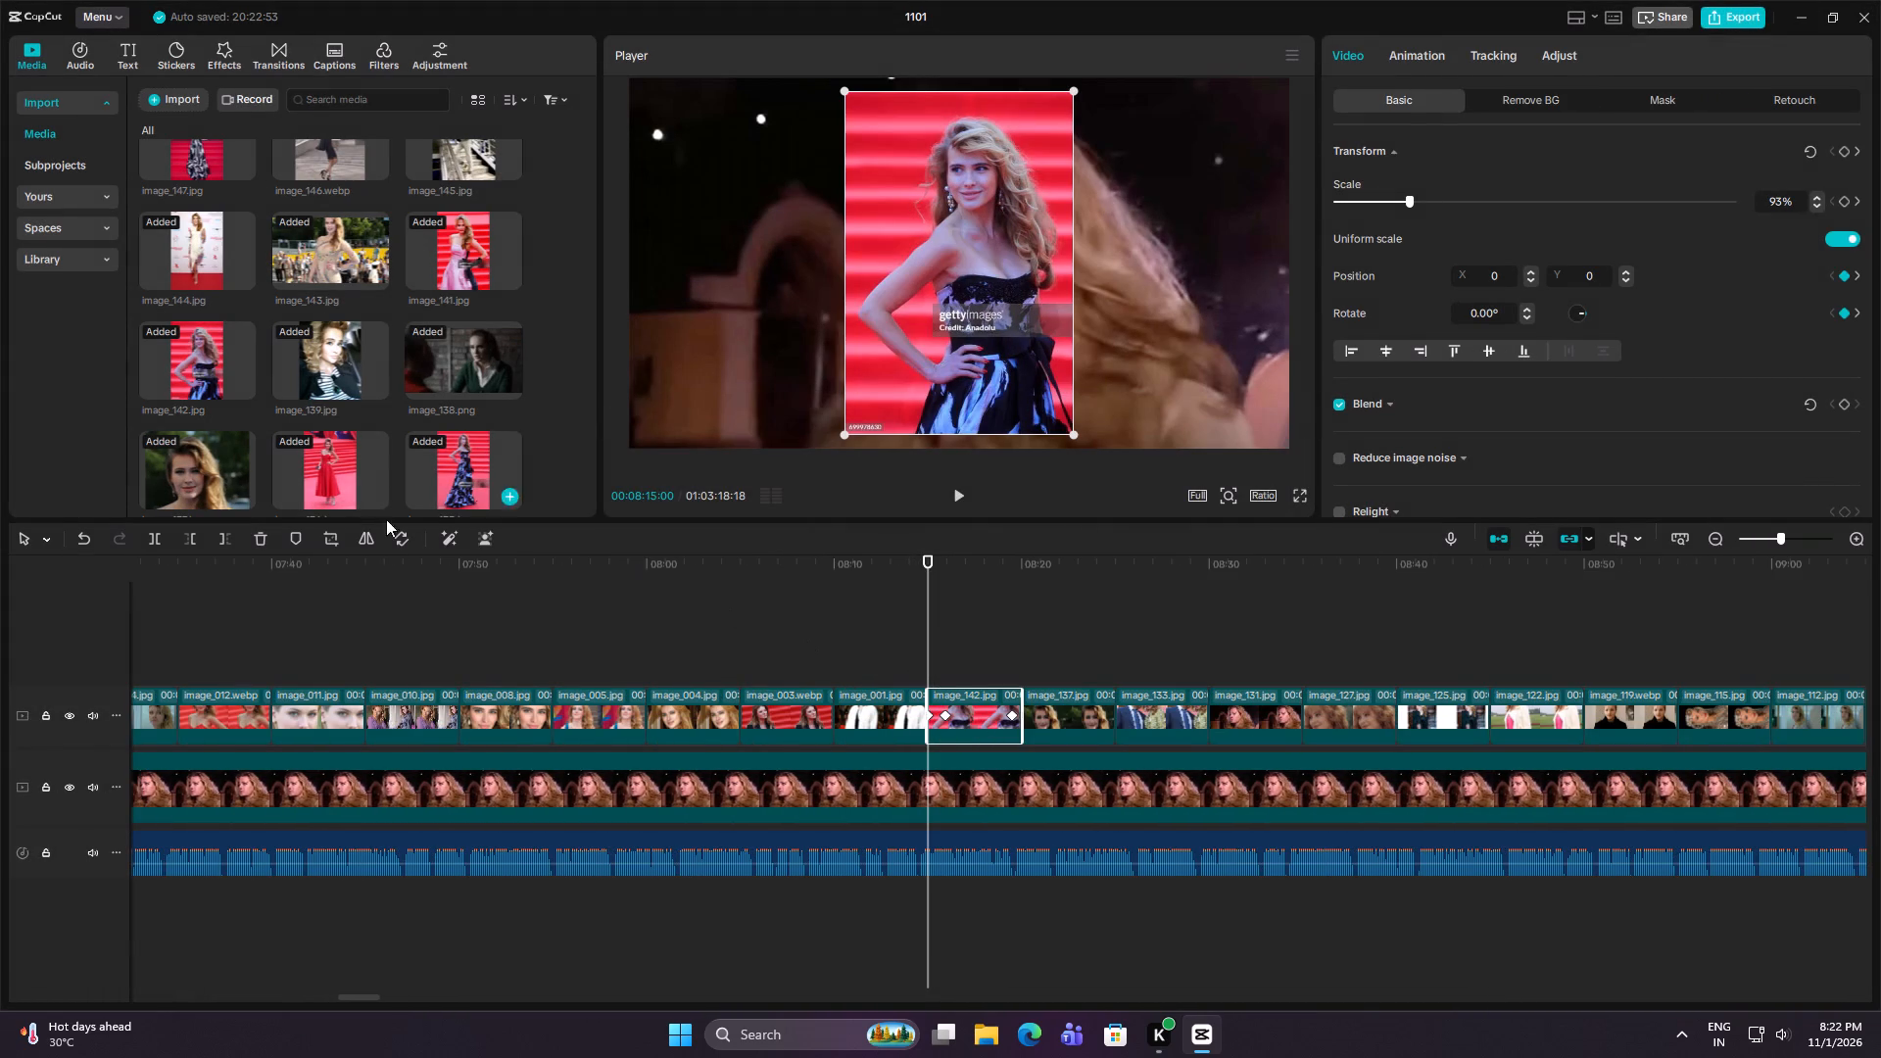
click(336, 537)
drag(927, 725, 960, 572)
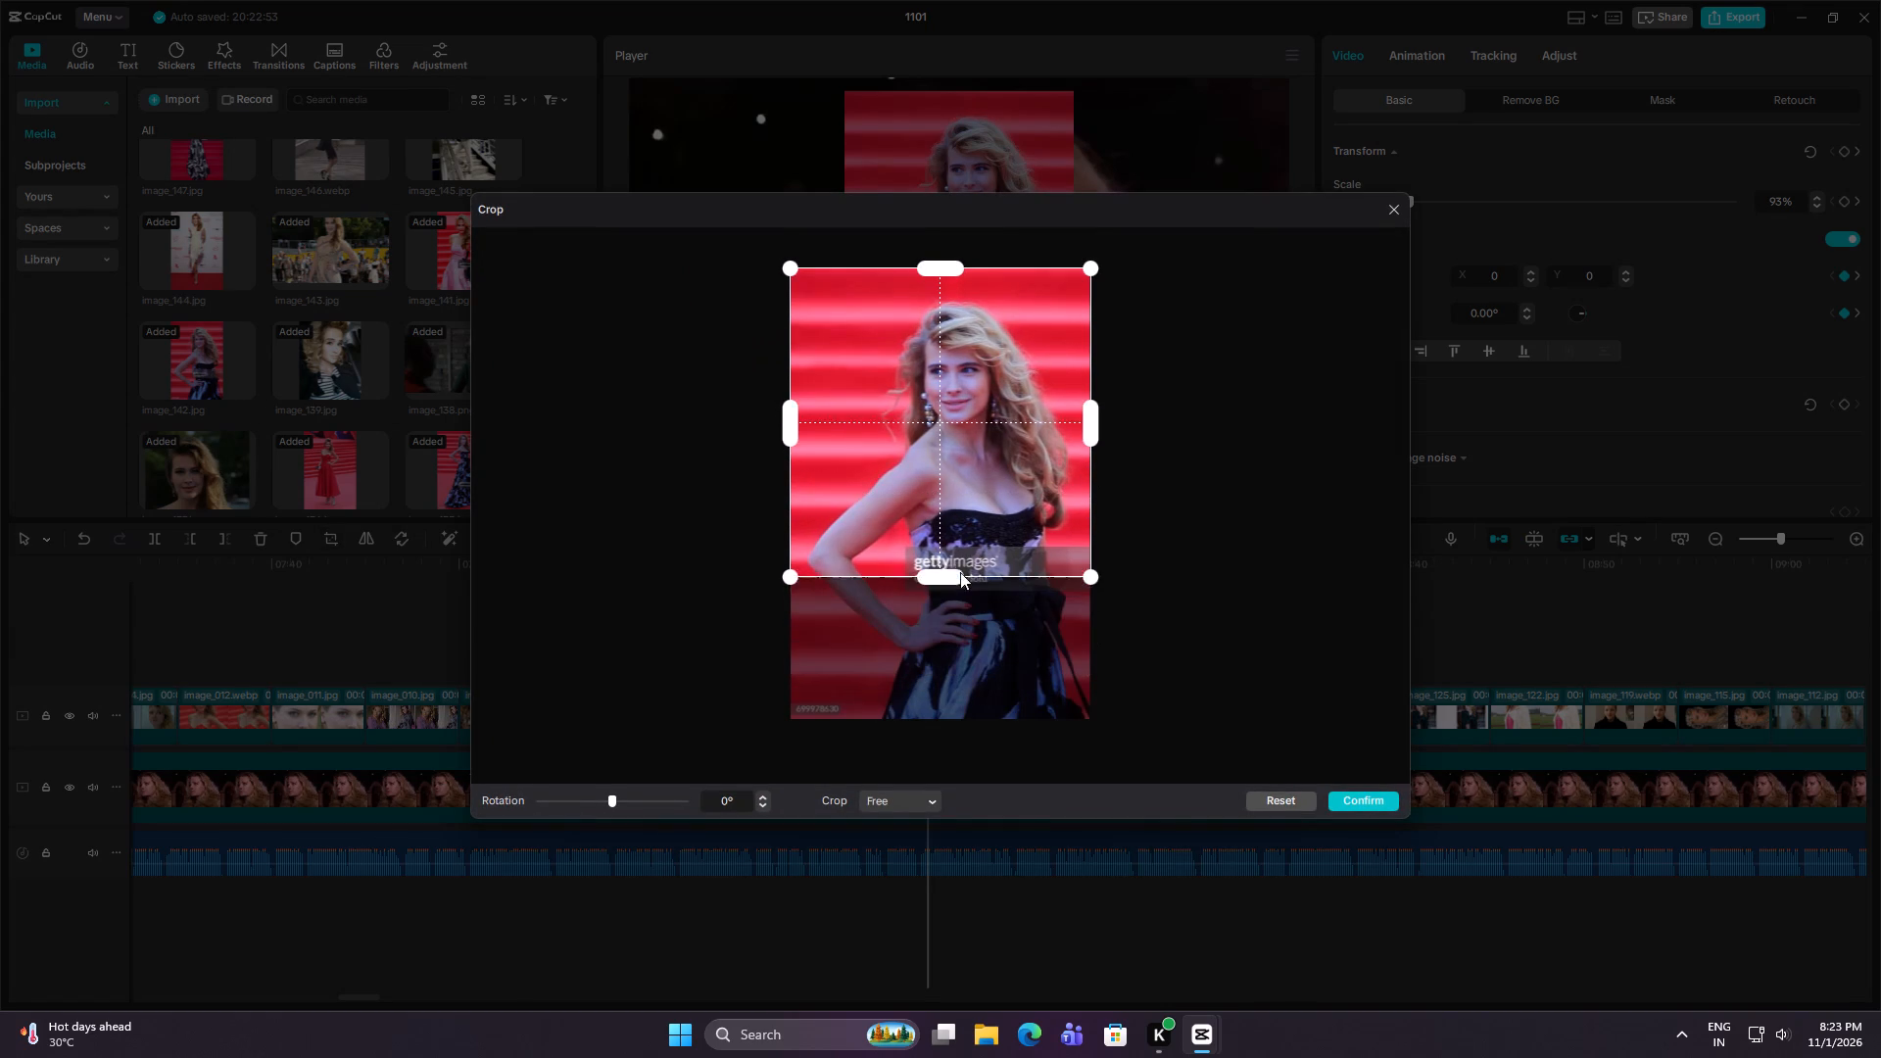
drag(960, 572, 964, 549)
click(1373, 802)
Replace the image clip with share and bookmark icons at 00:08:35:00 with image_148.jpg, using the original video effect.
key(Down)
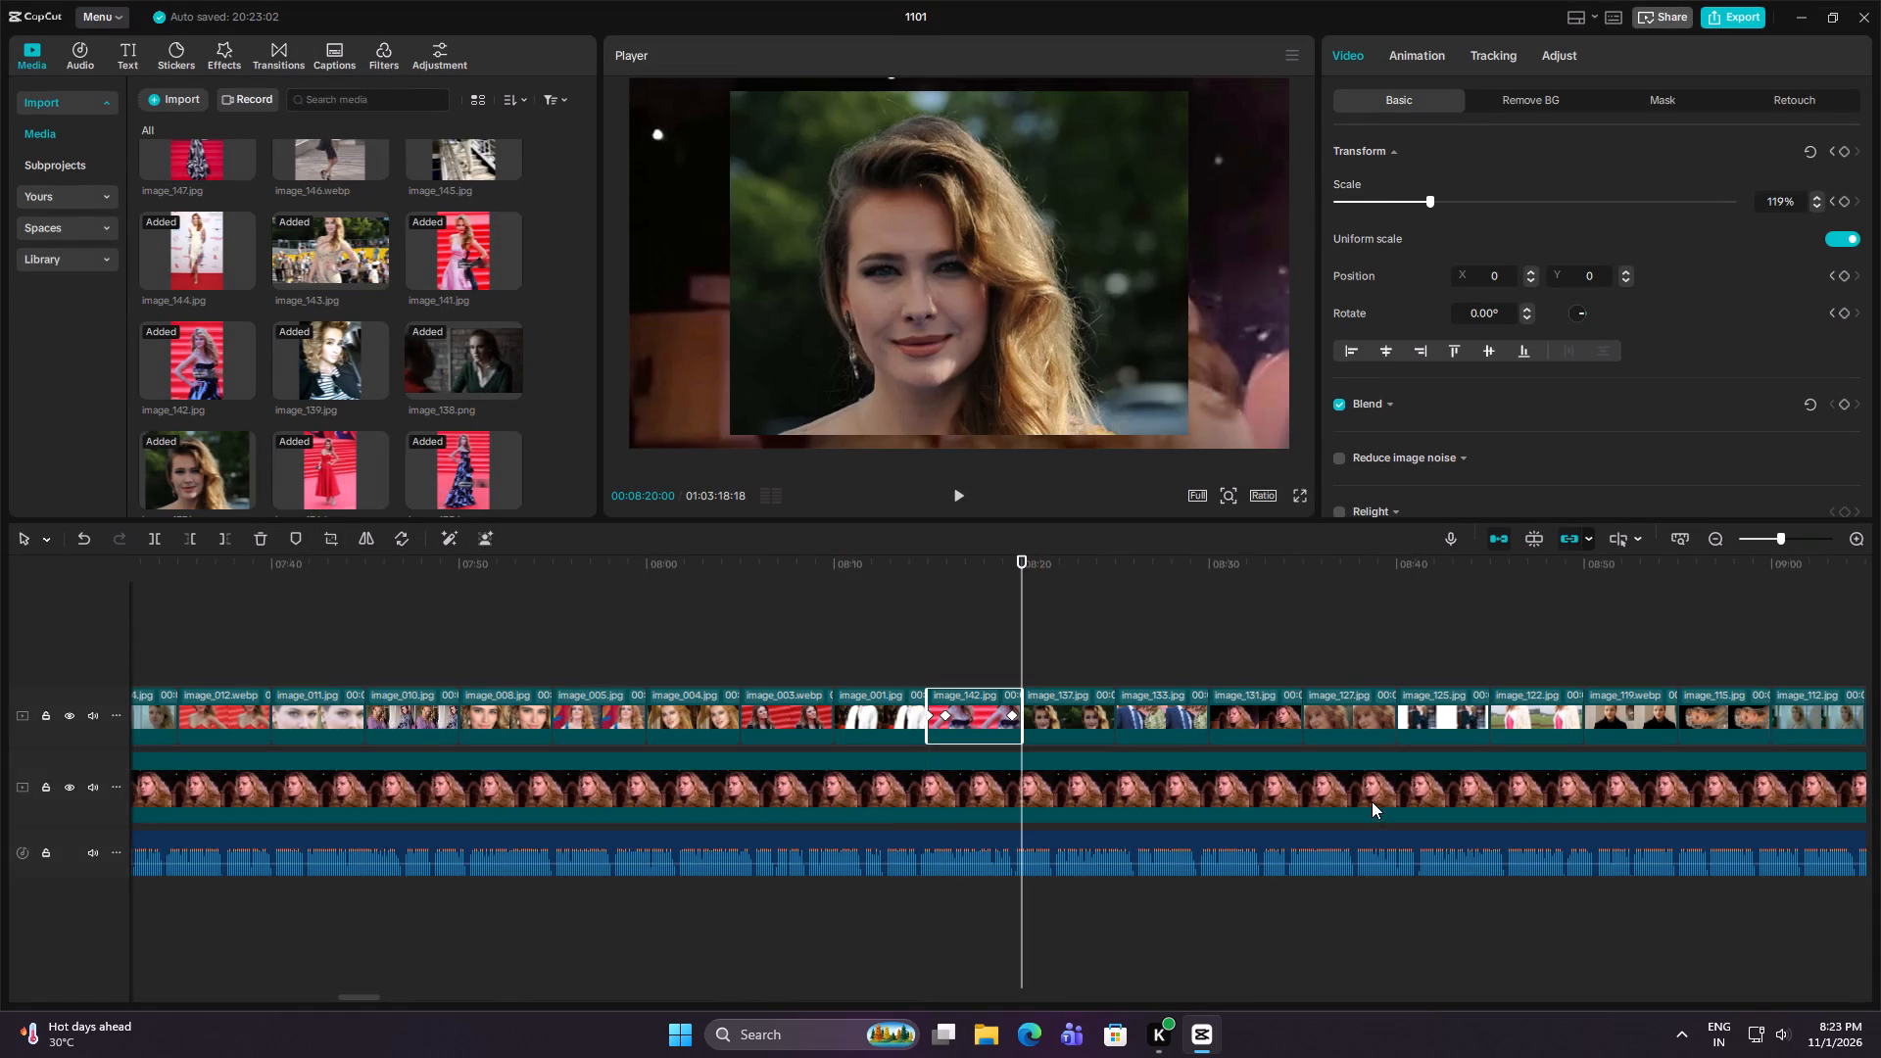
key(Down)
key(Down)
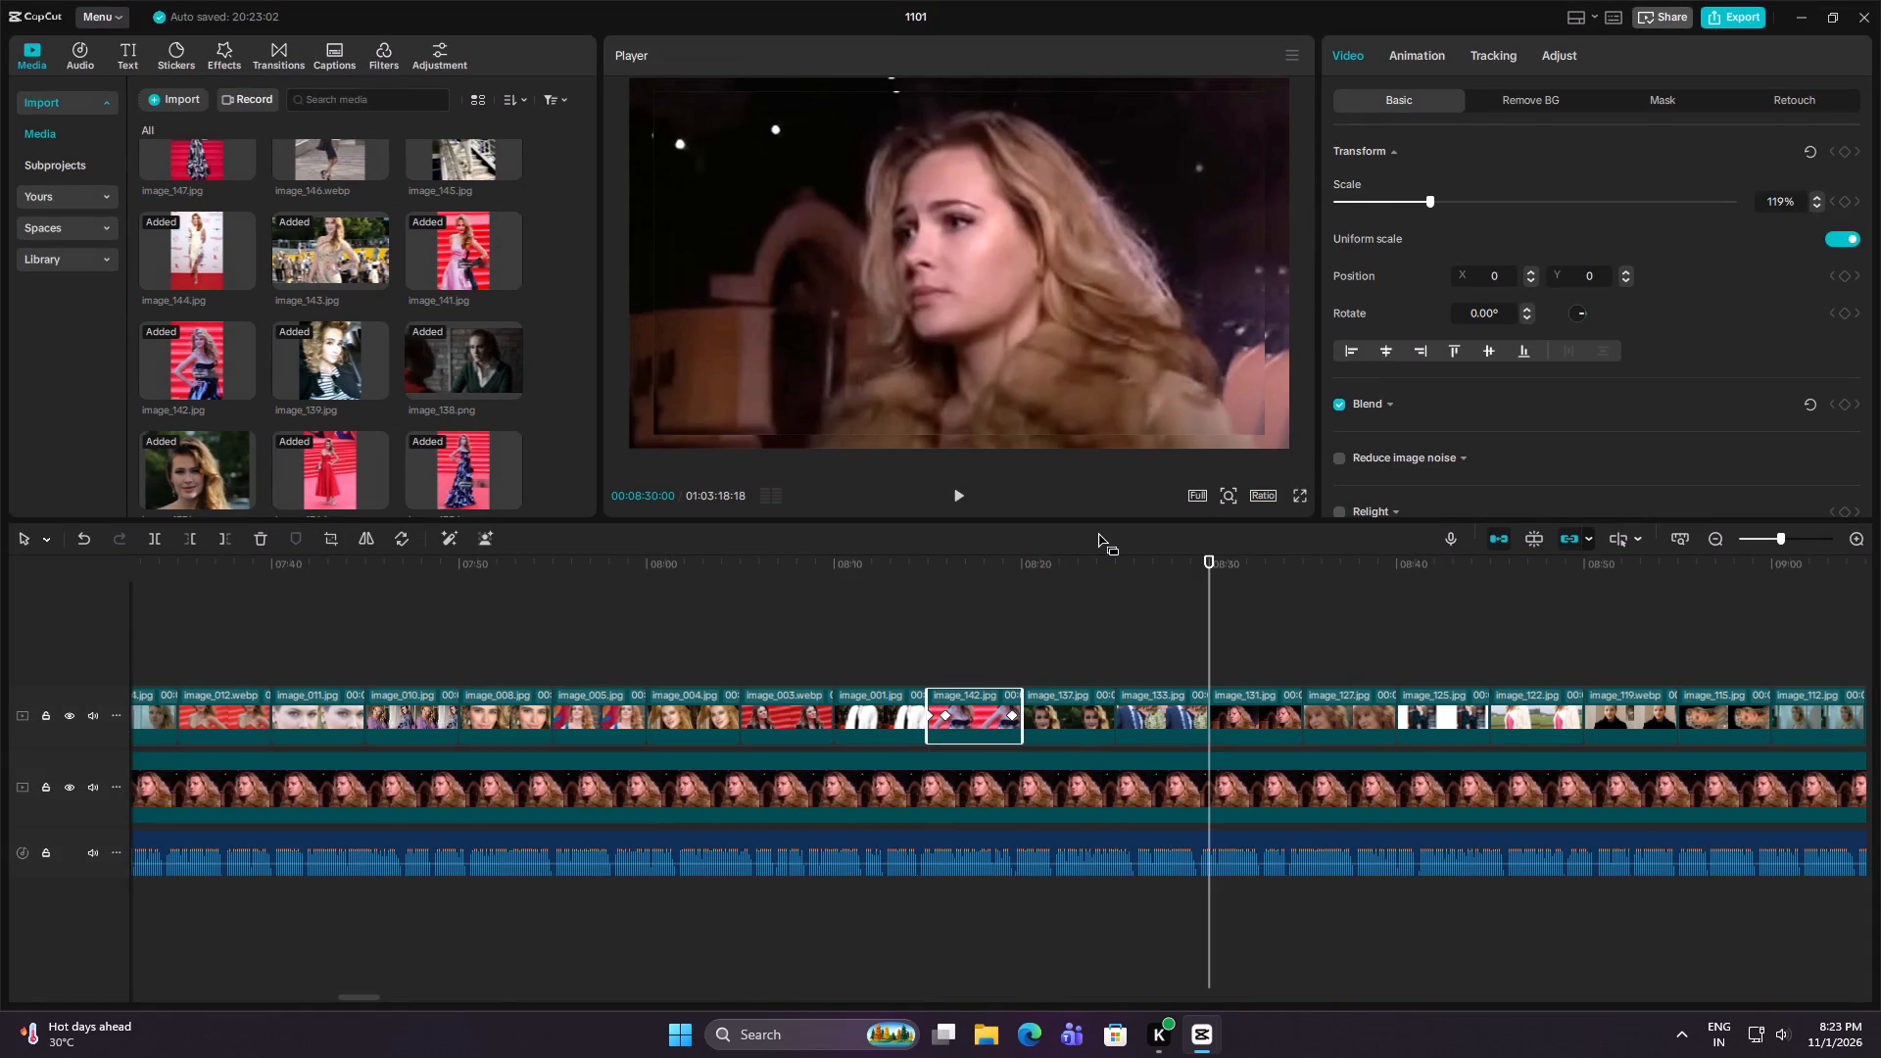
key(Down)
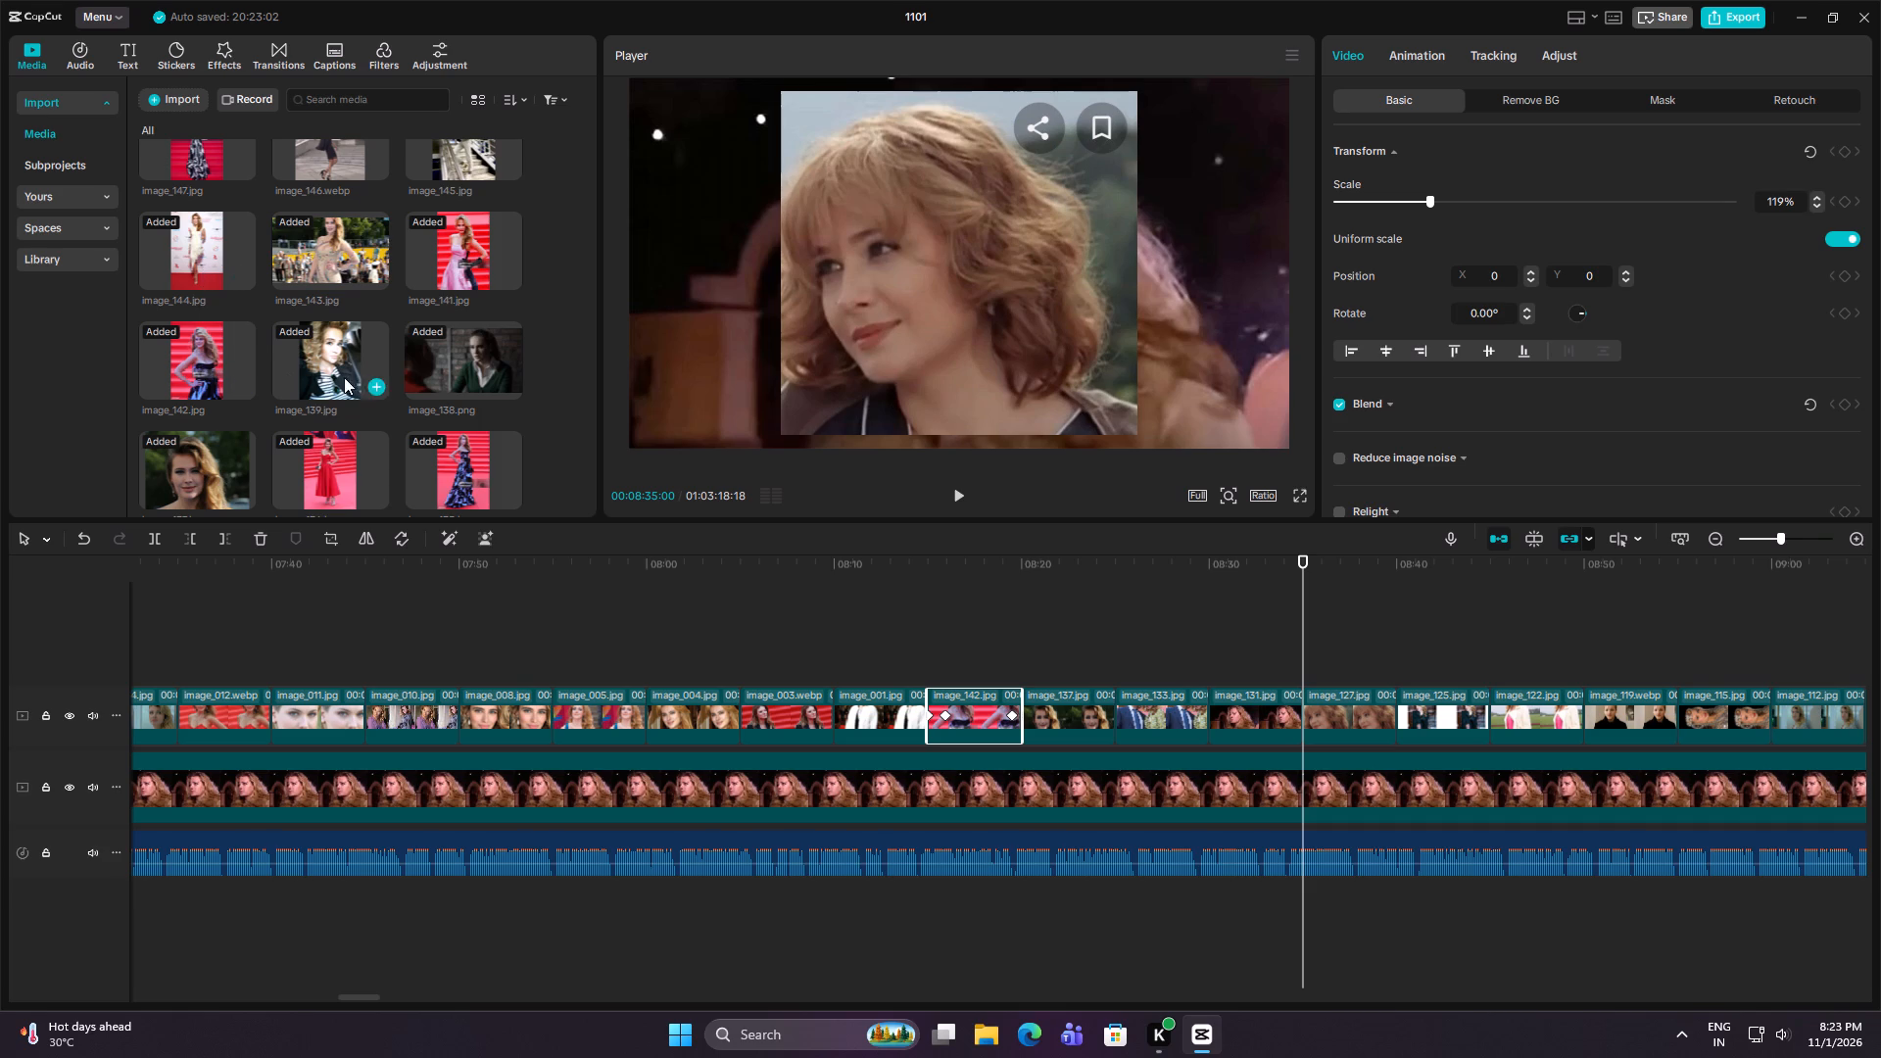
scroll(367, 424, down, 1)
scroll(367, 424, up, 4)
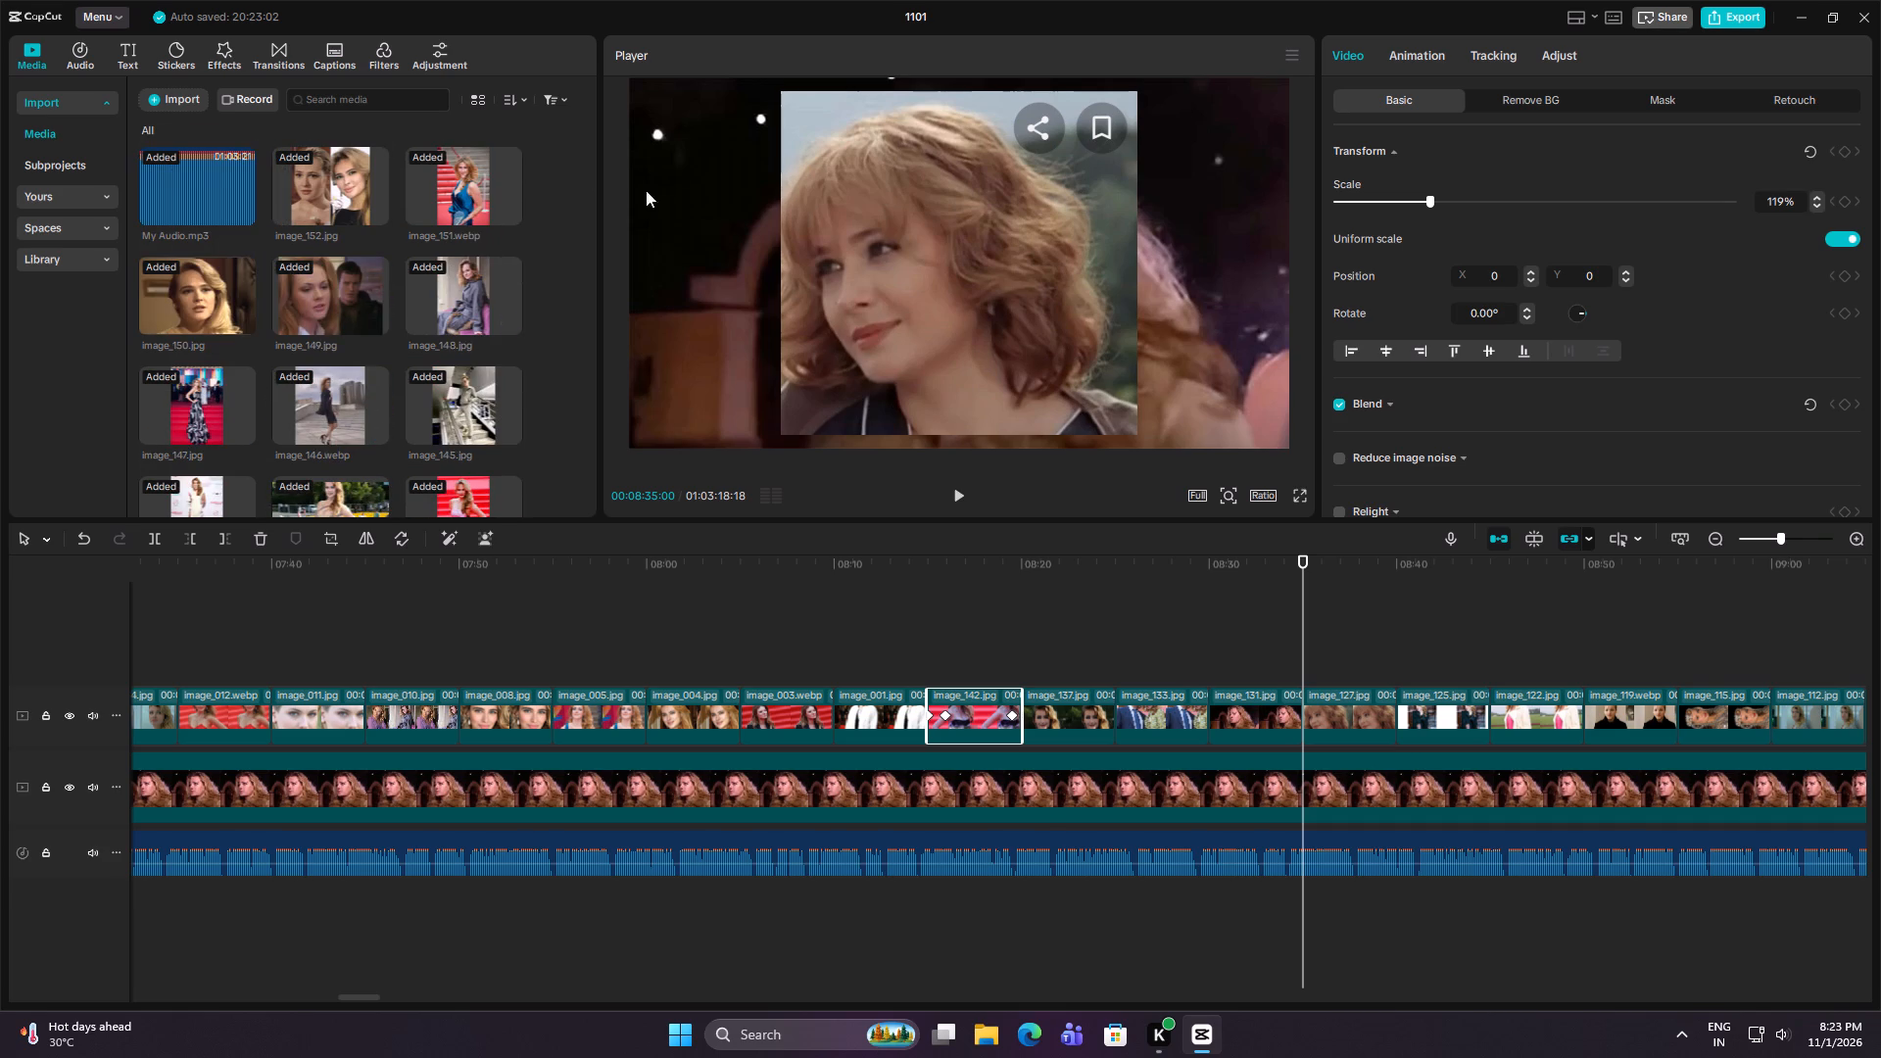
drag(463, 306, 945, 723)
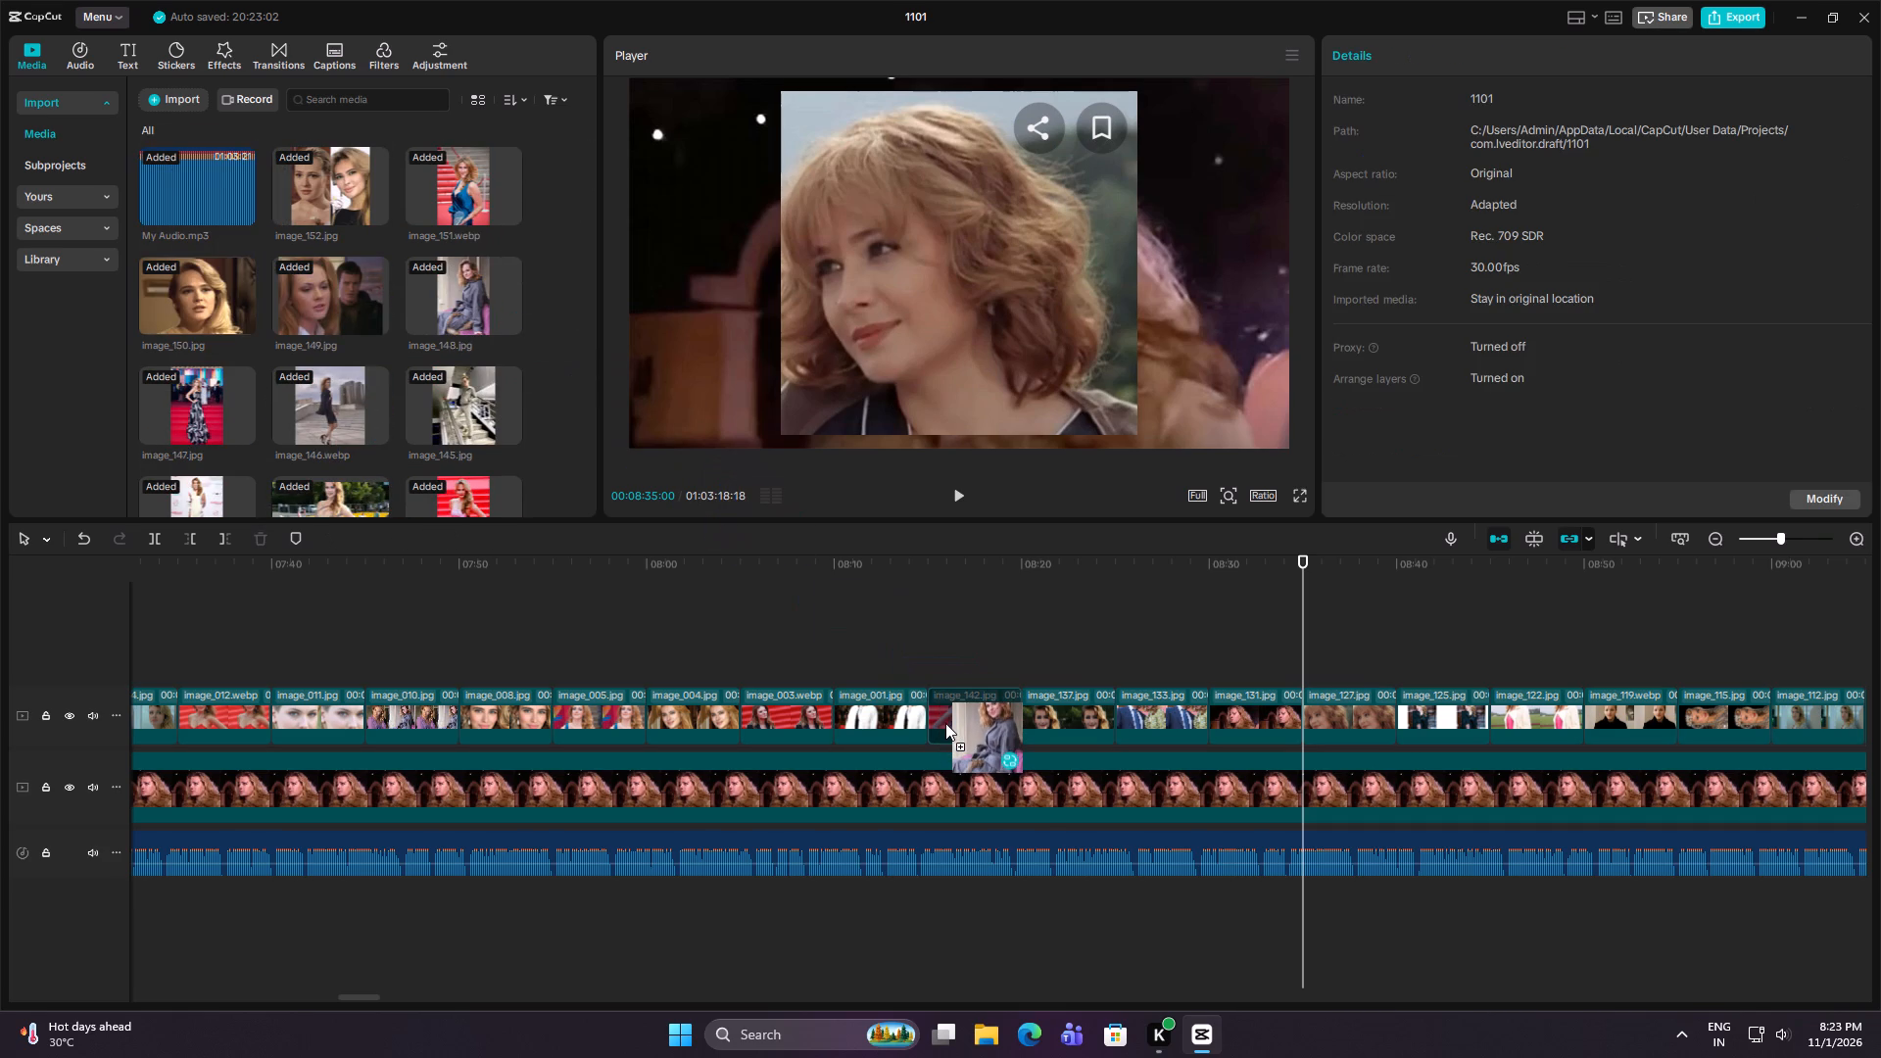
drag(945, 723, 1325, 721)
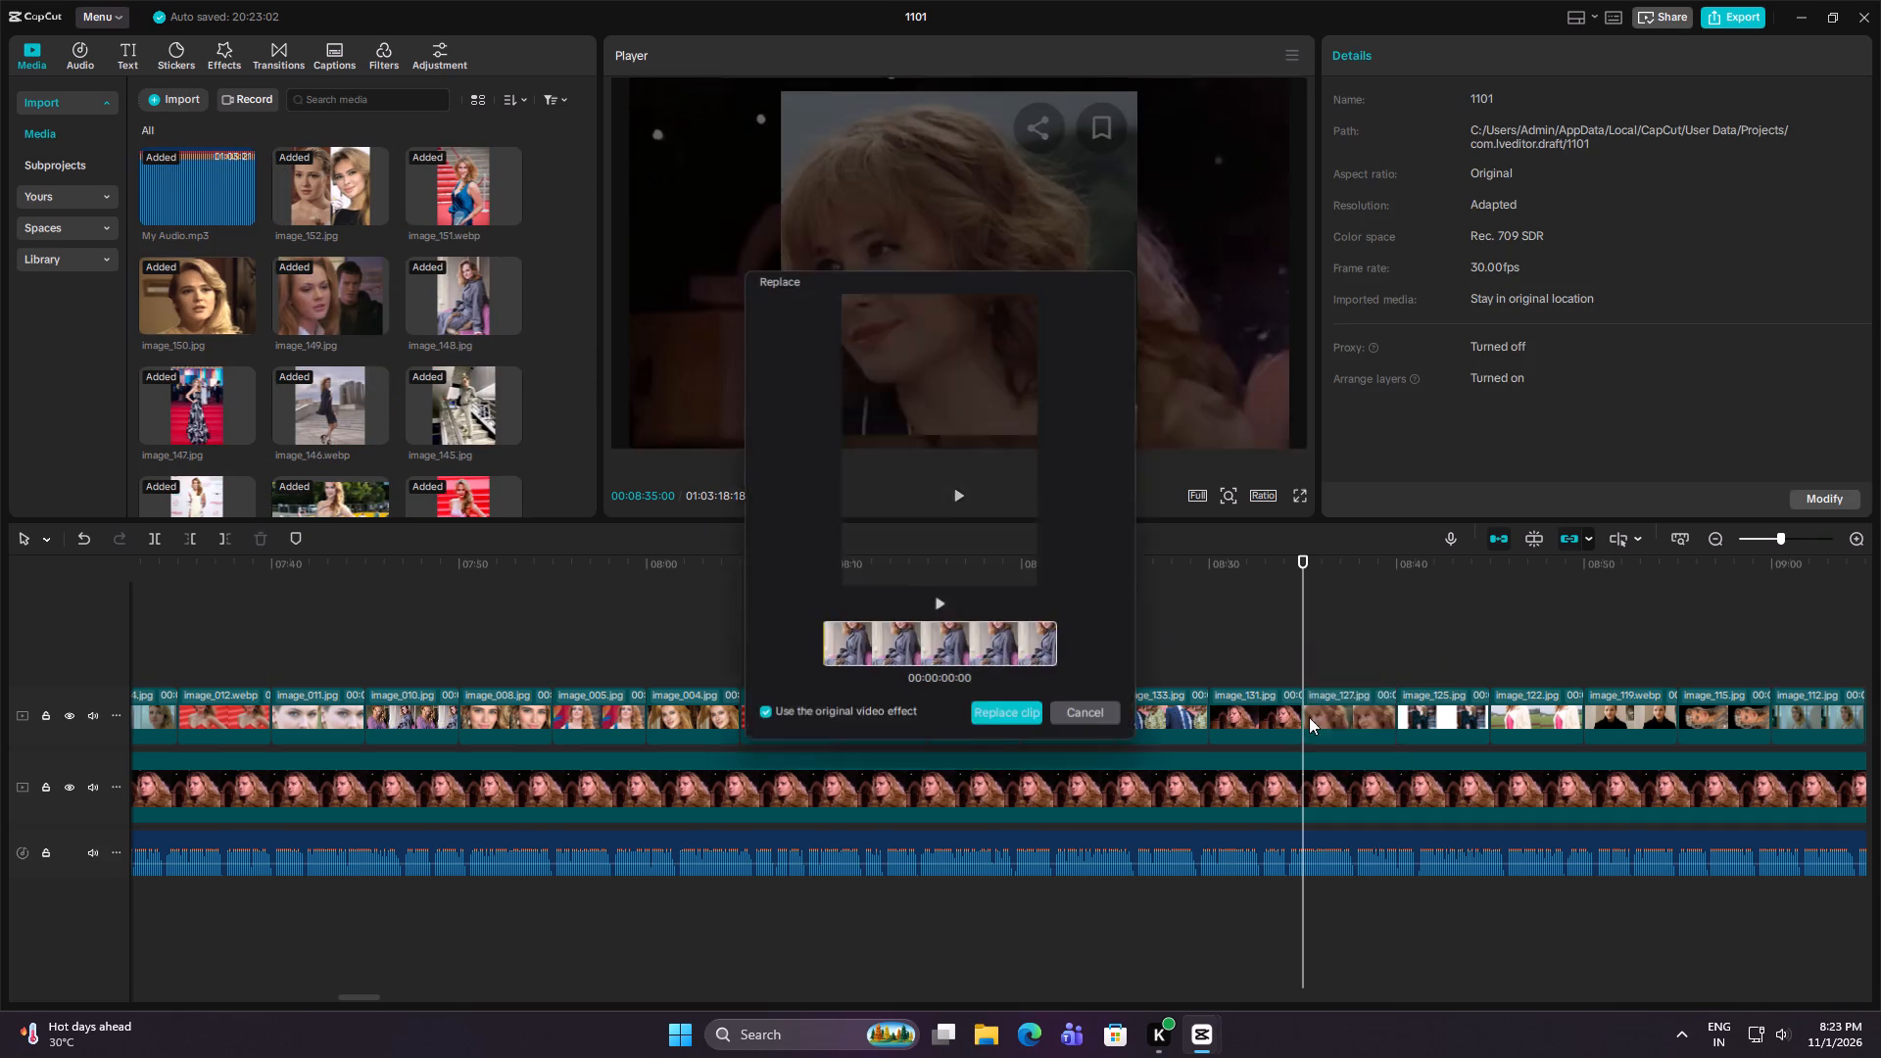
click(1012, 705)
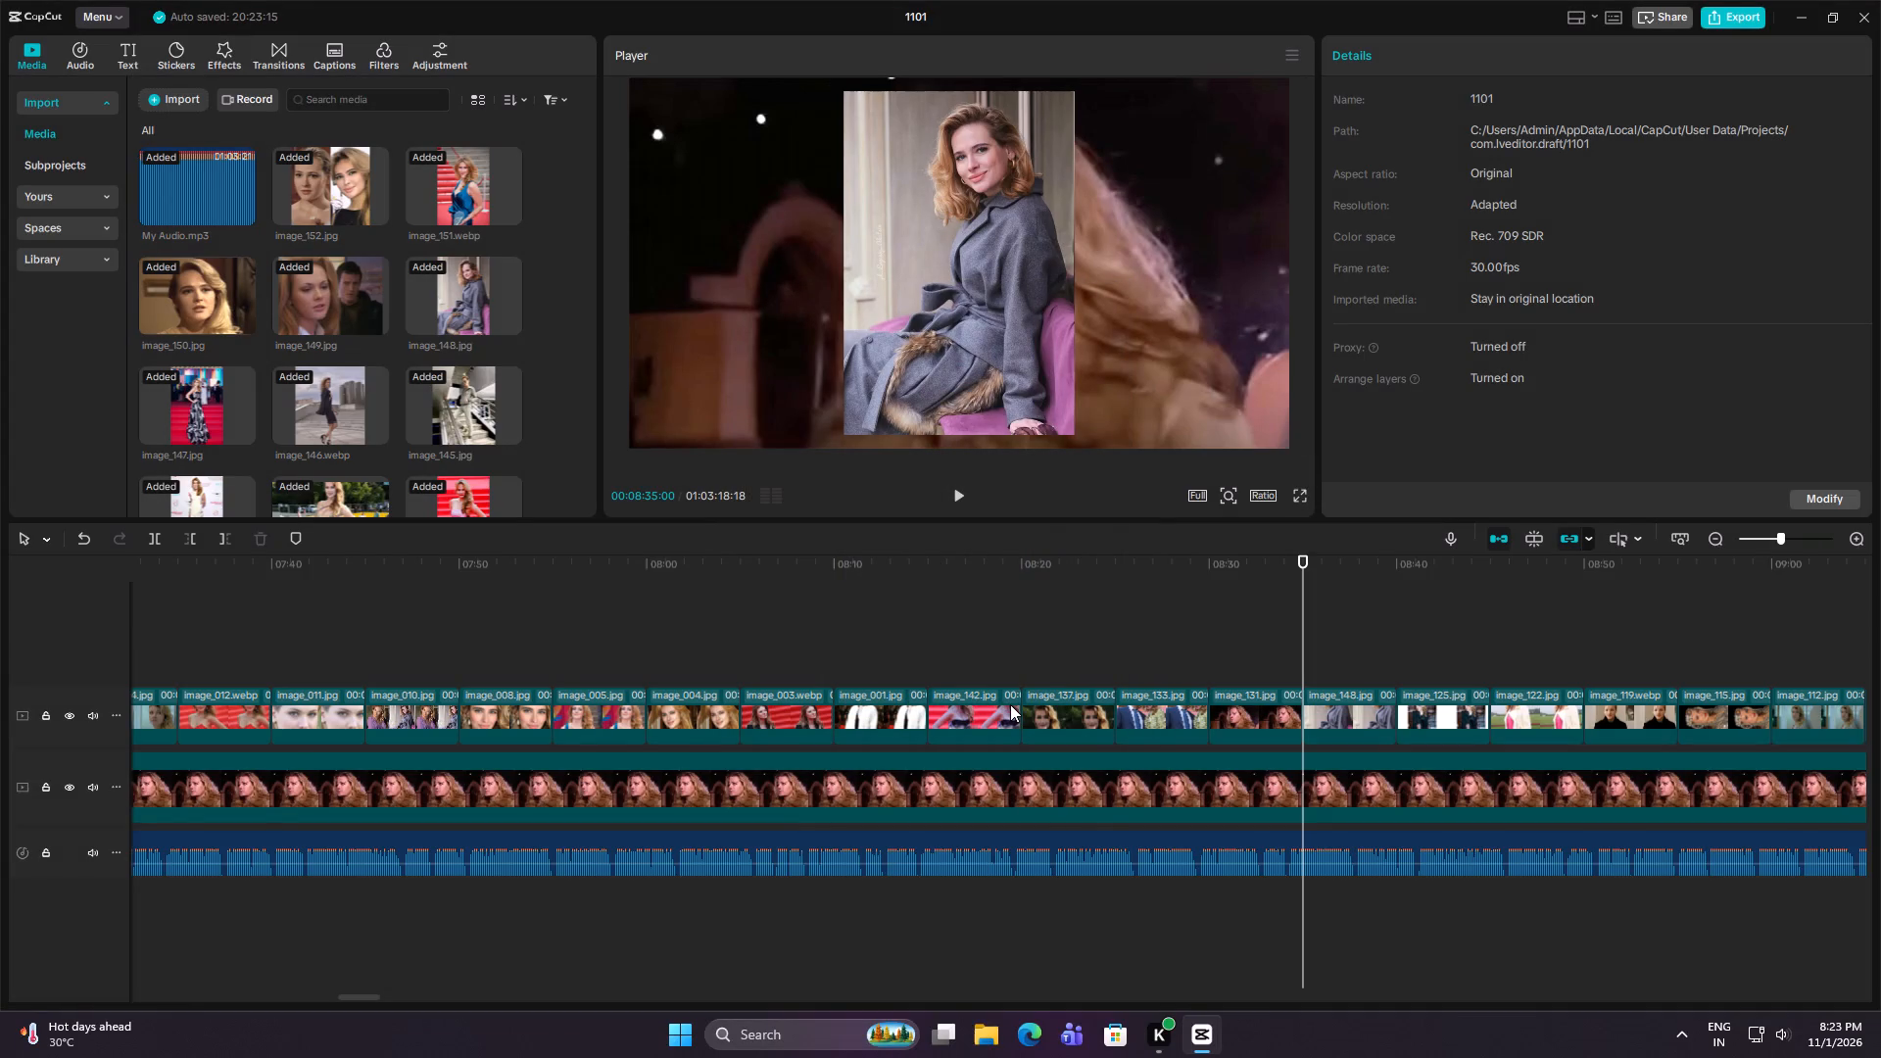
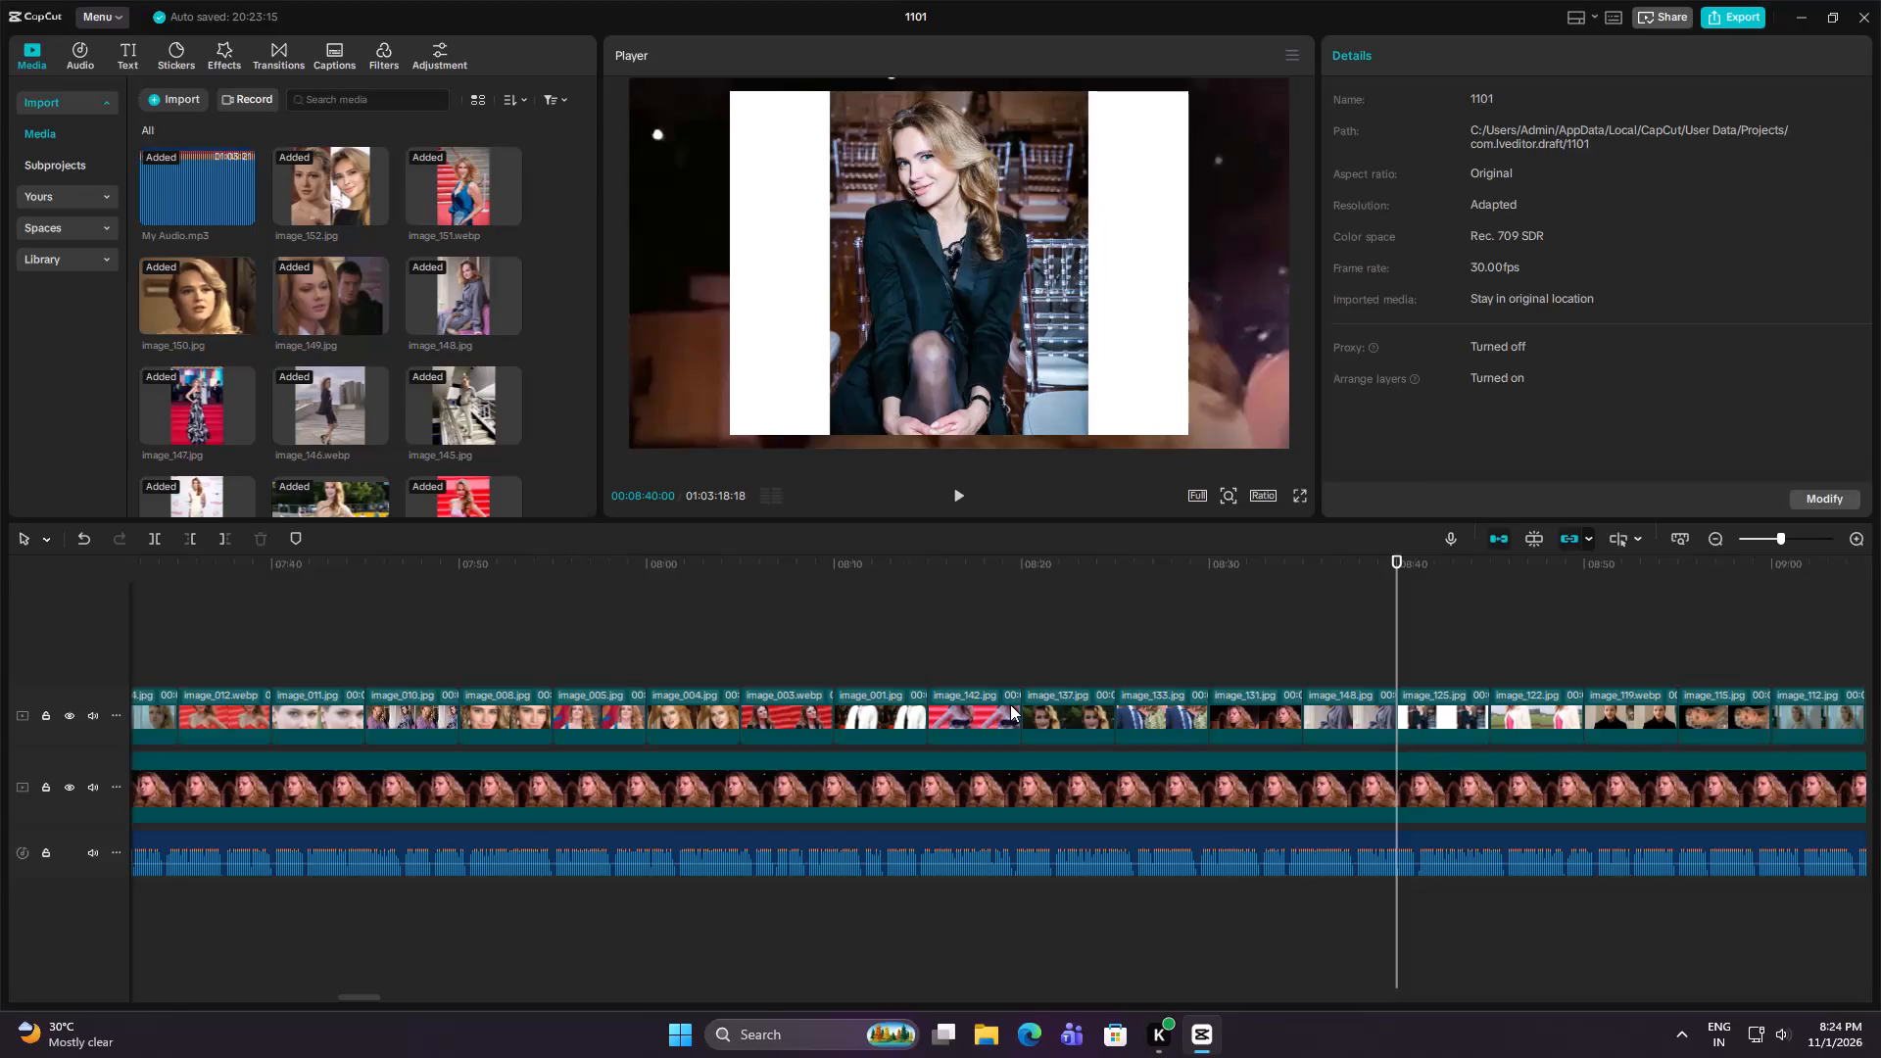
Crop the image_122.jpg clip at 00:08:45:00 from the bottom to just above its watermark.
key(Down)
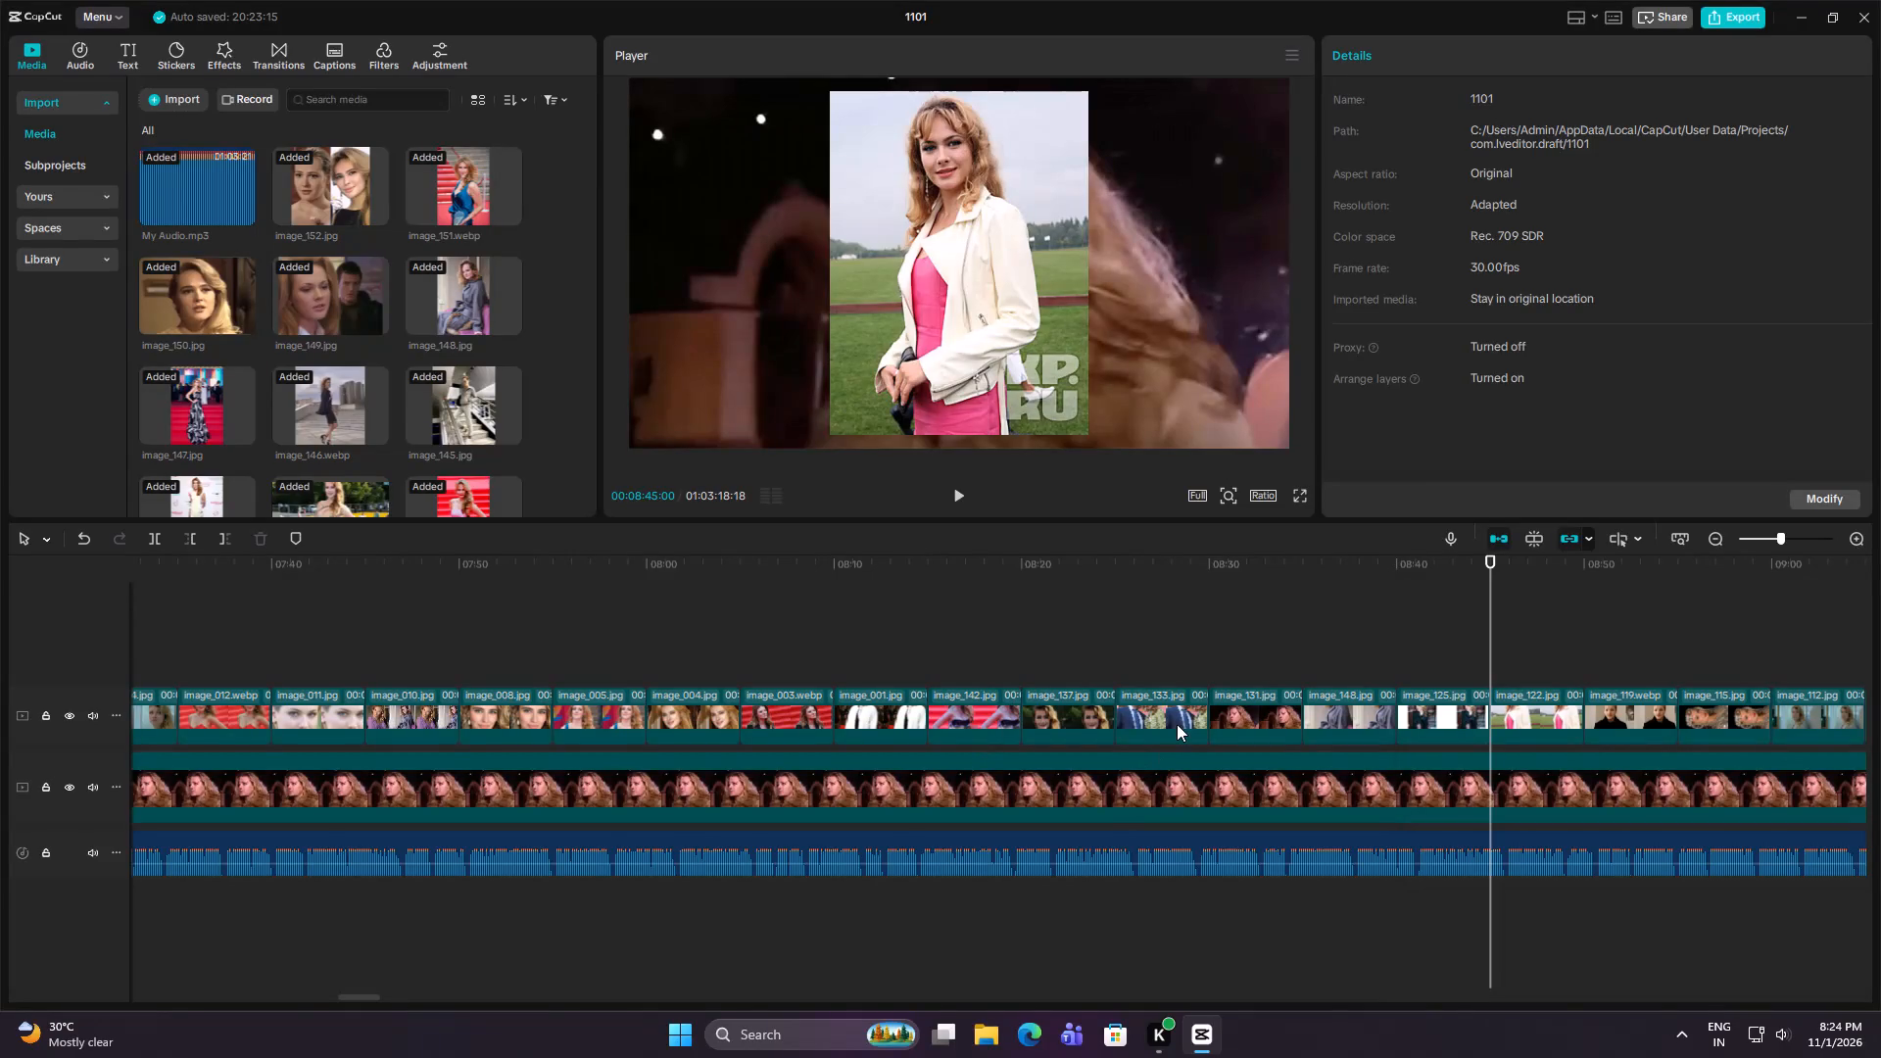
click(1546, 713)
click(333, 546)
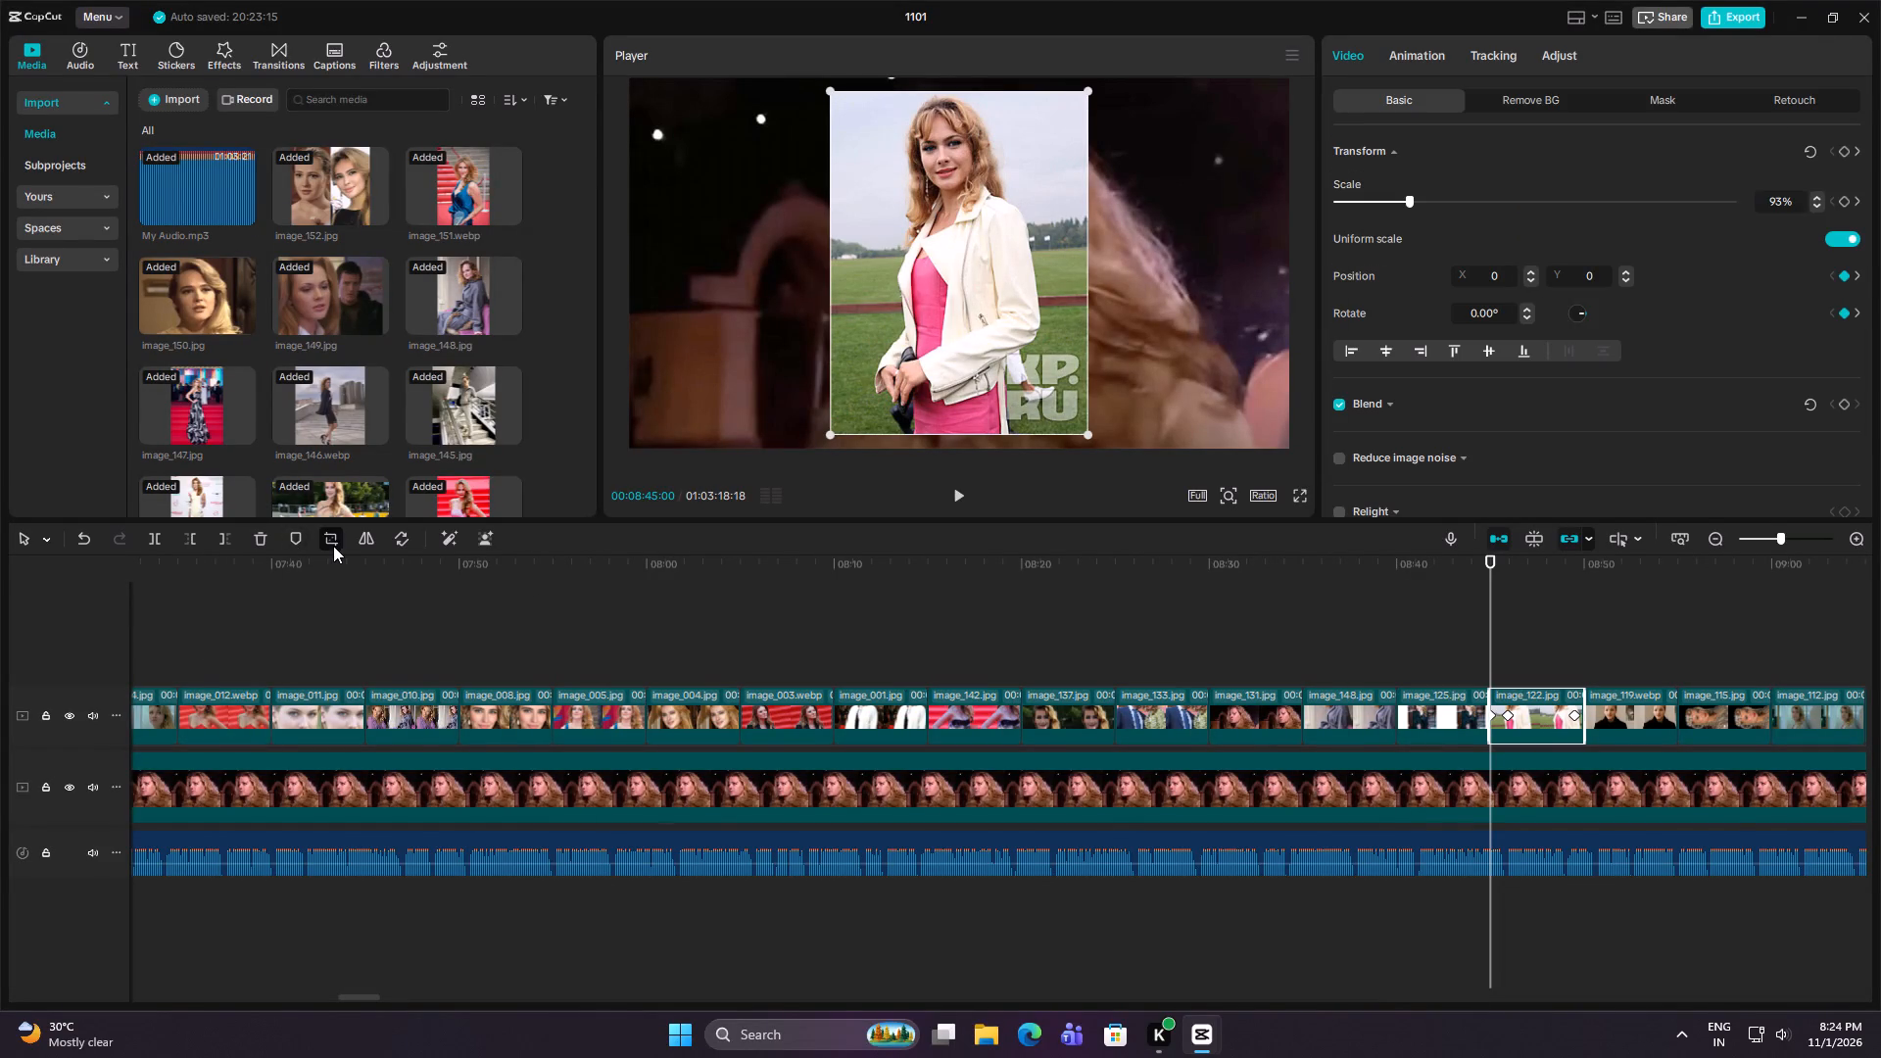
drag(956, 722, 966, 609)
click(1367, 793)
Examine each image clip from 00:08:50:00 to the end of the image track at 00:11:55:00 for watermarks, logos or captions.
key(Down)
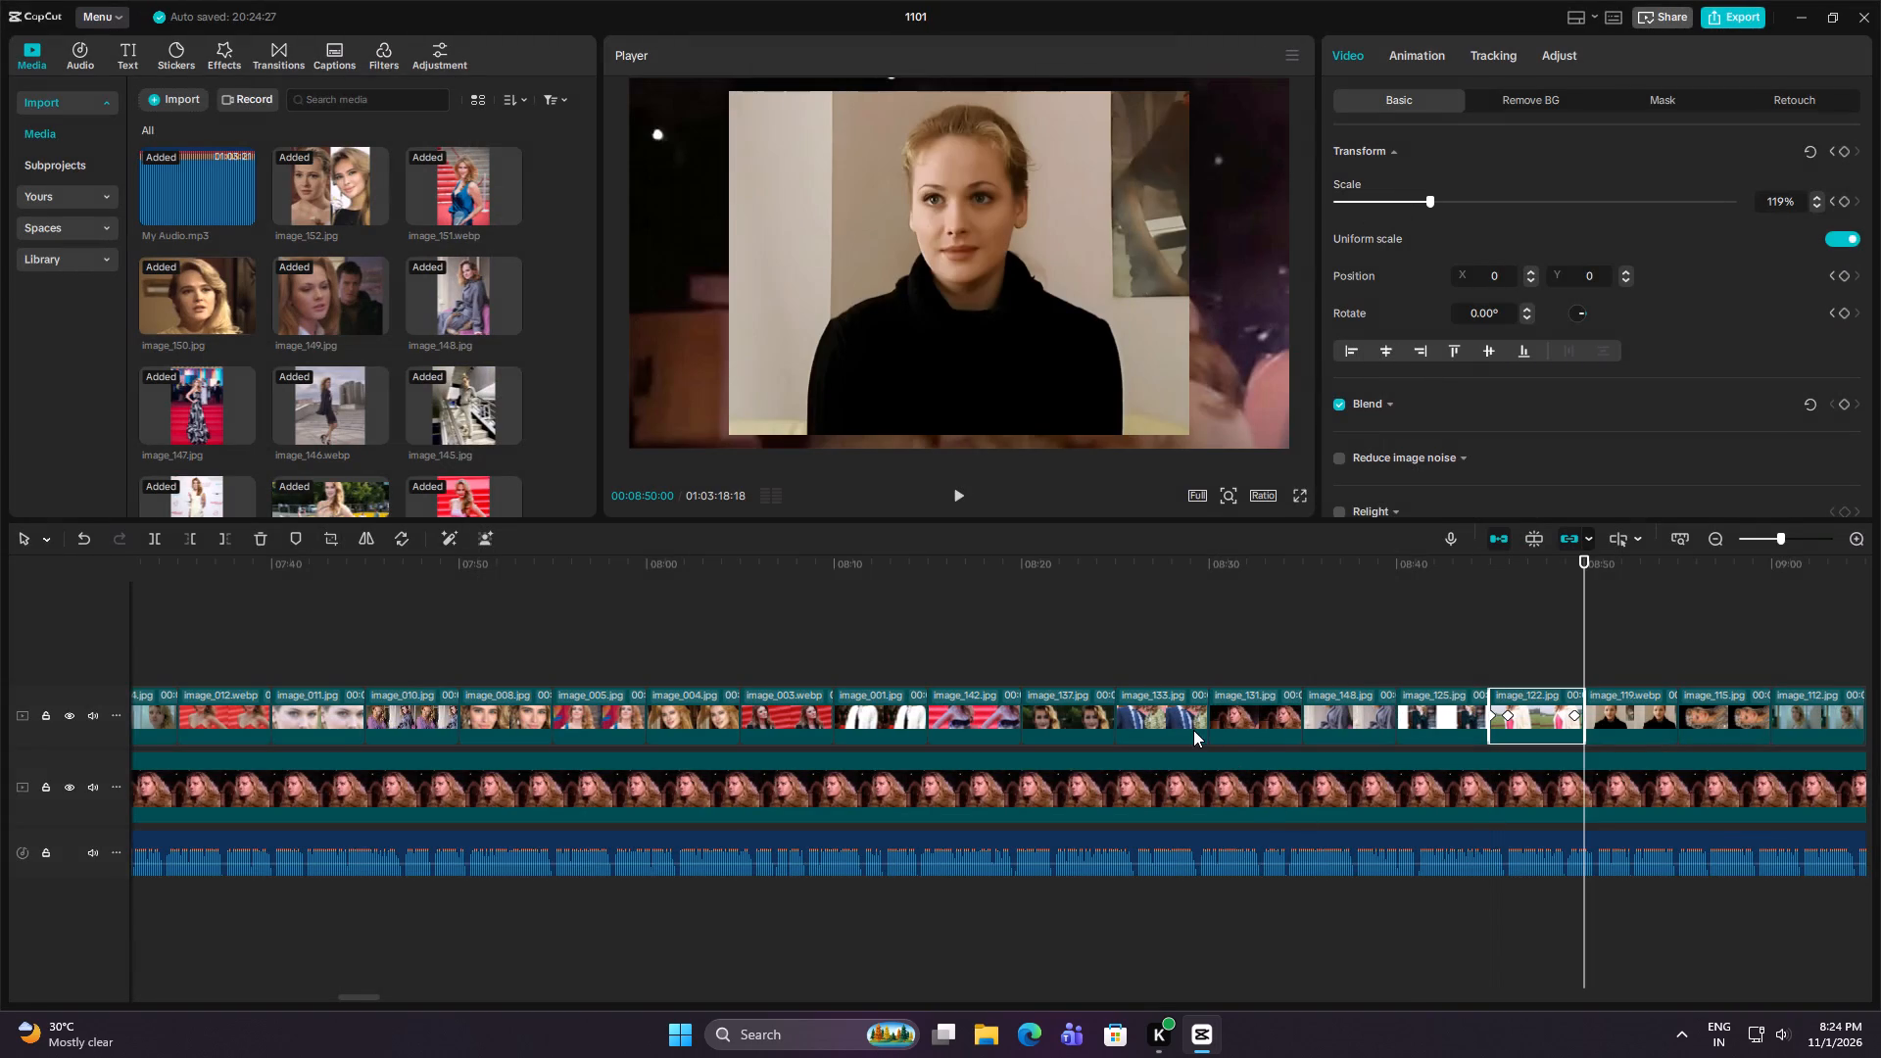
key(Down)
key(Down)
key(Down)
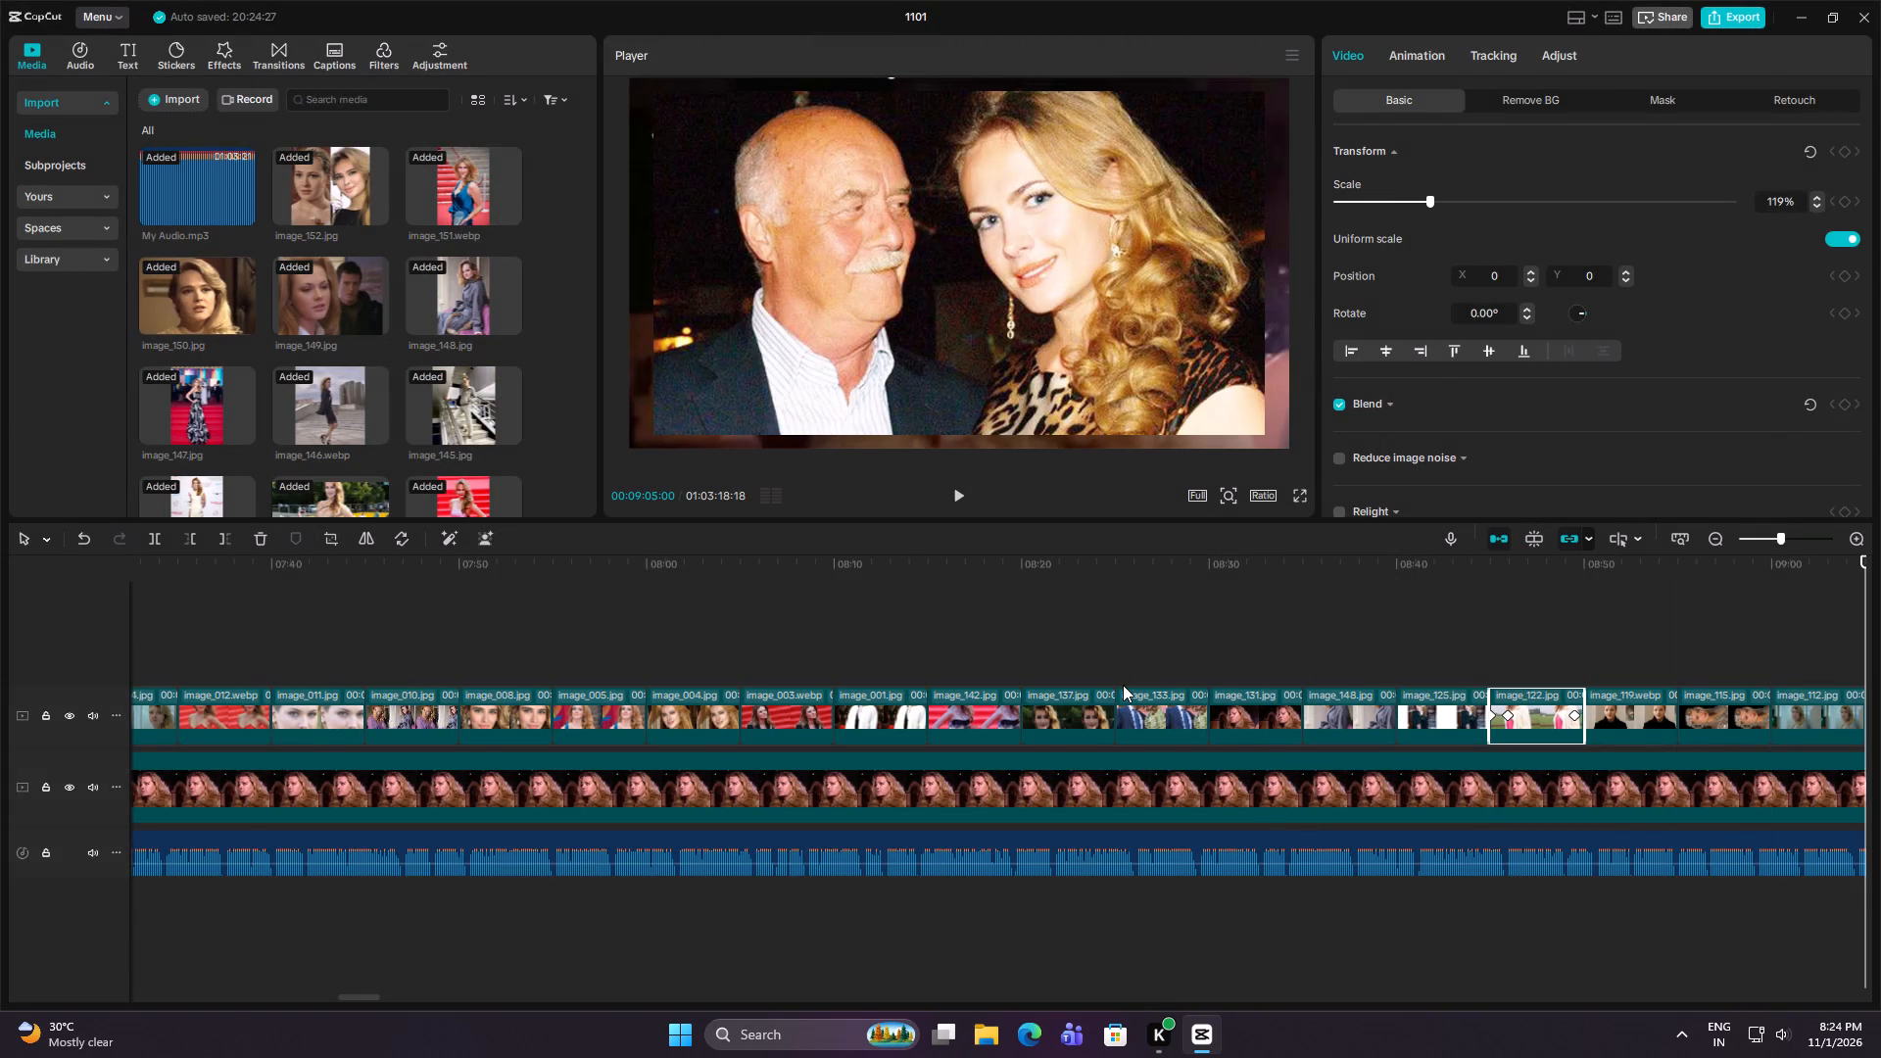
key(Down)
key(Down)
key(Down)
key(Down)
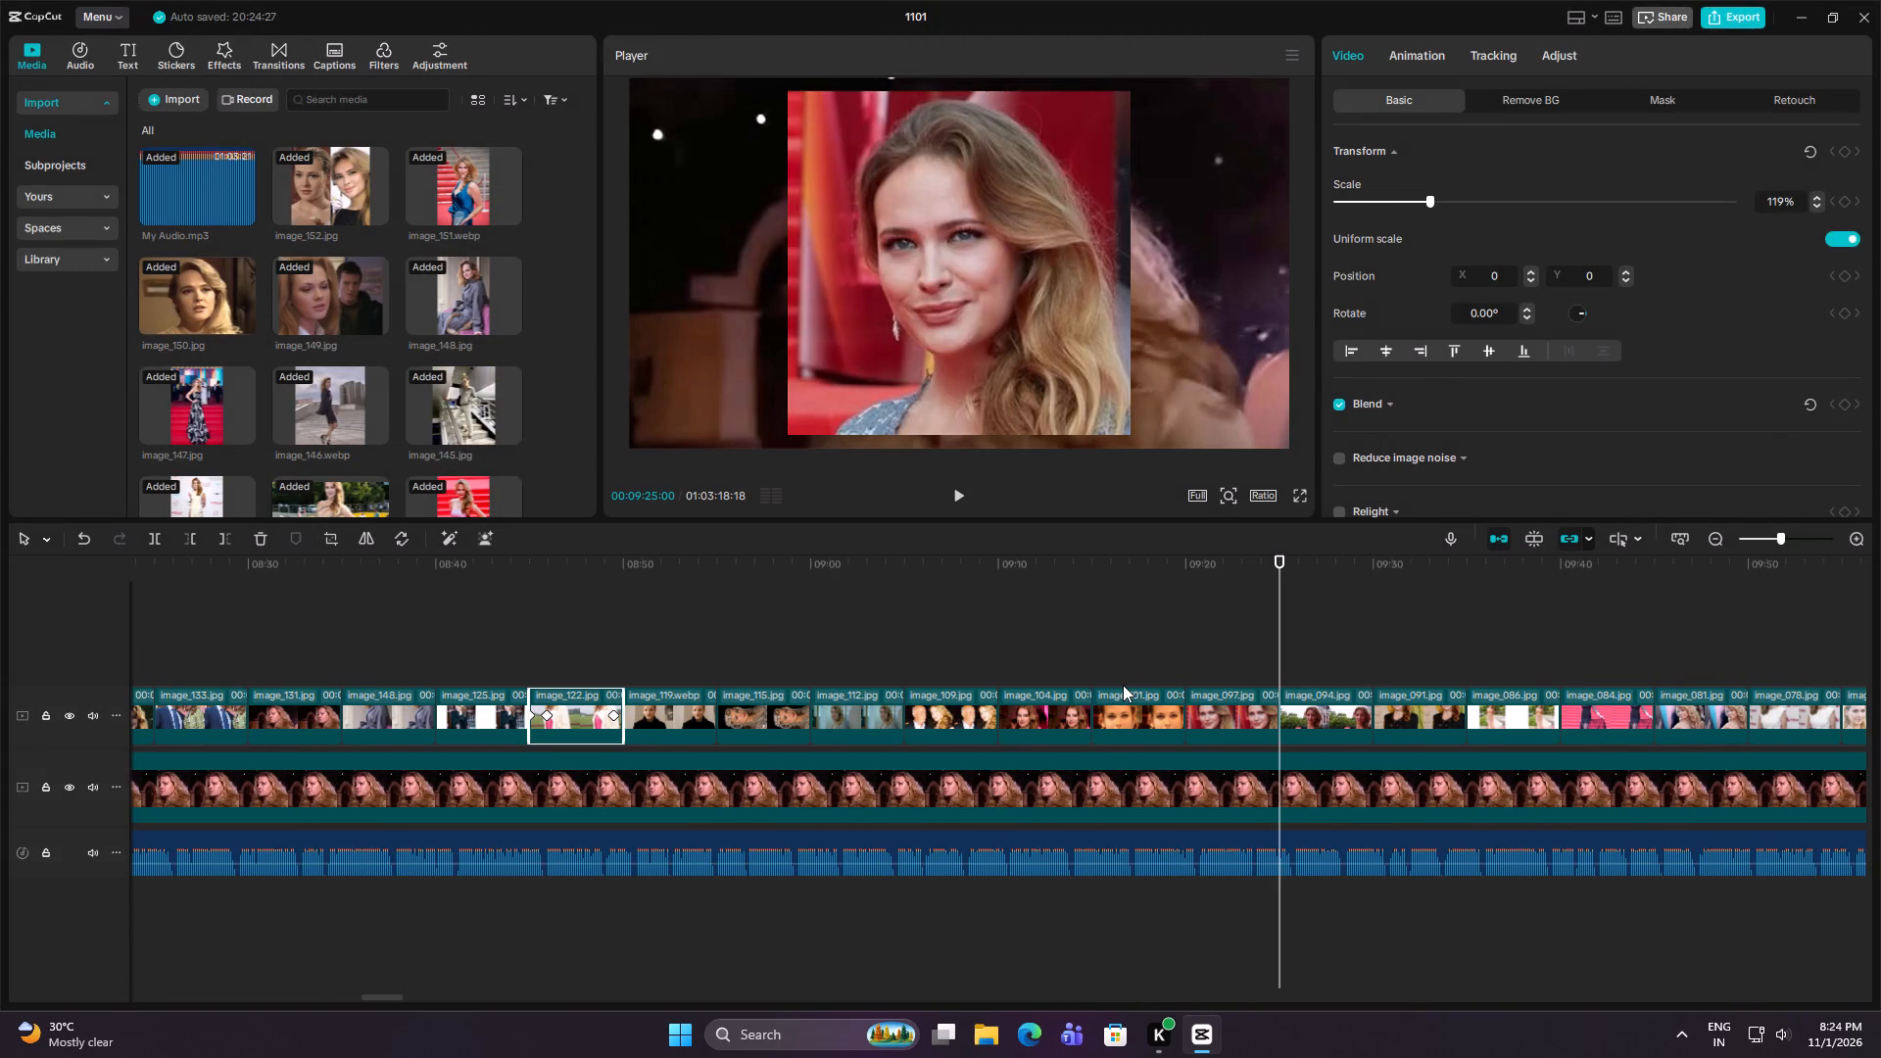
key(Down)
key(Down)
key(Down)
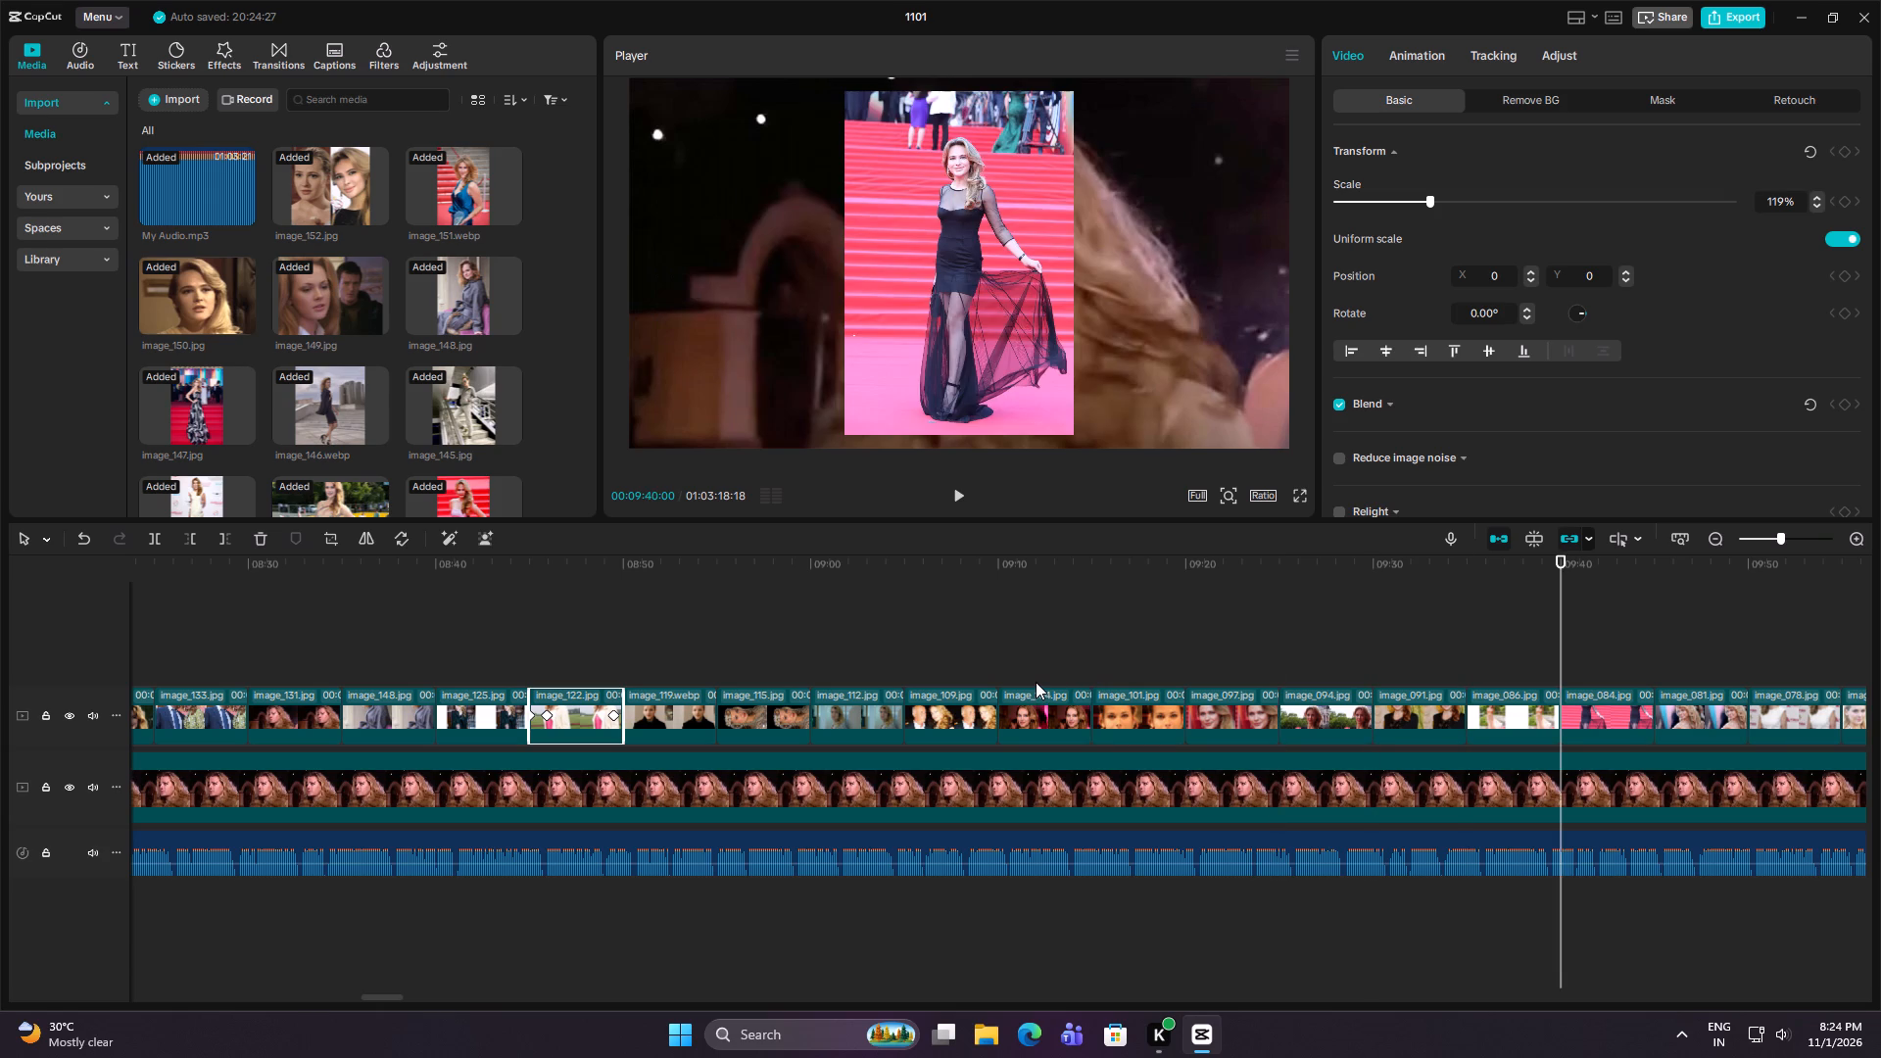
key(Down)
key(Down)
key(Down)
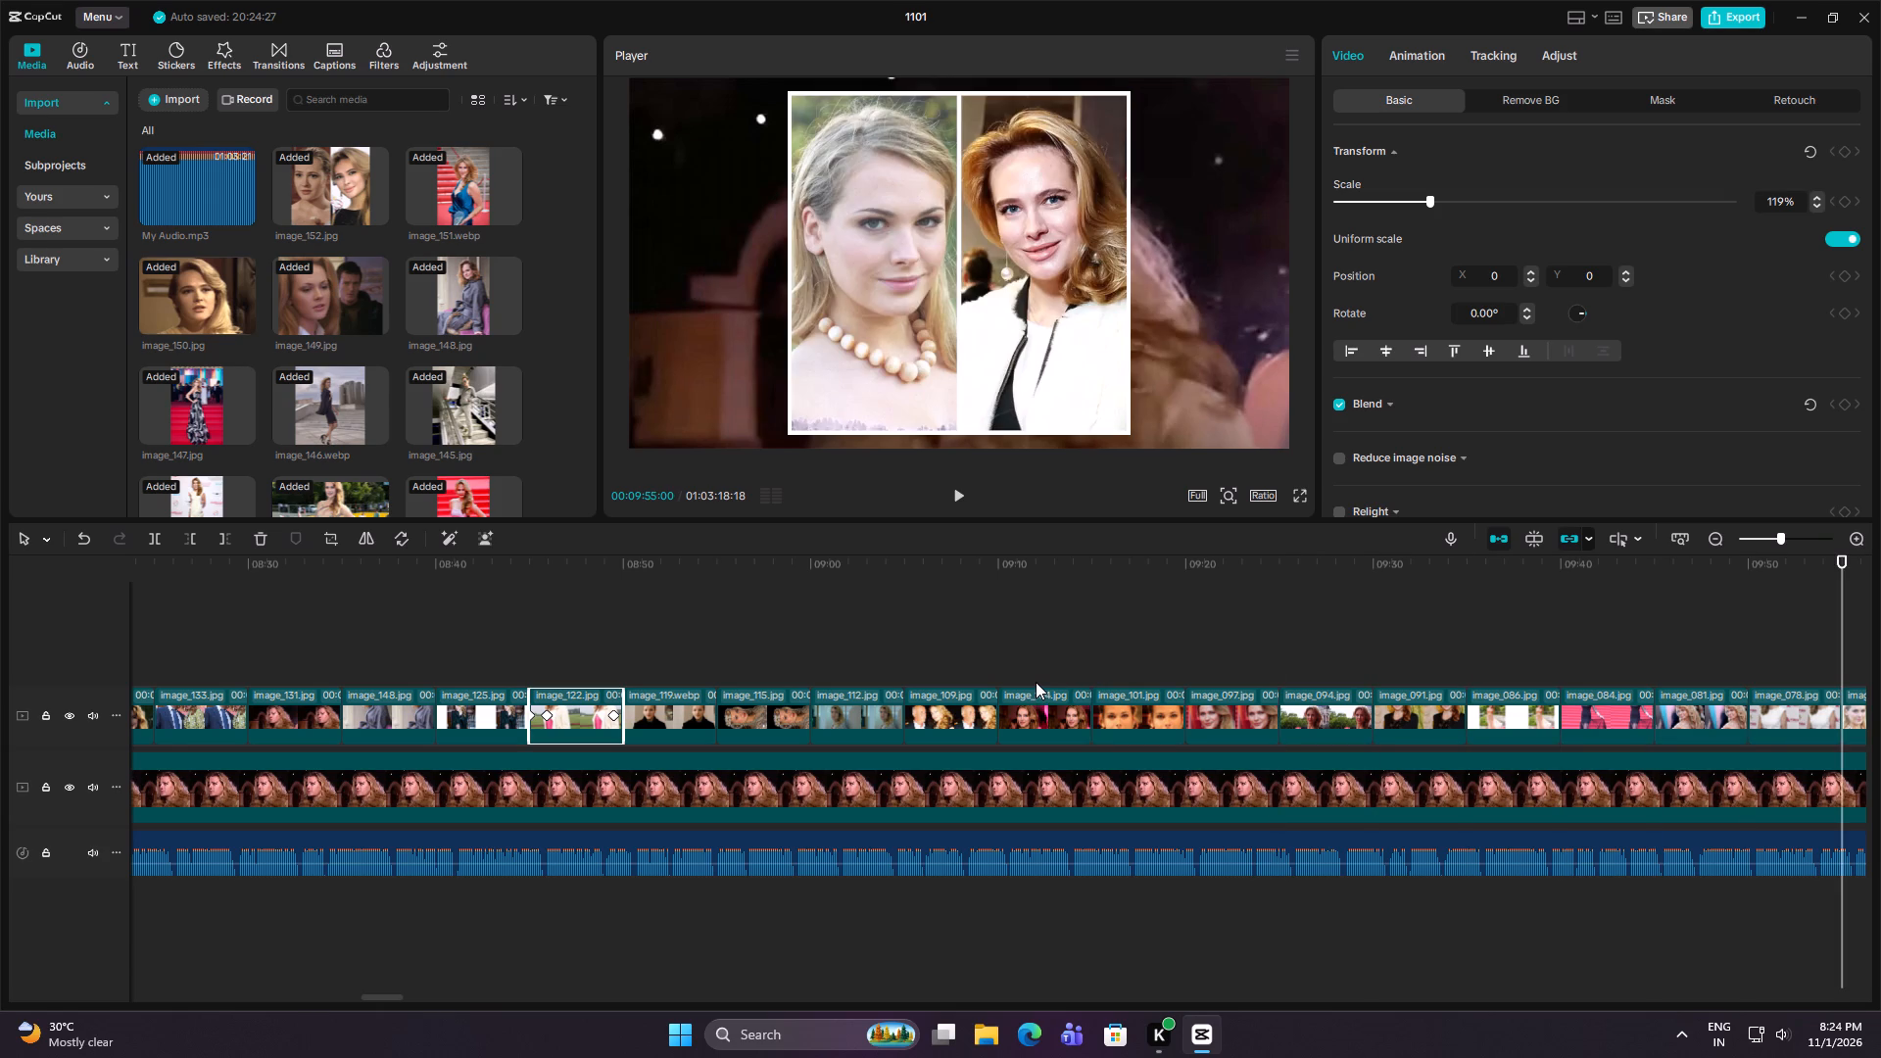
key(Down)
key(Up)
key(Down)
key(Down)
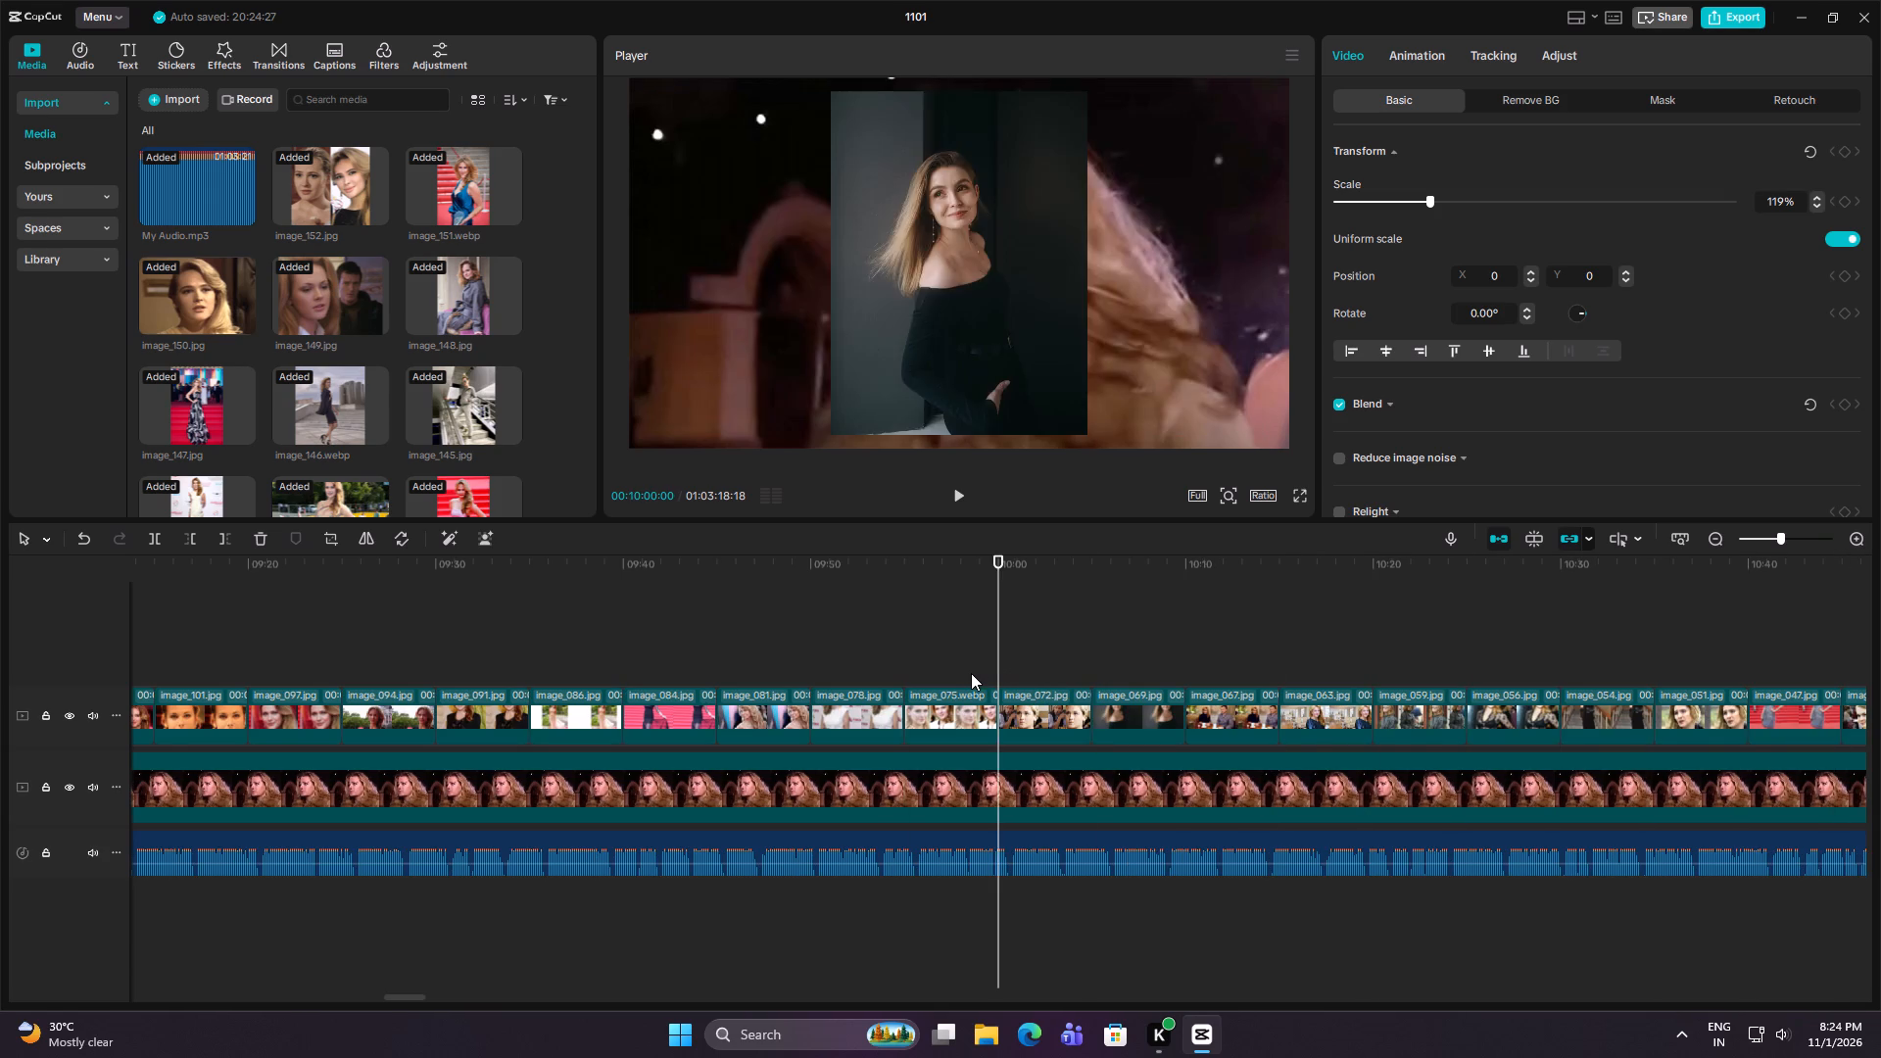
key(Down)
key(Down)
key(Down)
key(Down)
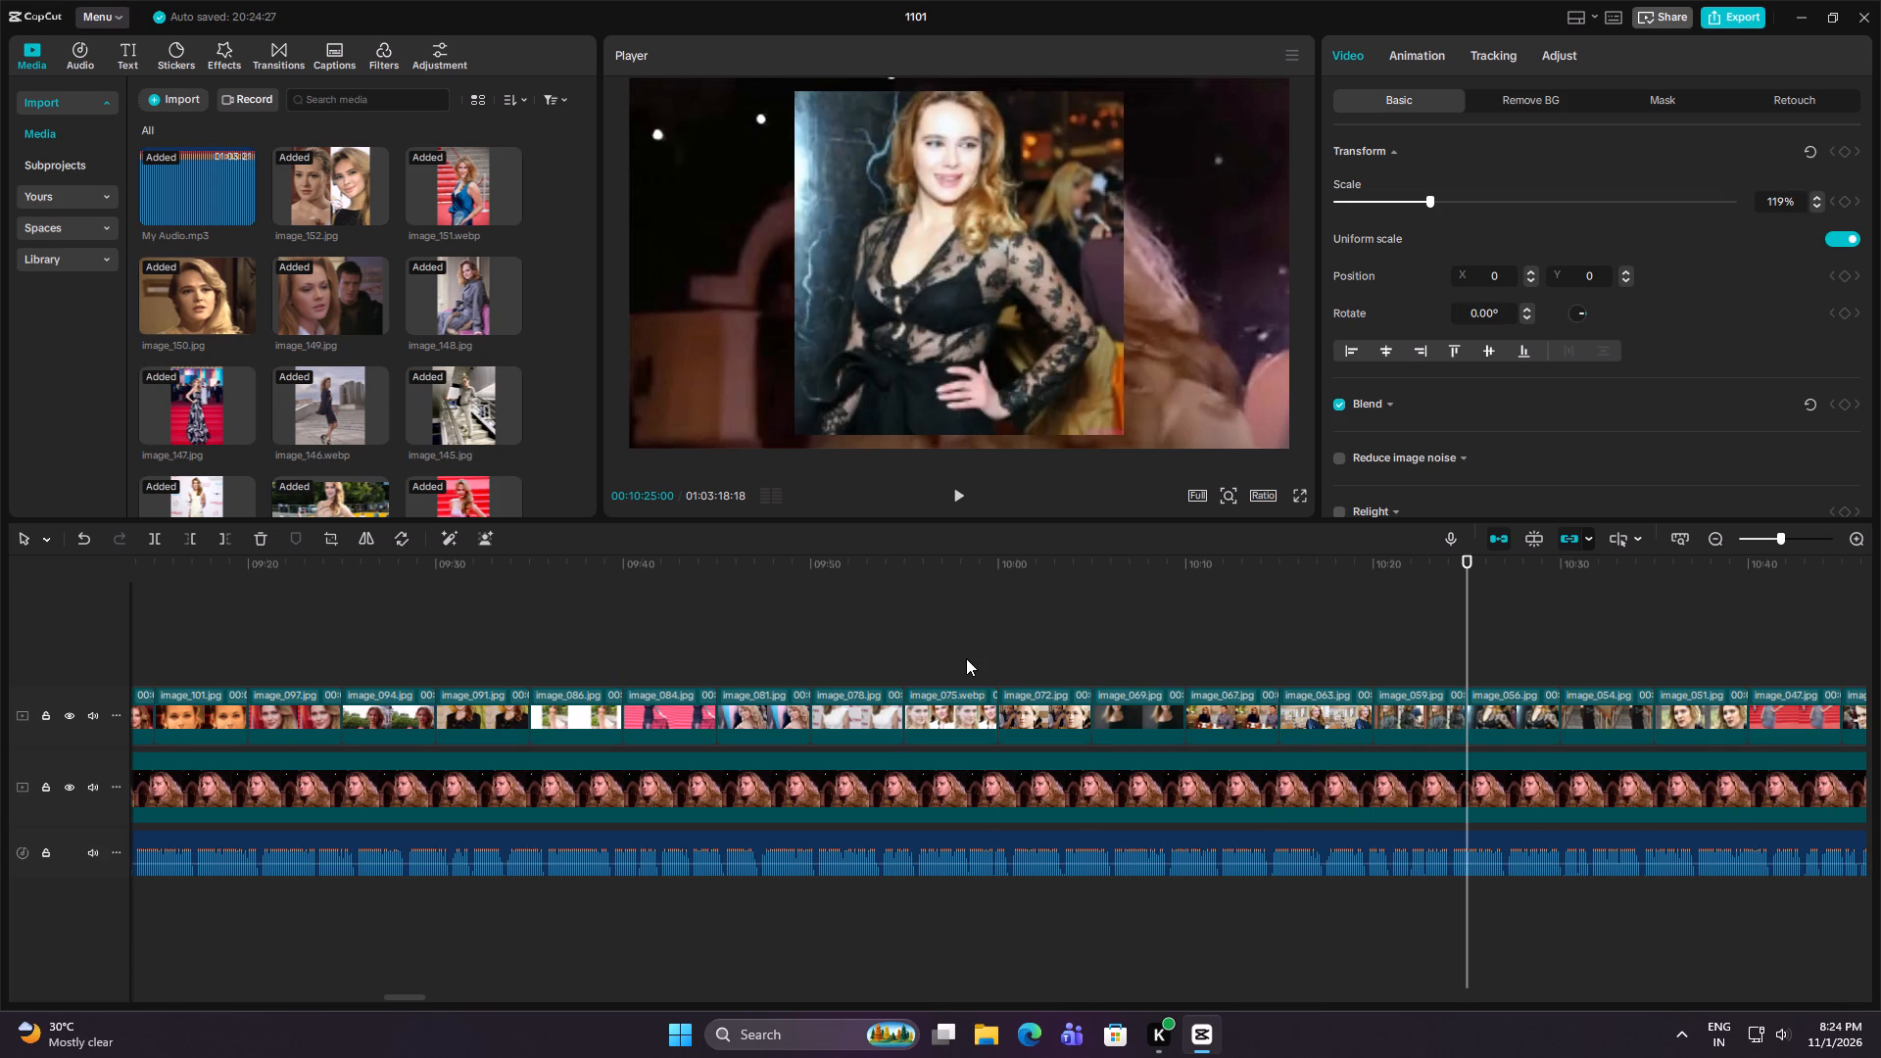
key(Down)
key(Down)
key(Down)
key(Up)
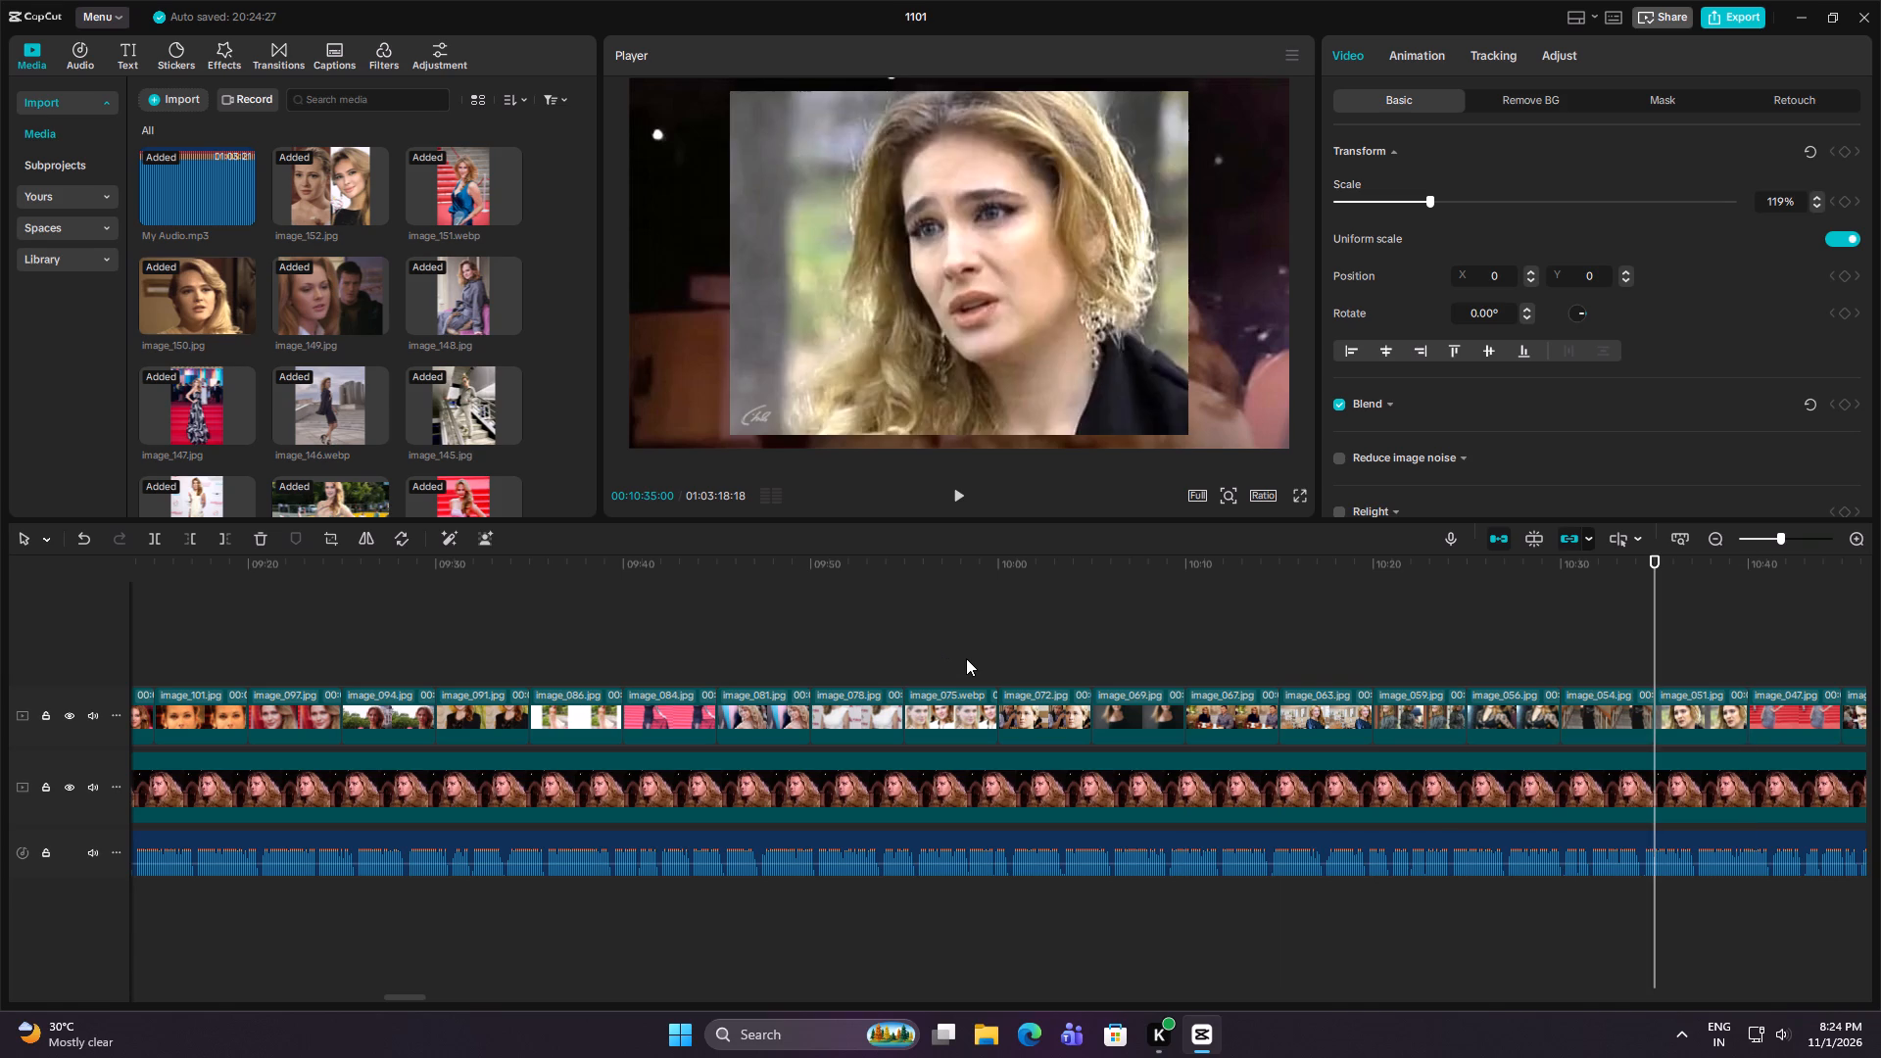
key(Down)
key(Down)
key(Down)
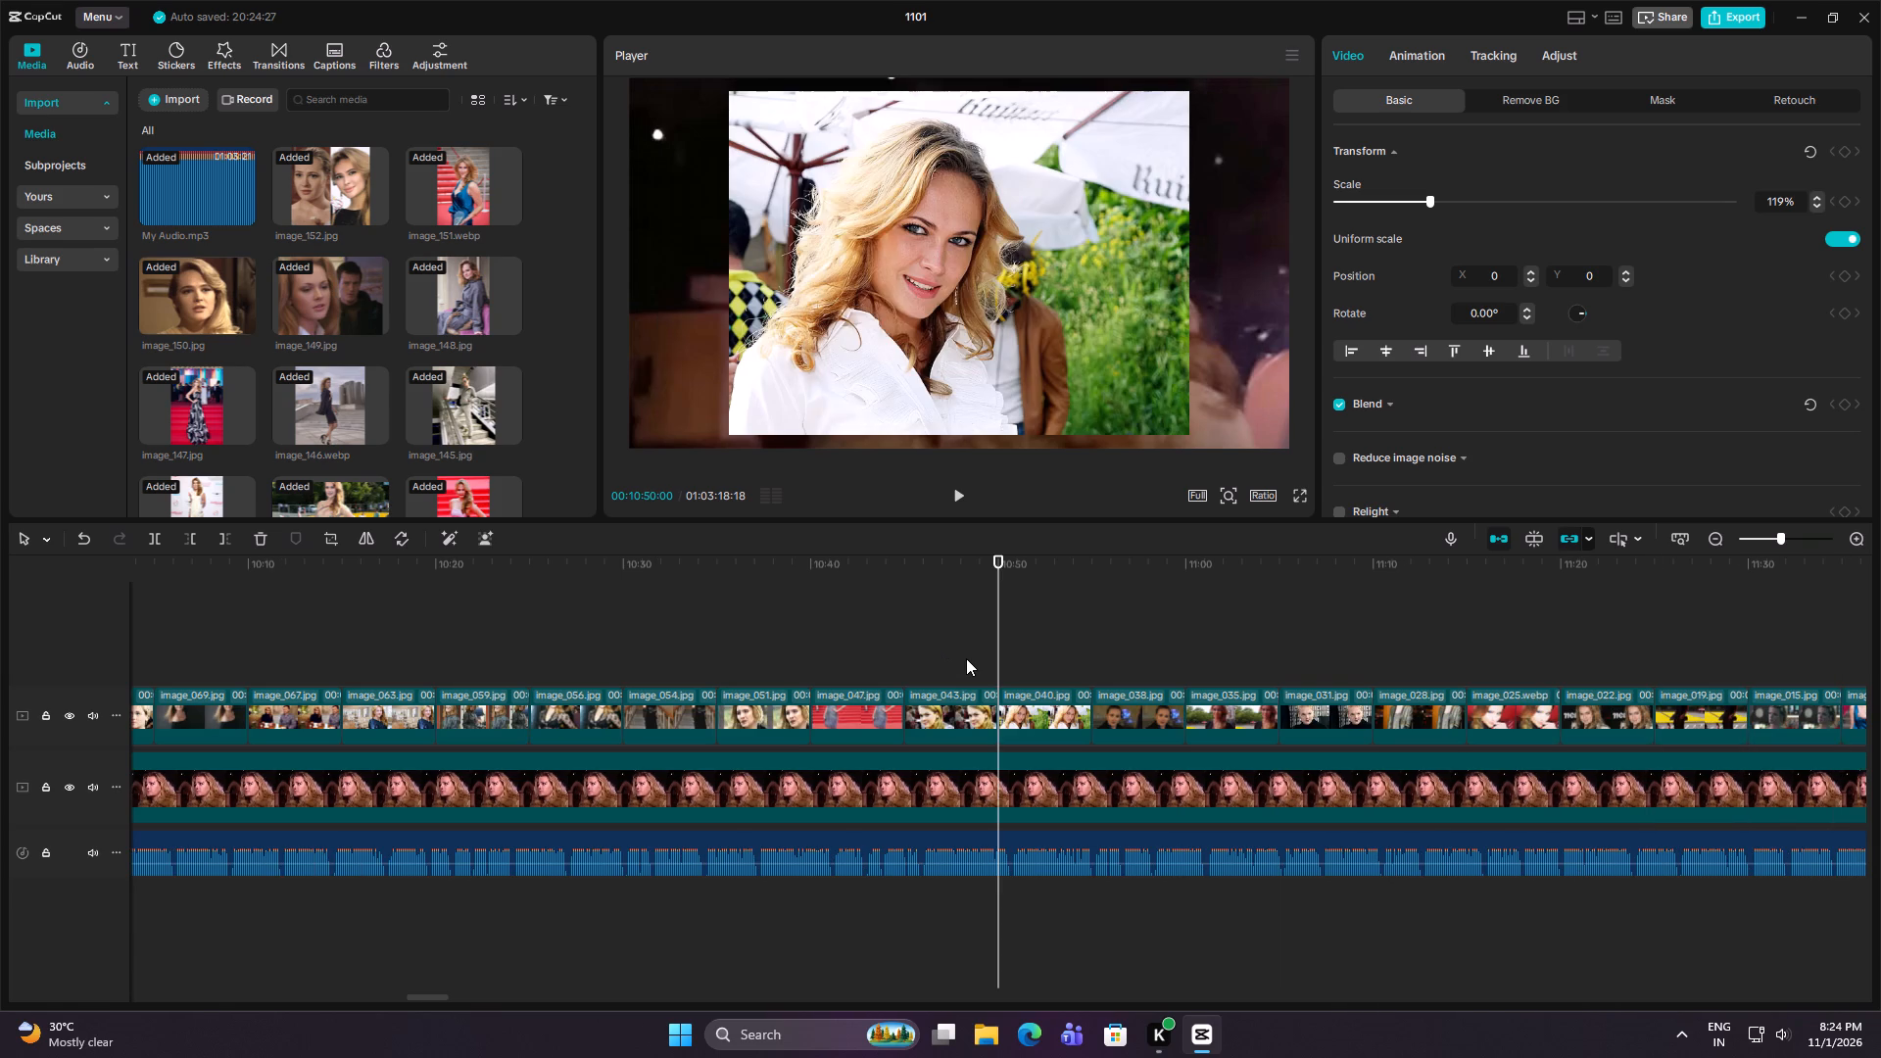
key(Down)
key(Down)
key(Down)
key(Up)
key(Down)
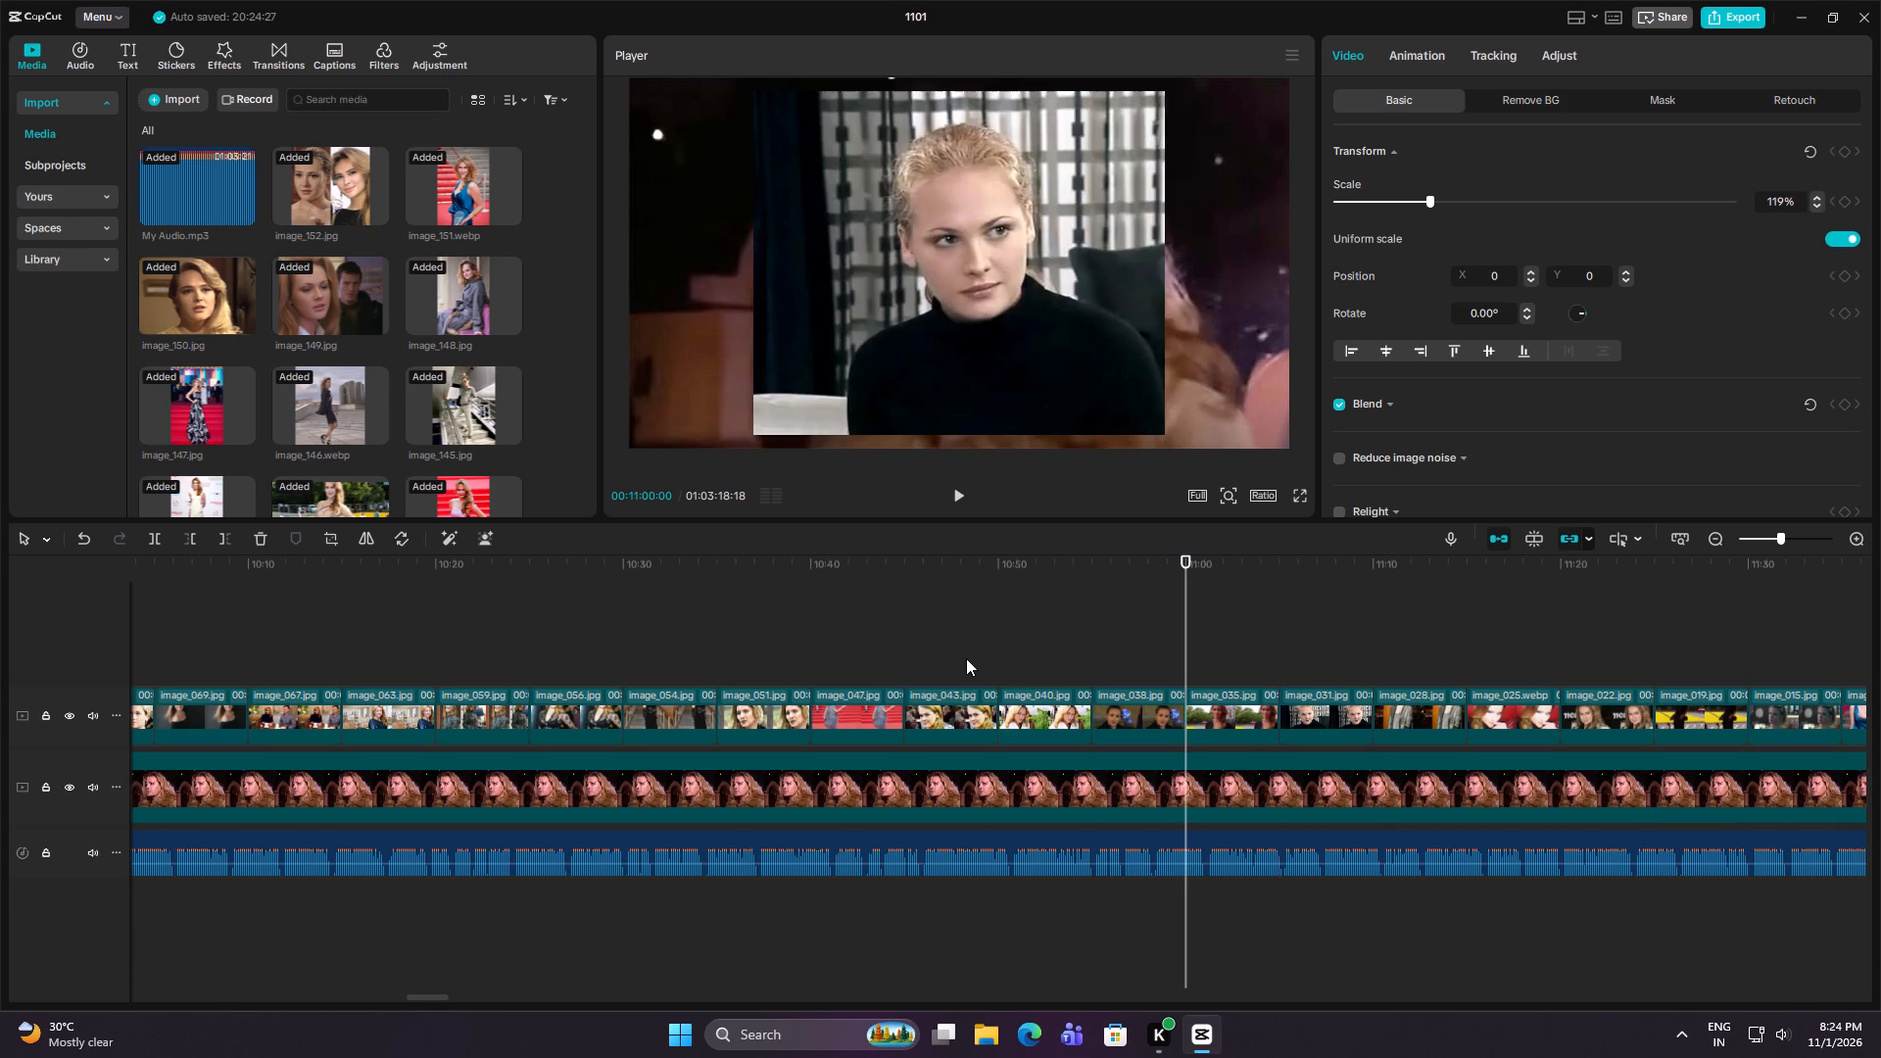
key(Down)
key(Down)
key(Up)
key(Down)
key(Down)
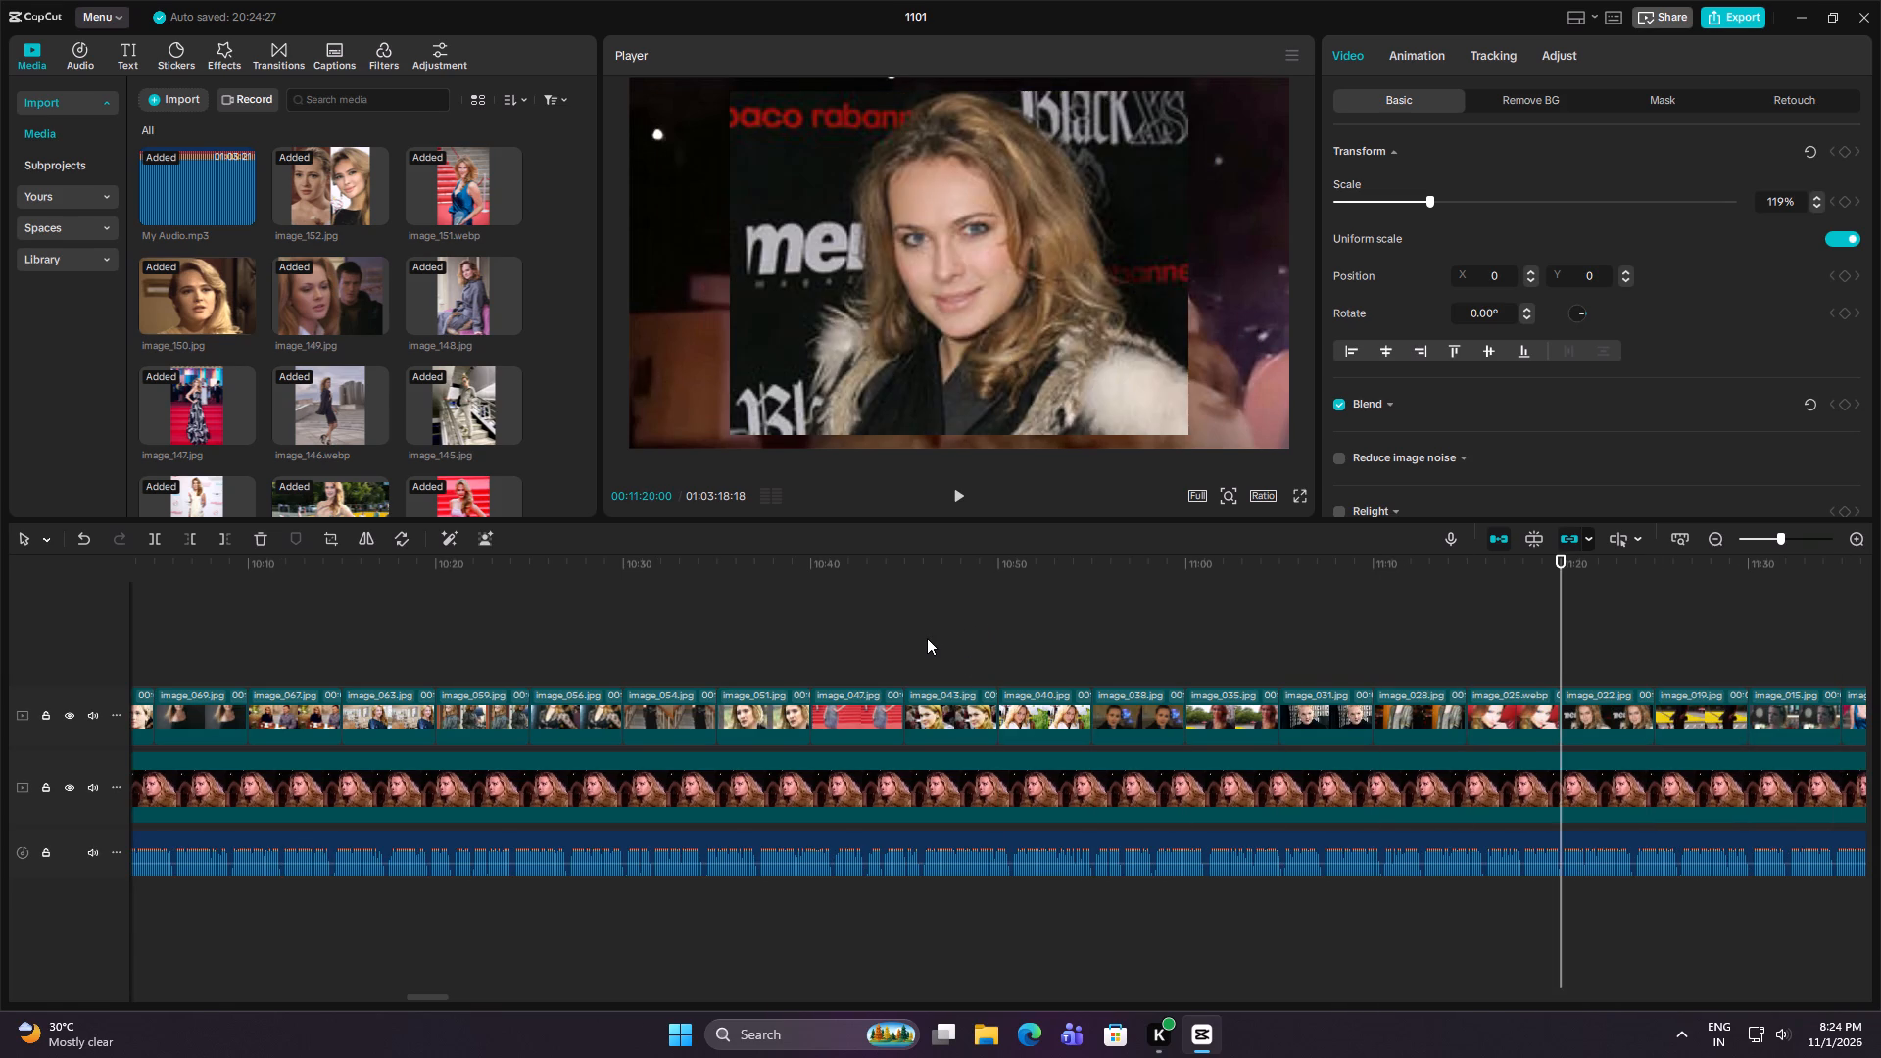
key(Down)
key(Down)
key(Down)
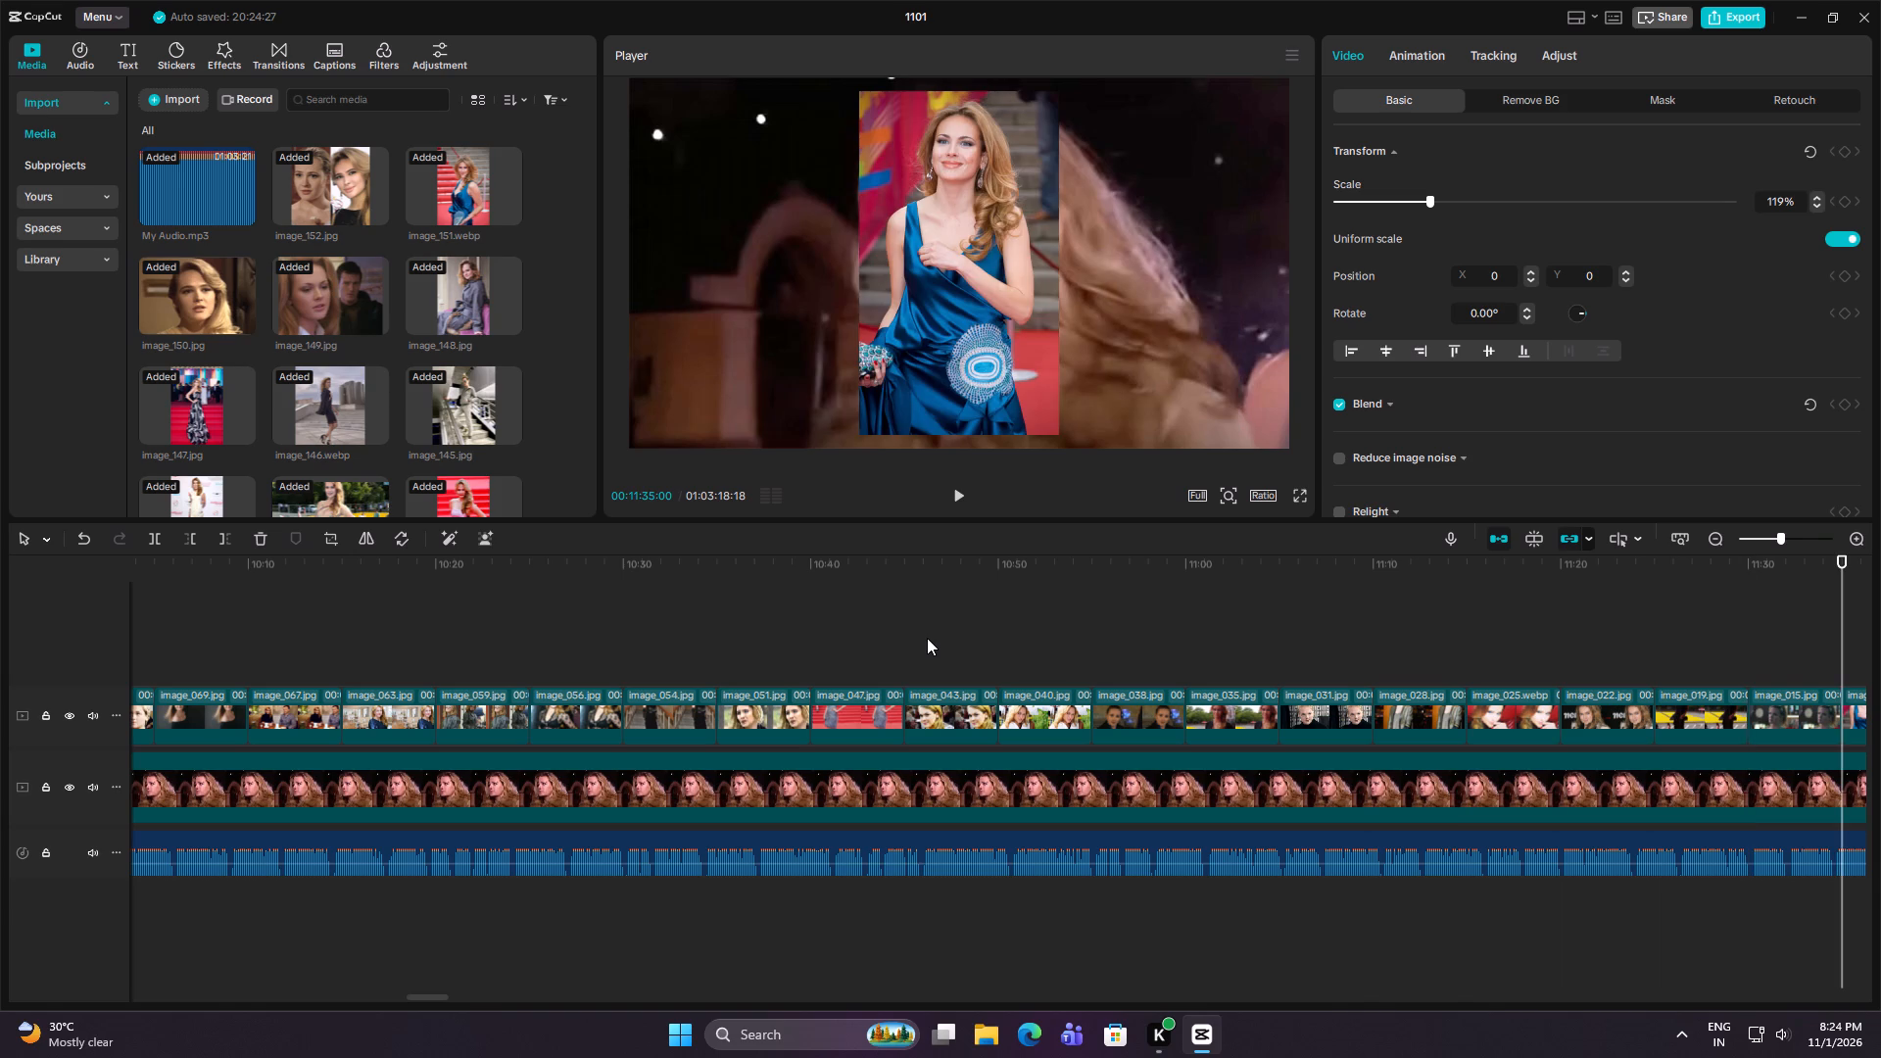
key(Down)
key(Down)
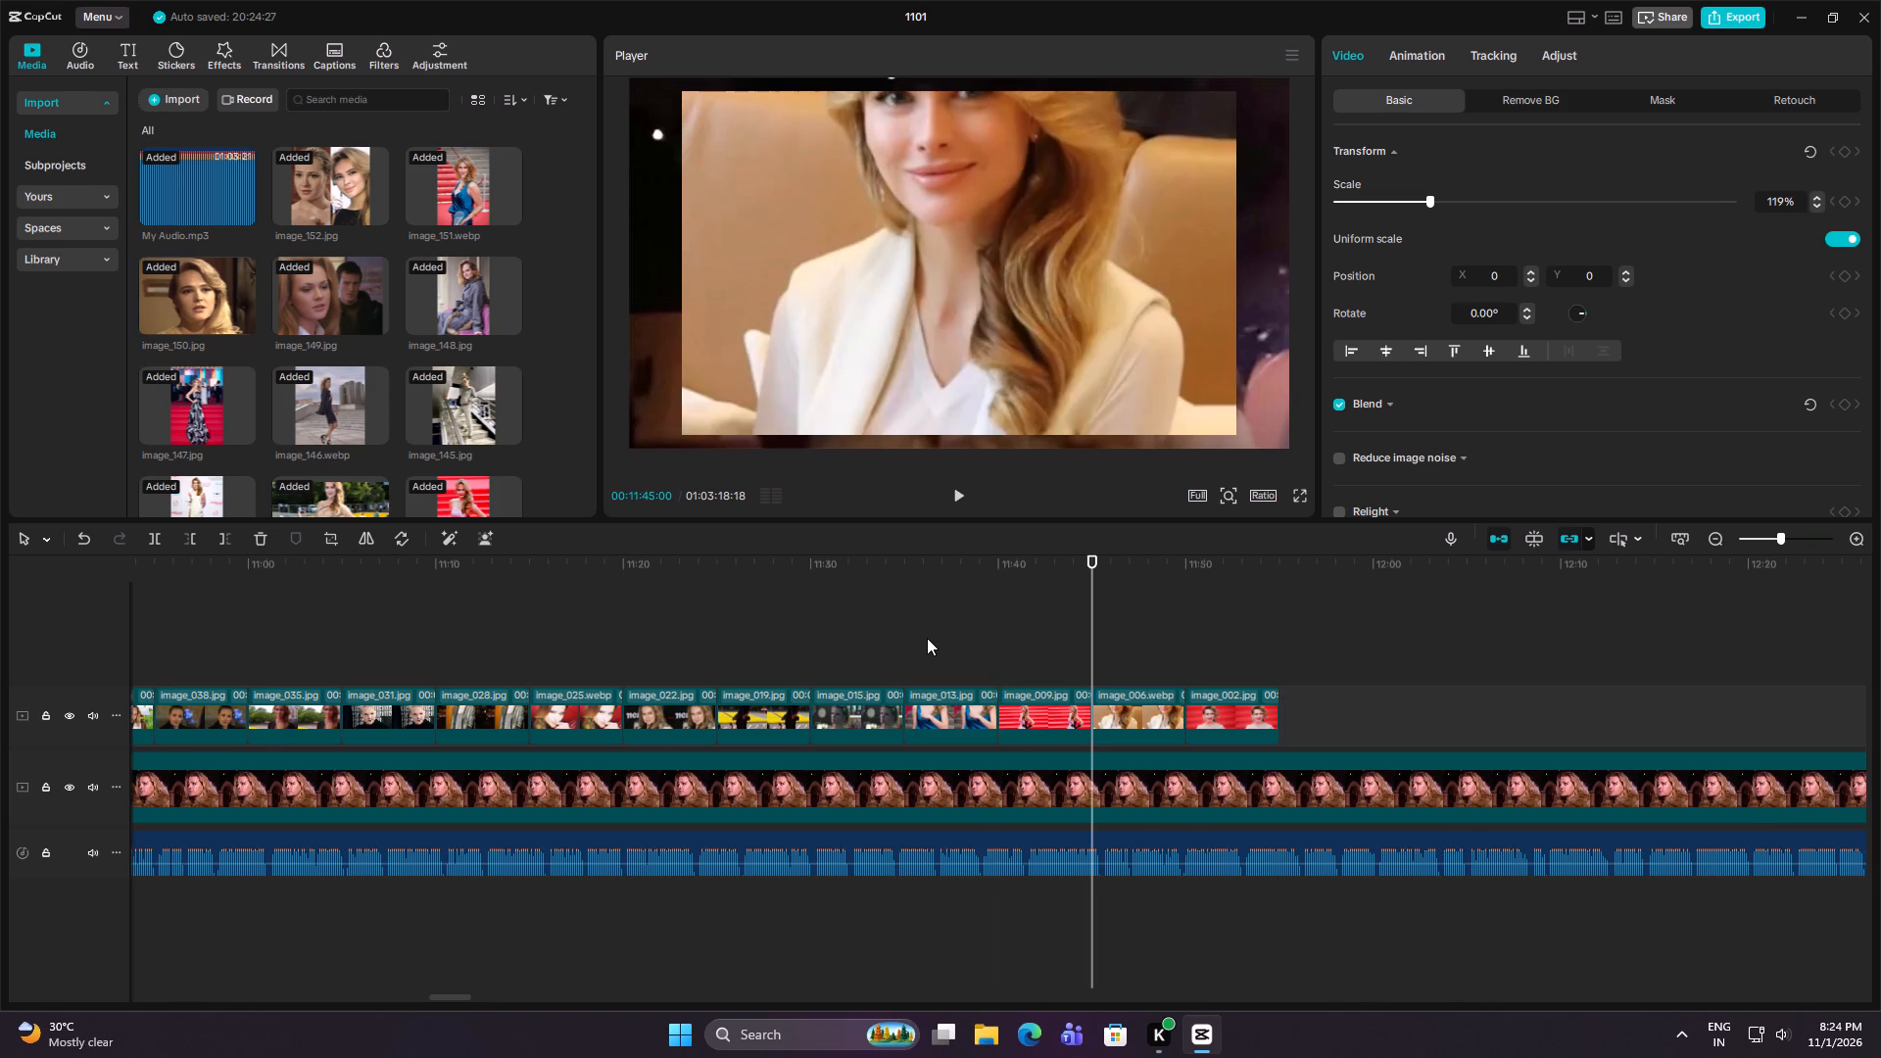
key(Down)
key(Down)
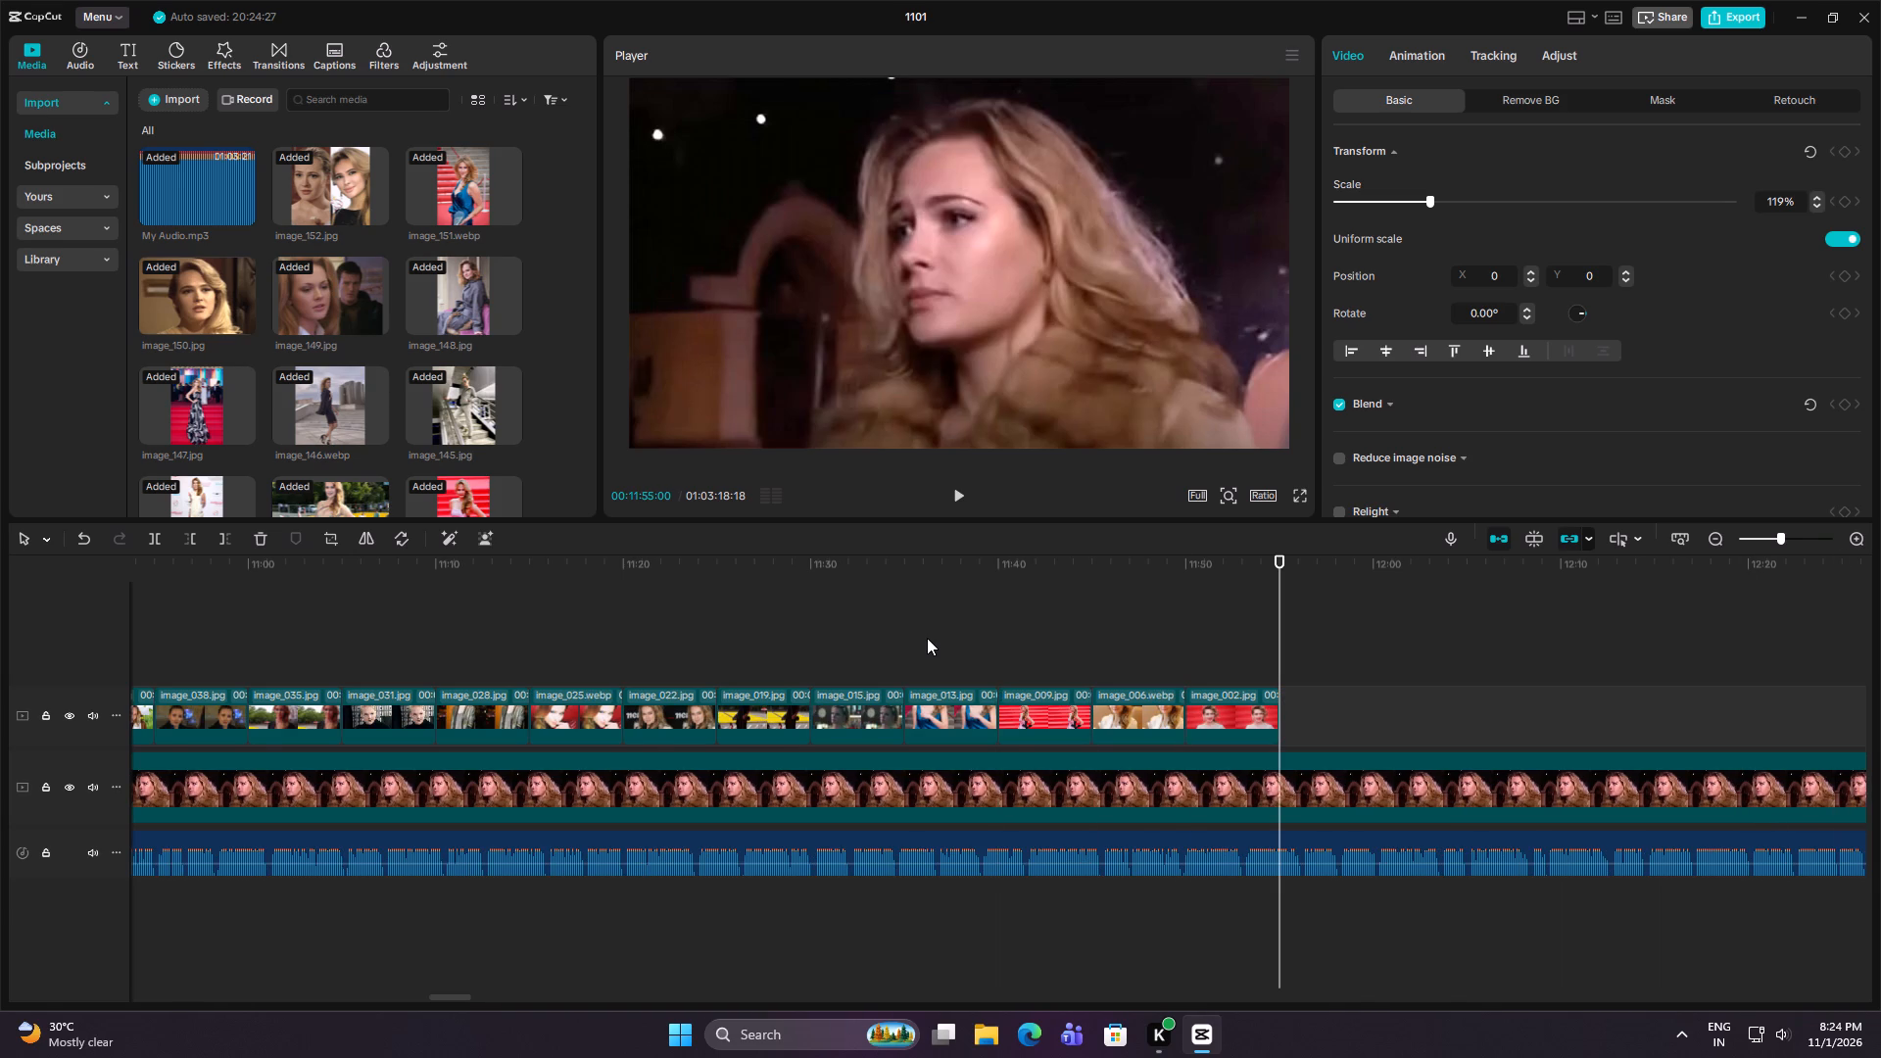
Select every clip on the image track, from the start to 00:11:55:00, and copy them.
key(ctrl+minus)
key(ctrl+minus)
key(ctrl+minus)
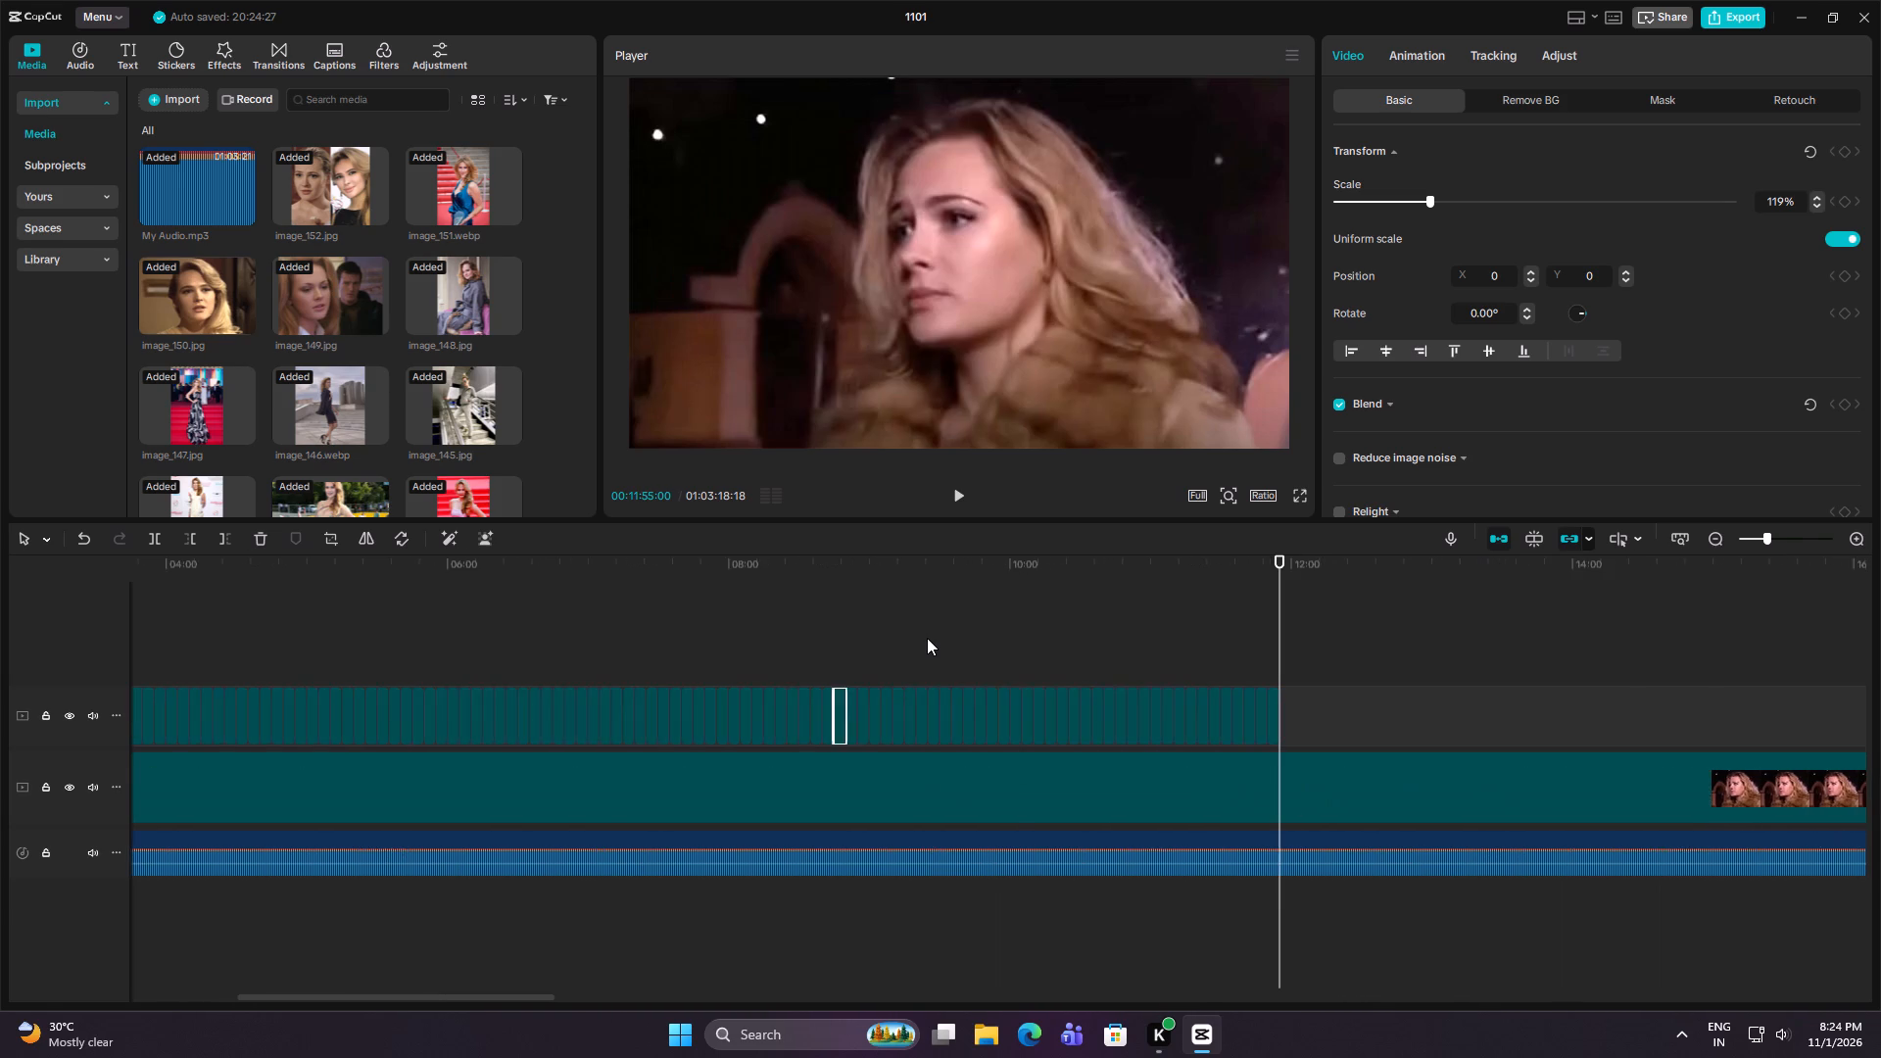
key(ctrl+minus)
key(ctrl+minus)
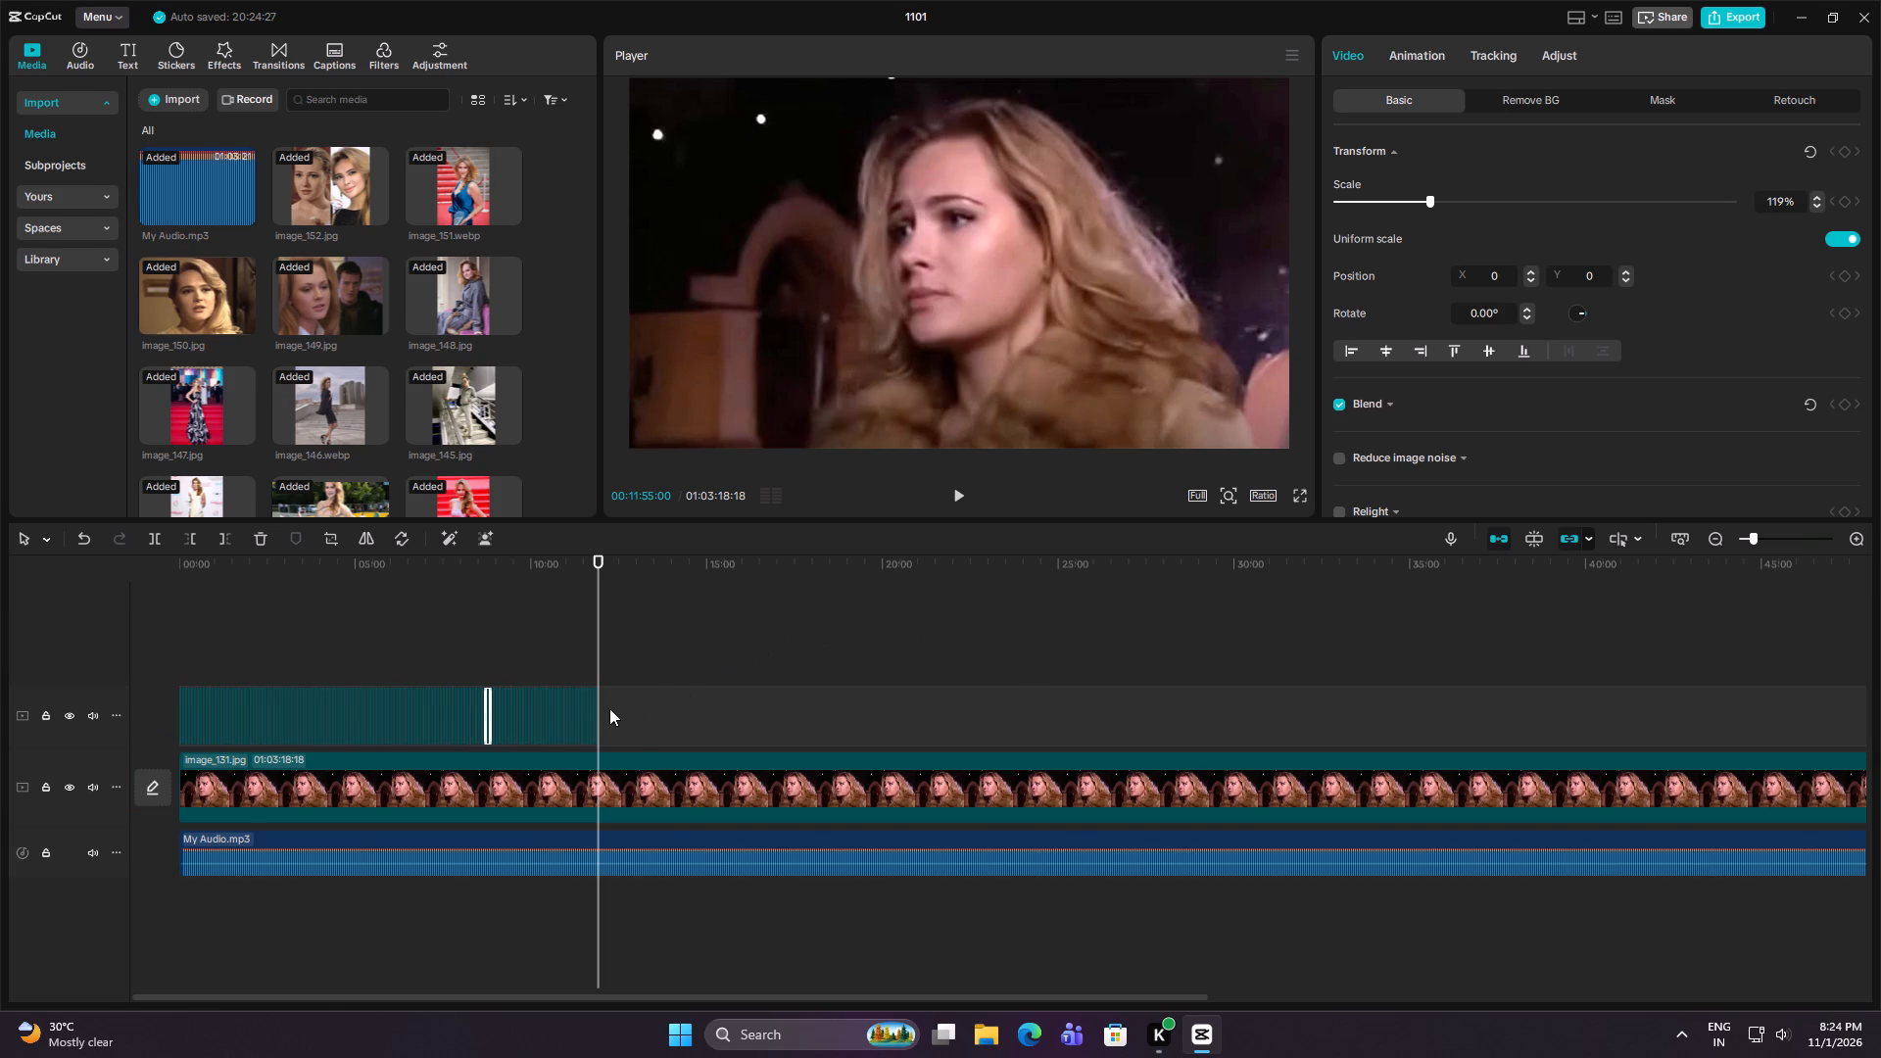
click(640, 716)
drag(628, 702, 575, 689)
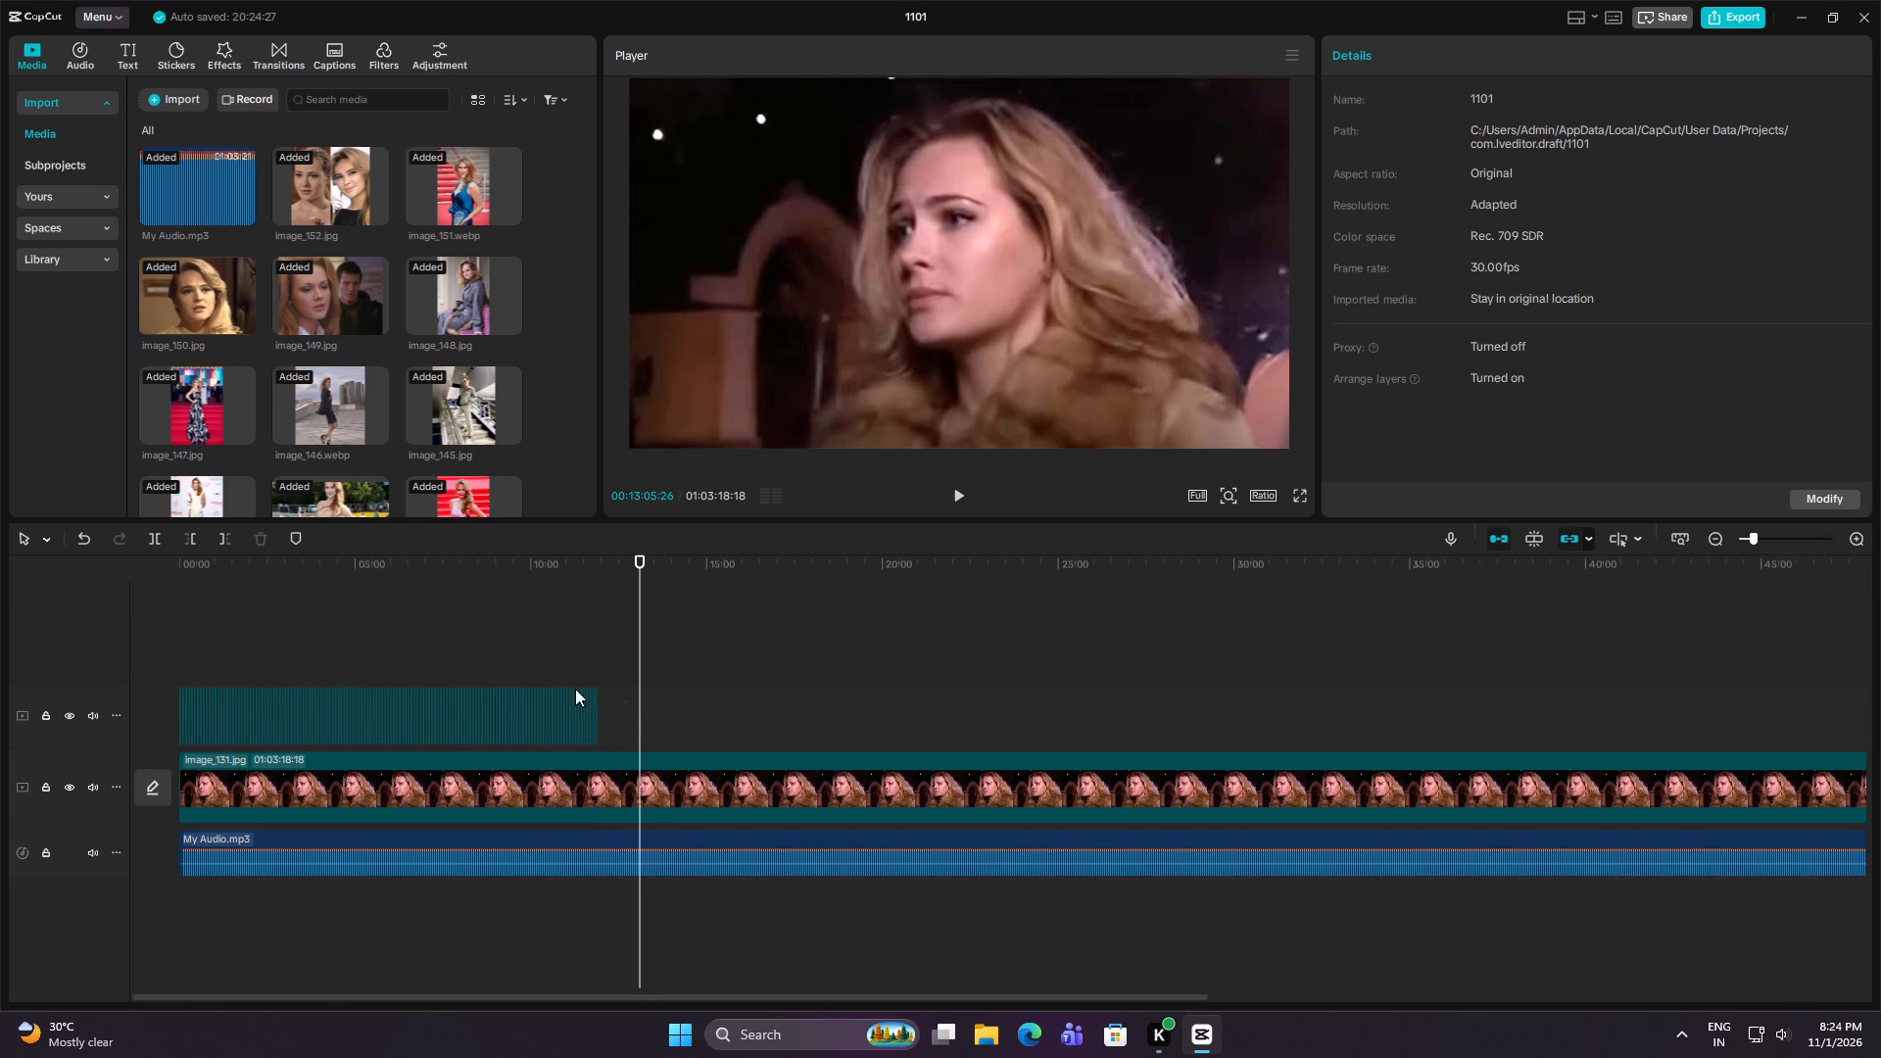
drag(575, 689, 165, 624)
key(ctrl+c)
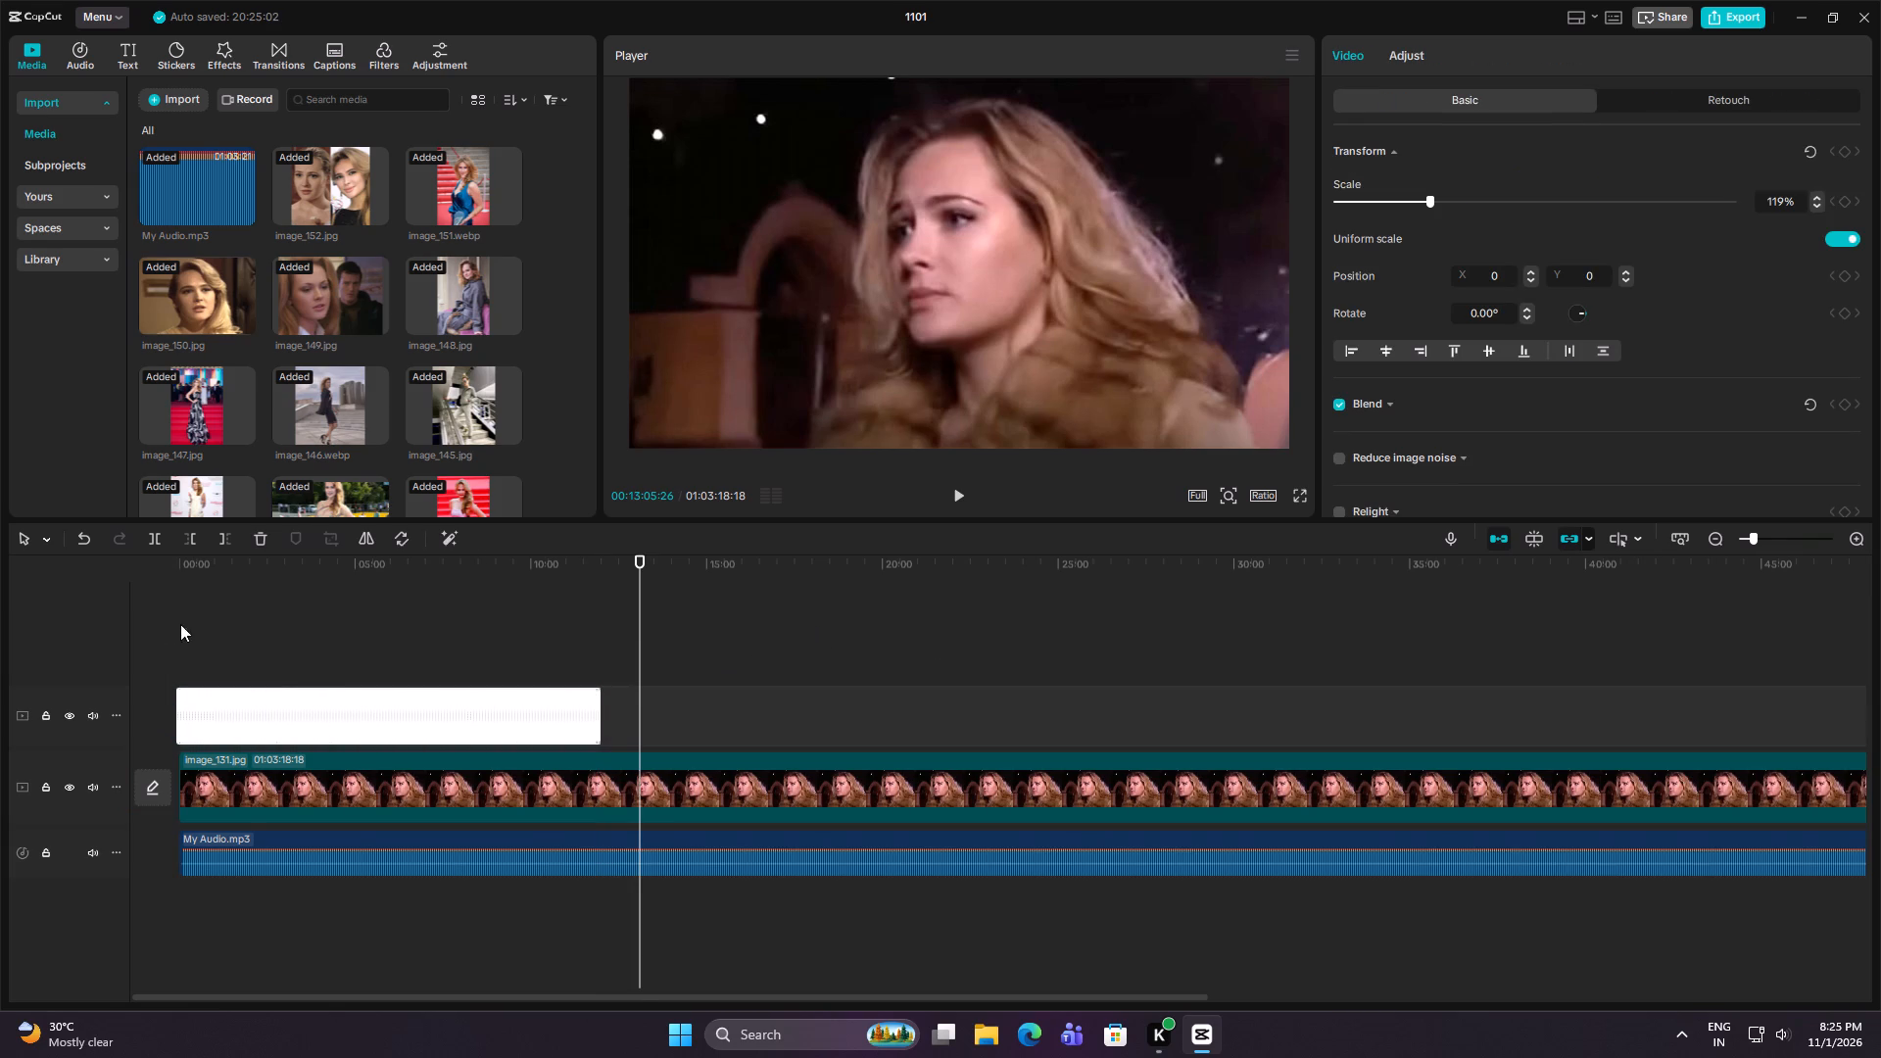
Paste the copied image sequence directly after the last image clip, at 00:11:55:00.
click(636, 663)
key(Down)
key(Down)
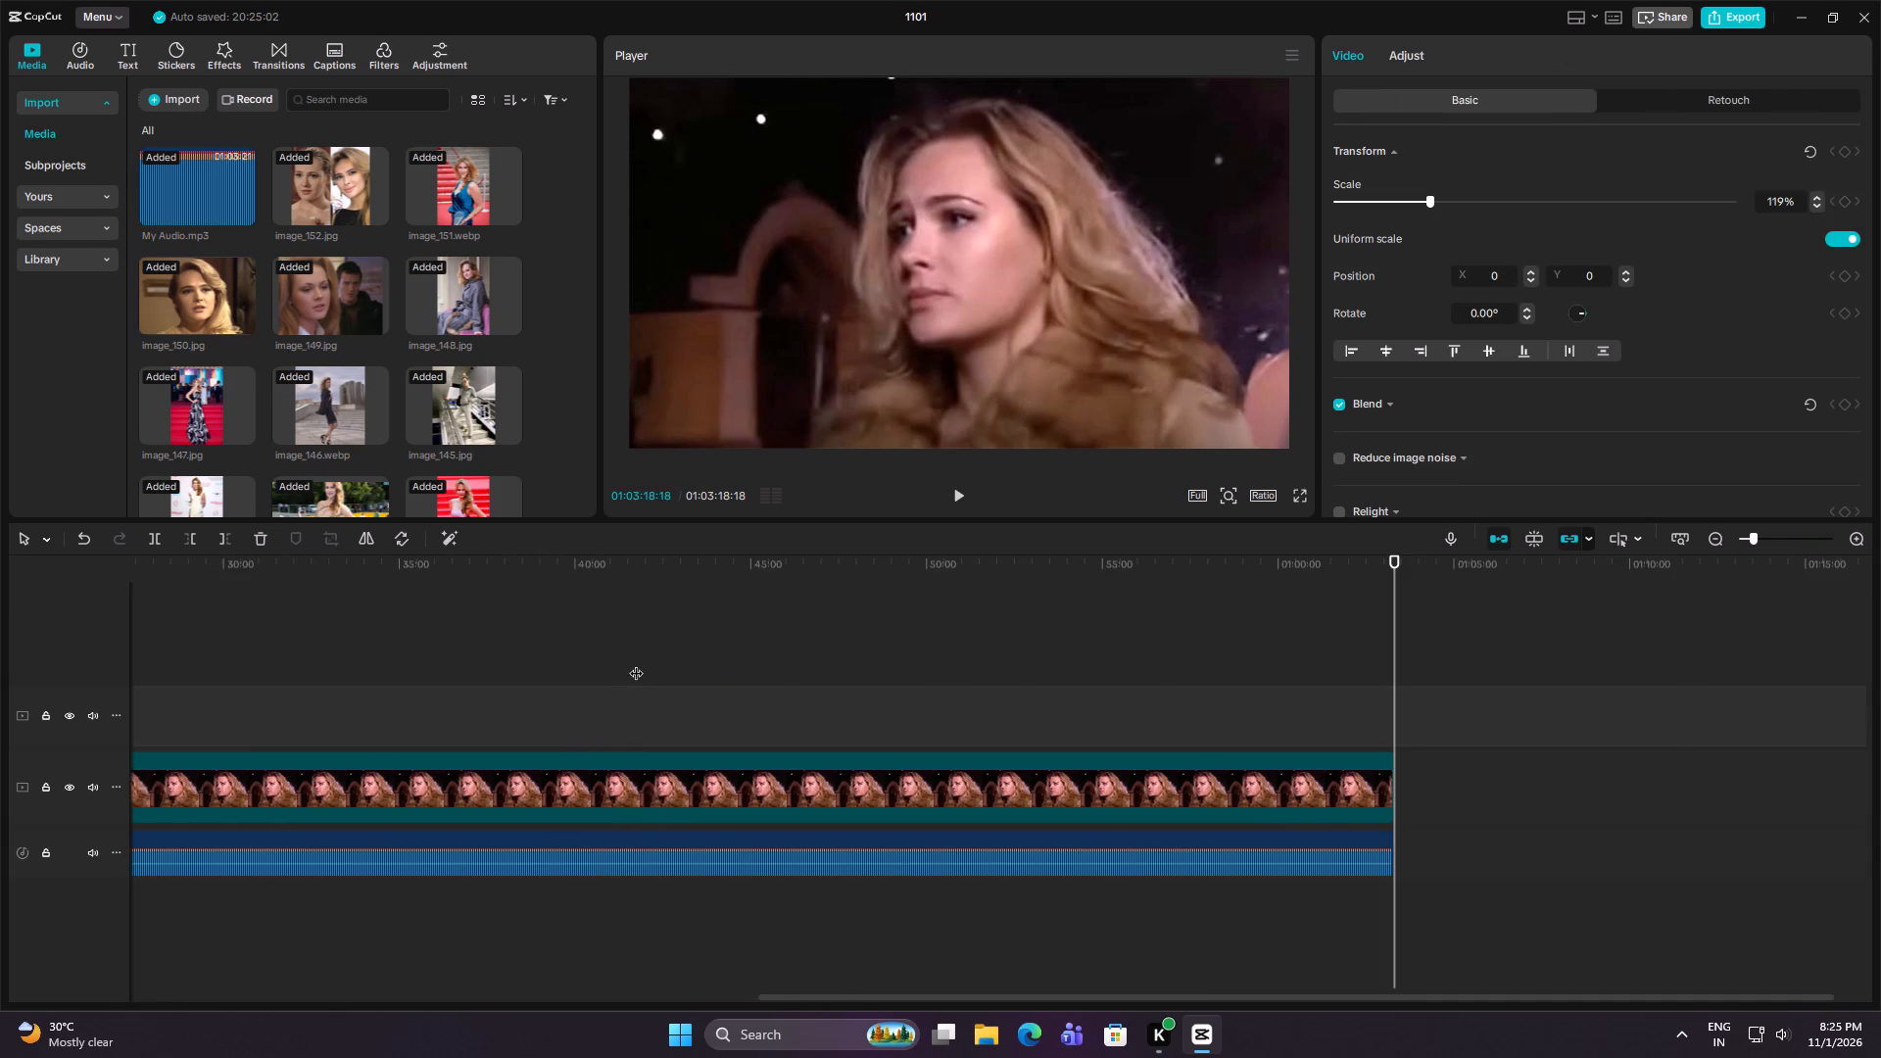
key(Up)
key(Up)
key(Down)
key(Down)
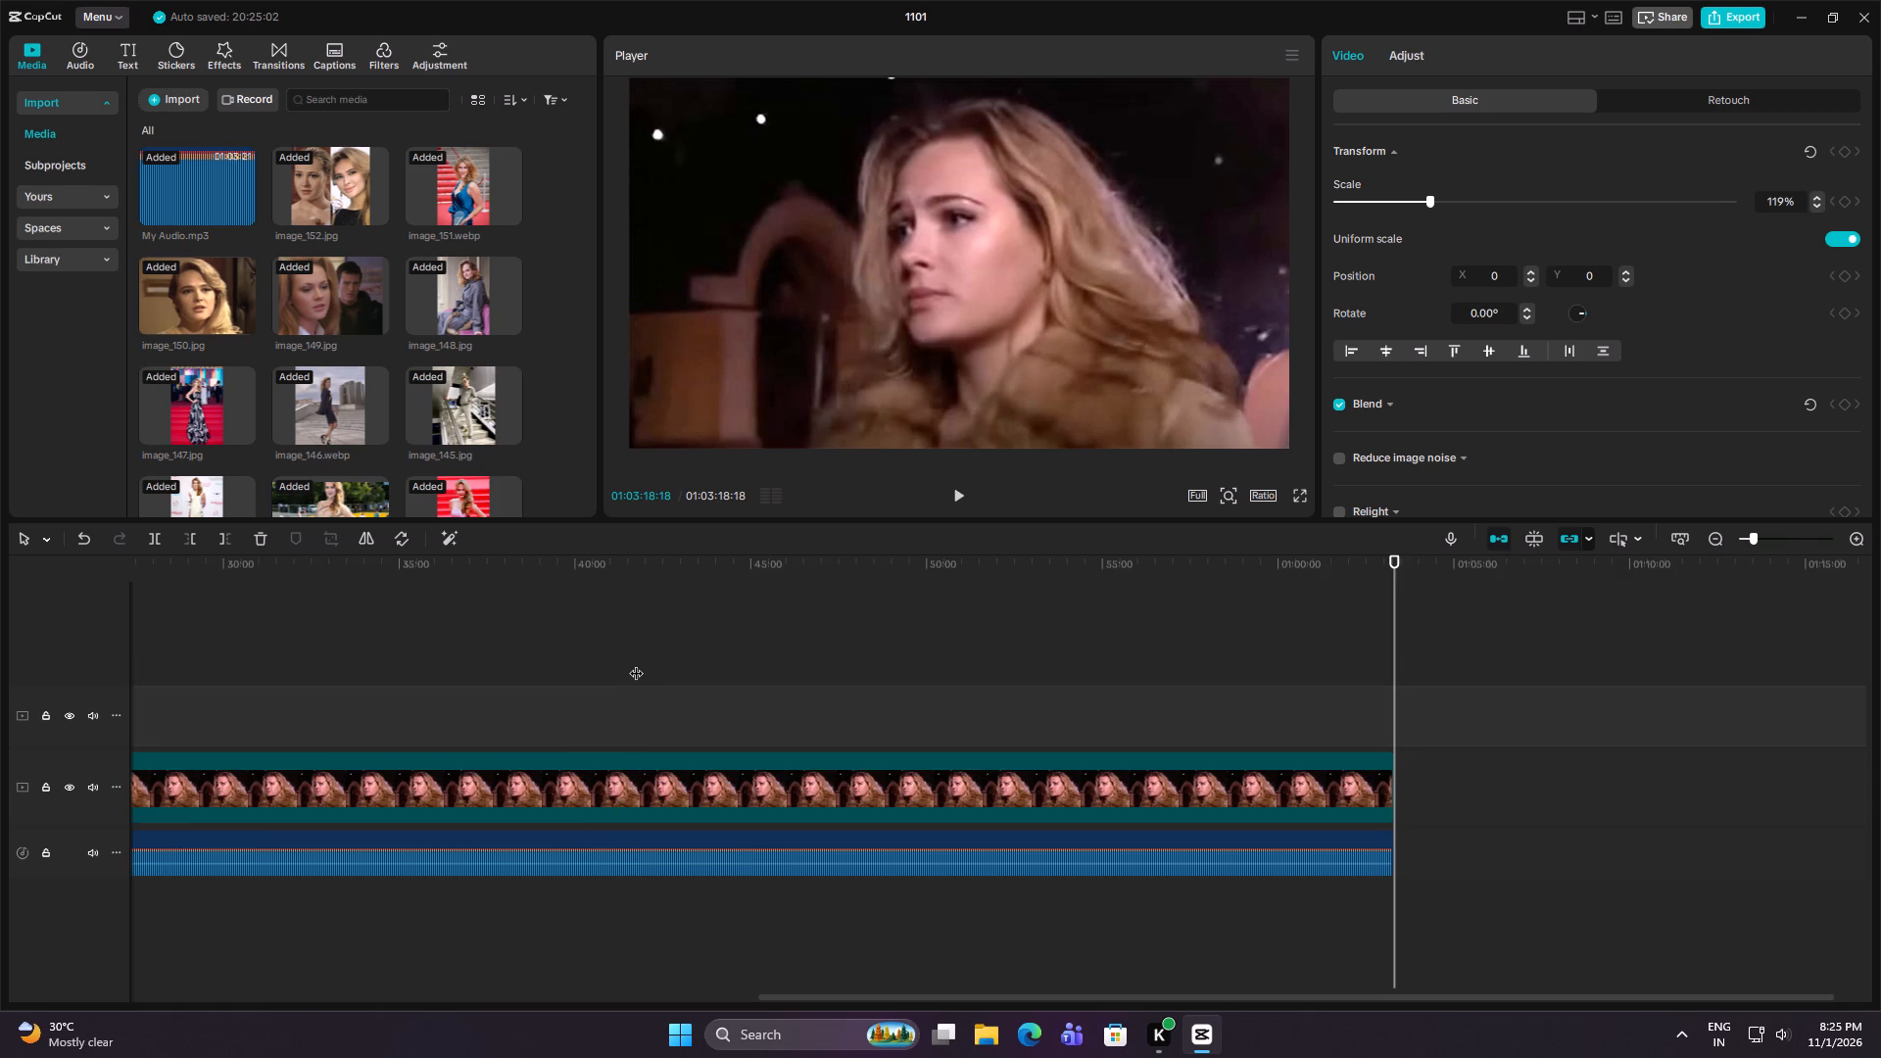
key(Up)
click(636, 663)
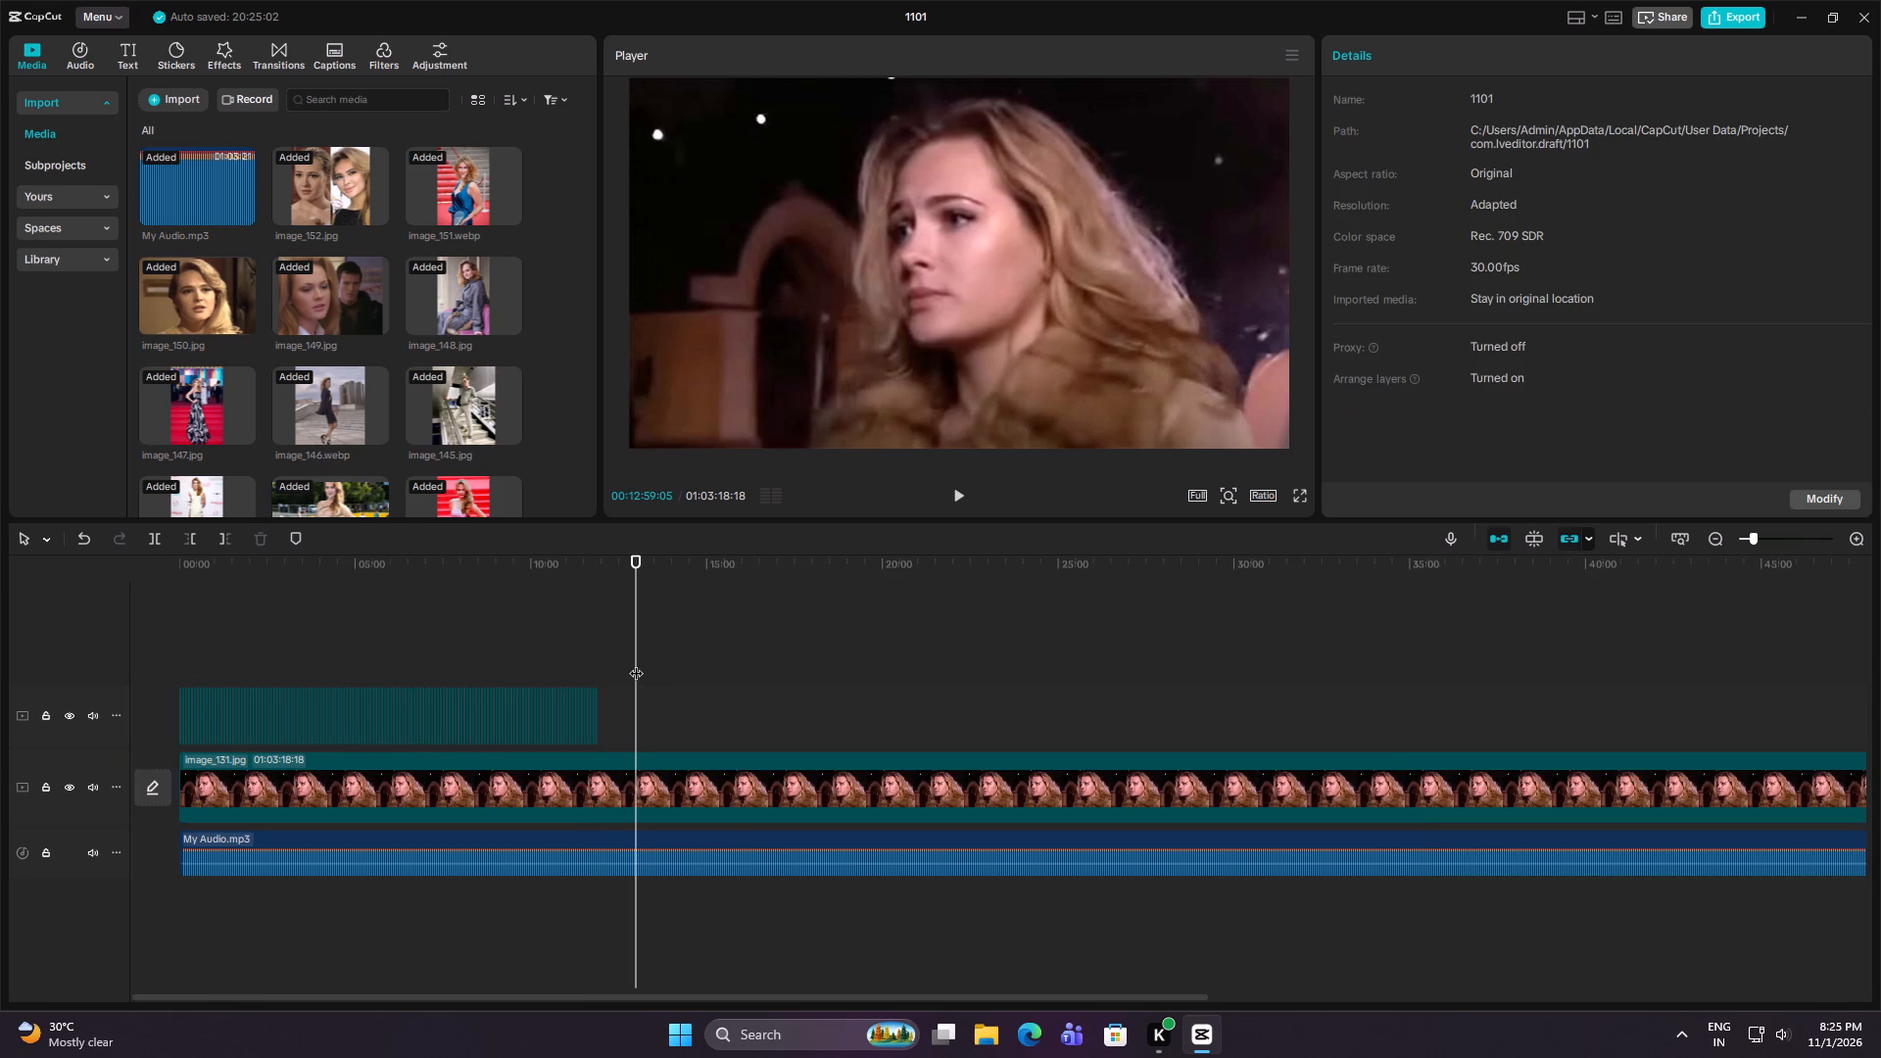
key(Down)
key(Up)
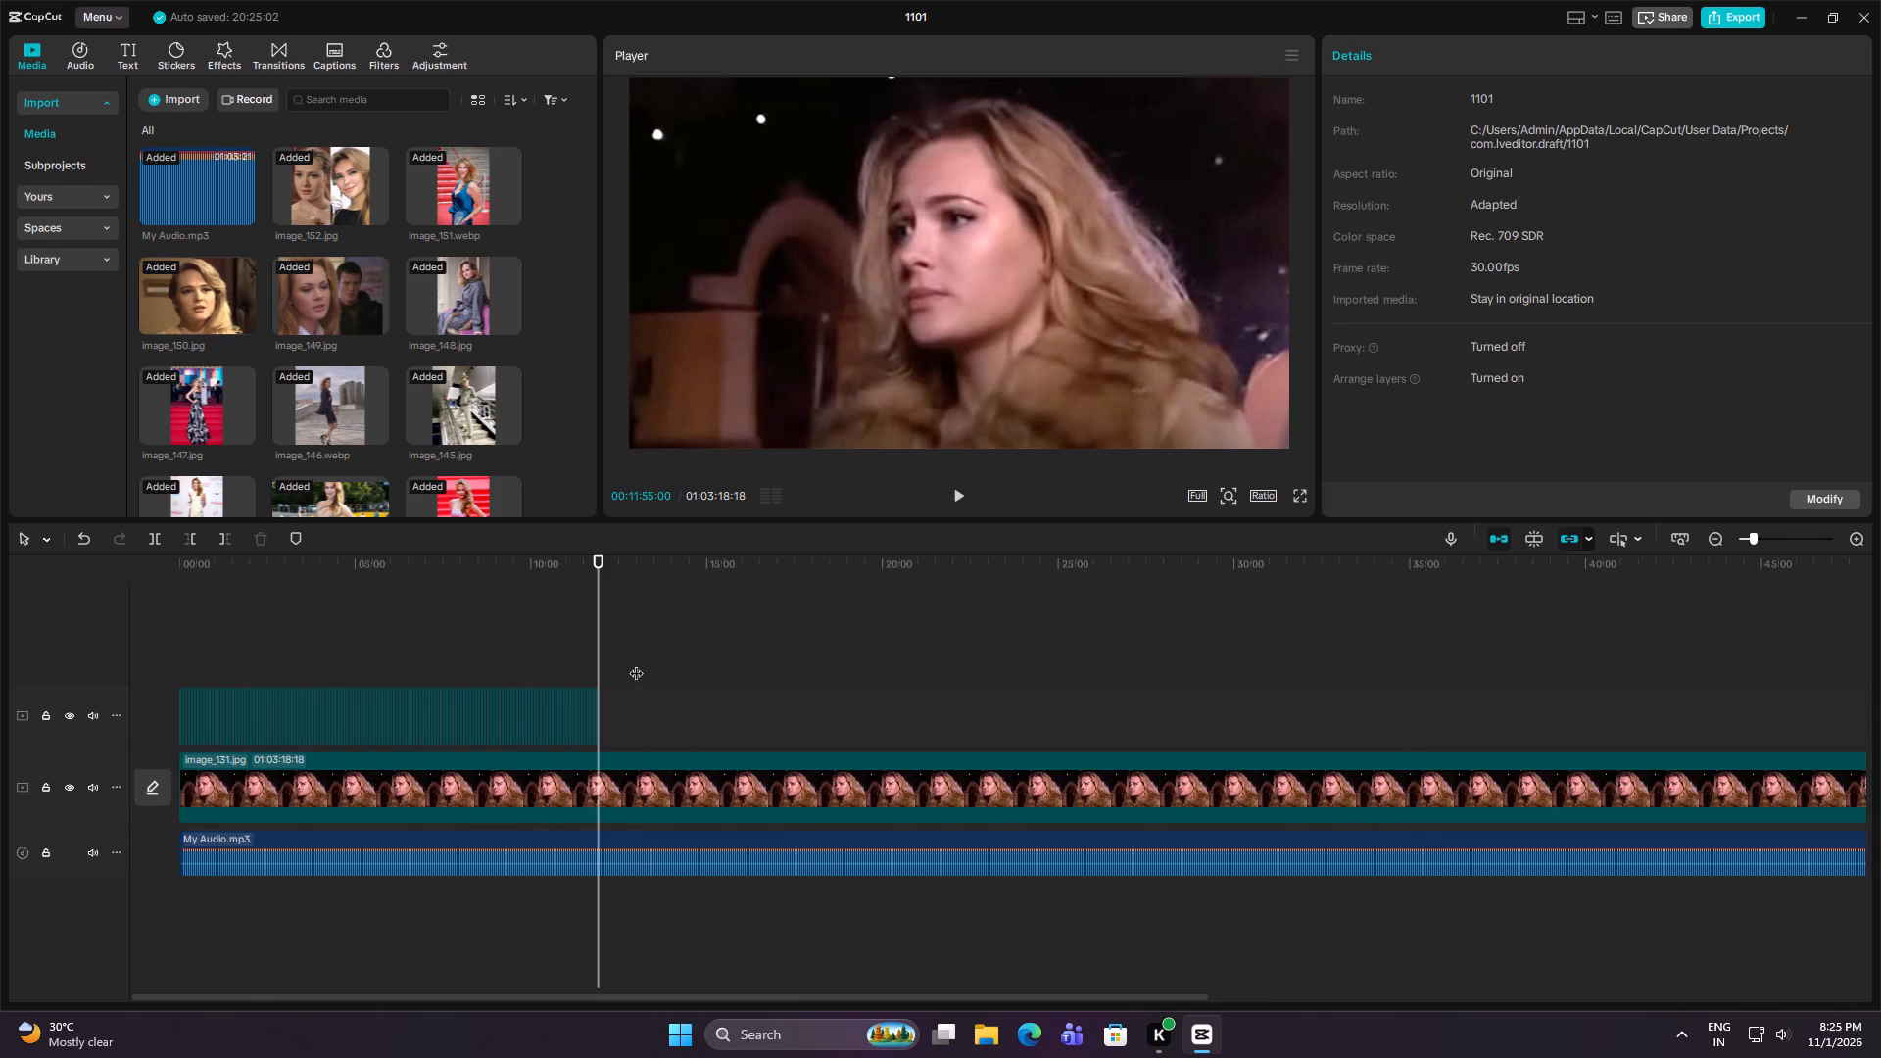
key(ctrl+v)
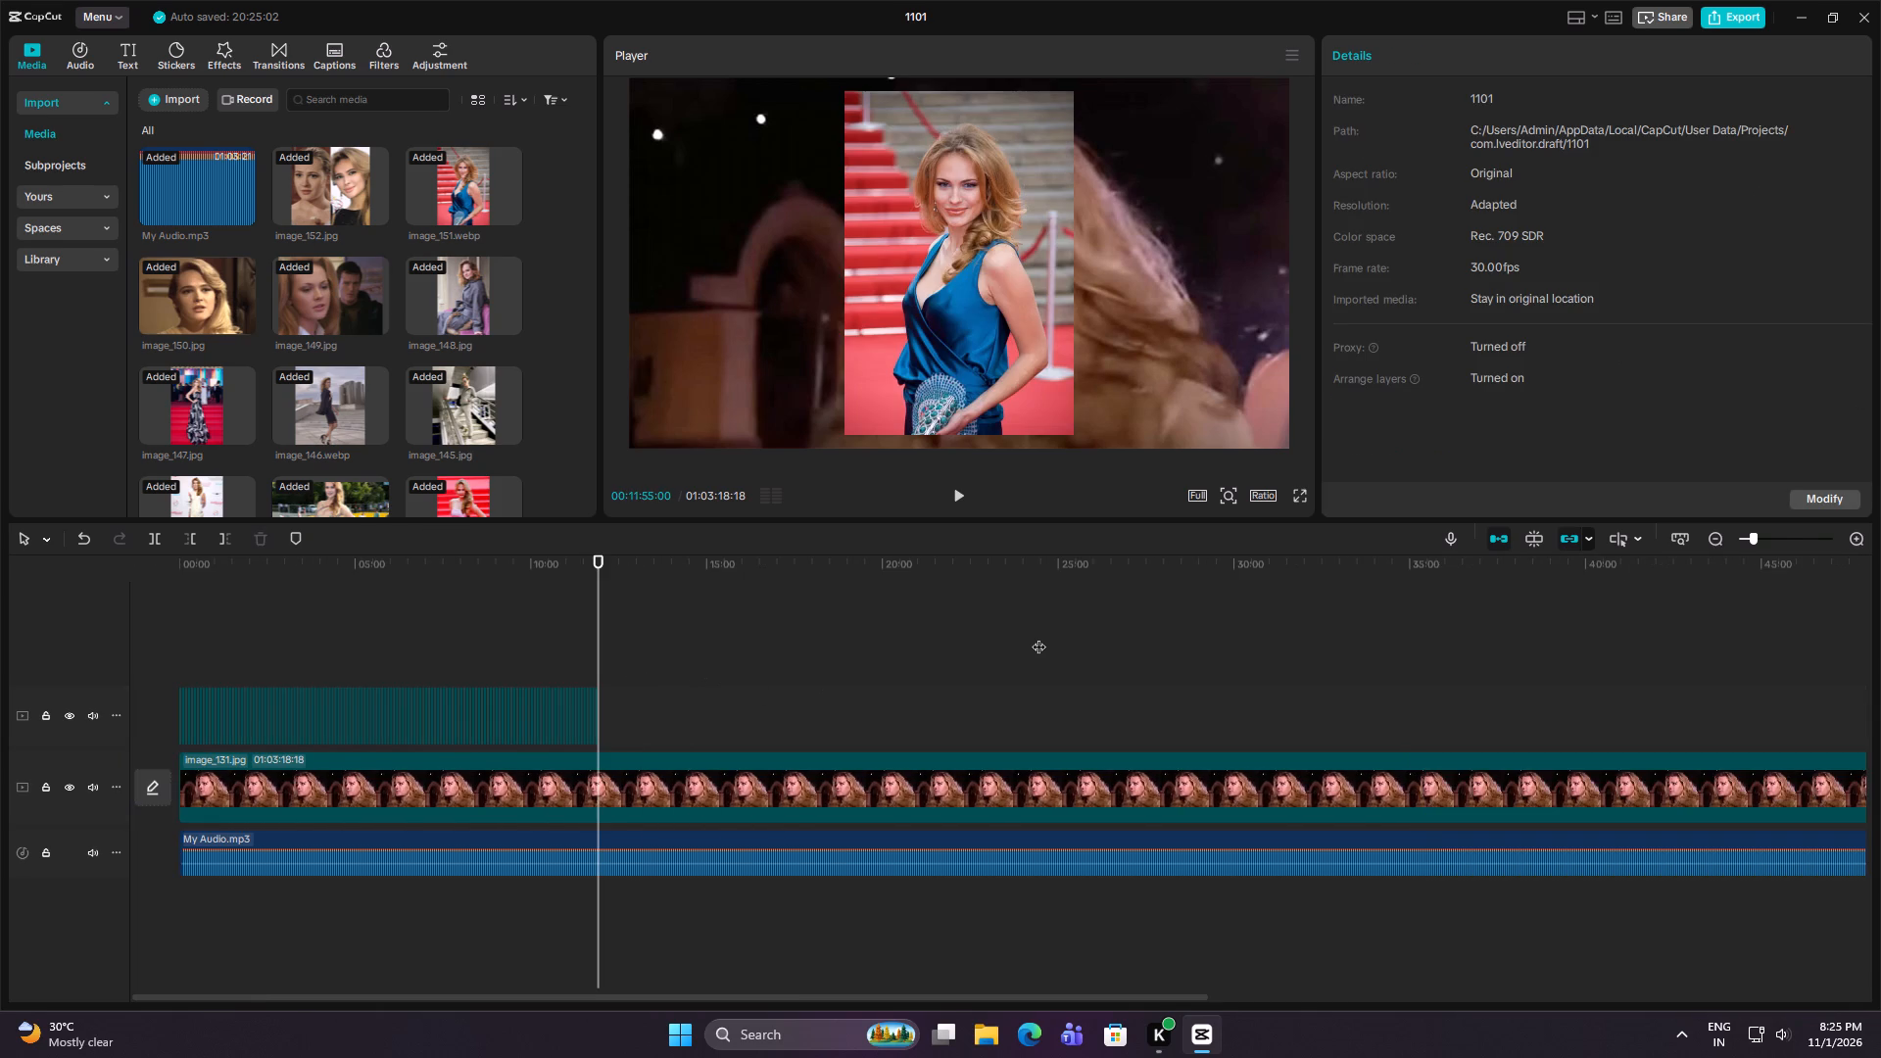
Paste the image sequence again at the end of the image track, at 00:23:50:00.
click(1038, 637)
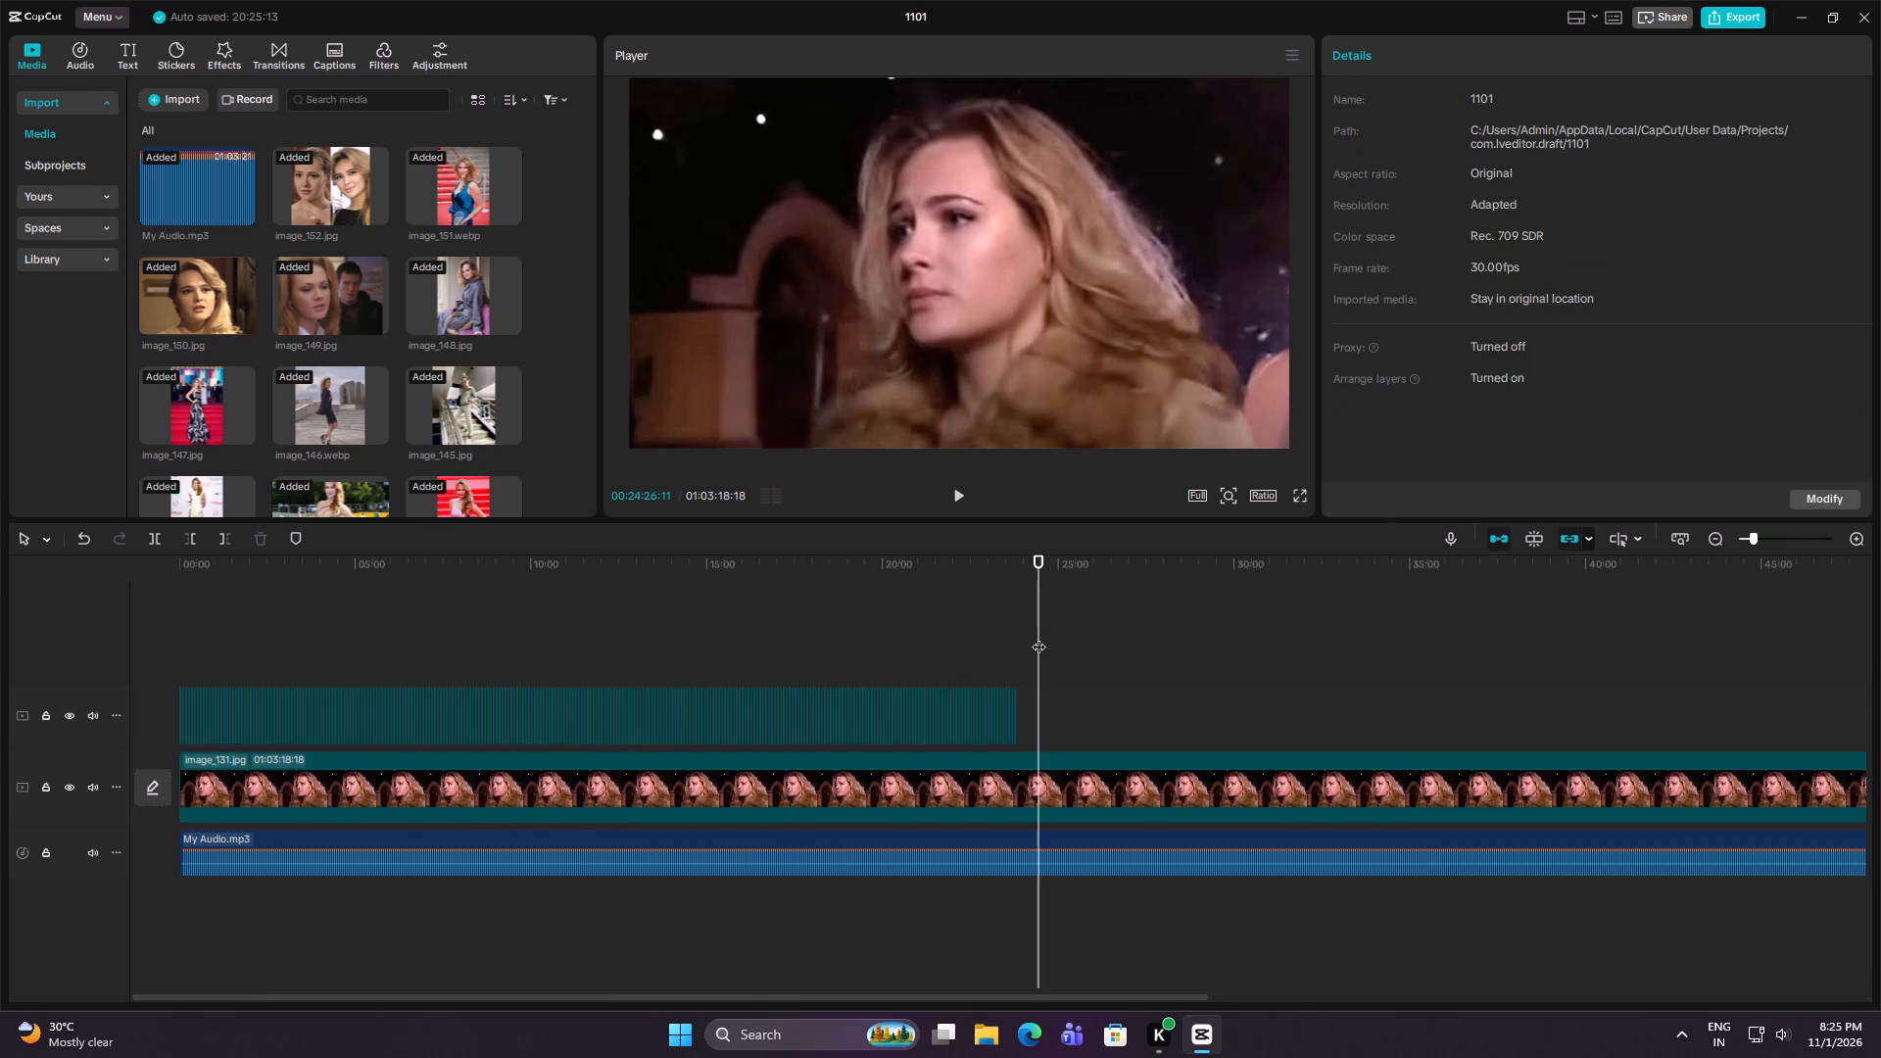
key(Down)
key(Up)
key(ctrl+v)
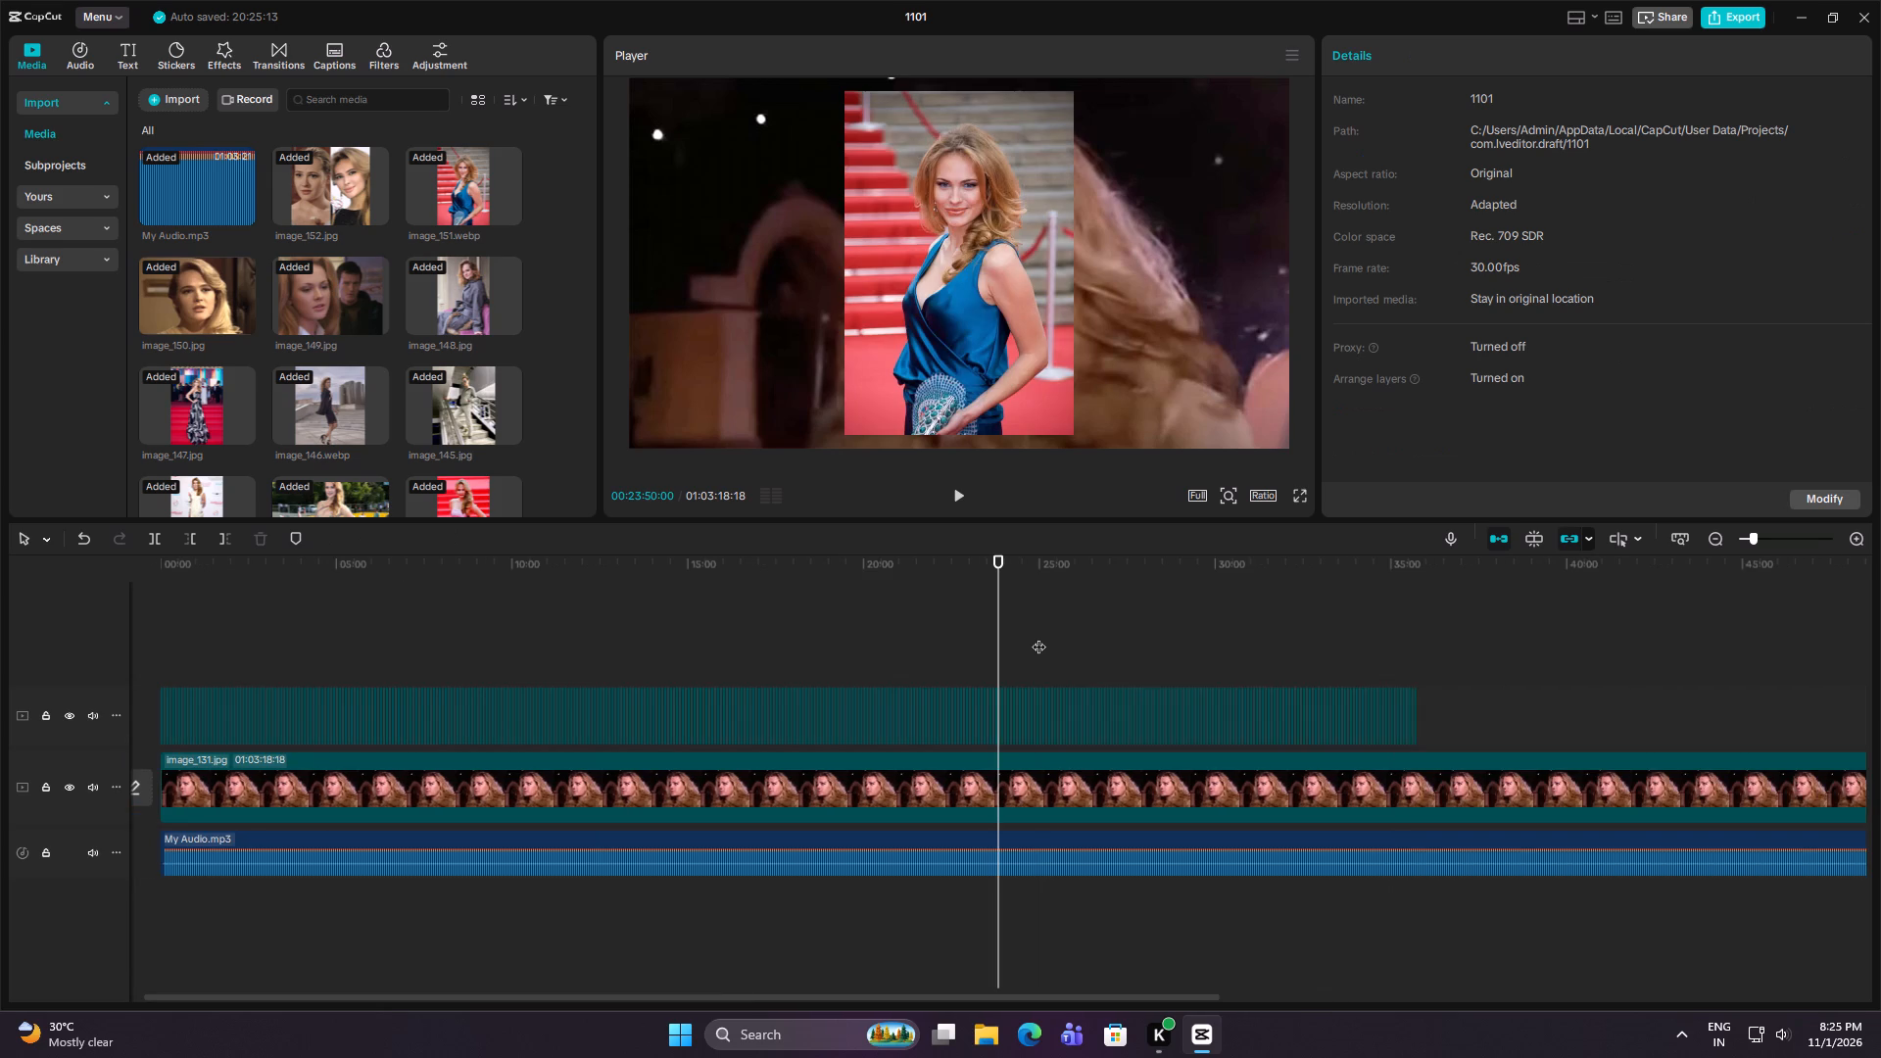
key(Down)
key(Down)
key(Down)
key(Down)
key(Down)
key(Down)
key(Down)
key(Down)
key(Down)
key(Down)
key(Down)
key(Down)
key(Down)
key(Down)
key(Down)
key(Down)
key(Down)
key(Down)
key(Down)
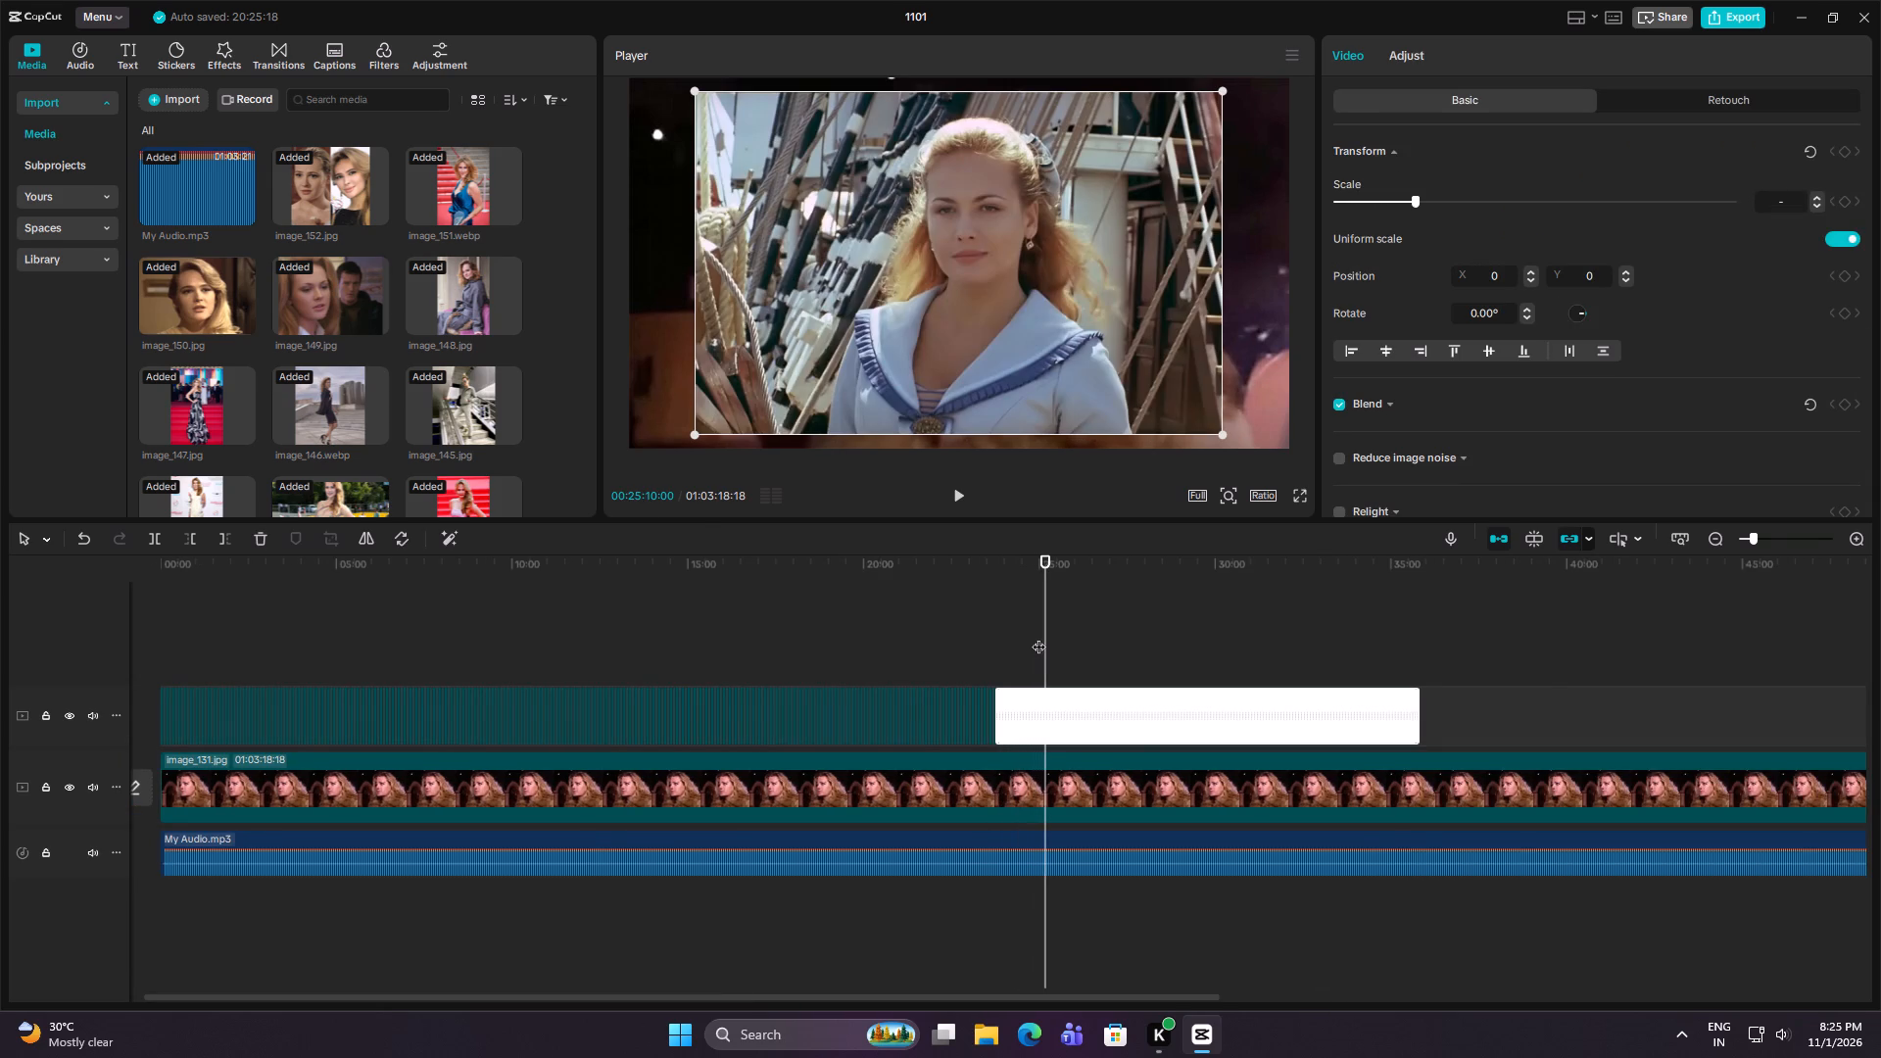
Paste another copy of the image sequence at the end of the image track, at 00:35:45:00.
click(1545, 682)
key(Down)
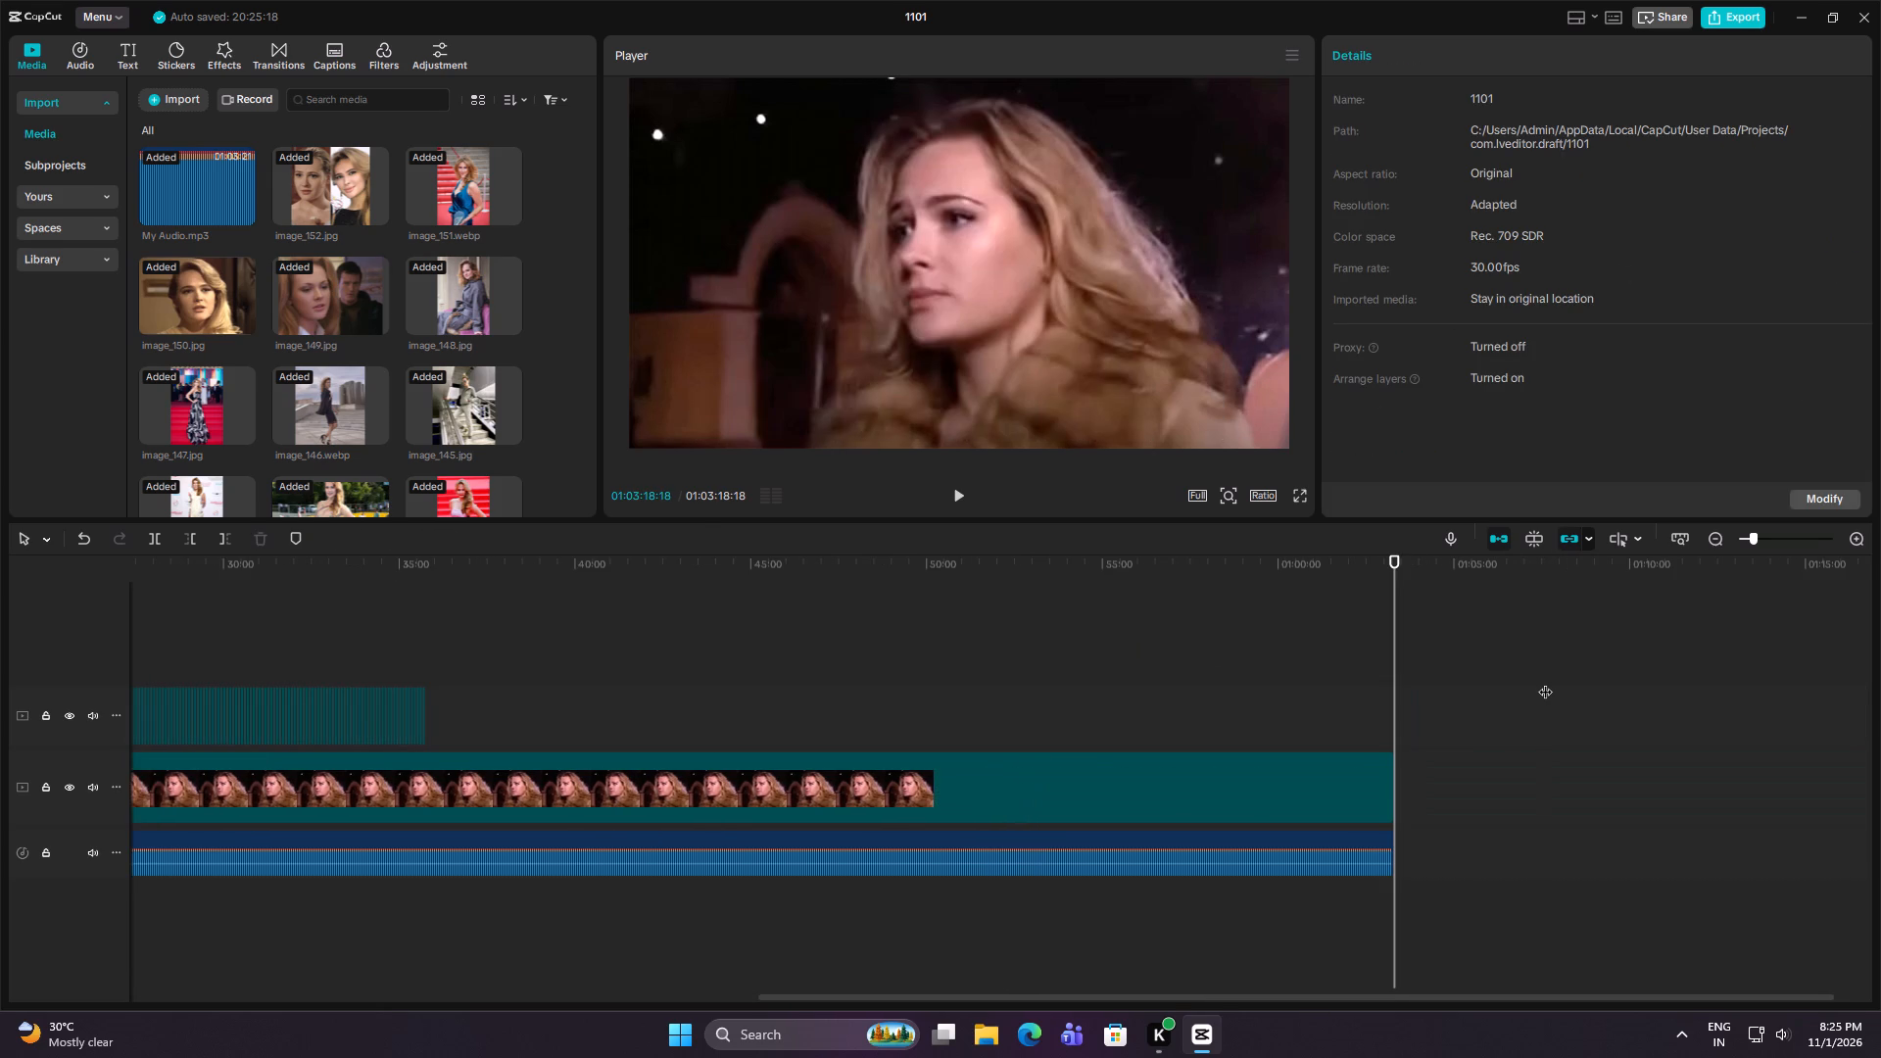
key(Up)
key(ctrl+v)
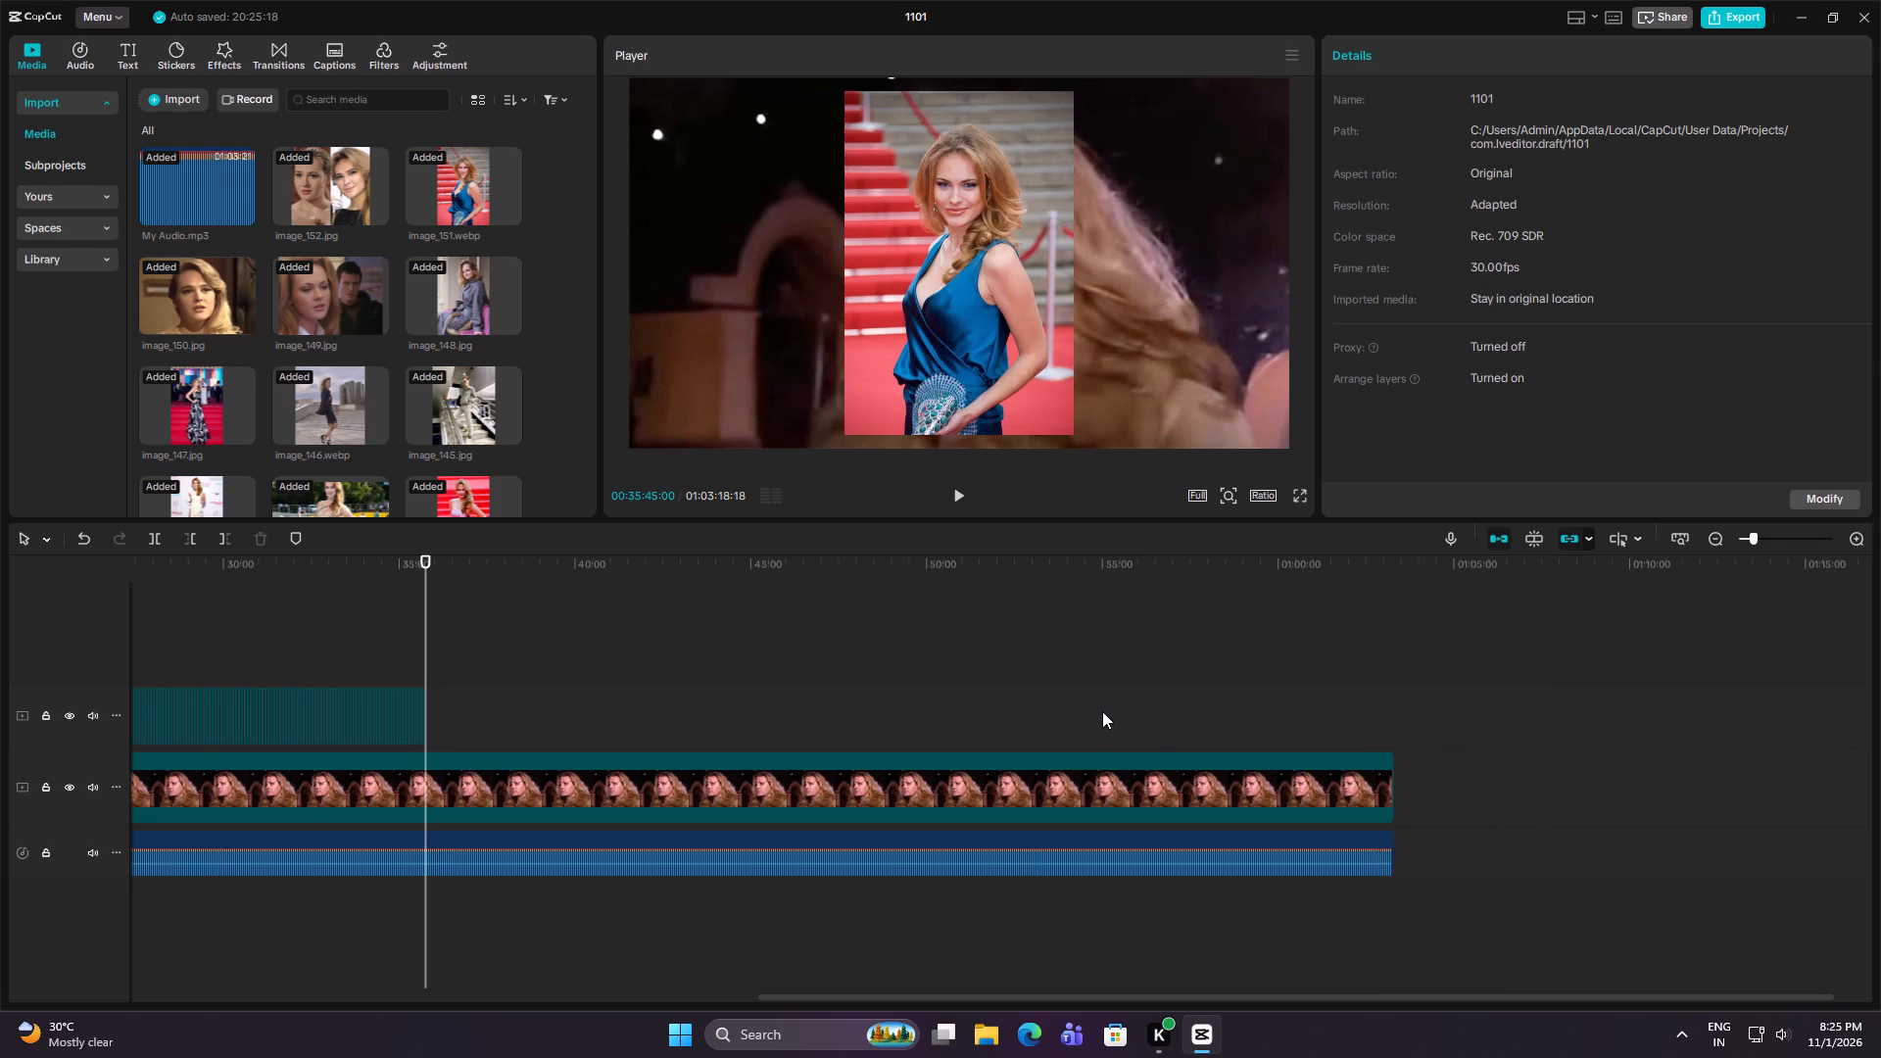
Paste another copy of the image sequence directly after the last image clip, at 00:47:40:00.
click(1153, 652)
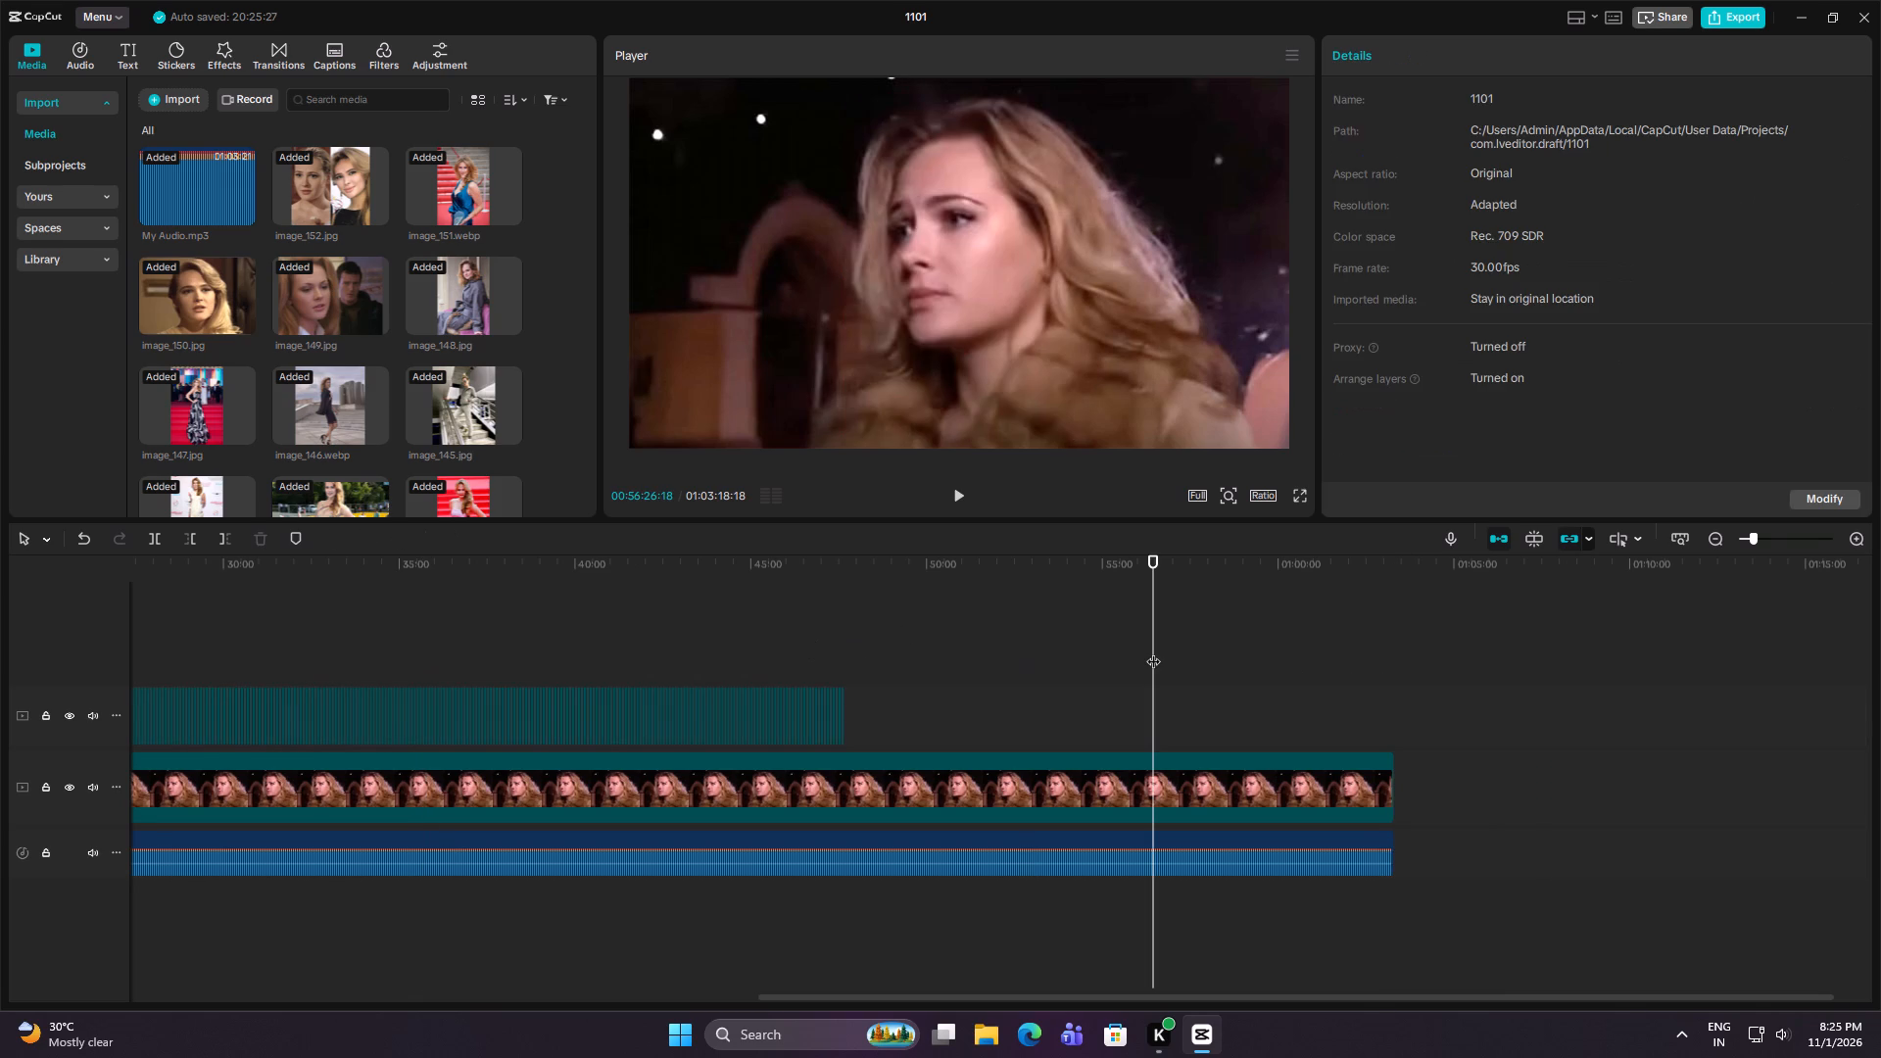
key(Up)
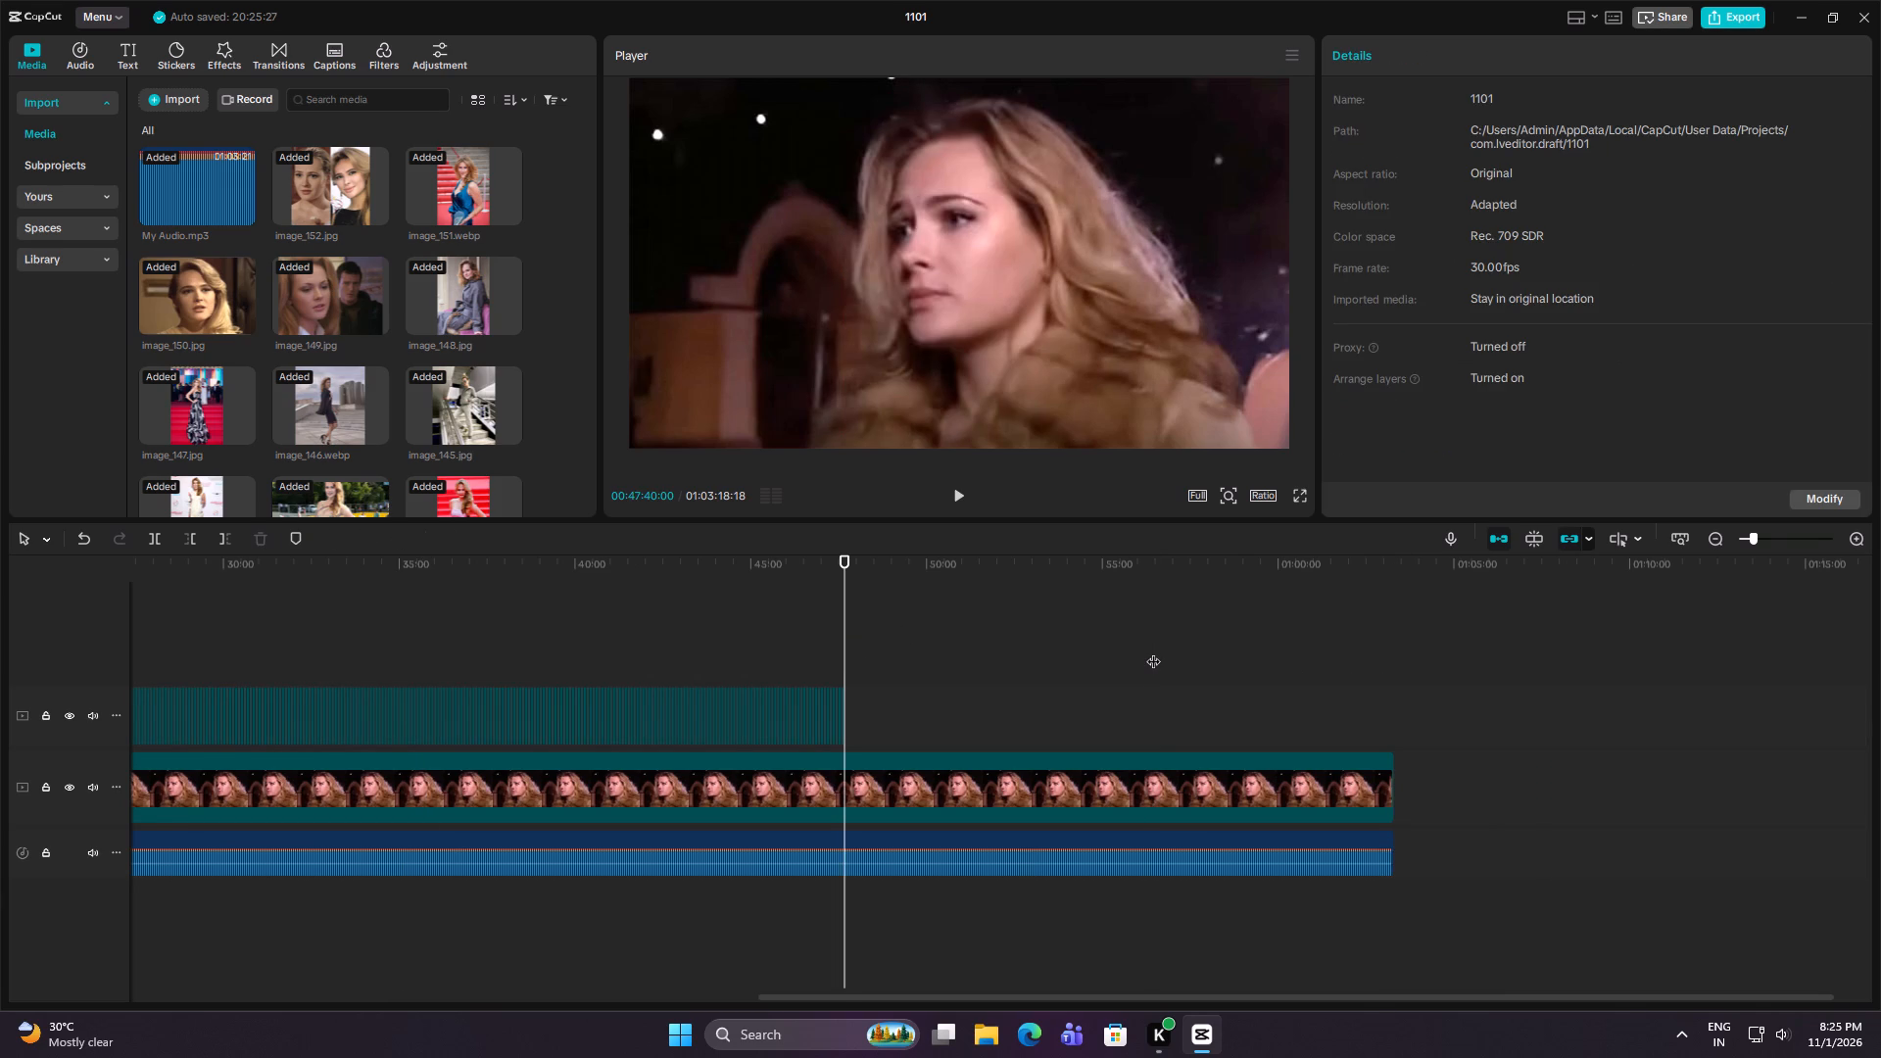
key(ctrl+v)
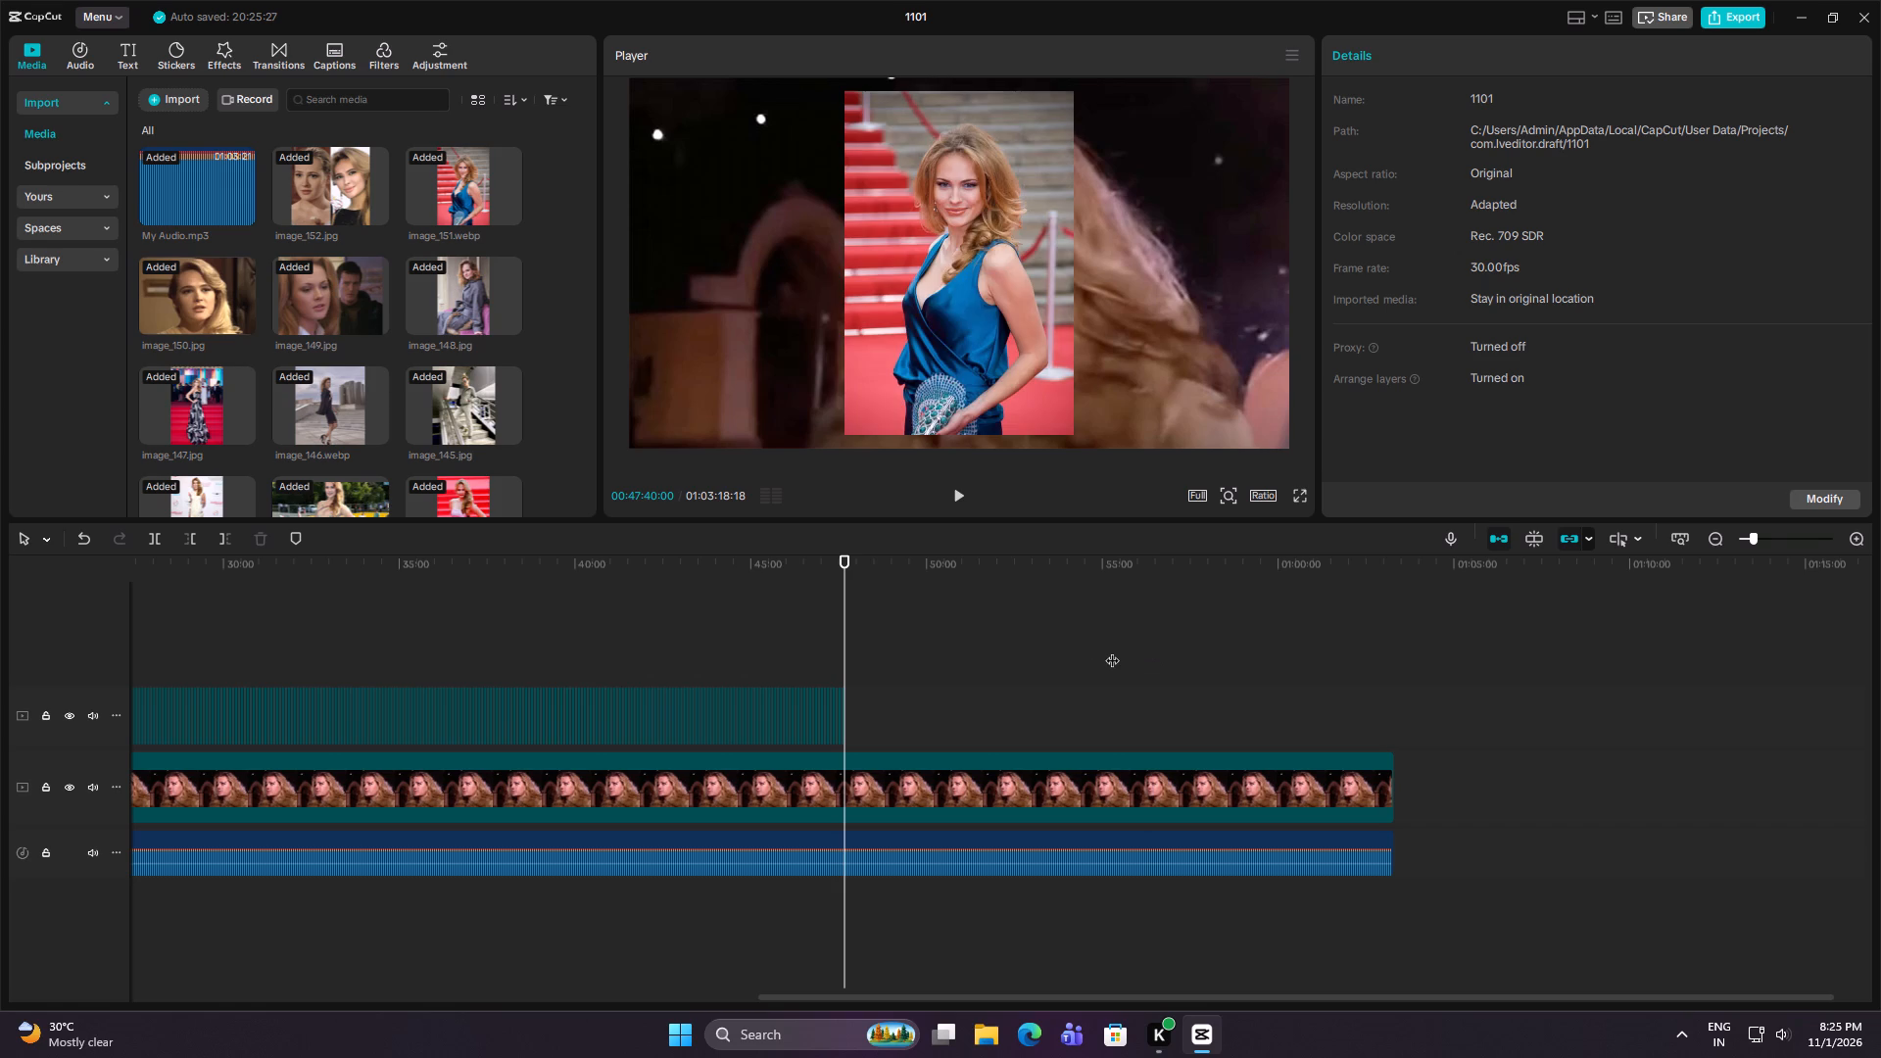
Paste the image sequence once more directly after the last image clip, at 00:59:35:00.
double_click(1272, 649)
key(Up)
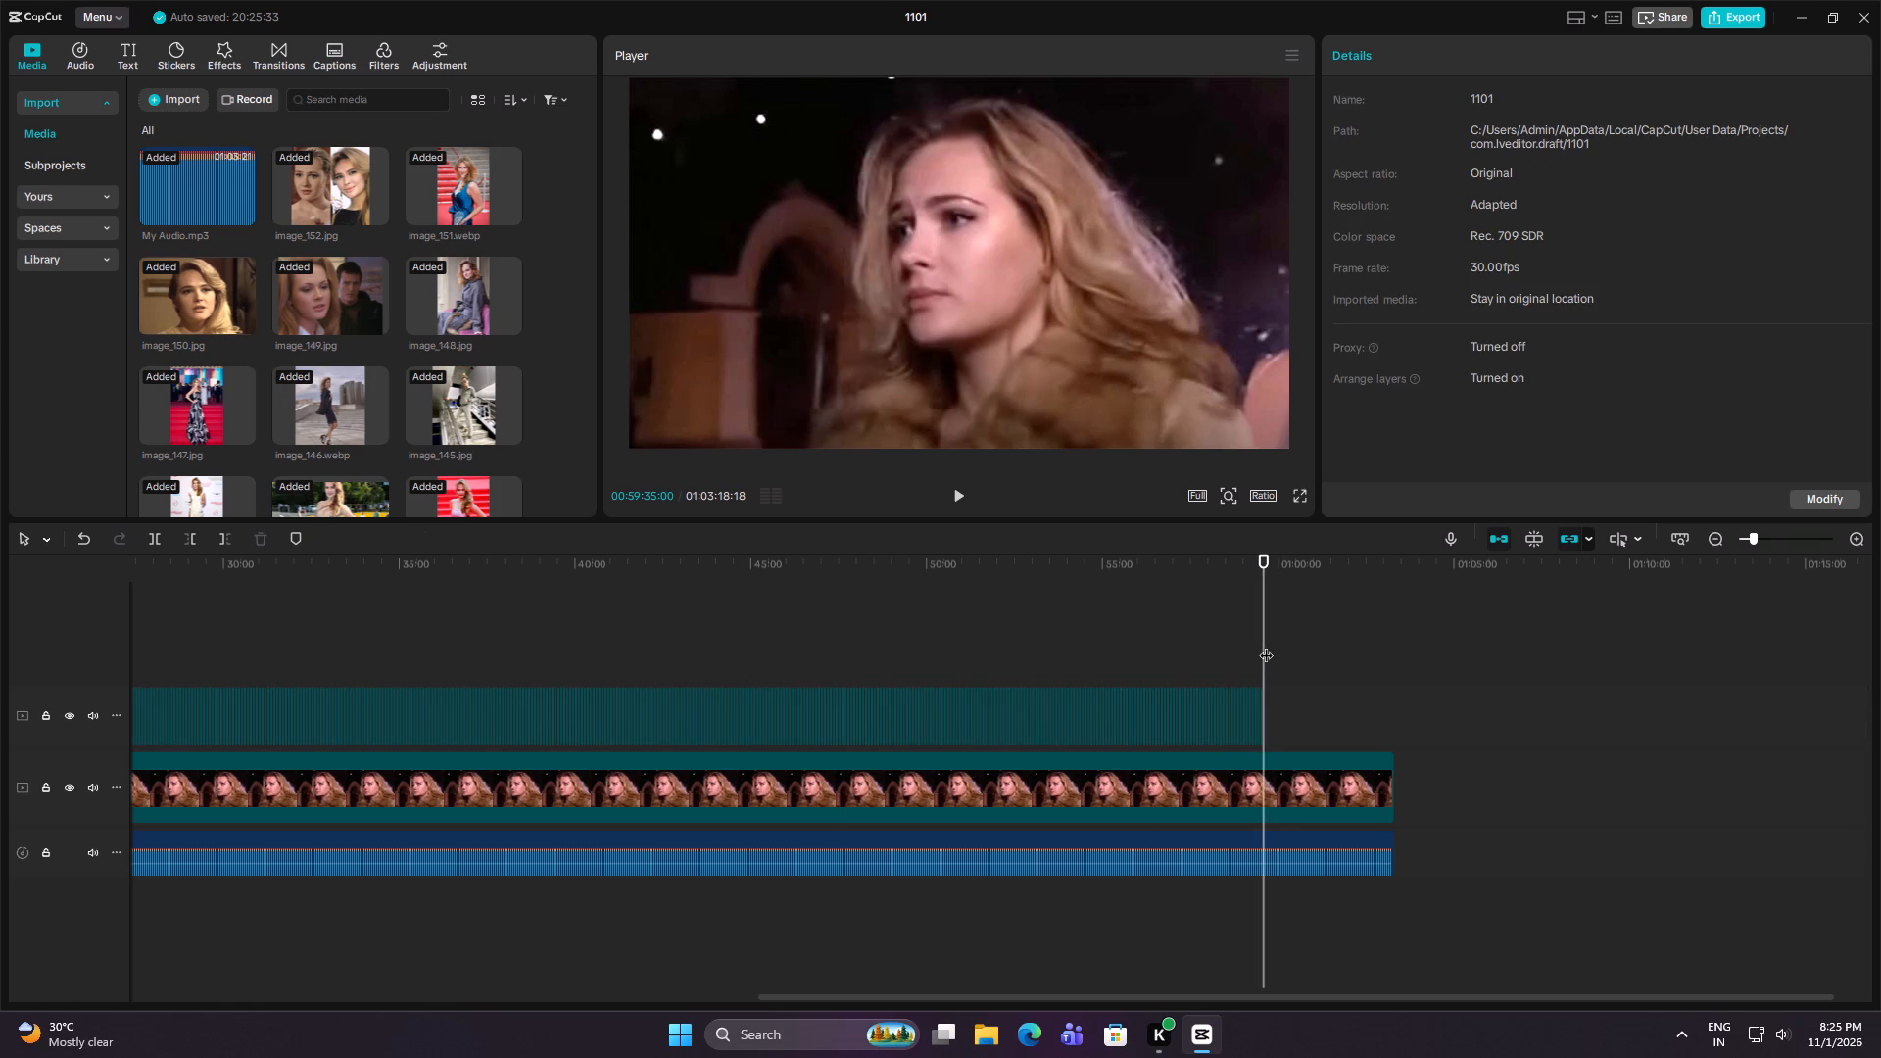
key(Down)
key(Up)
key(ctrl+v)
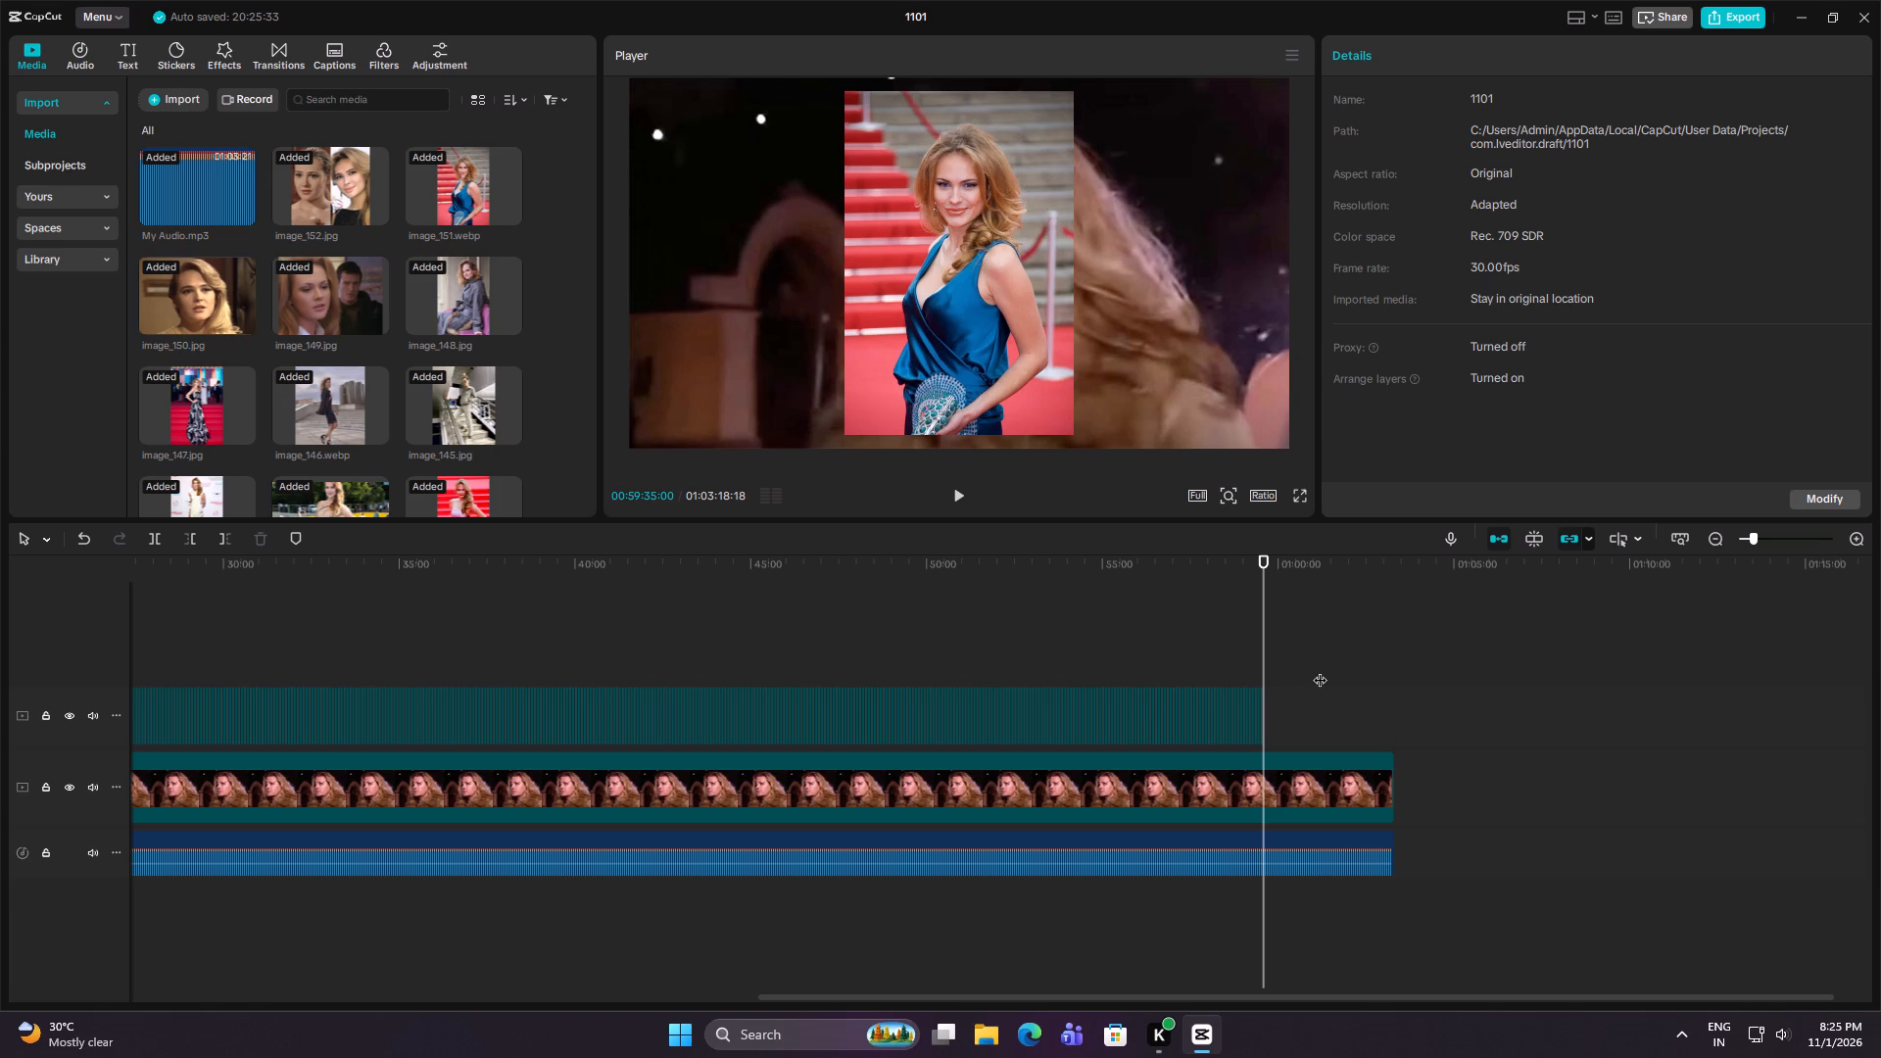
Trim the end of the image_087.jpg clip on the image track to the end of the audio, at 01:03:18:18.
click(1422, 644)
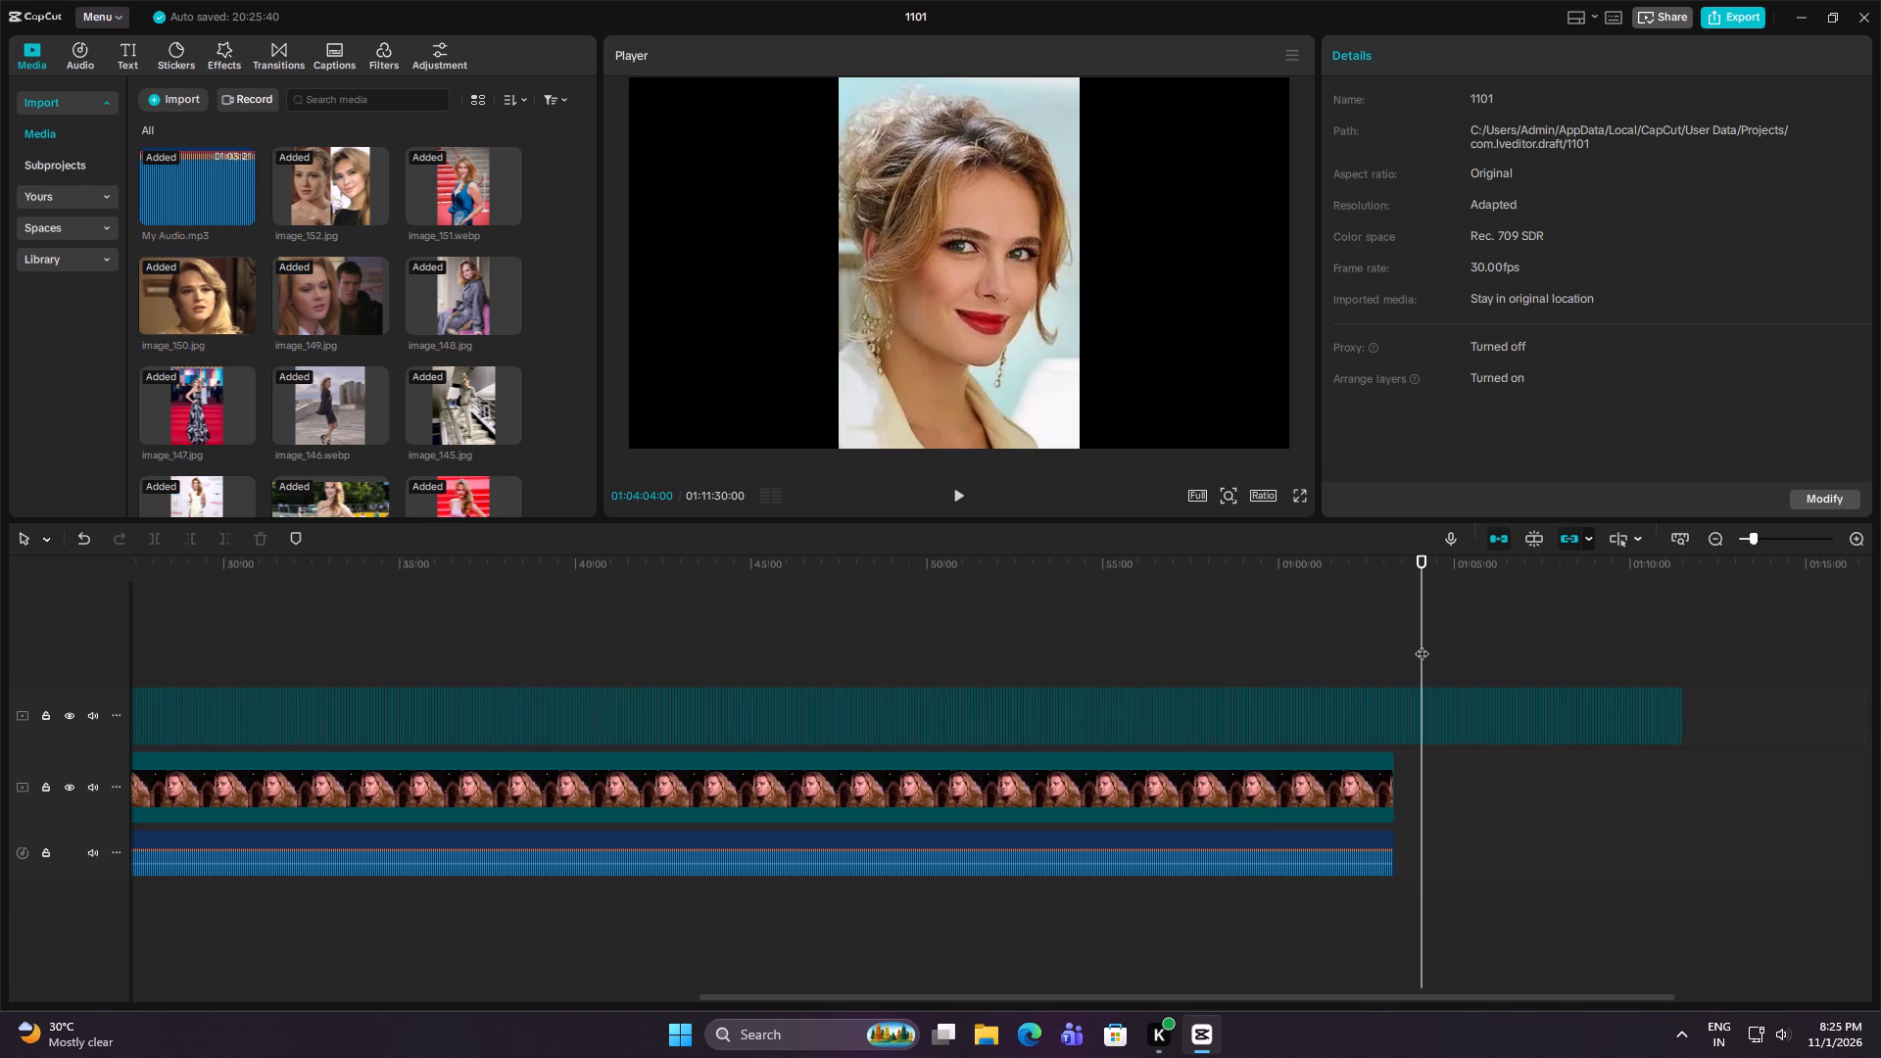
key(Down)
key(Down)
key(Down)
key(Up)
key(Up)
key(Up)
key(Up)
key(Up)
key(Up)
key(Up)
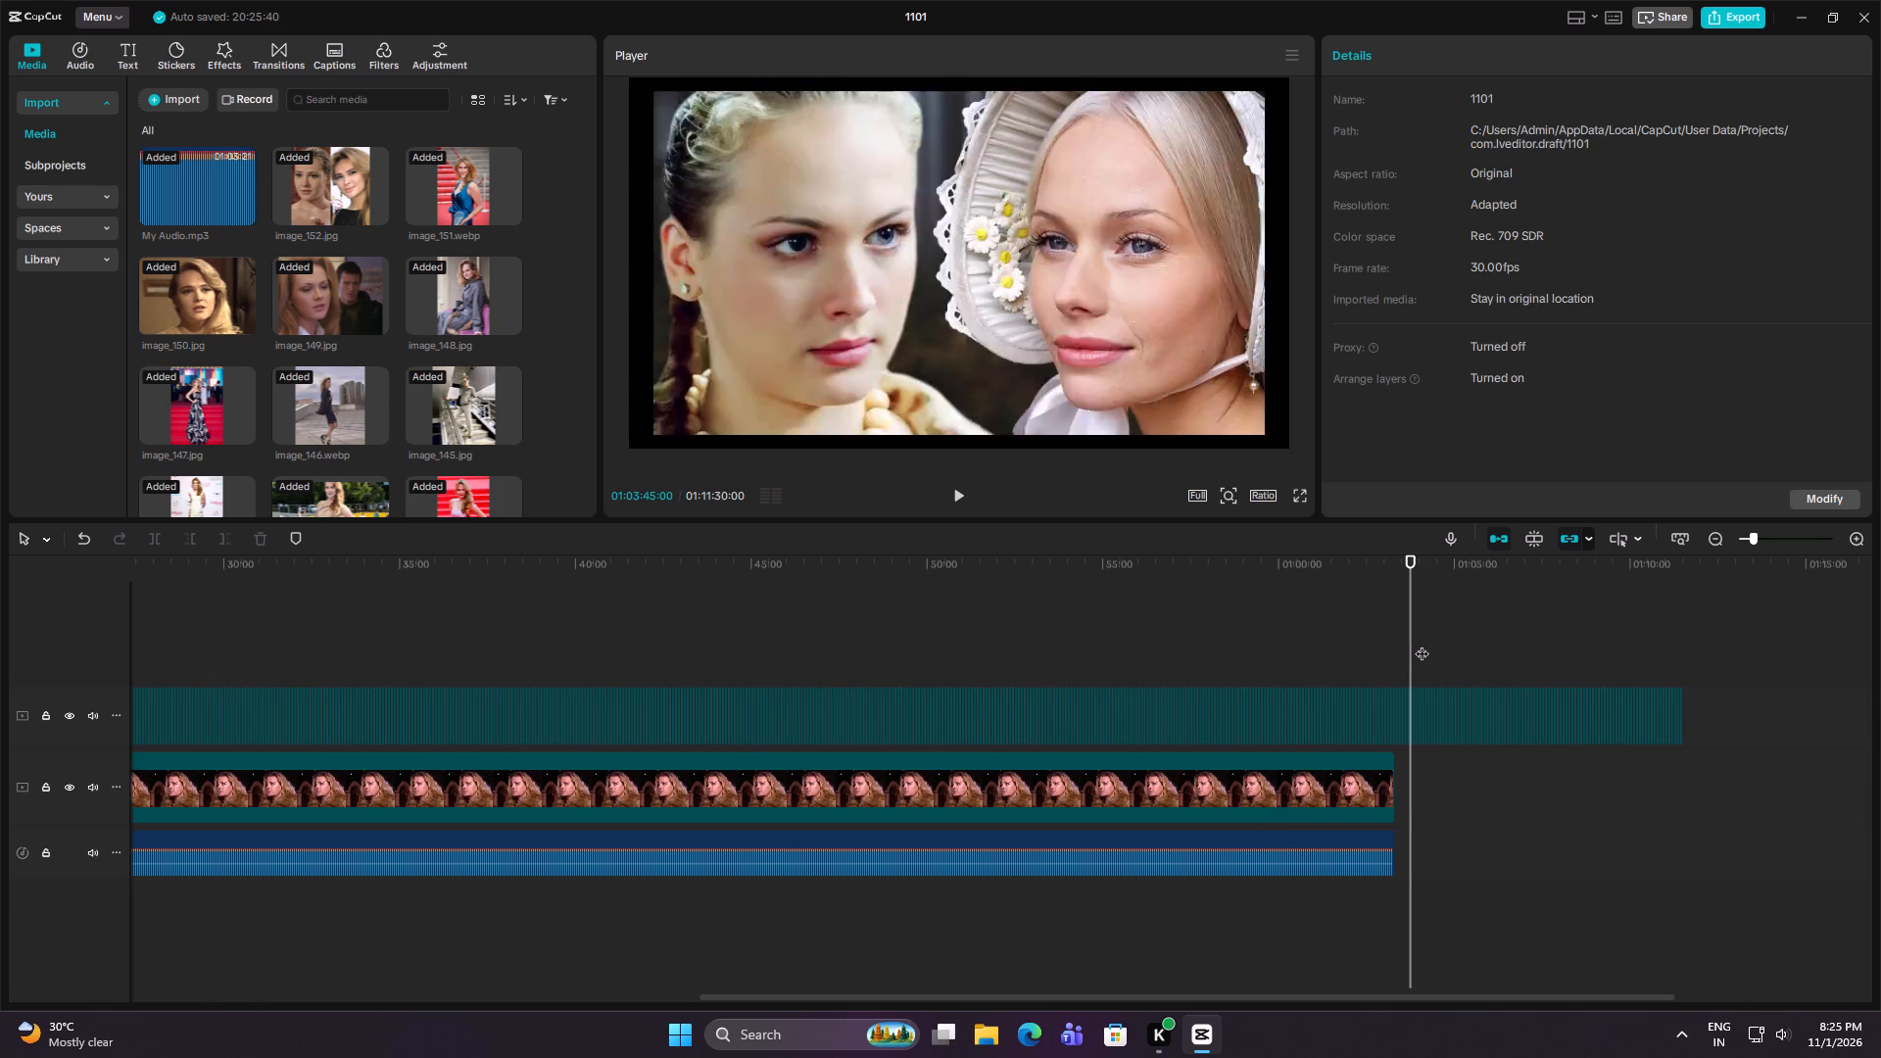
key(Up)
key(Up)
key(Up)
key(Up)
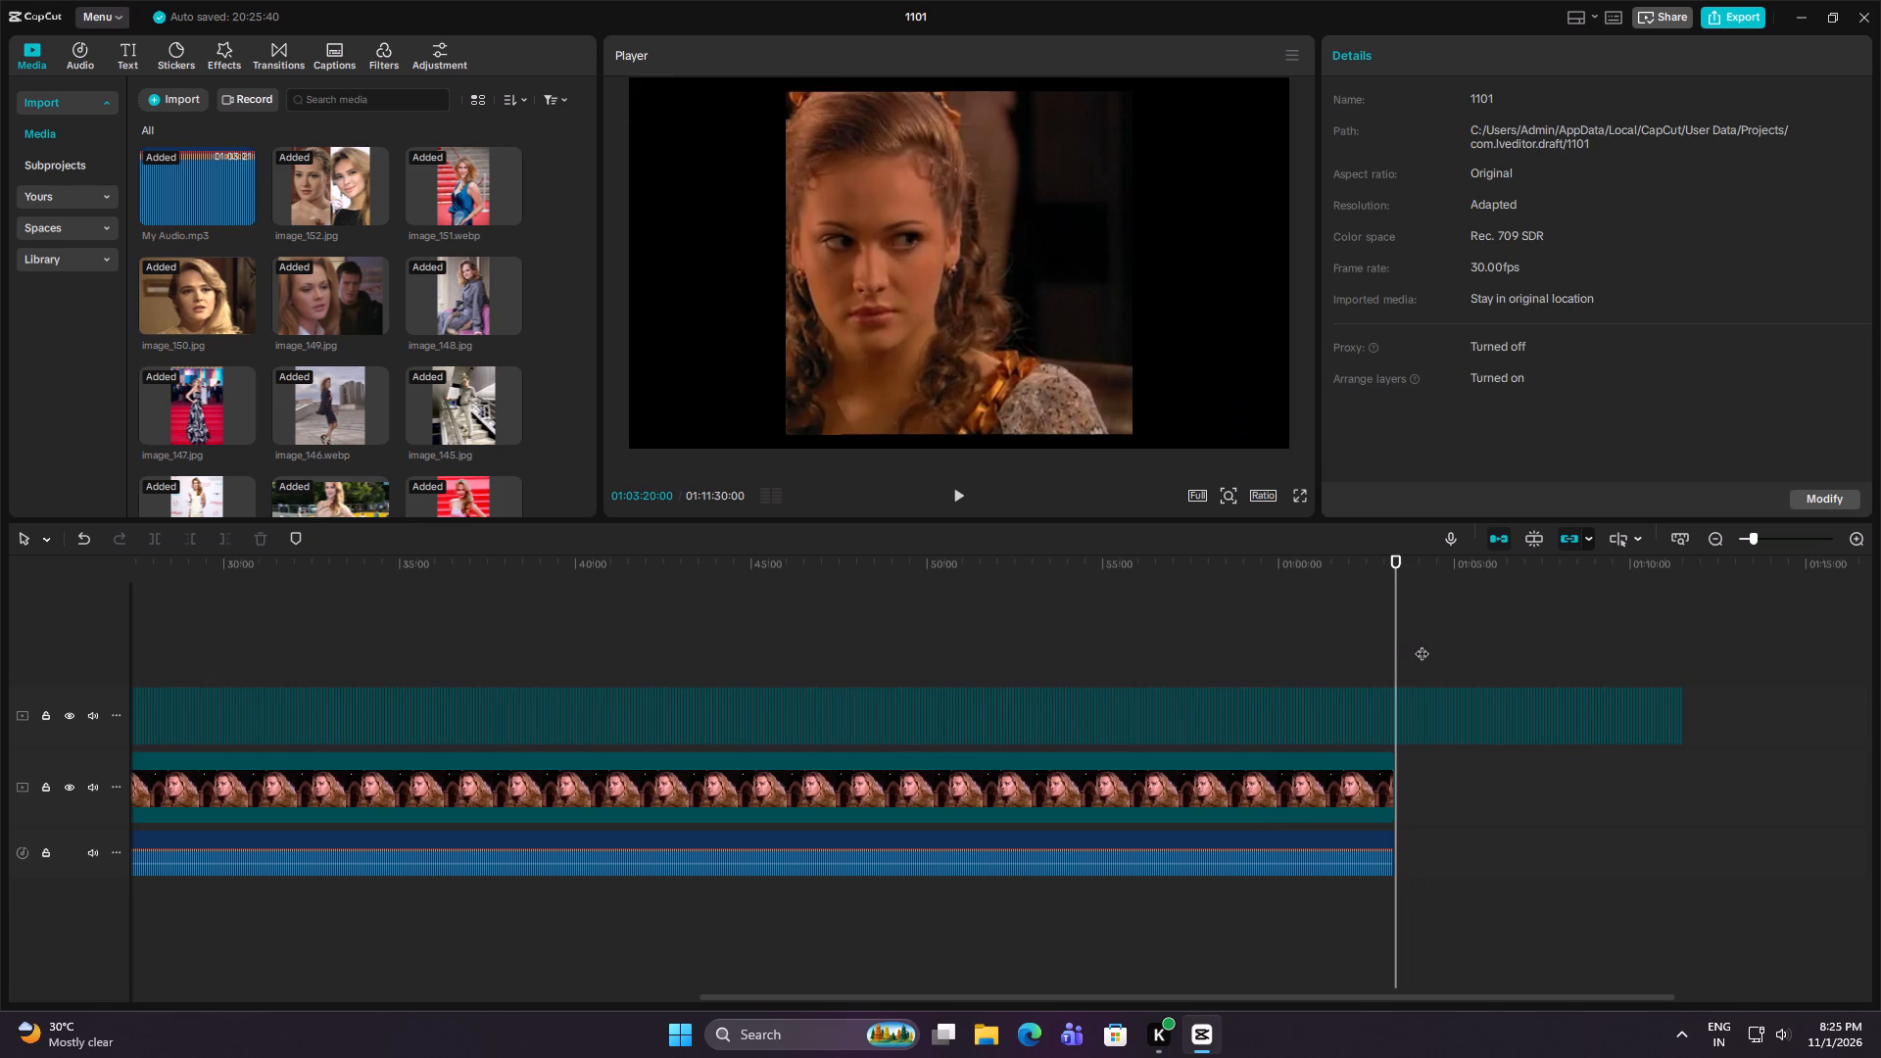
key(ctrl+equal)
key(ctrl+equal)
key(ctrl+equal)
key(ctrl+equal)
key(ctrl+equal)
key(ctrl+equal)
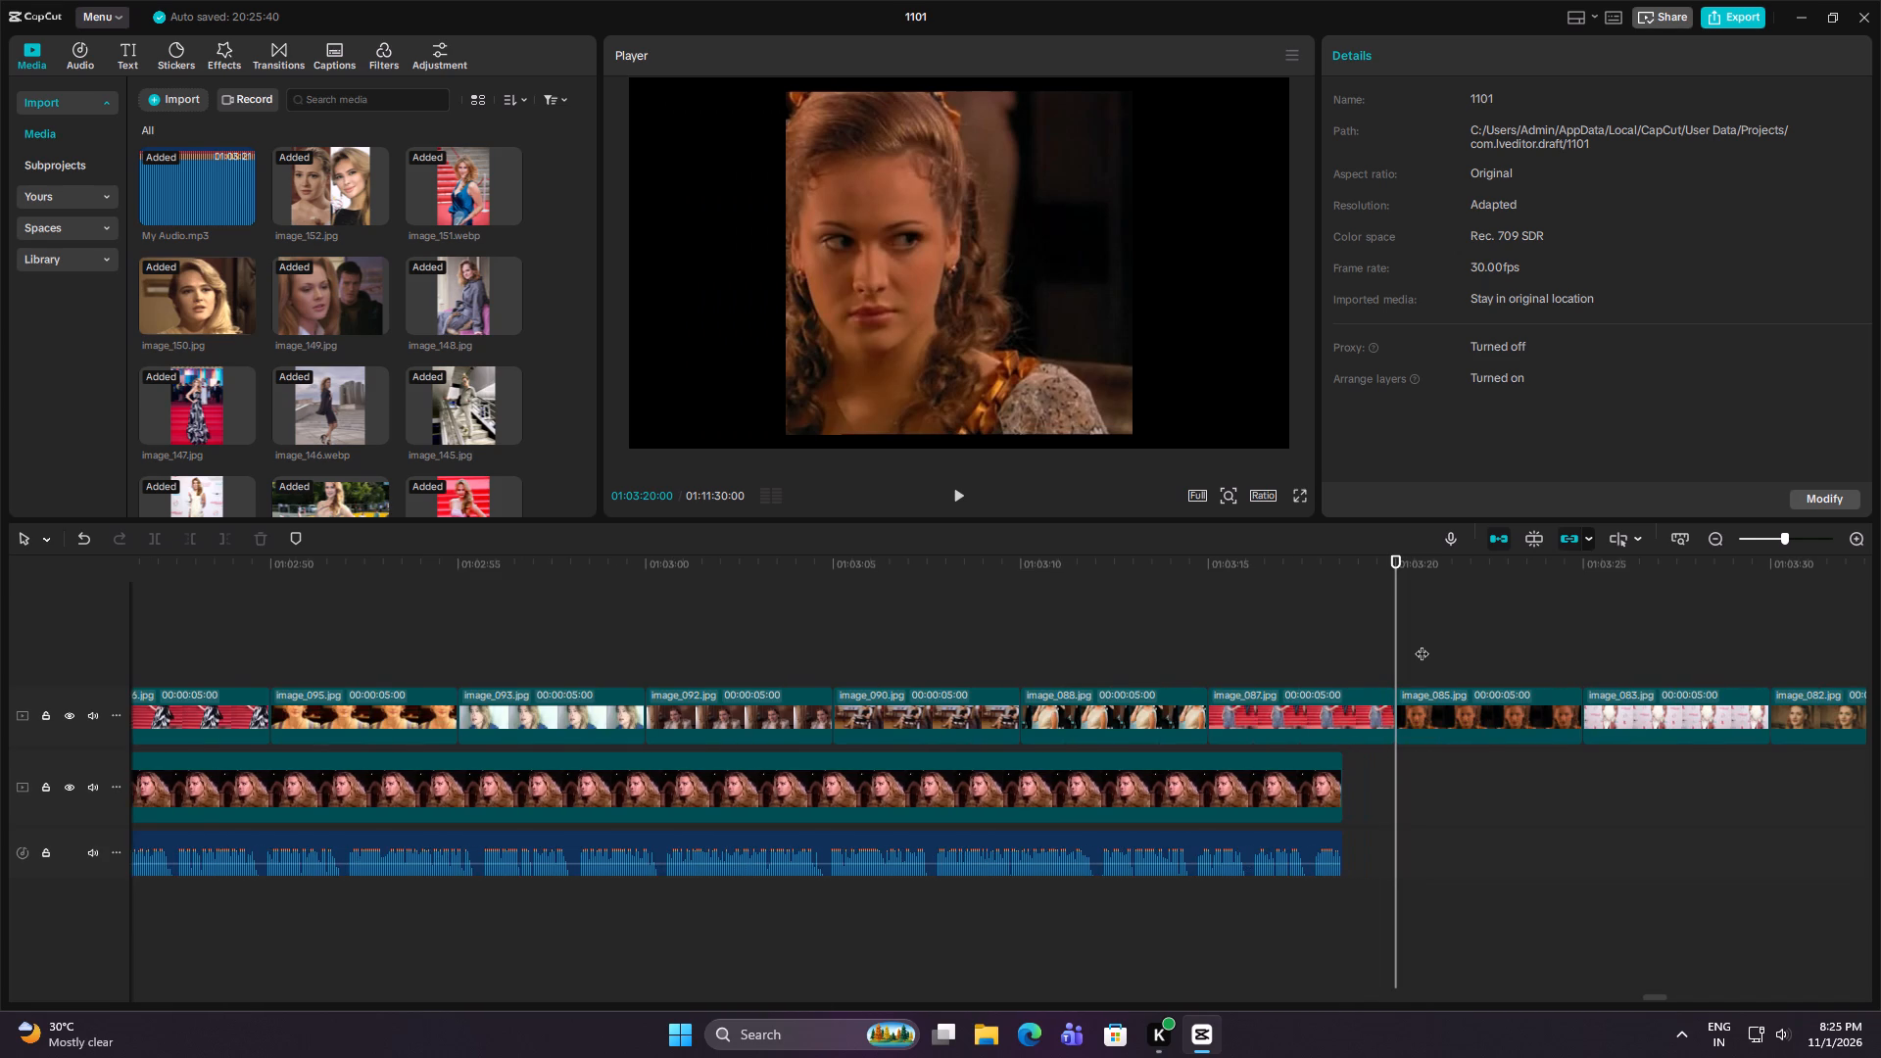
click(1360, 643)
drag(1360, 643, 1351, 643)
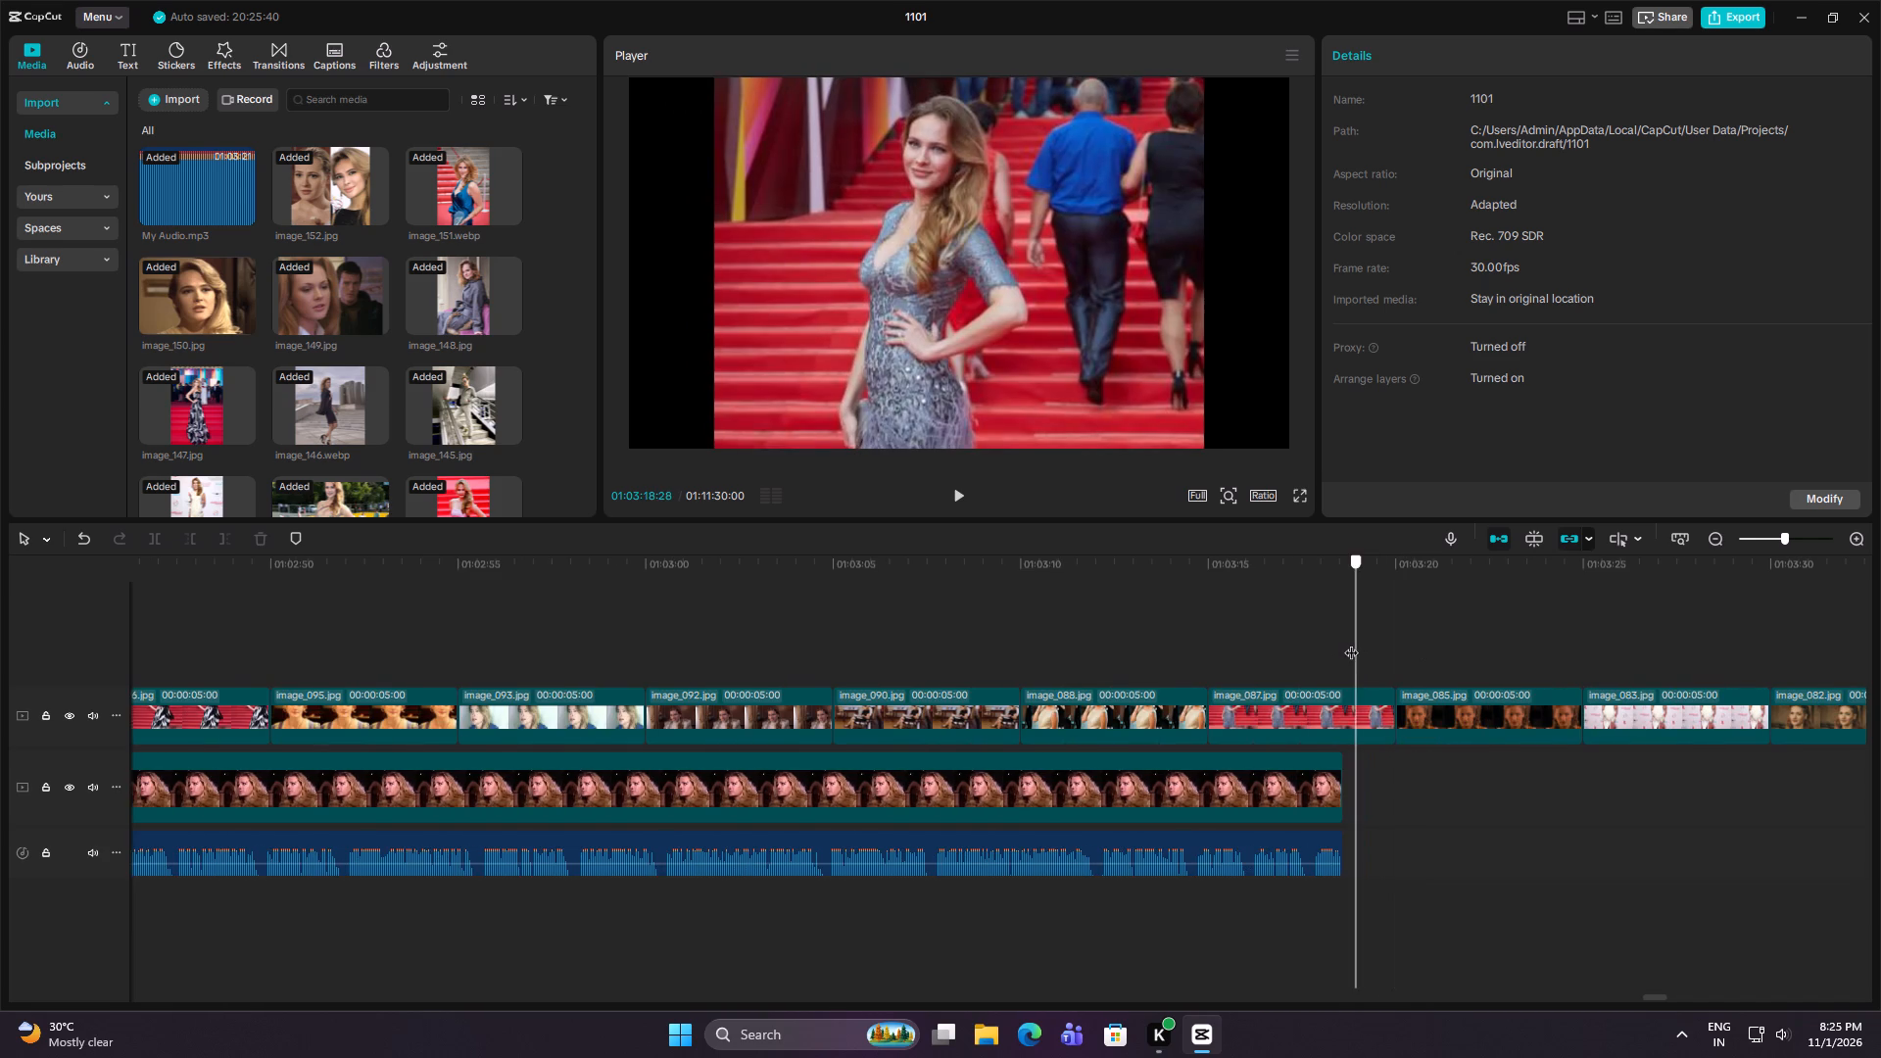
drag(1351, 643, 1344, 649)
click(1335, 708)
drag(1377, 713, 1339, 715)
click(1342, 665)
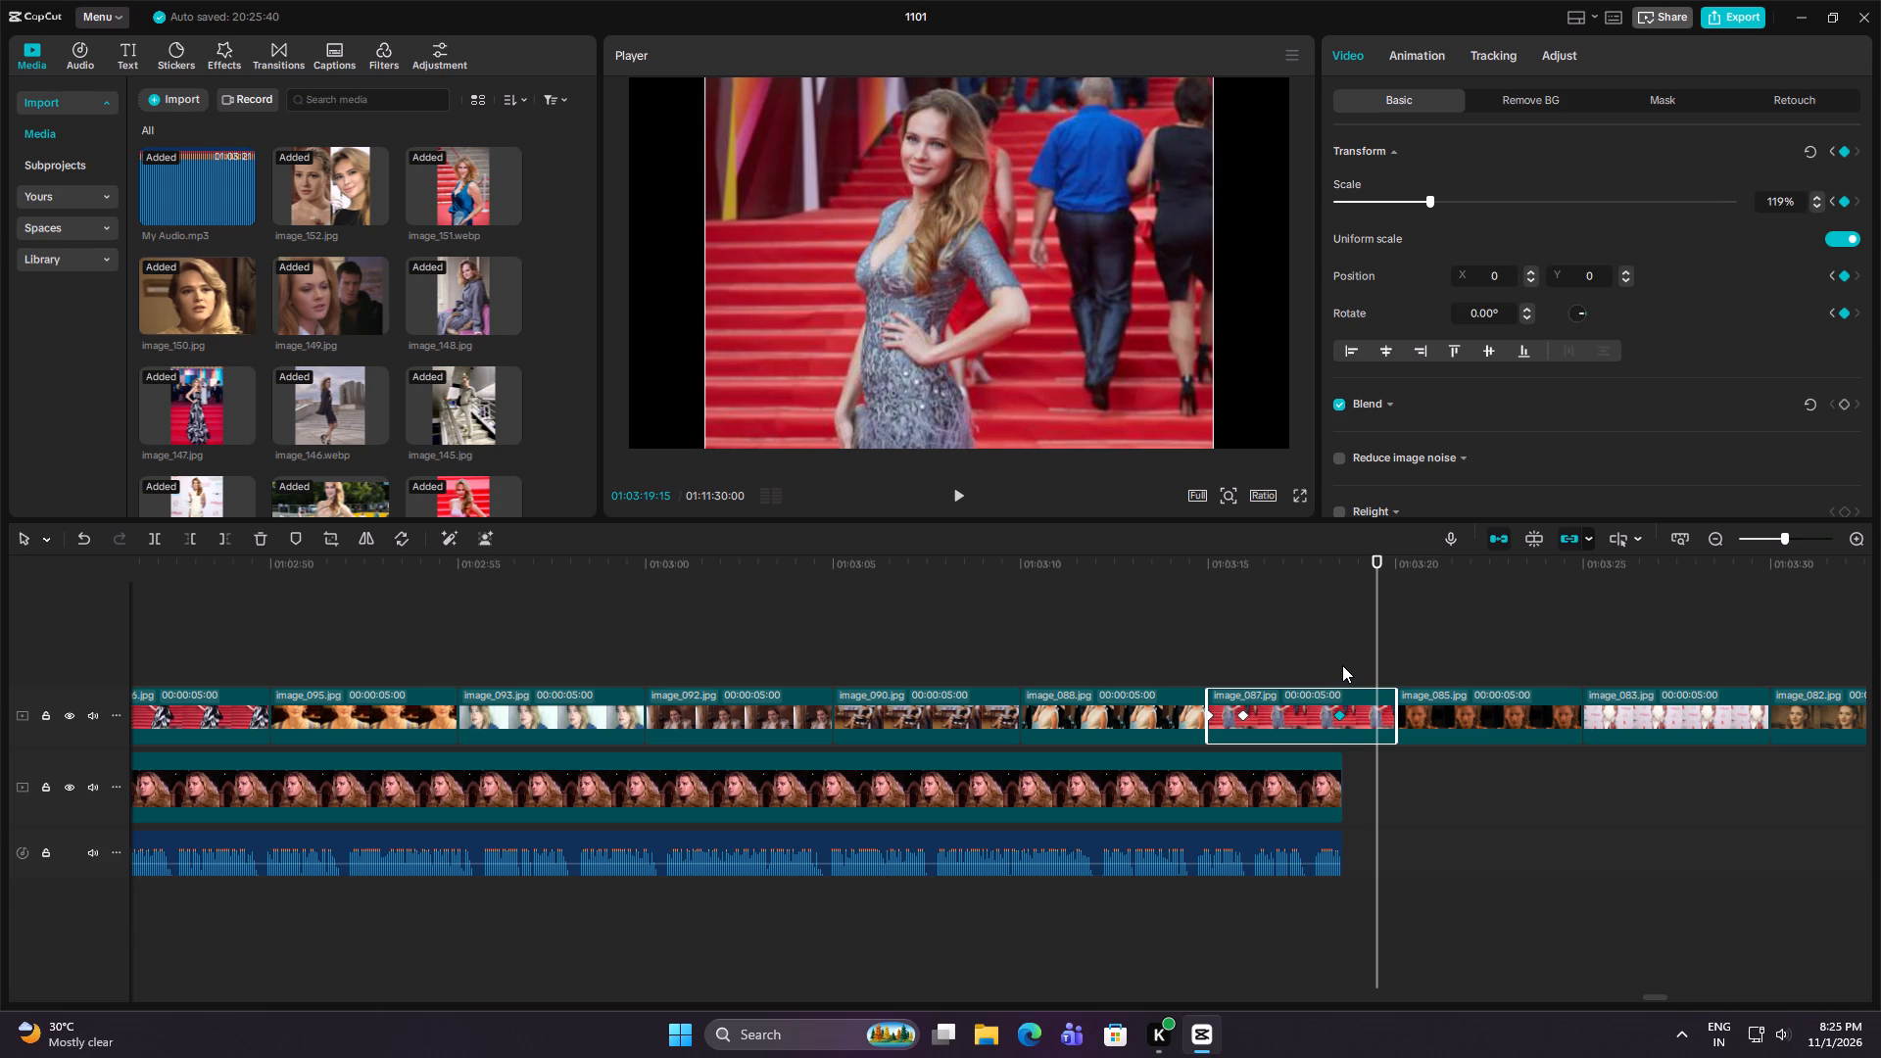
key(Up)
key(Down)
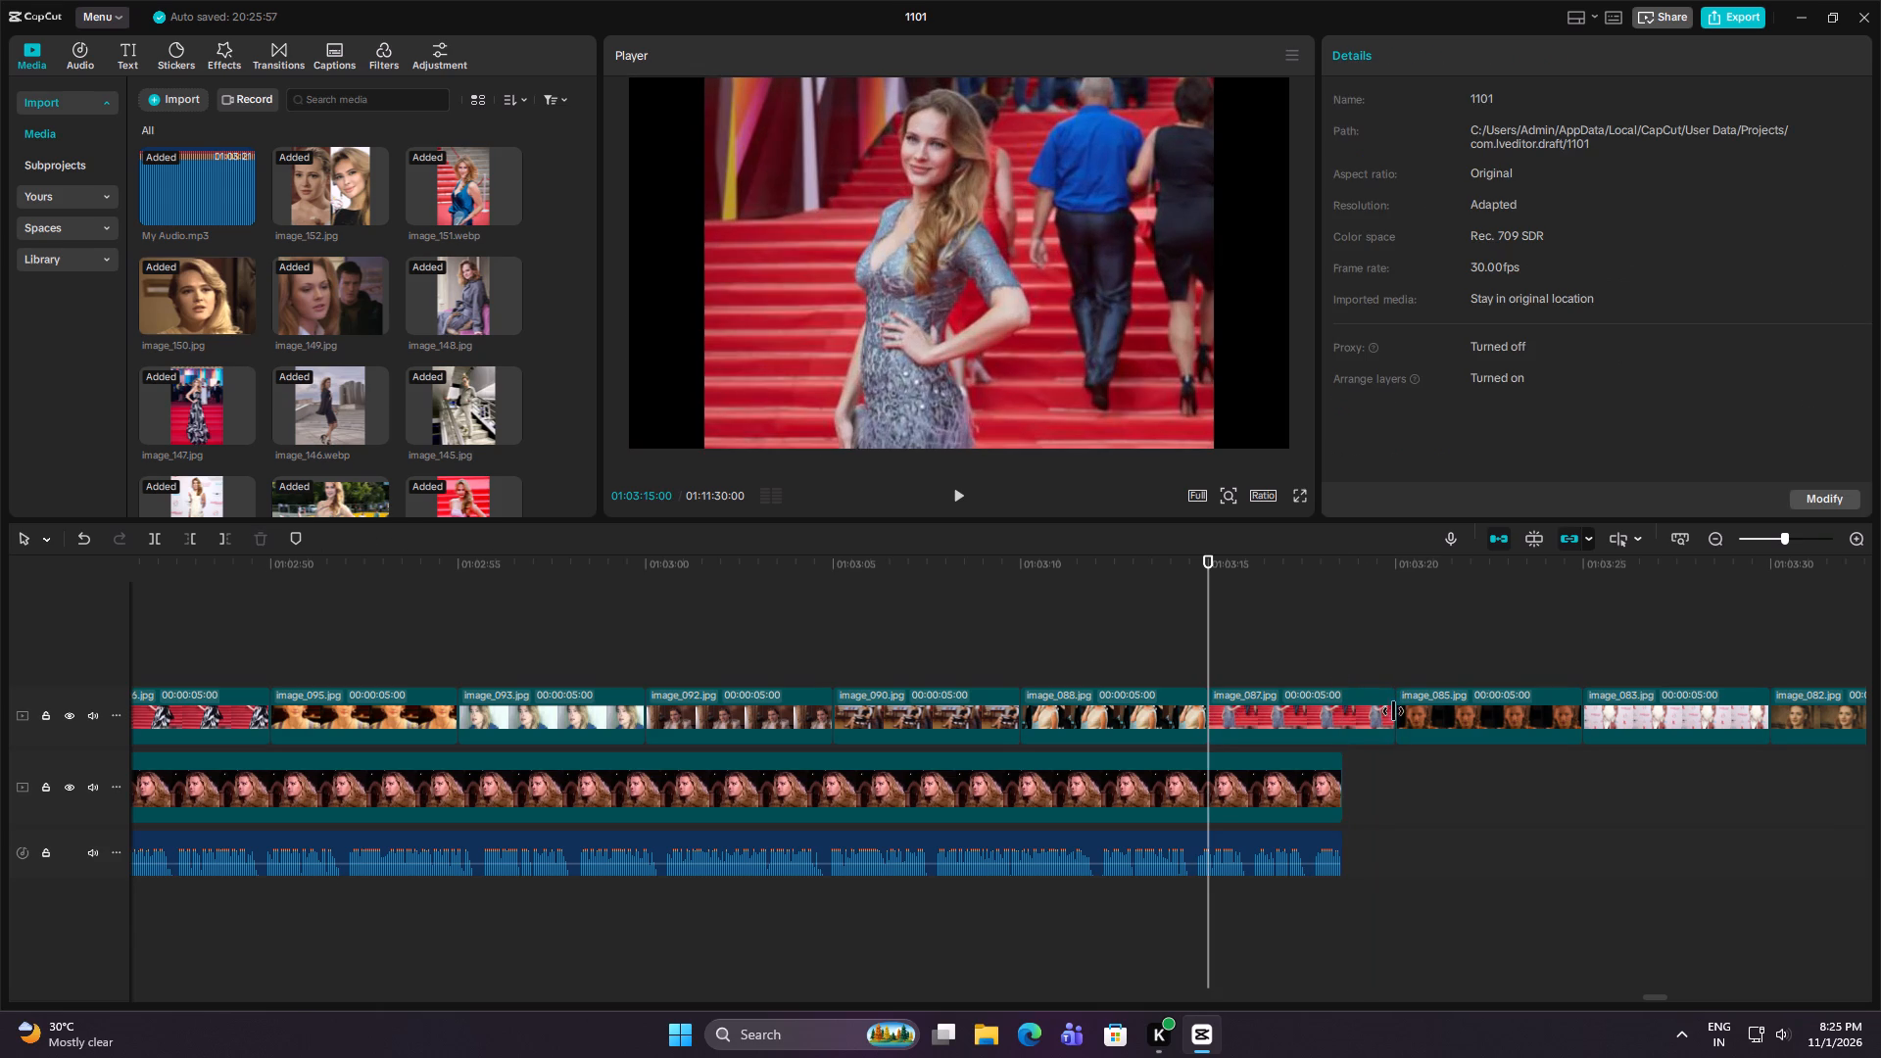
click(1375, 711)
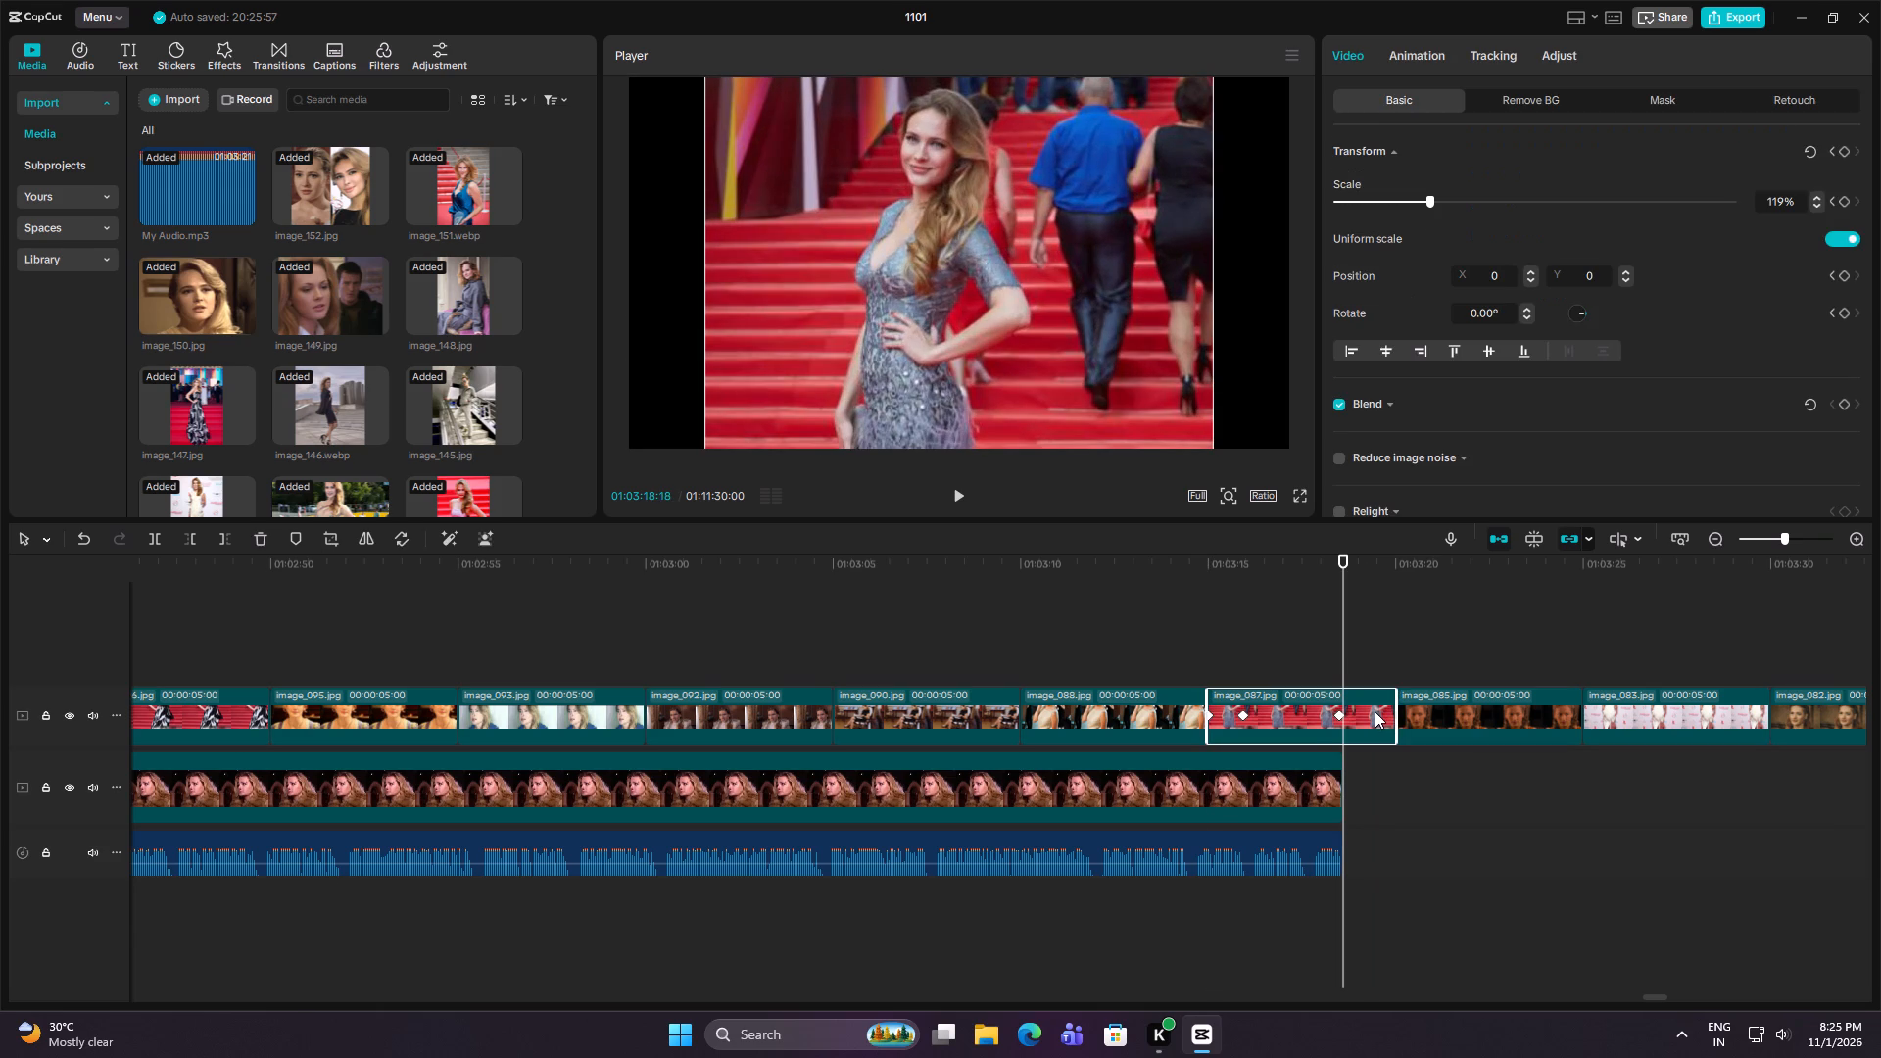
key(w)
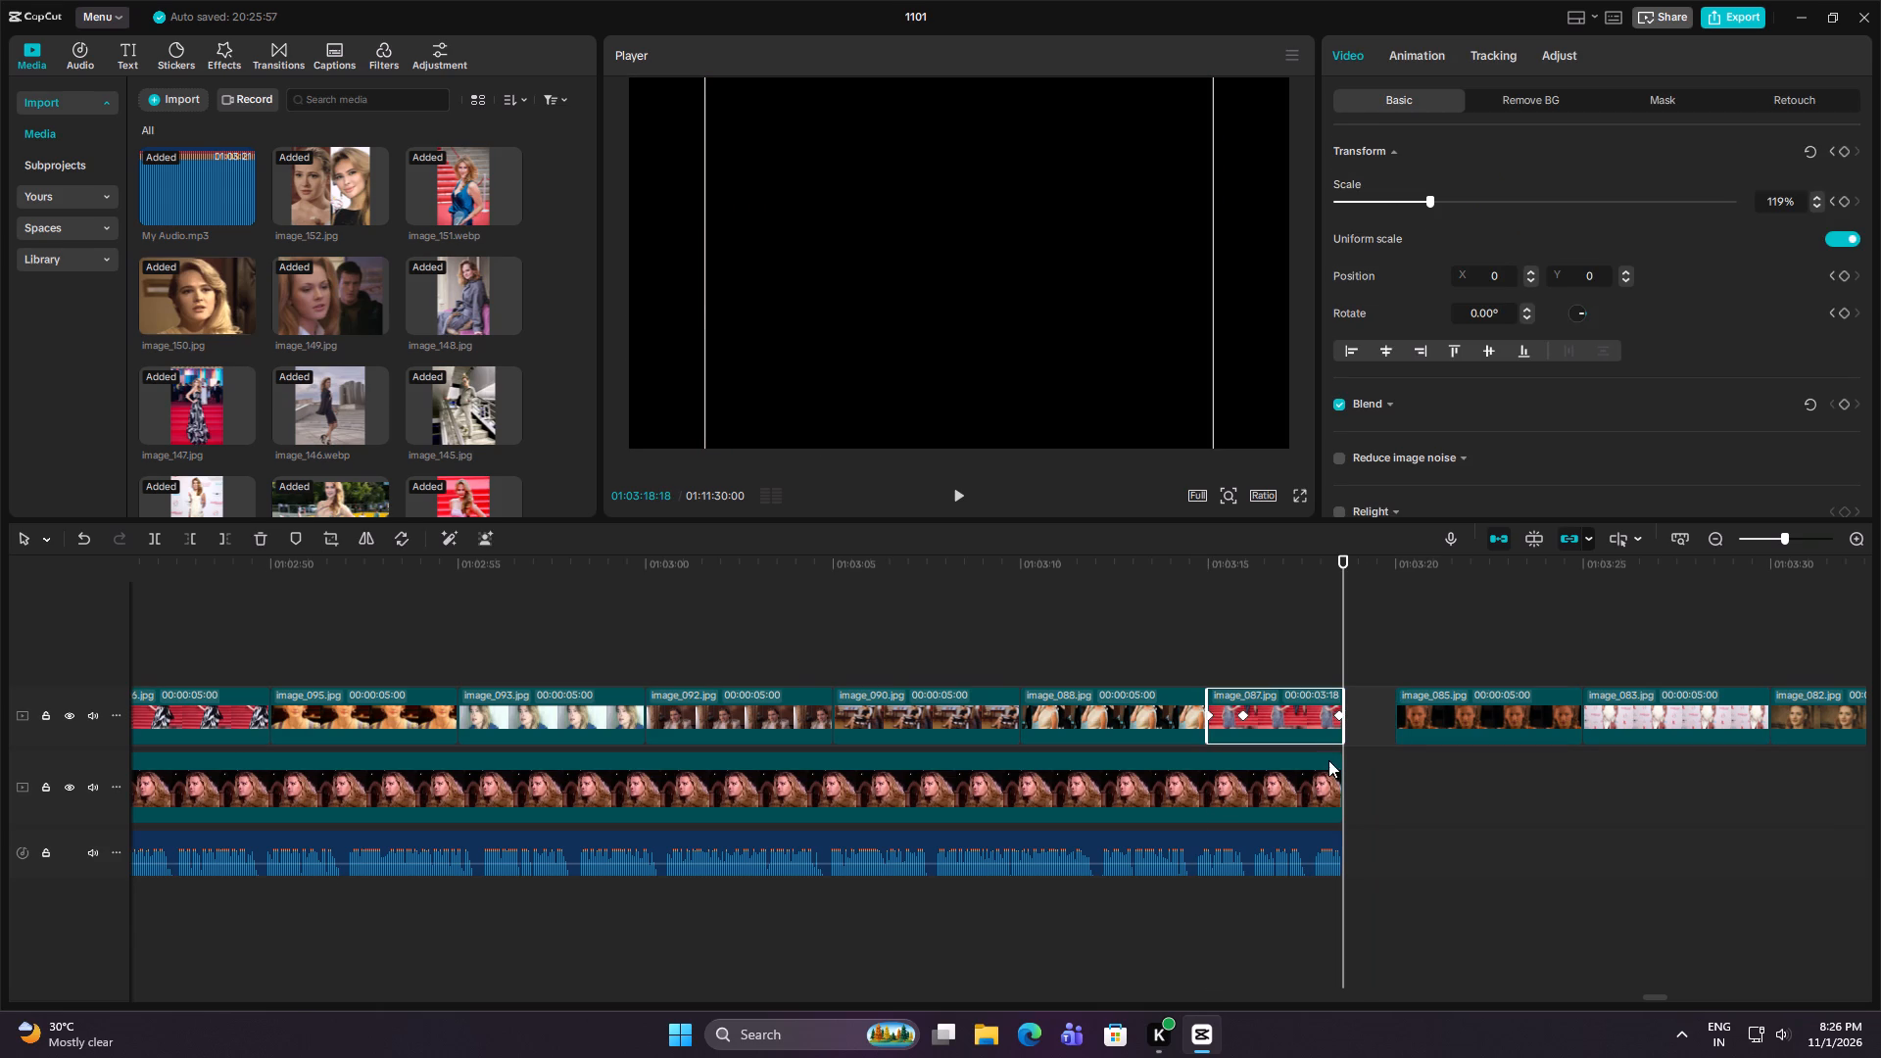
Delete all image clips on the image track beyond the end of the audio.
key(ctrl+minus)
key(ctrl+minus)
key(ctrl+minus)
key(ctrl+minus)
key(ctrl+minus)
key(ctrl+minus)
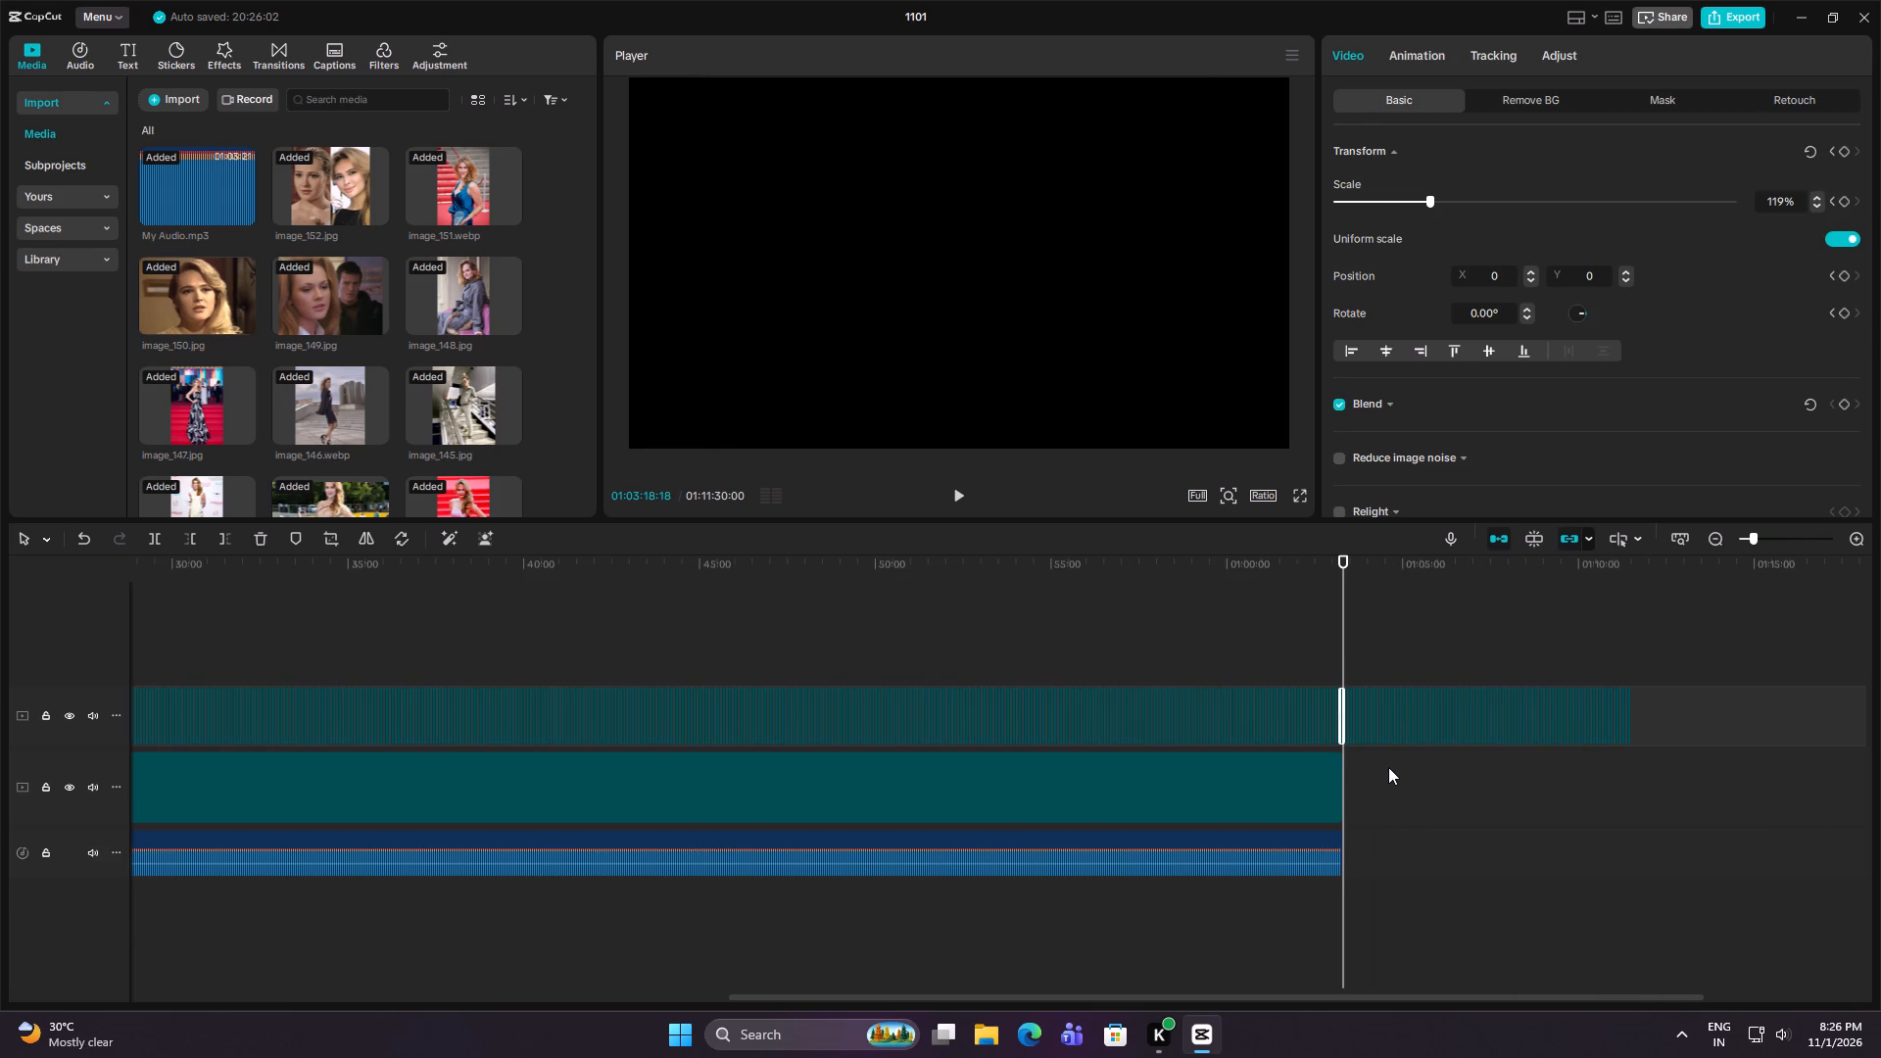
drag(1353, 753, 1401, 686)
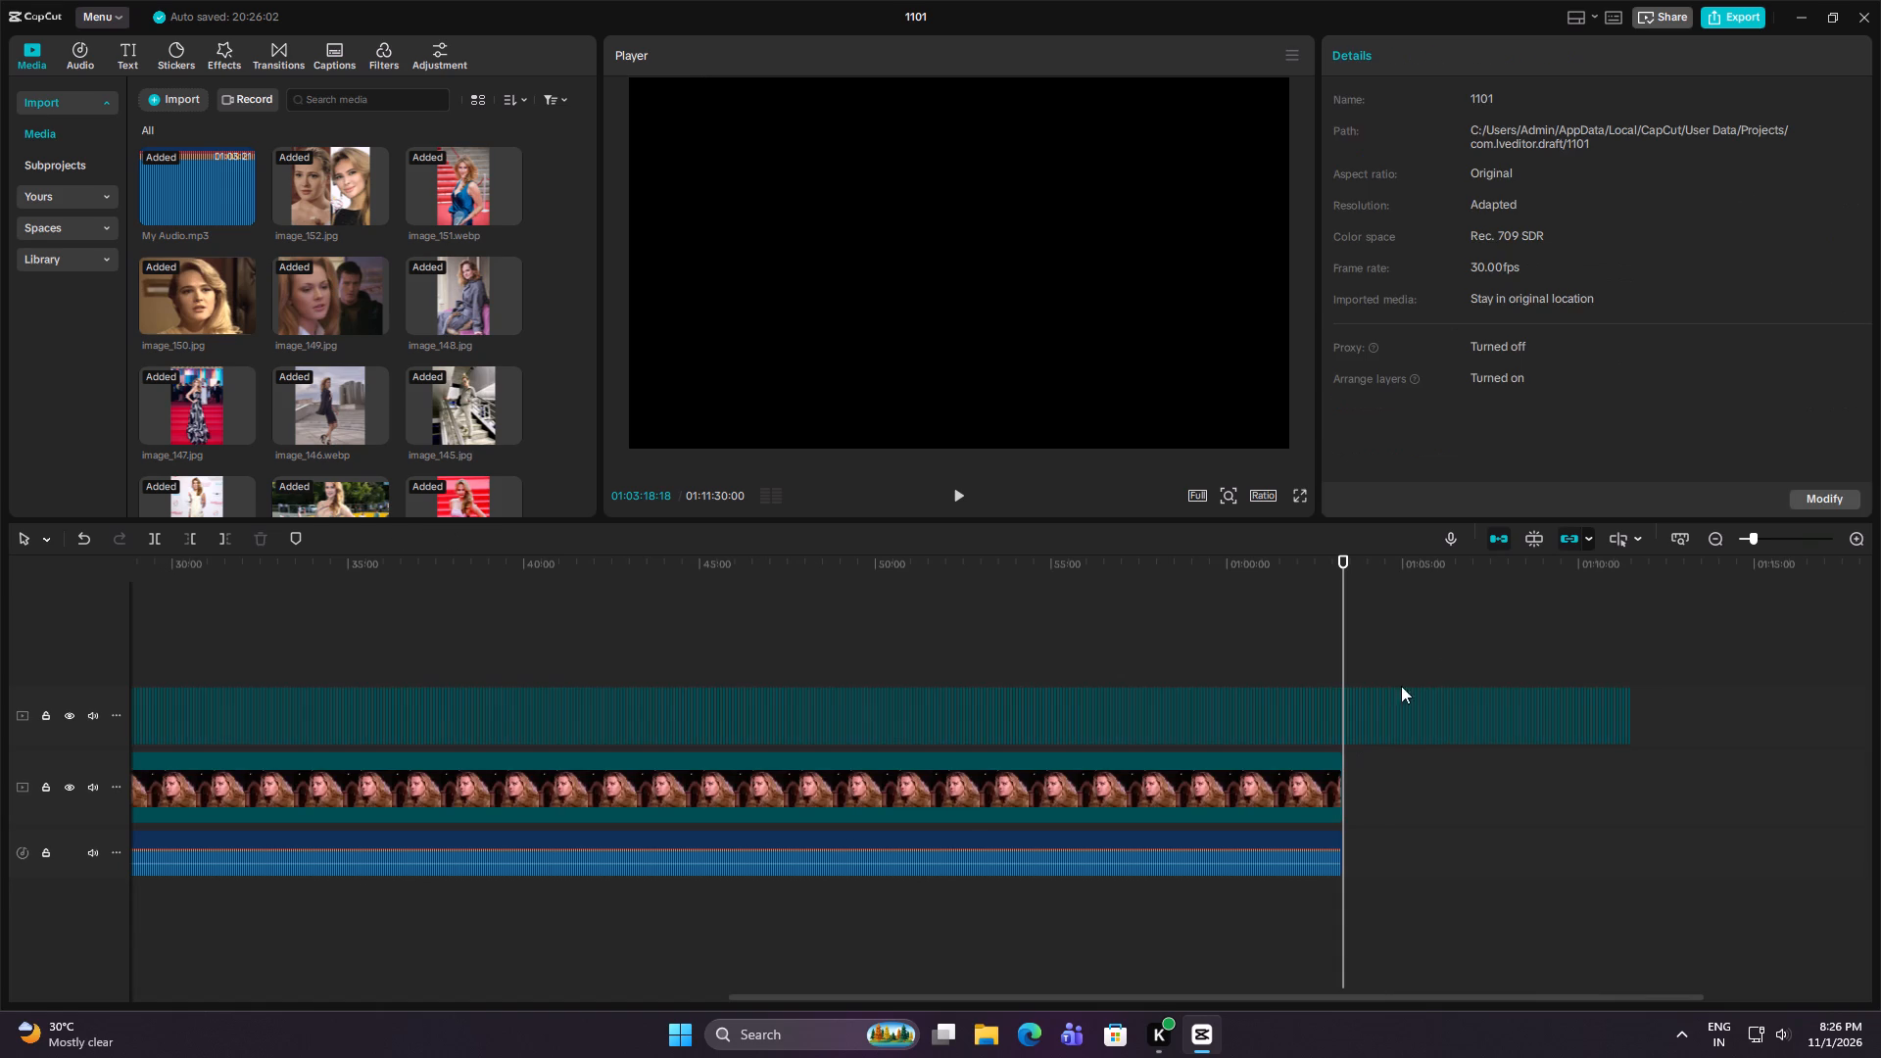
drag(1401, 686, 1632, 654)
key(Delete)
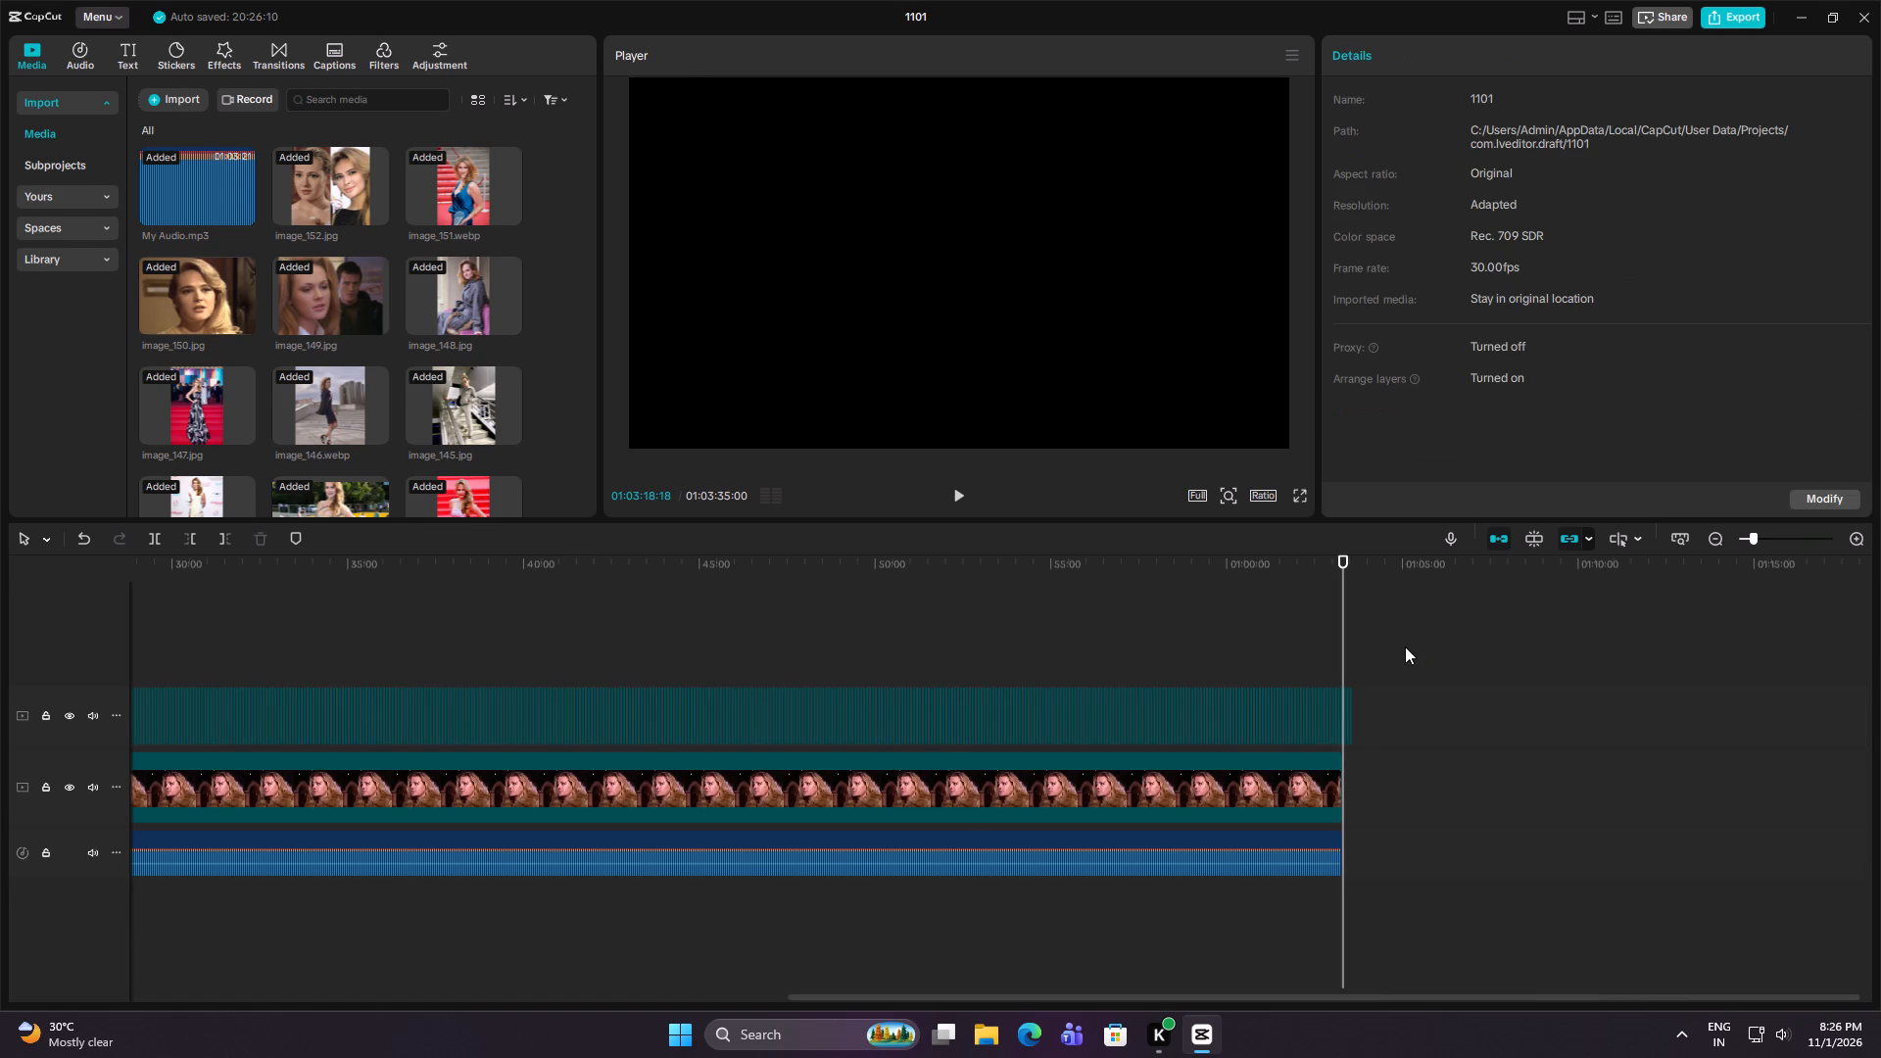
key(ctrl+equal)
key(ctrl+equal)
key(ctrl+equal)
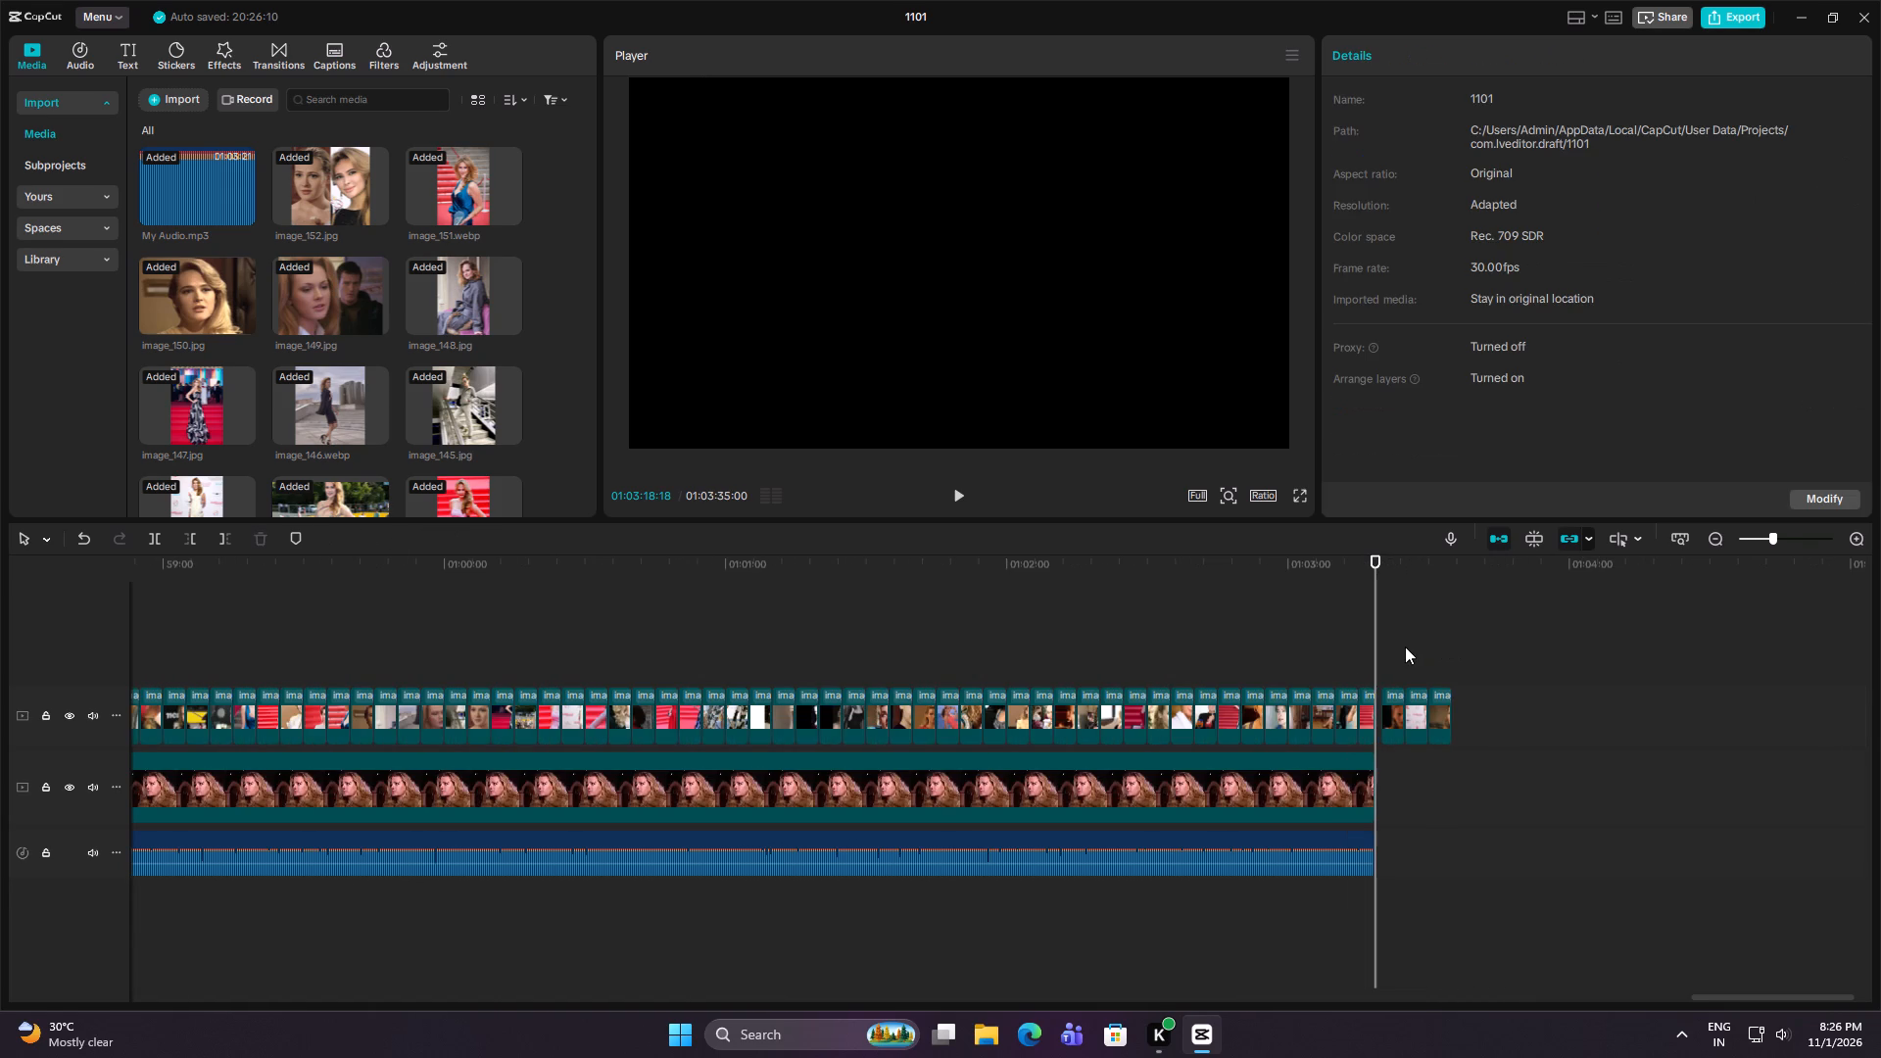
drag(1391, 640, 1476, 750)
key(Delete)
Spot-check the image sequence by previewing frames from the end of the timeline back toward its start.
click(1346, 661)
drag(1346, 661, 1330, 659)
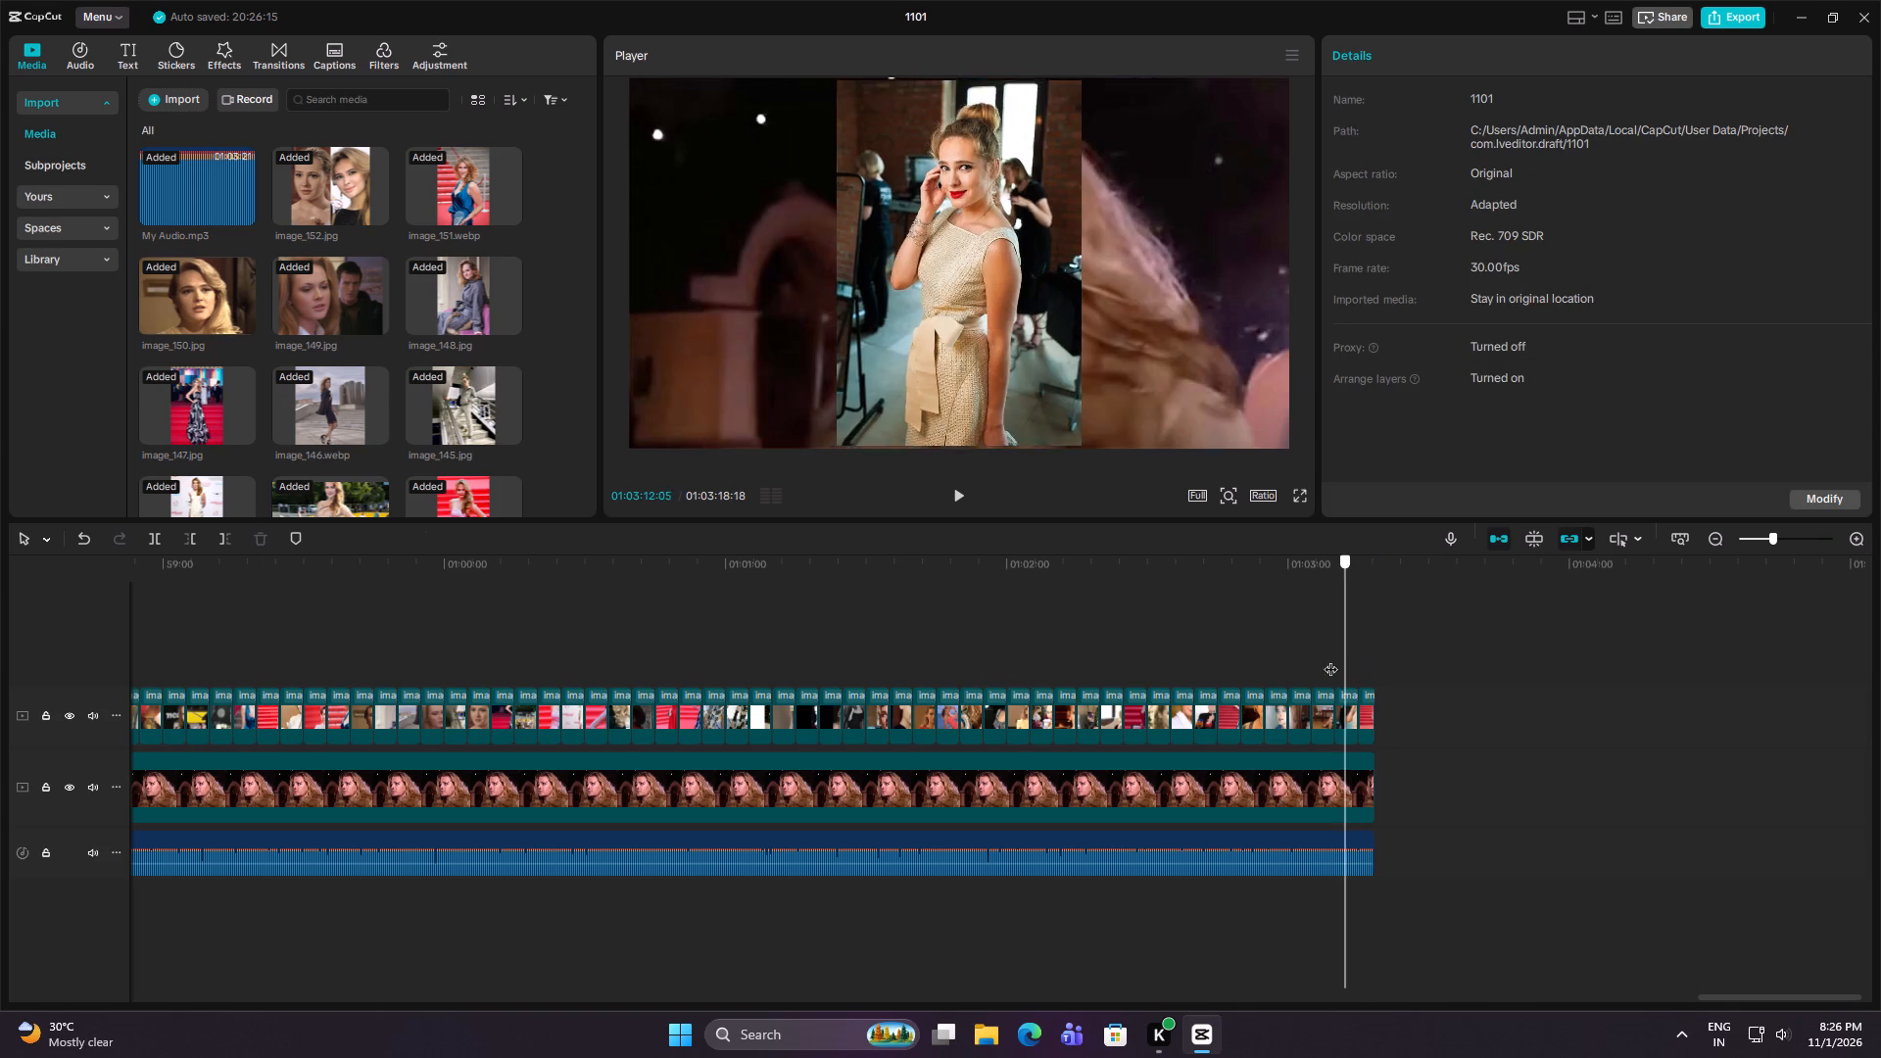
drag(1330, 659, 988, 630)
key(space)
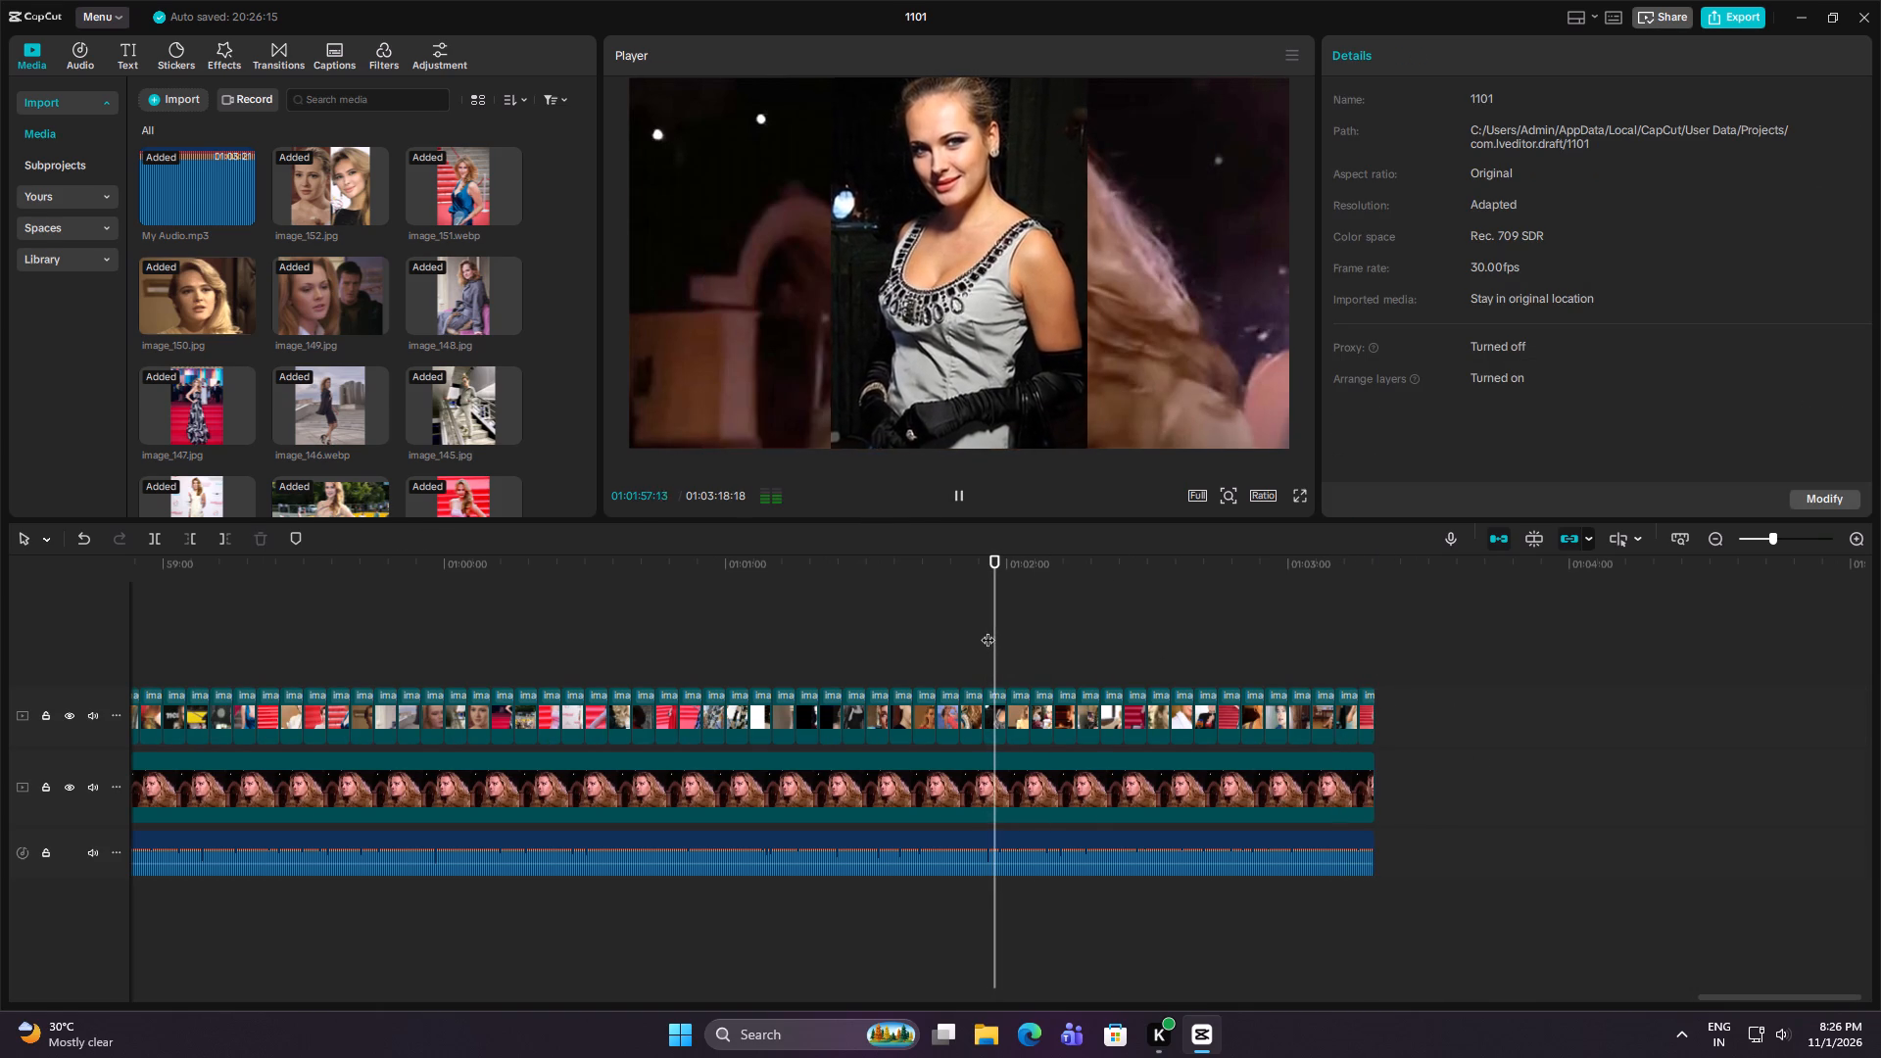
click(974, 623)
drag(974, 623, 118, 664)
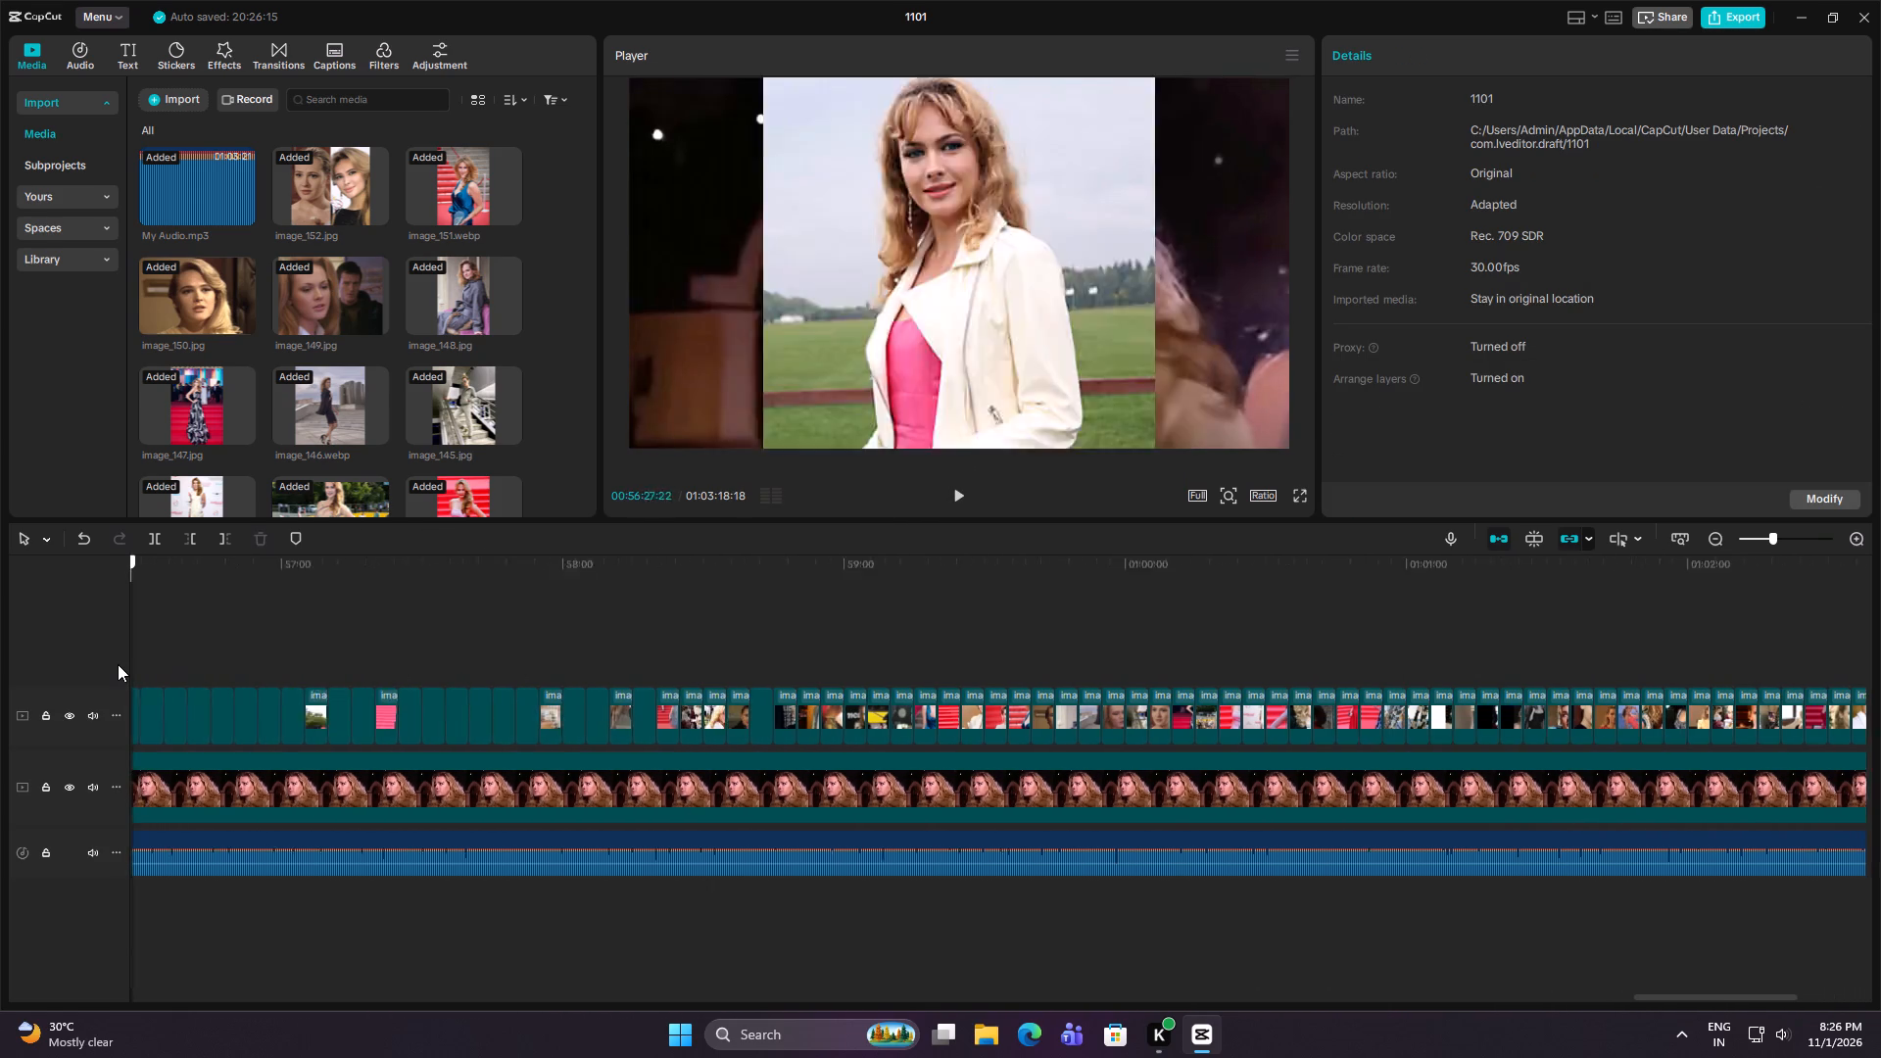
drag(118, 664, 144, 665)
click(1435, 991)
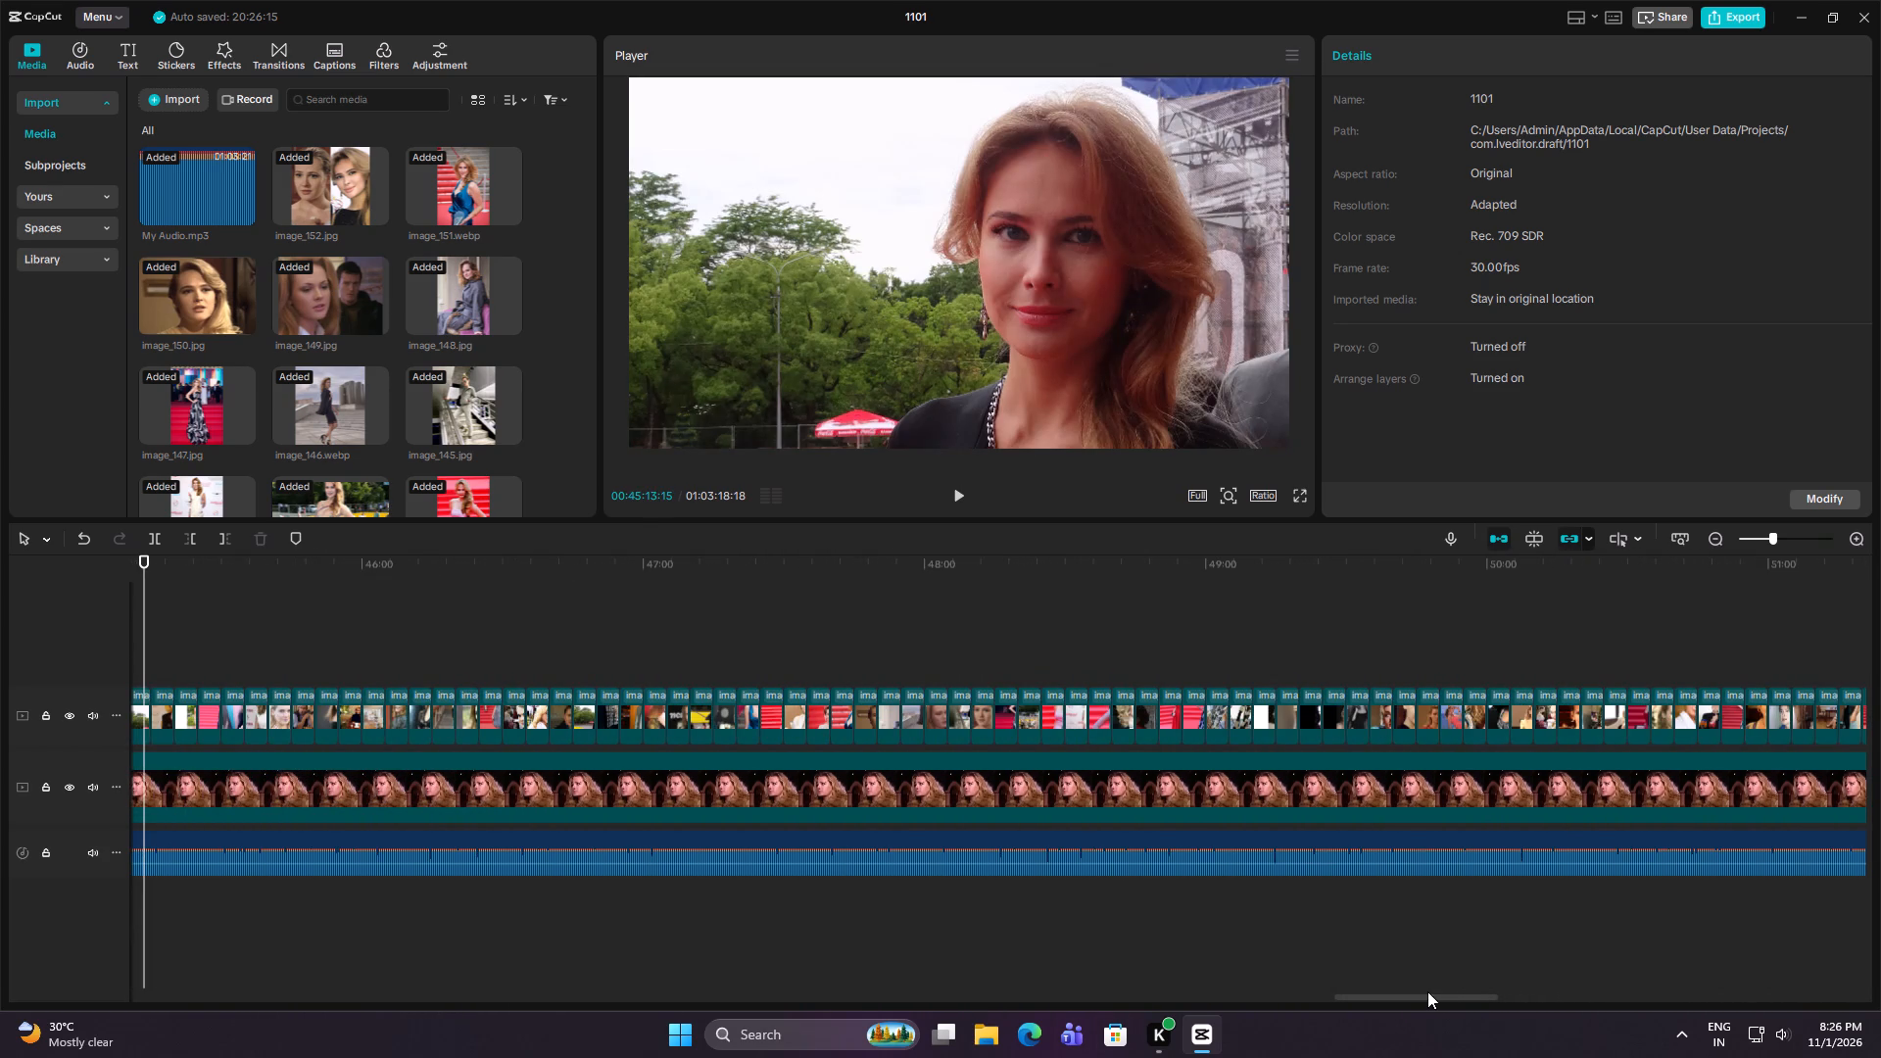
drag(1429, 999, 0, 972)
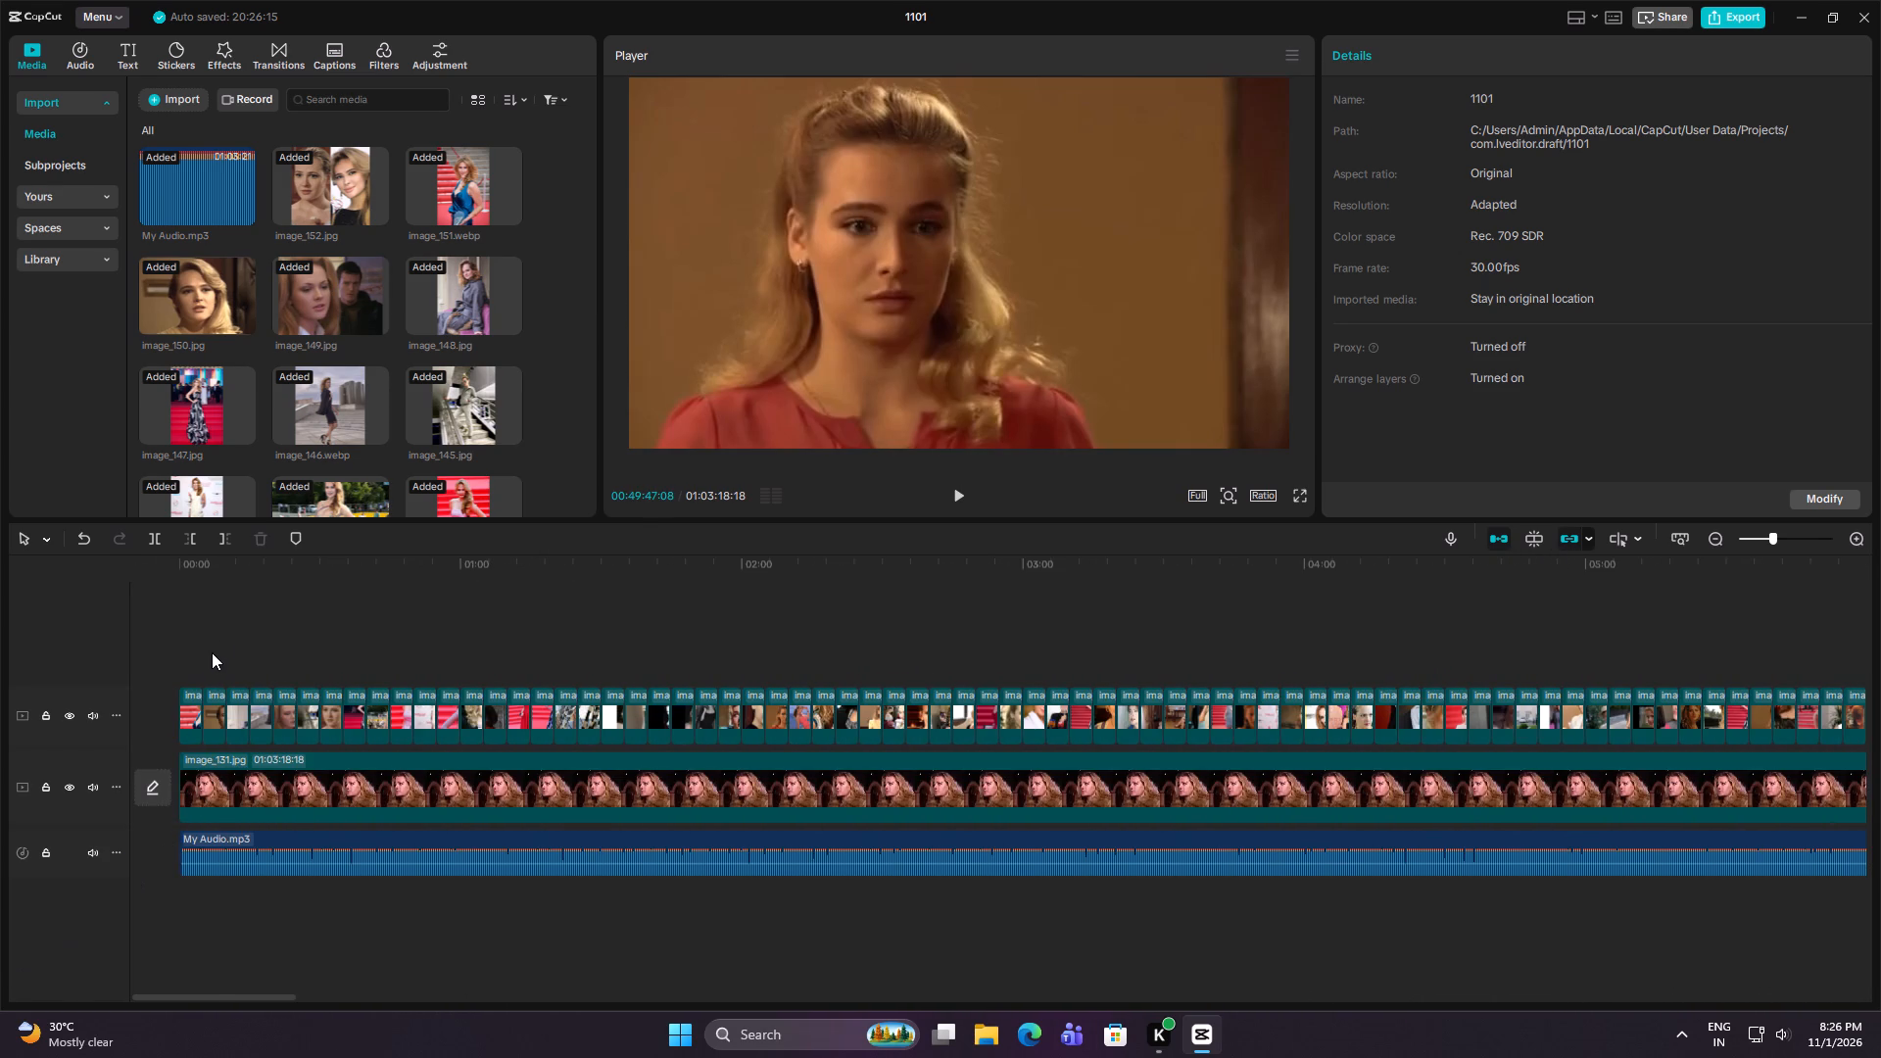
Add image_151.webp as an overlay on a new track above the image sequence, starting at 00:00:00:00.
click(218, 638)
drag(218, 638, 161, 640)
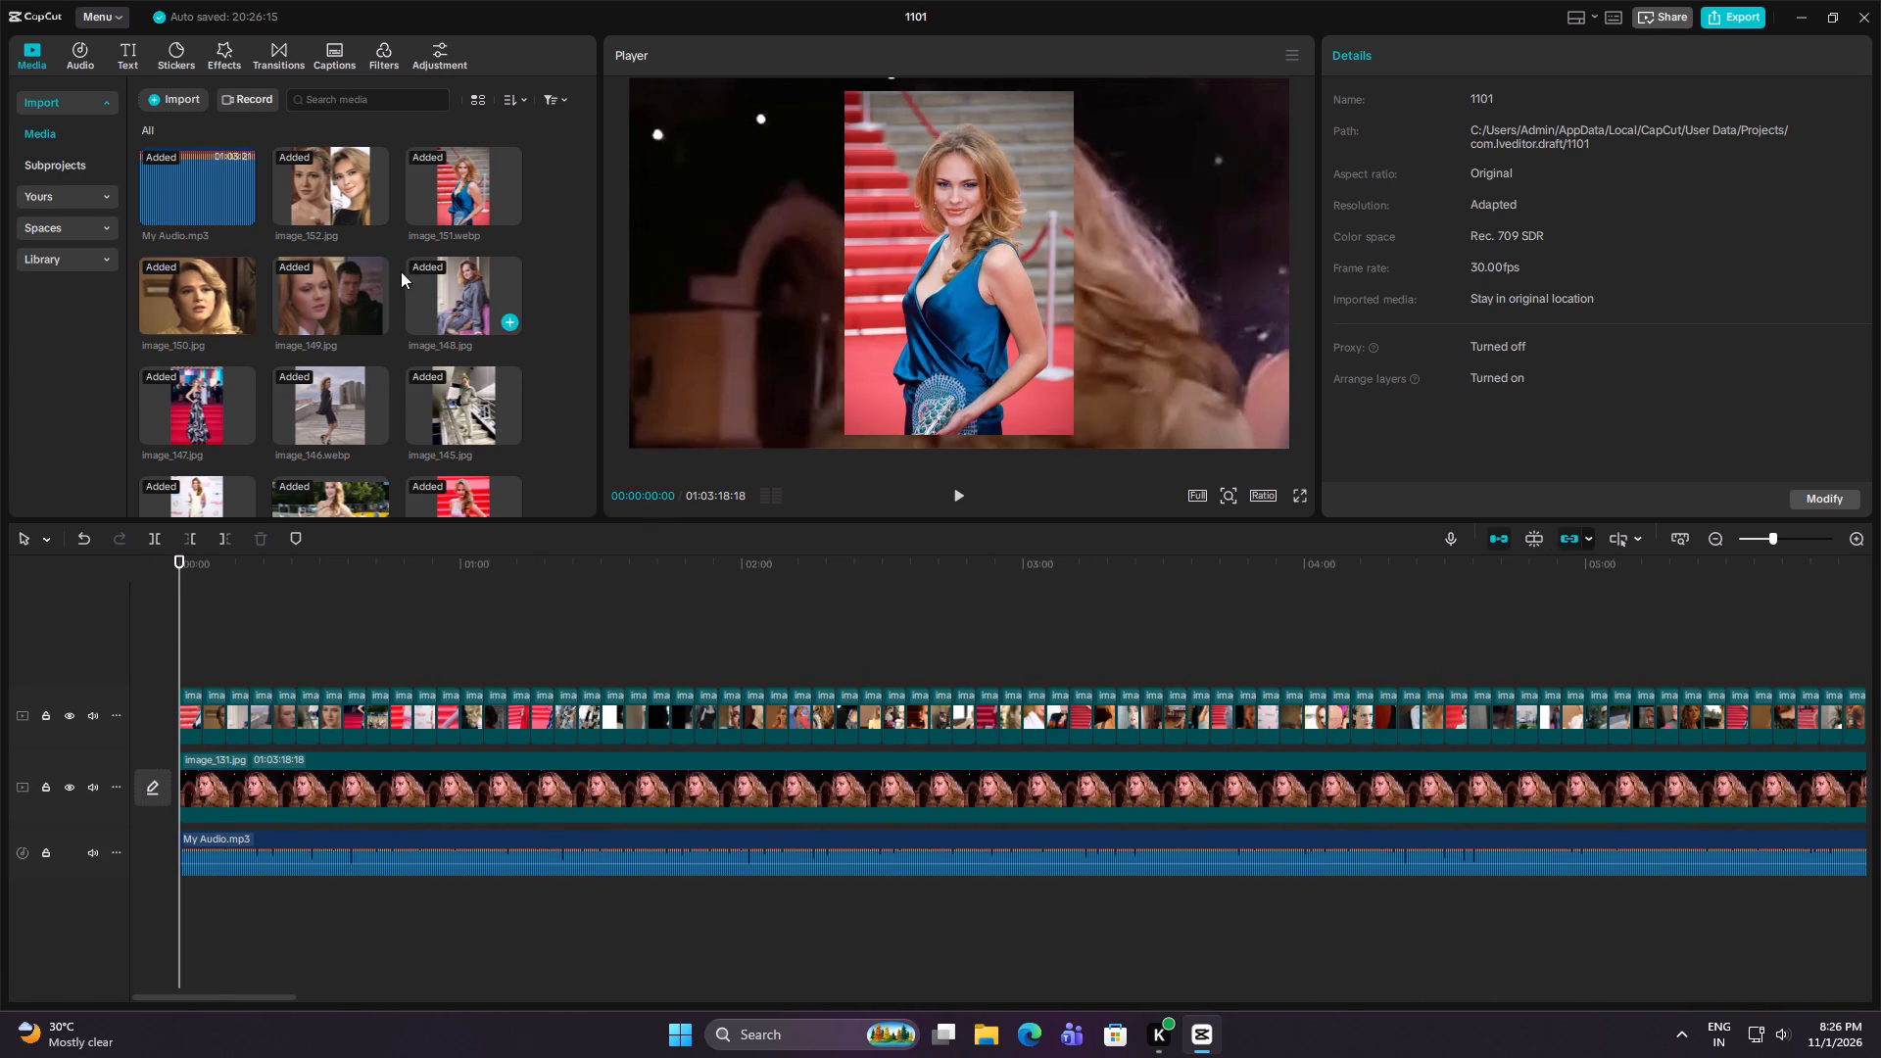
click(443, 174)
drag(432, 178, 432, 184)
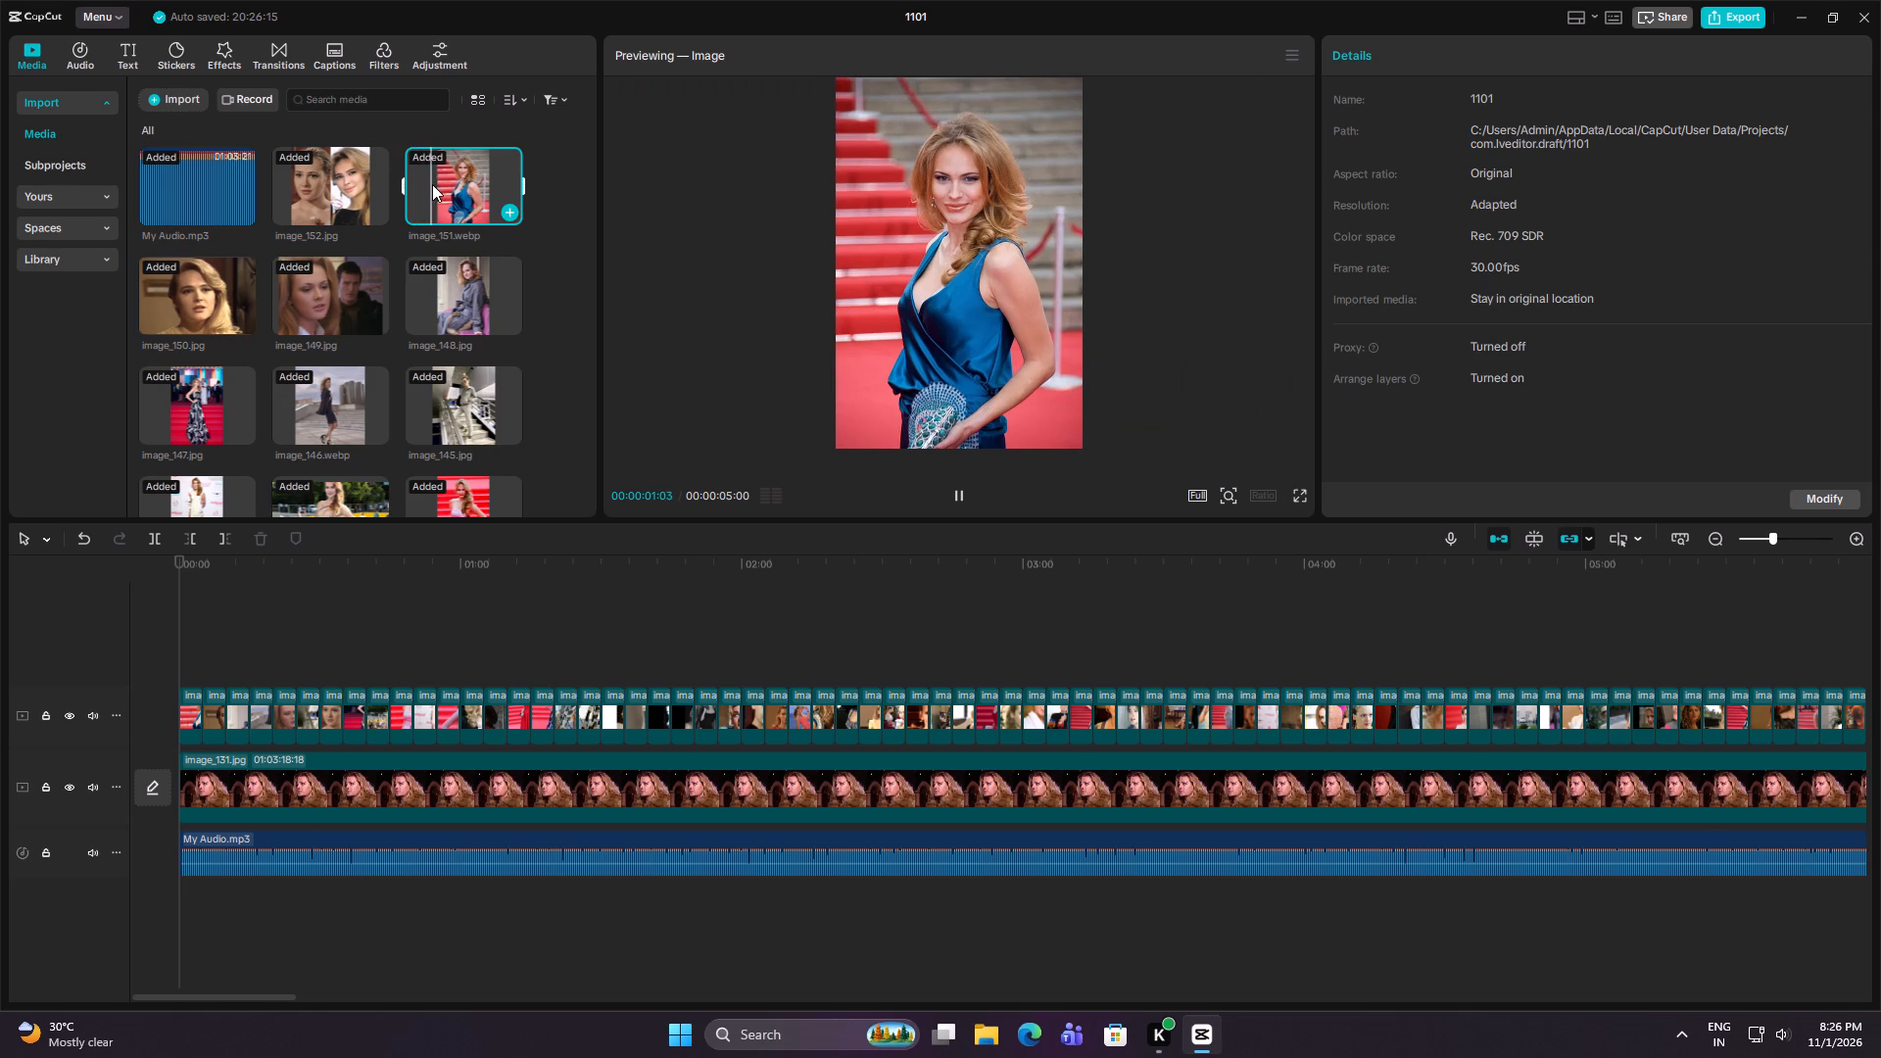
drag(432, 184, 165, 657)
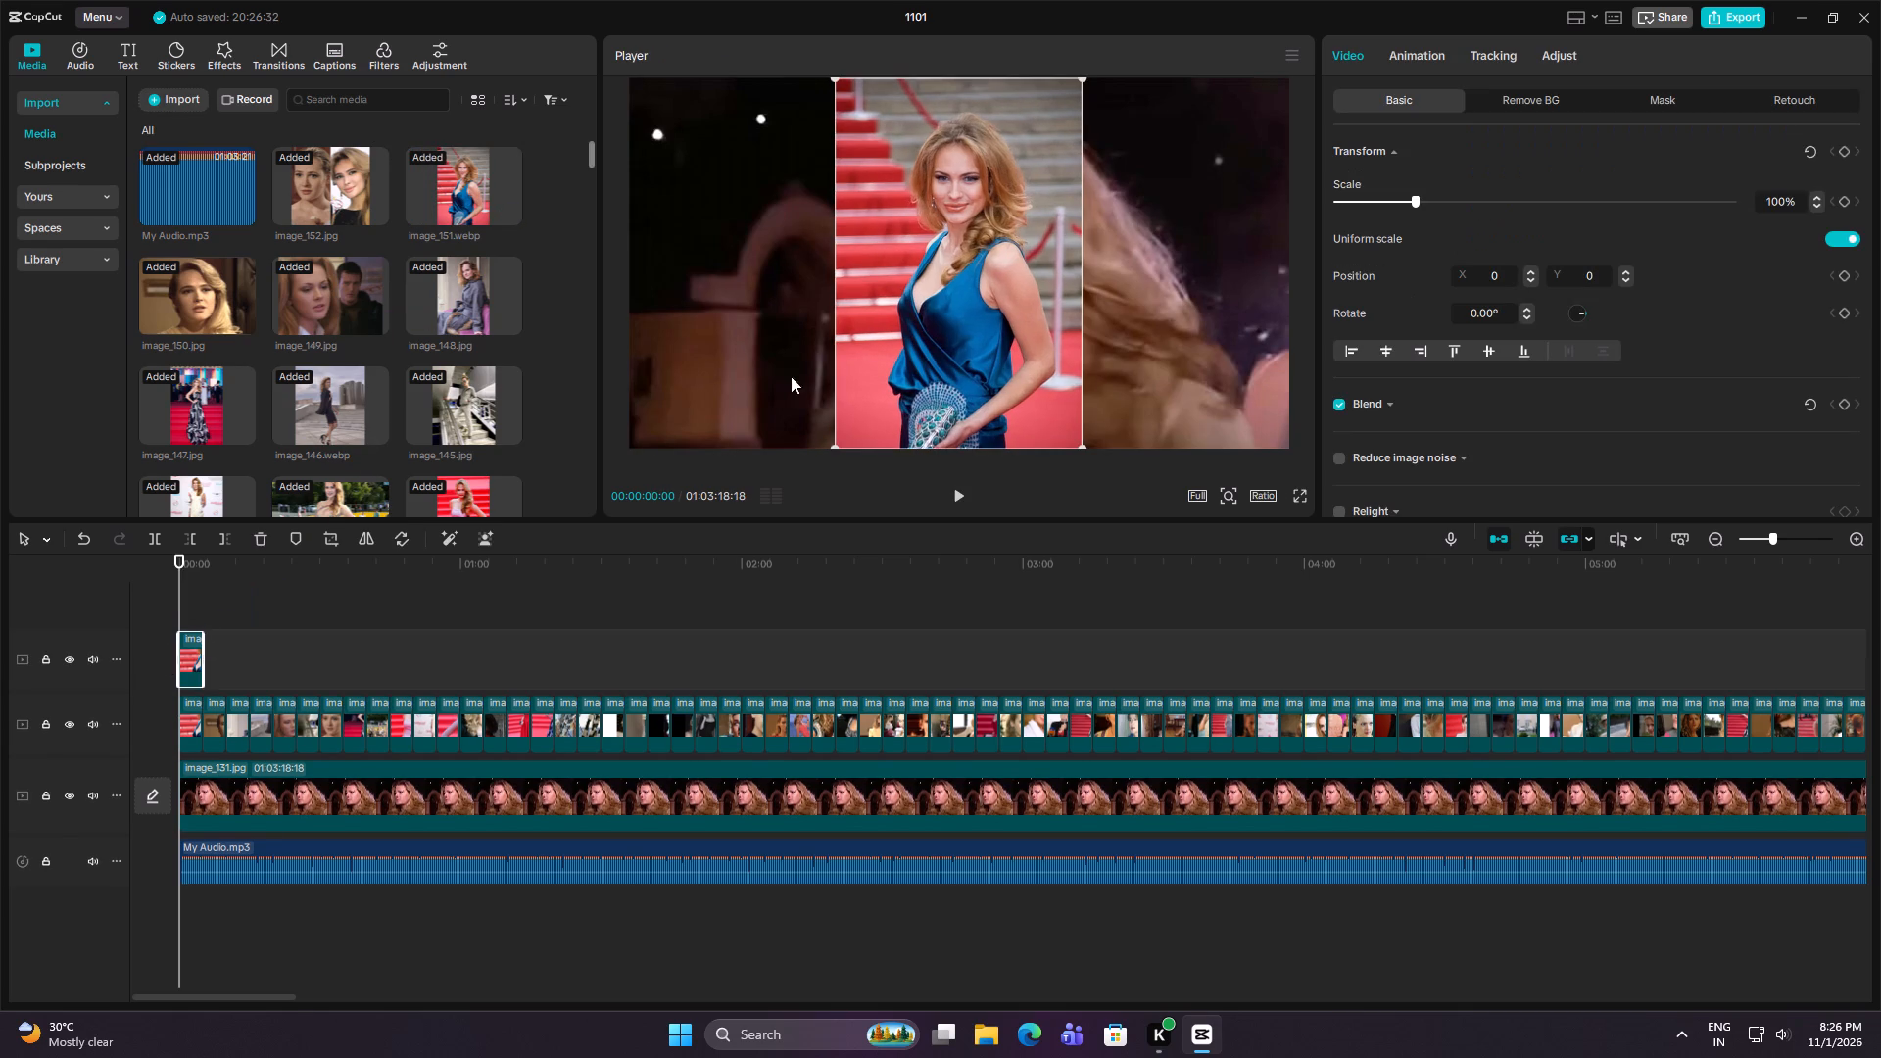
Move the overlay image to the lower-left of the frame, at about X -1268, Y -573, and mirror it.
drag(943, 308, 686, 365)
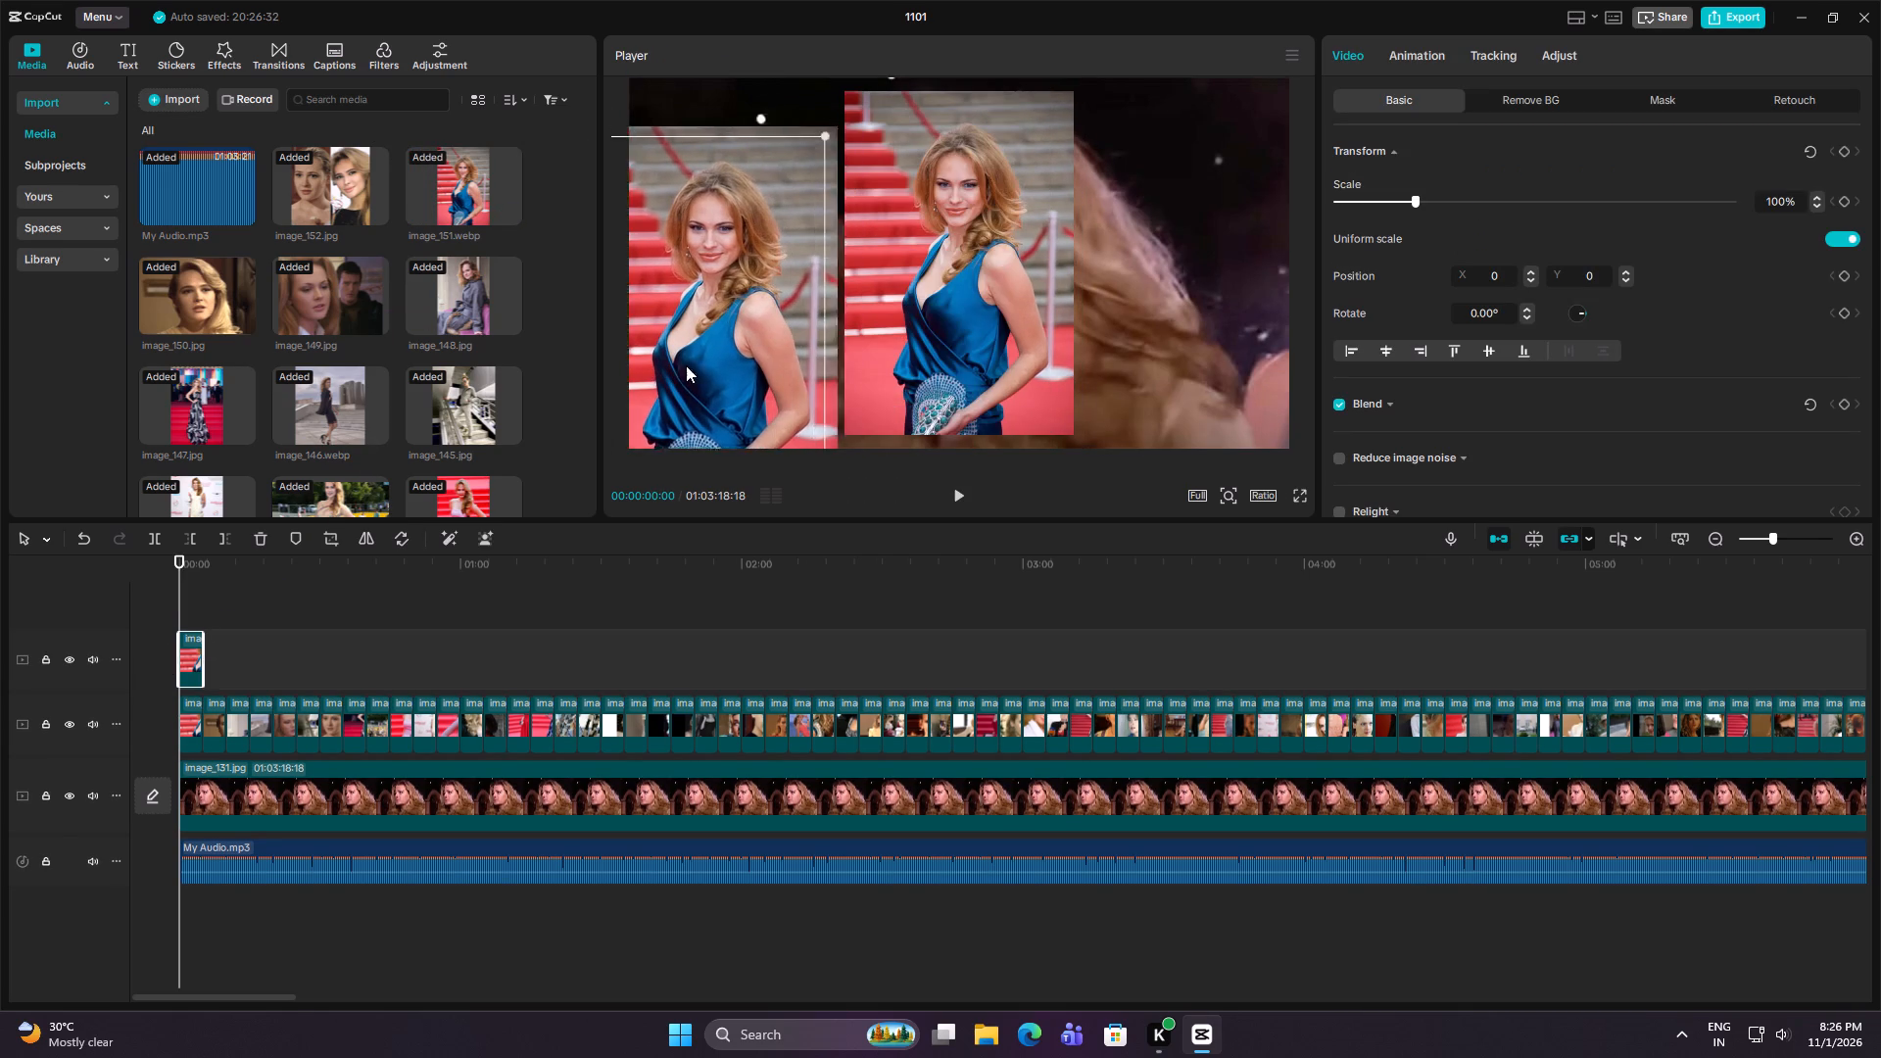
drag(686, 365, 800, 406)
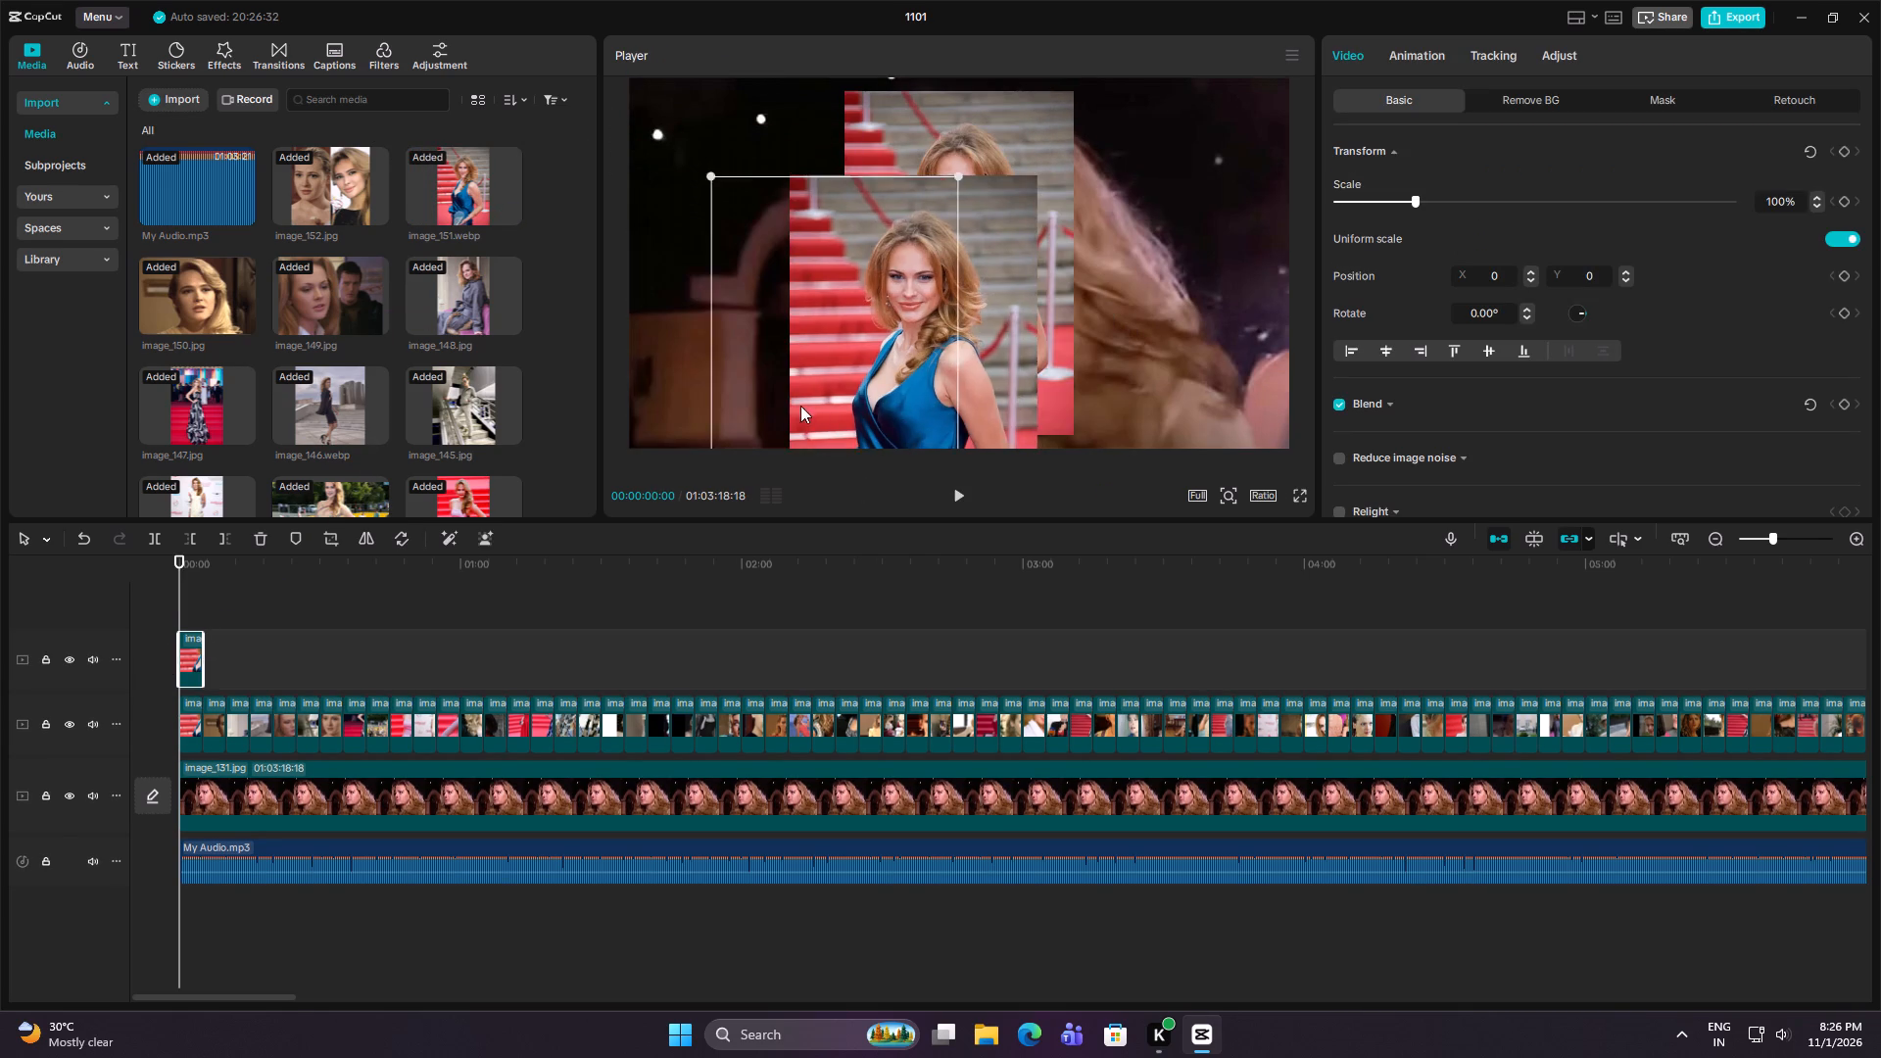
drag(800, 406, 726, 406)
click(365, 537)
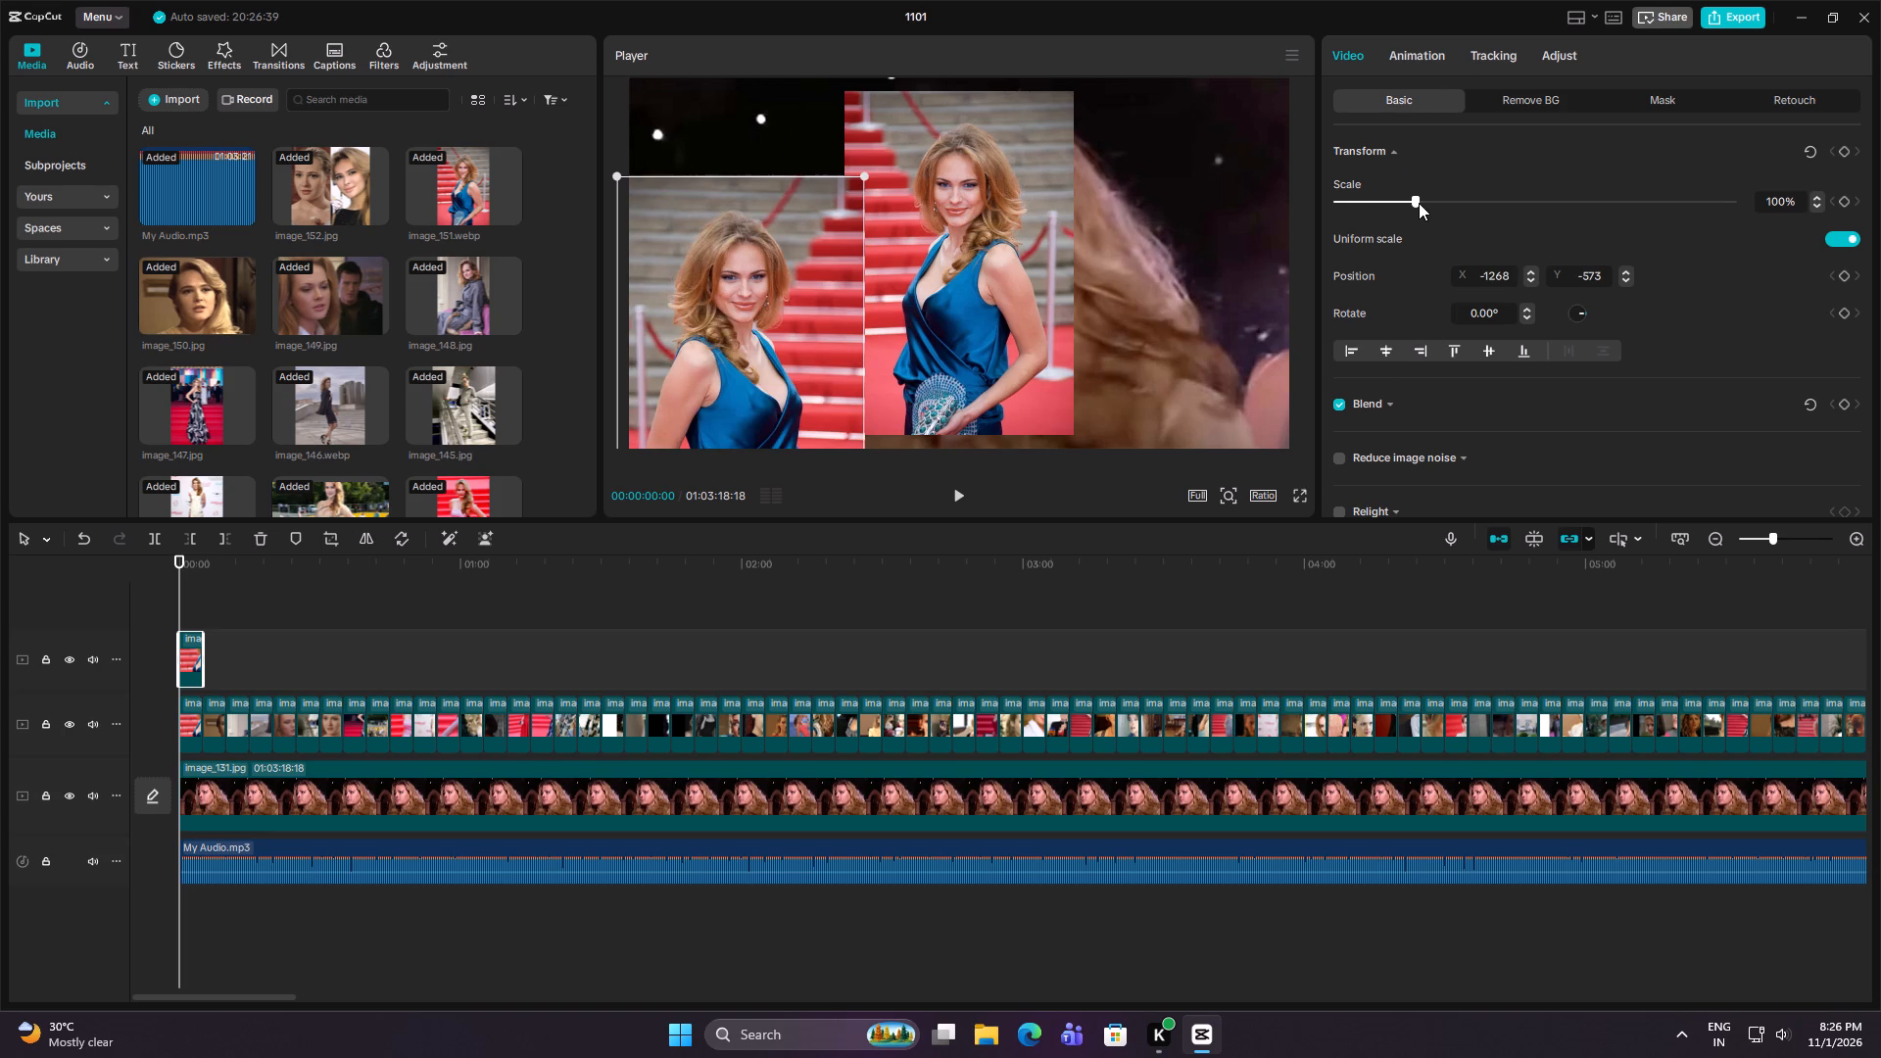
Scale the overlay image to 79% and nudge it further into the frame's lower-left corner, at about X -1399, Y -729.
drag(1418, 203, 1401, 204)
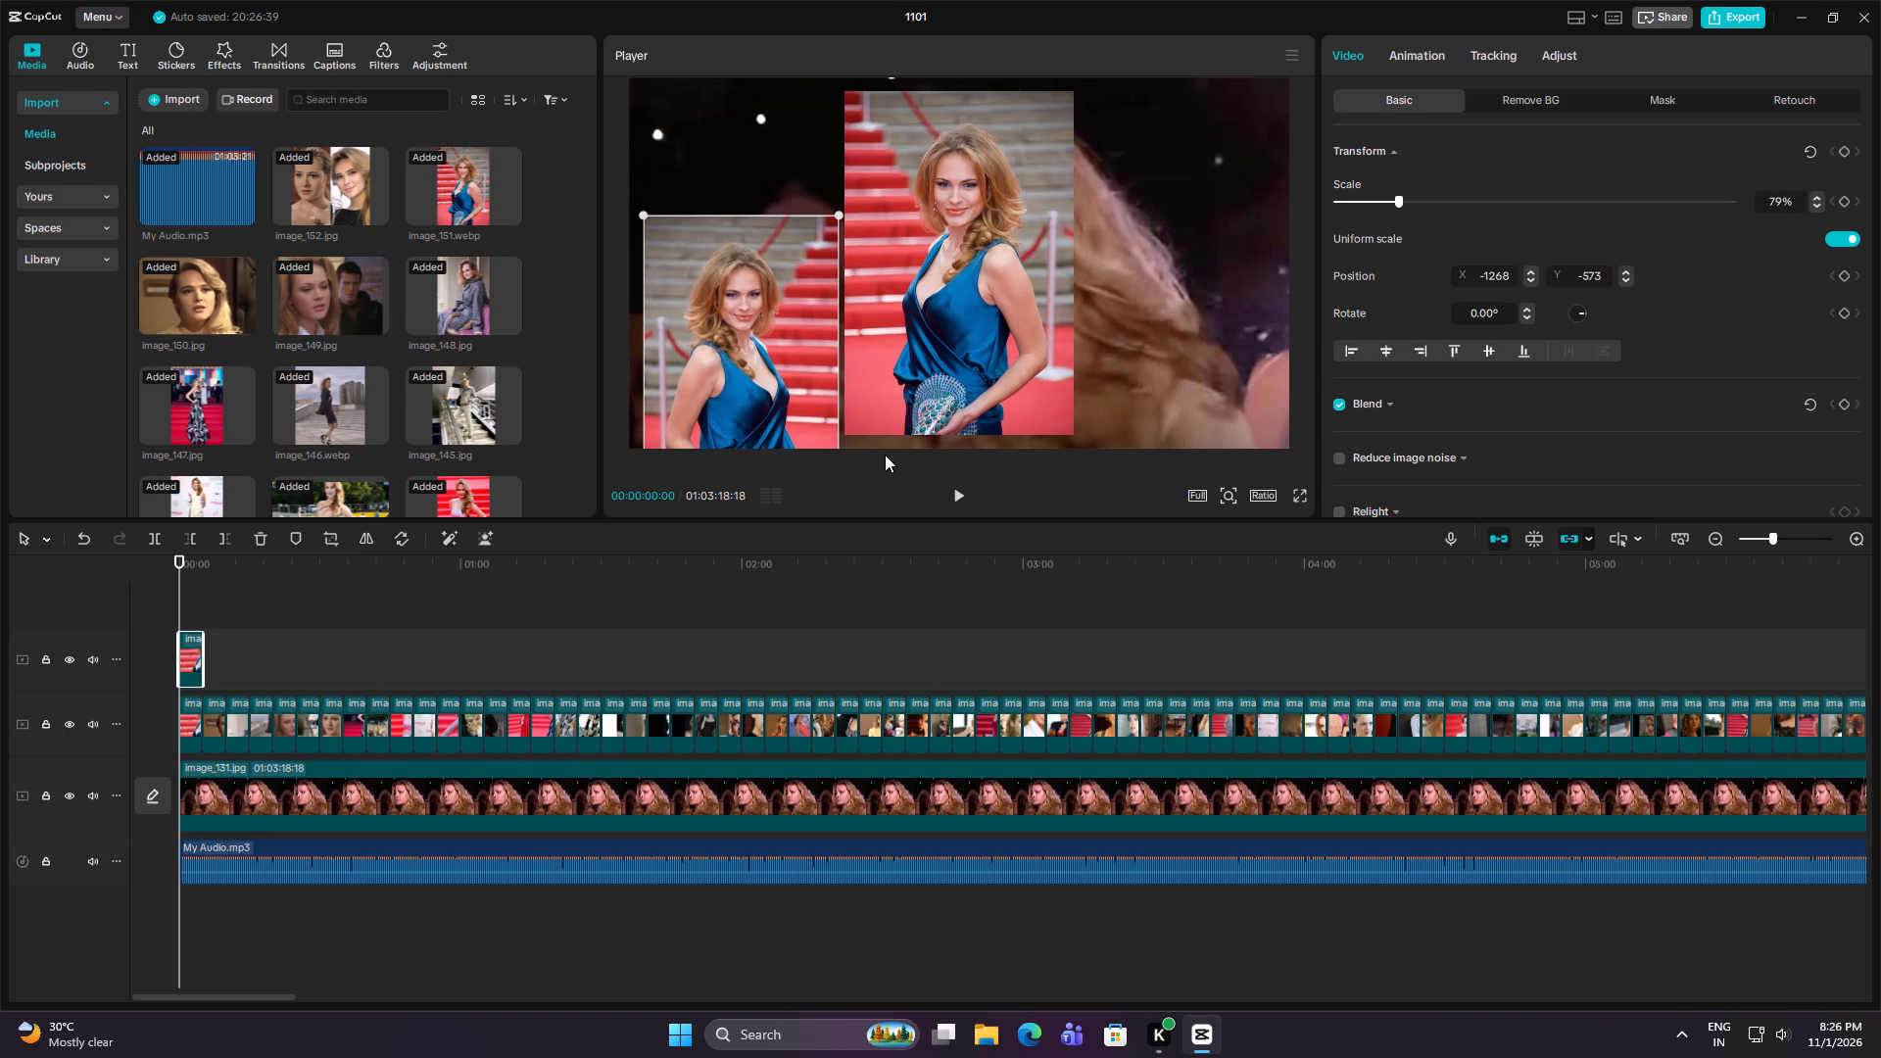
drag(741, 412, 718, 439)
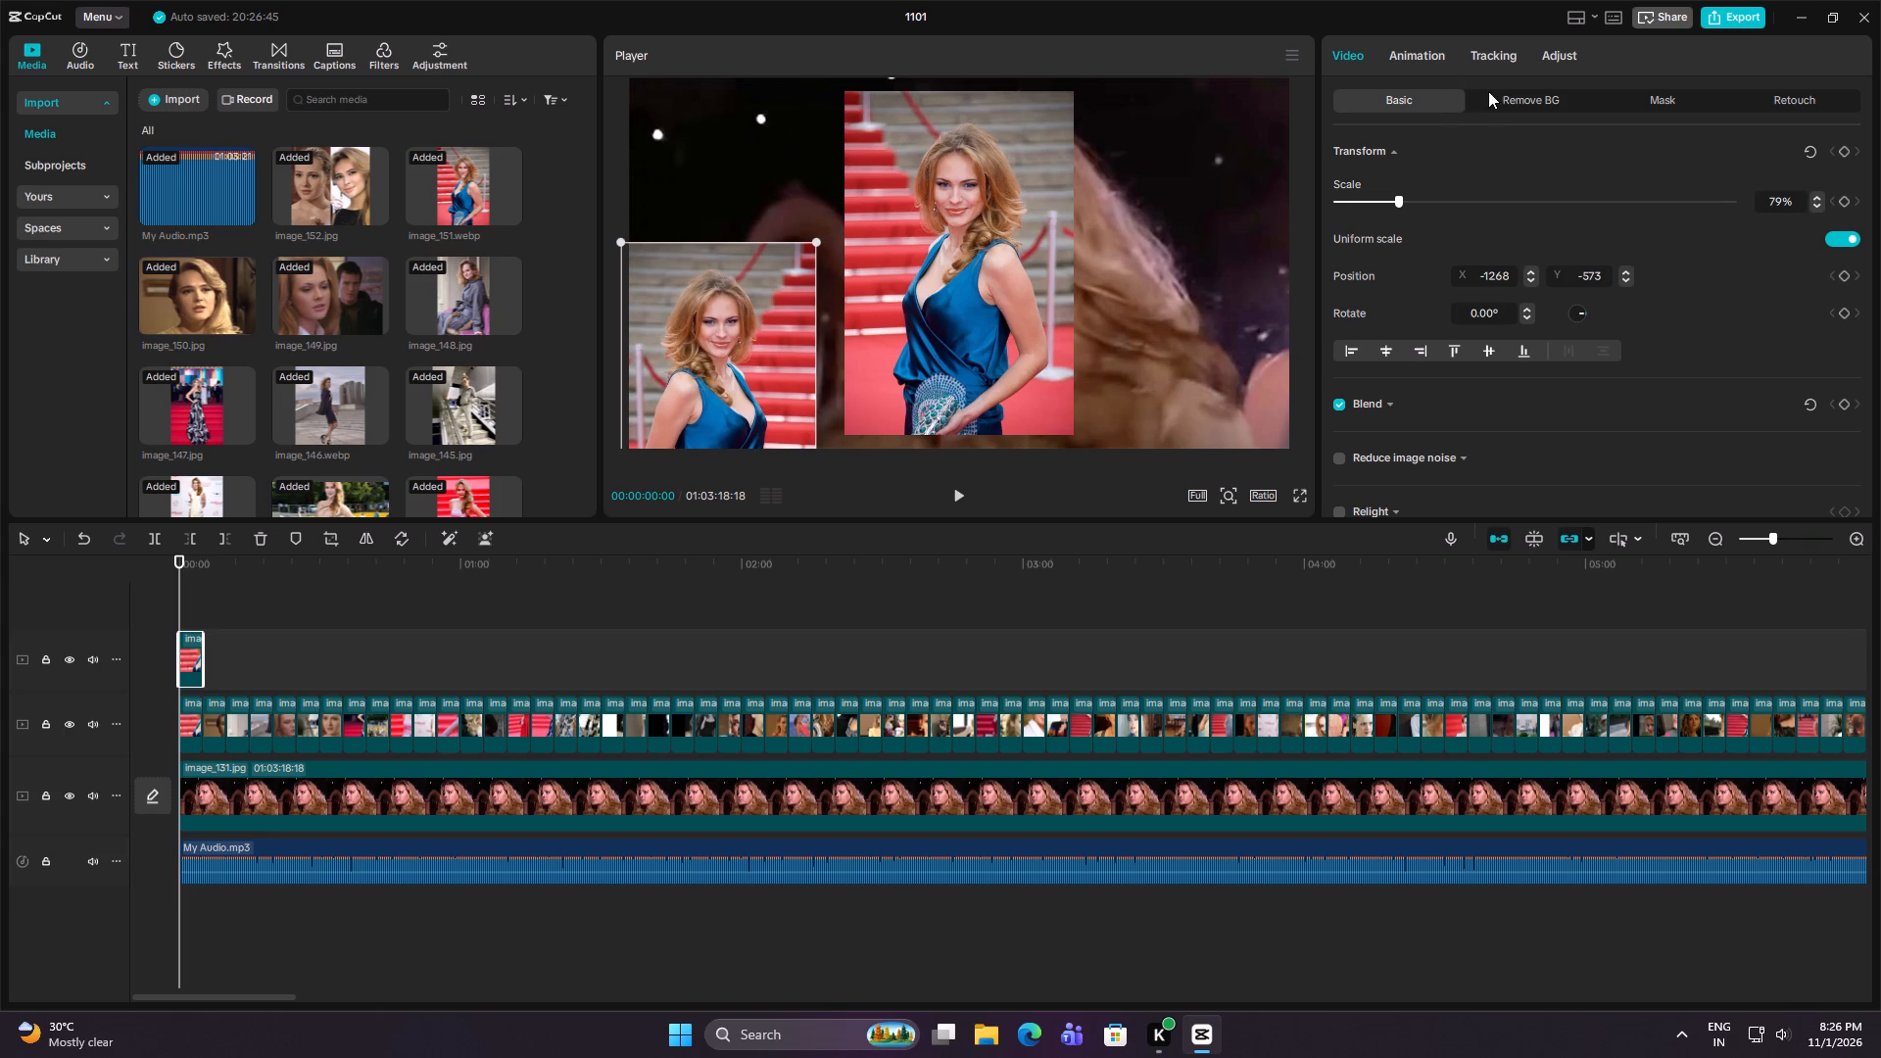
Remove the overlay image's background with automatic removal.
click(1499, 98)
click(1340, 151)
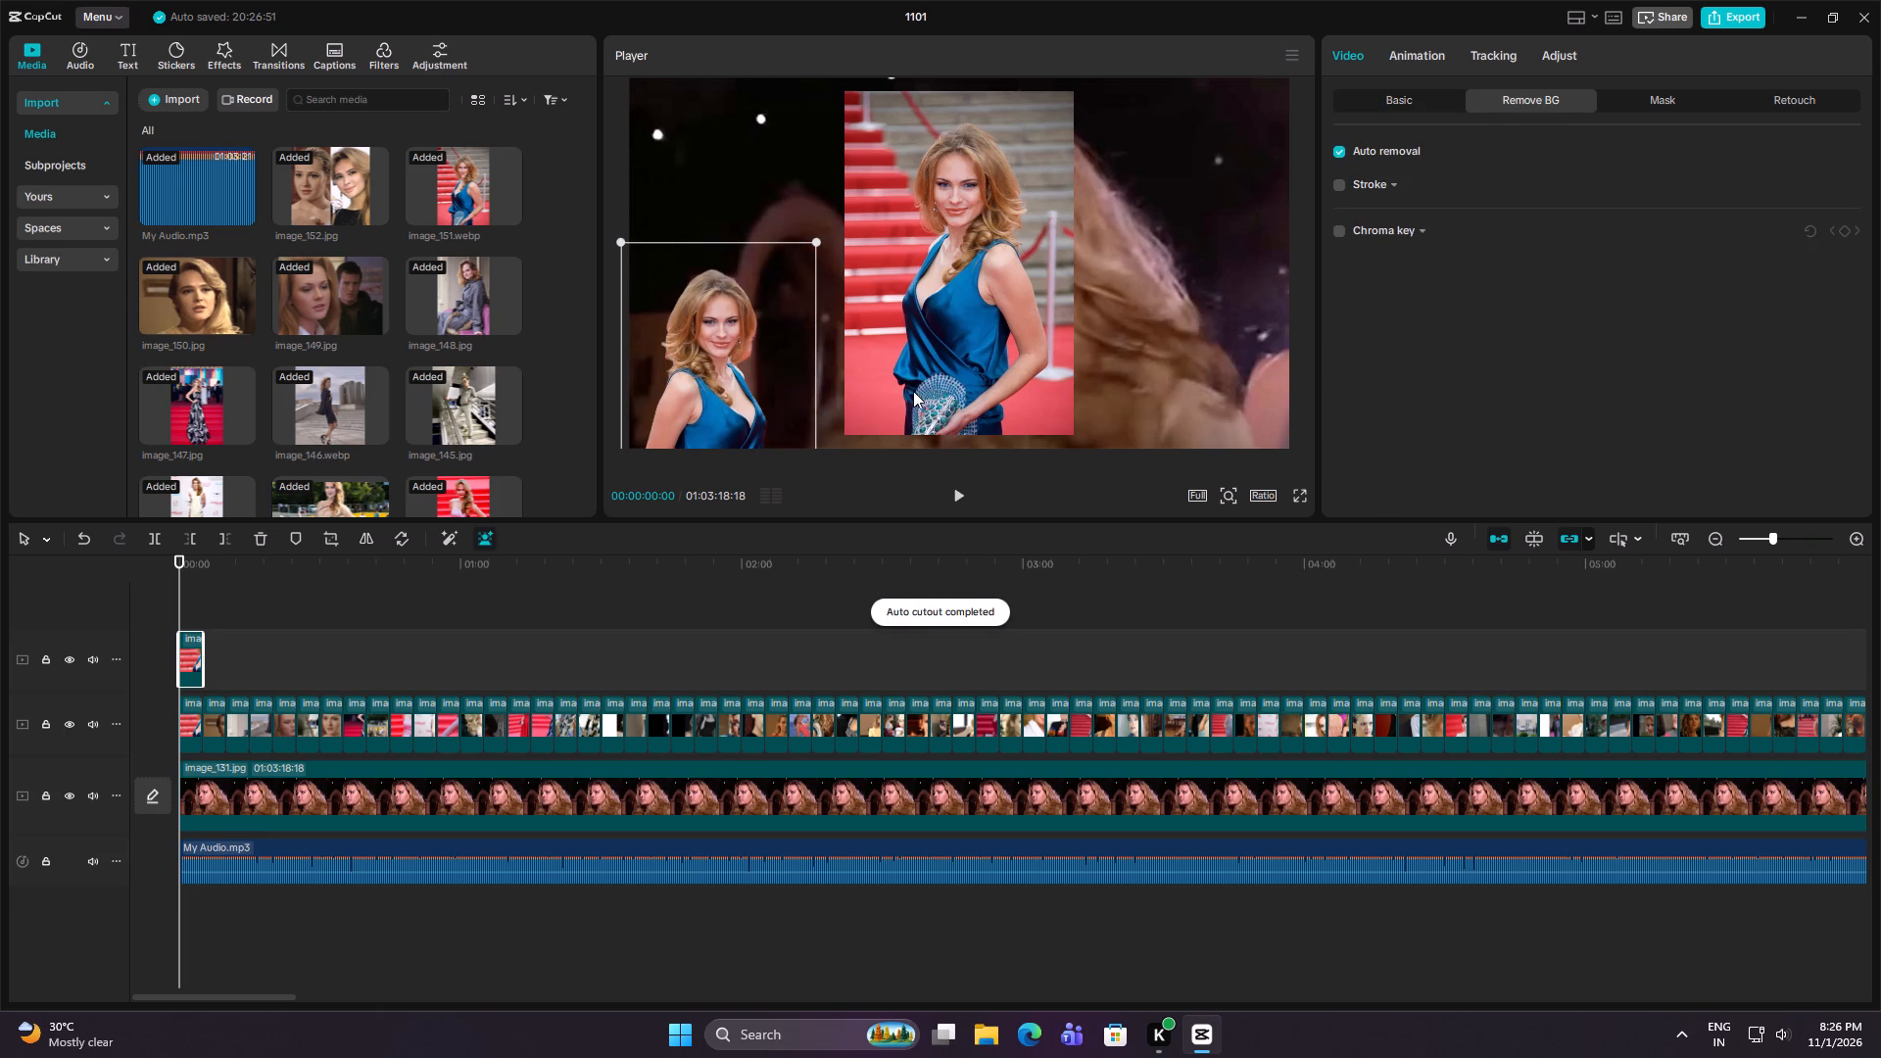
Extend the image_151.webp overlay clip to a duration of about 00:02:17:22.
drag(201, 647, 231, 652)
drag(231, 652, 823, 643)
click(200, 615)
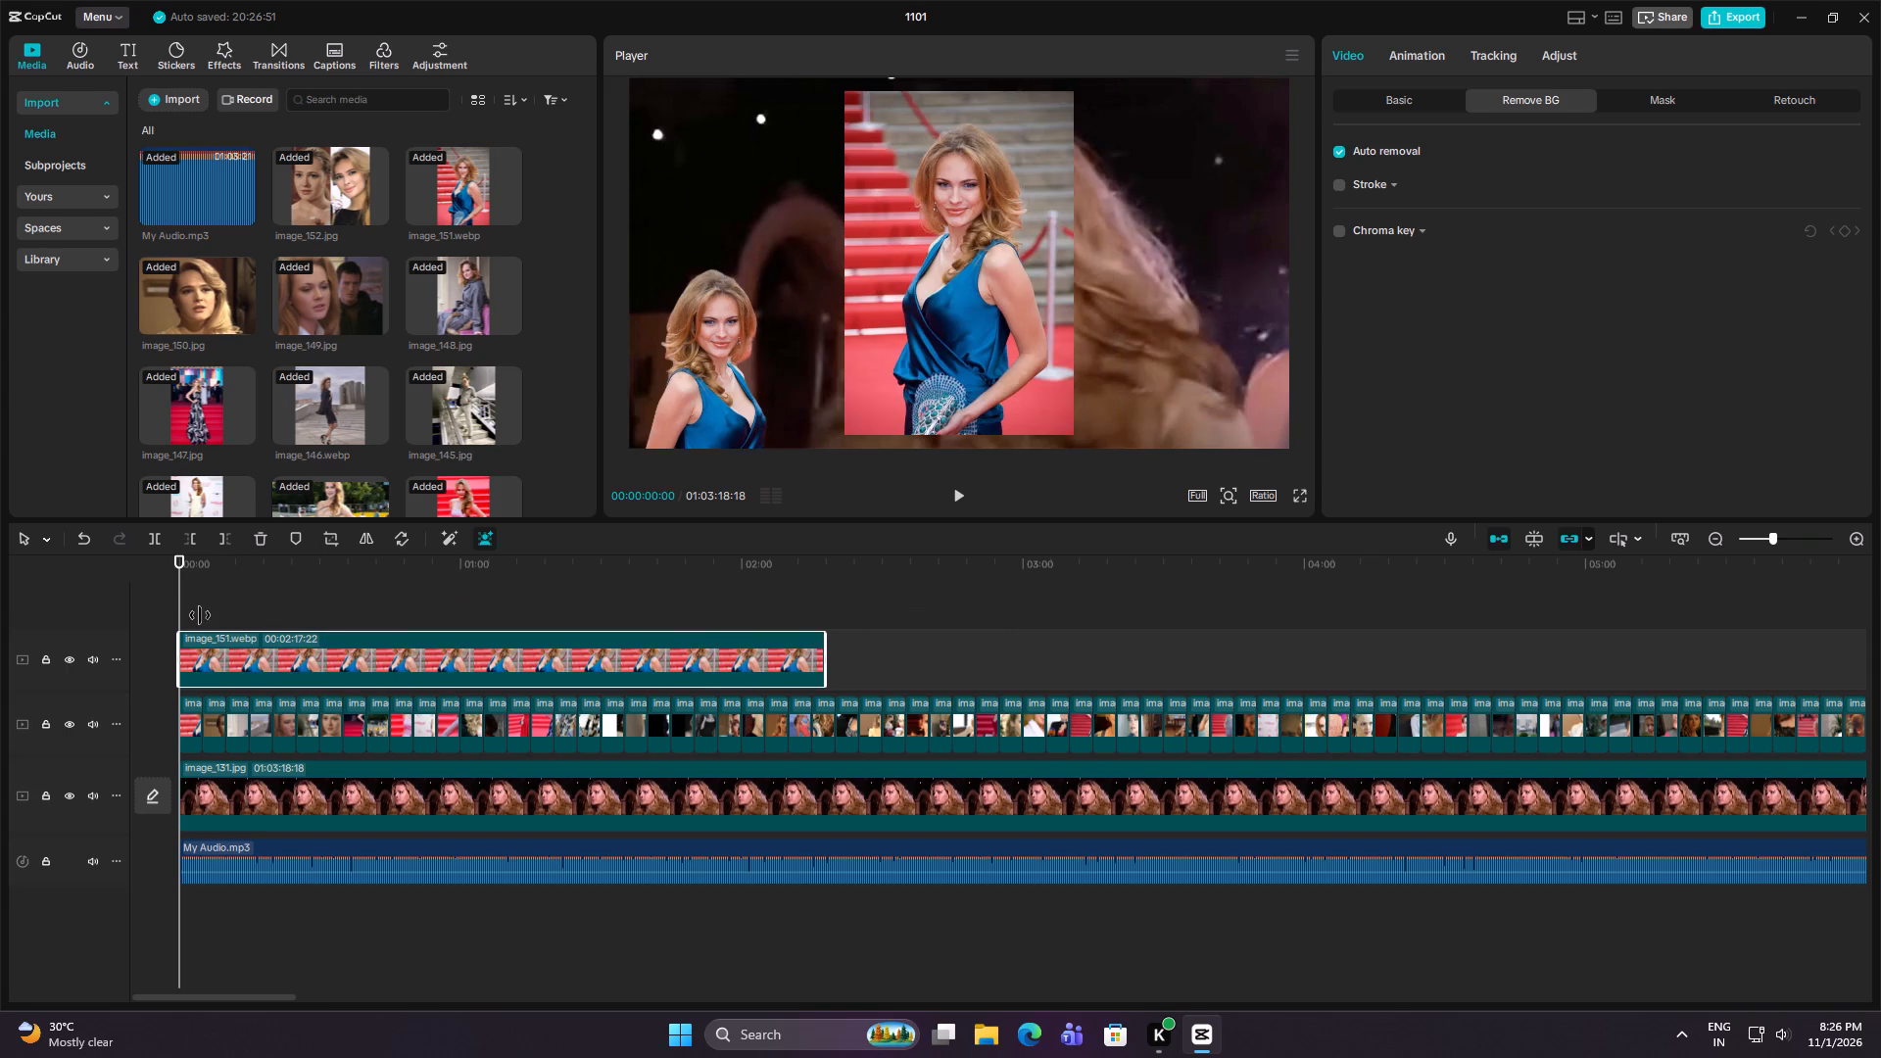
click(200, 615)
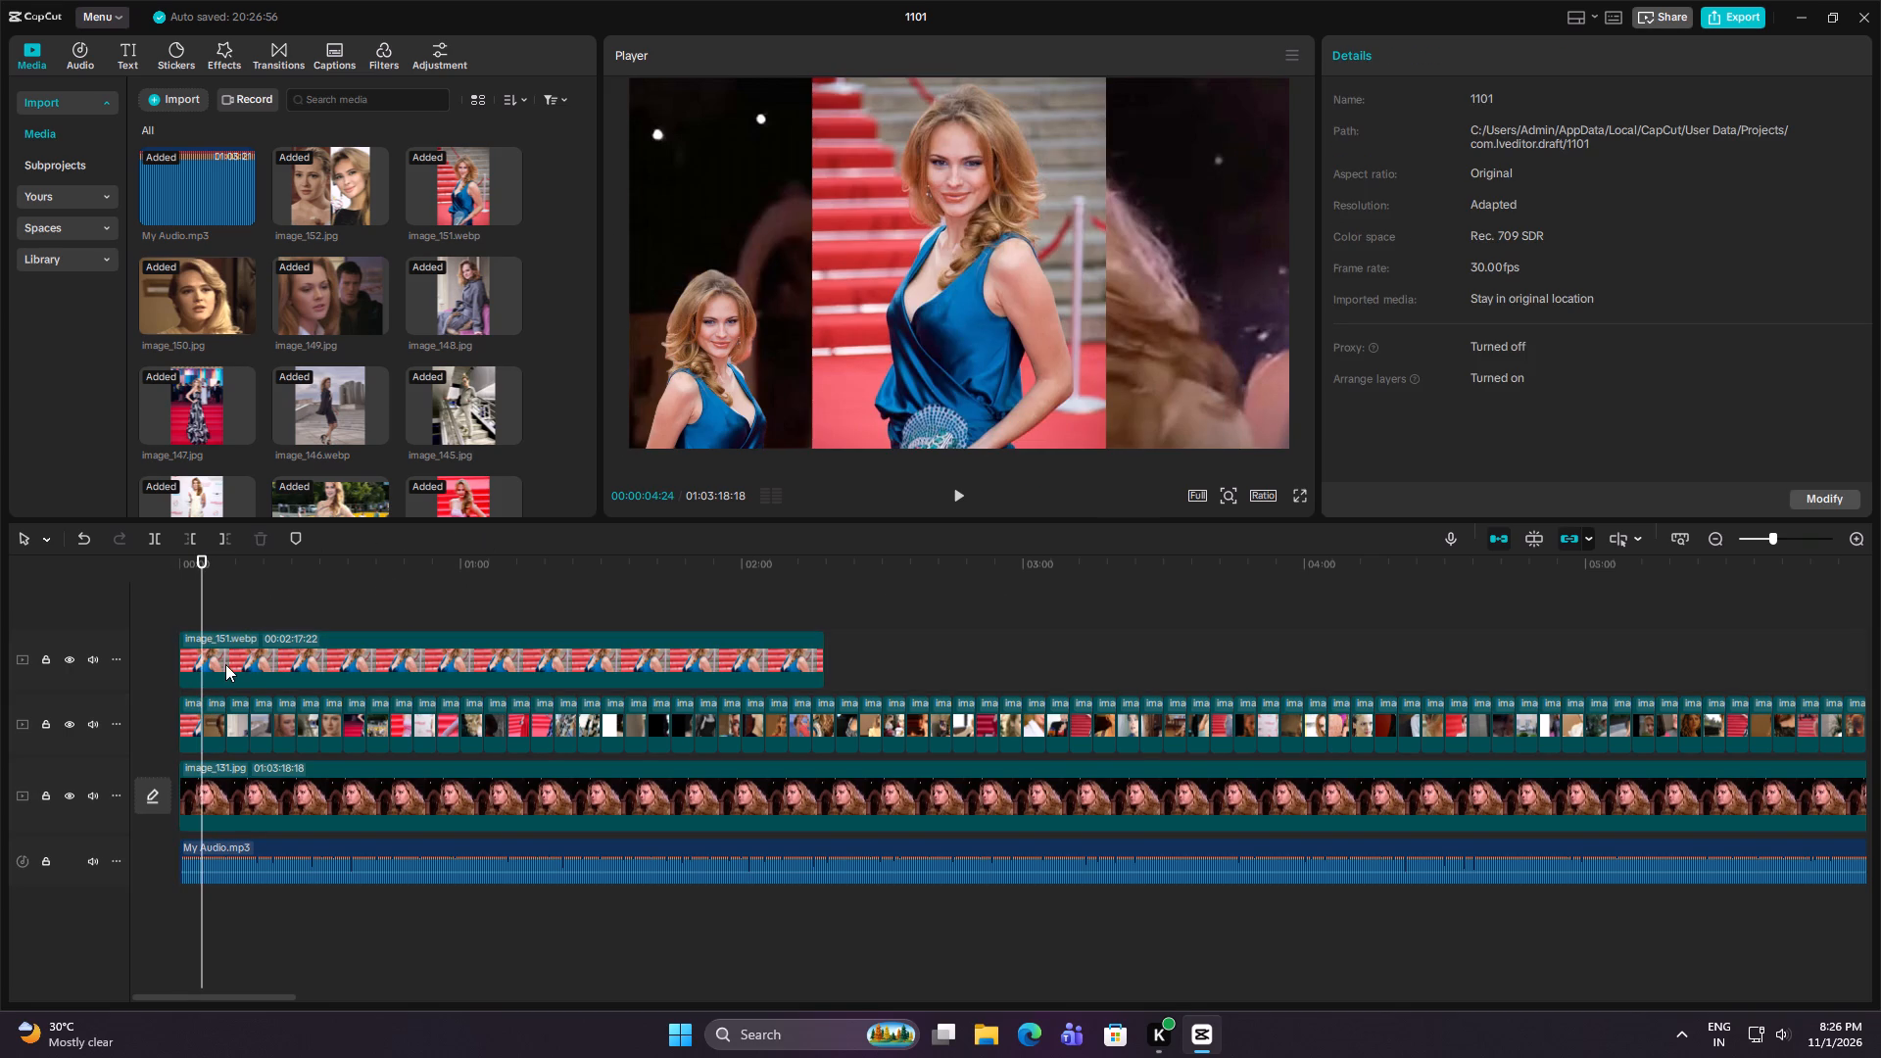
Scale the image_151.webp overlay to 60% and reposition it in the frame's lower-left corner, at about X -1547, Y -872.
click(224, 658)
key(ctrl+equal)
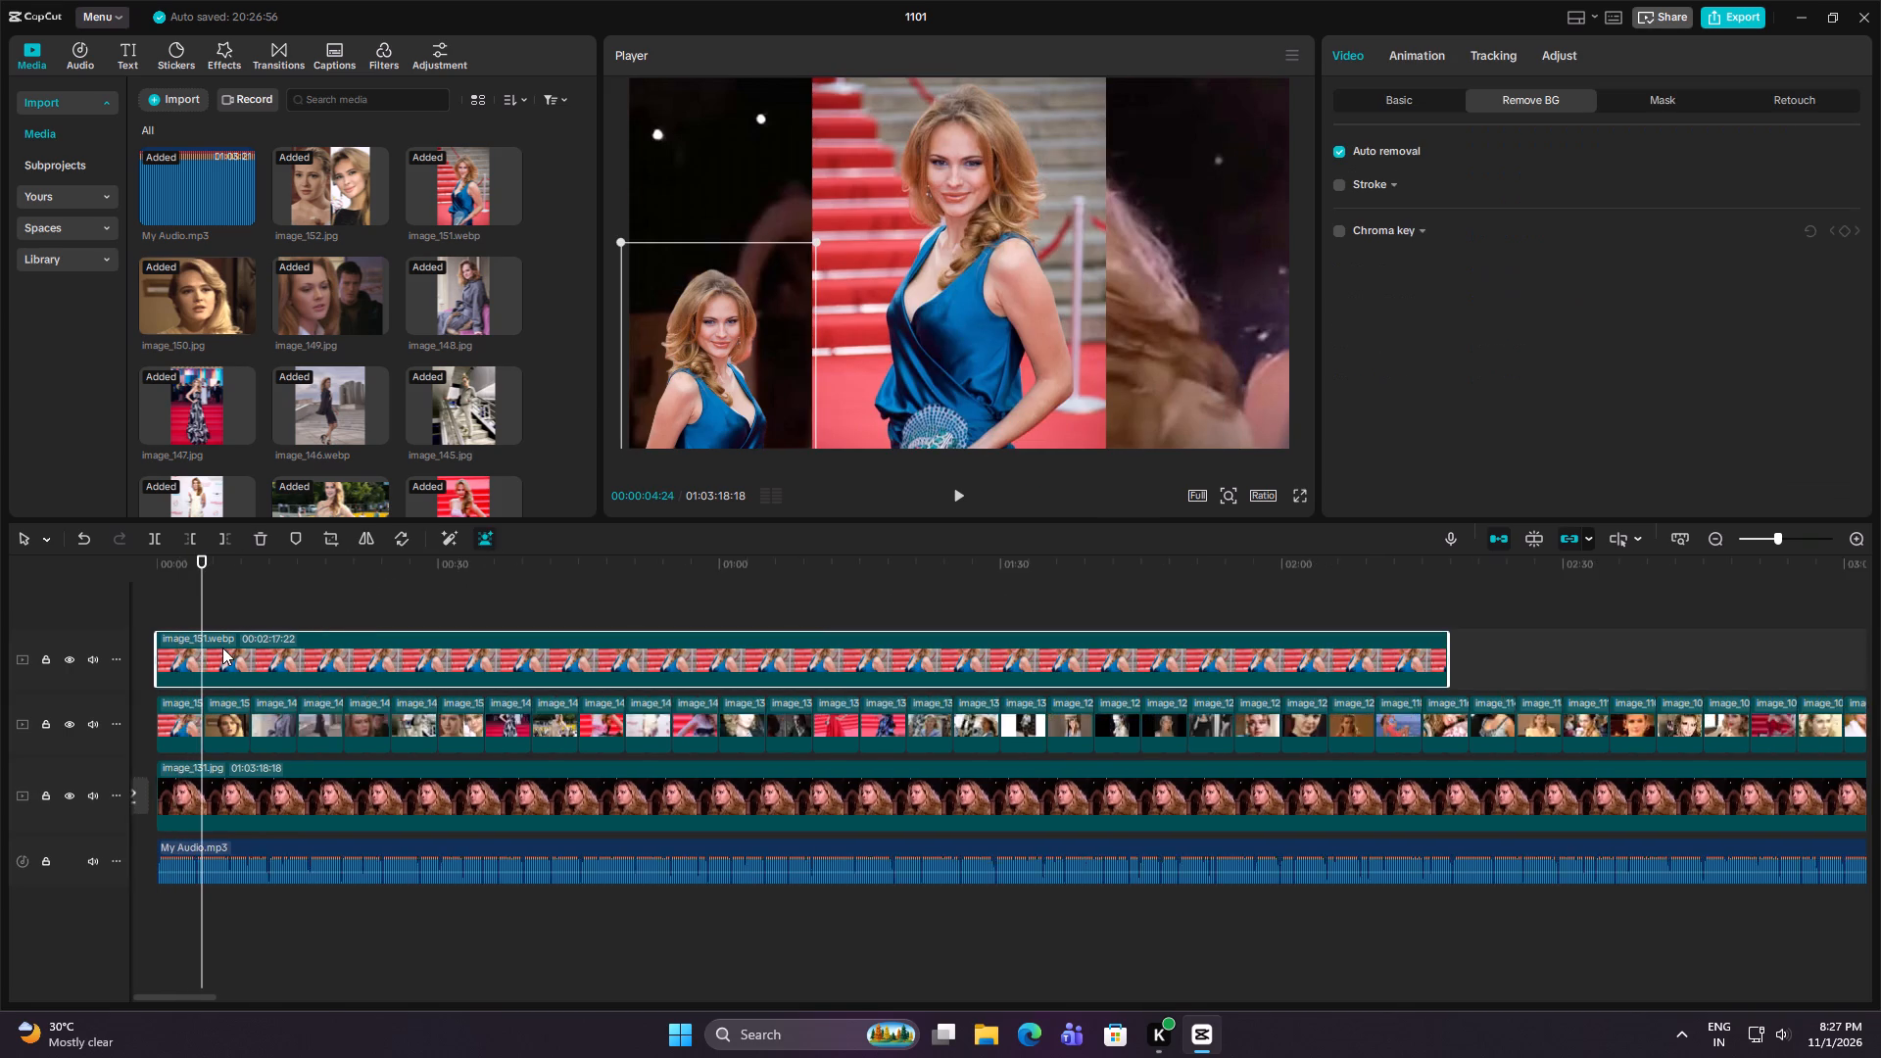
key(ctrl+equal)
key(ctrl+equal)
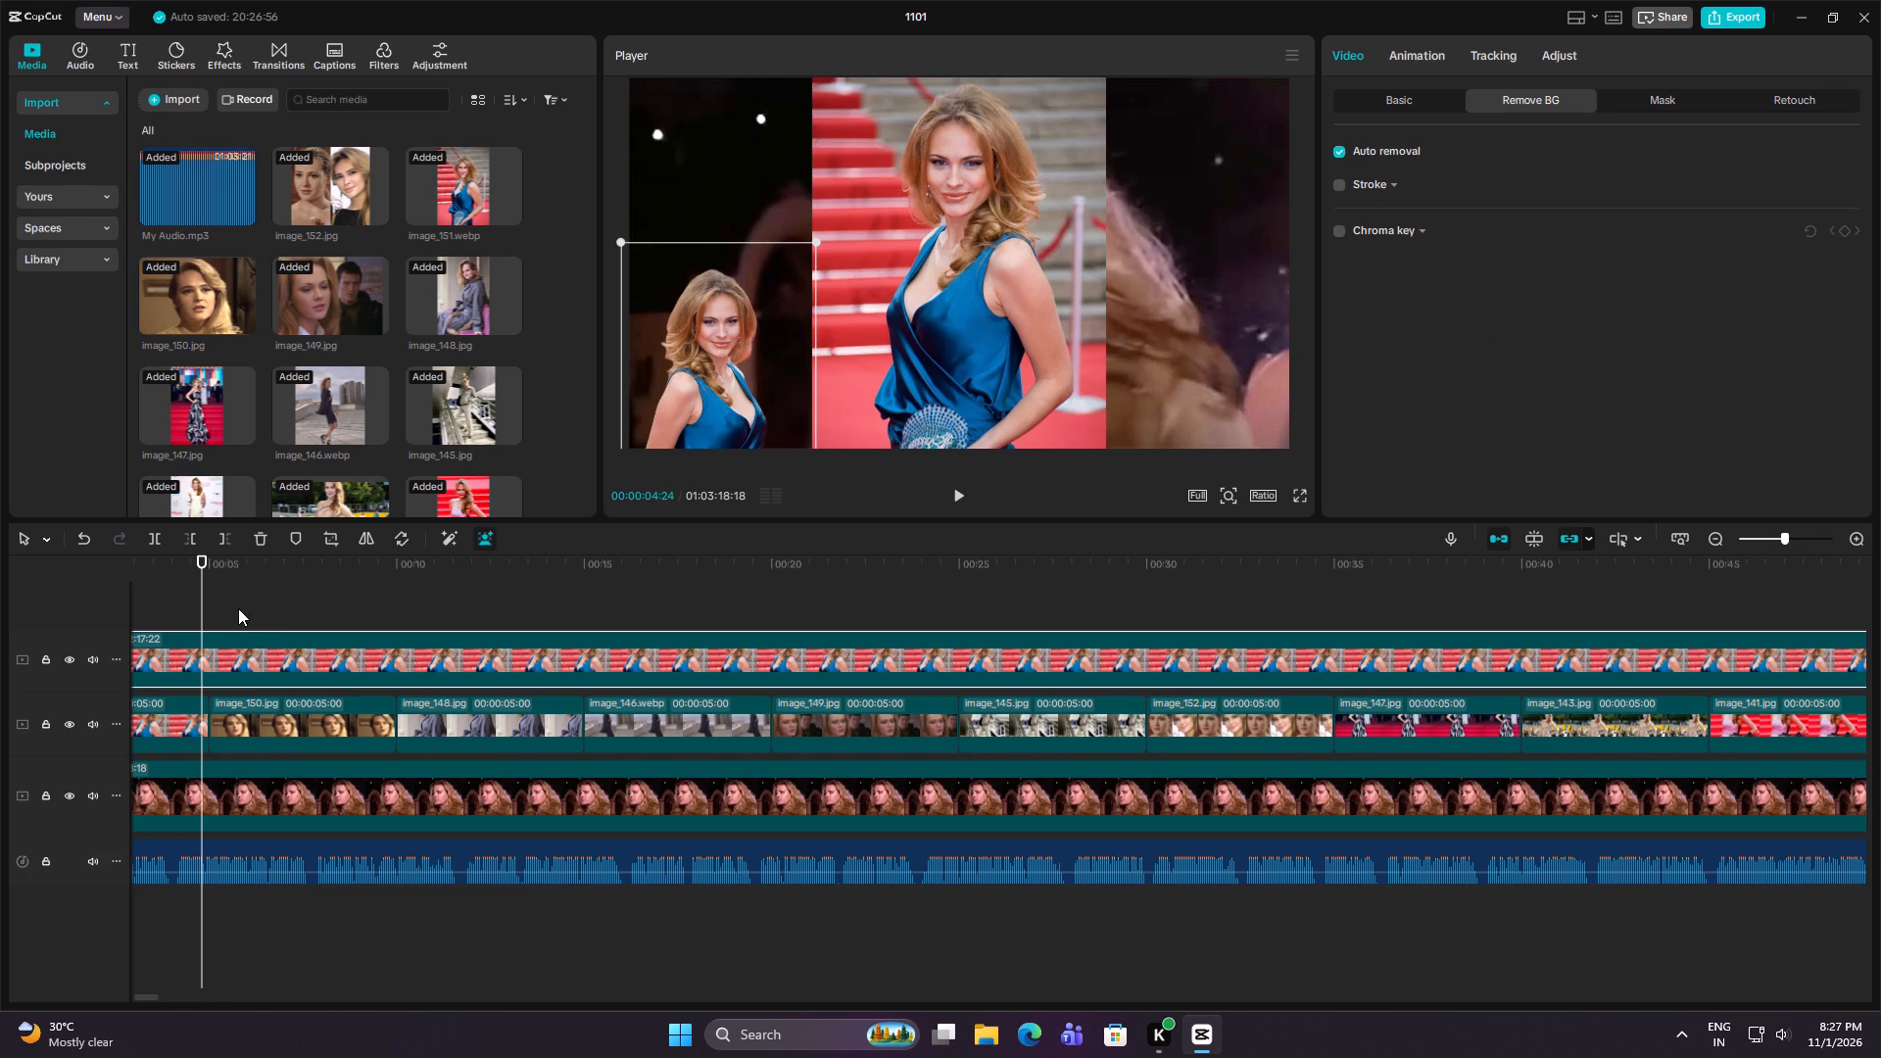
click(236, 606)
drag(236, 606, 44, 611)
click(684, 420)
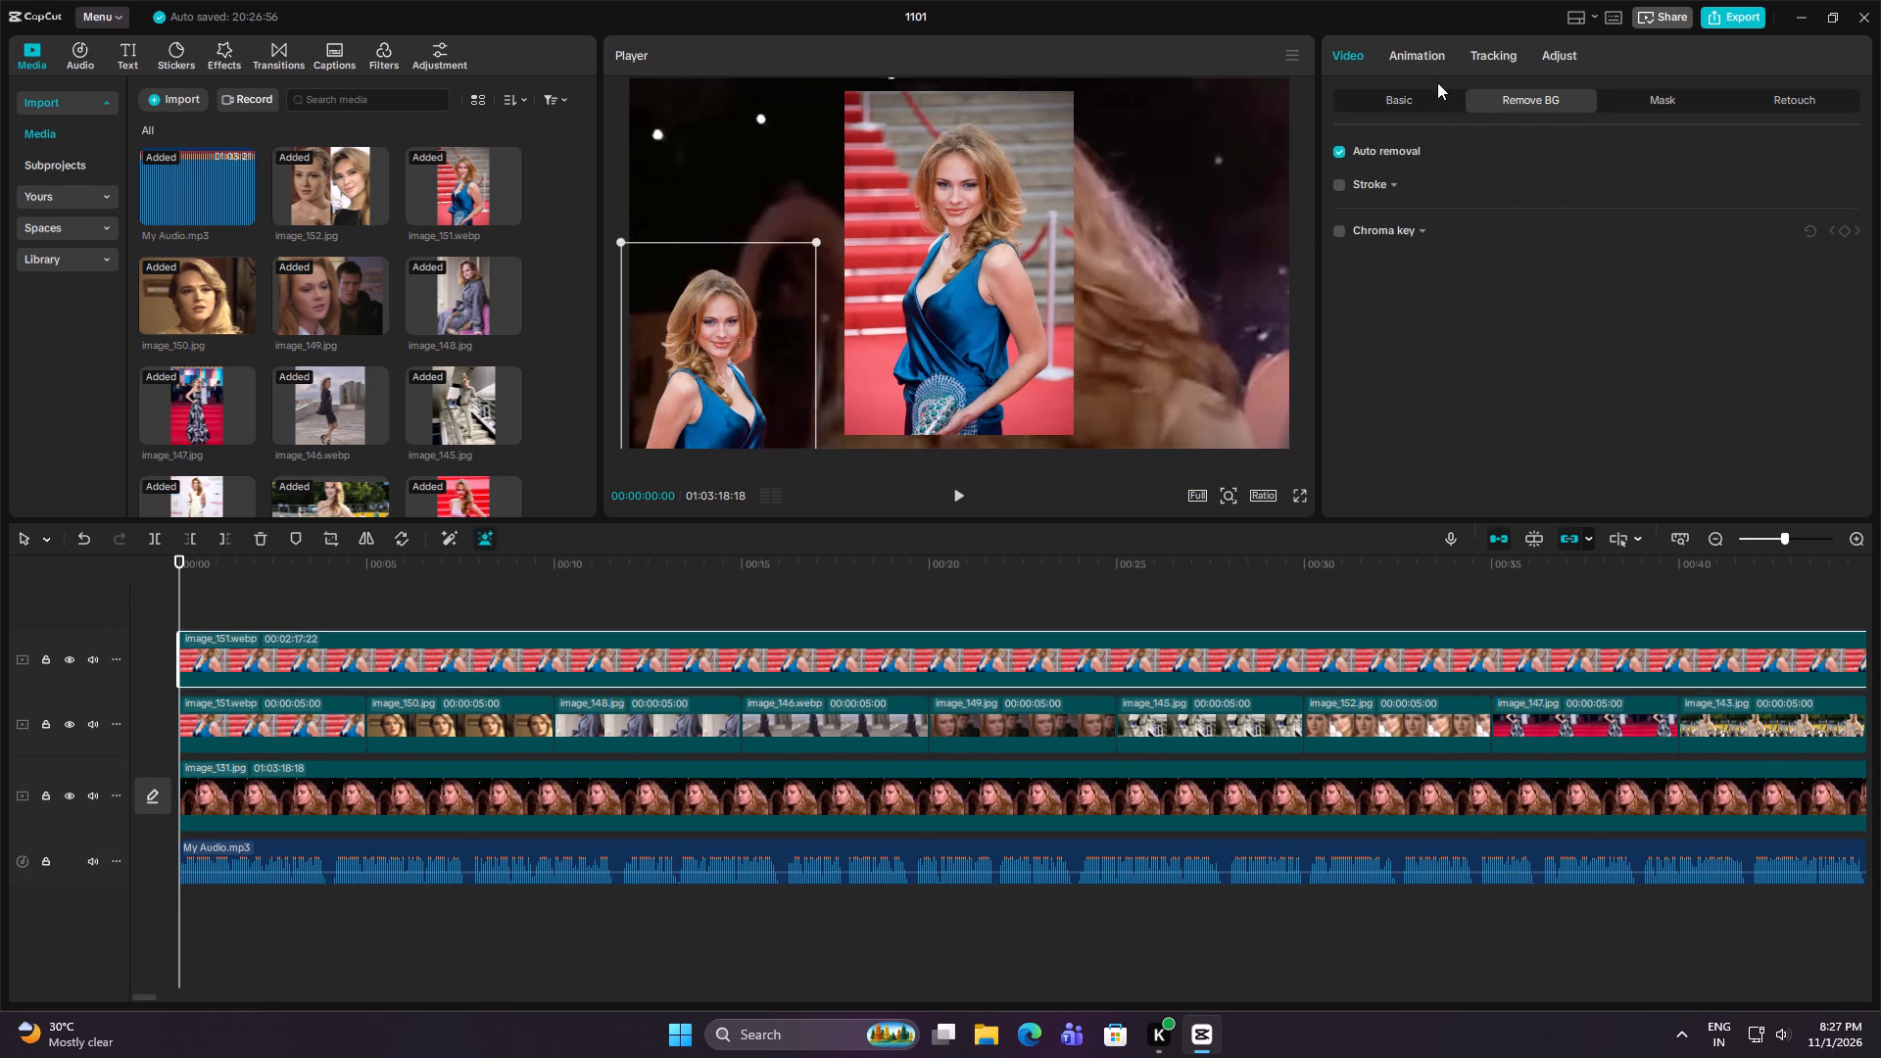
click(1388, 95)
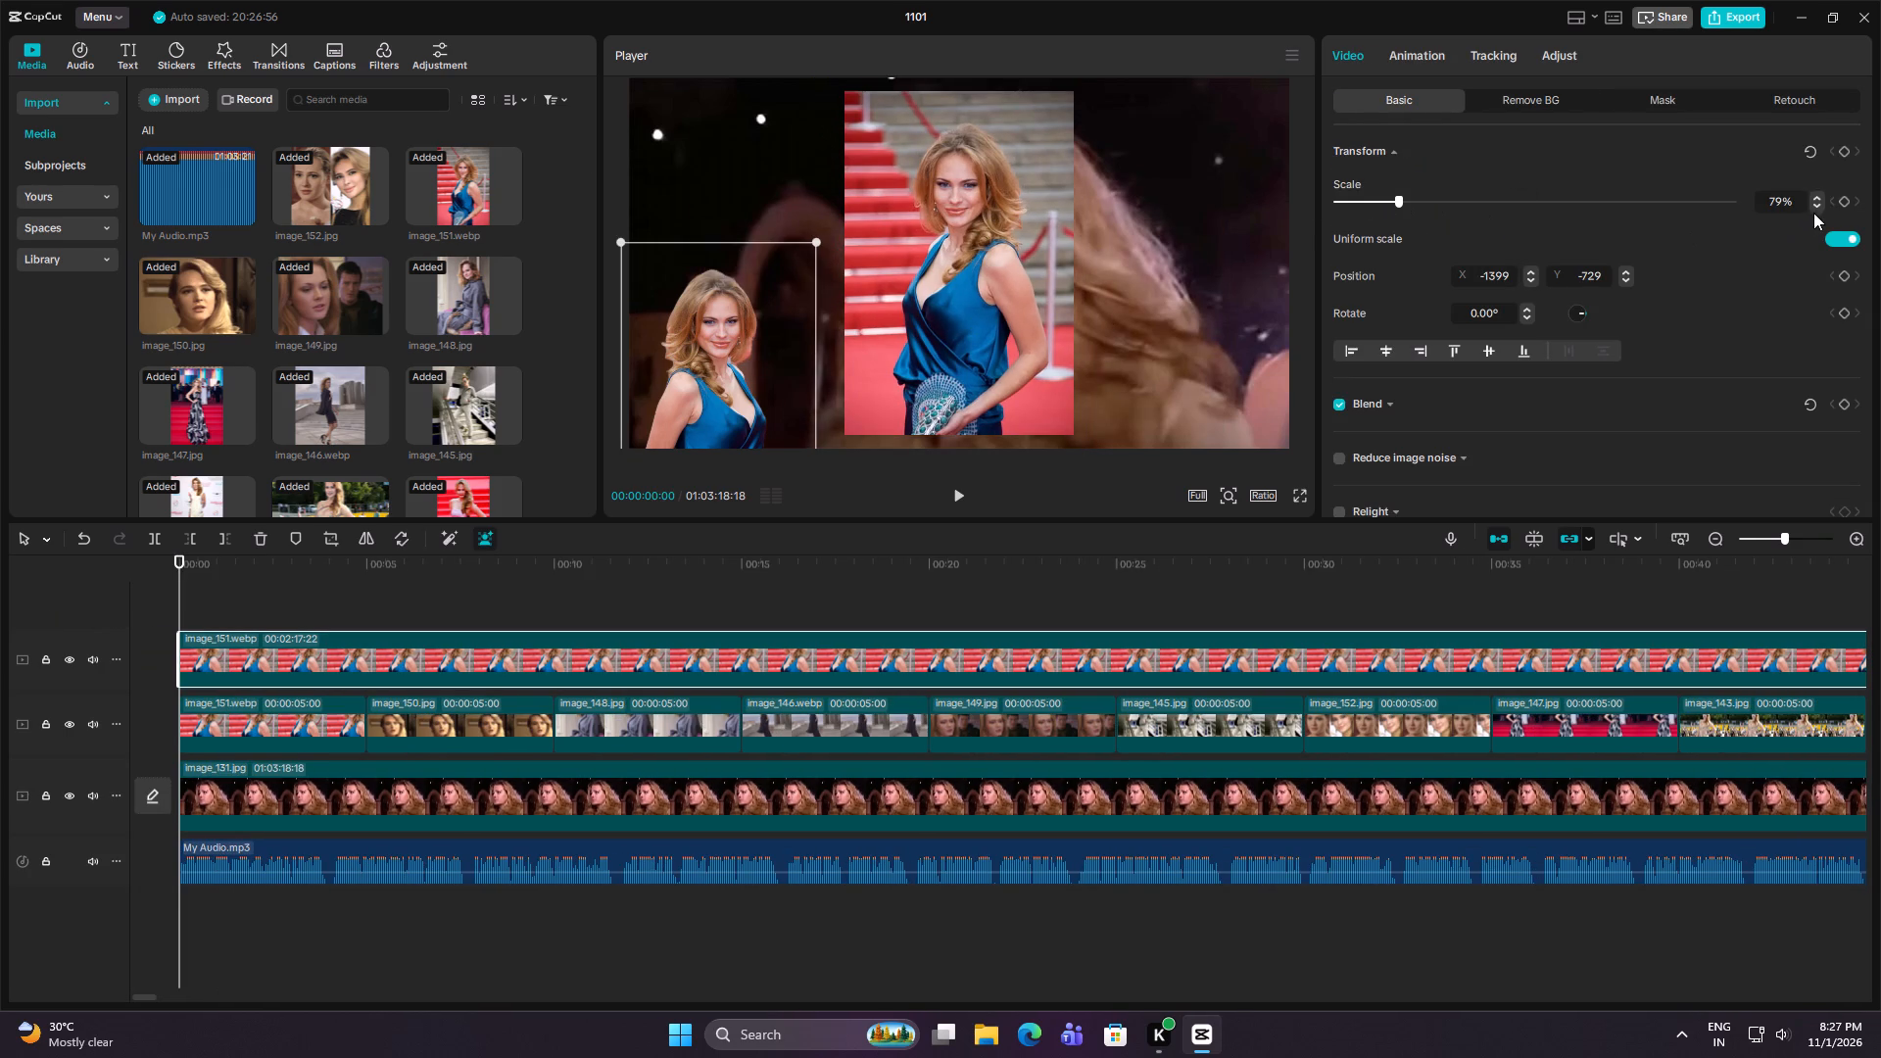
triple_click(1816, 206)
triple_click(1816, 206)
triple_click(1816, 206)
triple_click(1816, 206)
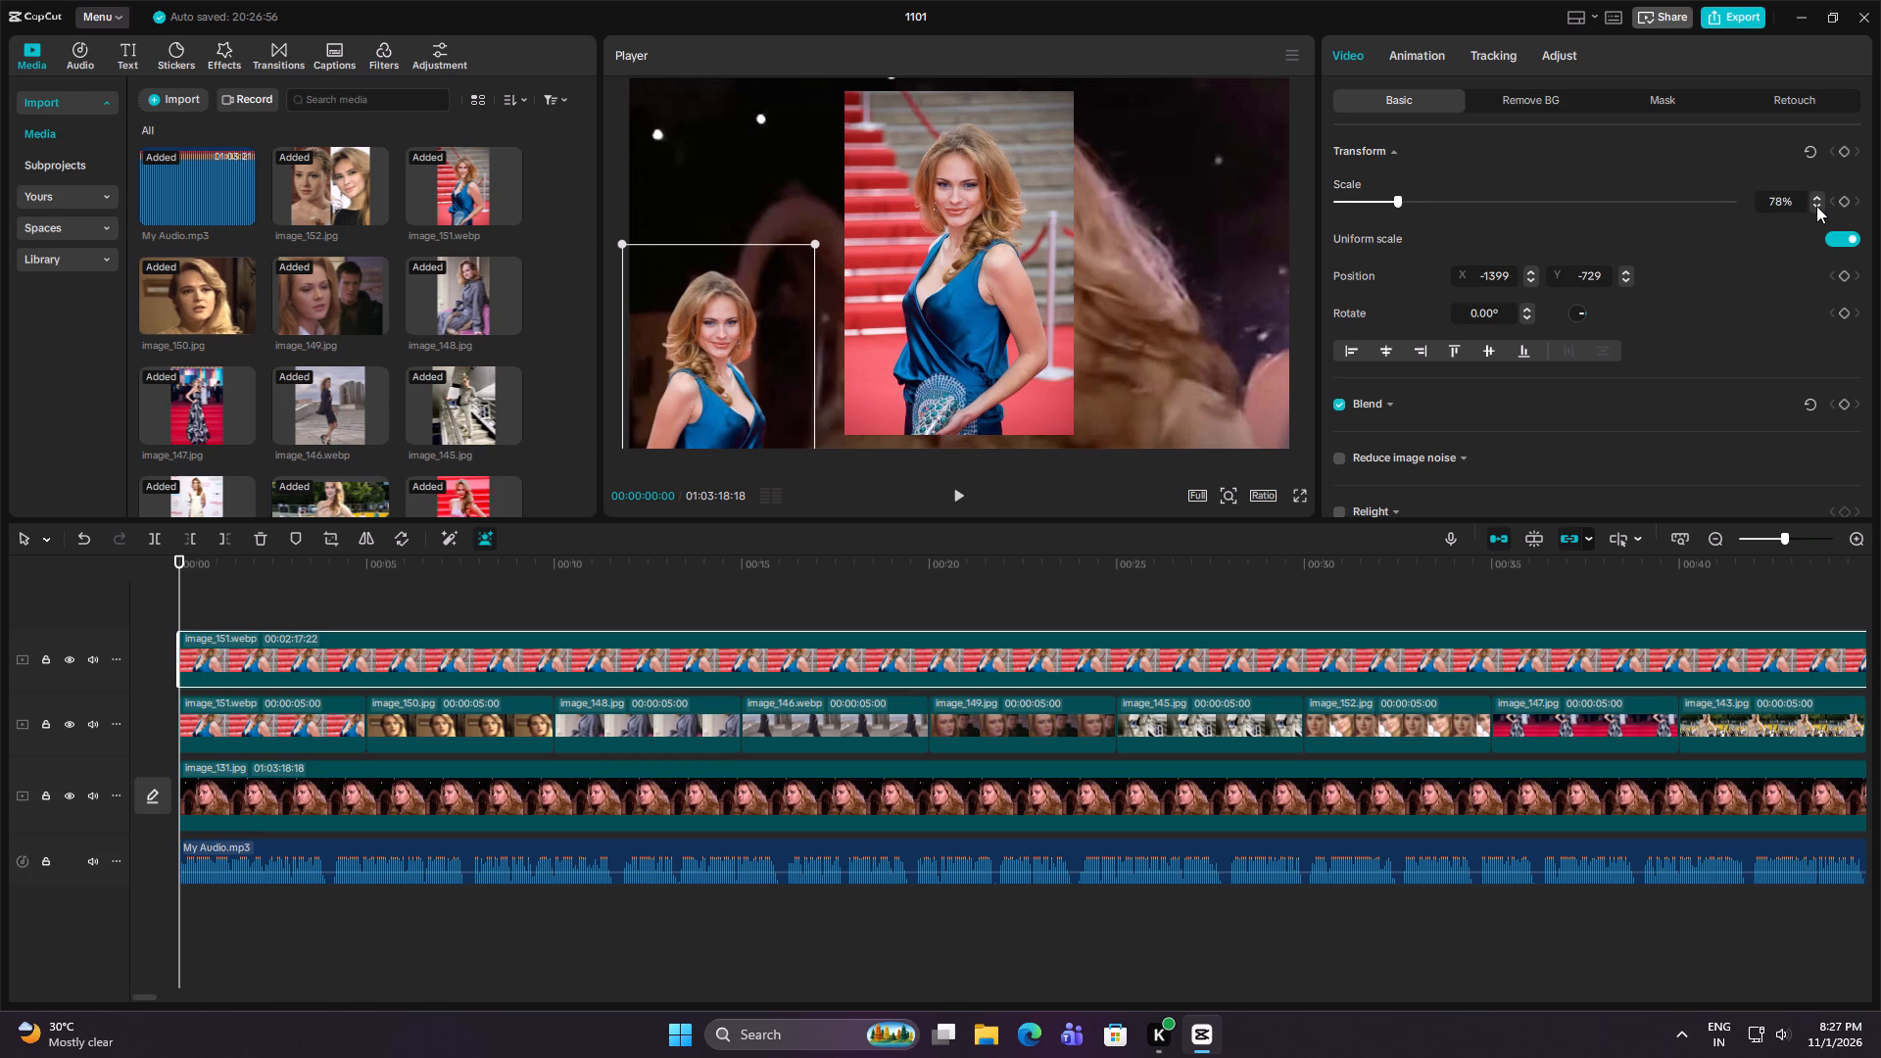
triple_click(1816, 206)
triple_click(1816, 206)
click(1815, 208)
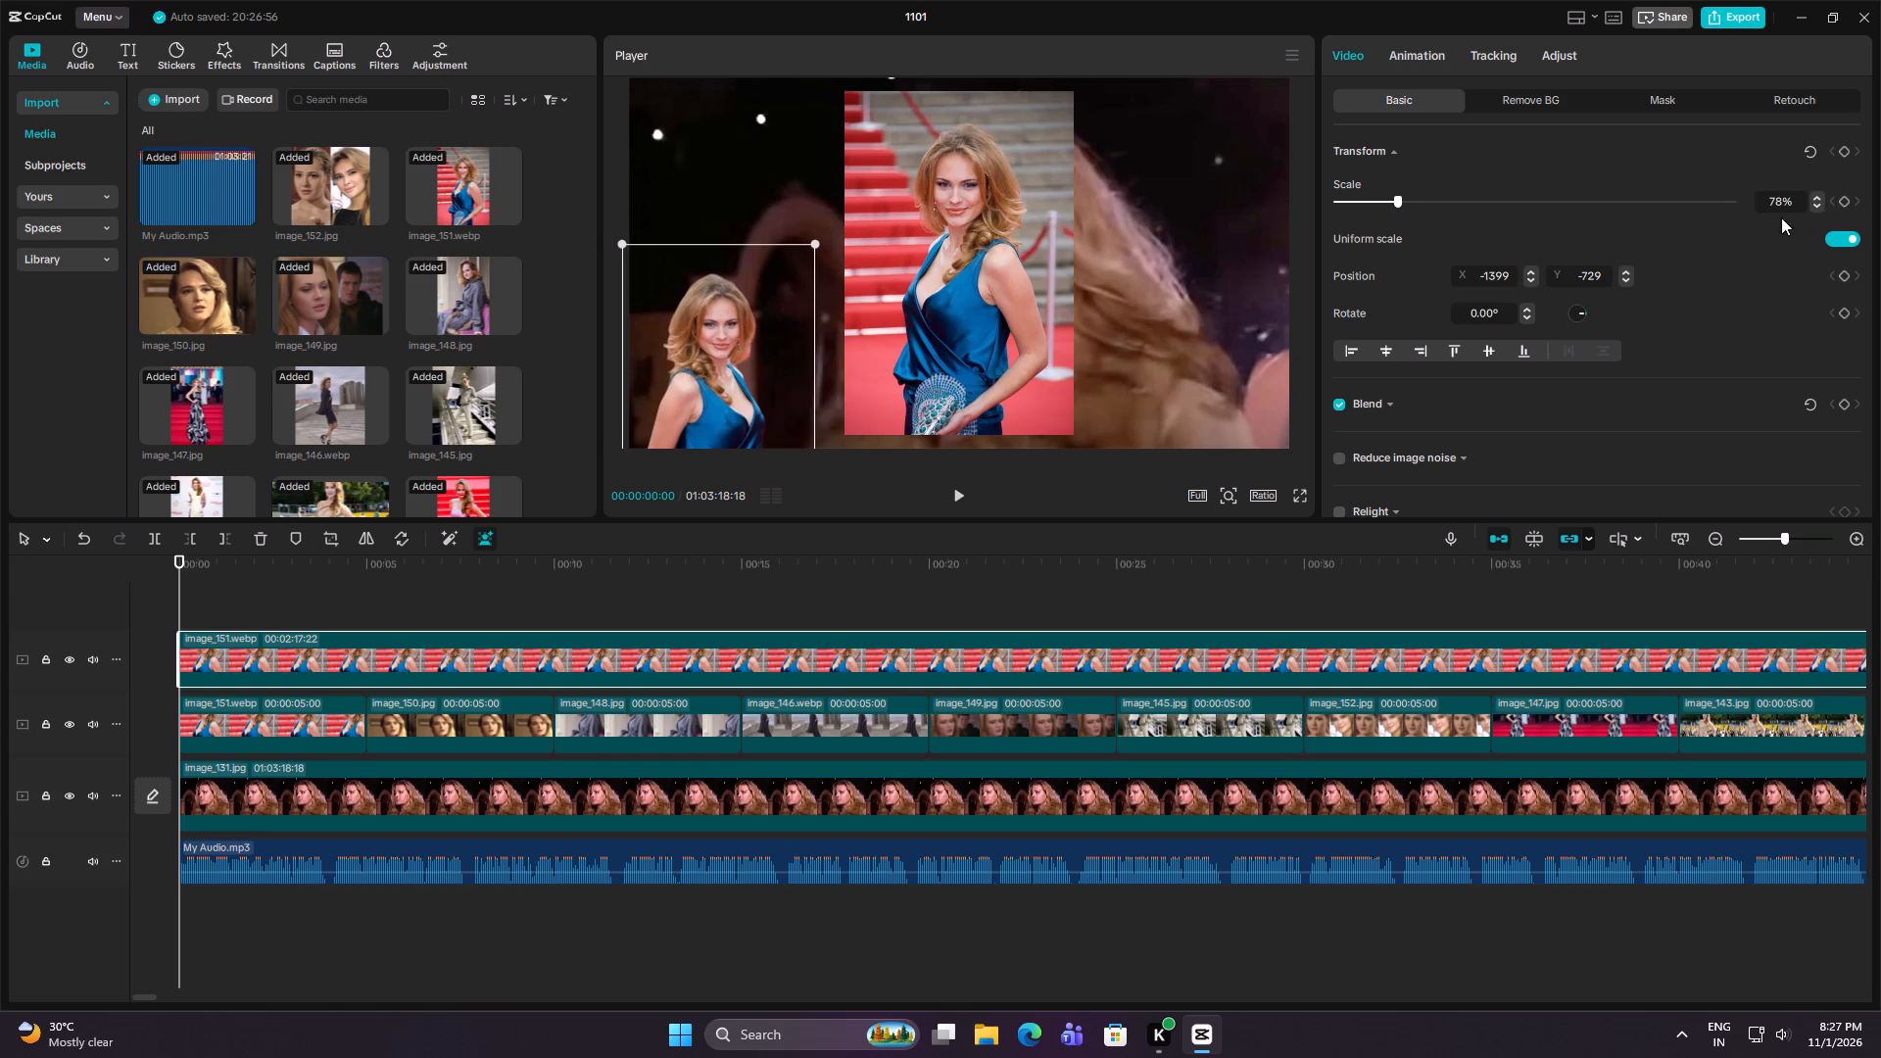
drag(716, 374, 695, 387)
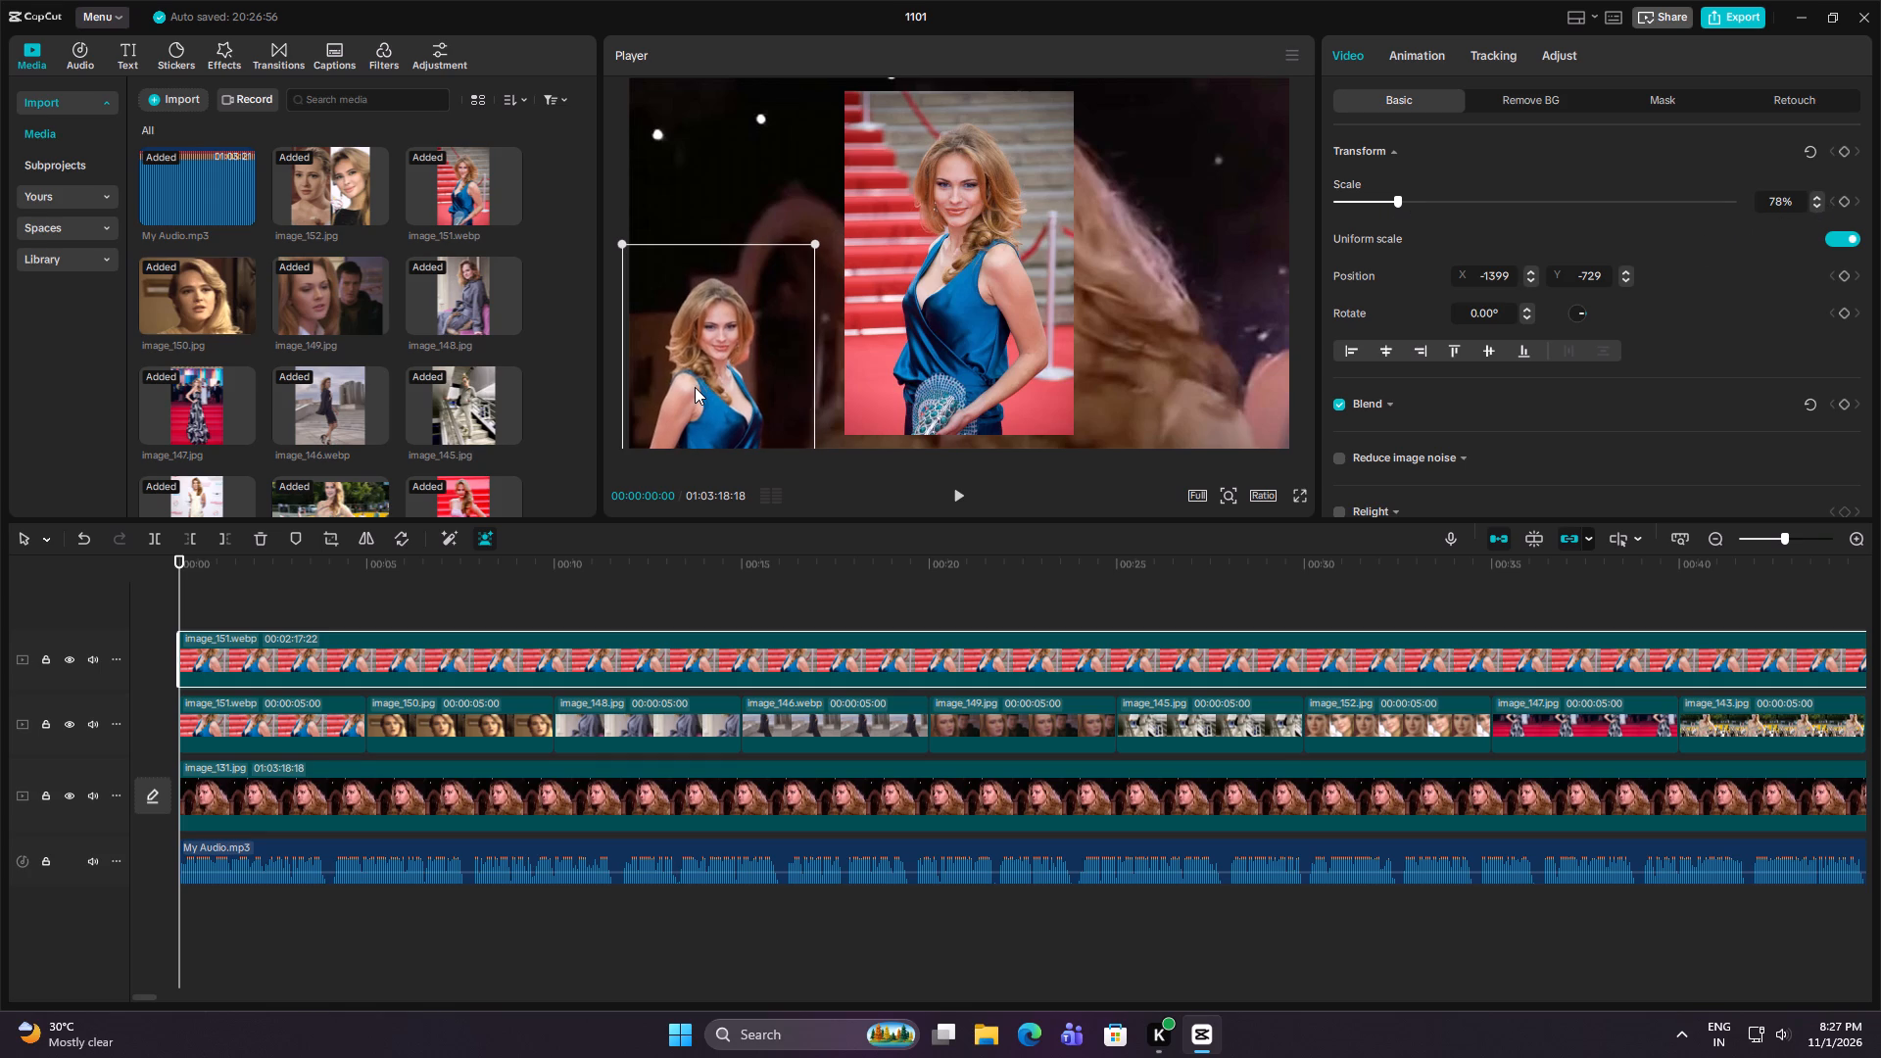
click(721, 385)
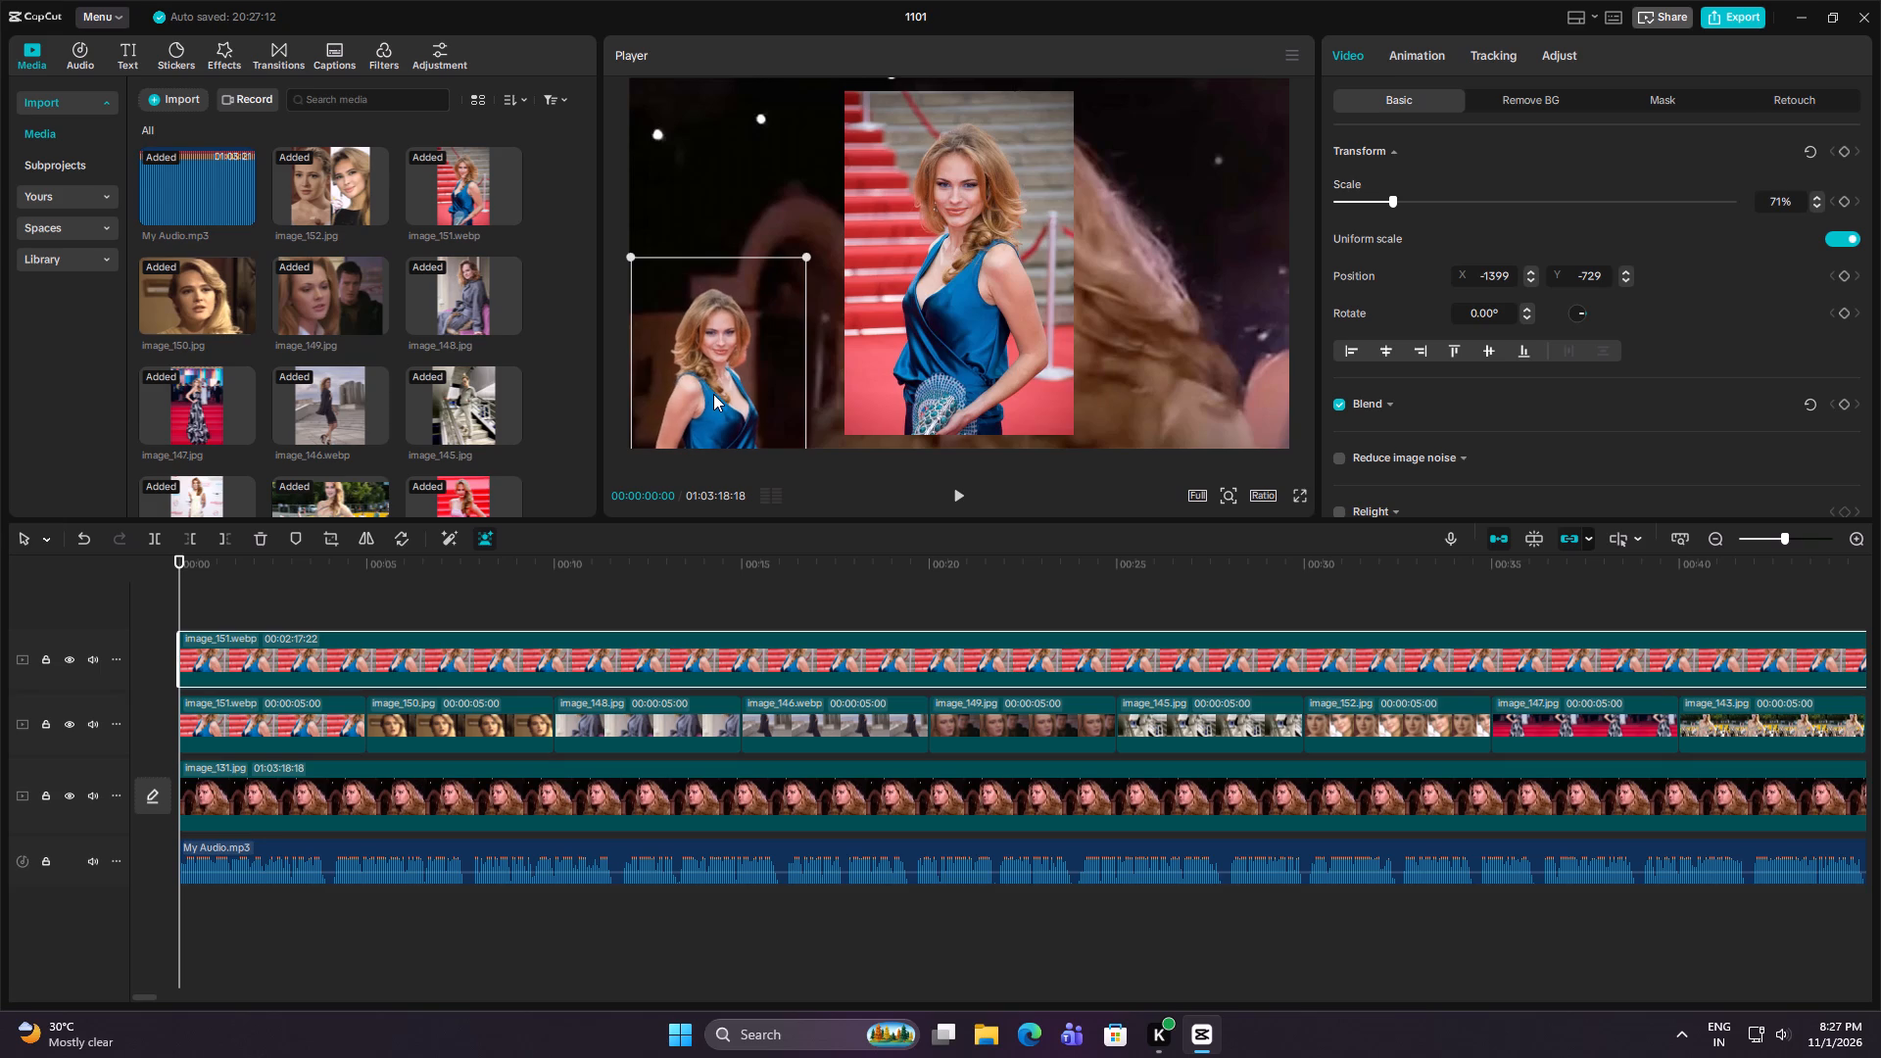
click(713, 394)
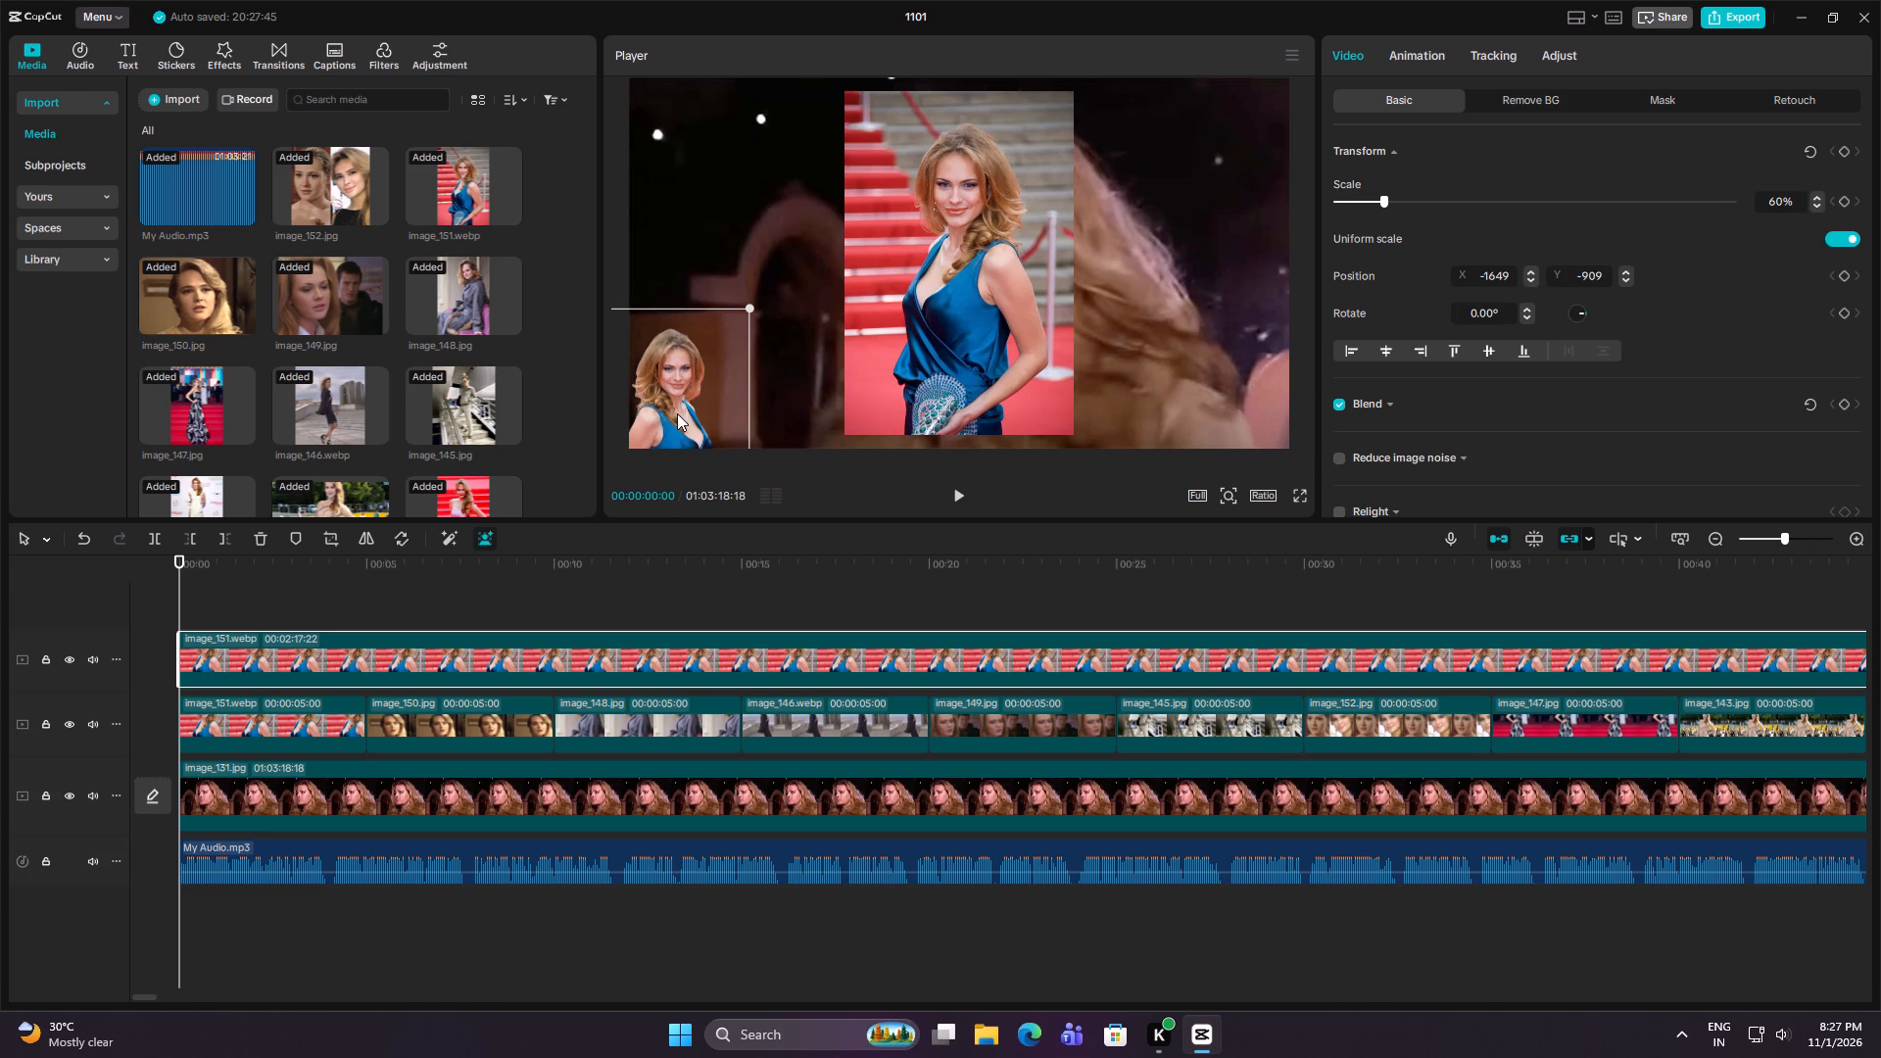
drag(677, 413, 695, 407)
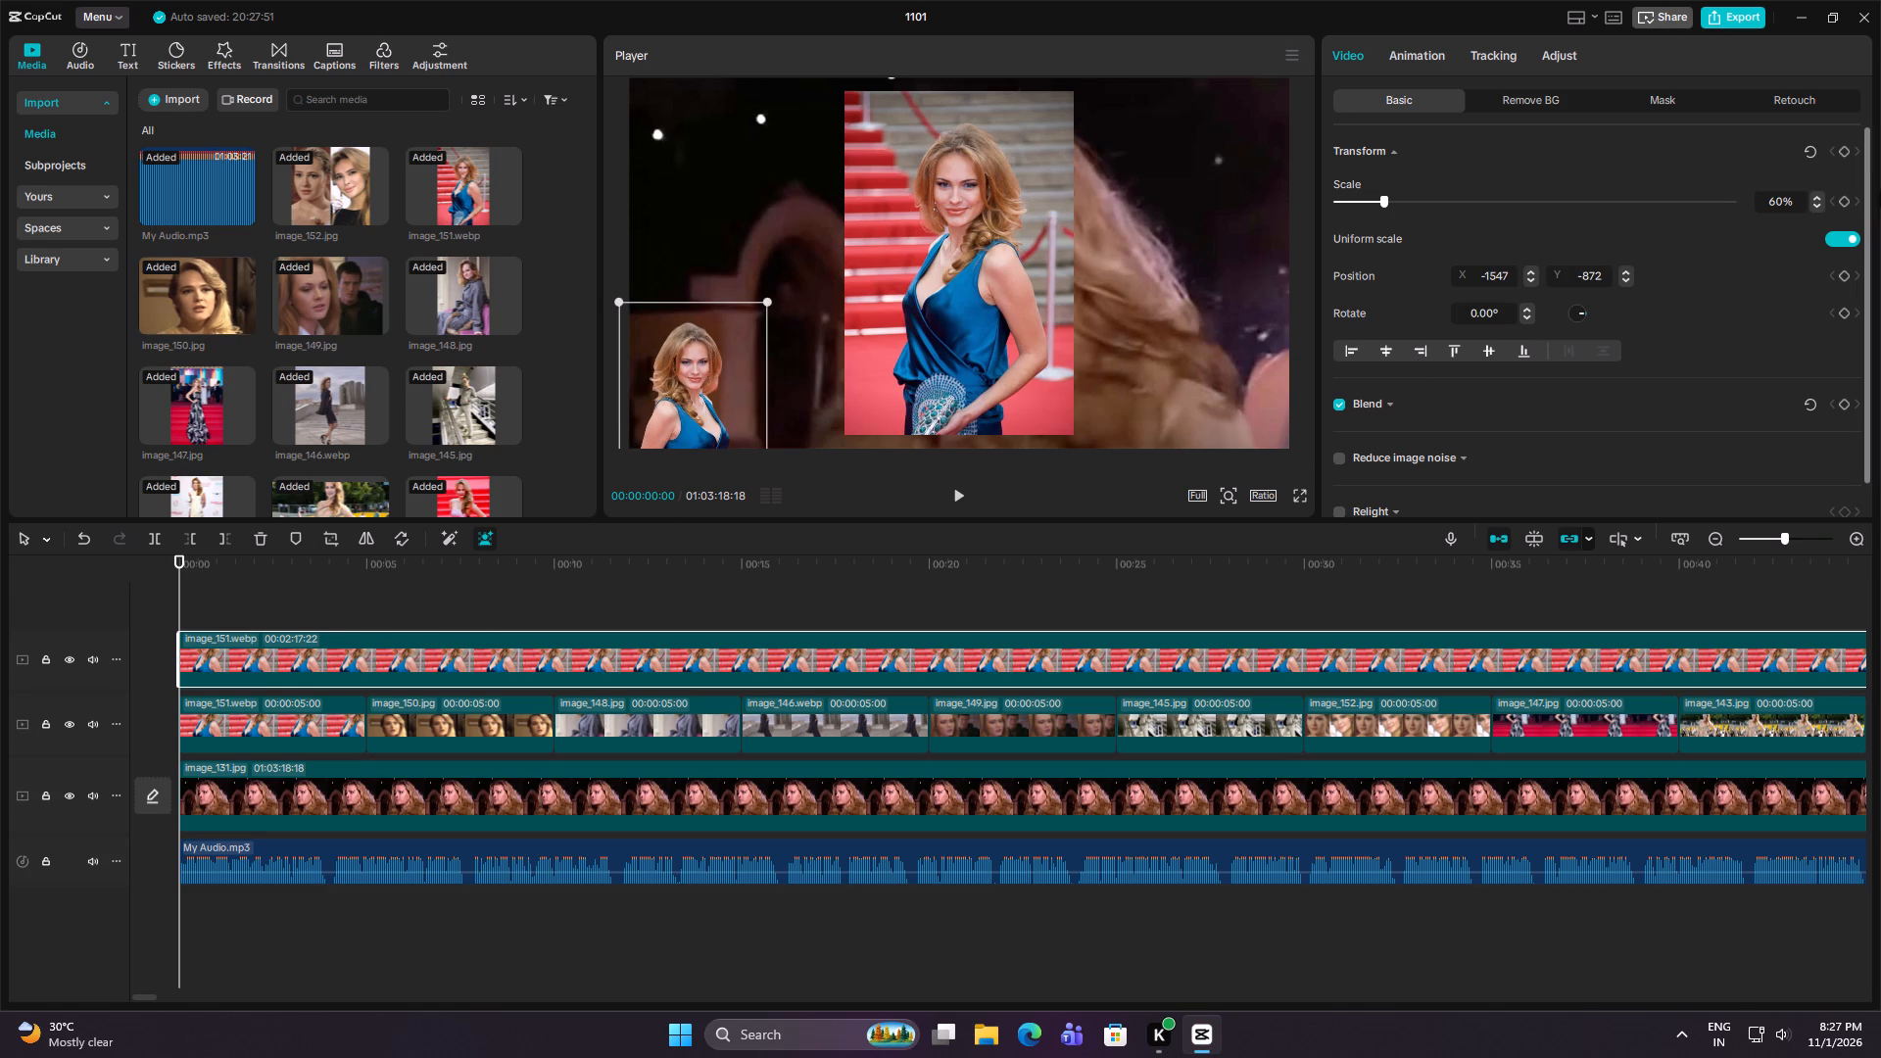
Add Transform keyframes to the portrait overlay at 00:00:00:00 and at 00:00:00:06.
click(1848, 147)
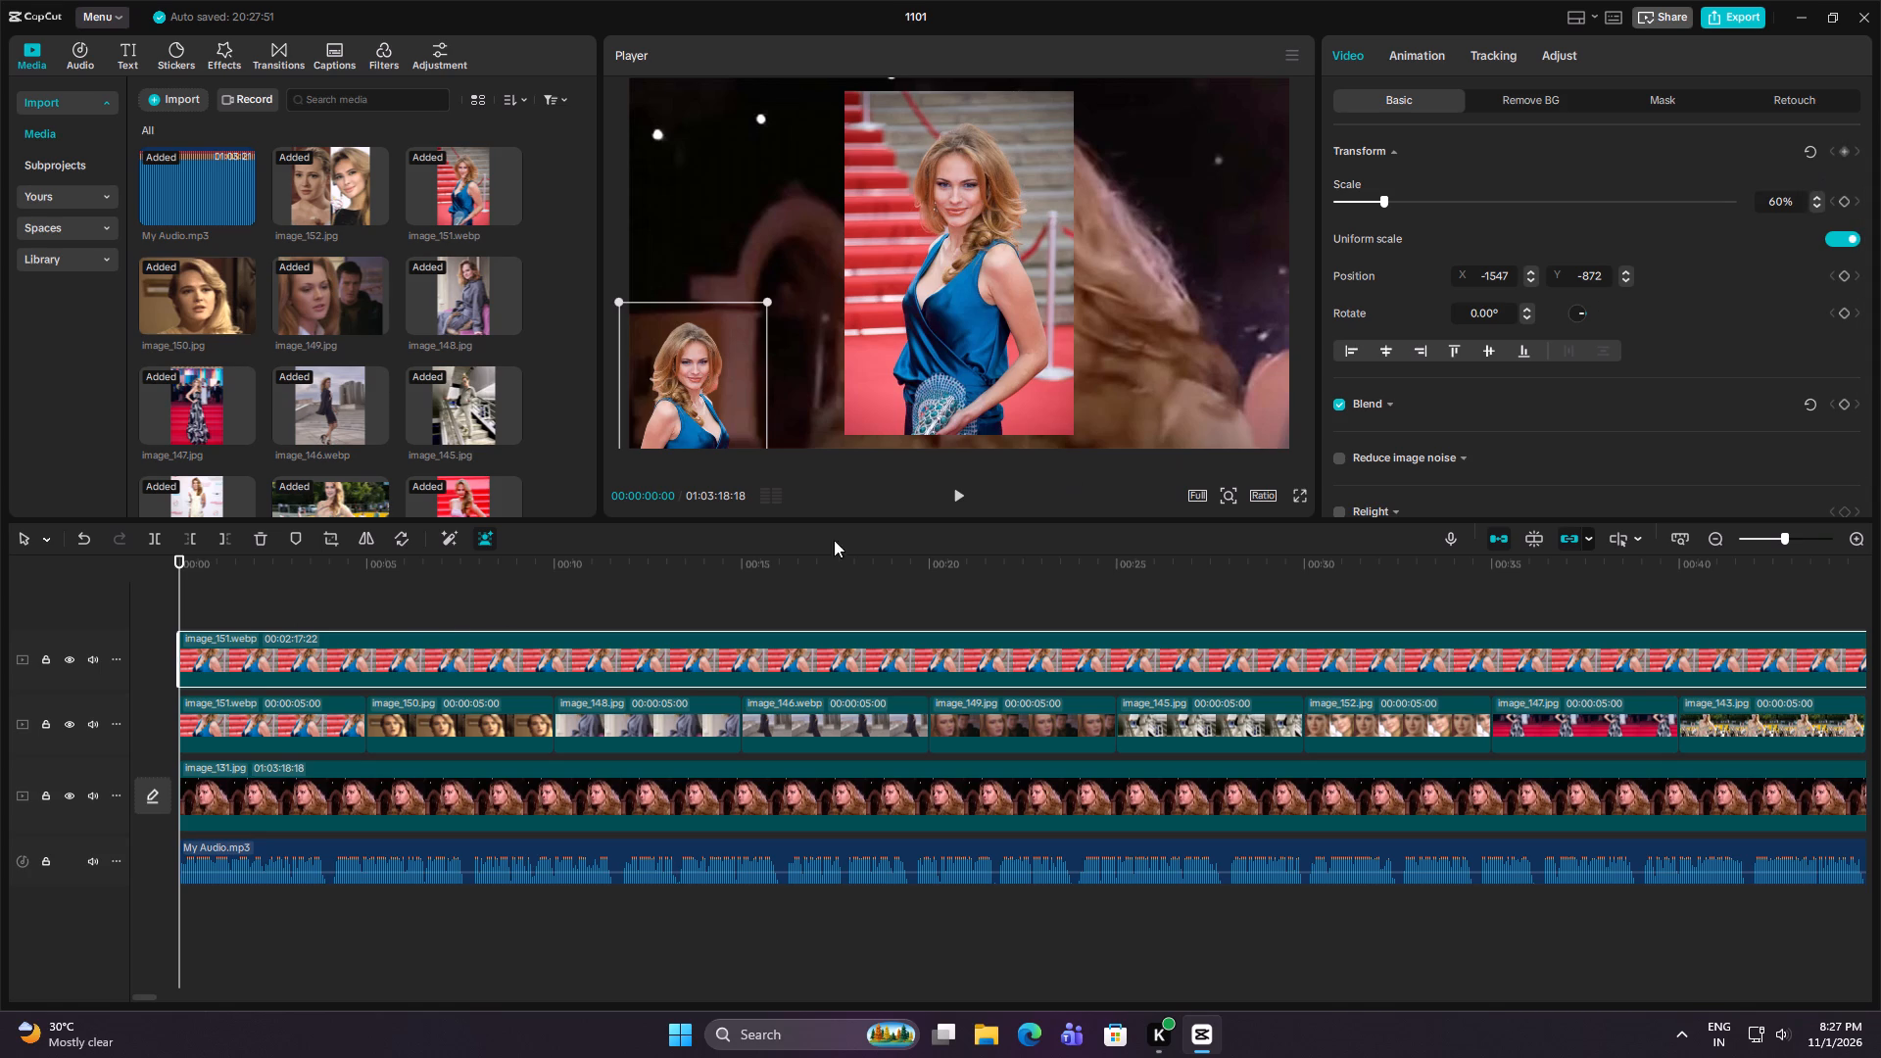
click(179, 600)
drag(187, 601, 308, 603)
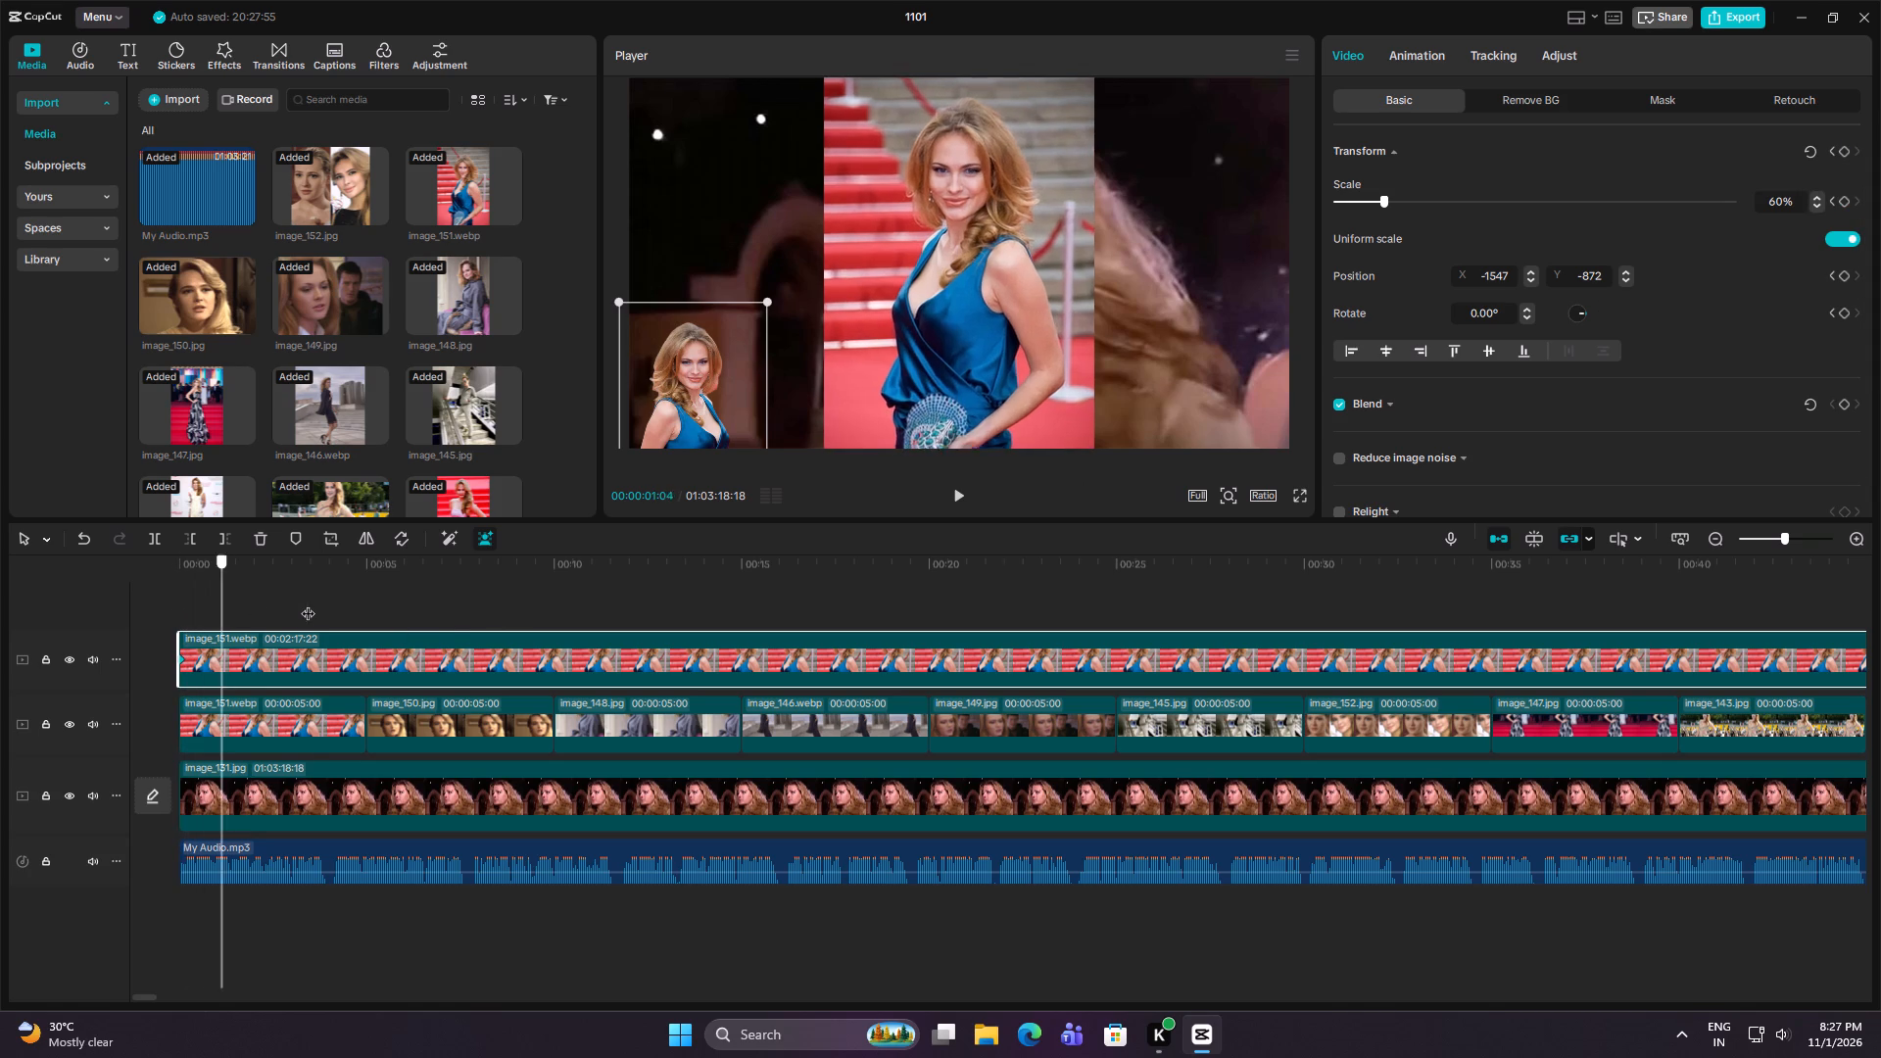
drag(308, 603, 241, 602)
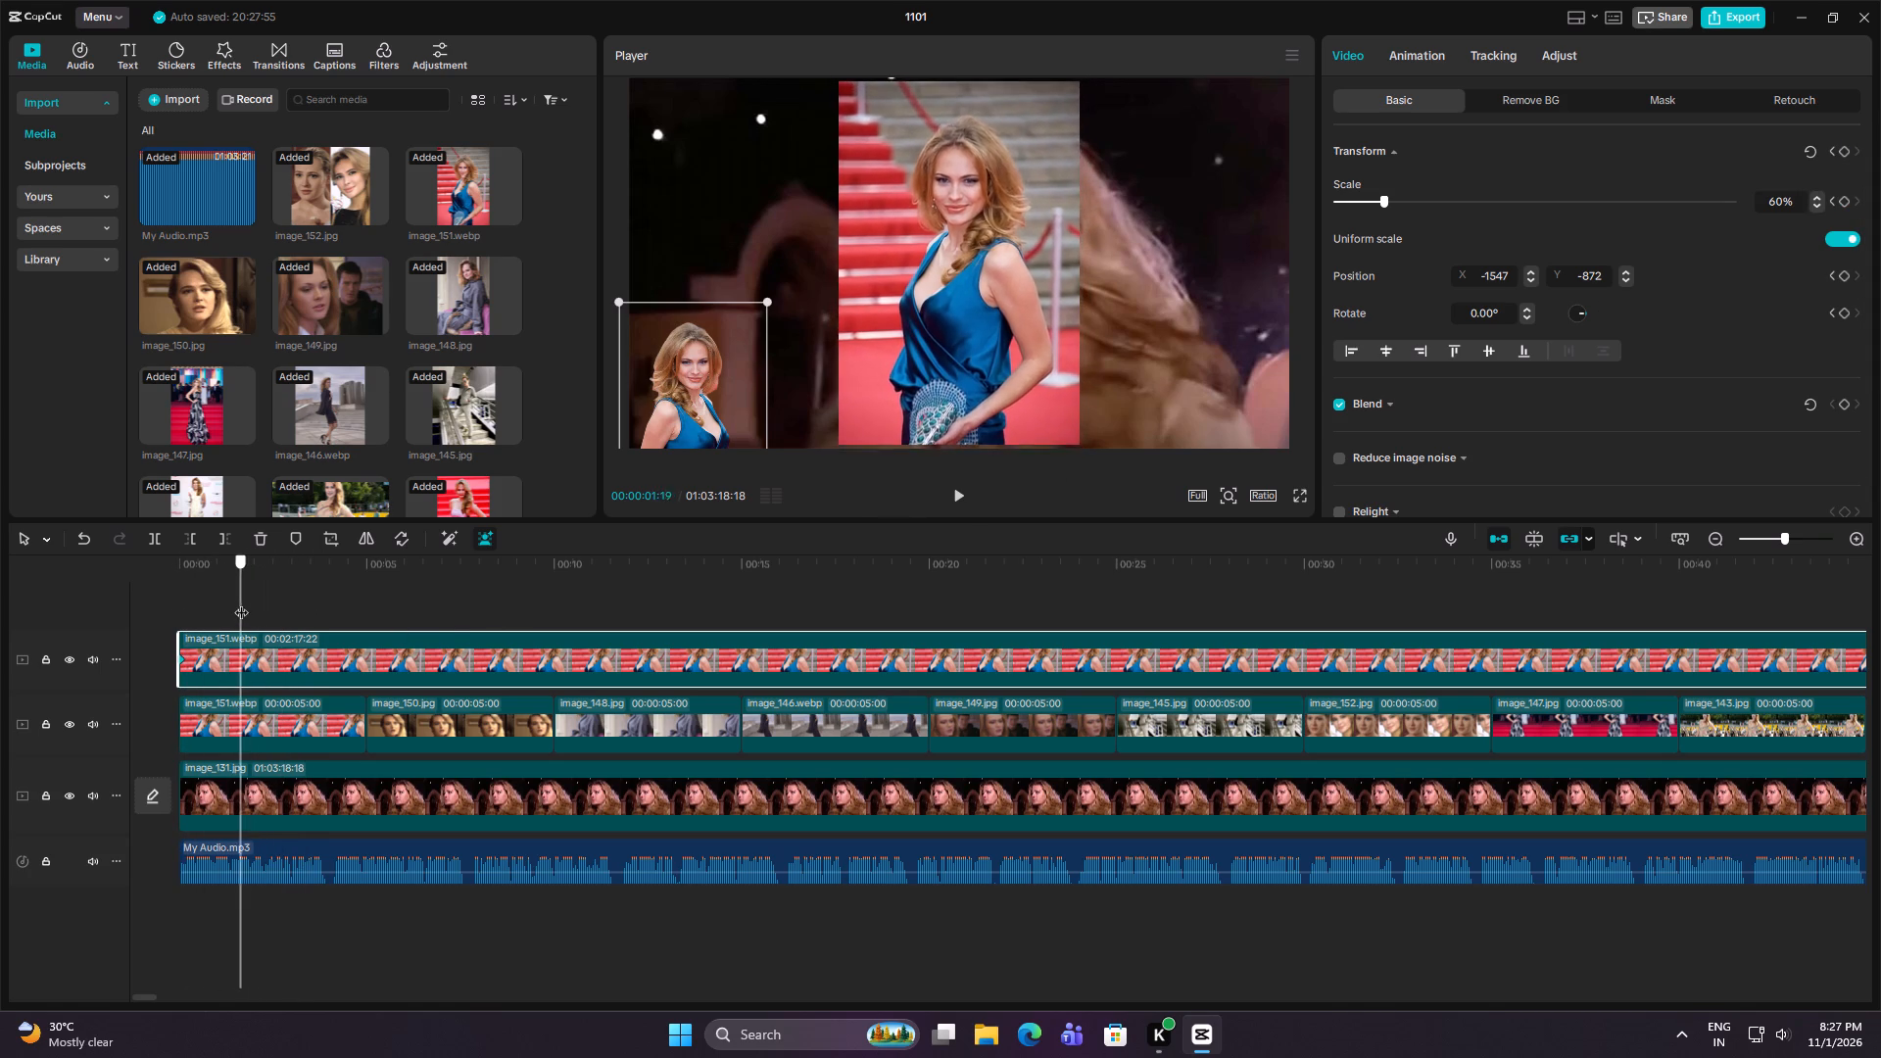
drag(241, 602, 187, 591)
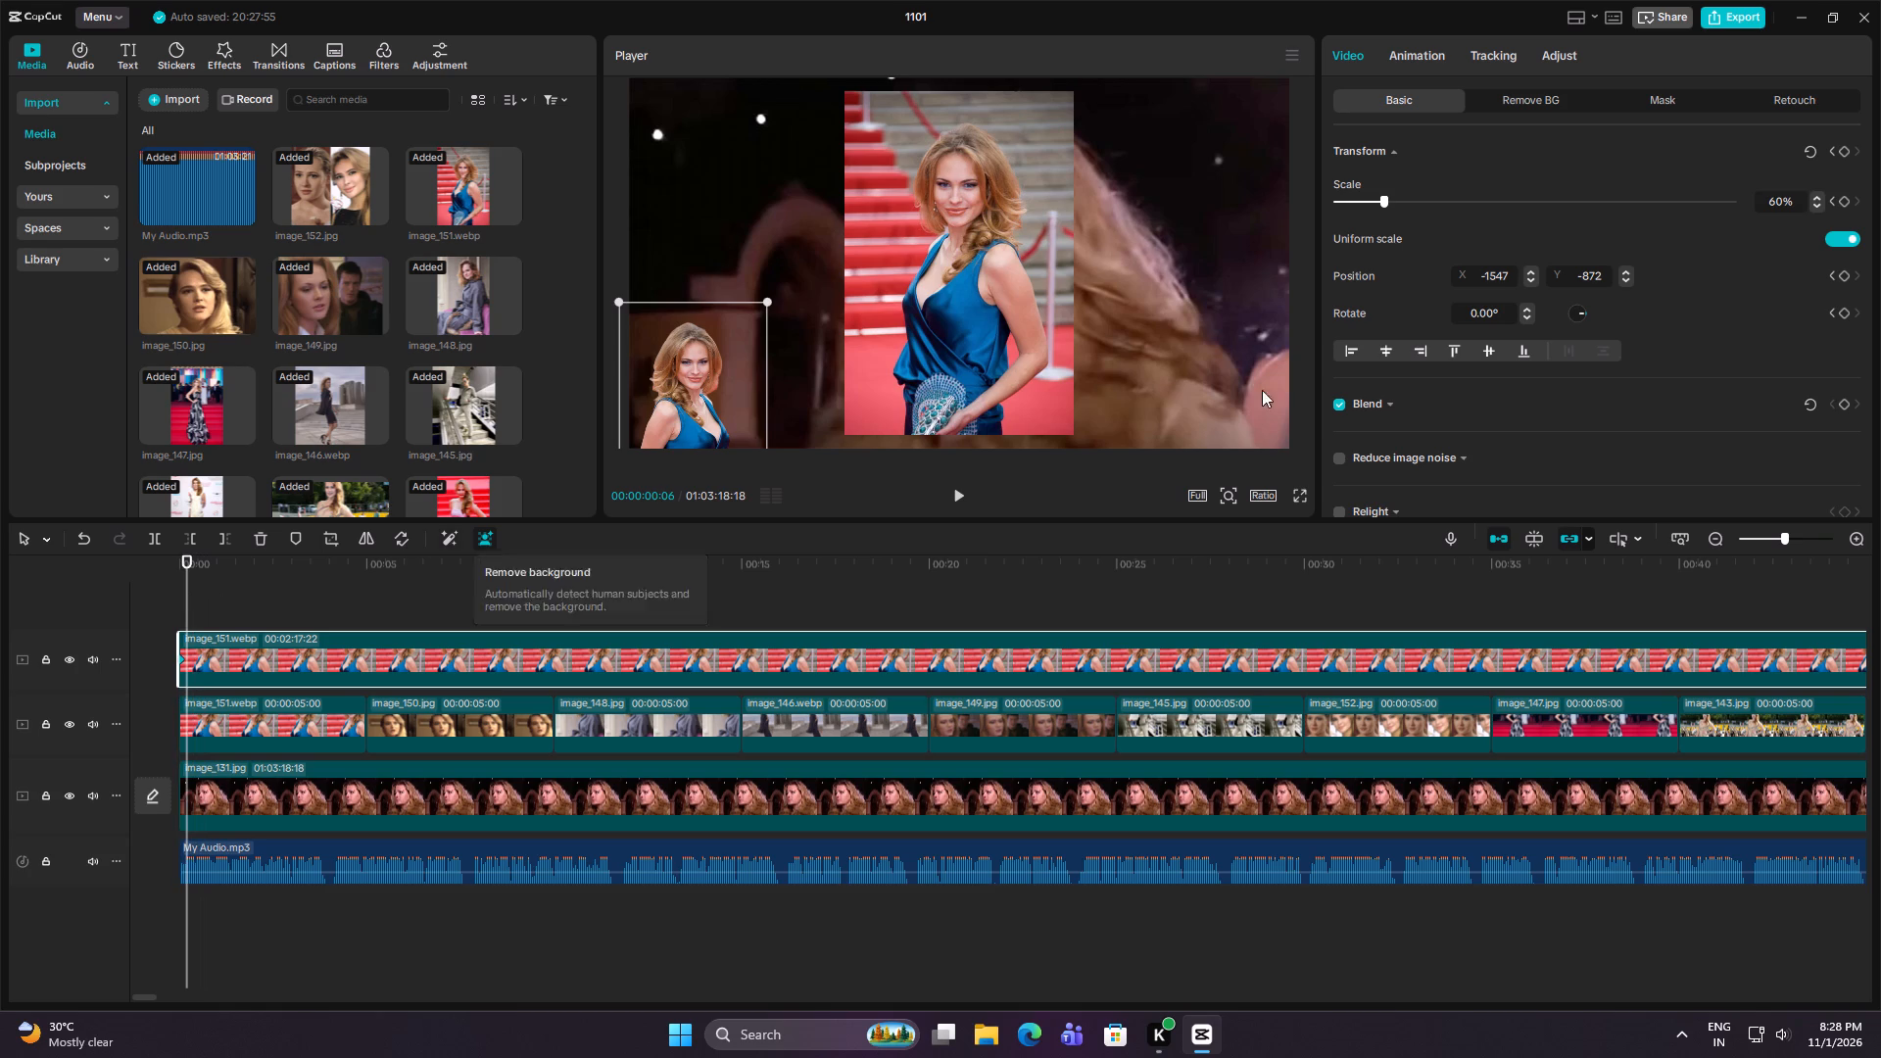
click(1844, 157)
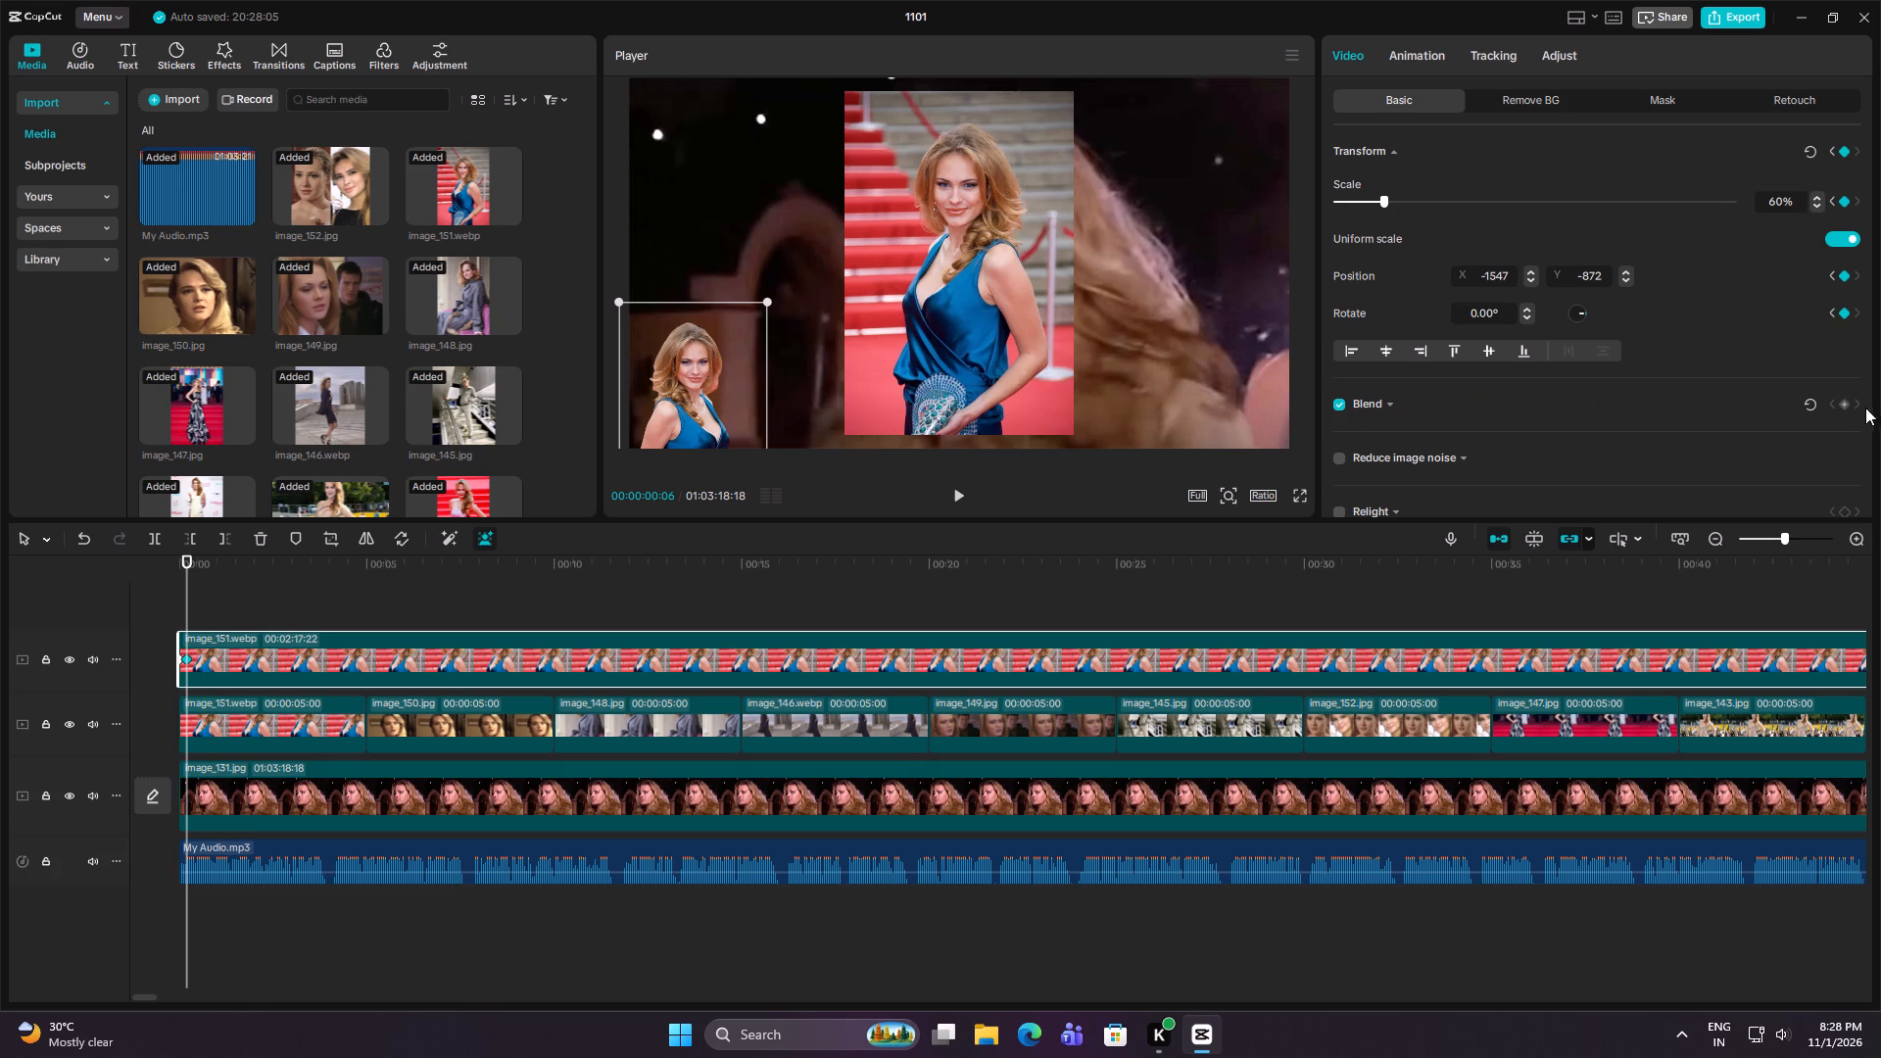
Keyframe the overlay's Blend opacity to rise from 23% at 00:00:00:06 to 100% at 00:00:03:28.
click(1839, 405)
click(1395, 405)
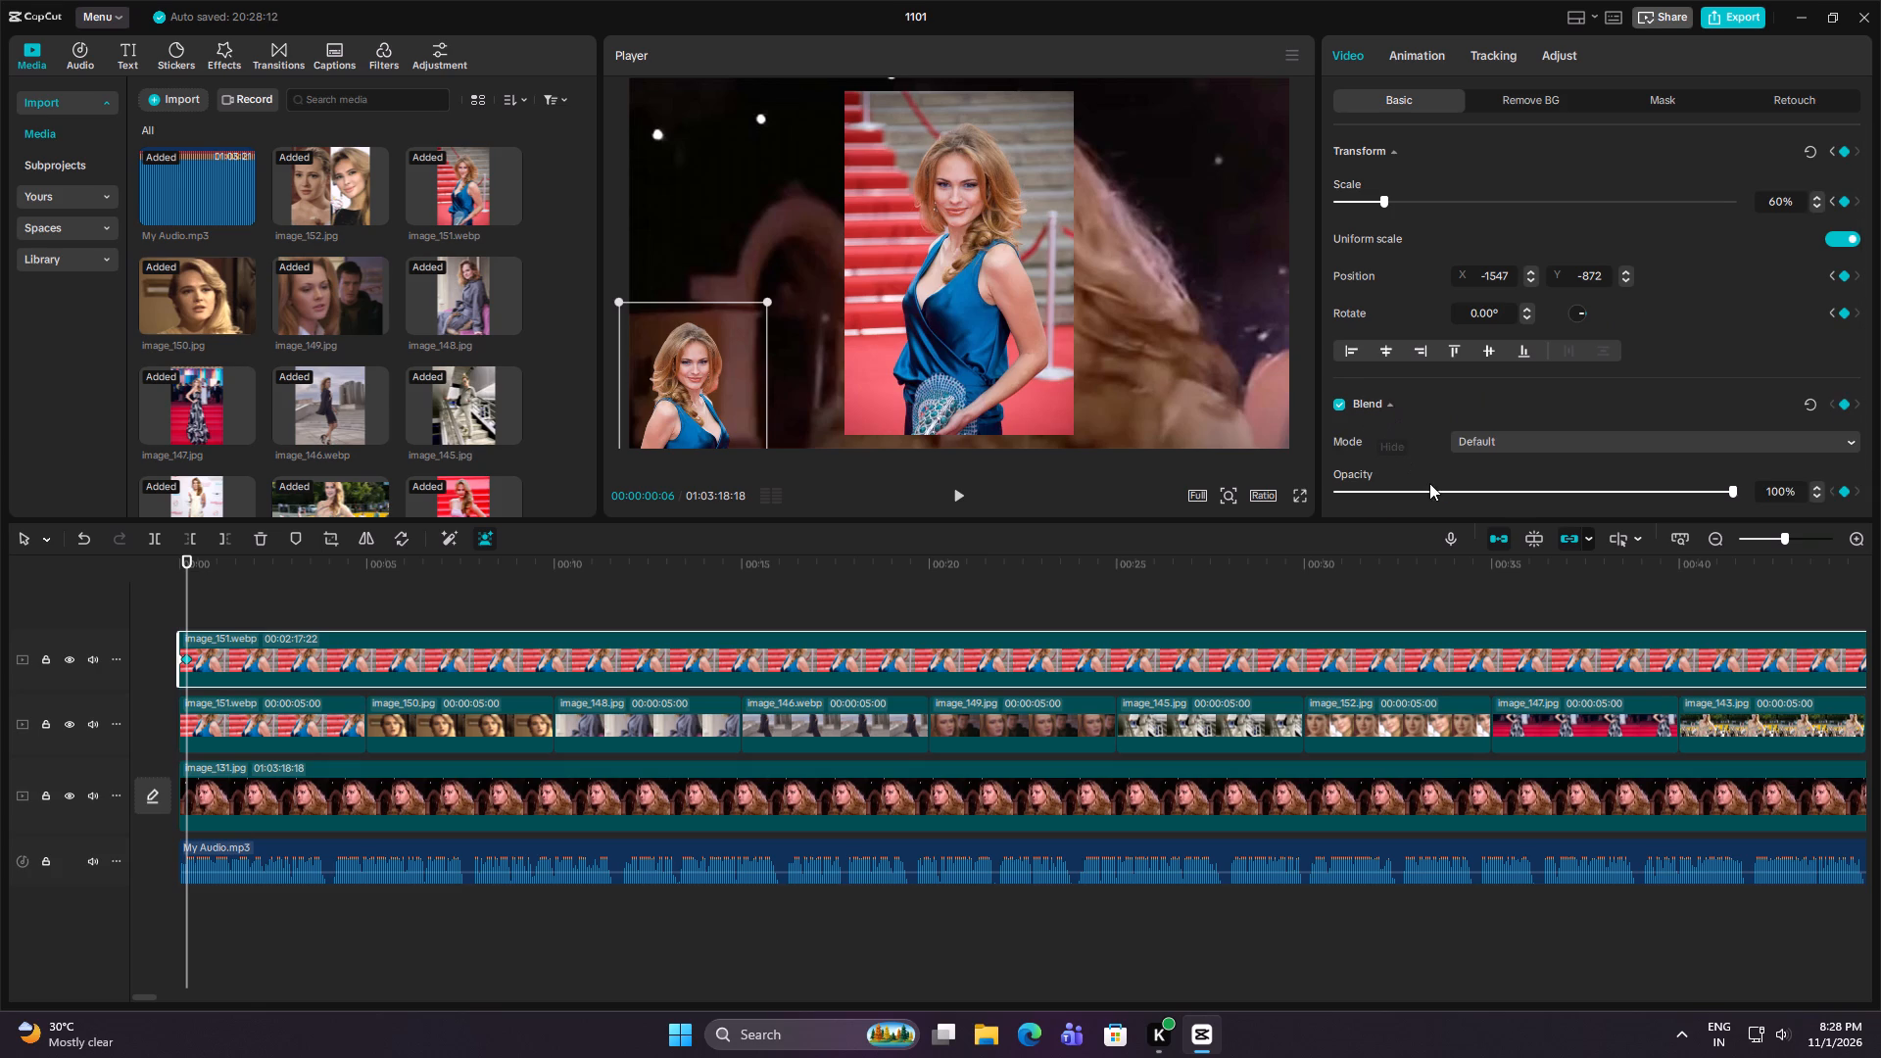
click(1436, 492)
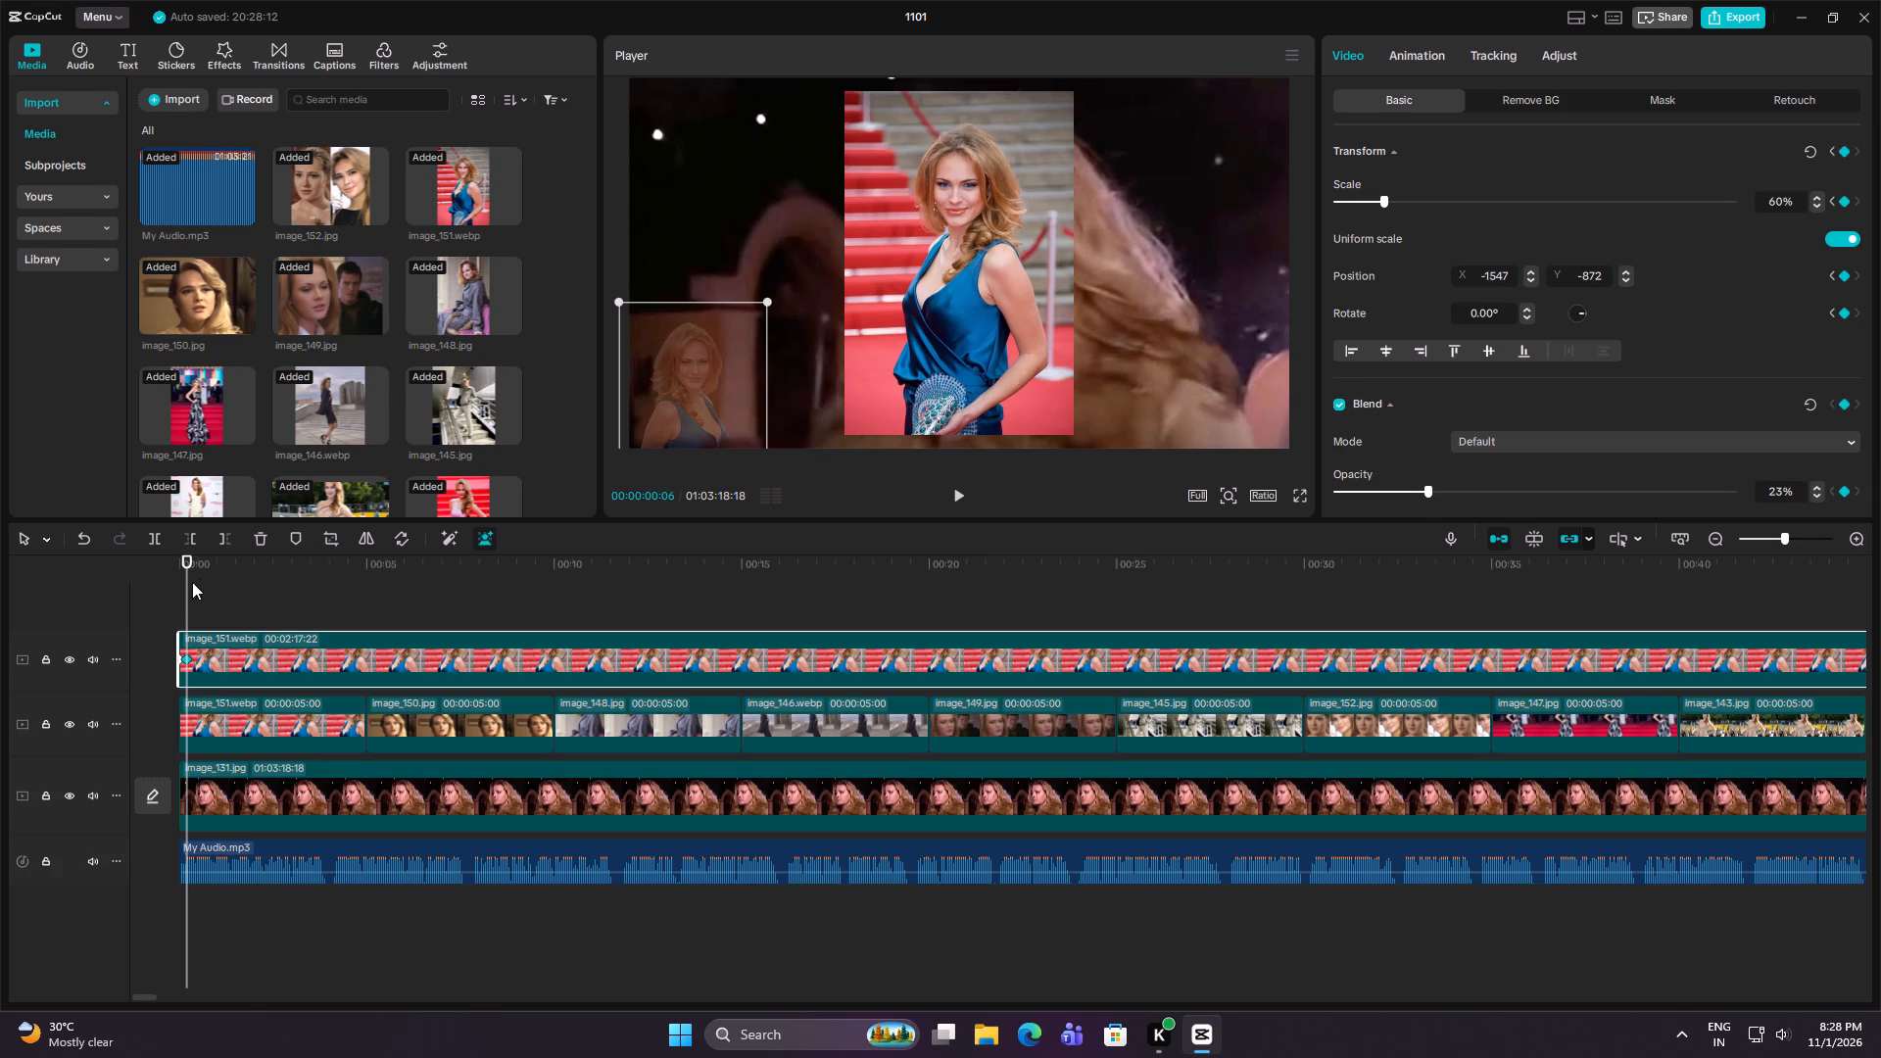
drag(186, 599, 326, 626)
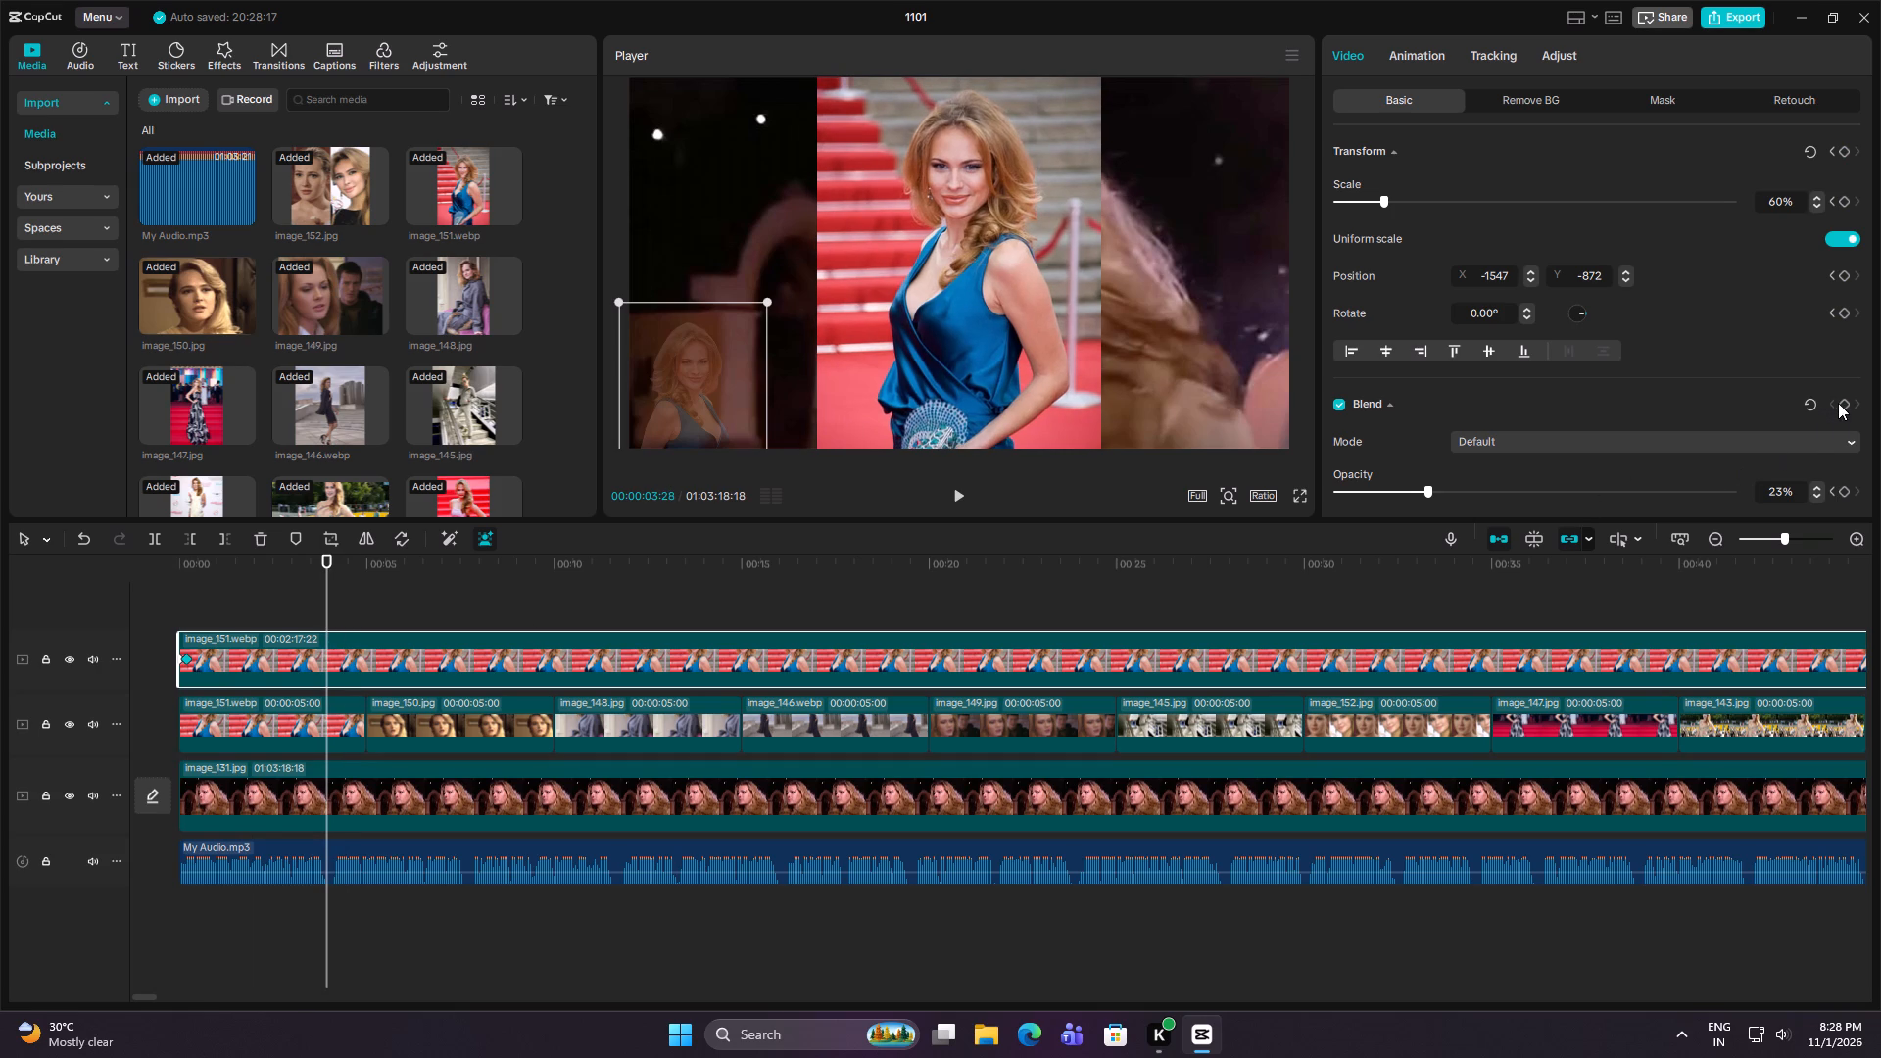
click(1842, 406)
drag(1428, 489, 1439, 491)
drag(1439, 491, 1790, 498)
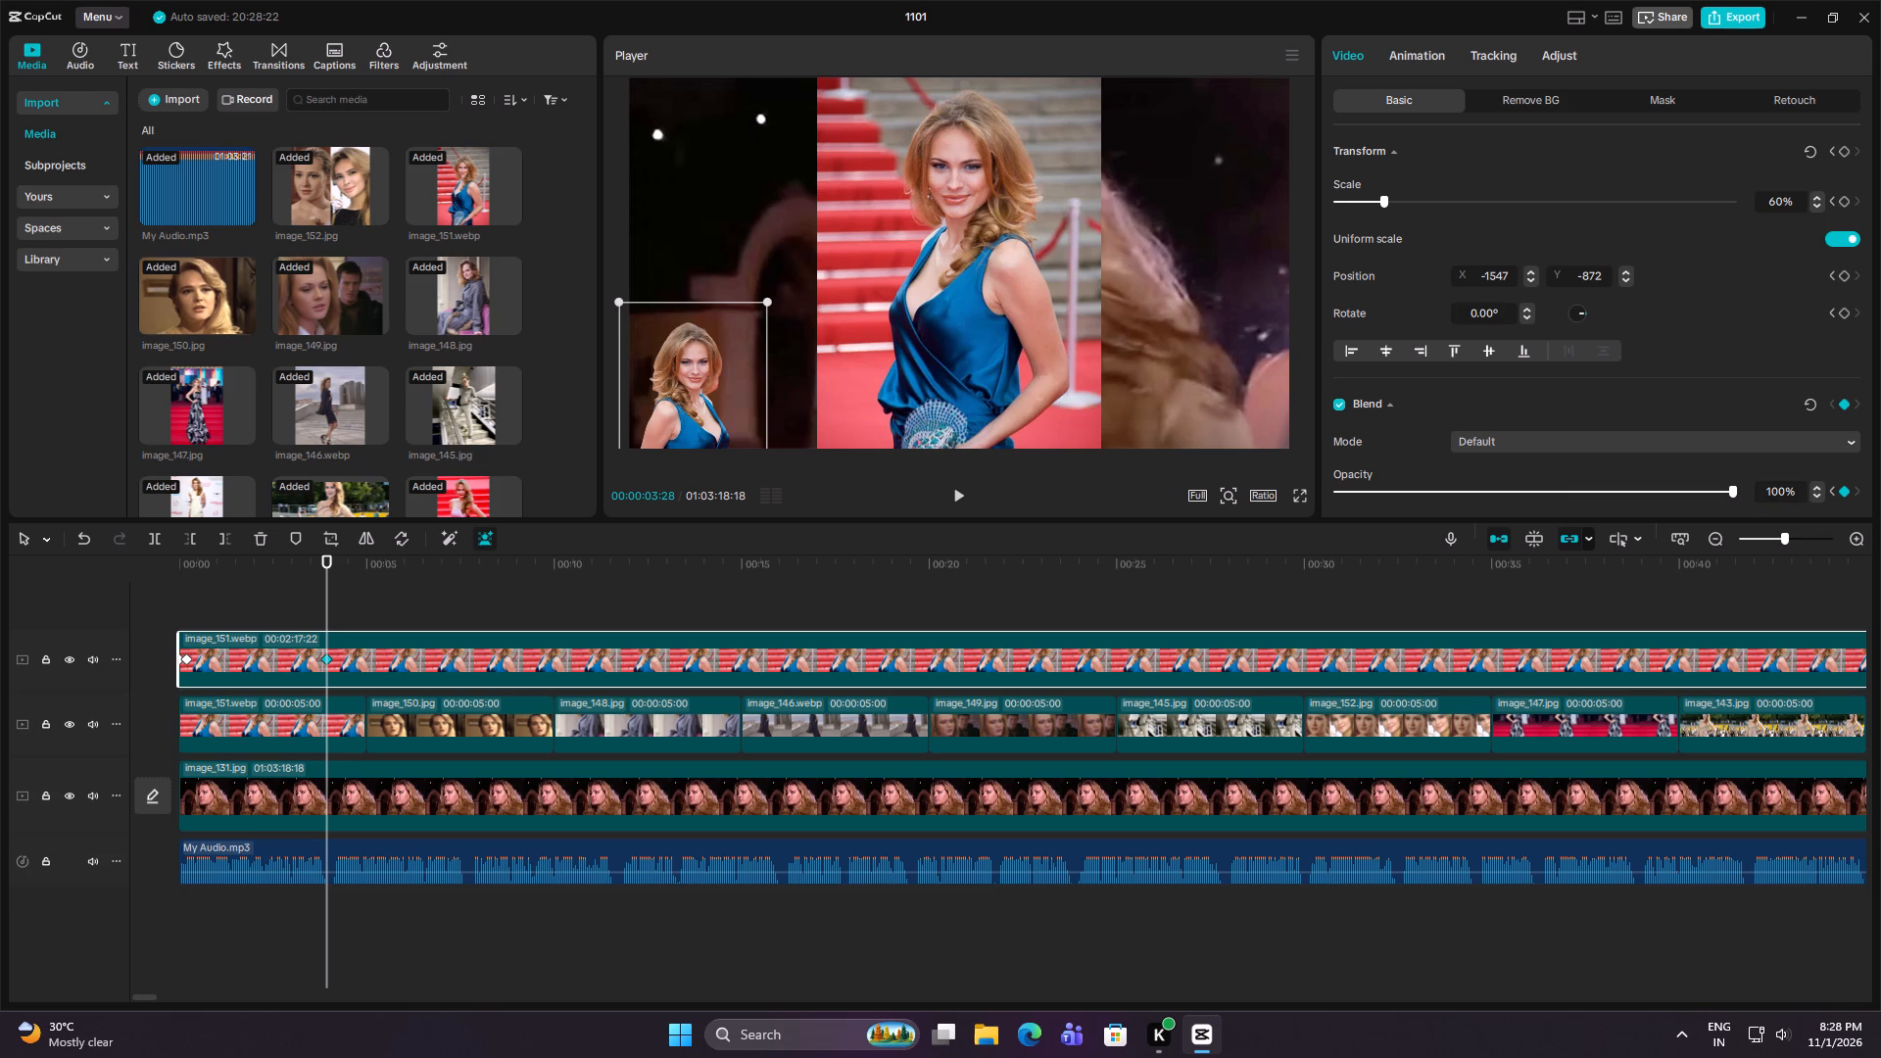
Preview the overlay's fade-in from the start and lengthen it by moving the 100% opacity keyframe to about 5.5 seconds.
click(275, 619)
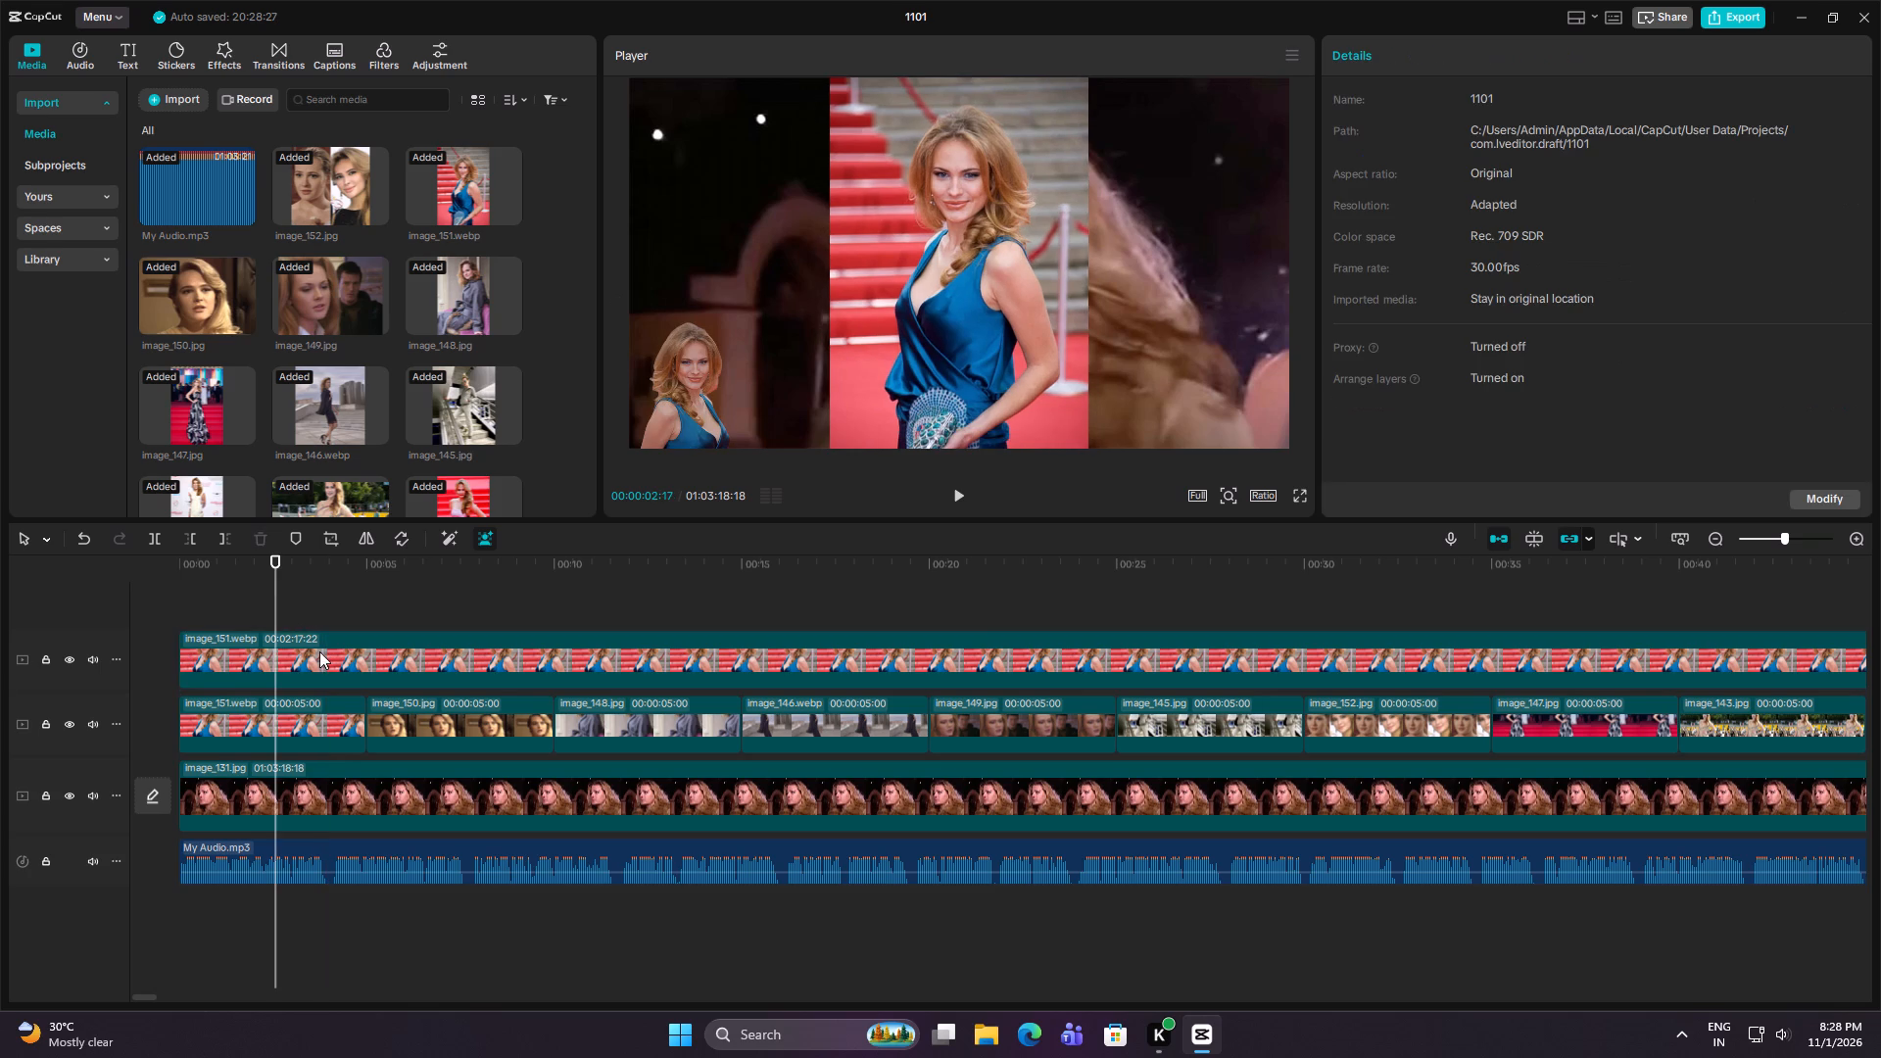
click(288, 600)
drag(288, 600, 69, 617)
key(space)
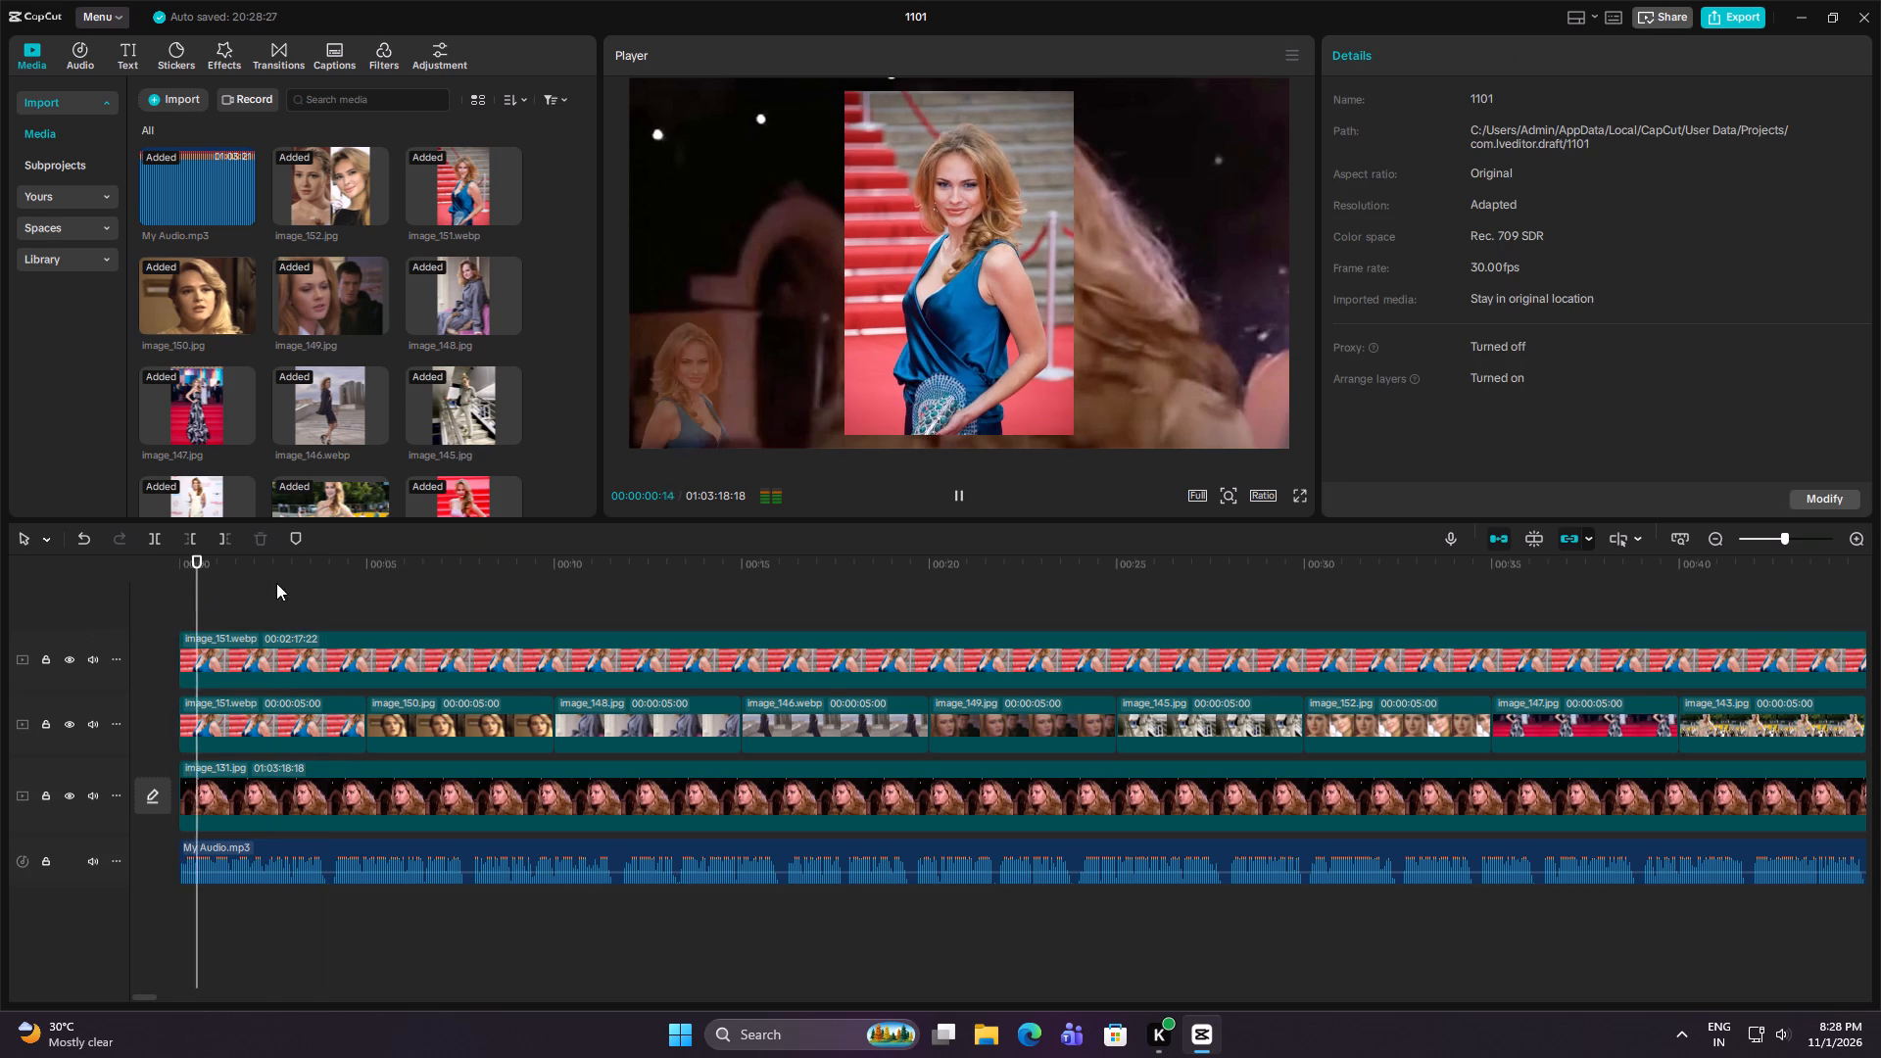
key(space)
click(265, 657)
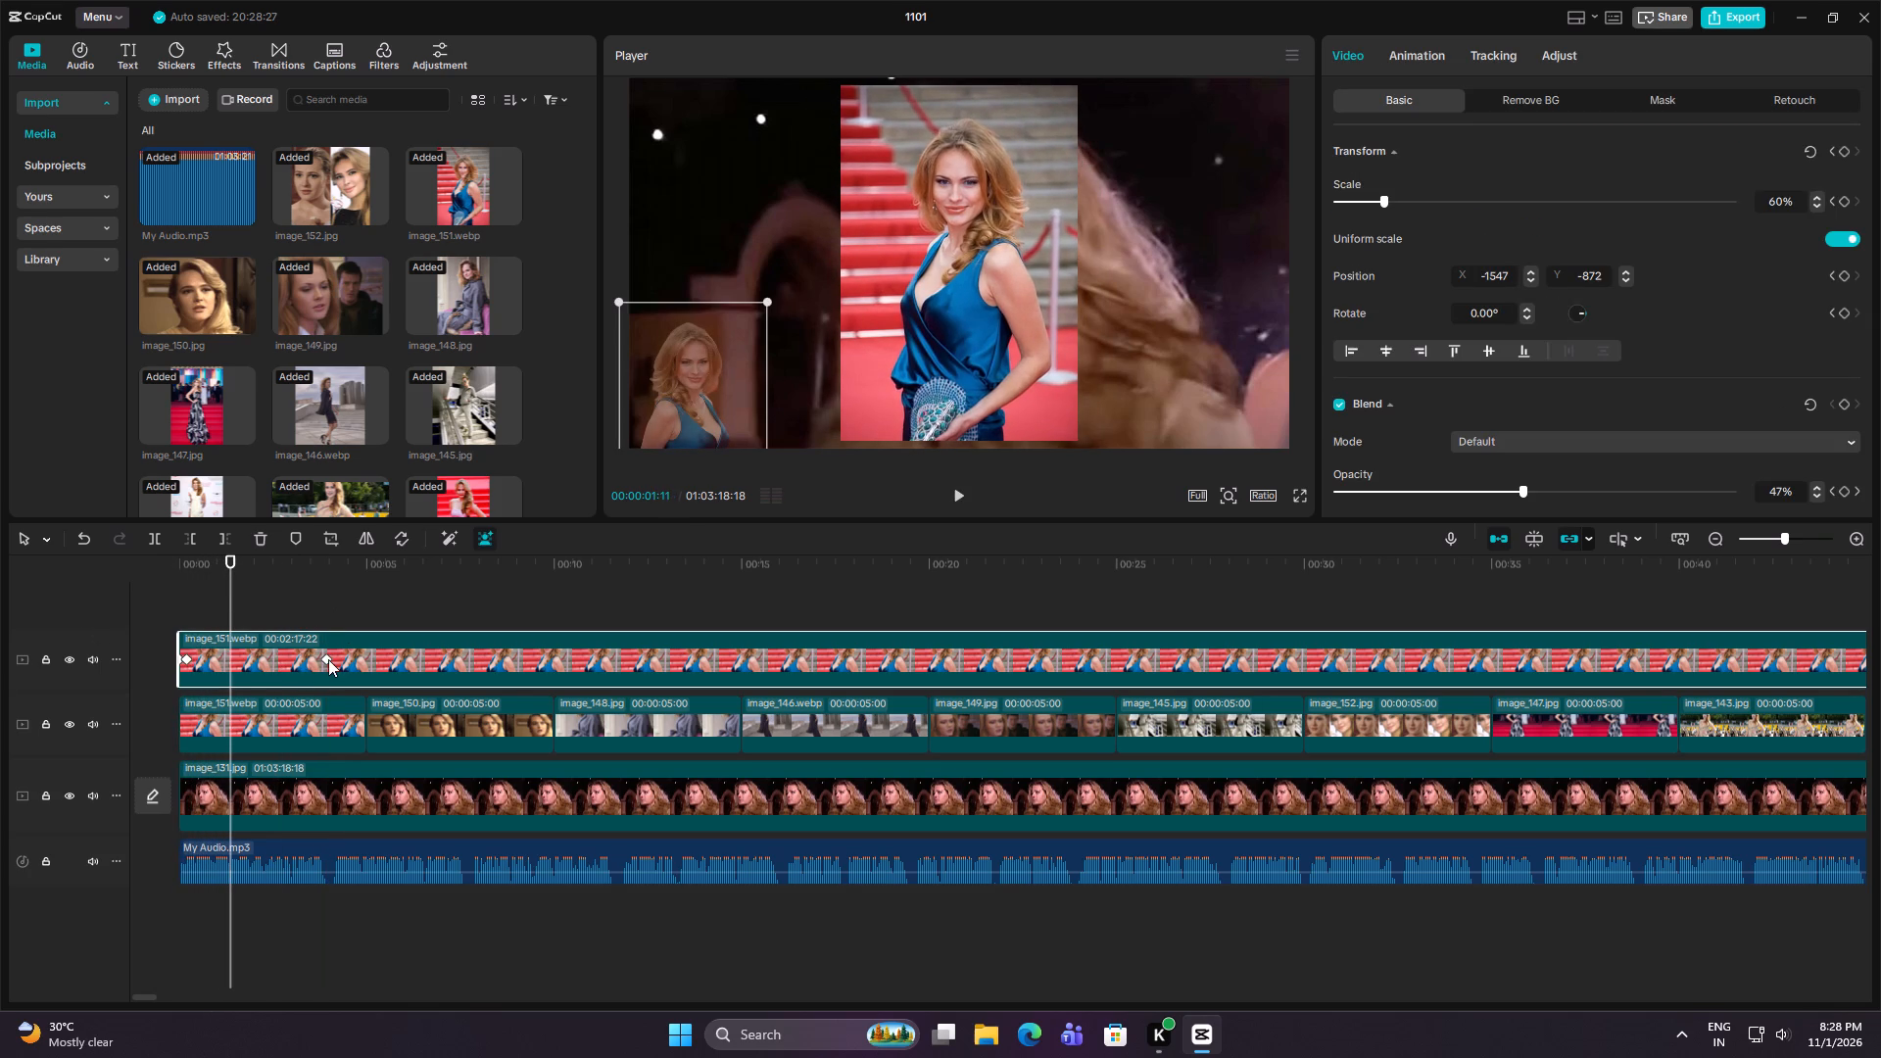
drag(325, 658, 379, 663)
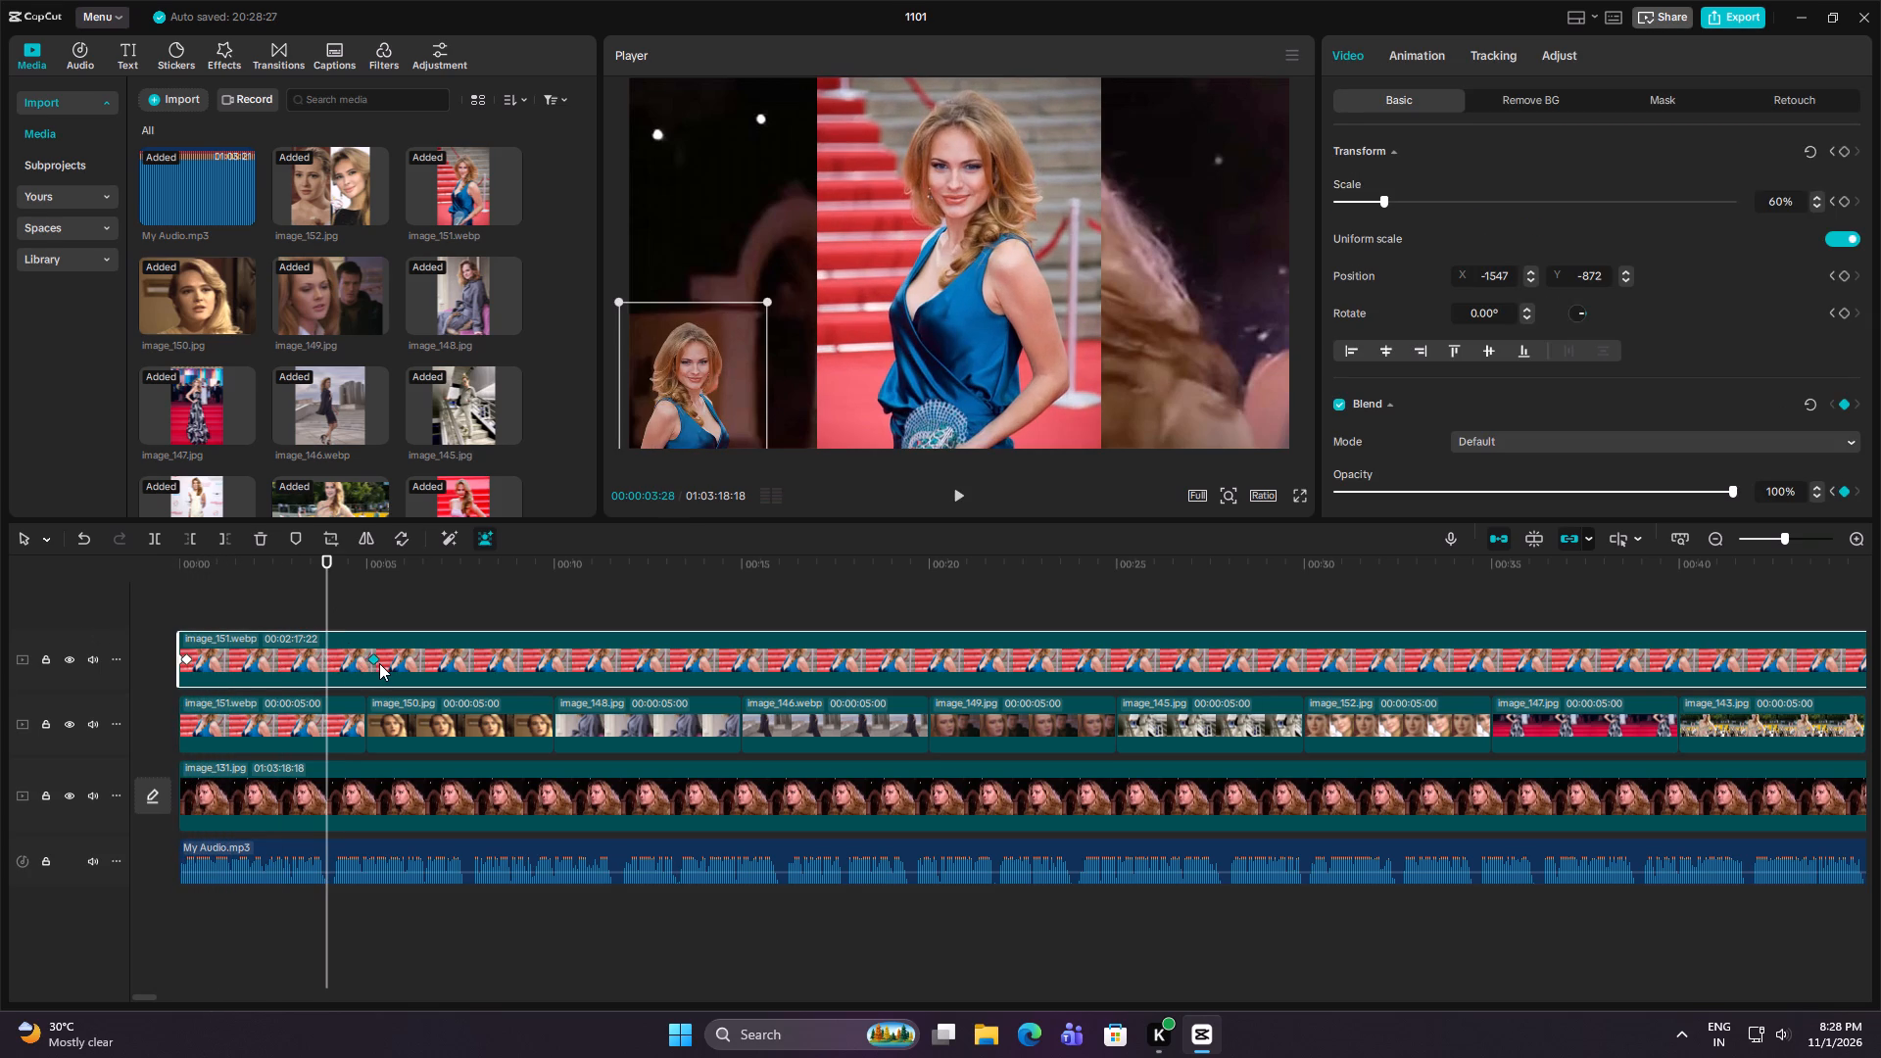
drag(379, 663, 389, 664)
Play the video from the start to about 12 seconds to check the overlay's fade-in over the zooming images.
double_click(241, 601)
drag(241, 600, 167, 602)
key(space)
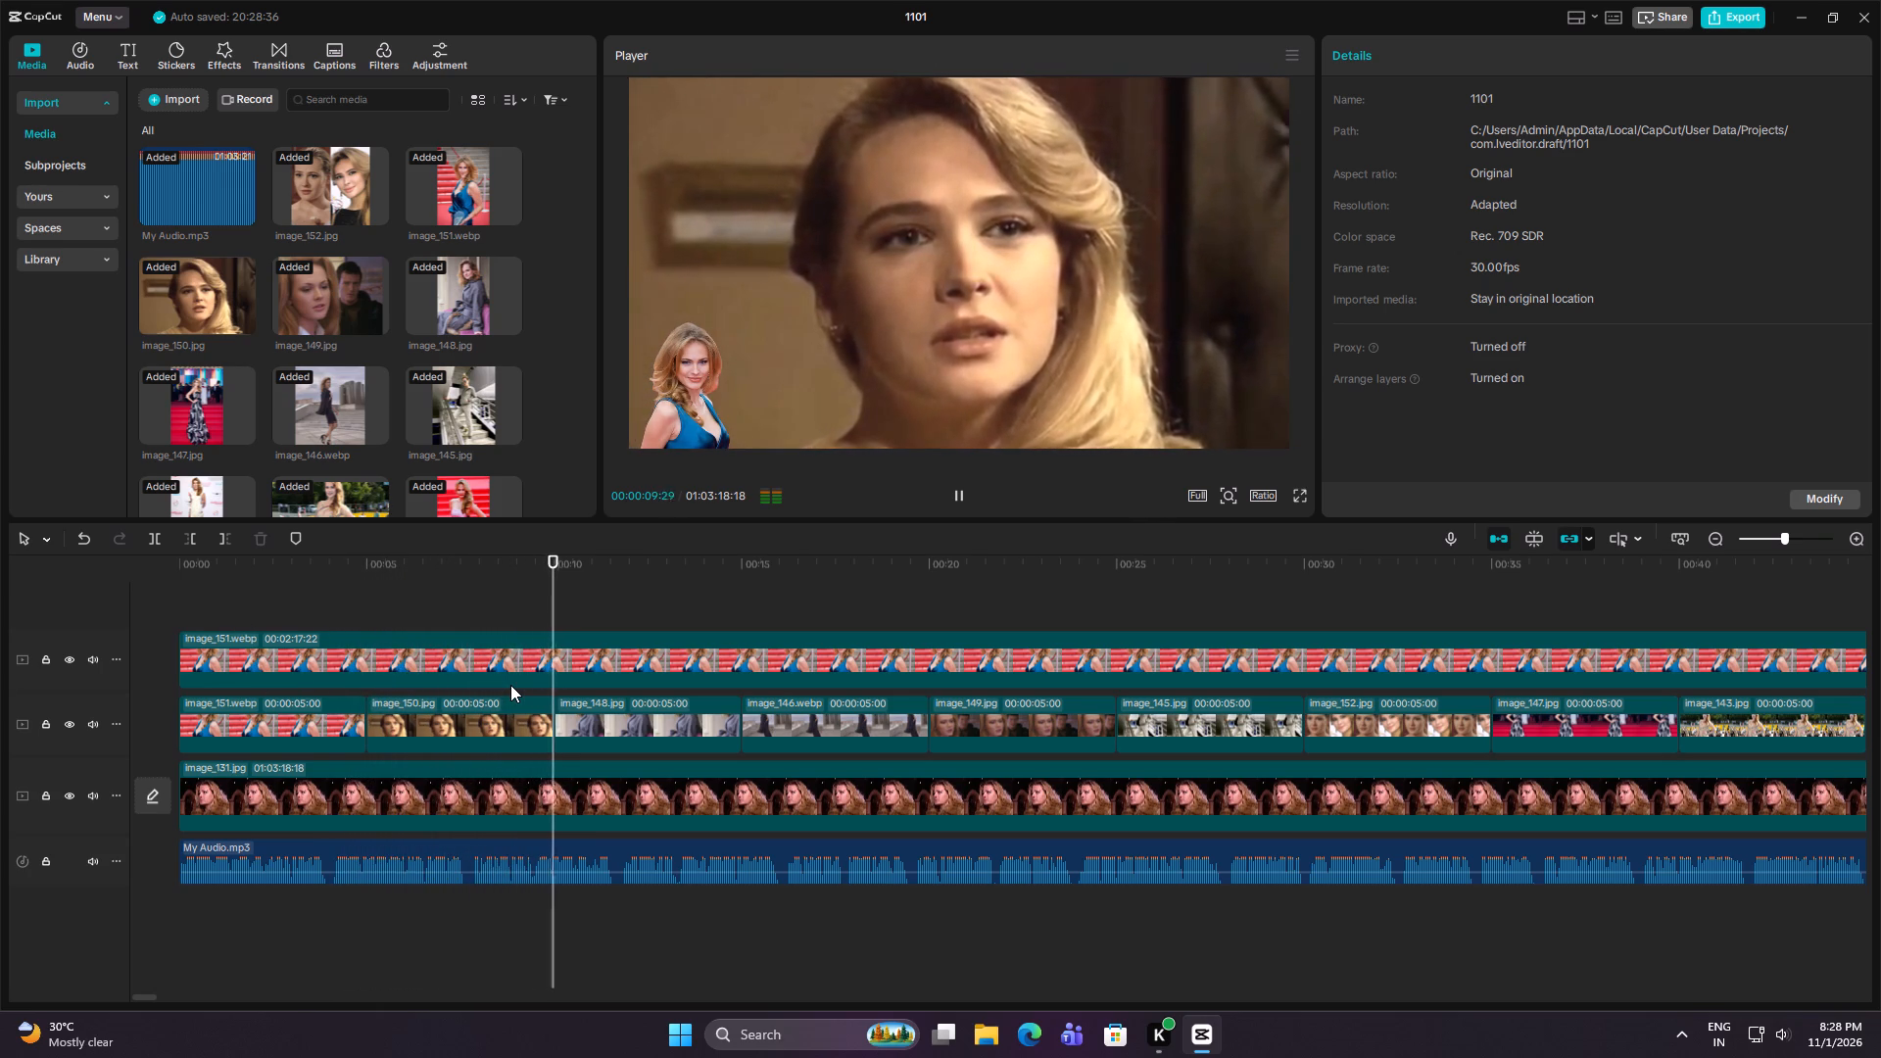
key(space)
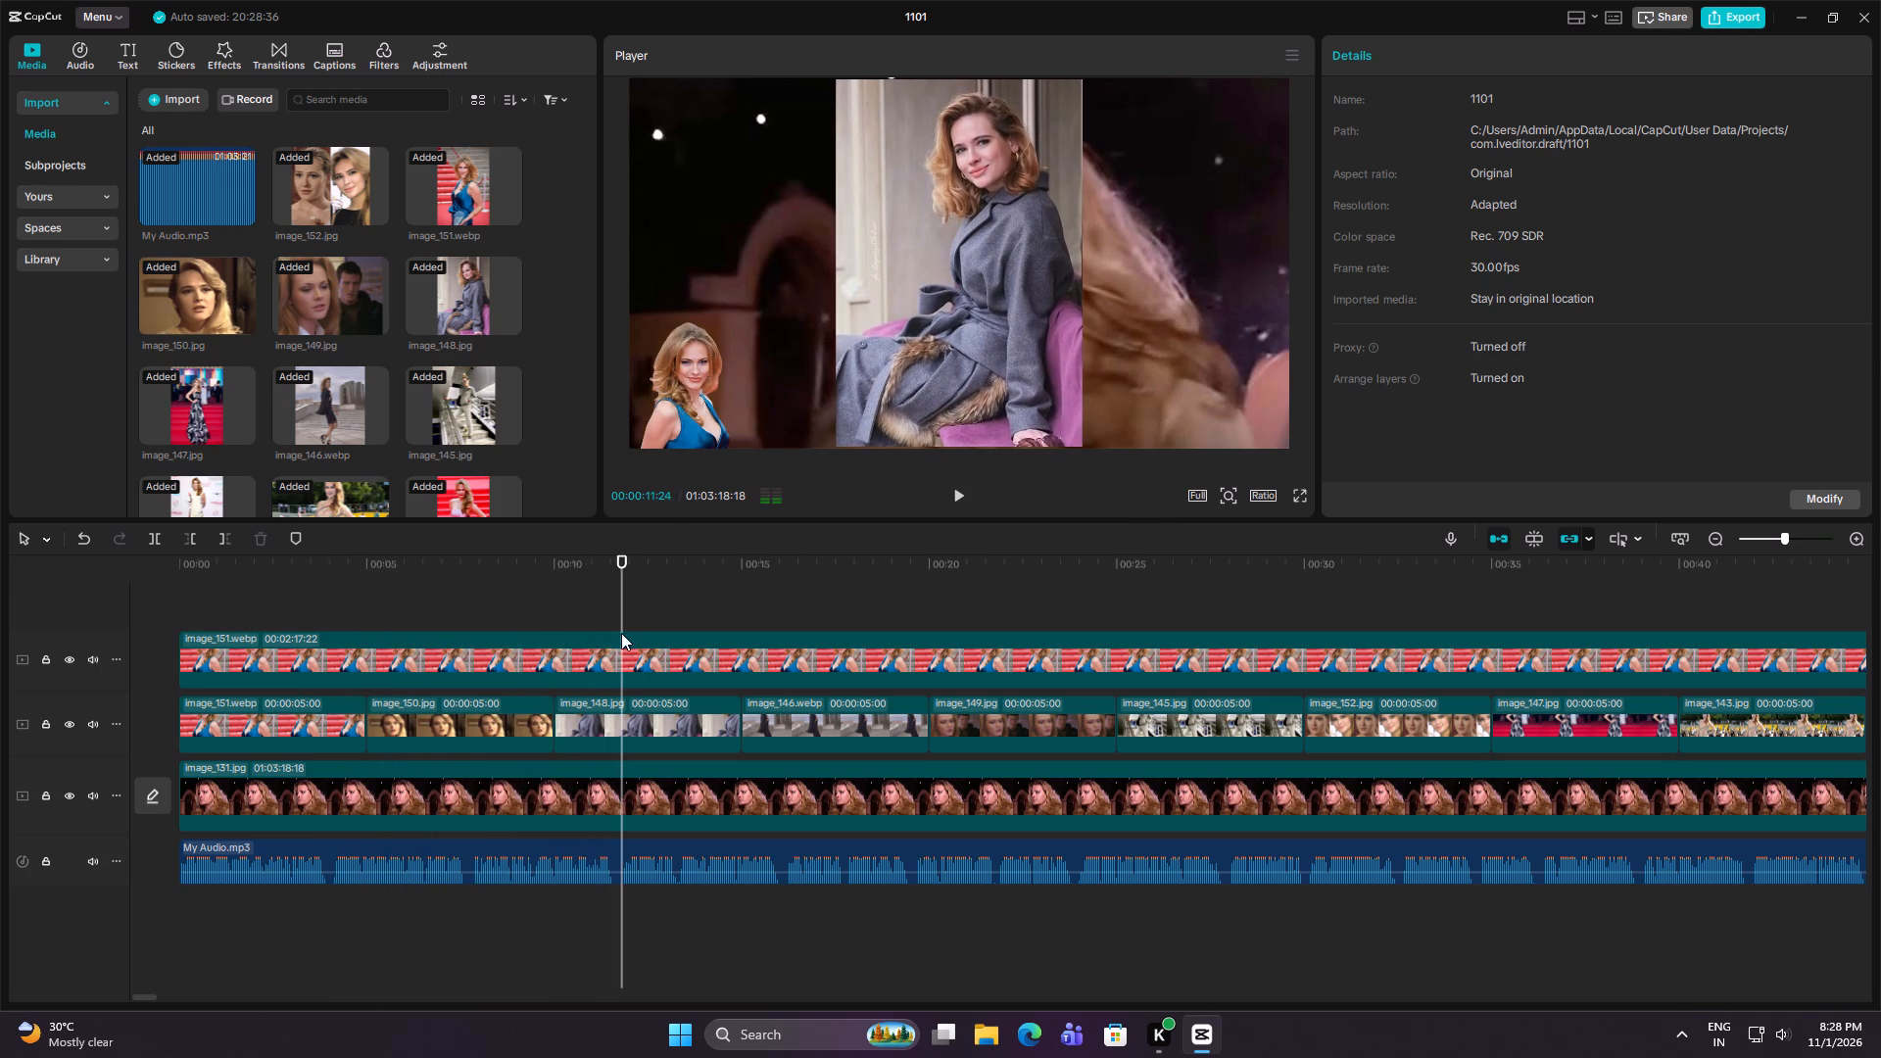
click(609, 607)
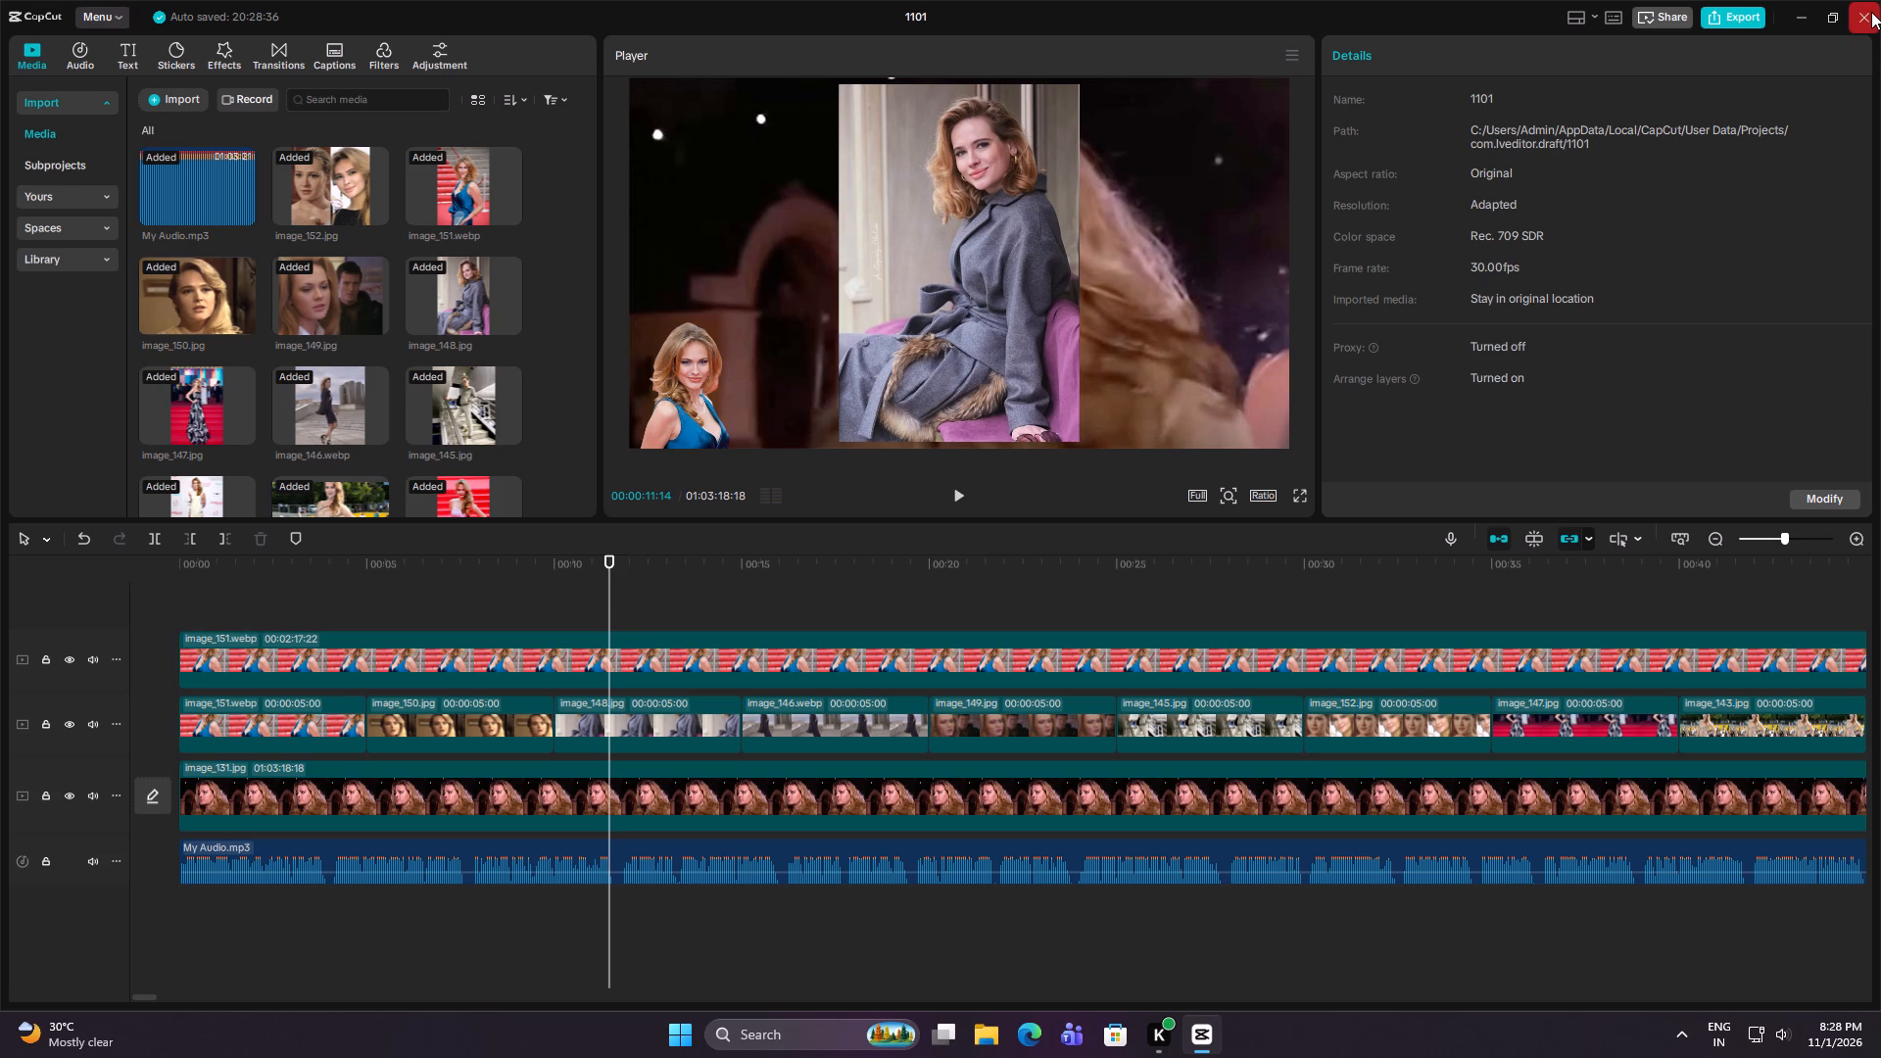
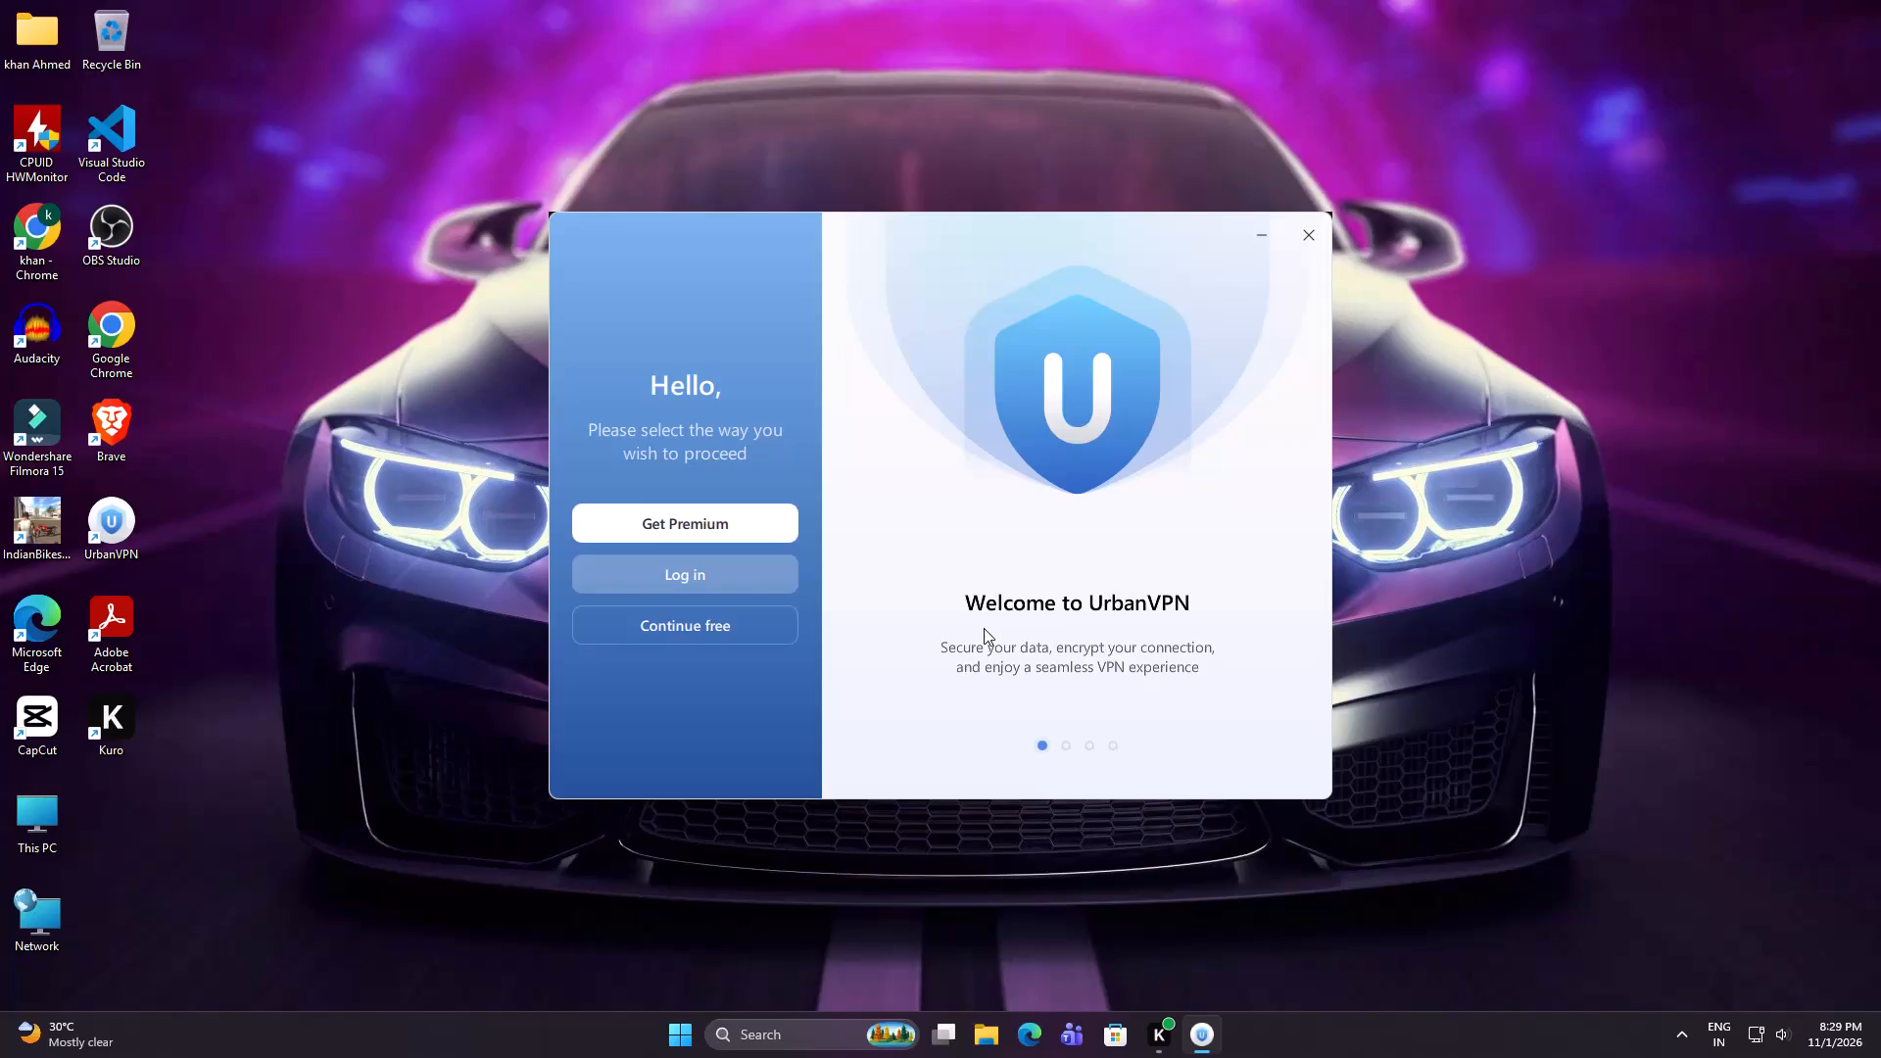
Continue with the free version of UrbanVPN and connect to the United States server.
click(691, 630)
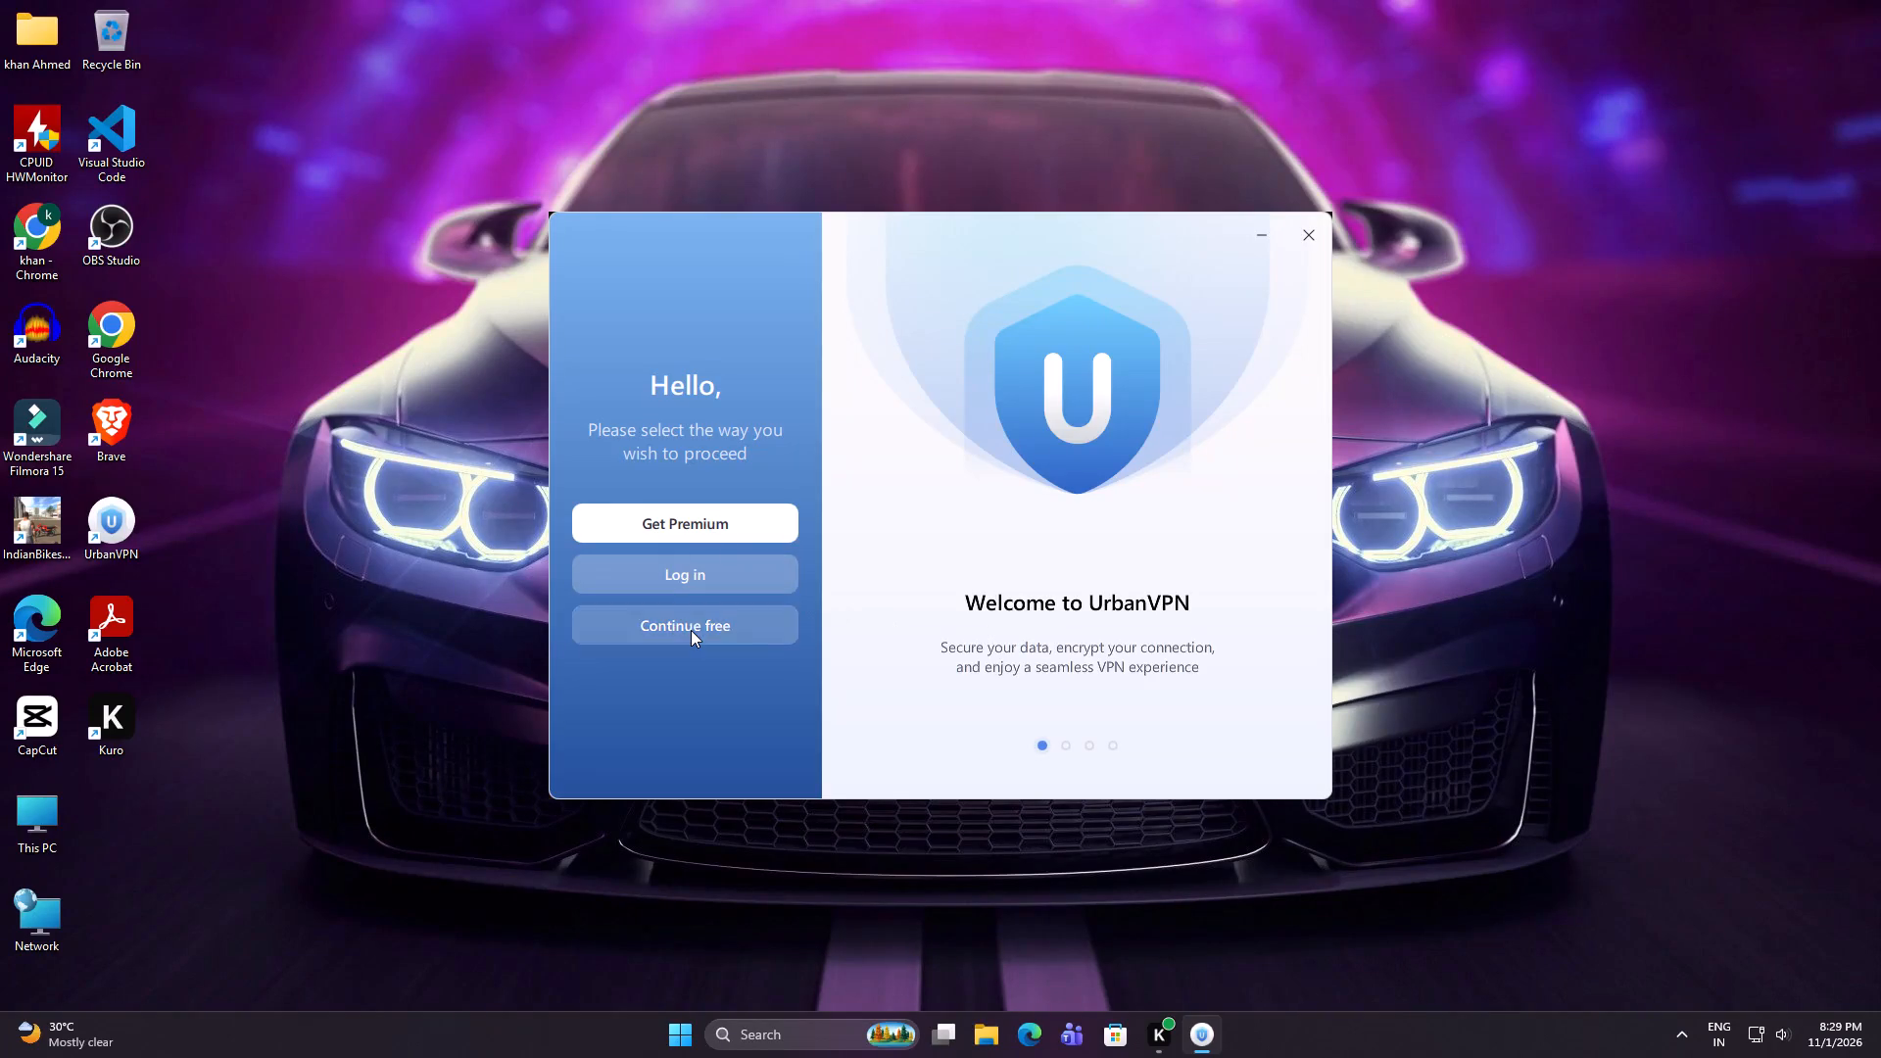
click(803, 652)
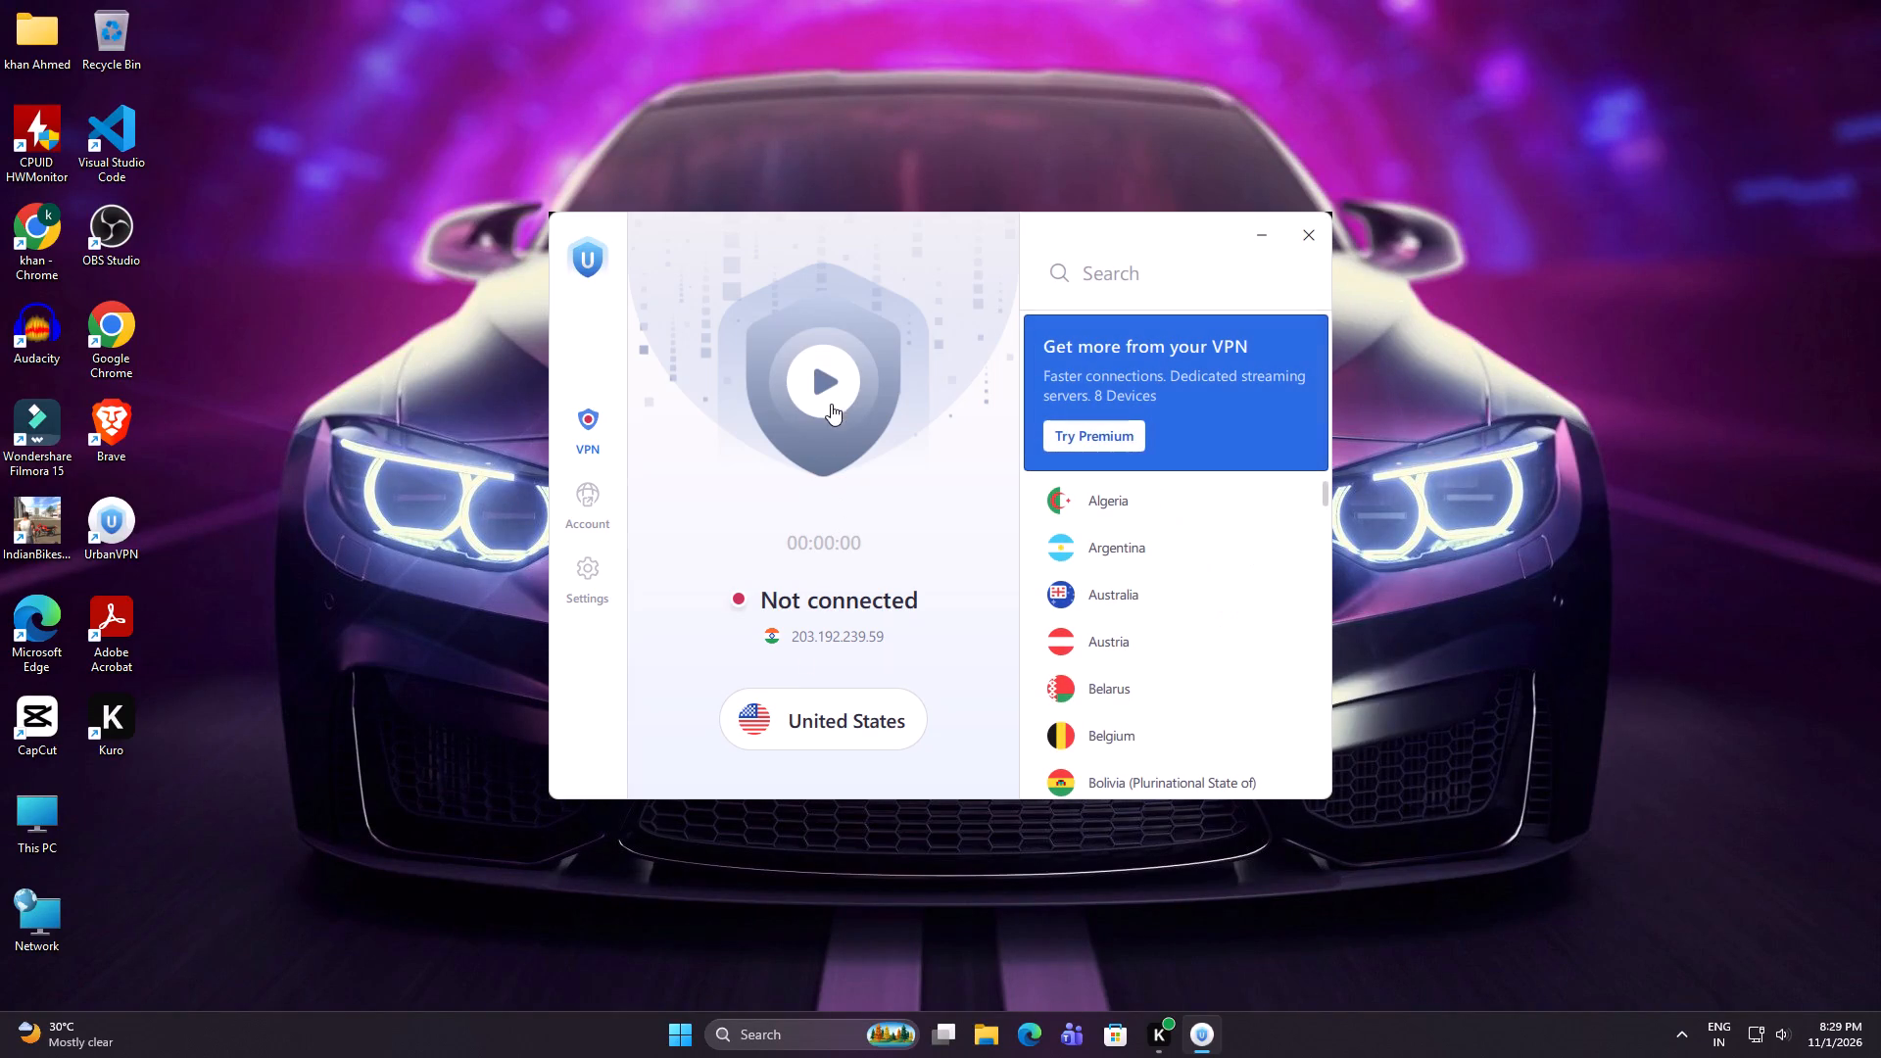
click(830, 394)
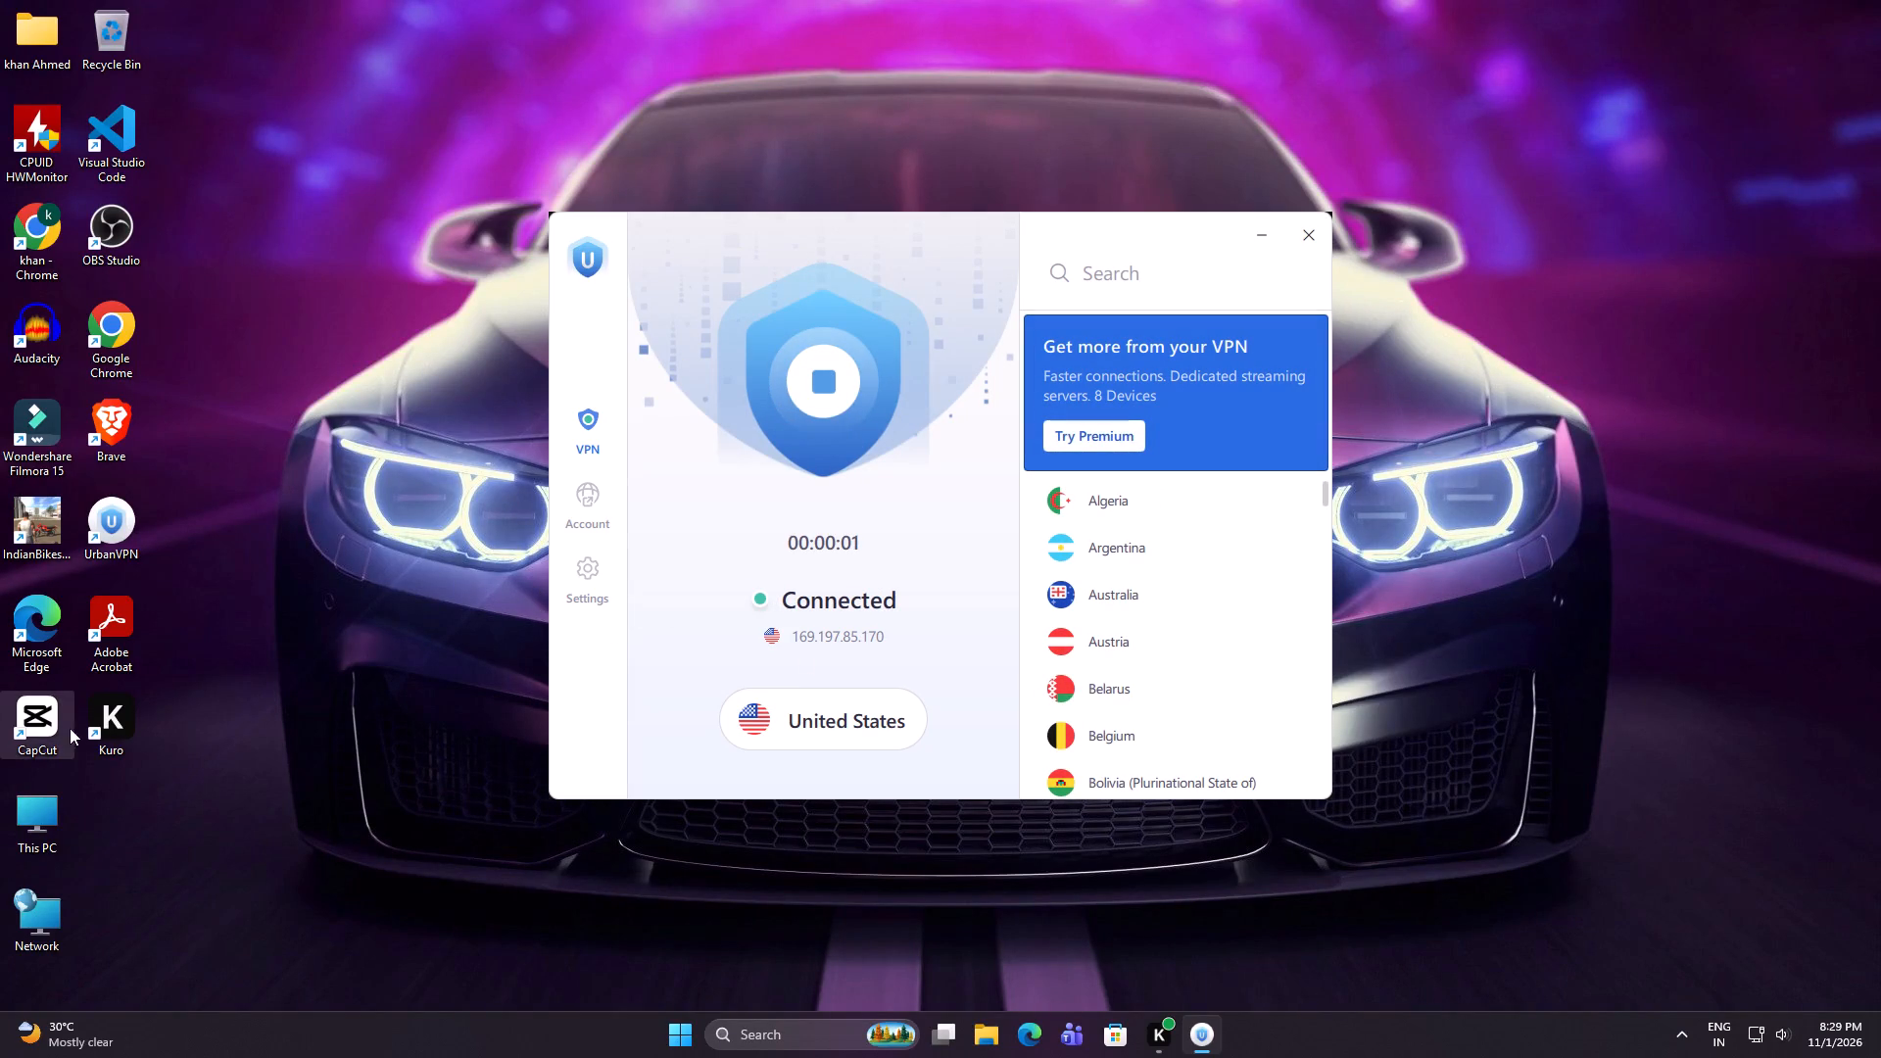
Launch CapCut, dismiss the environment test window and open project 1101.
double_click(33, 735)
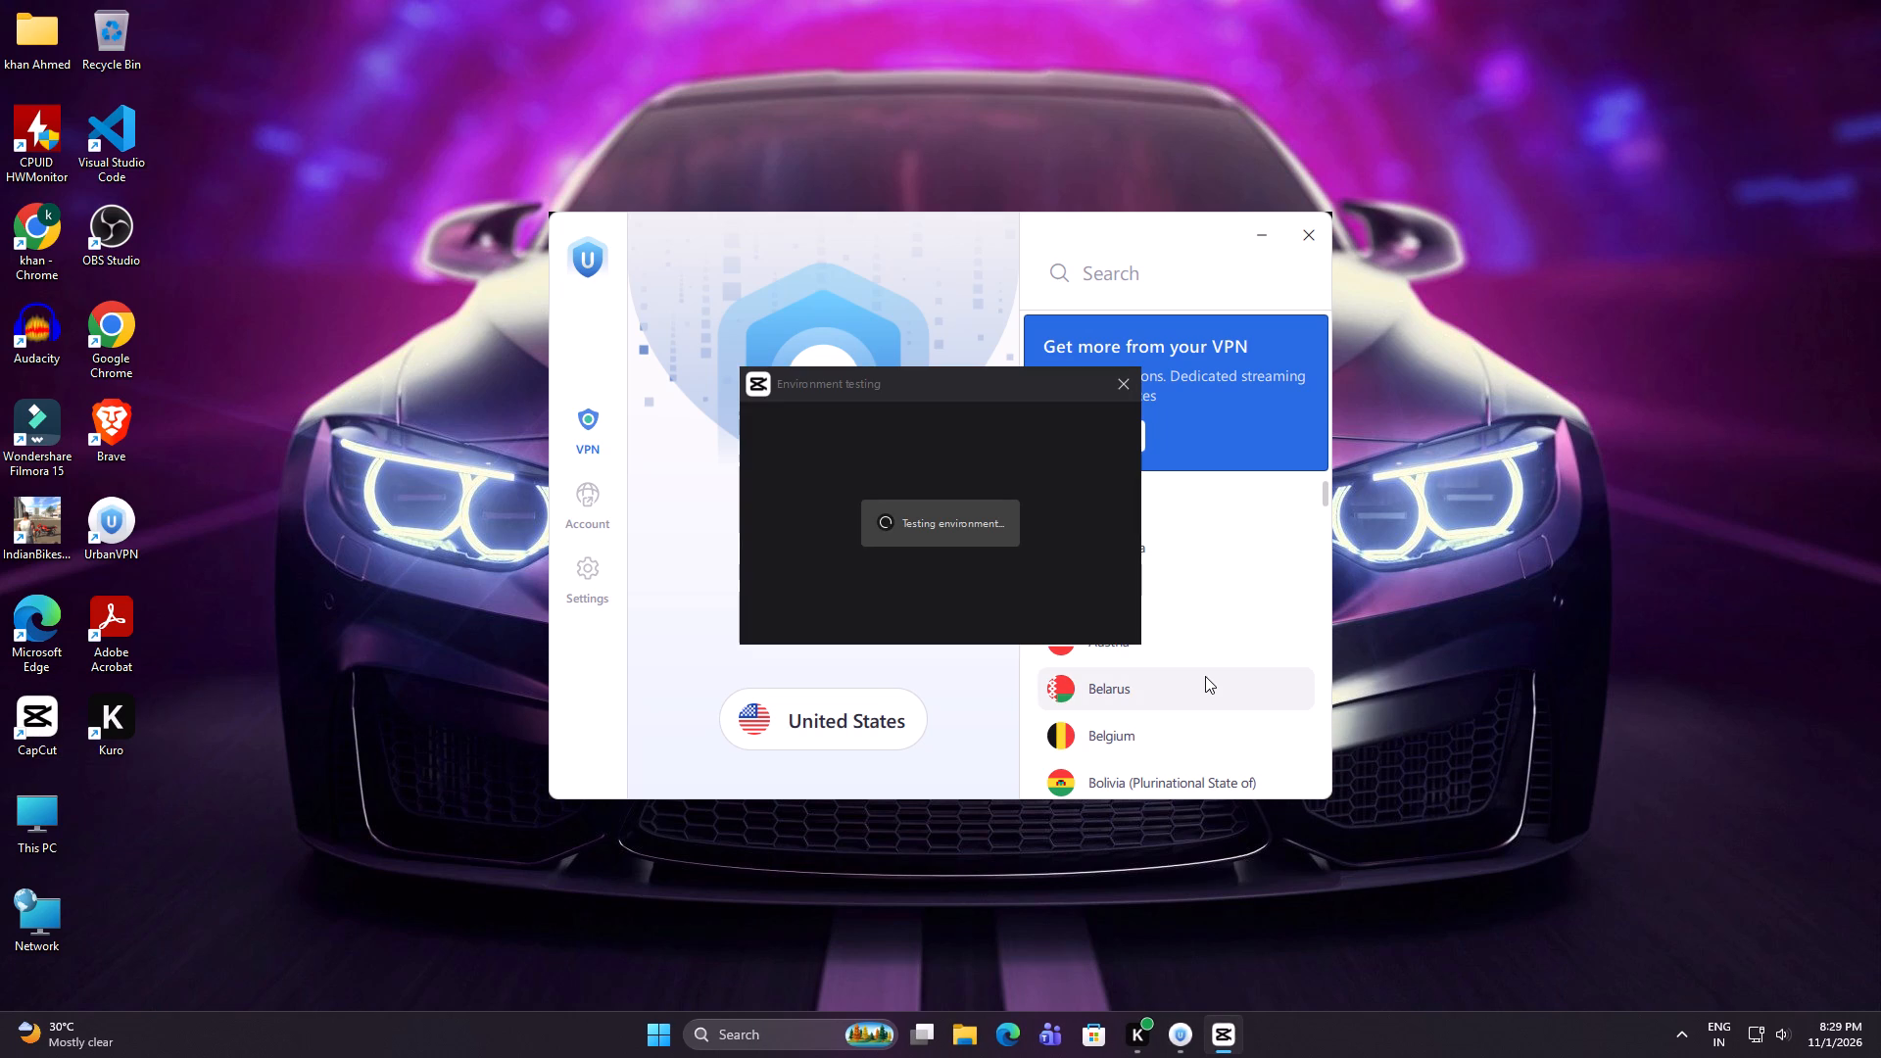
click(1143, 388)
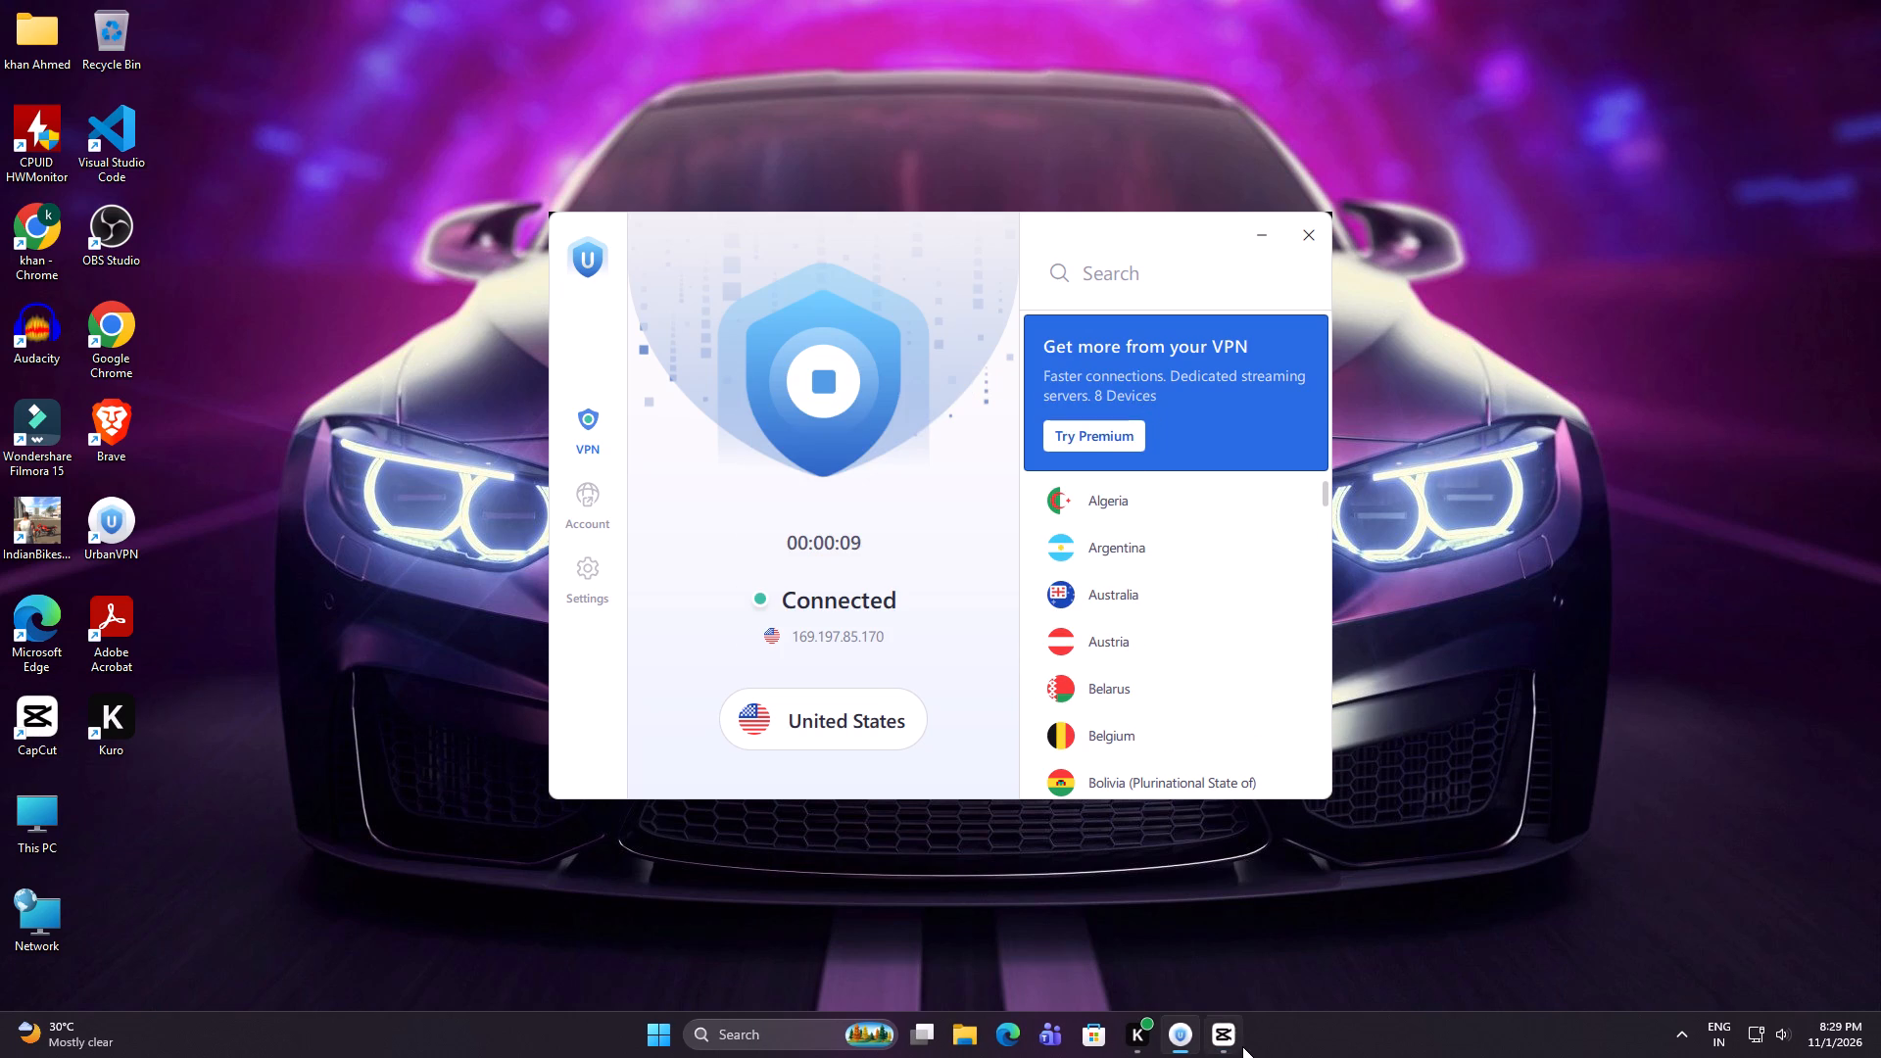
click(1242, 1046)
click(1124, 391)
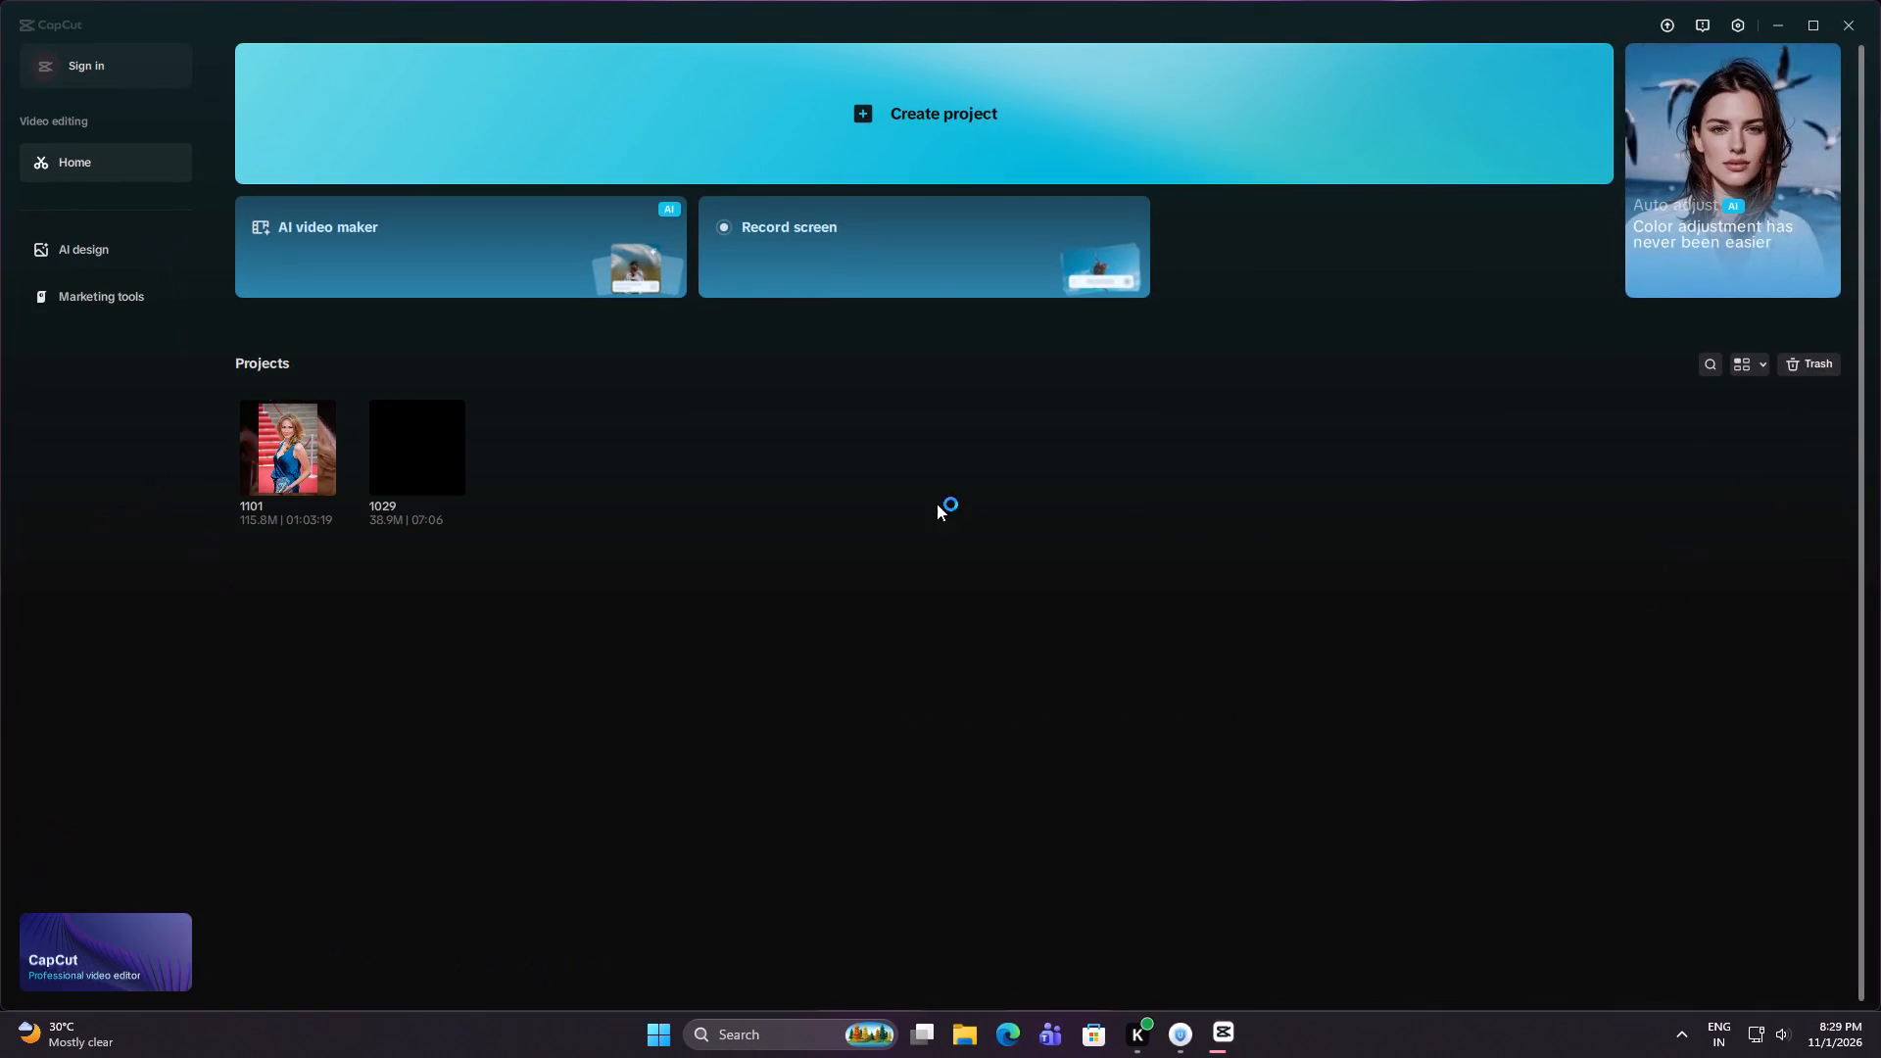
click(281, 458)
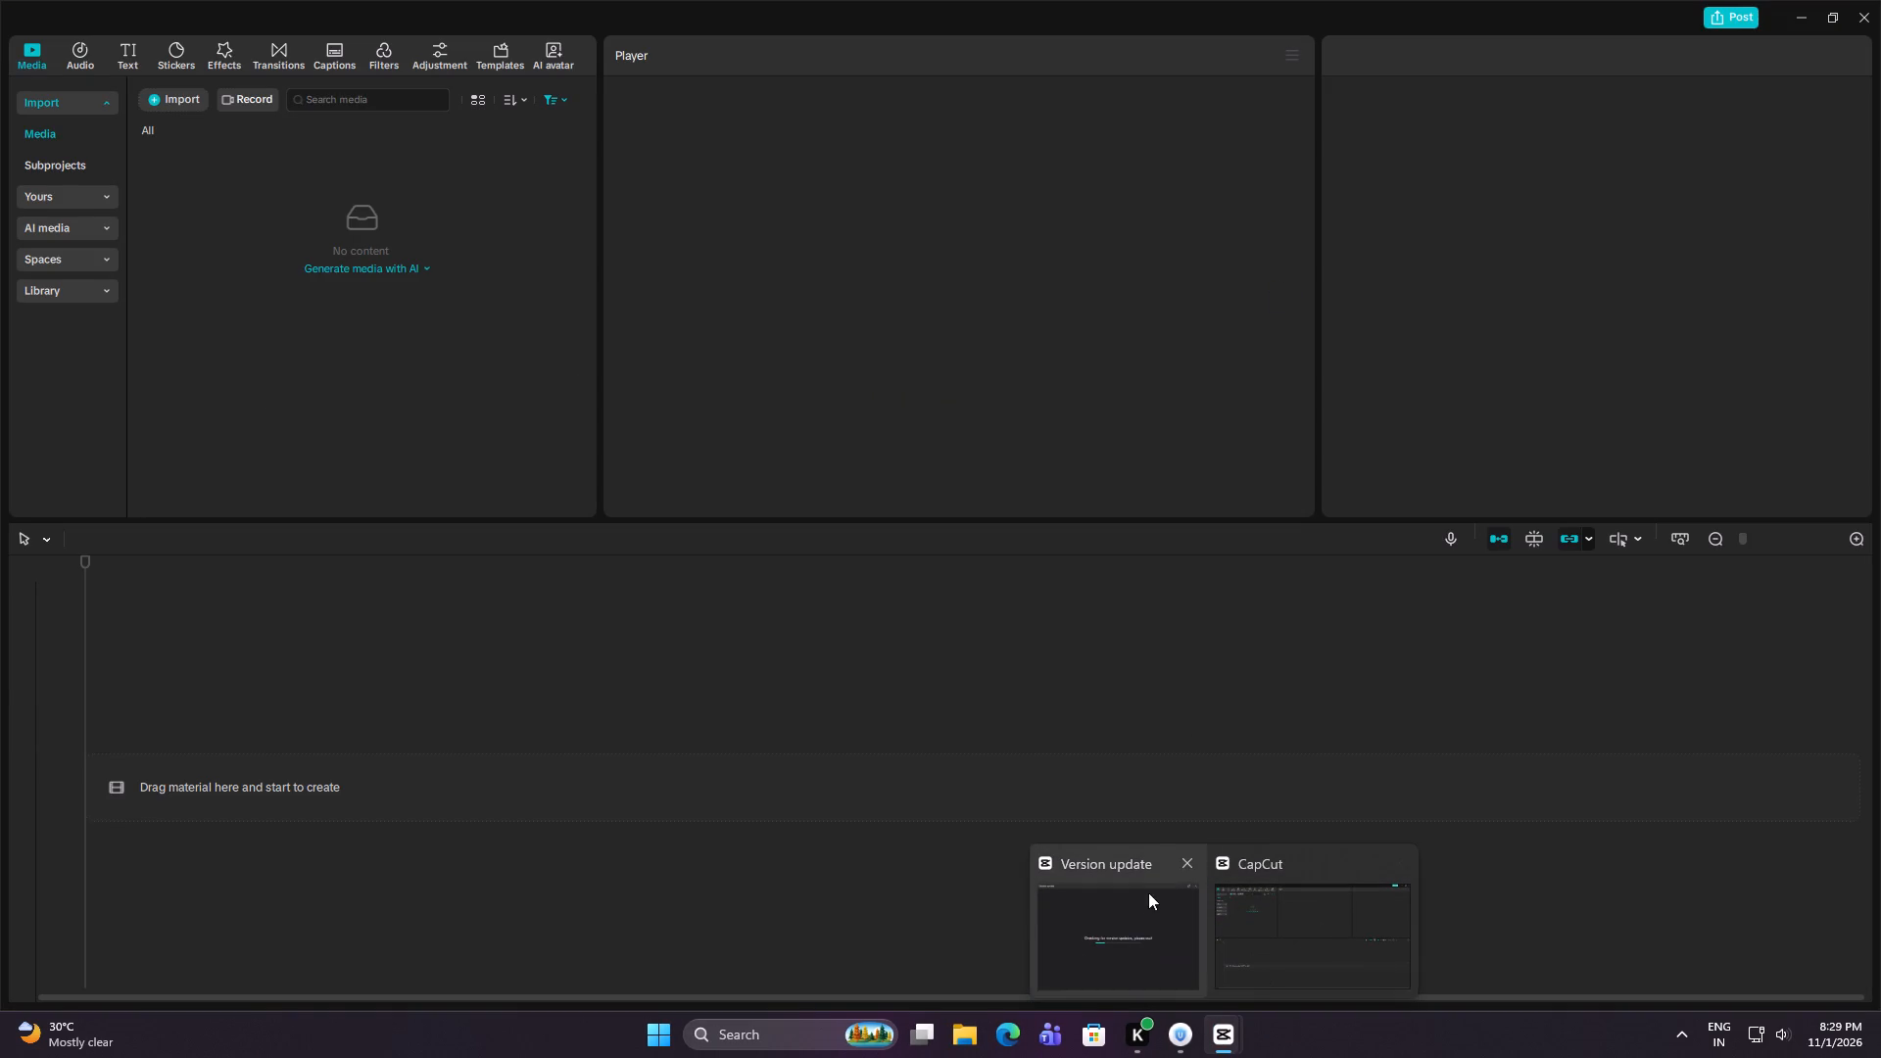
click(1178, 867)
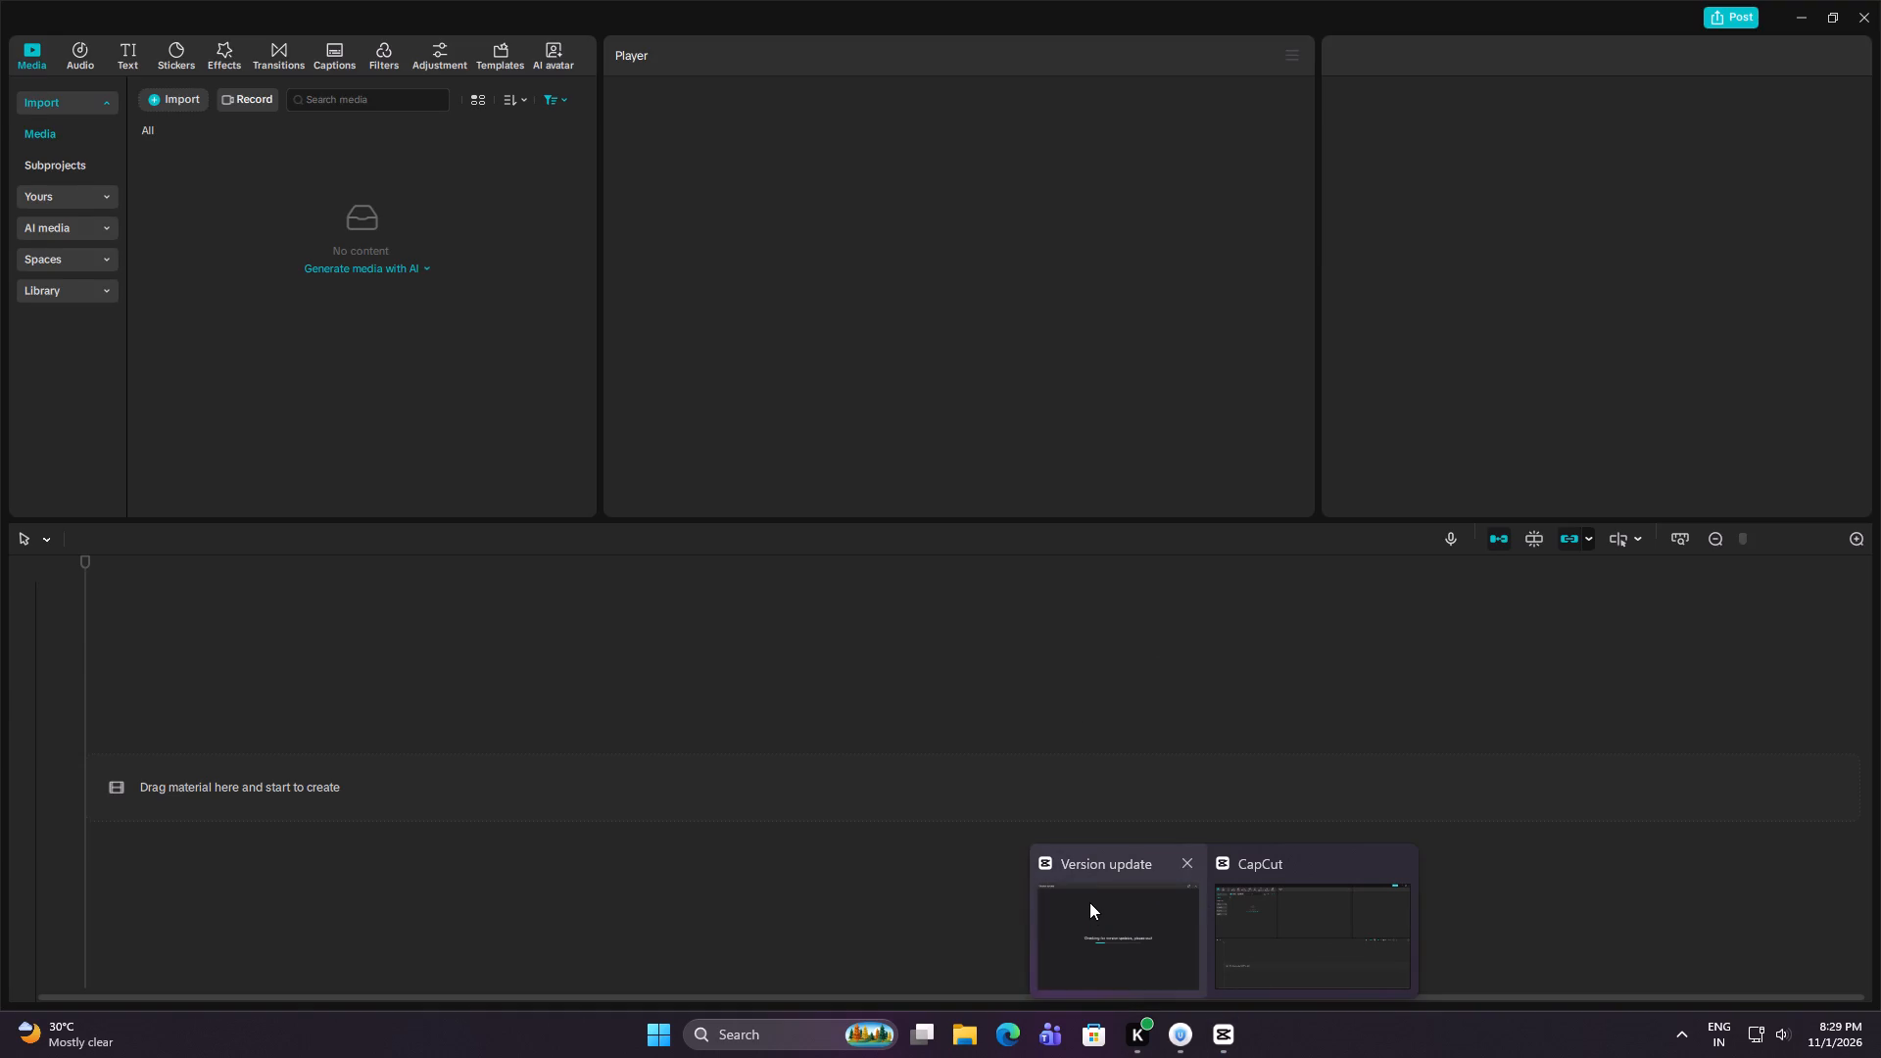
click(1090, 907)
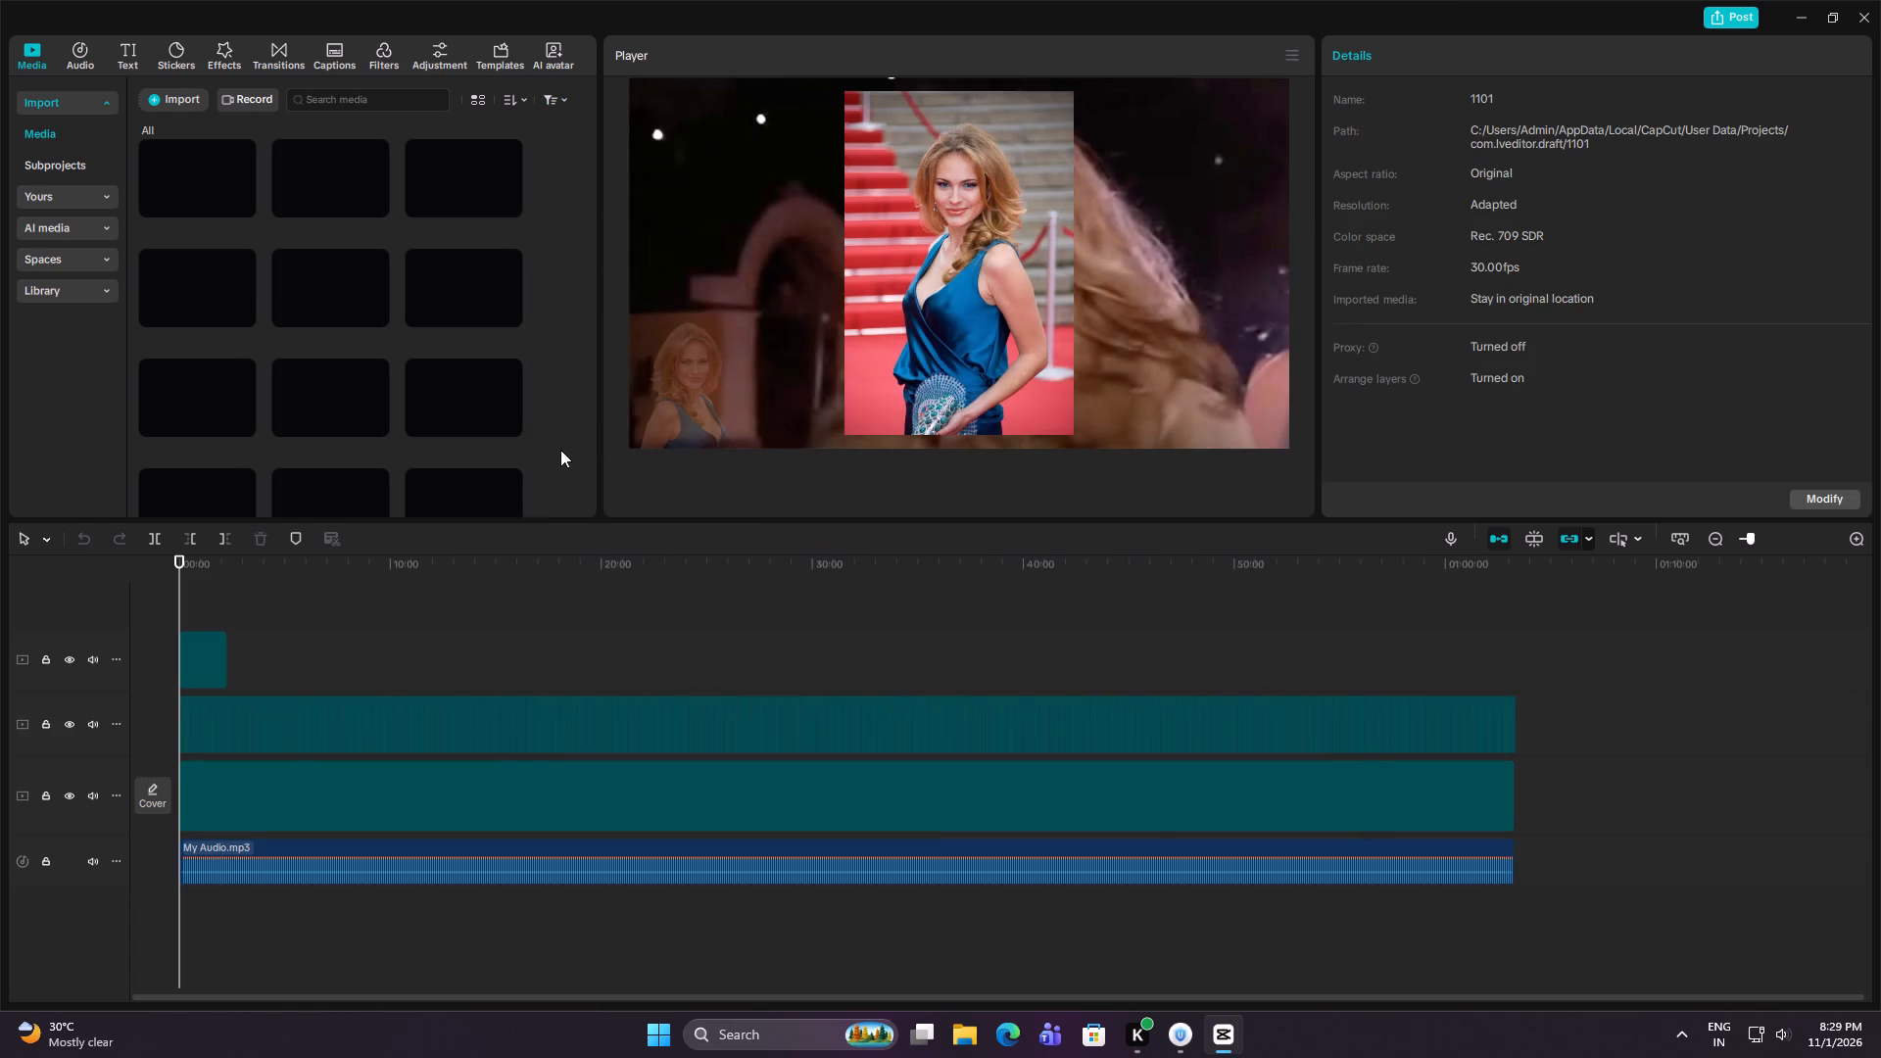
Extend the portrait overlay past the end of the other tracks and trim off its excess at 01:03:18:18, where the background image ends.
click(201, 656)
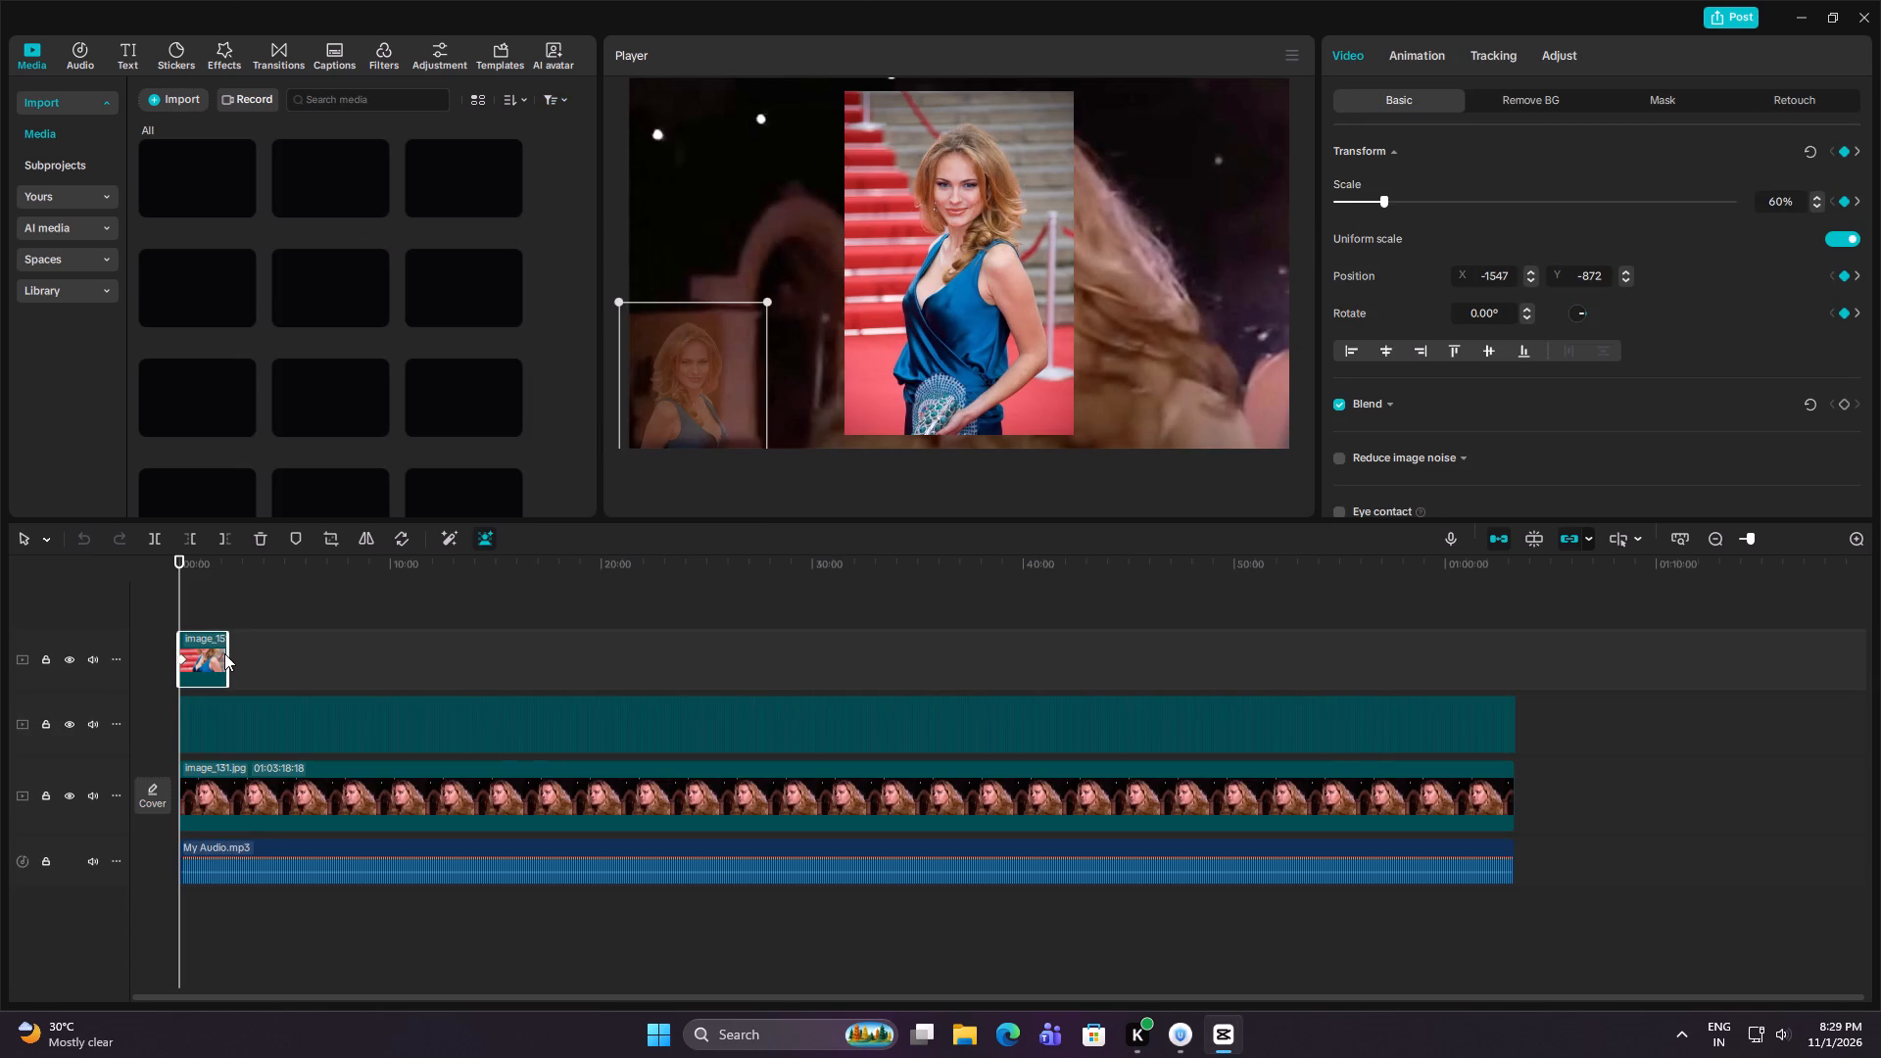
click(224, 653)
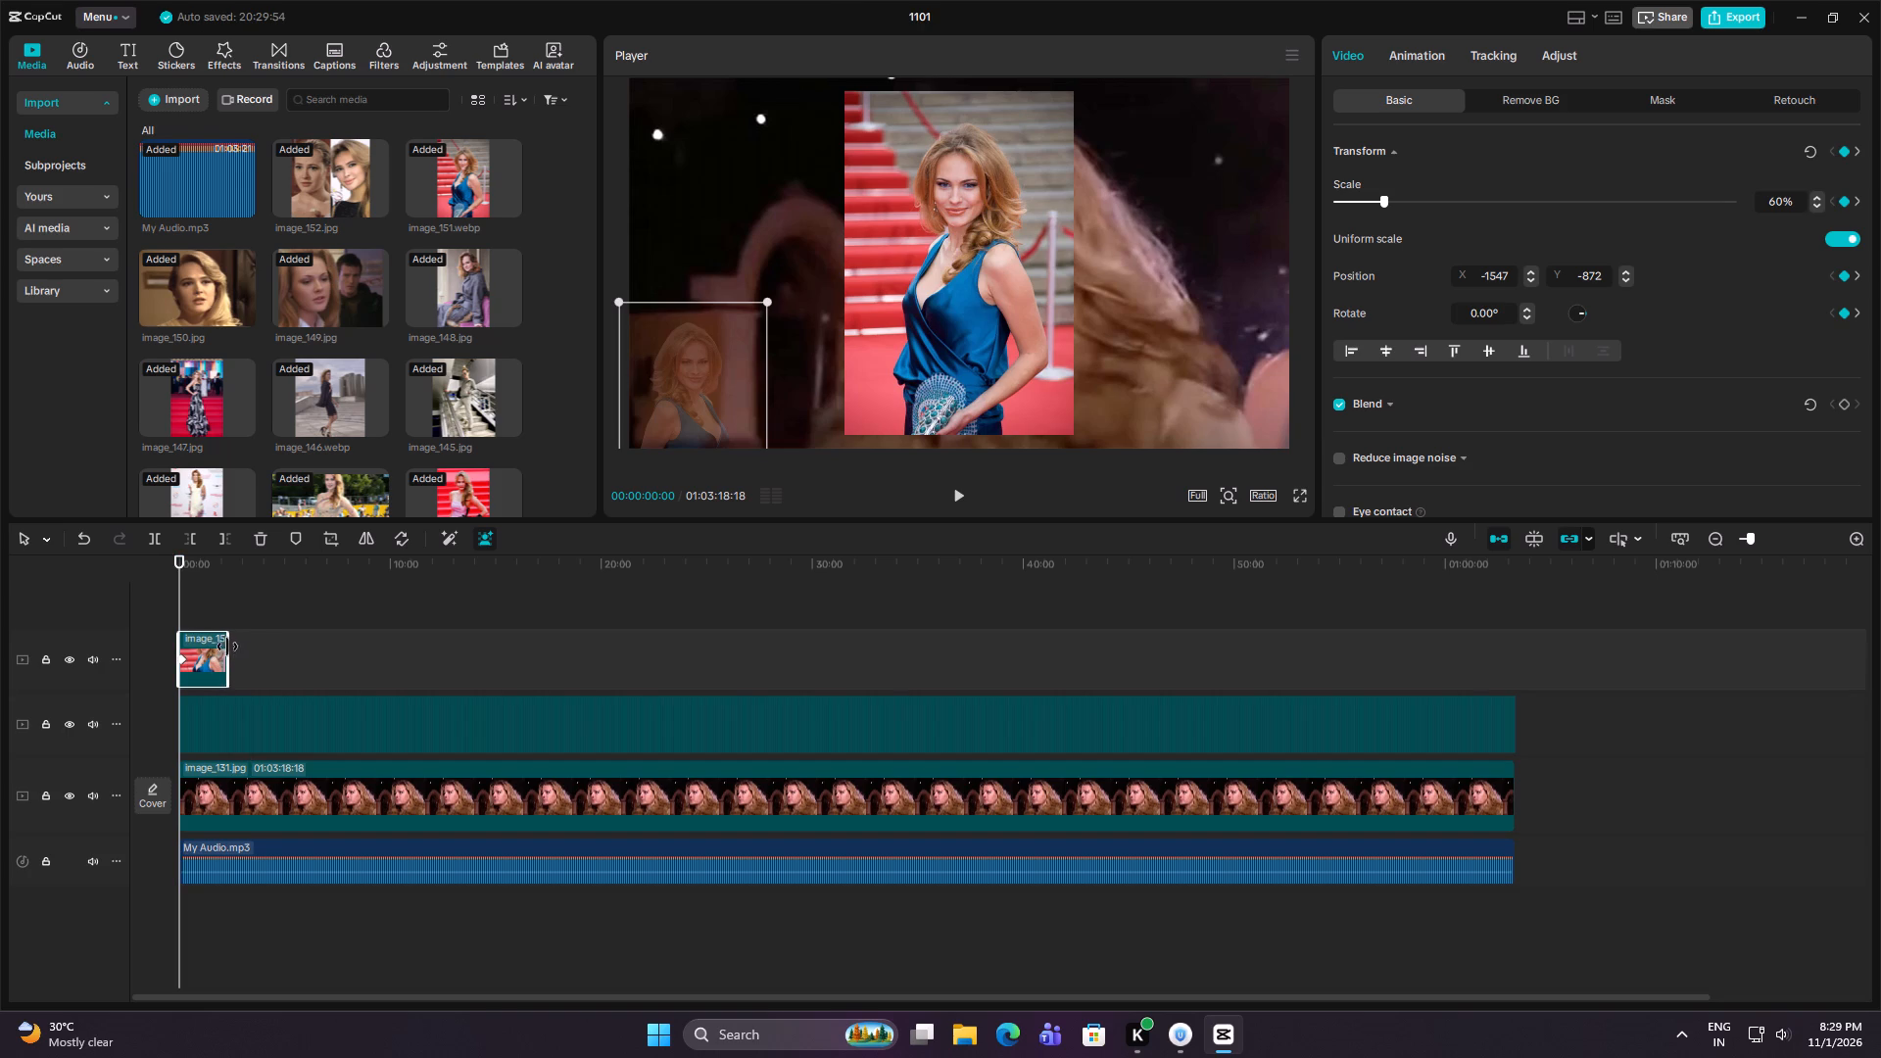
drag(211, 647, 175, 621)
drag(225, 641, 1615, 642)
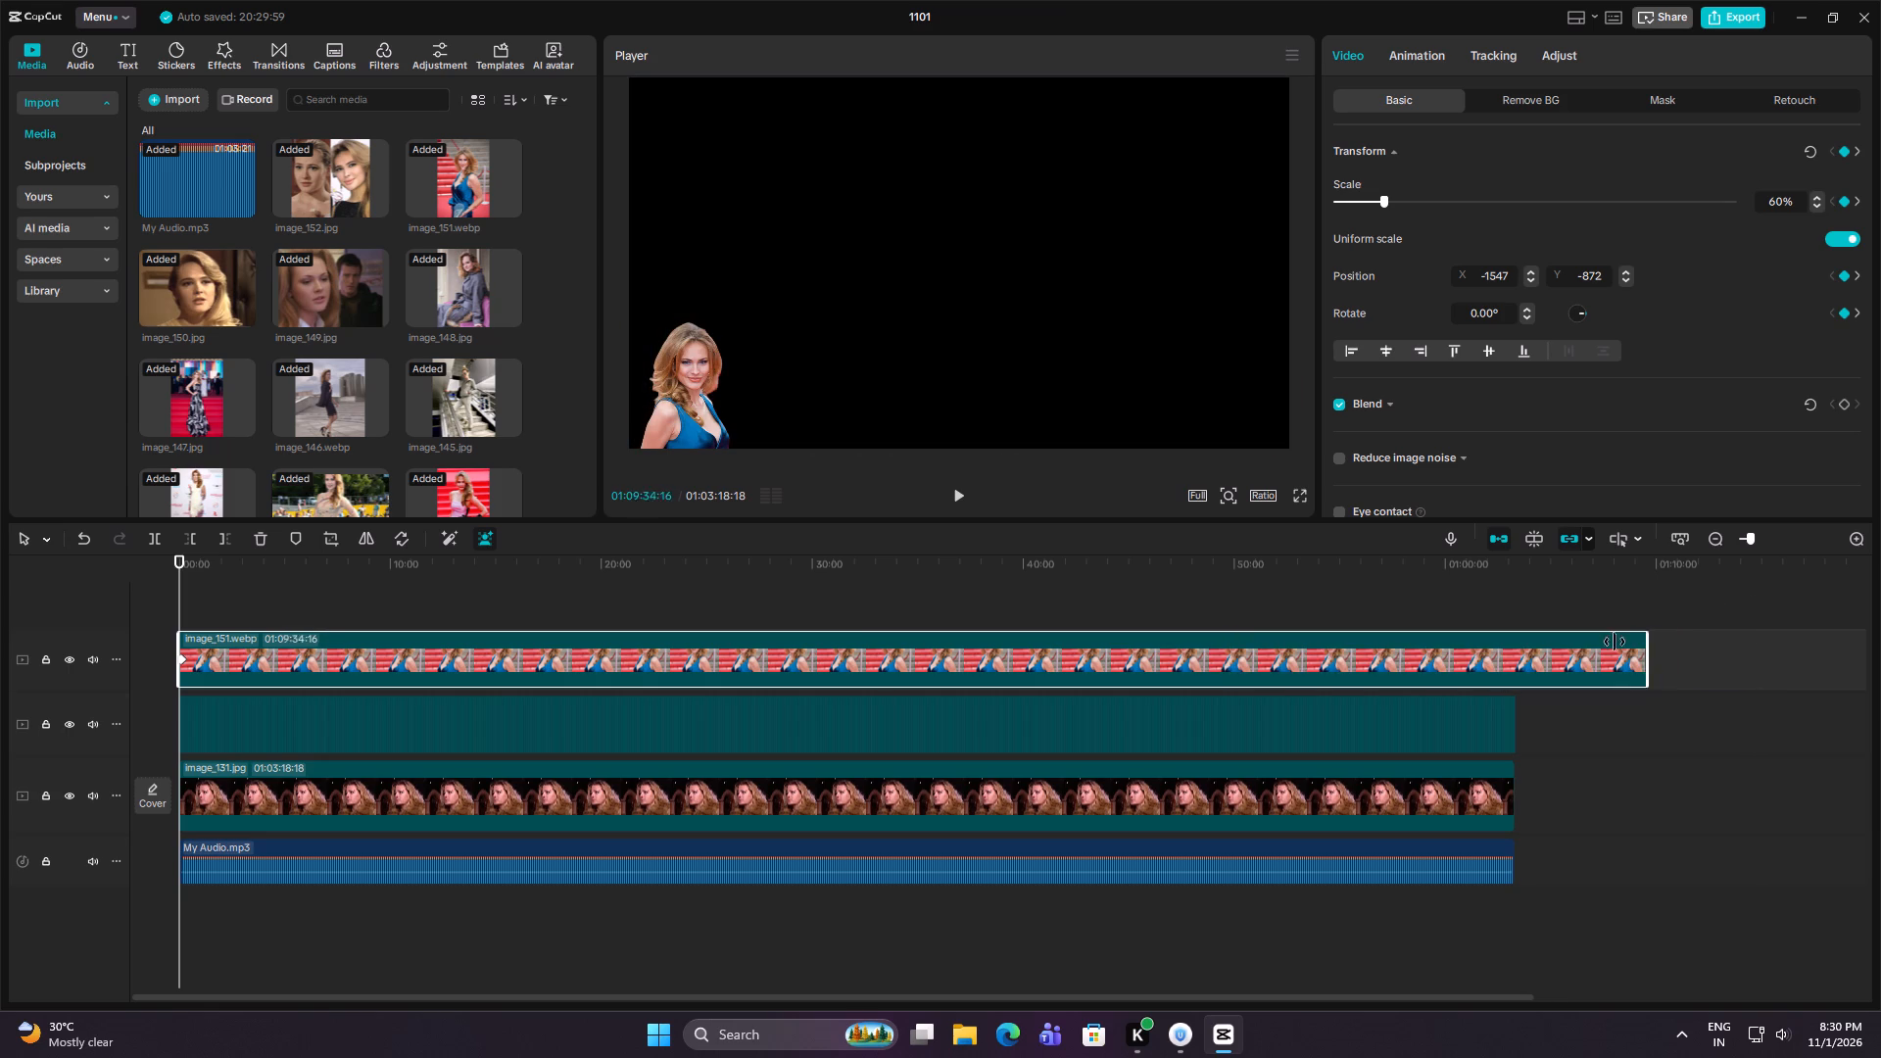
drag(1615, 642, 1596, 648)
click(1471, 923)
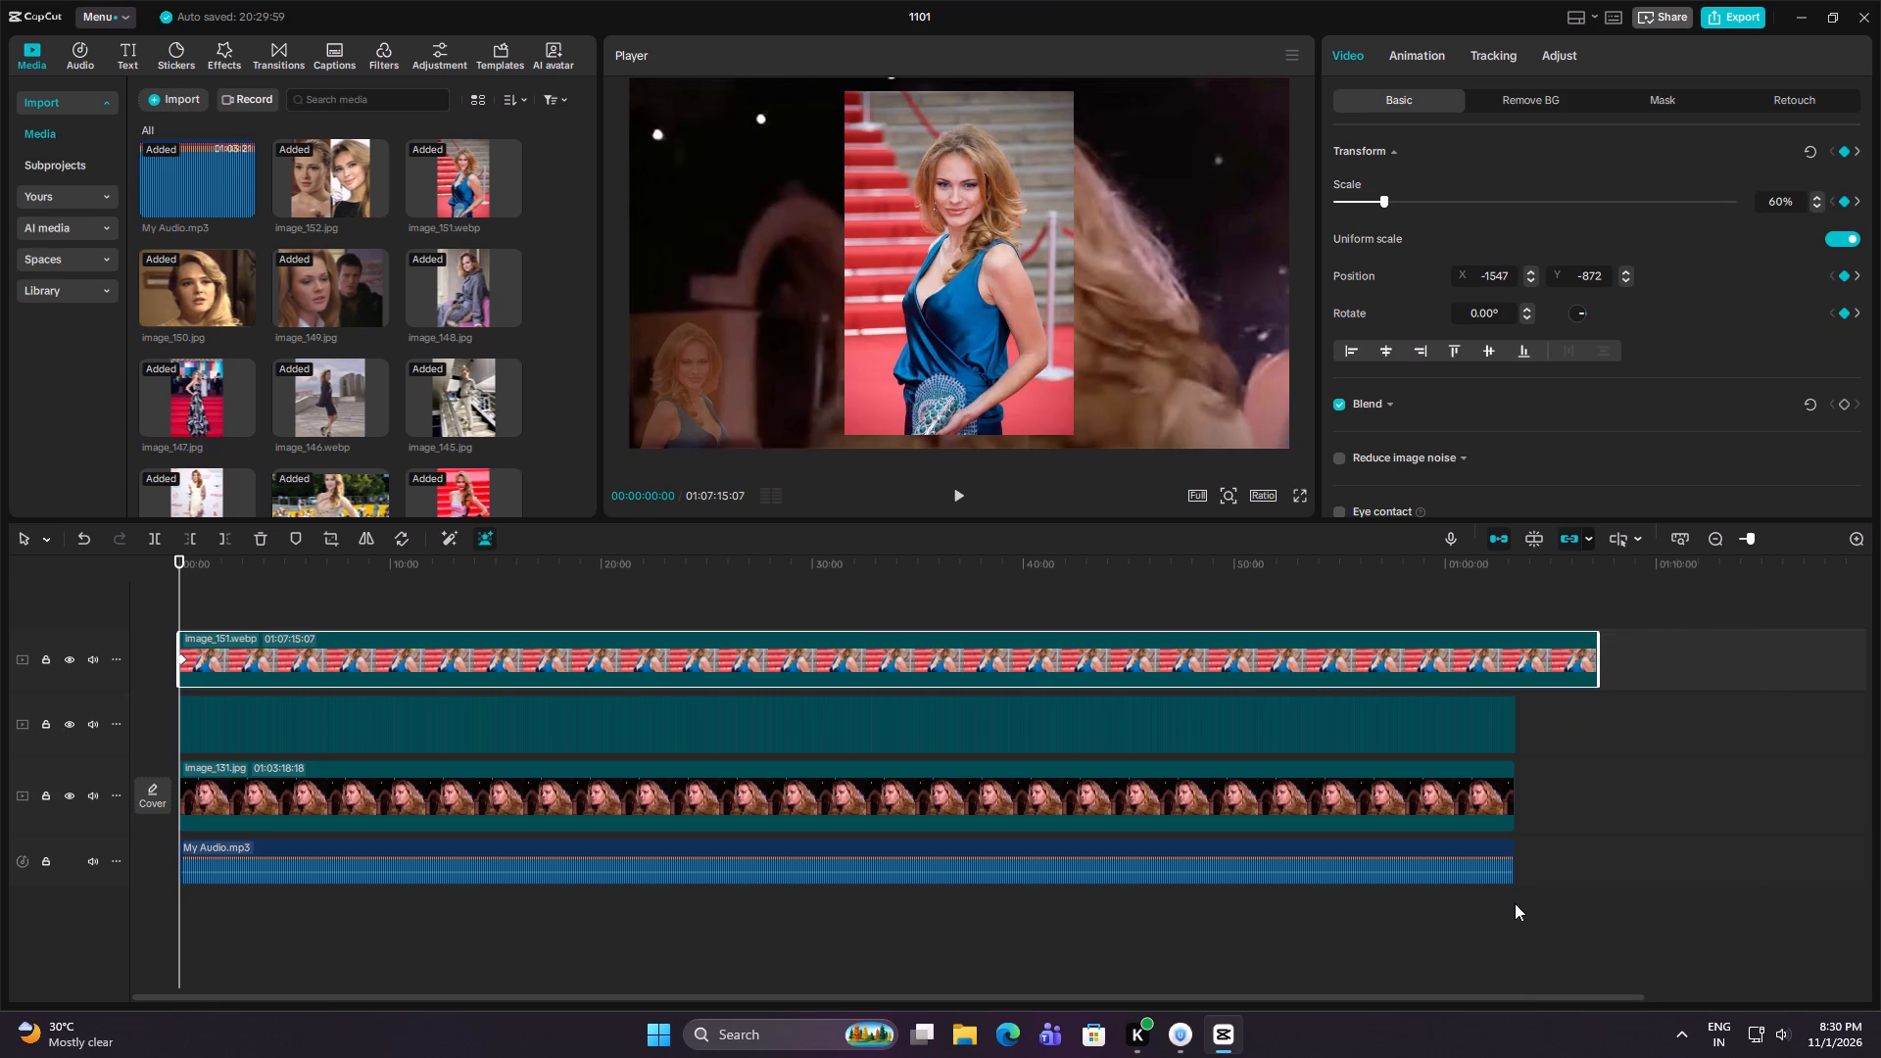
click(1515, 903)
click(1515, 903)
key(Down)
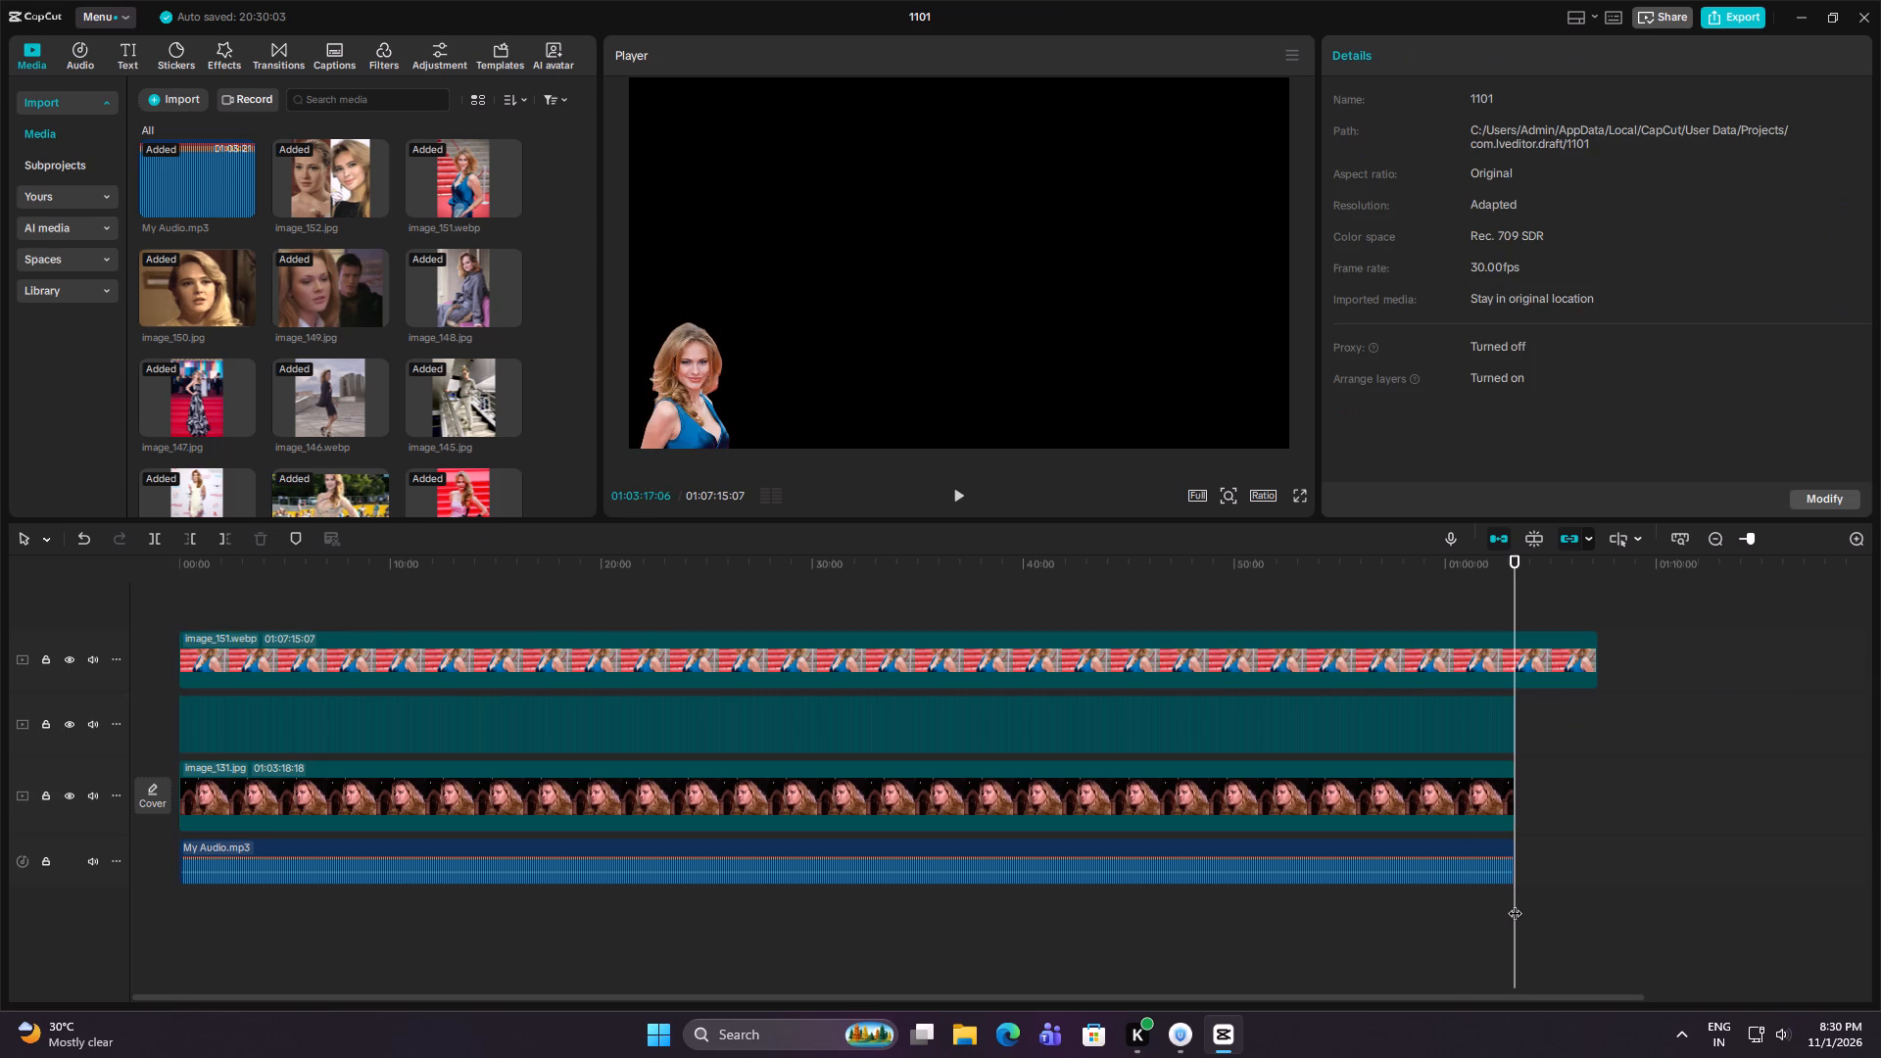
key(Down)
key(Up)
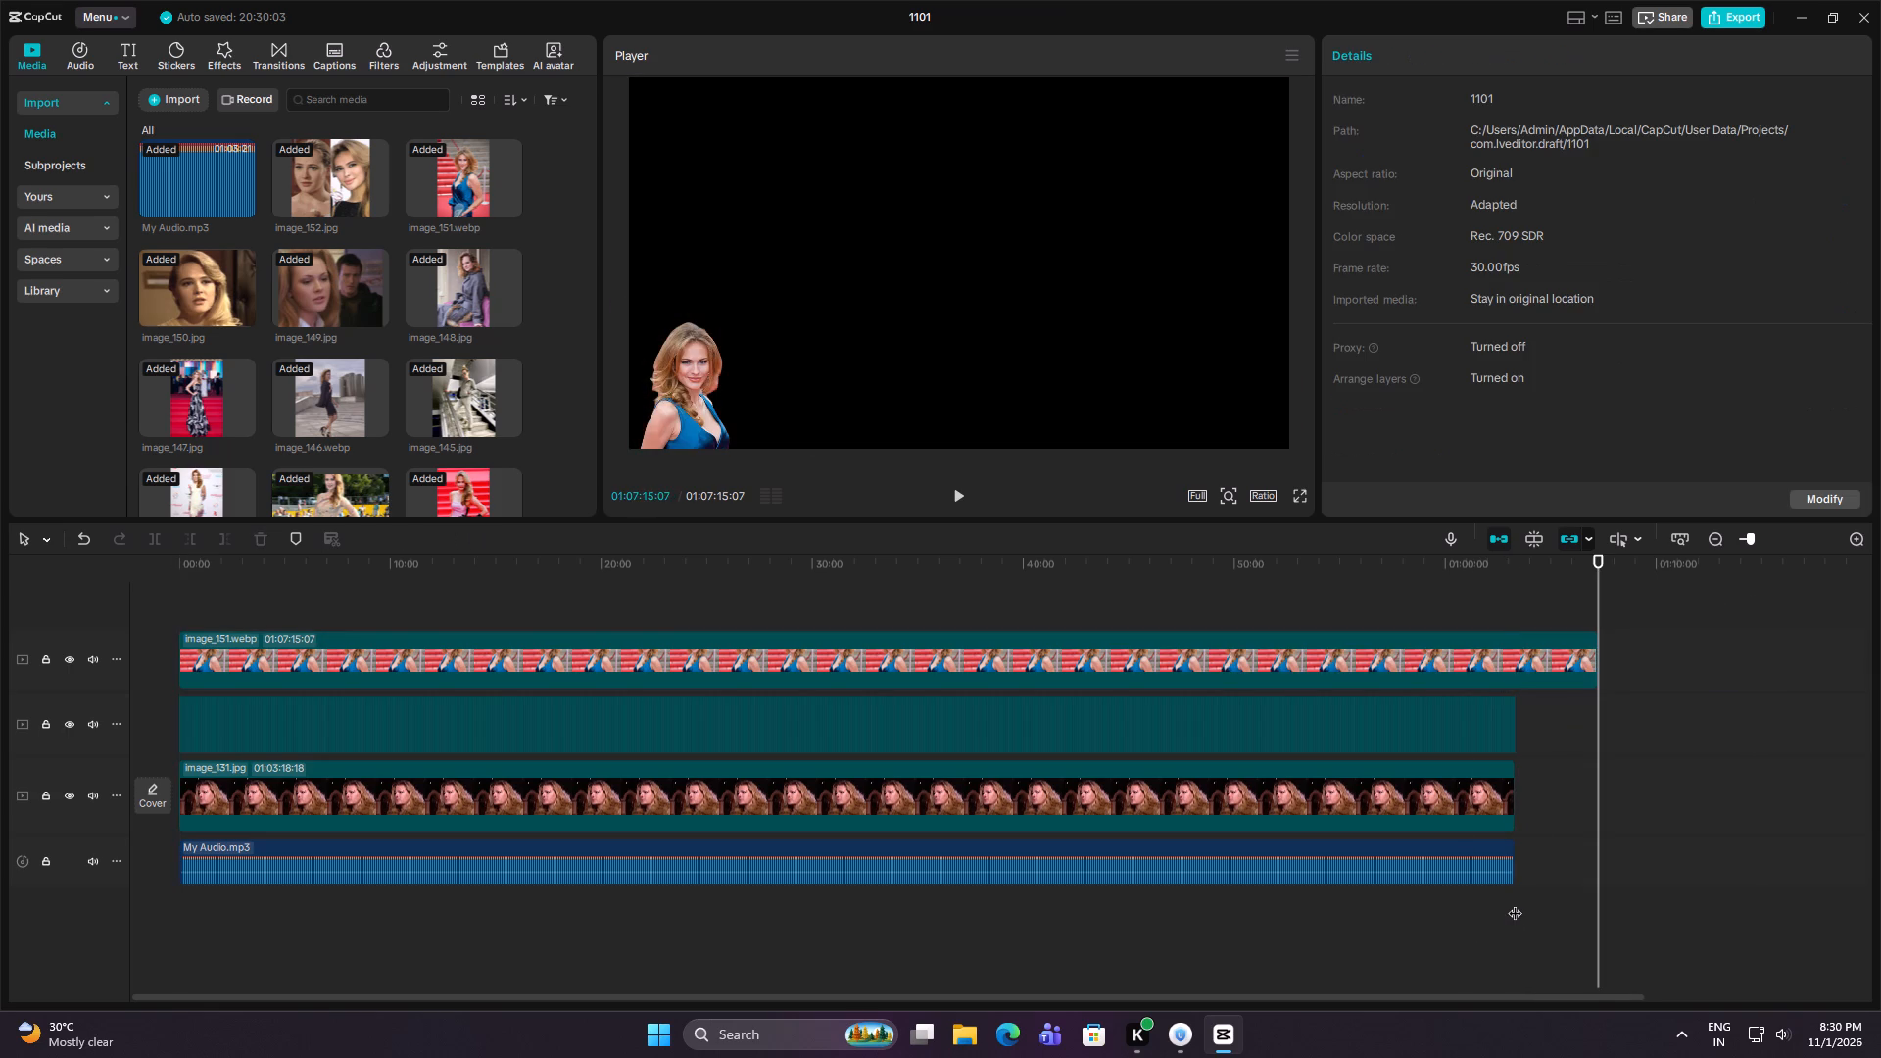
click(1524, 664)
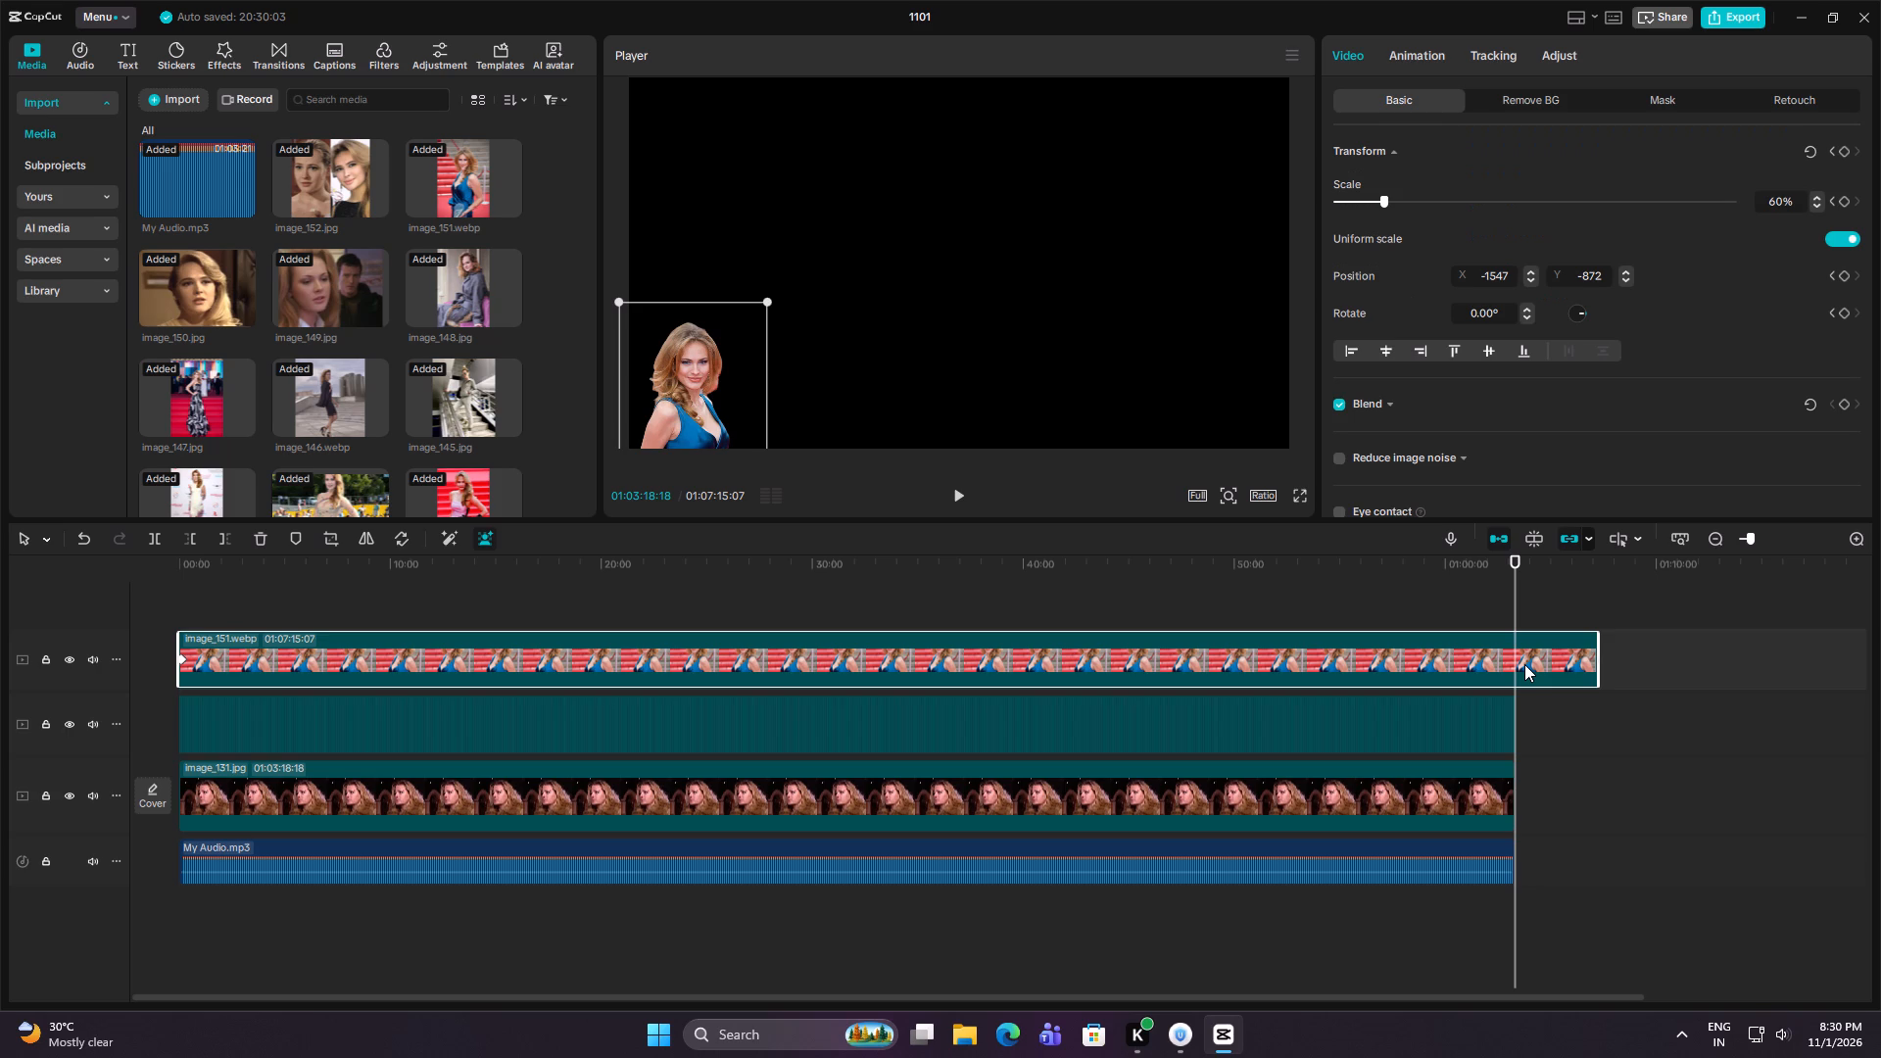
key(w)
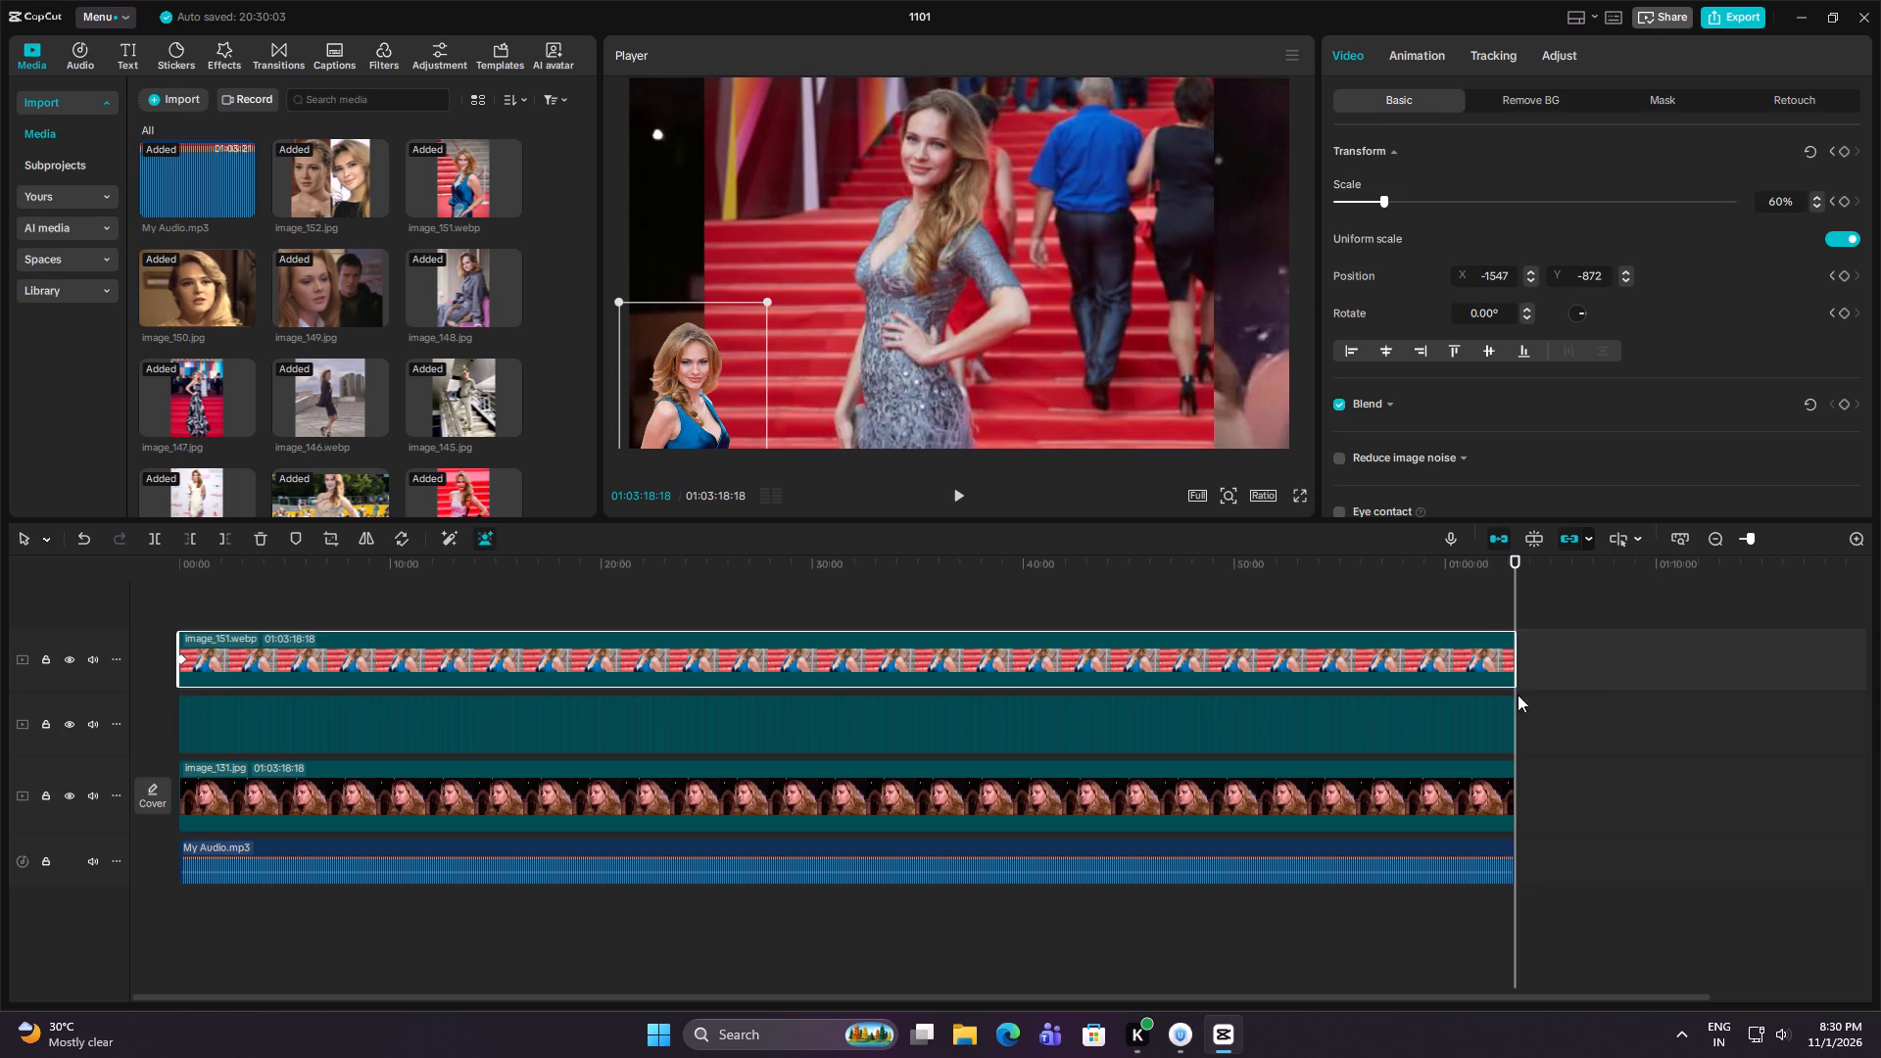
Return the playhead to 00:00:00:00 and preview the Retro video effects LED Pulsing and Retro Flicker.
click(219, 913)
drag(219, 913, 200, 912)
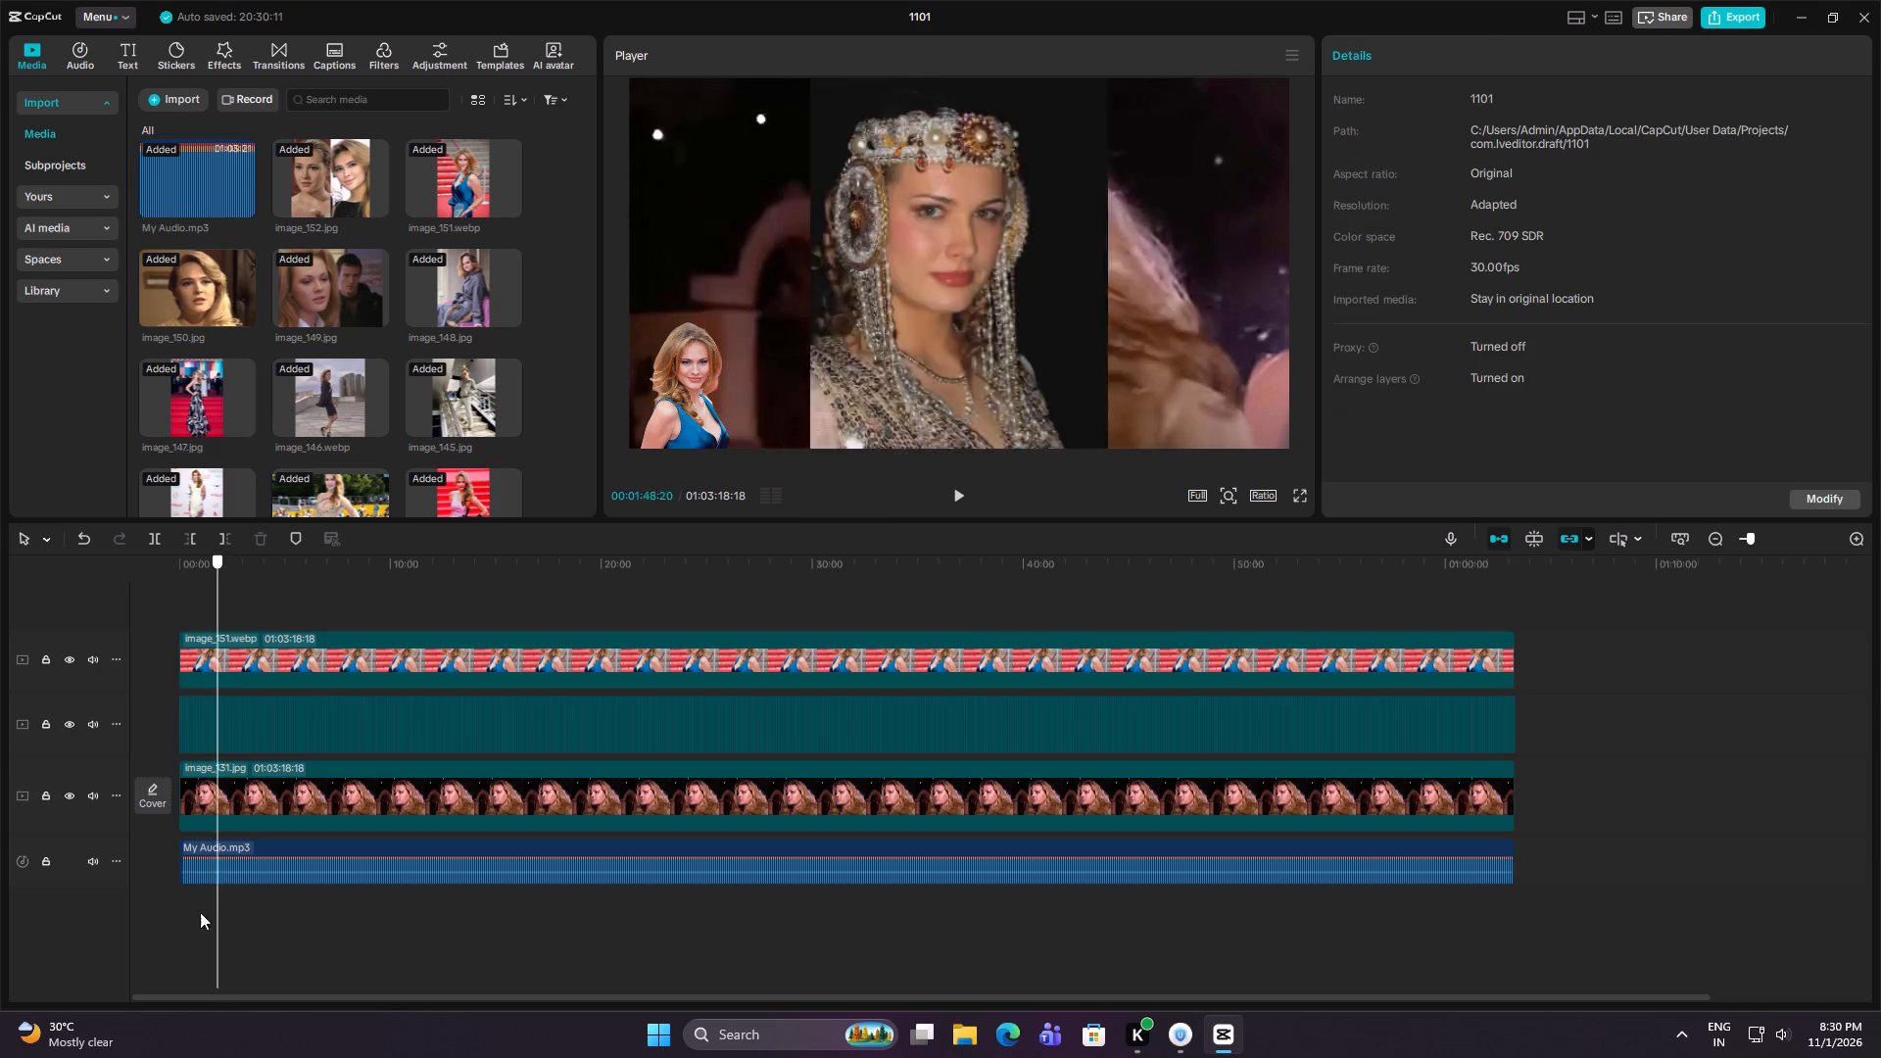
drag(200, 912, 178, 910)
click(217, 51)
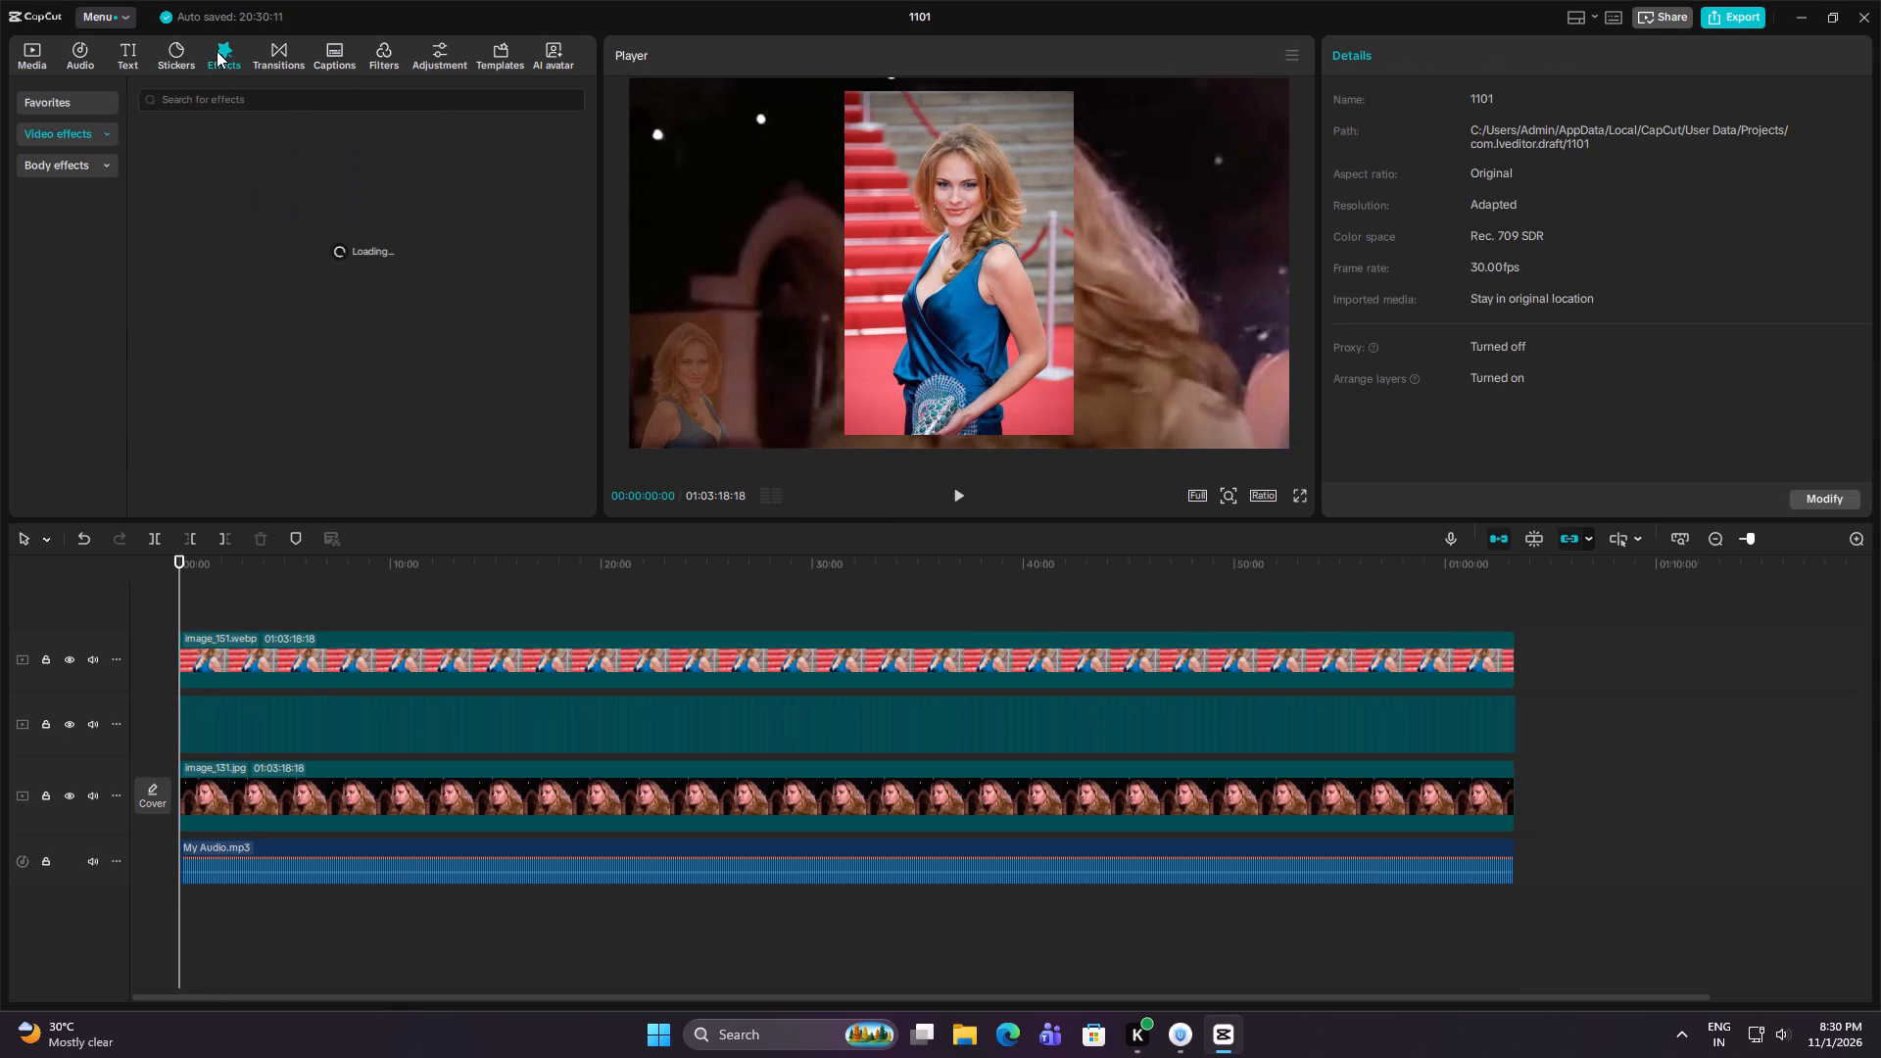
click(277, 95)
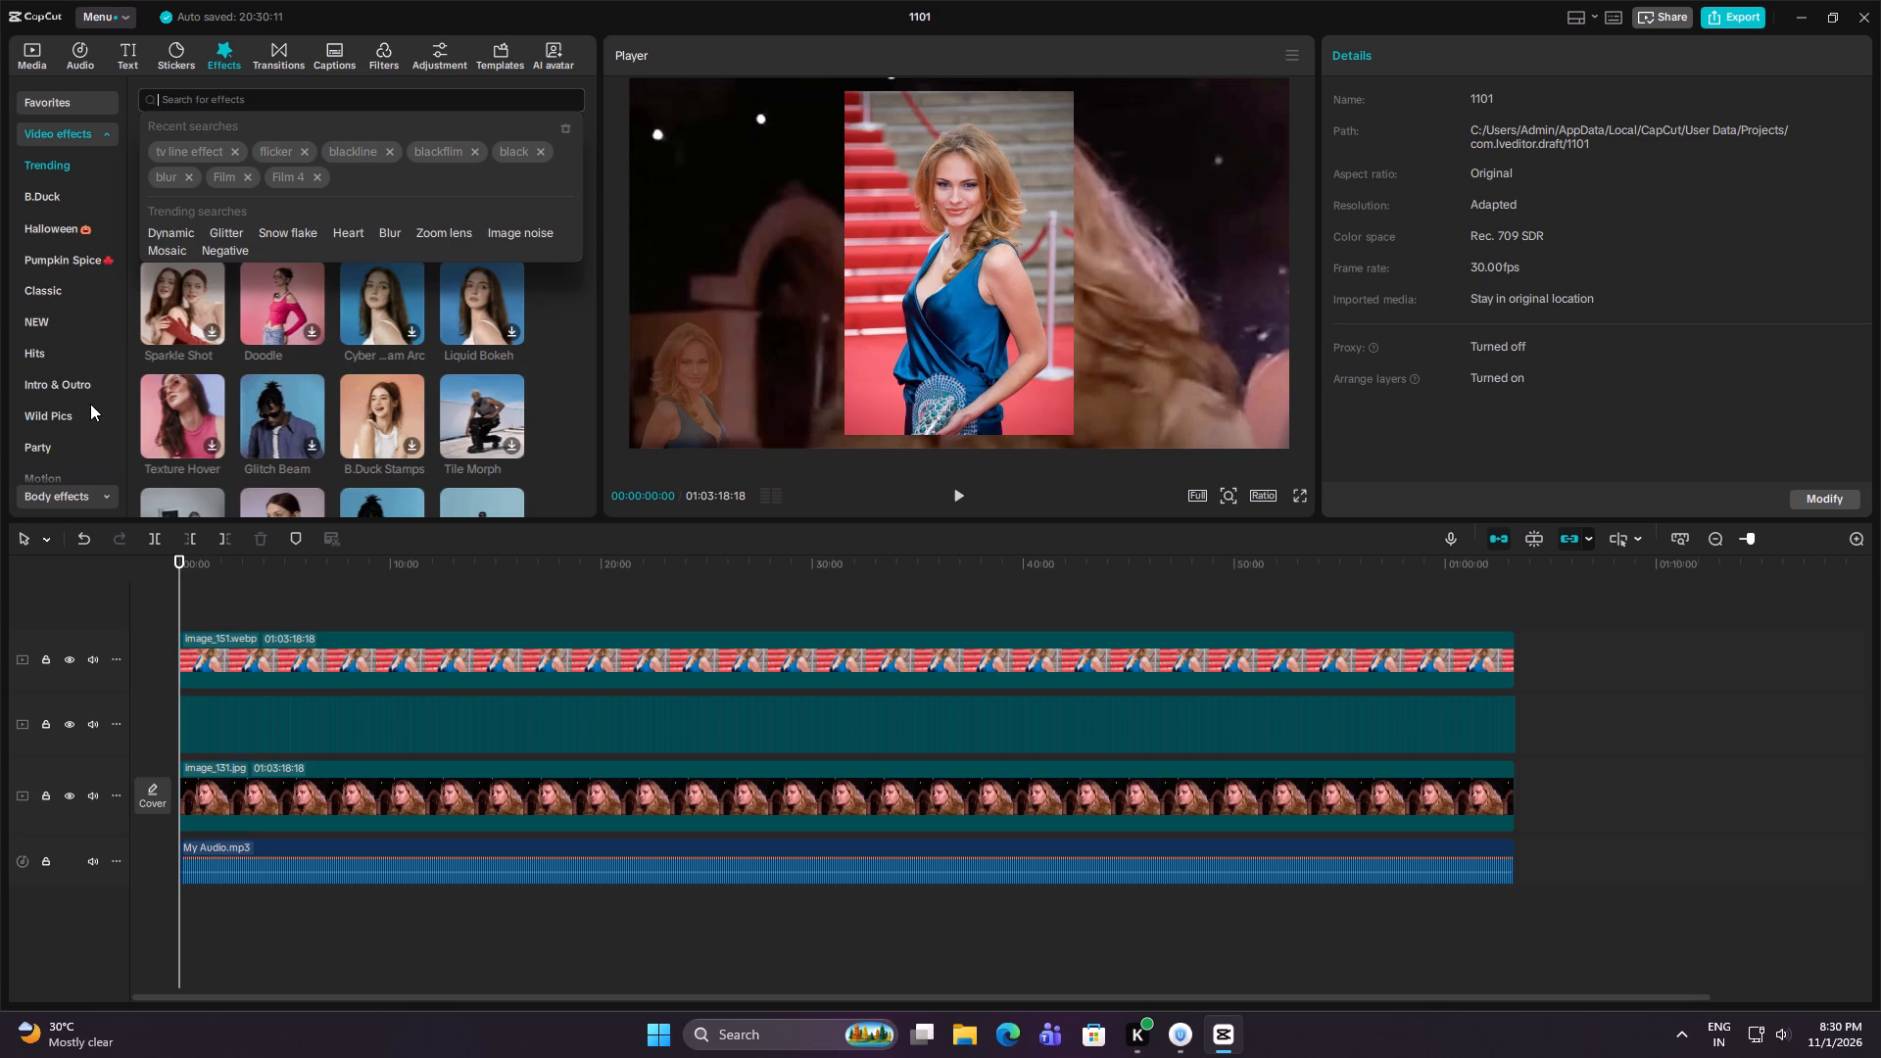
scroll(73, 426, down, 3)
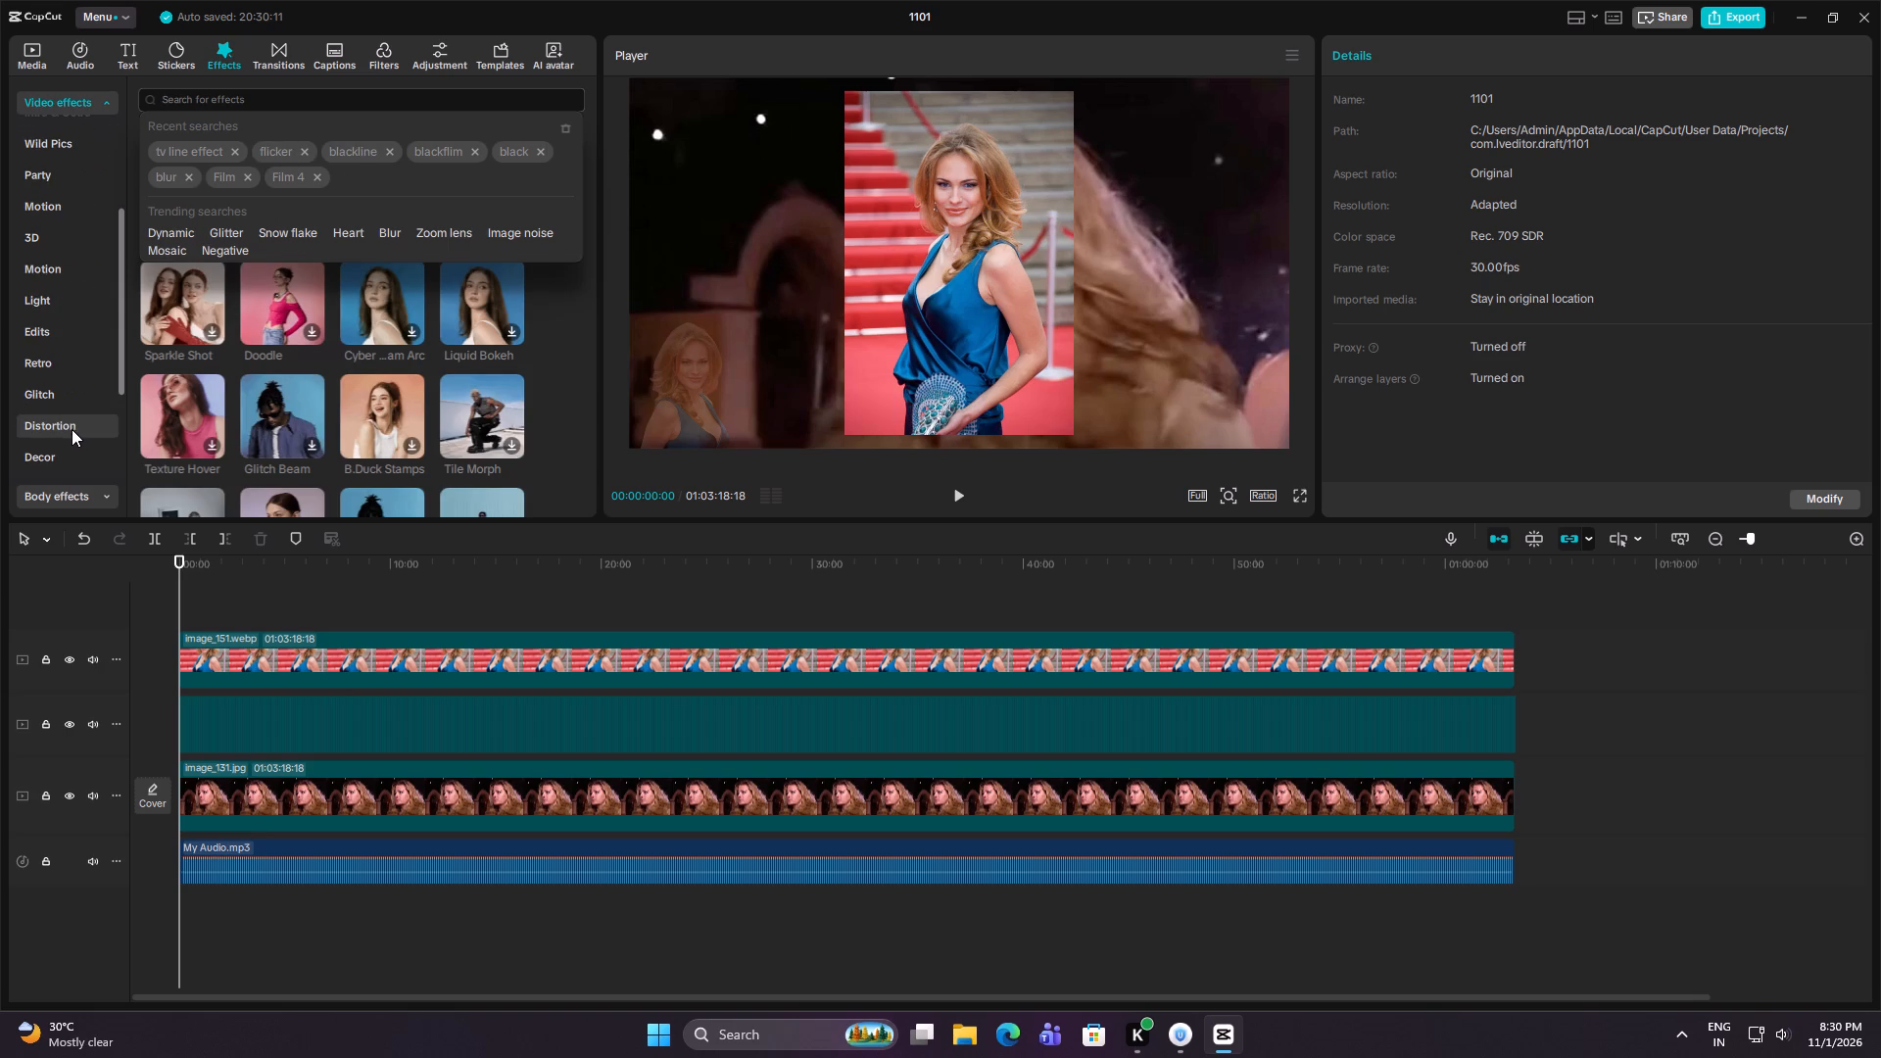
click(40, 361)
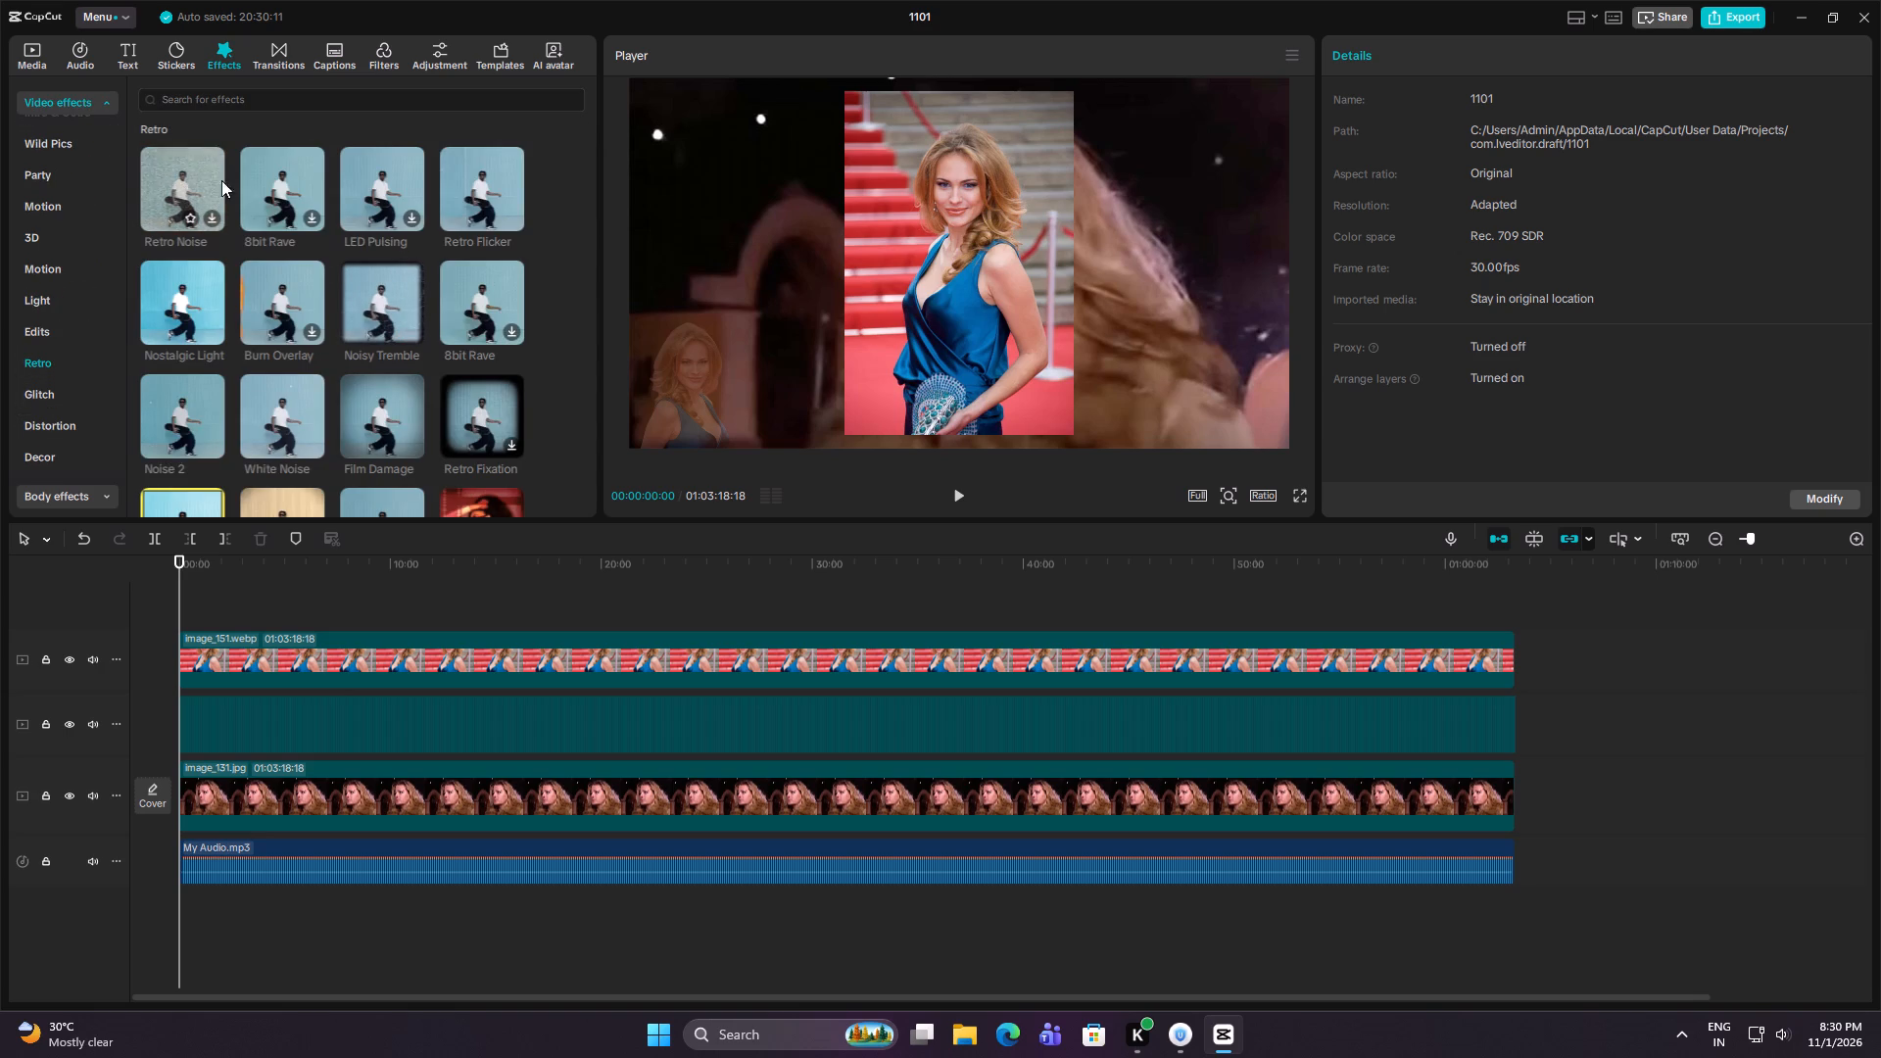
click(371, 182)
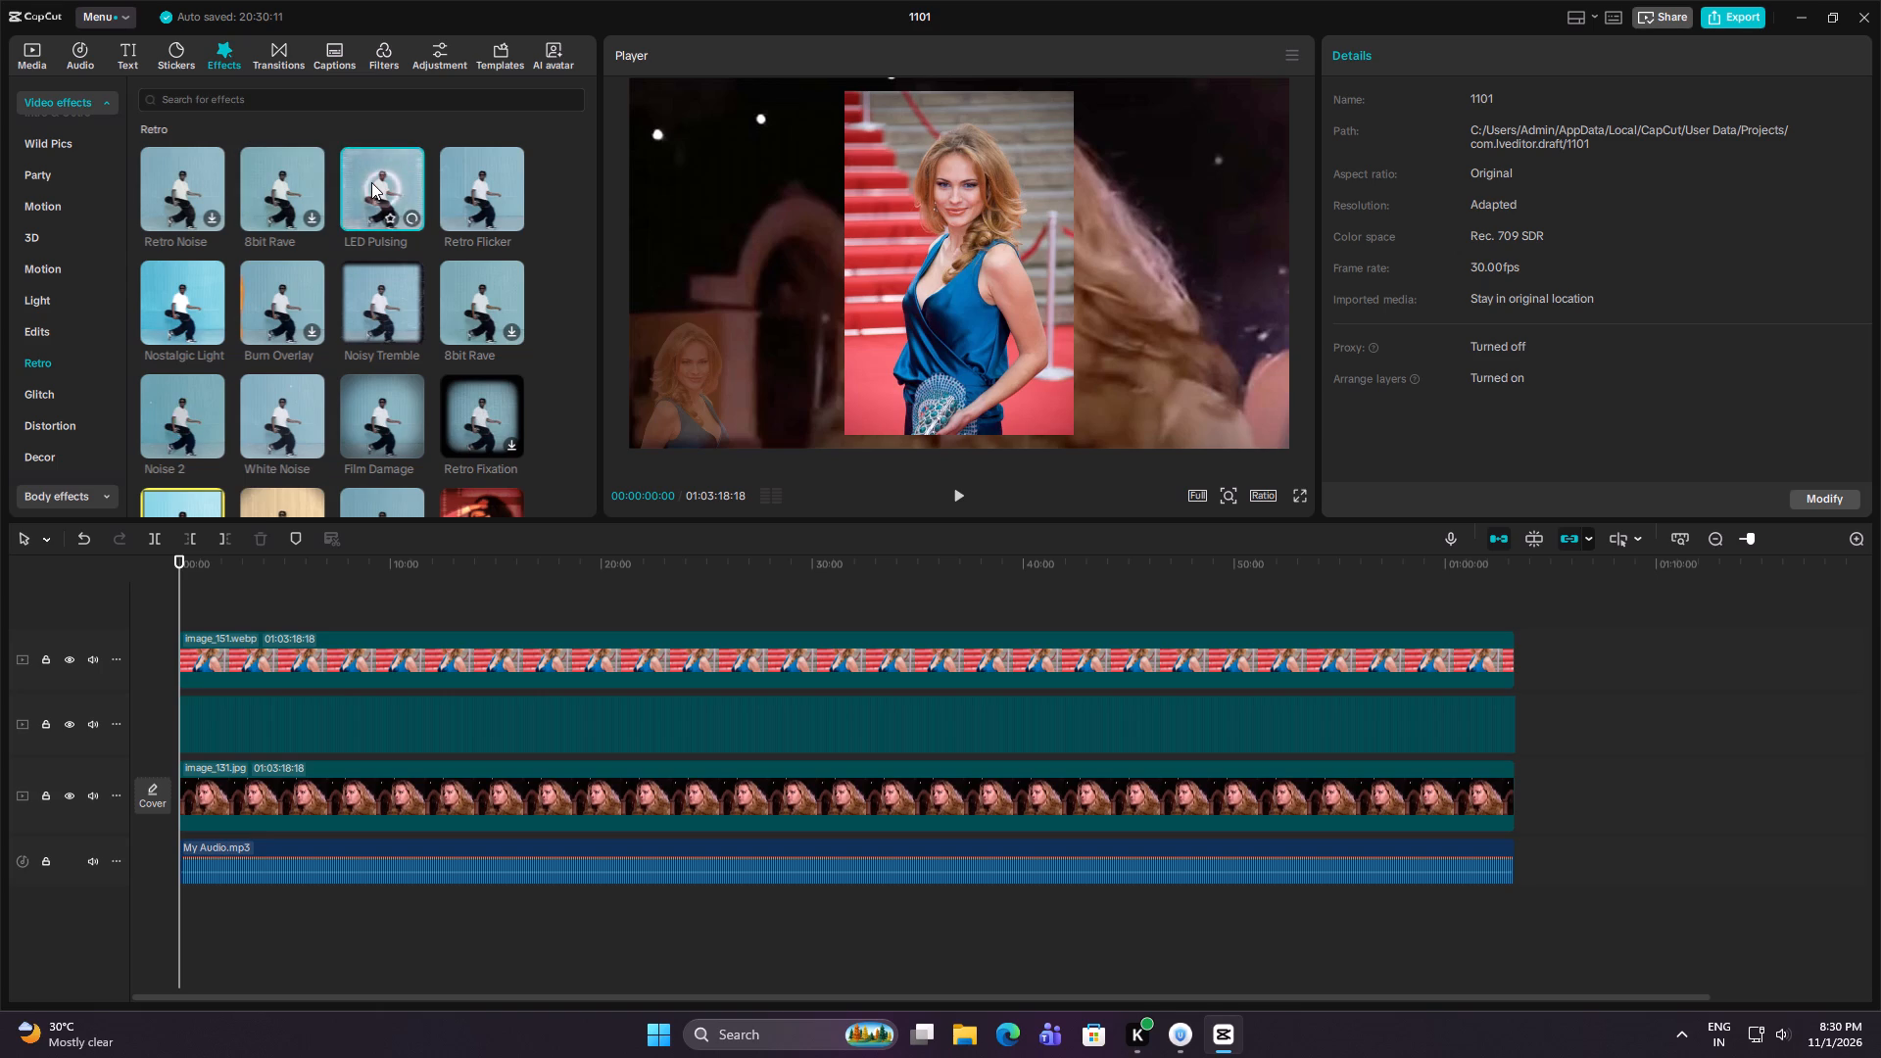
click(462, 180)
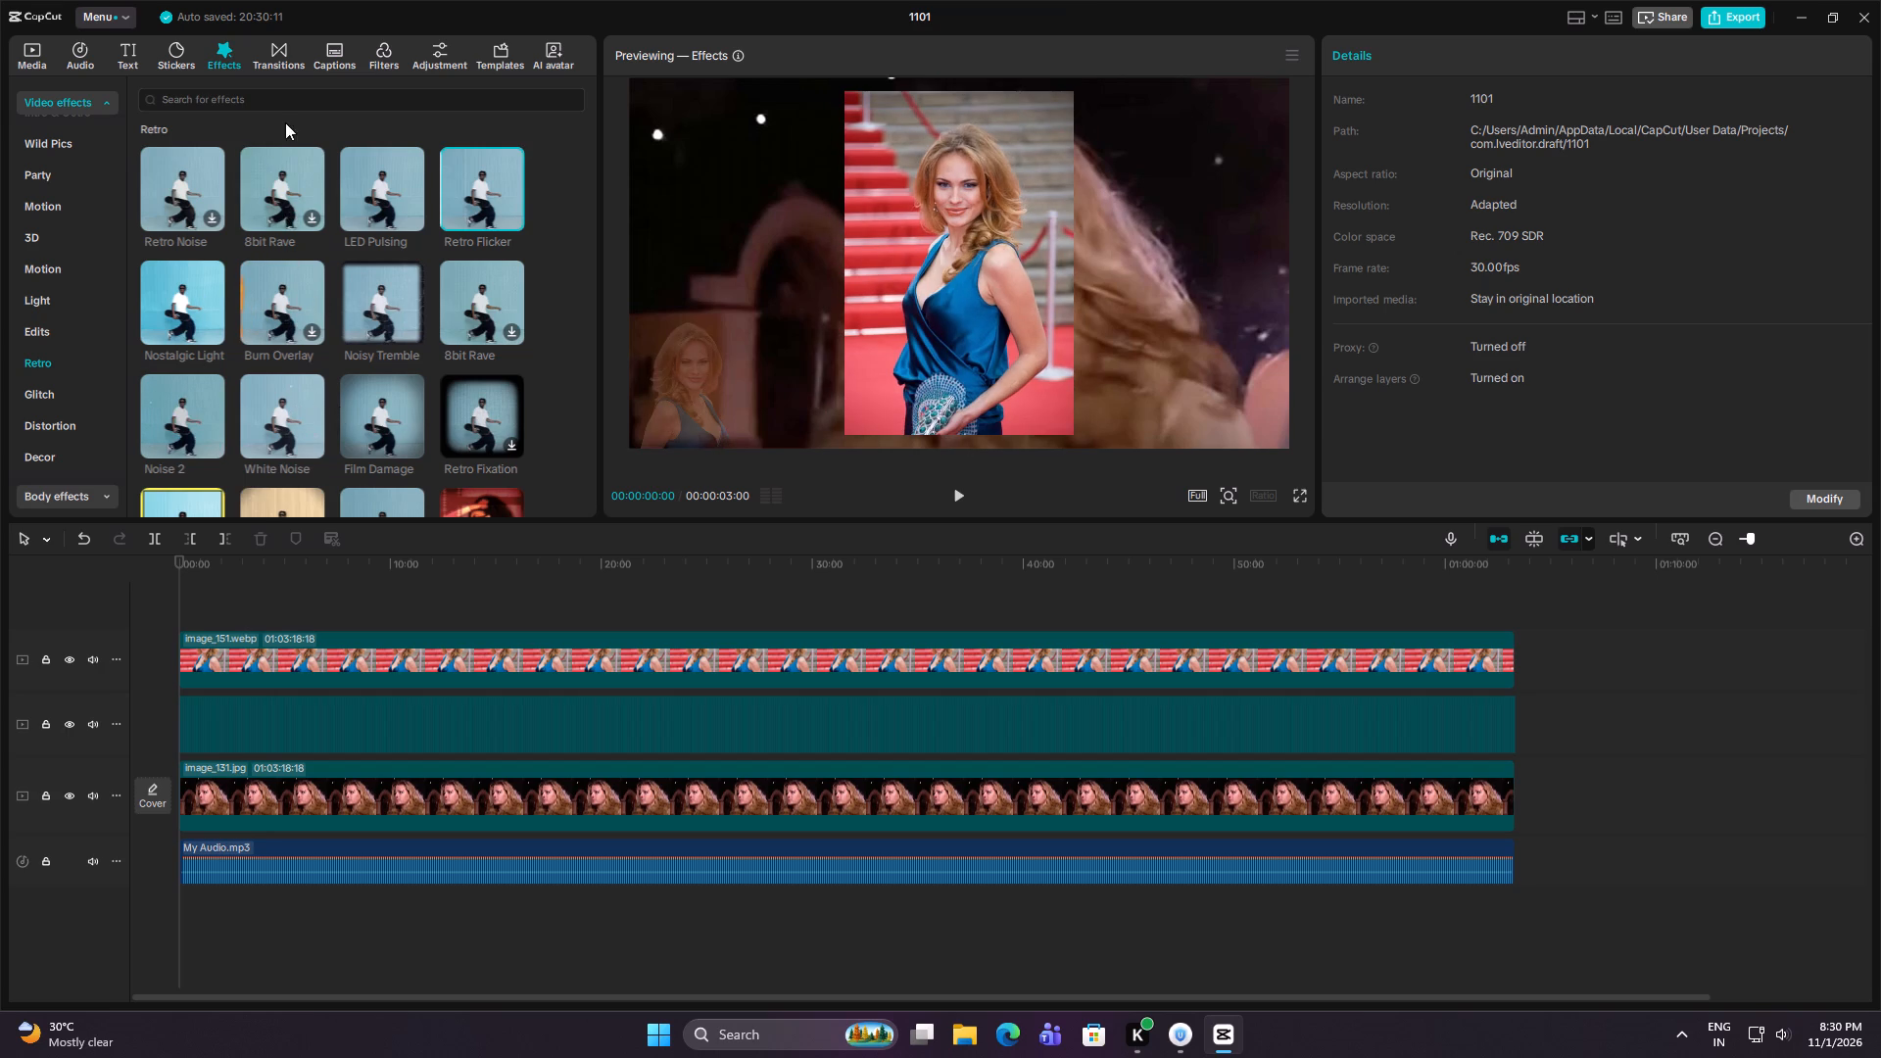
Search the effects for "tv line effect" and "blackfilm", and preview the Vignette Noir effect.
click(289, 95)
click(206, 158)
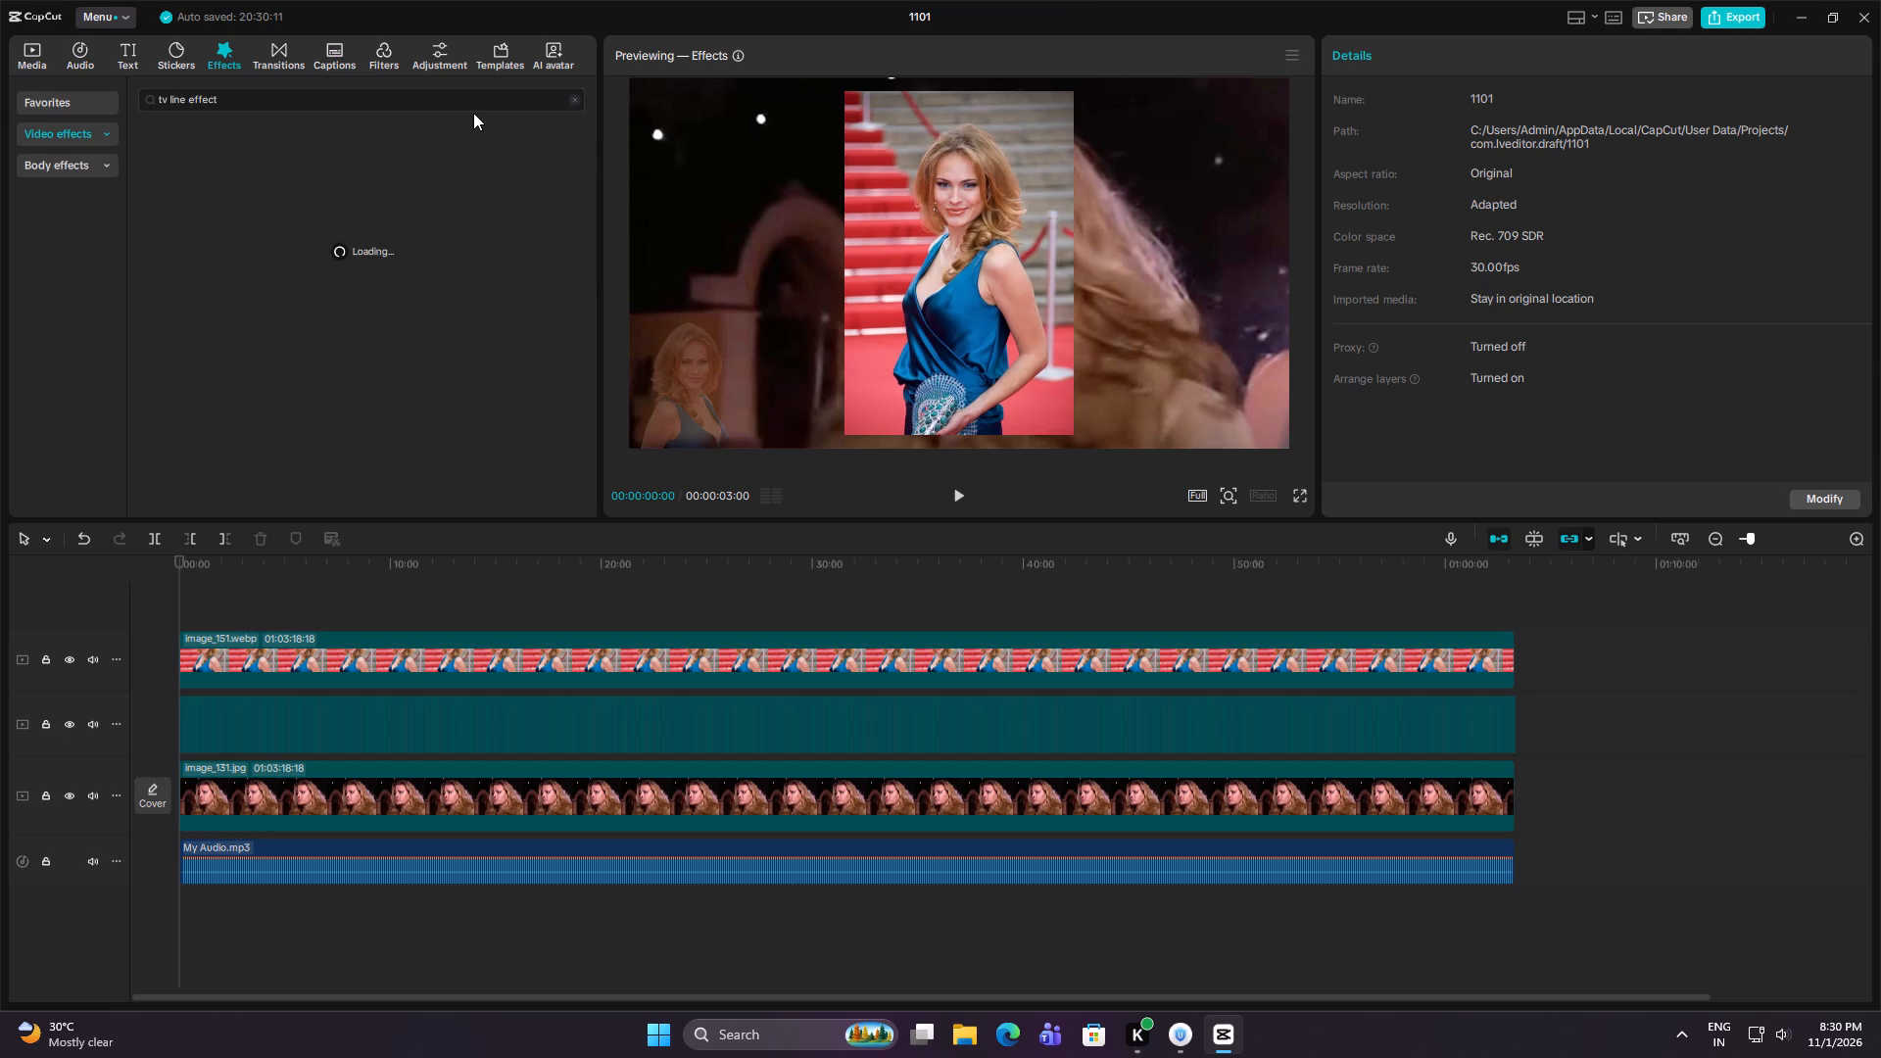
click(575, 97)
click(434, 90)
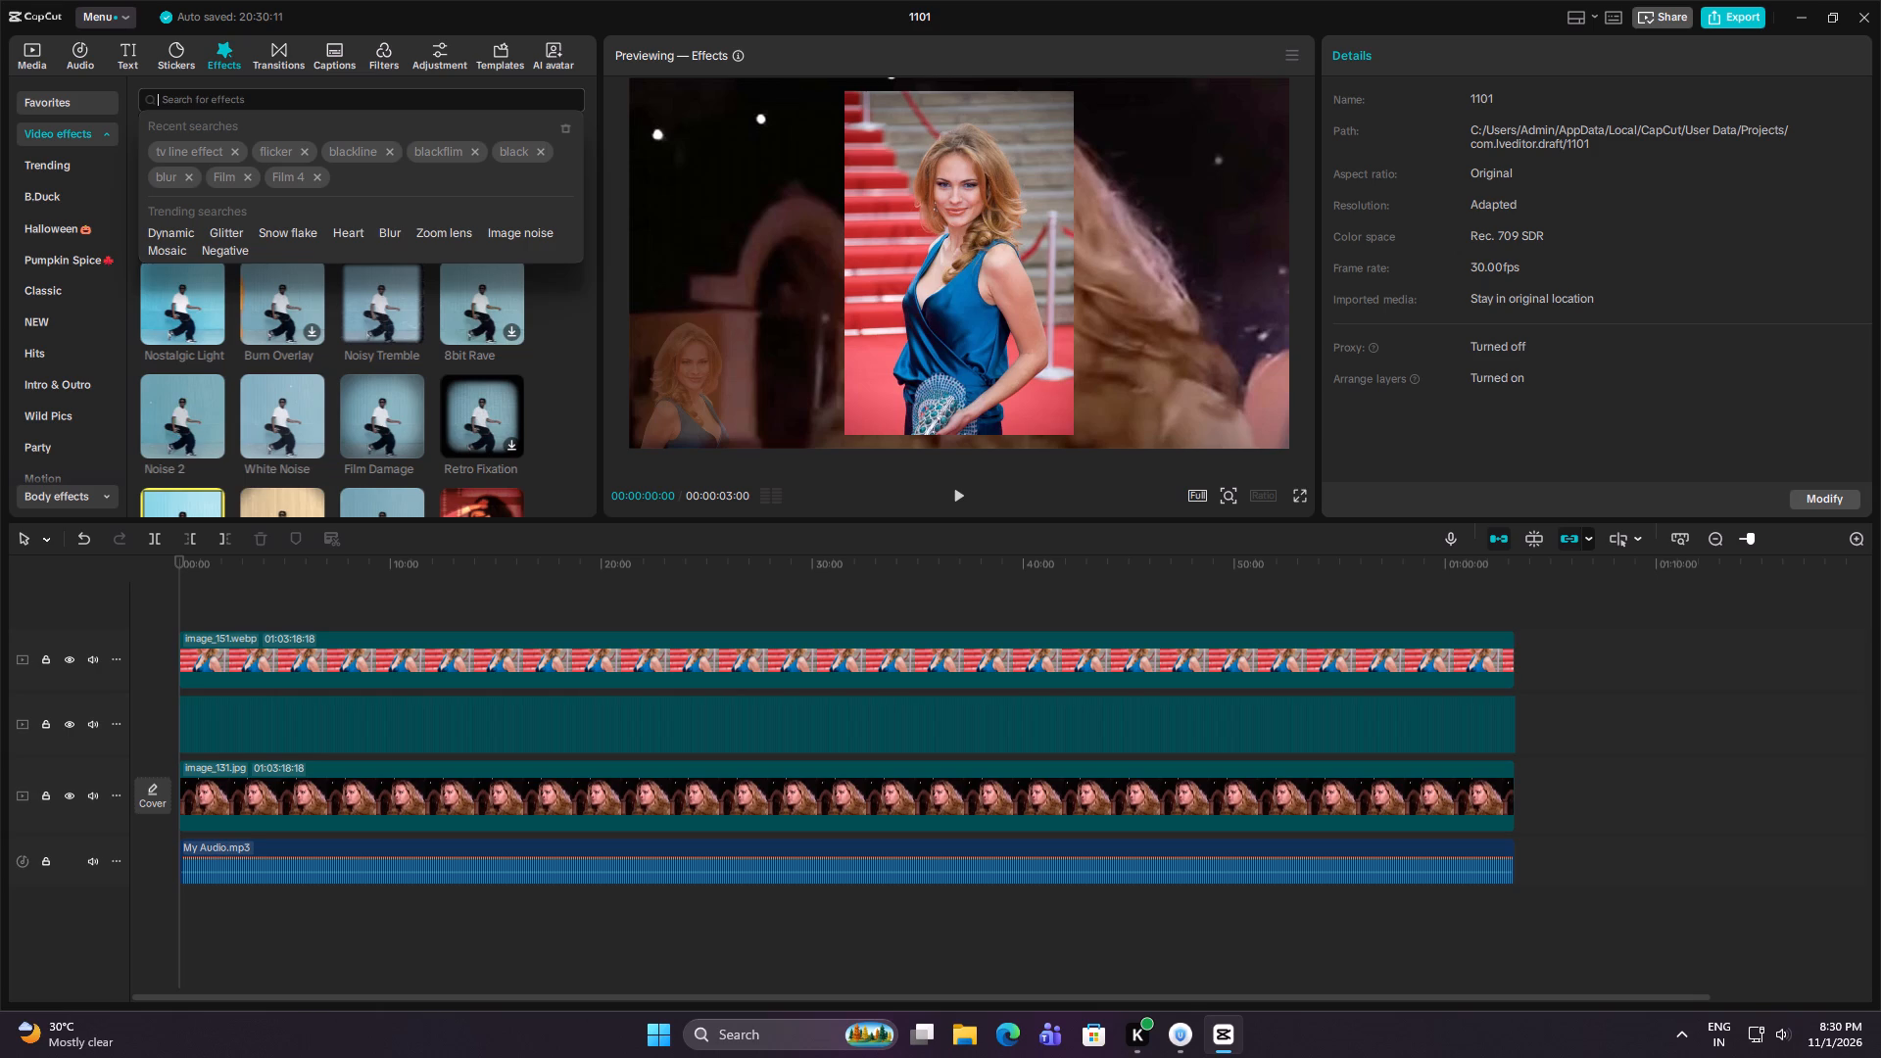
click(426, 152)
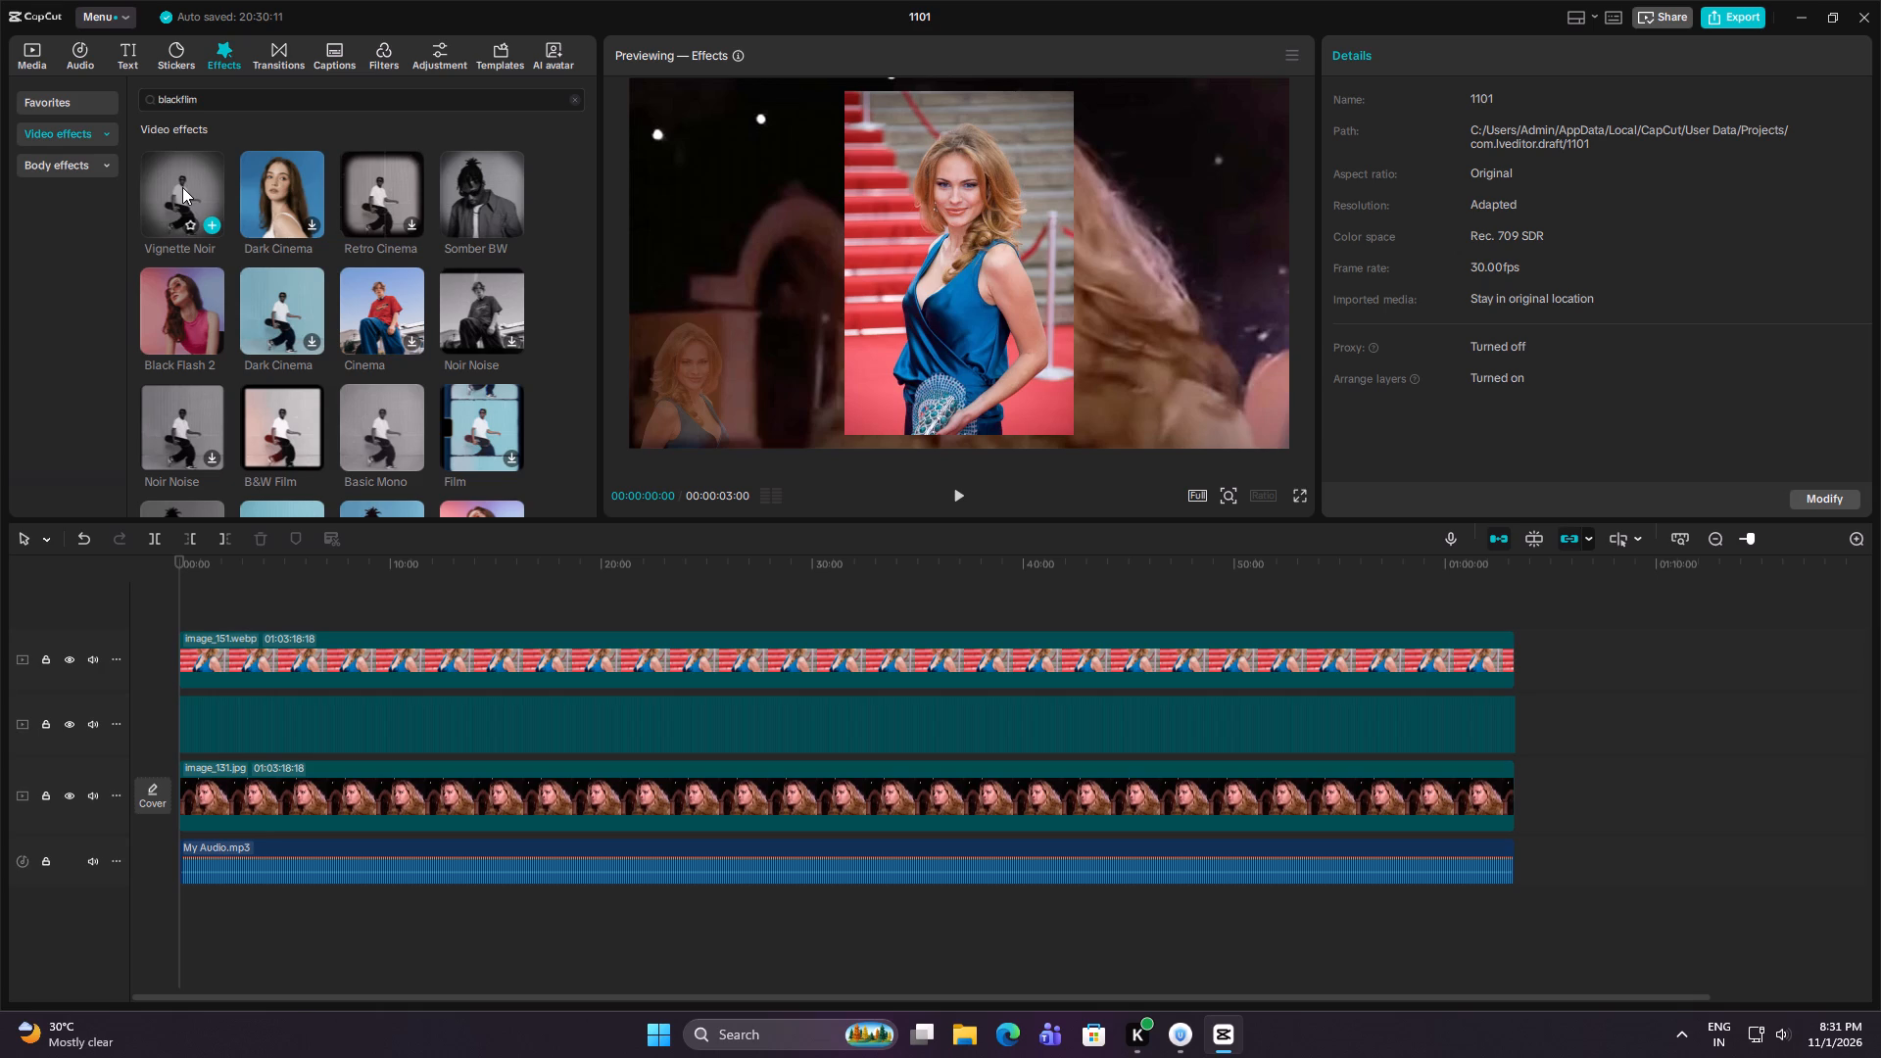
click(182, 187)
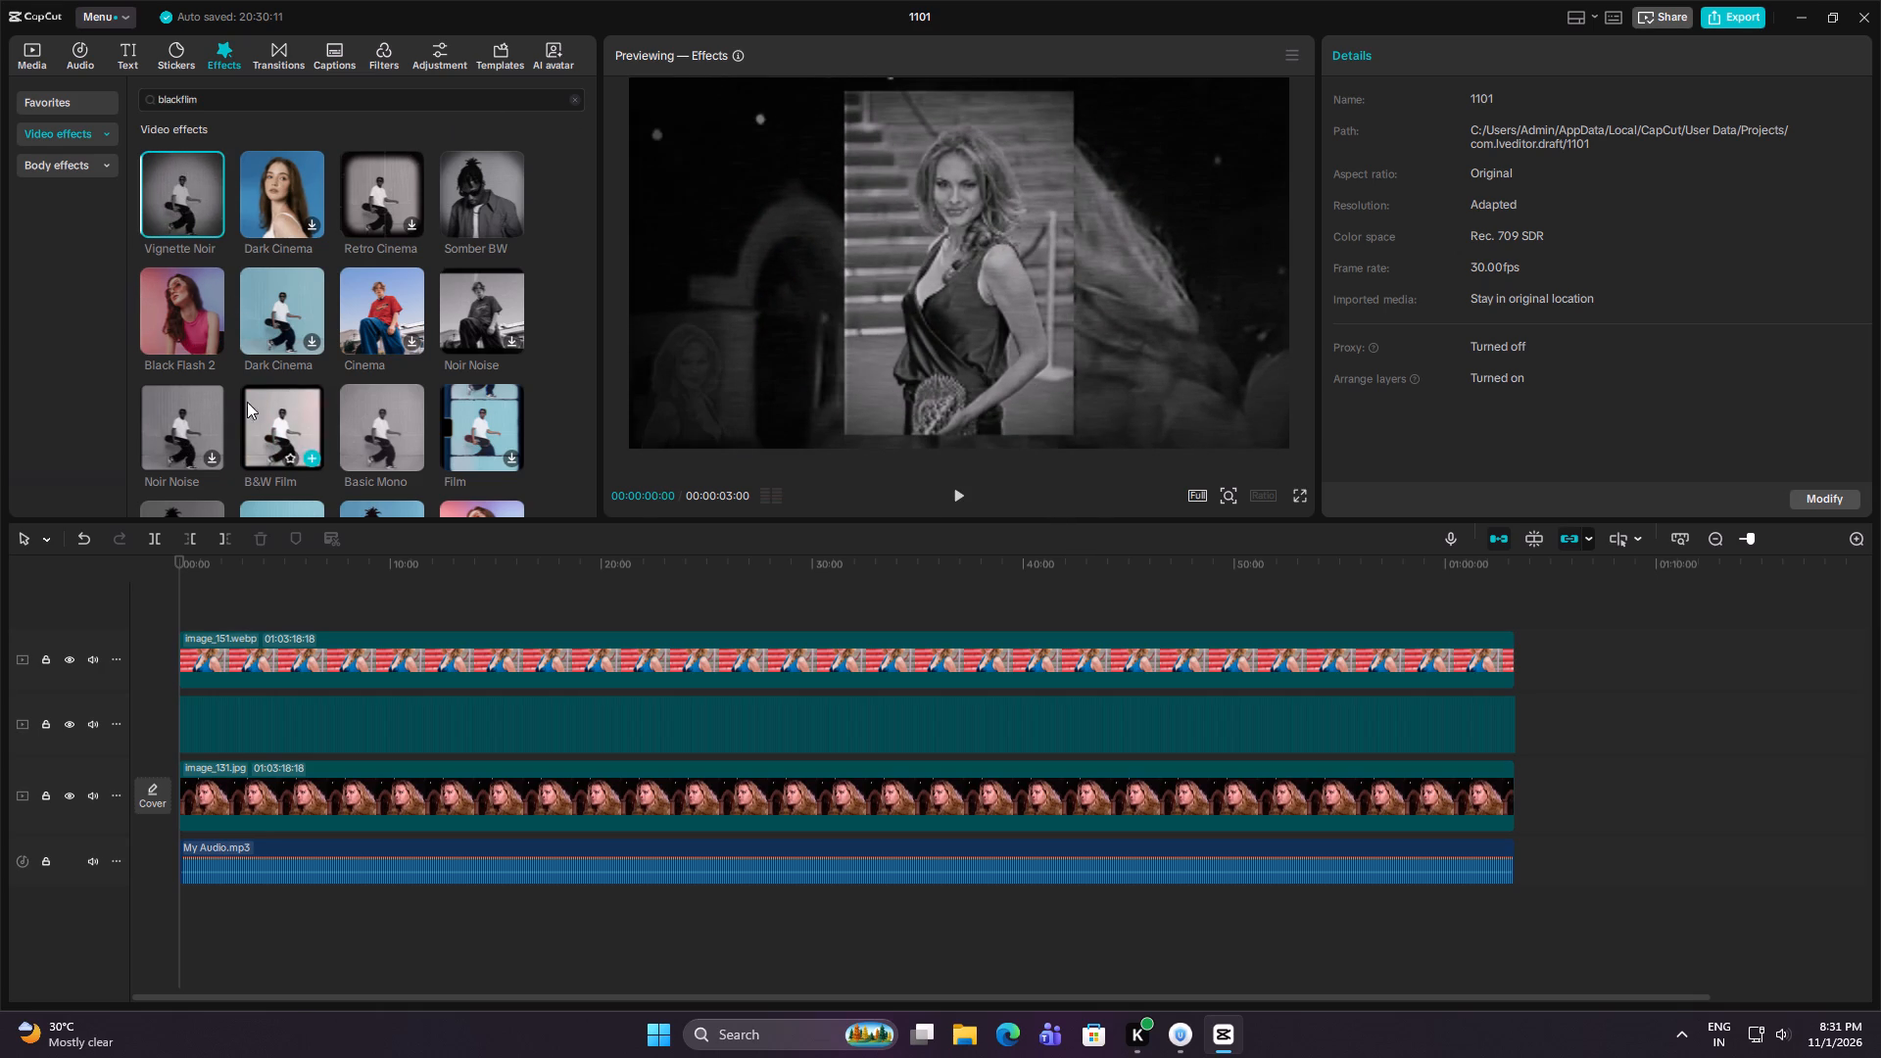
Search the effects for "Film 4" and preview Jumpy Film, Vintage Film, Cinema and Old Film.
click(578, 102)
click(213, 103)
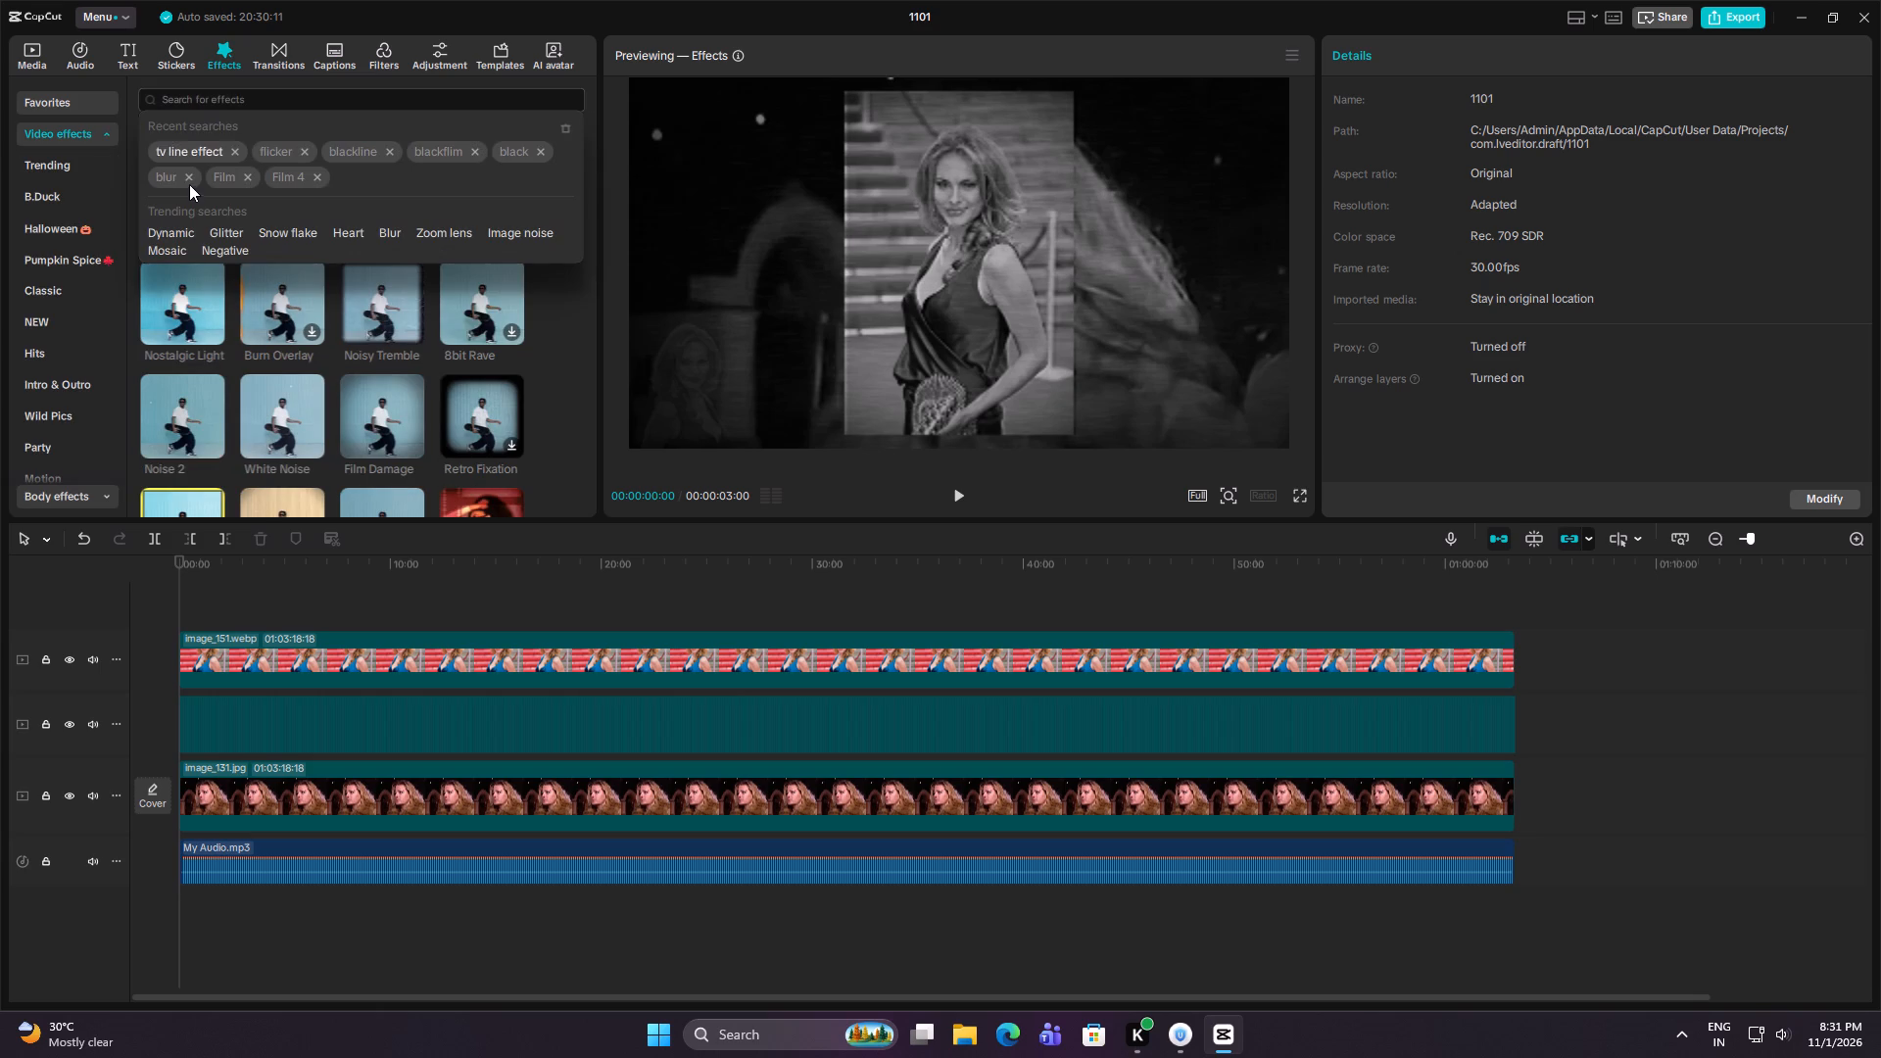
click(275, 184)
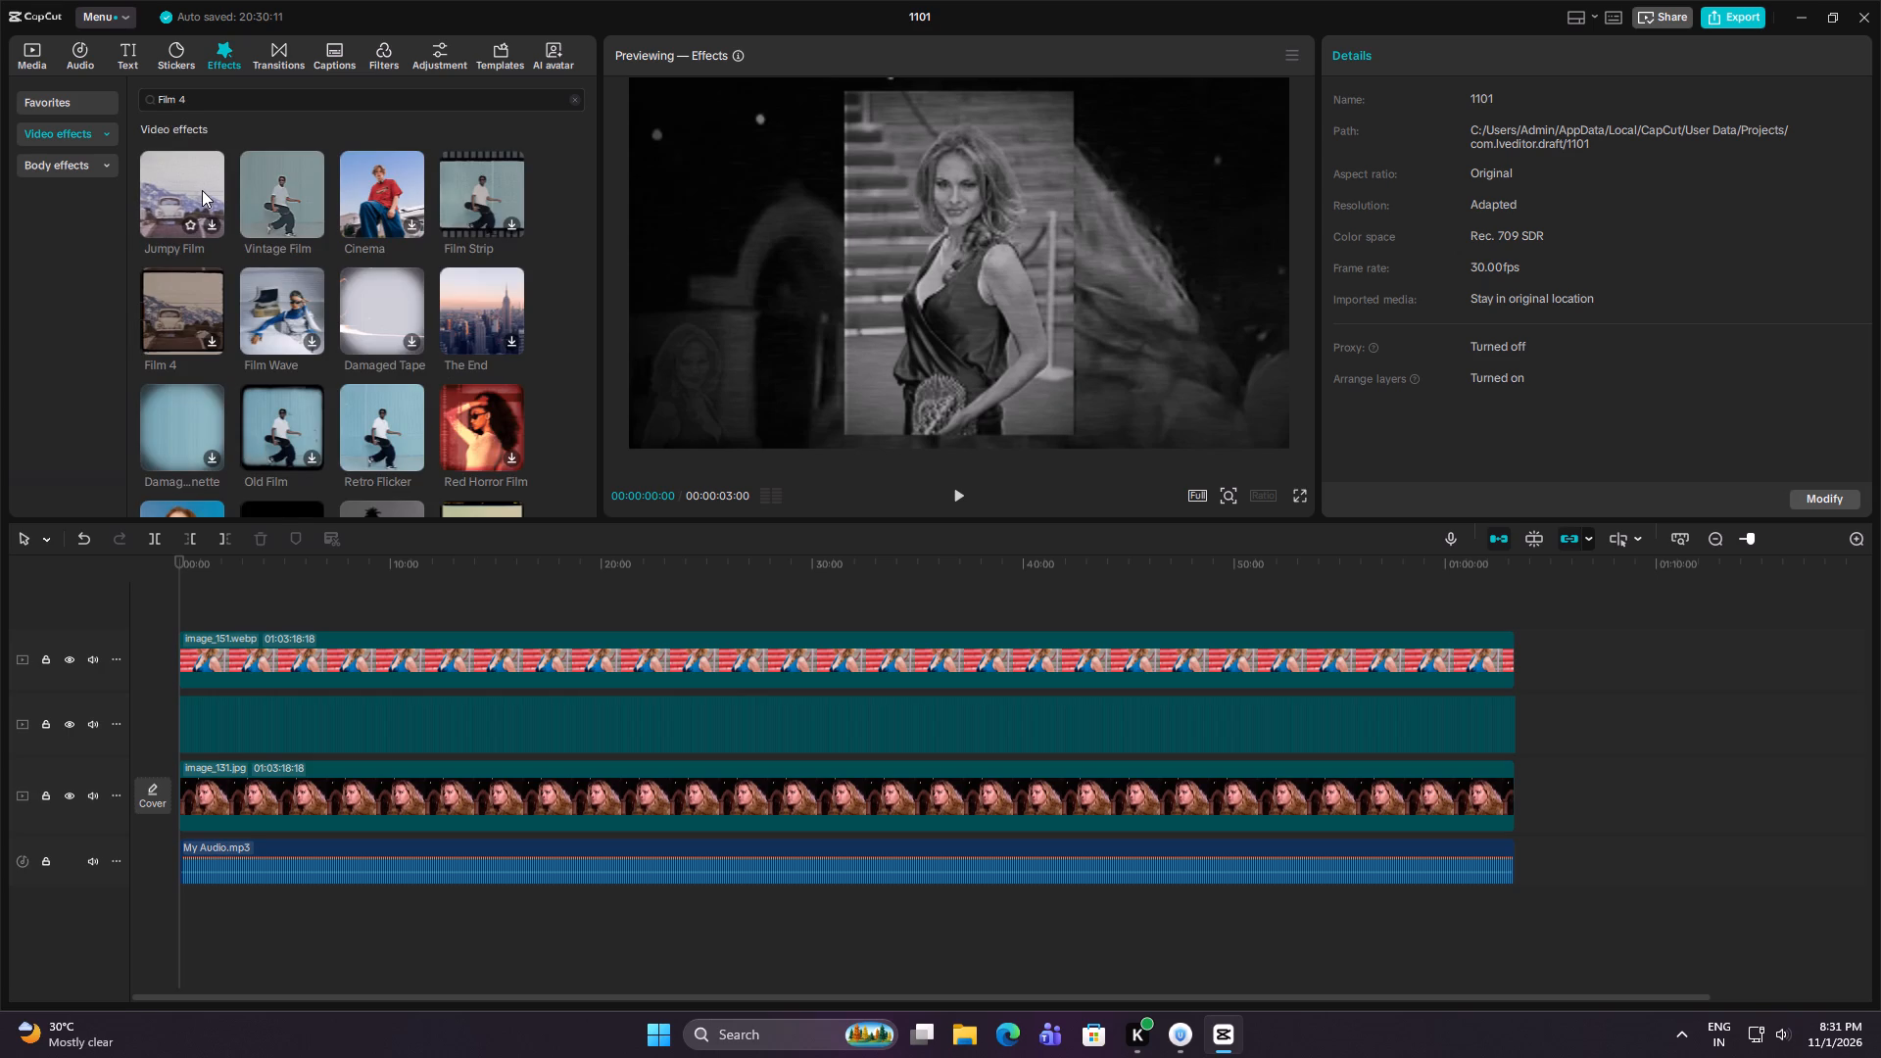
click(202, 190)
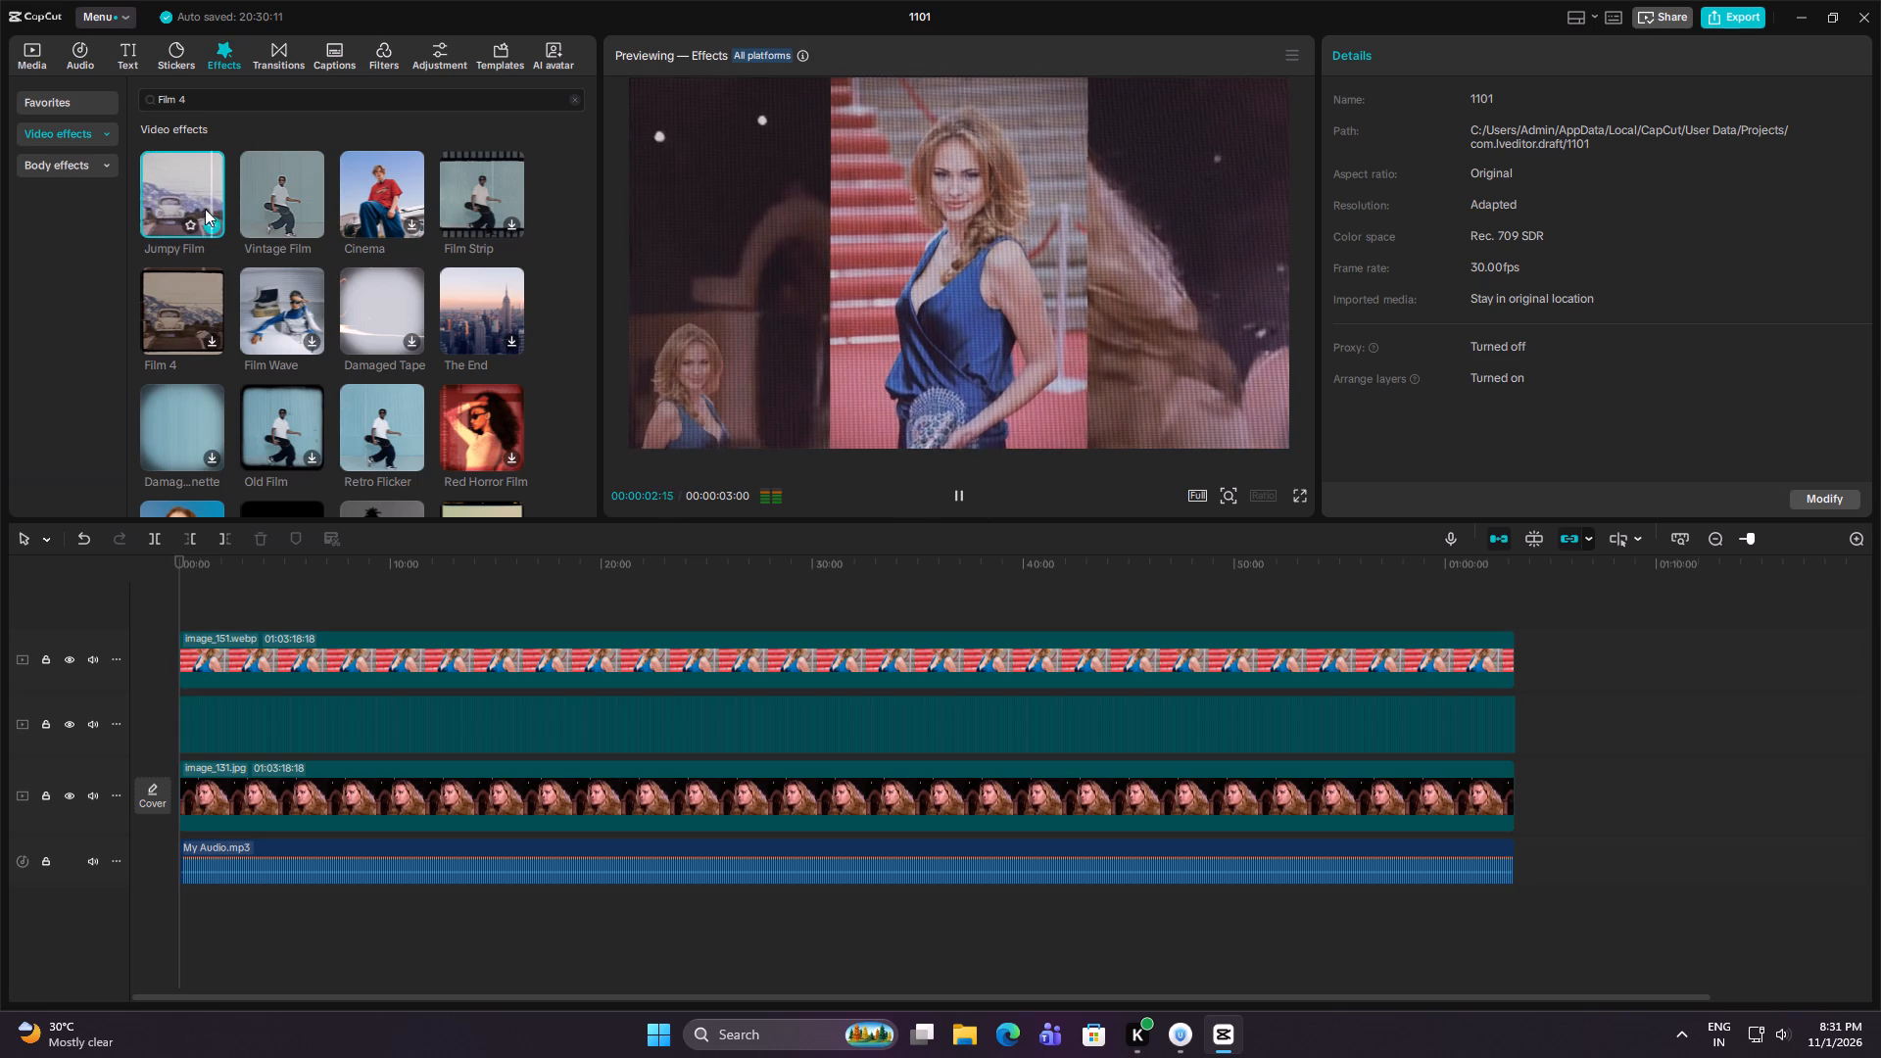
click(259, 183)
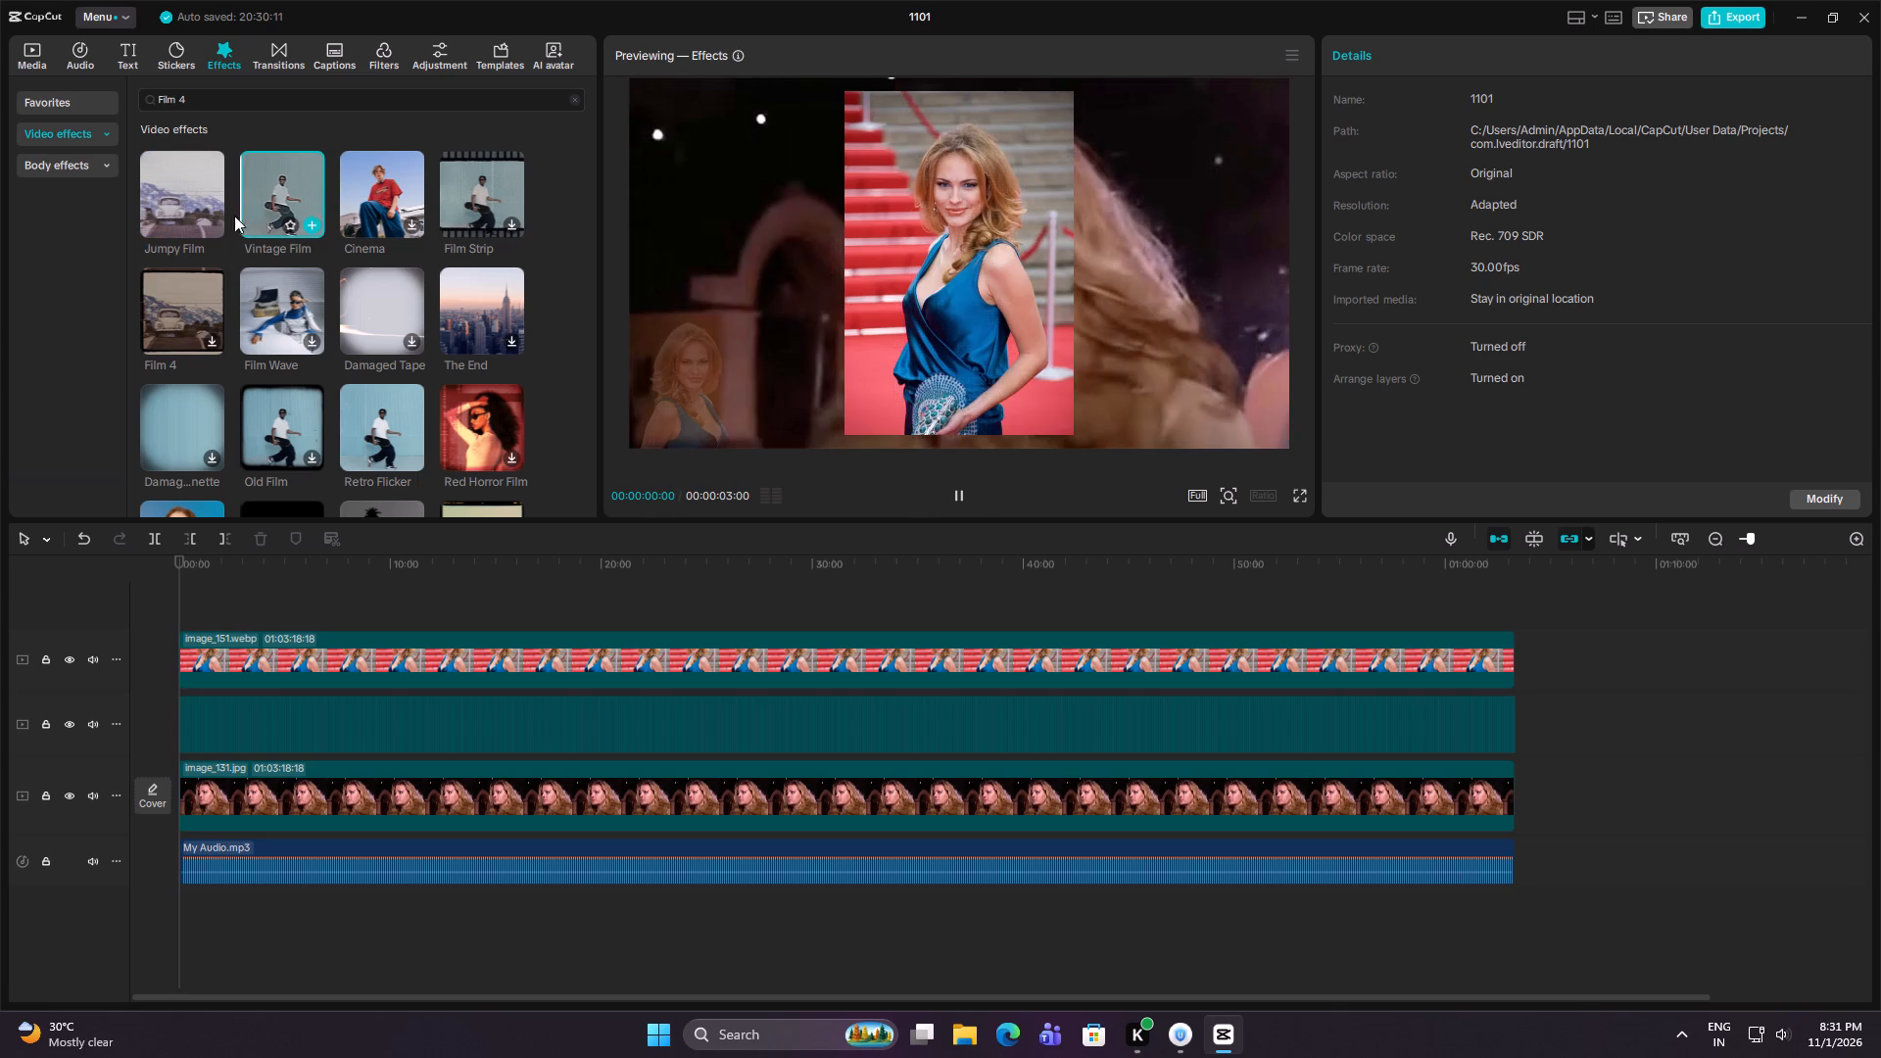
click(384, 198)
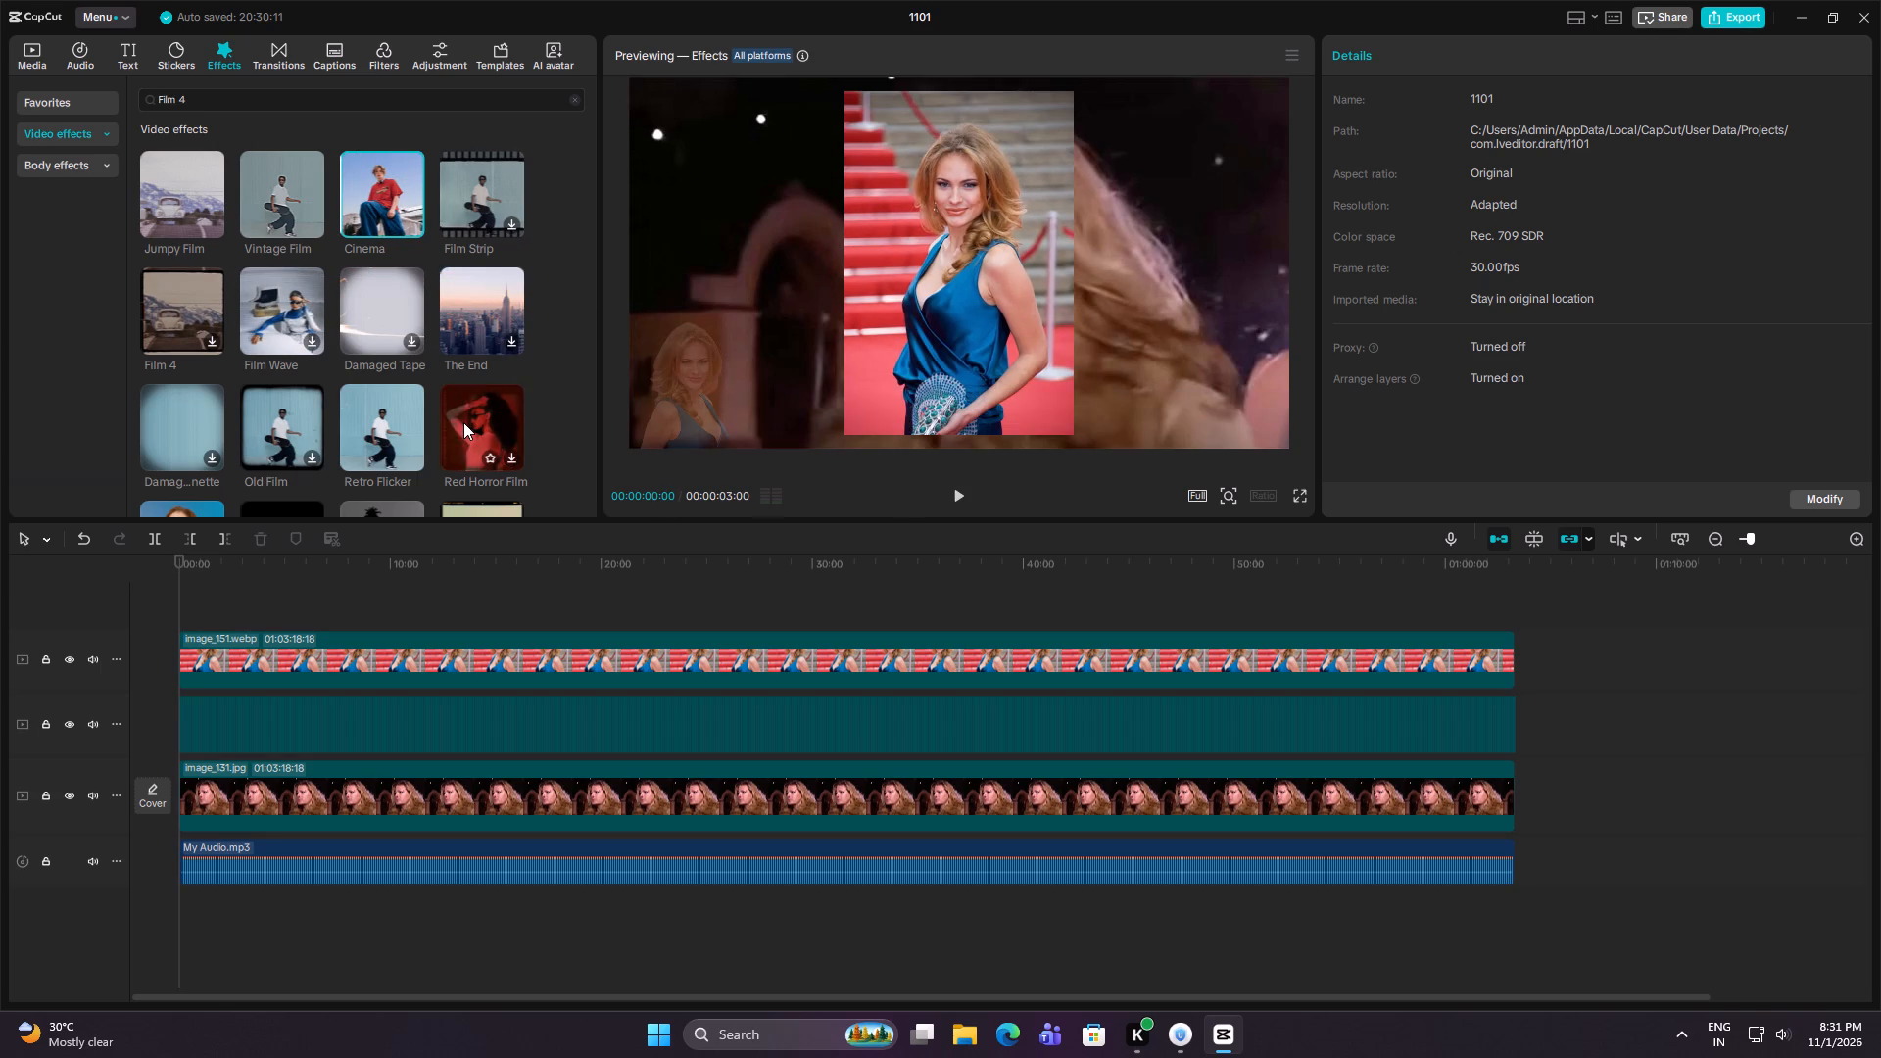
click(302, 420)
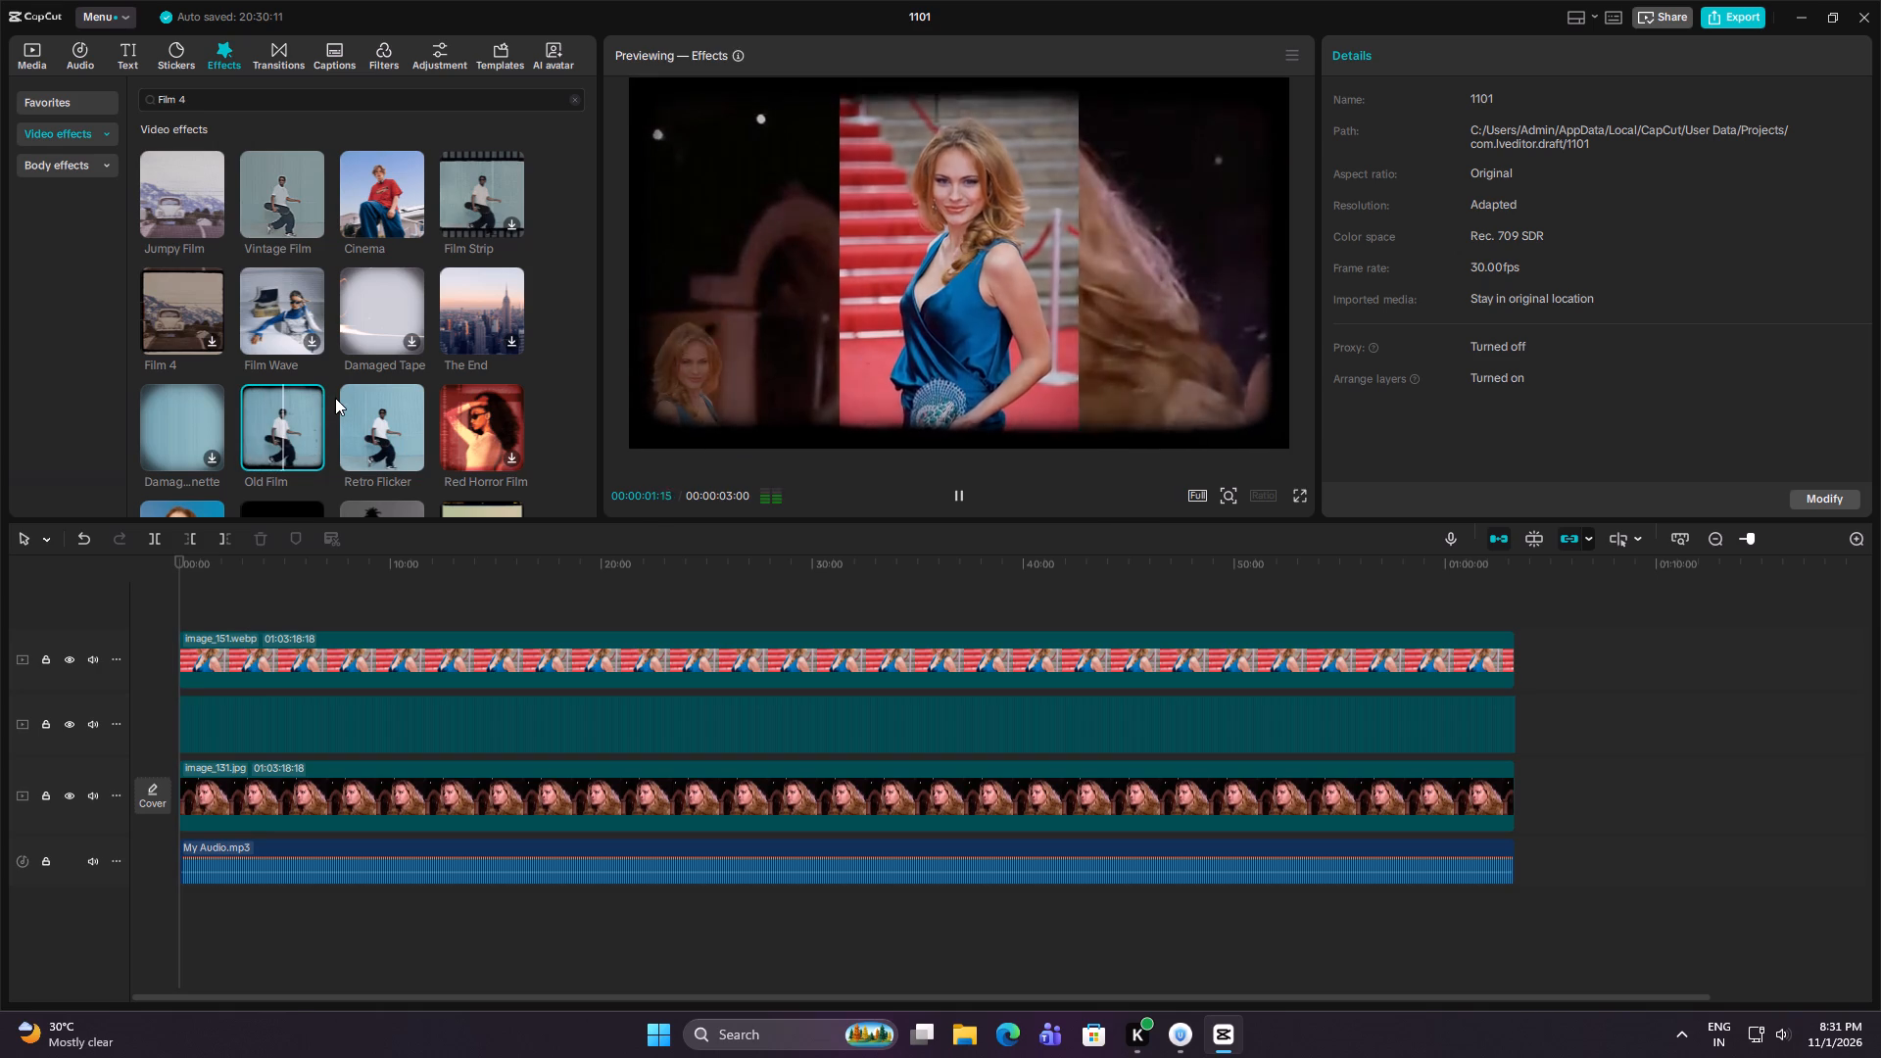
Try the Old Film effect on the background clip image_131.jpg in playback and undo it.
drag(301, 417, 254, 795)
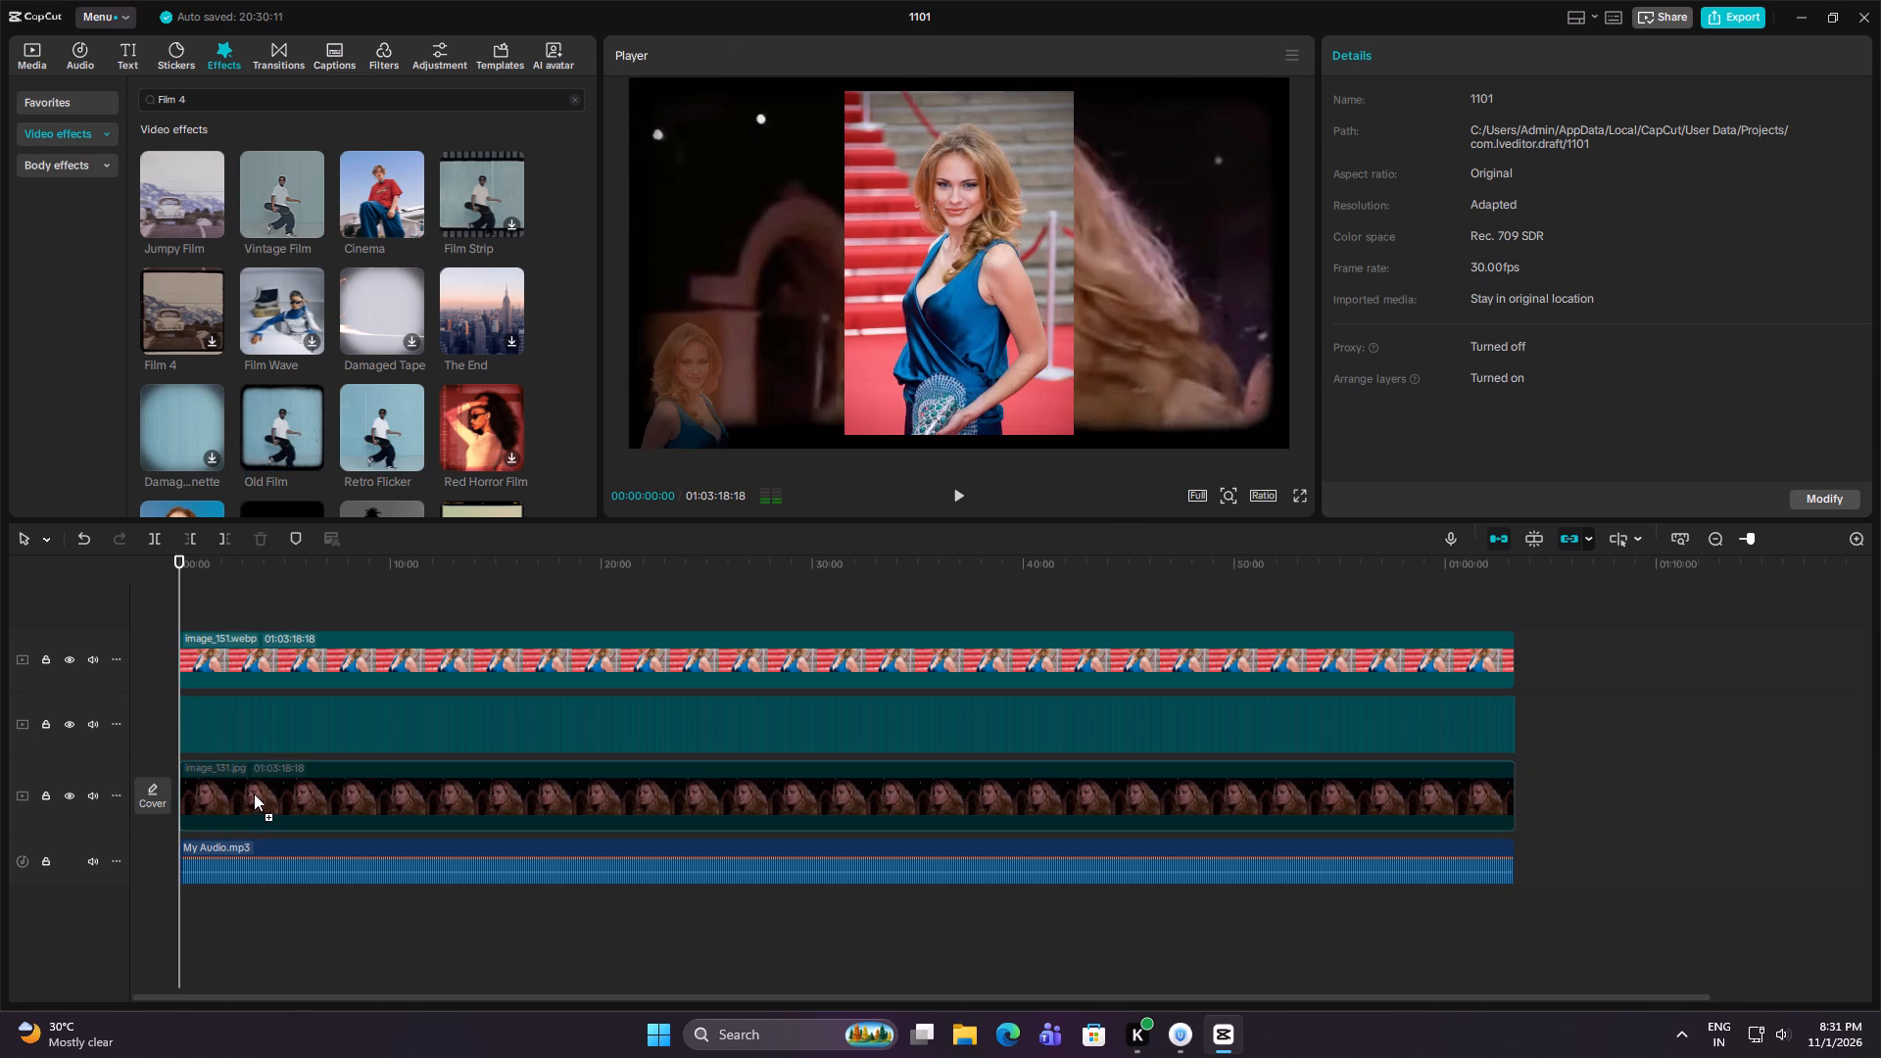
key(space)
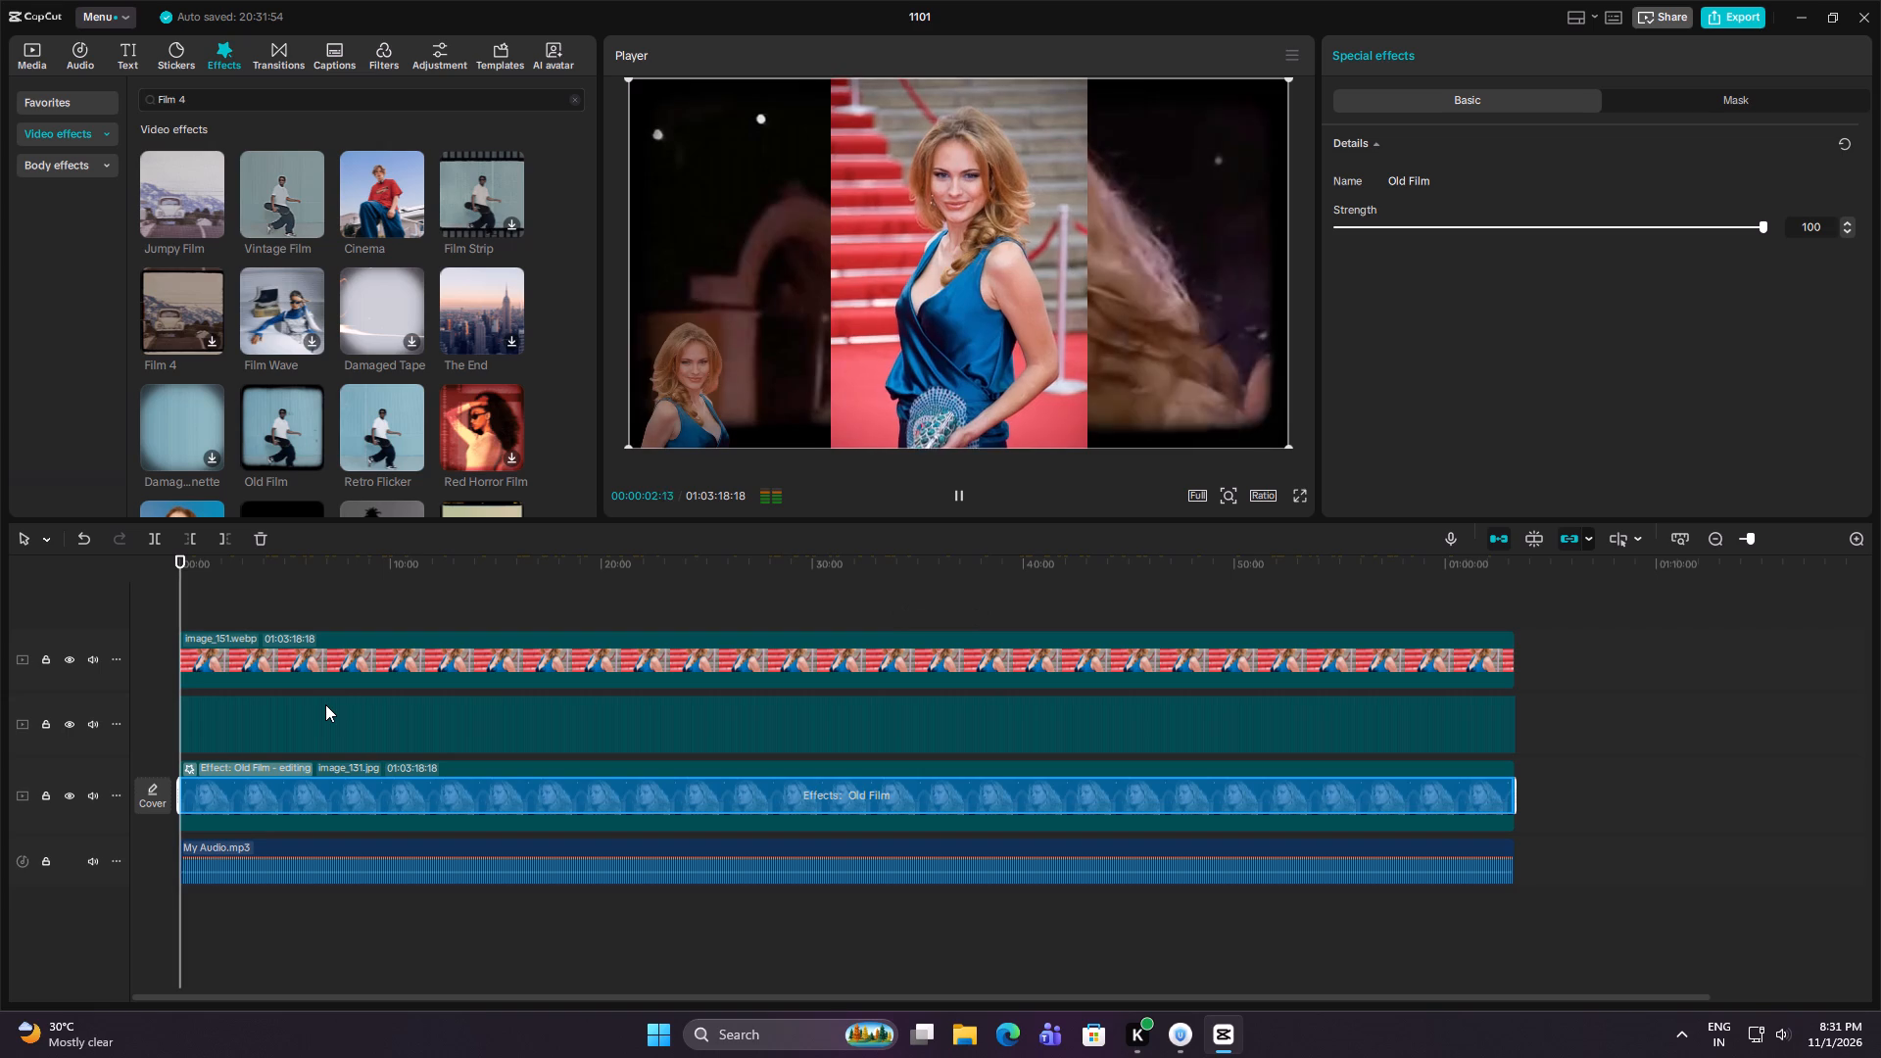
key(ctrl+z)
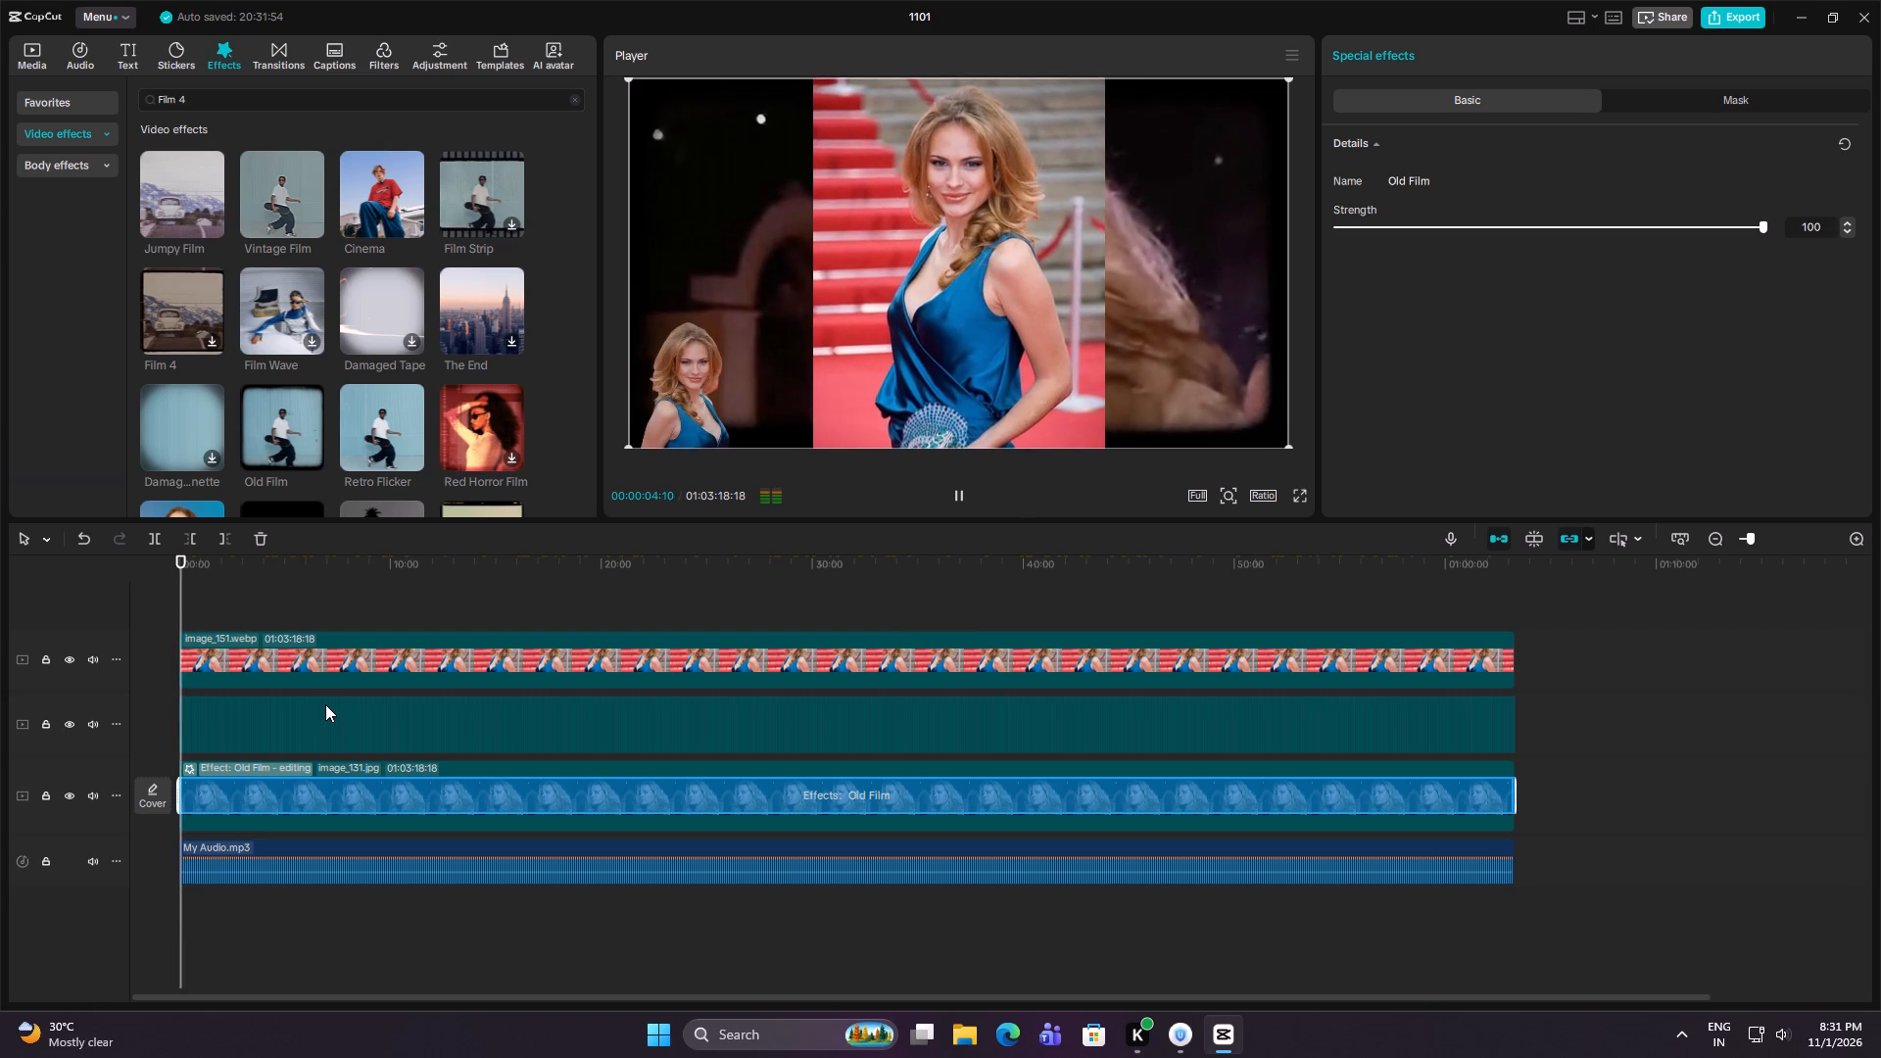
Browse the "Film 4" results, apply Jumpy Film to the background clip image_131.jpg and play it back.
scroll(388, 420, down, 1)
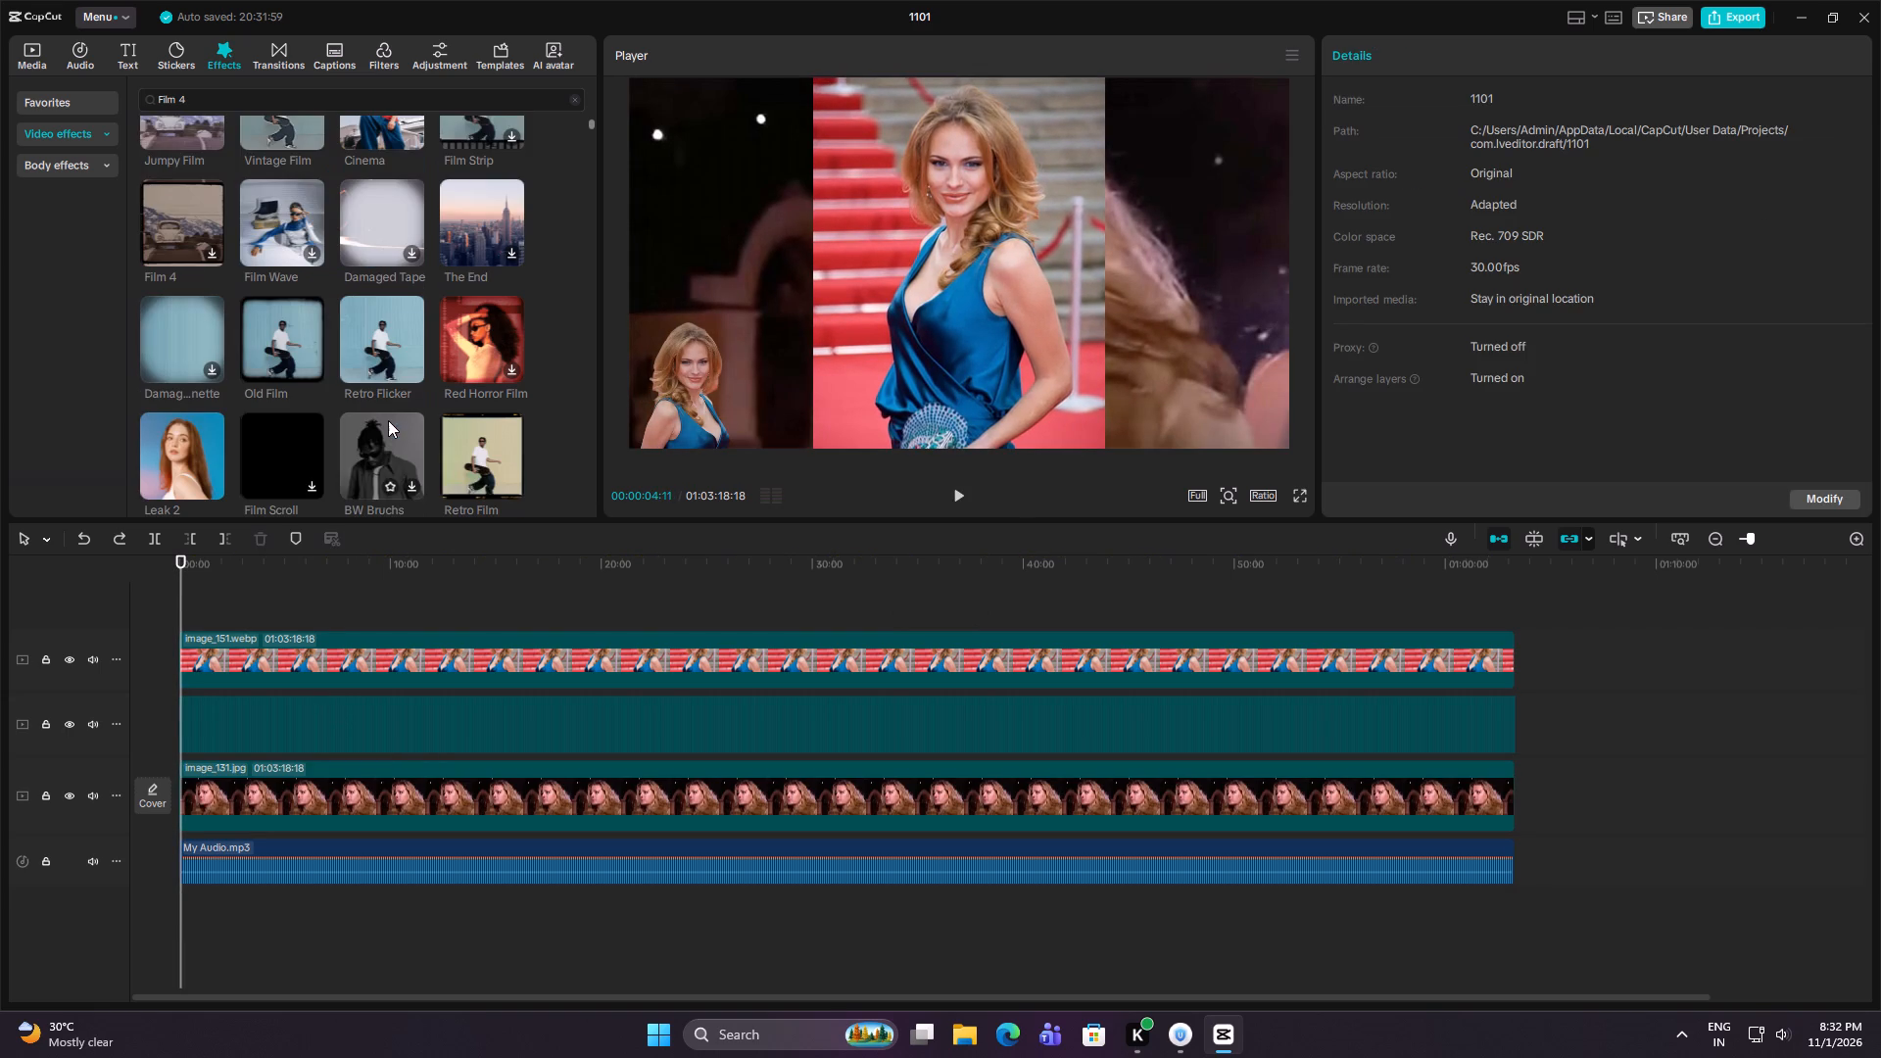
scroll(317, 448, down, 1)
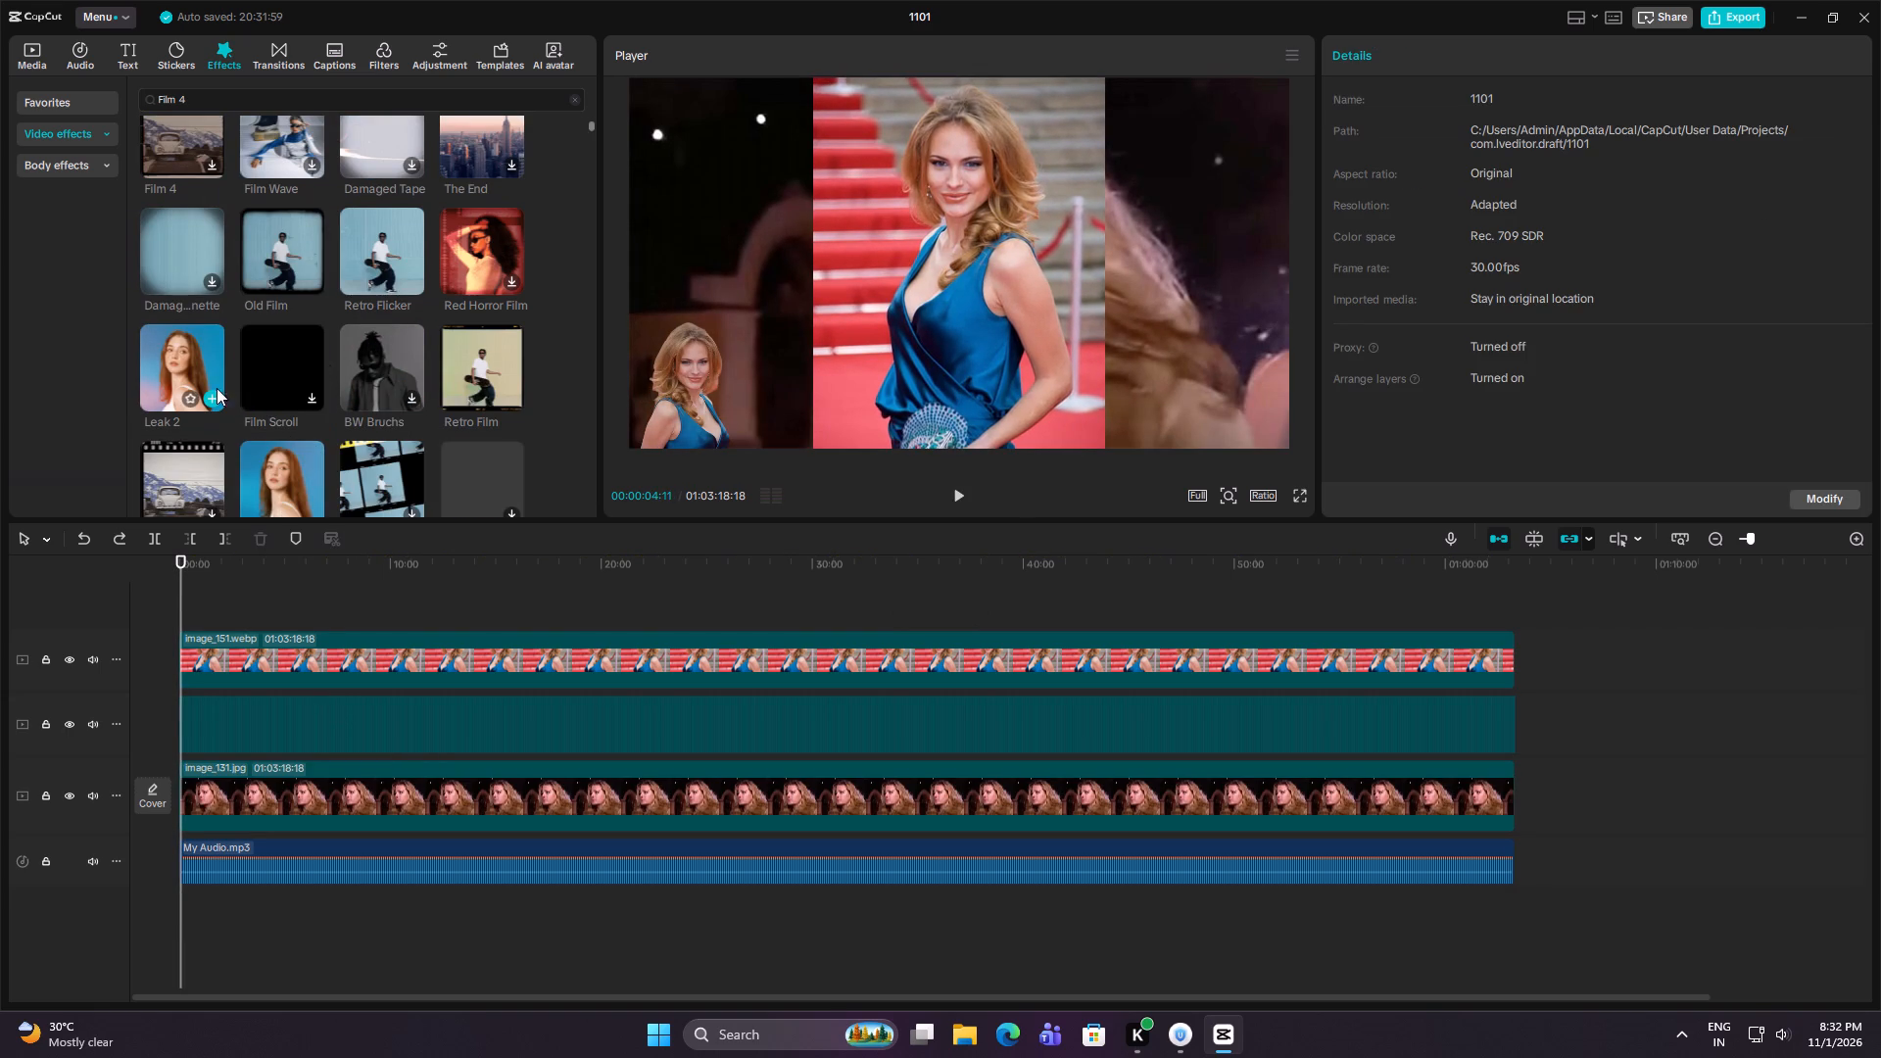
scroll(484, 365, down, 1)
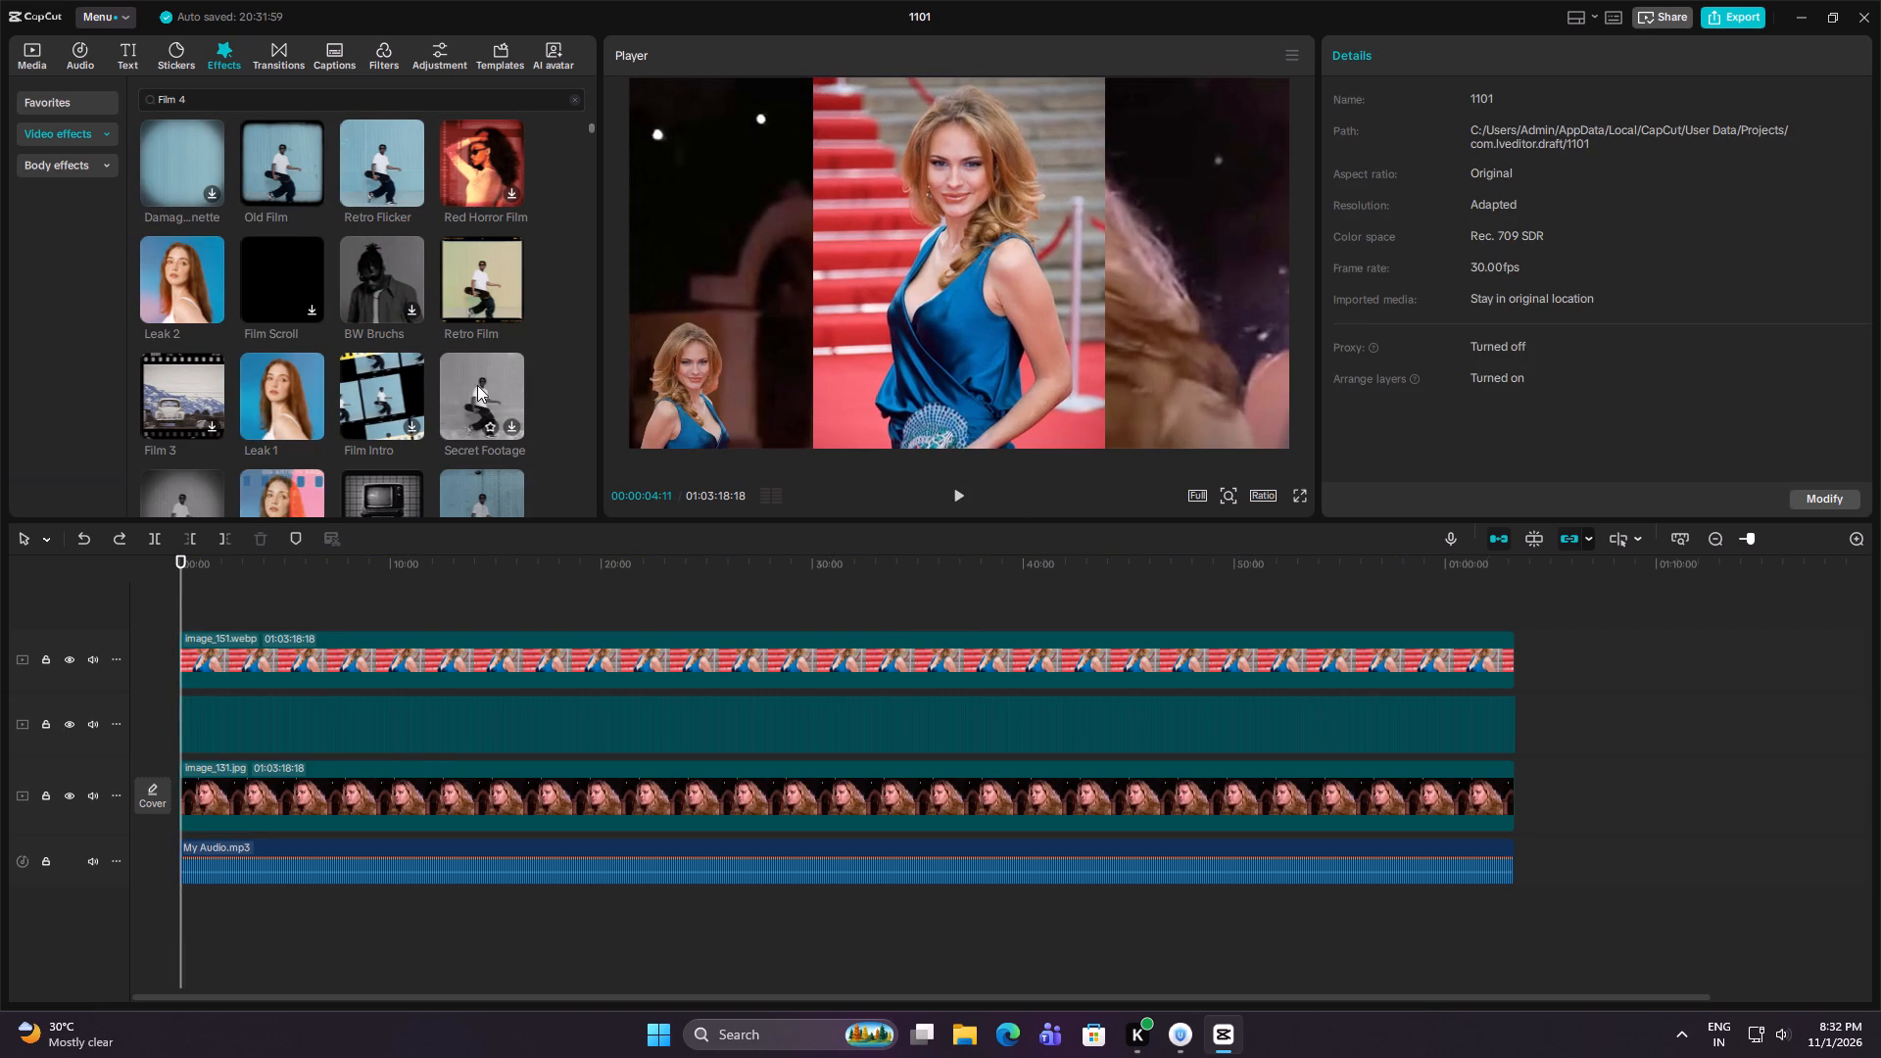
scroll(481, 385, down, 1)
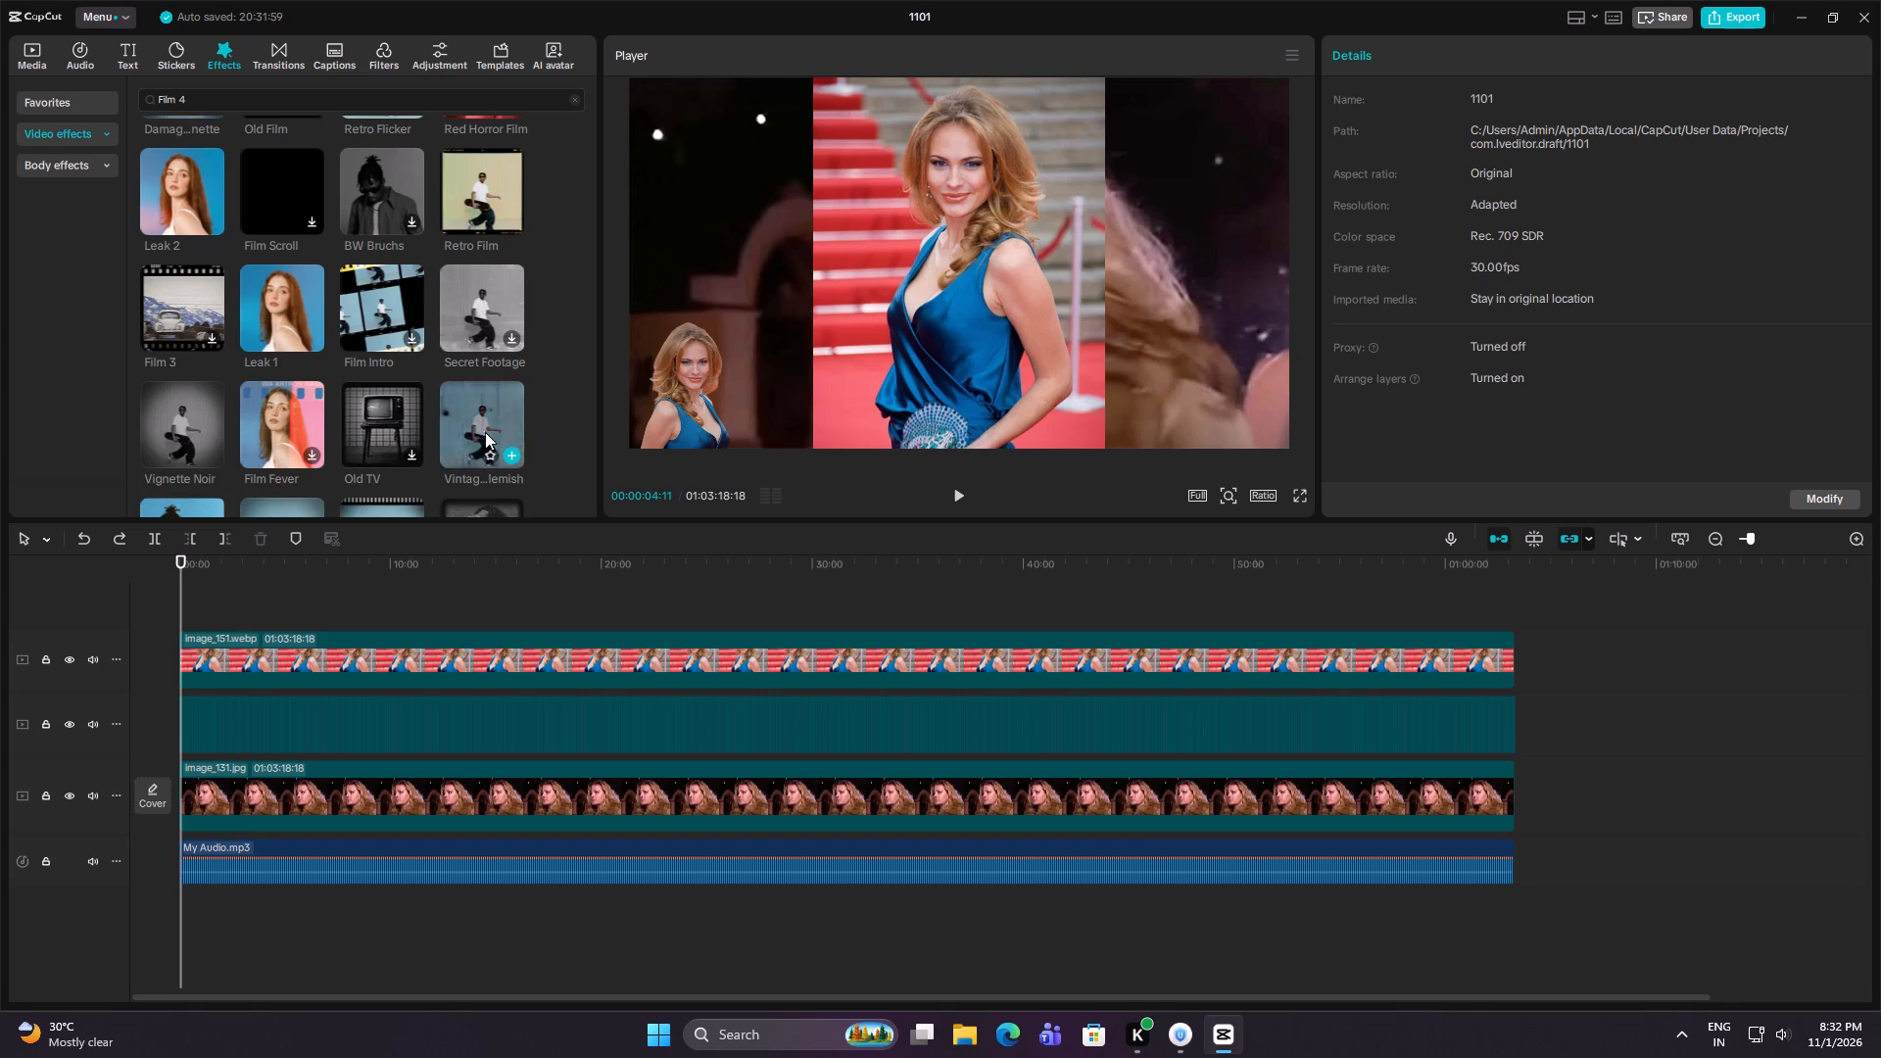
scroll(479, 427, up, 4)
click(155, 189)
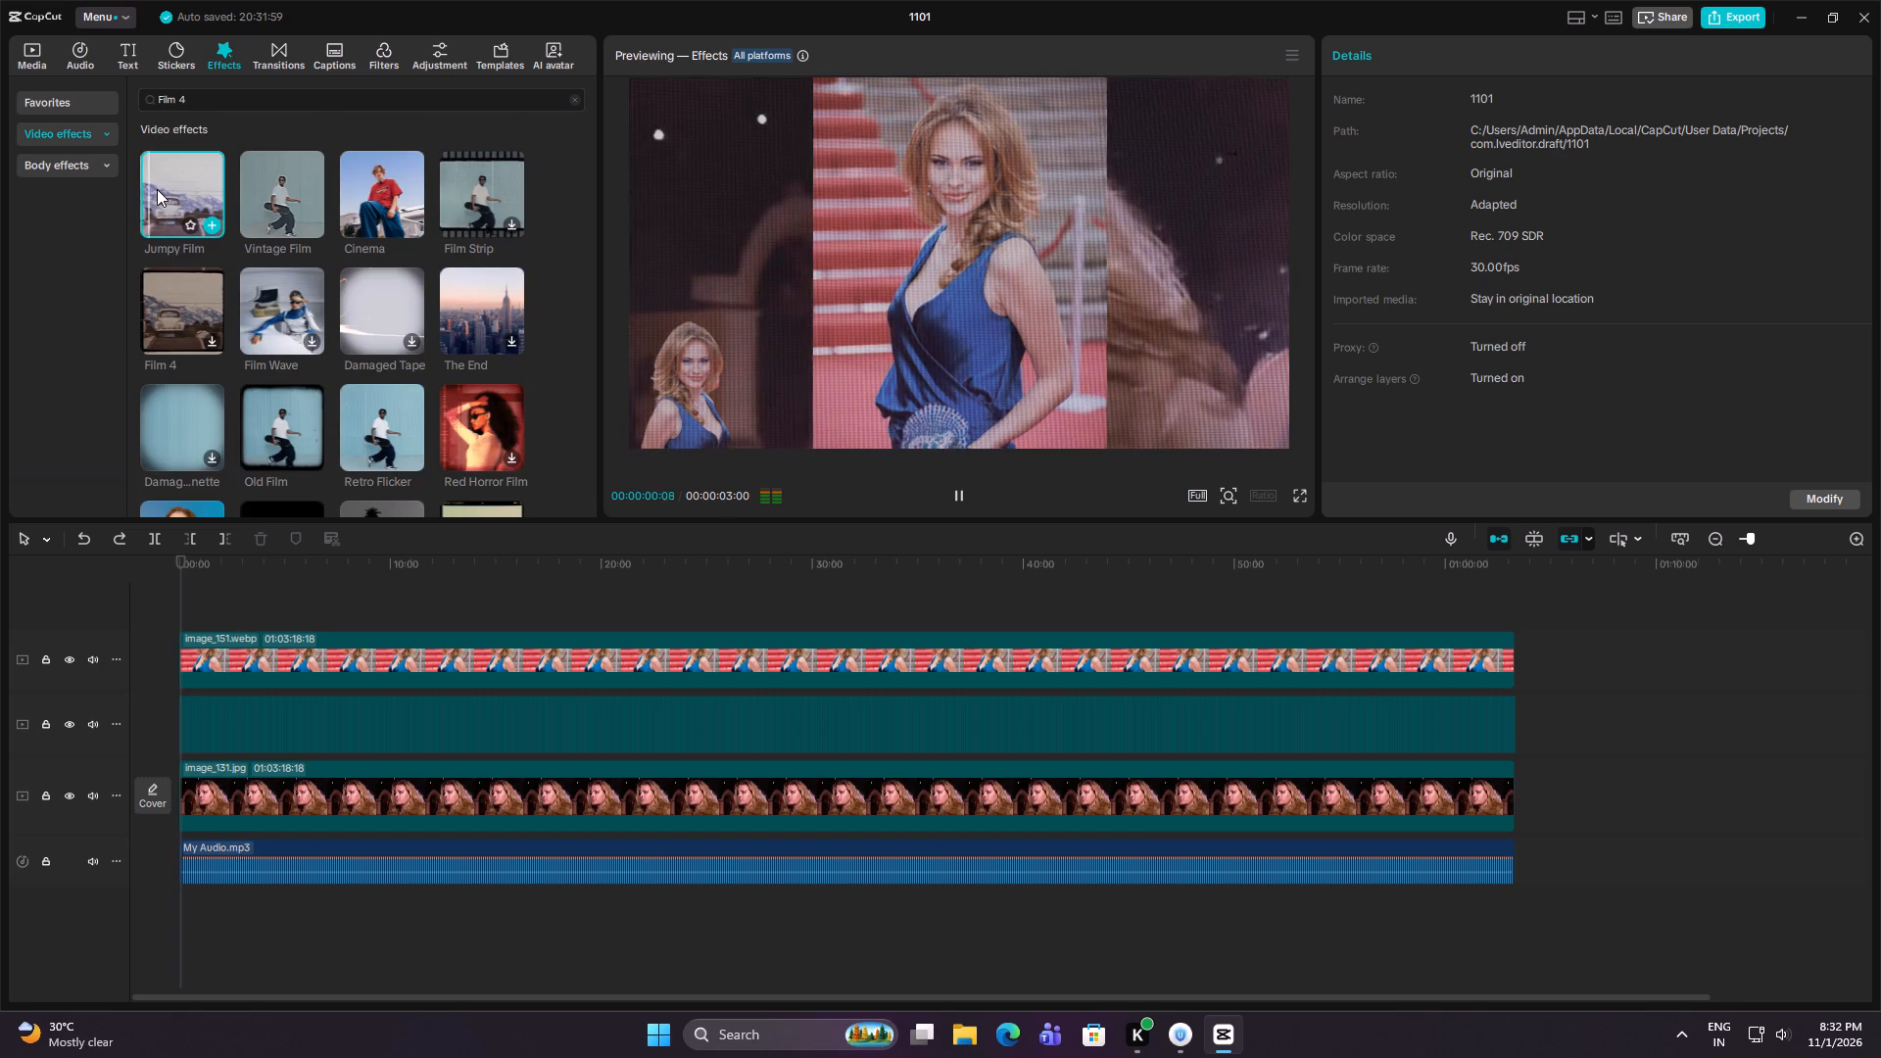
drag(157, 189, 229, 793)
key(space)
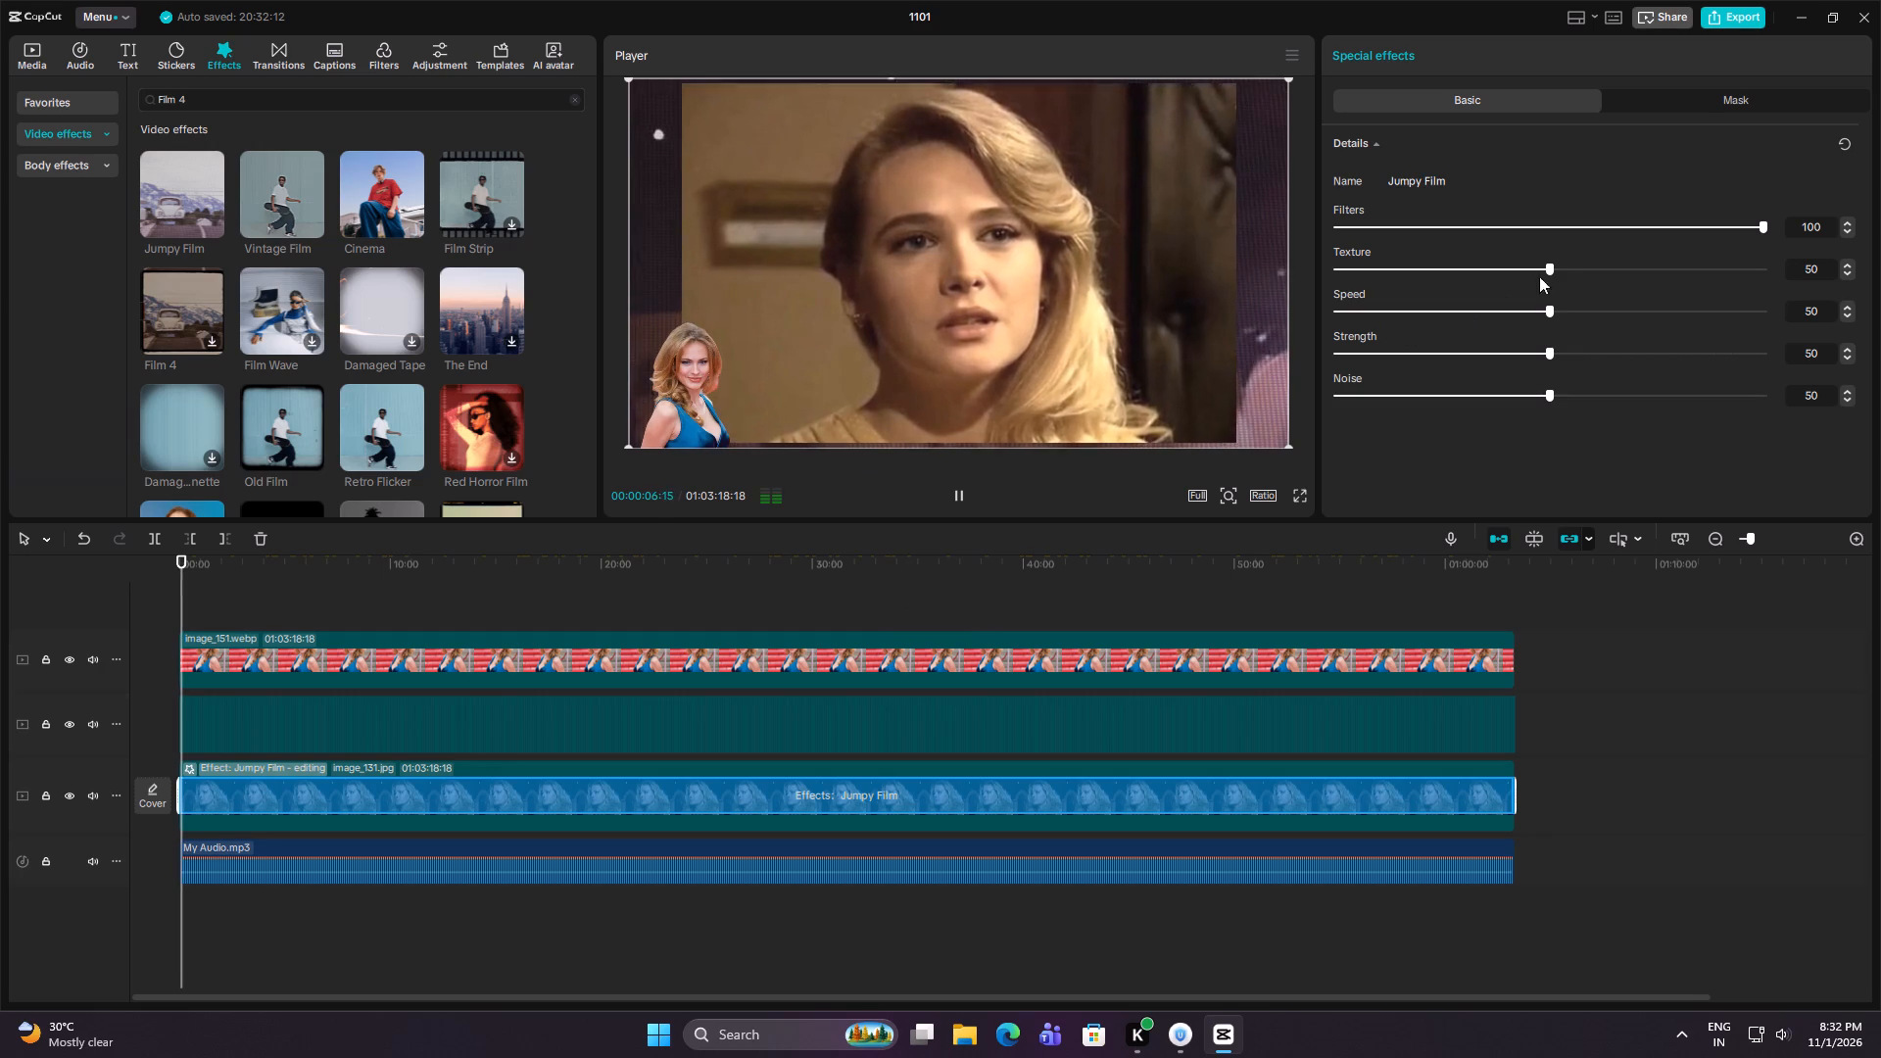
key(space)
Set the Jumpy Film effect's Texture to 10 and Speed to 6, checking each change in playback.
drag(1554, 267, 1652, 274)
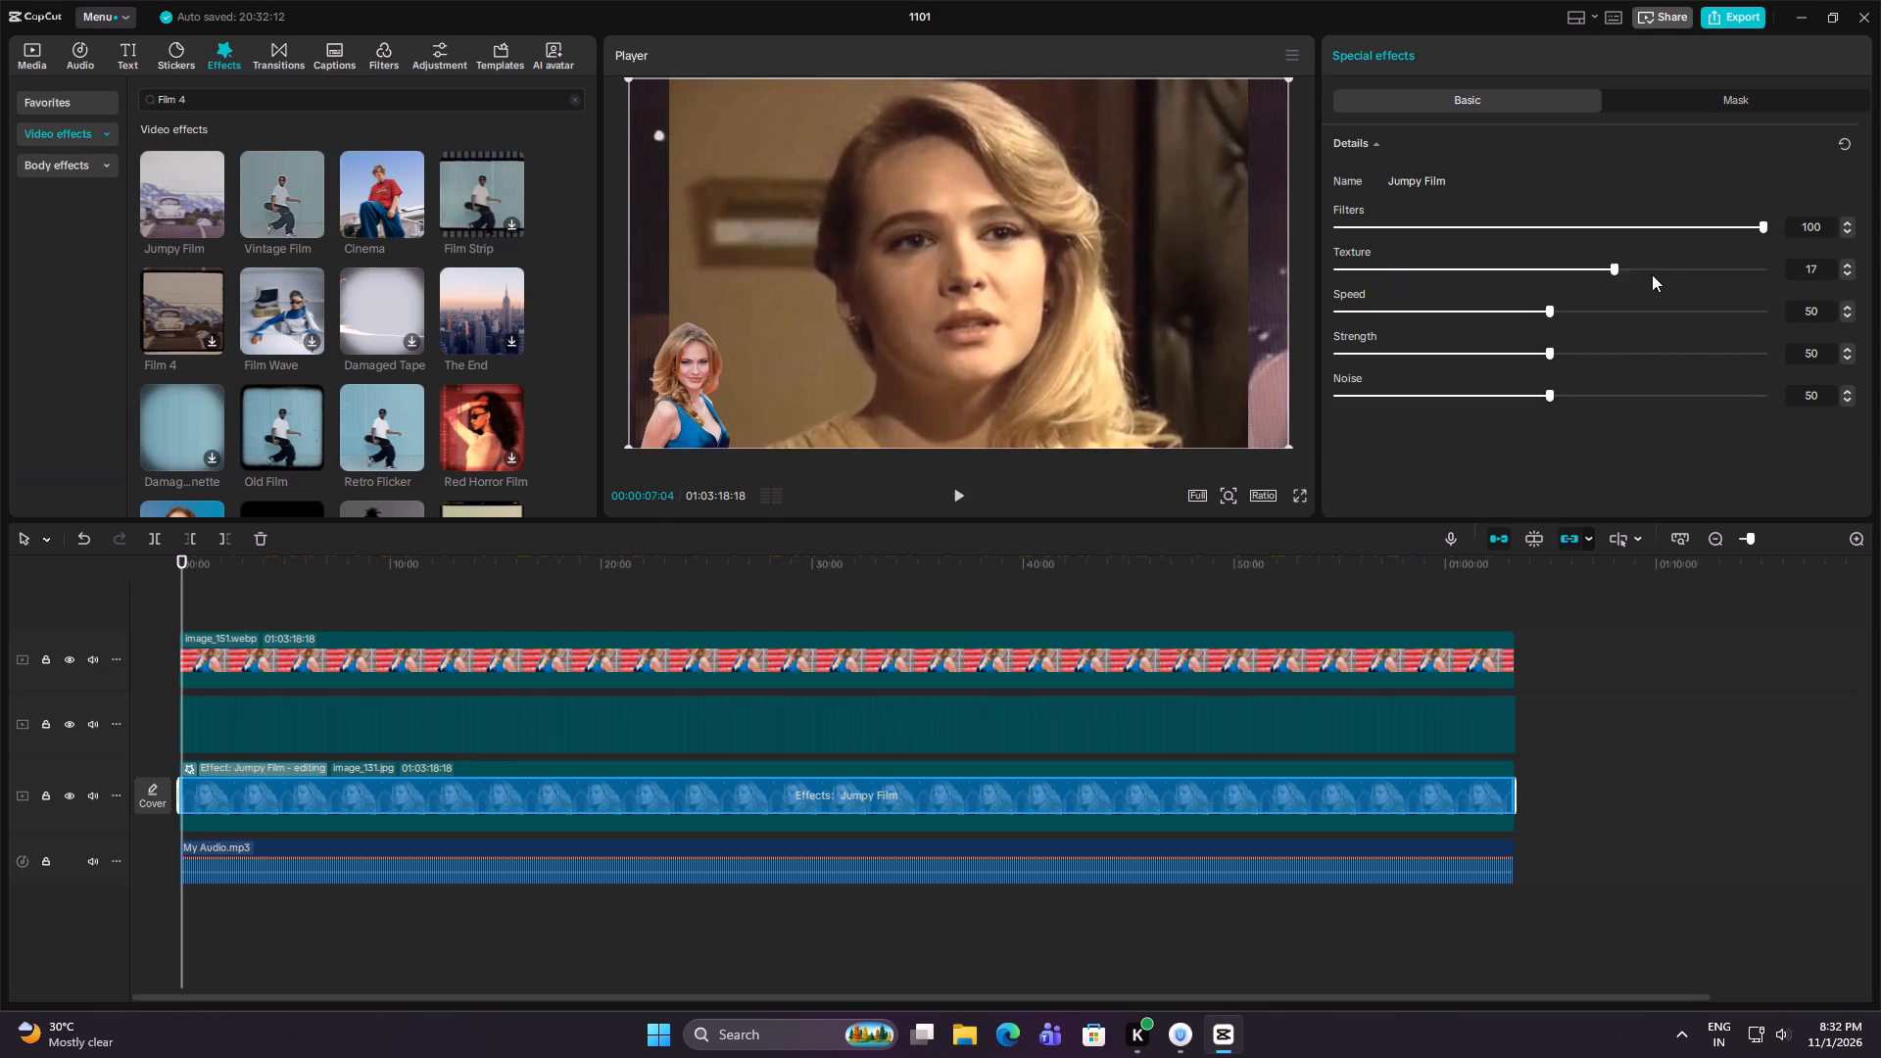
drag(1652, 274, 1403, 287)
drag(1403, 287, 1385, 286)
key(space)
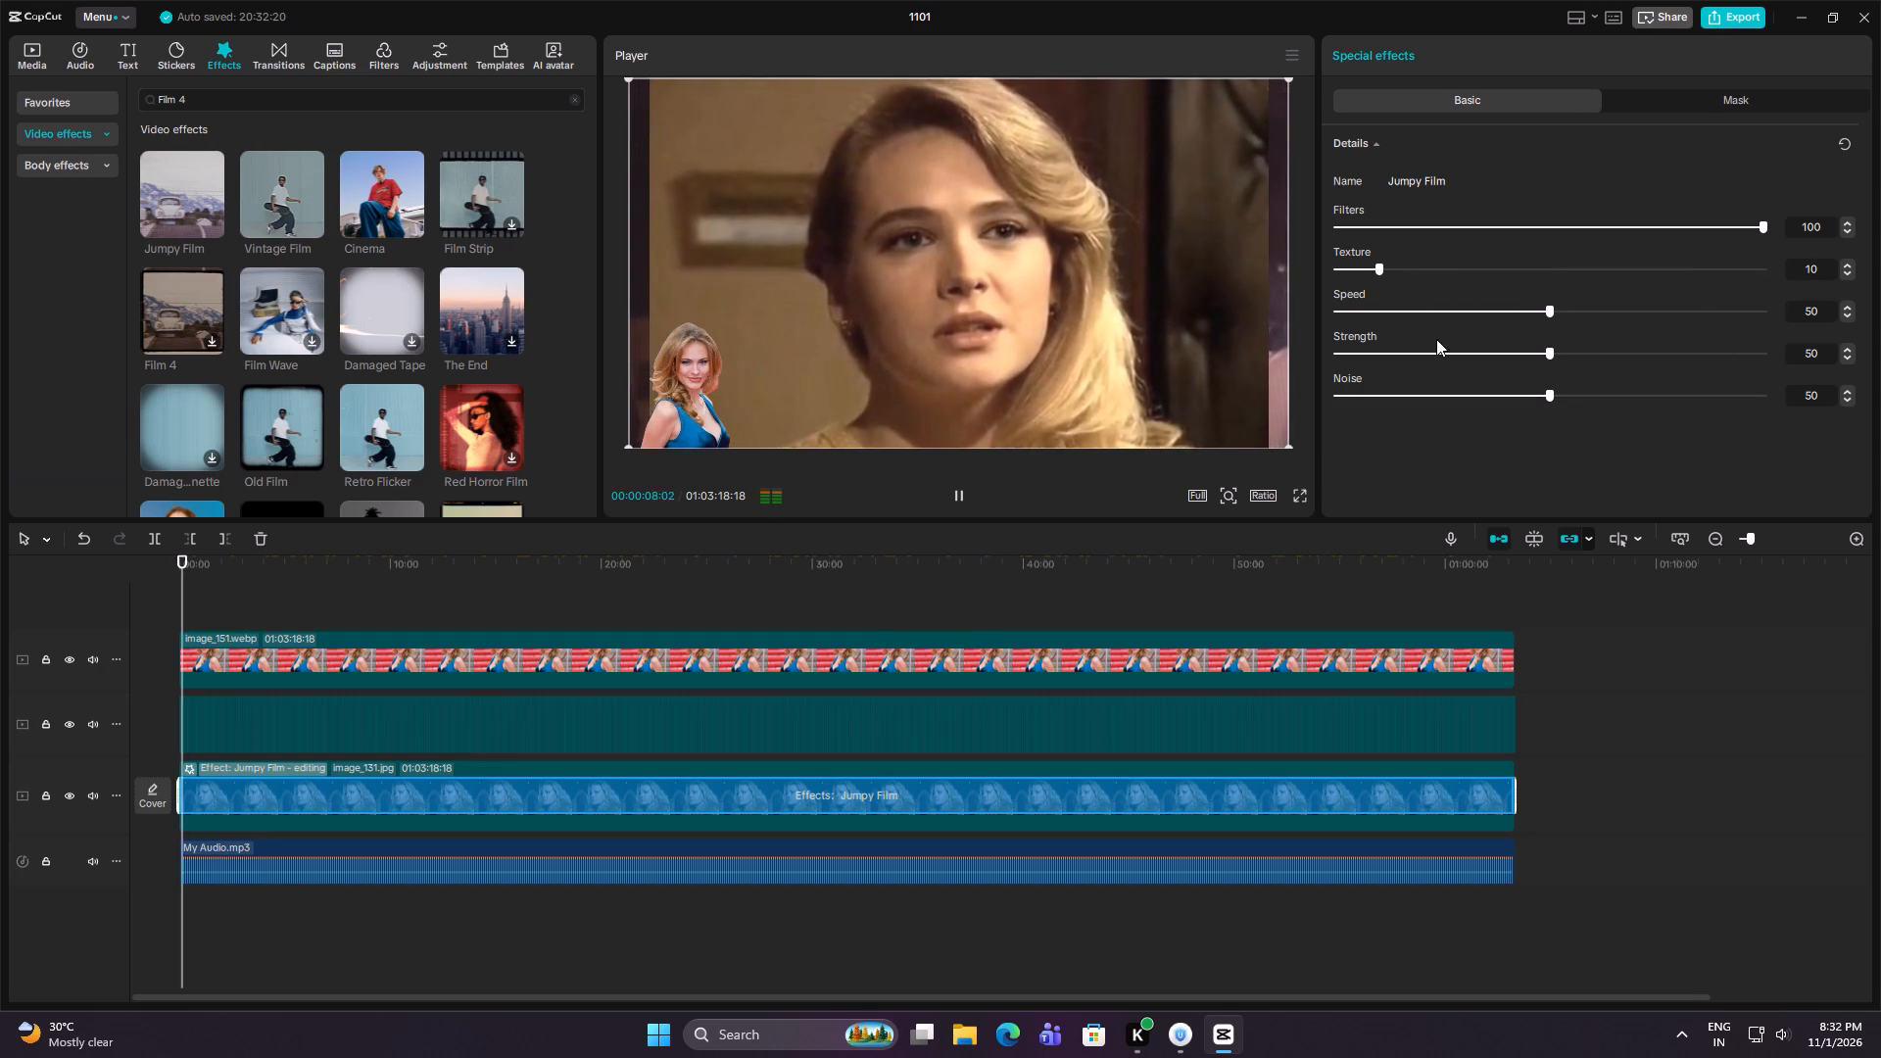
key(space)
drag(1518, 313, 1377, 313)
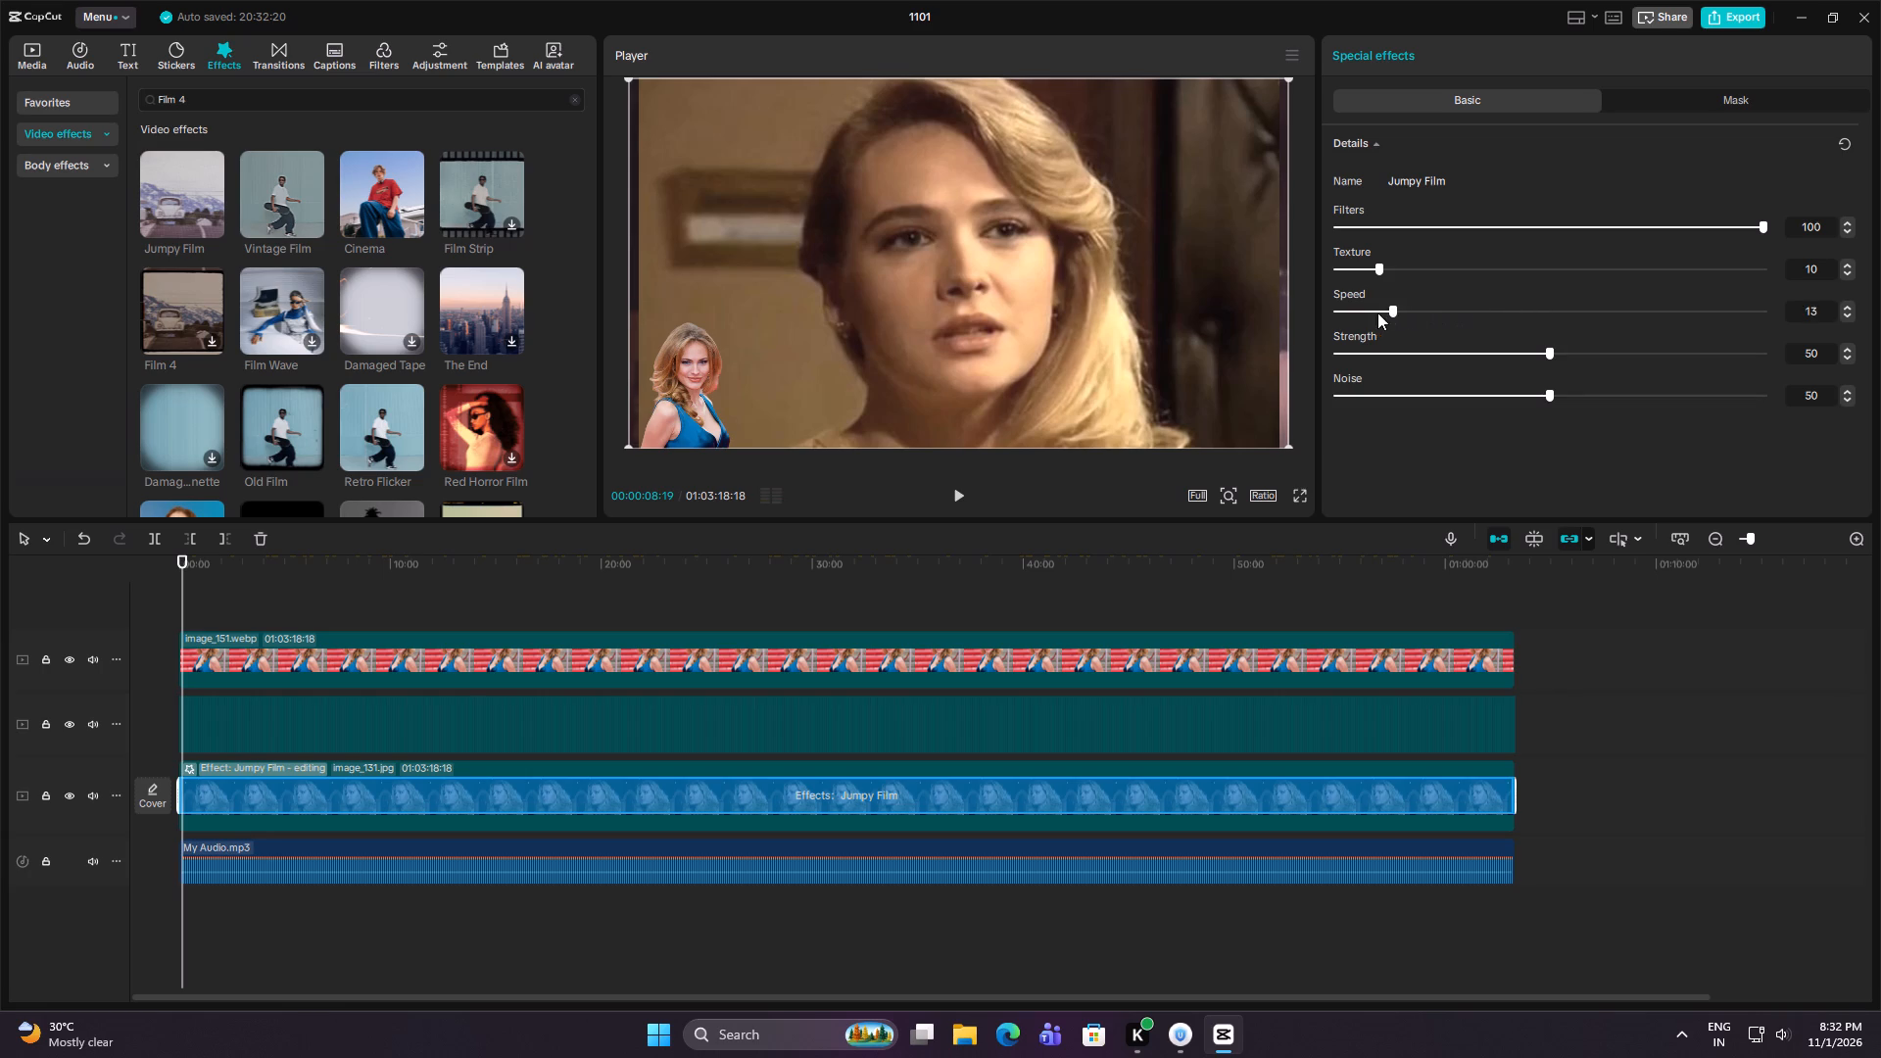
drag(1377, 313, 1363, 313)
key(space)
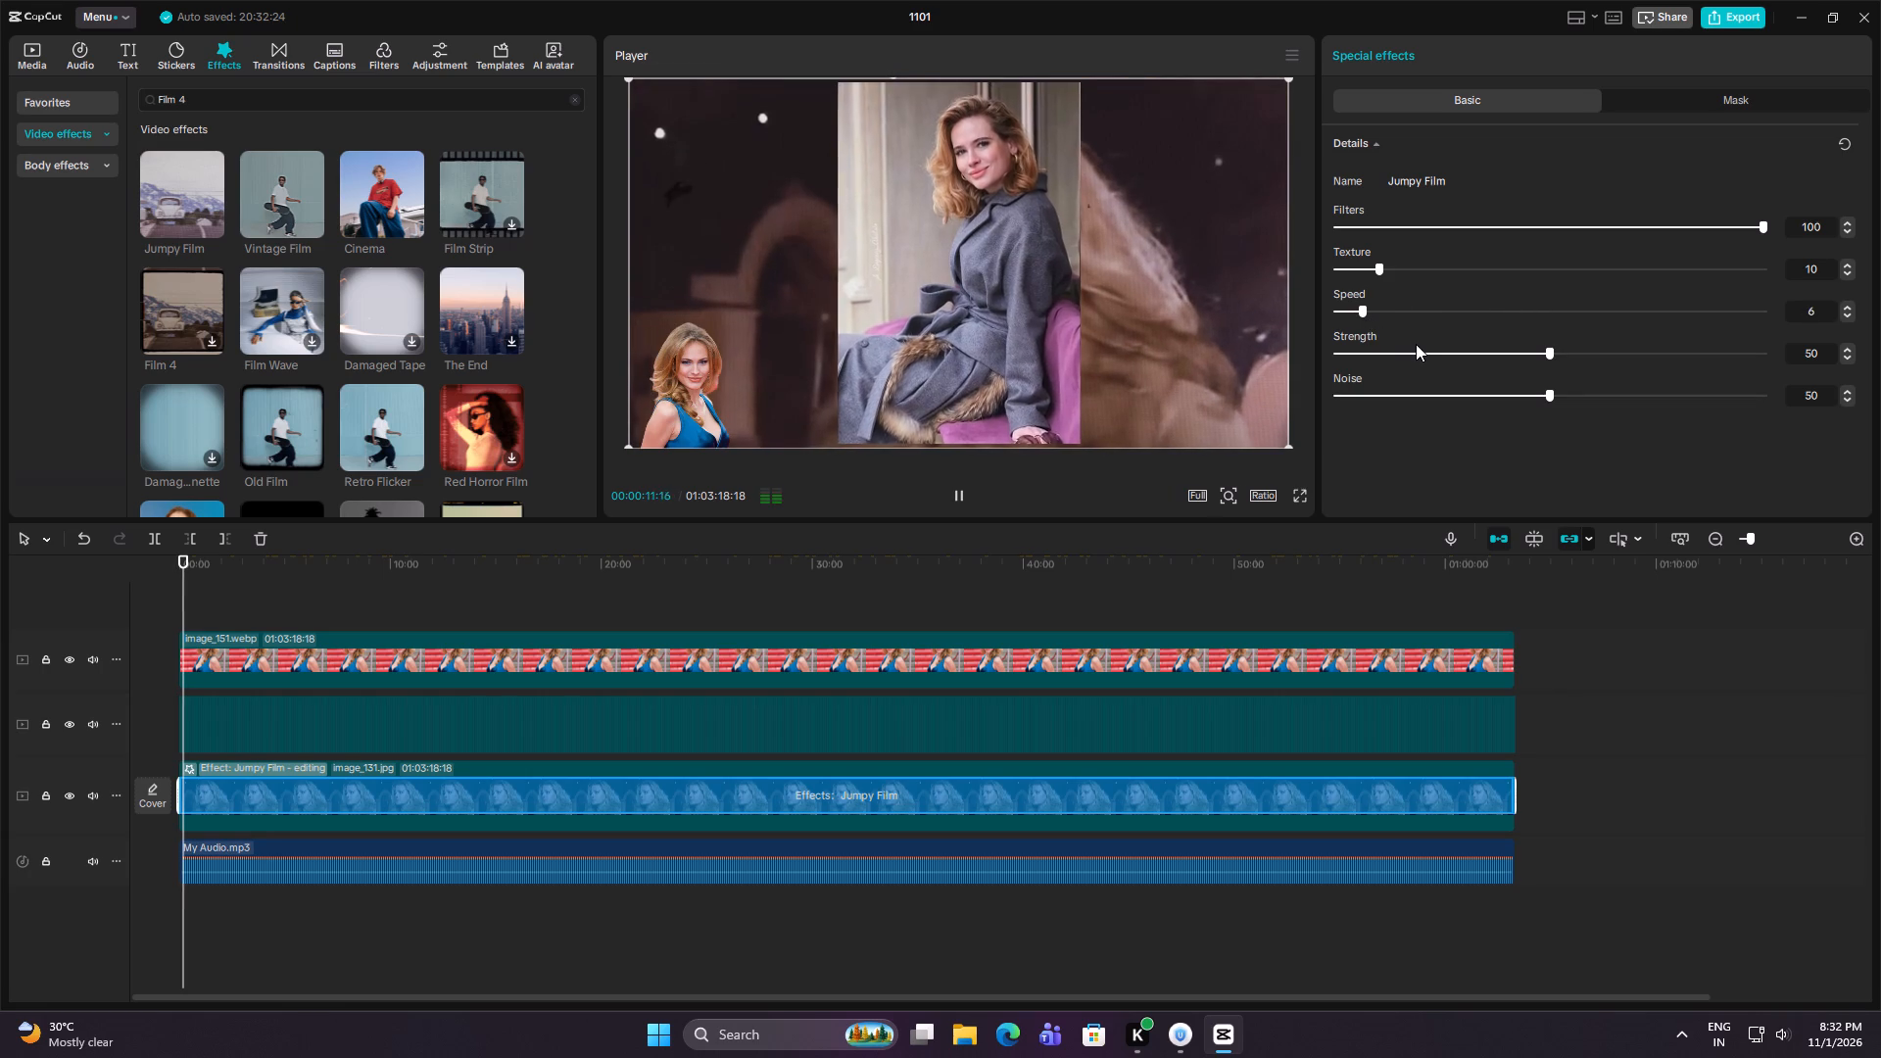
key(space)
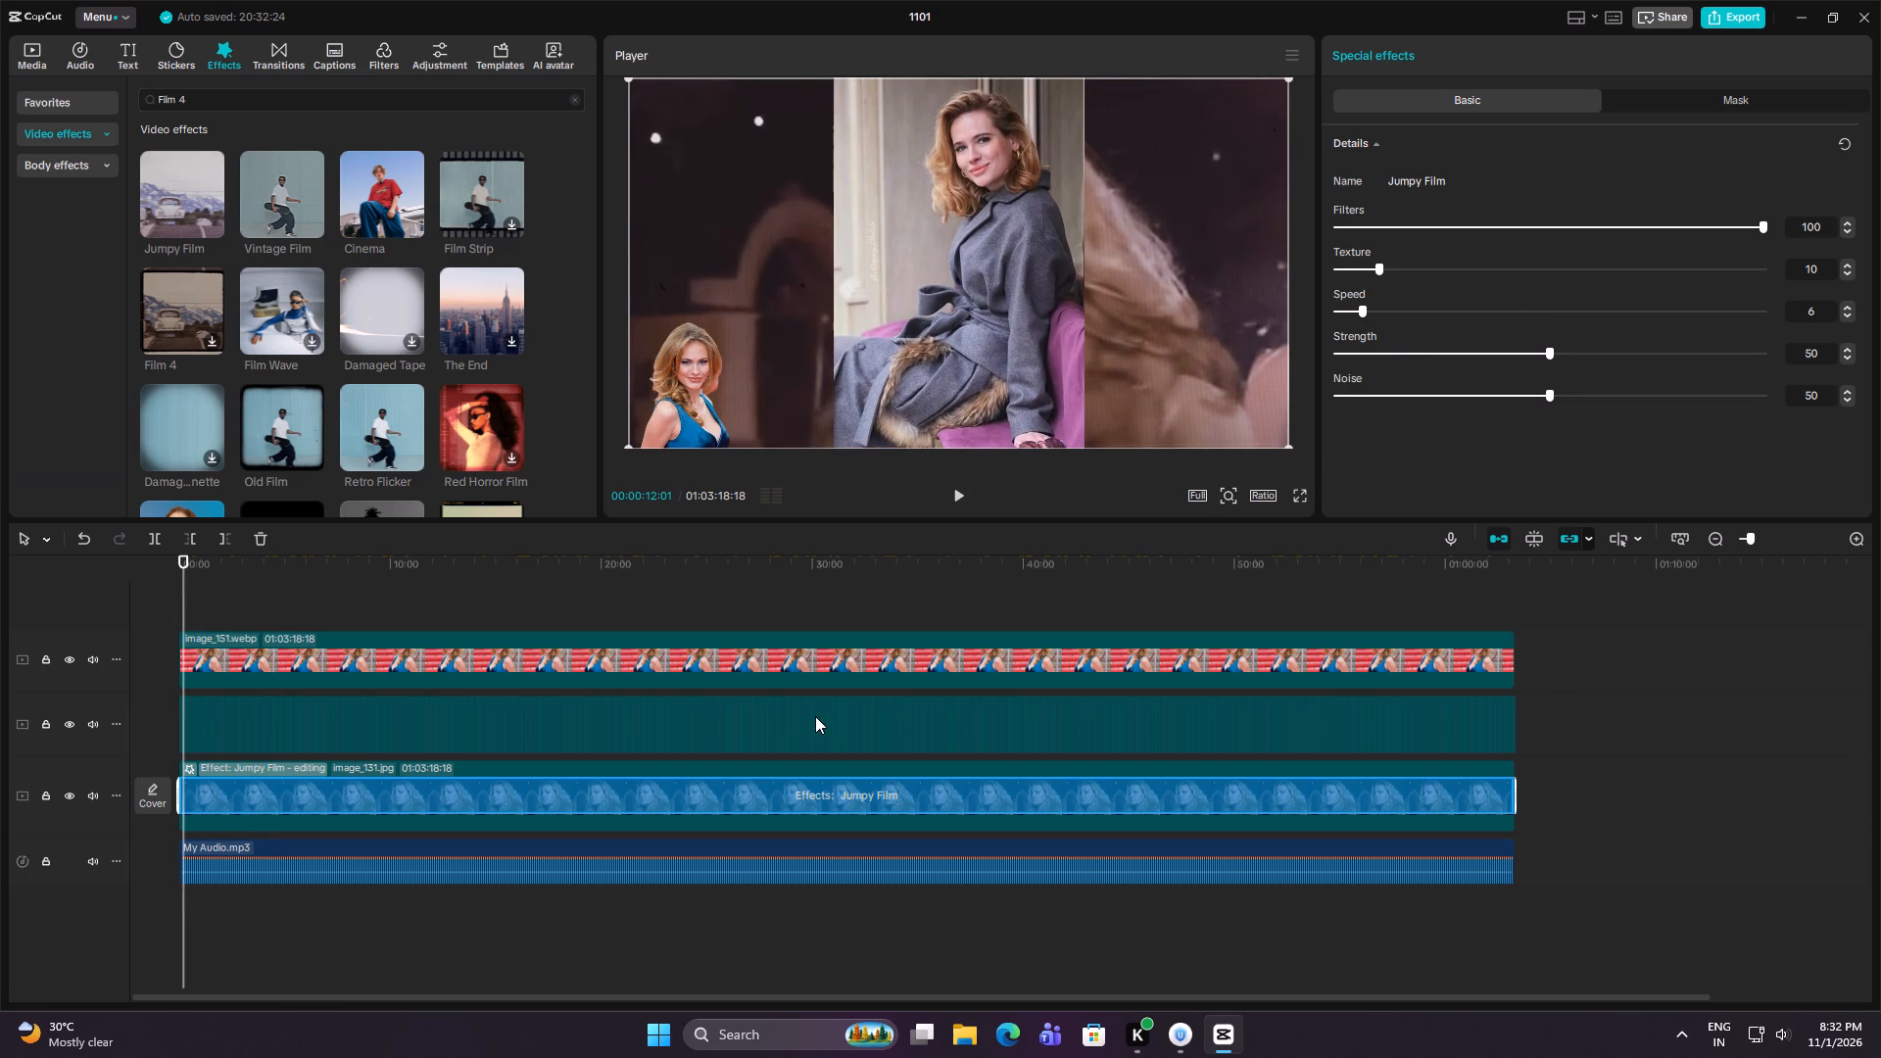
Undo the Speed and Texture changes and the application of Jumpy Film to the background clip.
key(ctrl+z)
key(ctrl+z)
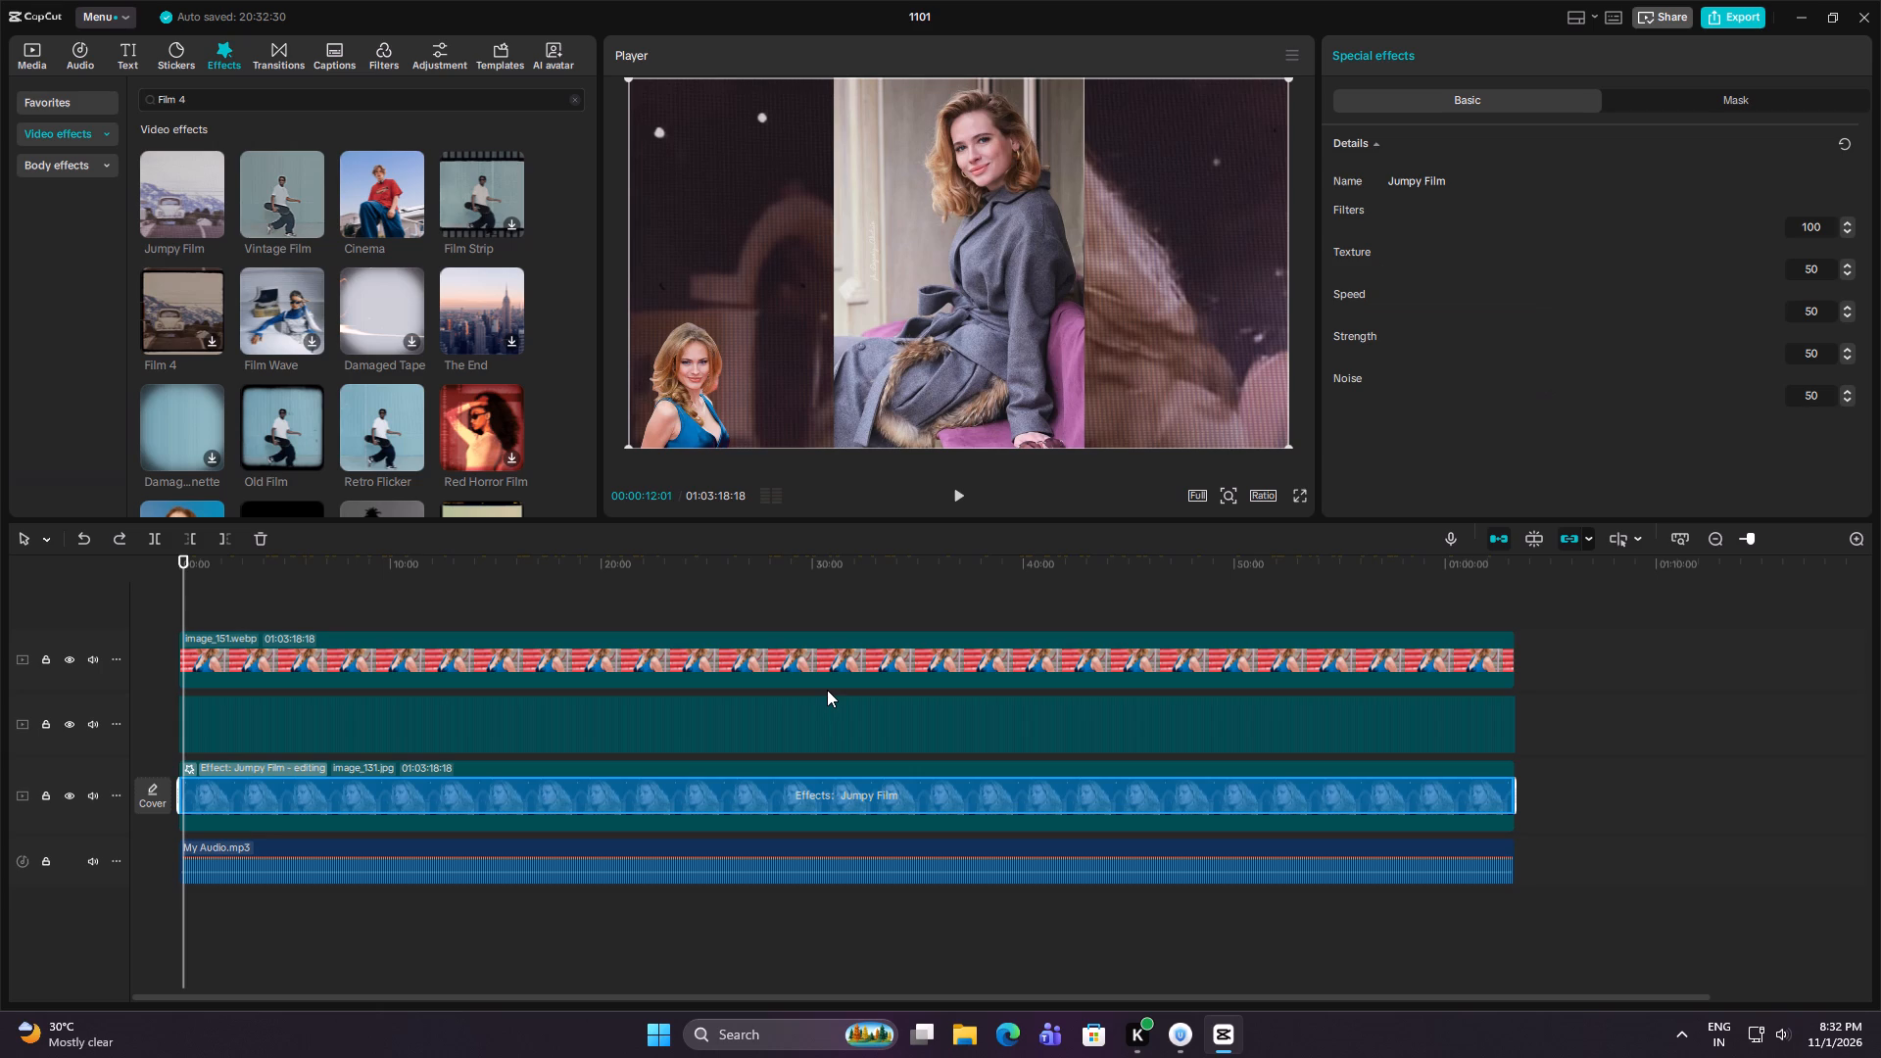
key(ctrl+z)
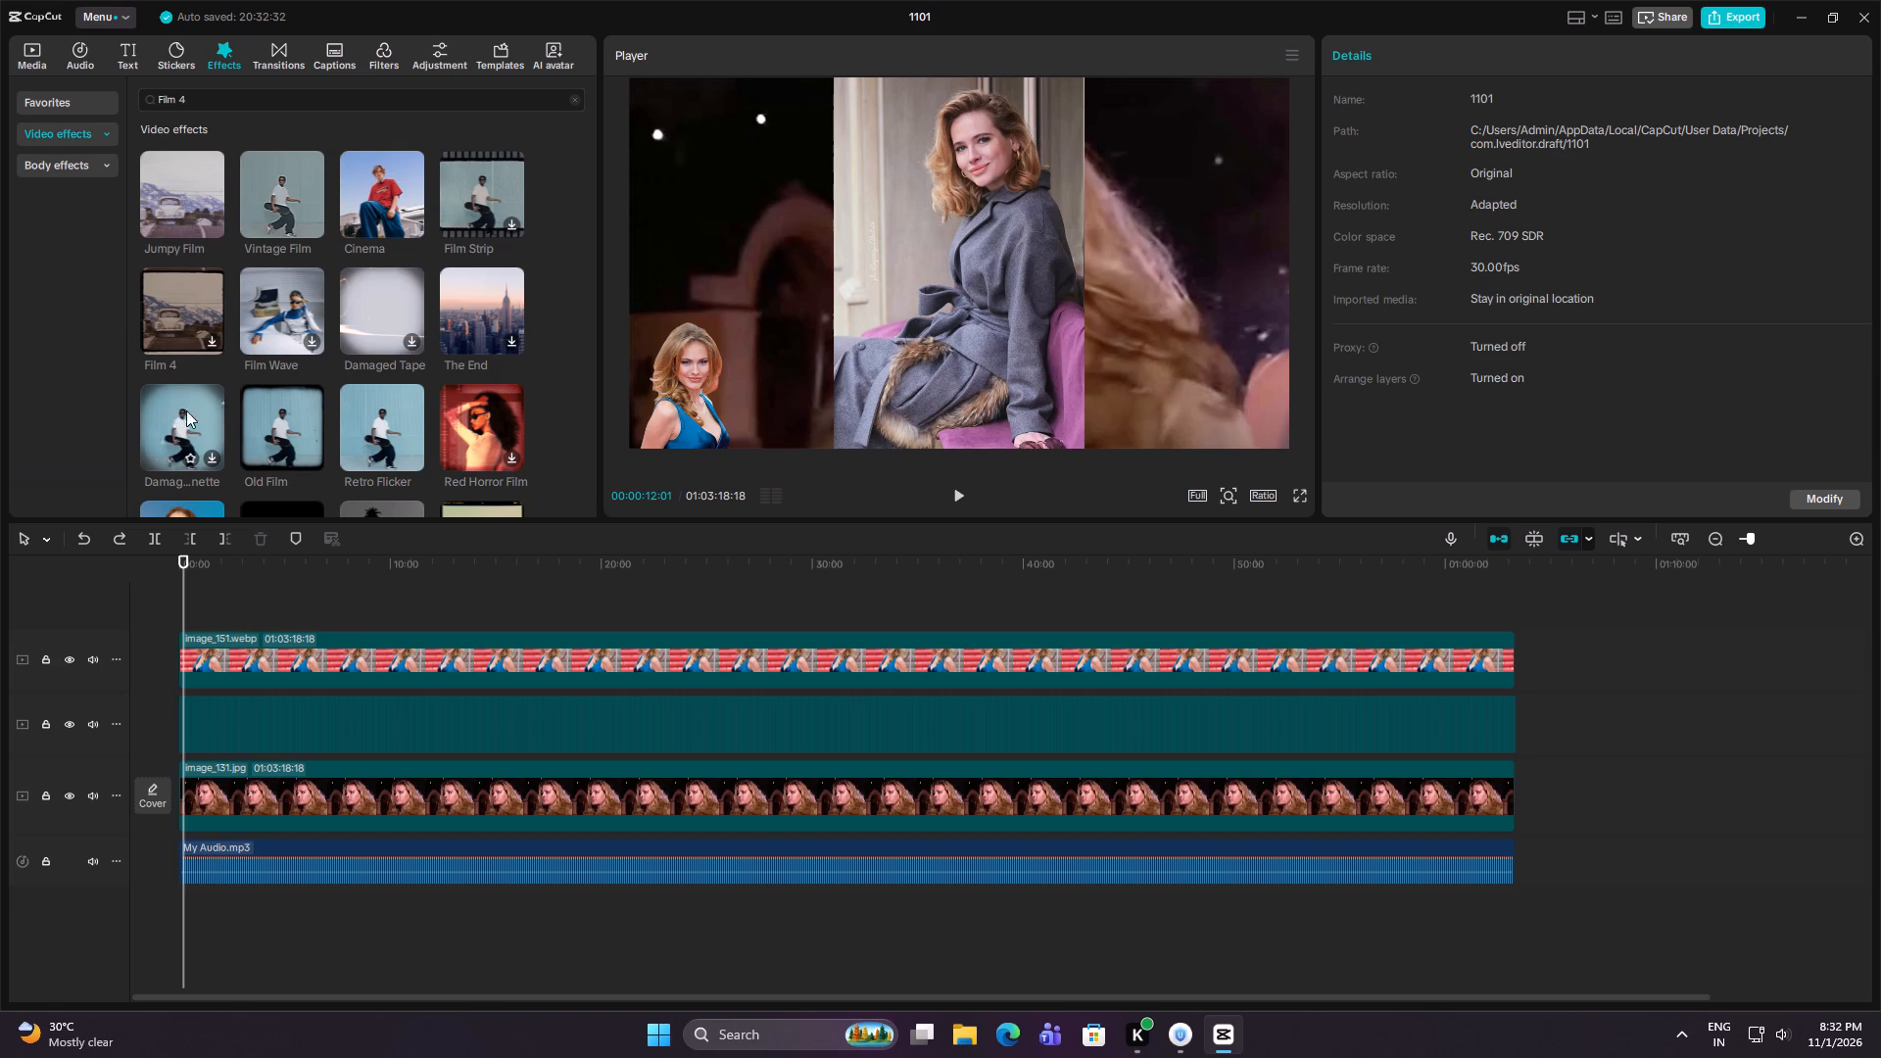
Look through the "Film 4" effect results for another film-style effect and clear the search.
scroll(289, 402, down, 1)
scroll(507, 332, down, 1)
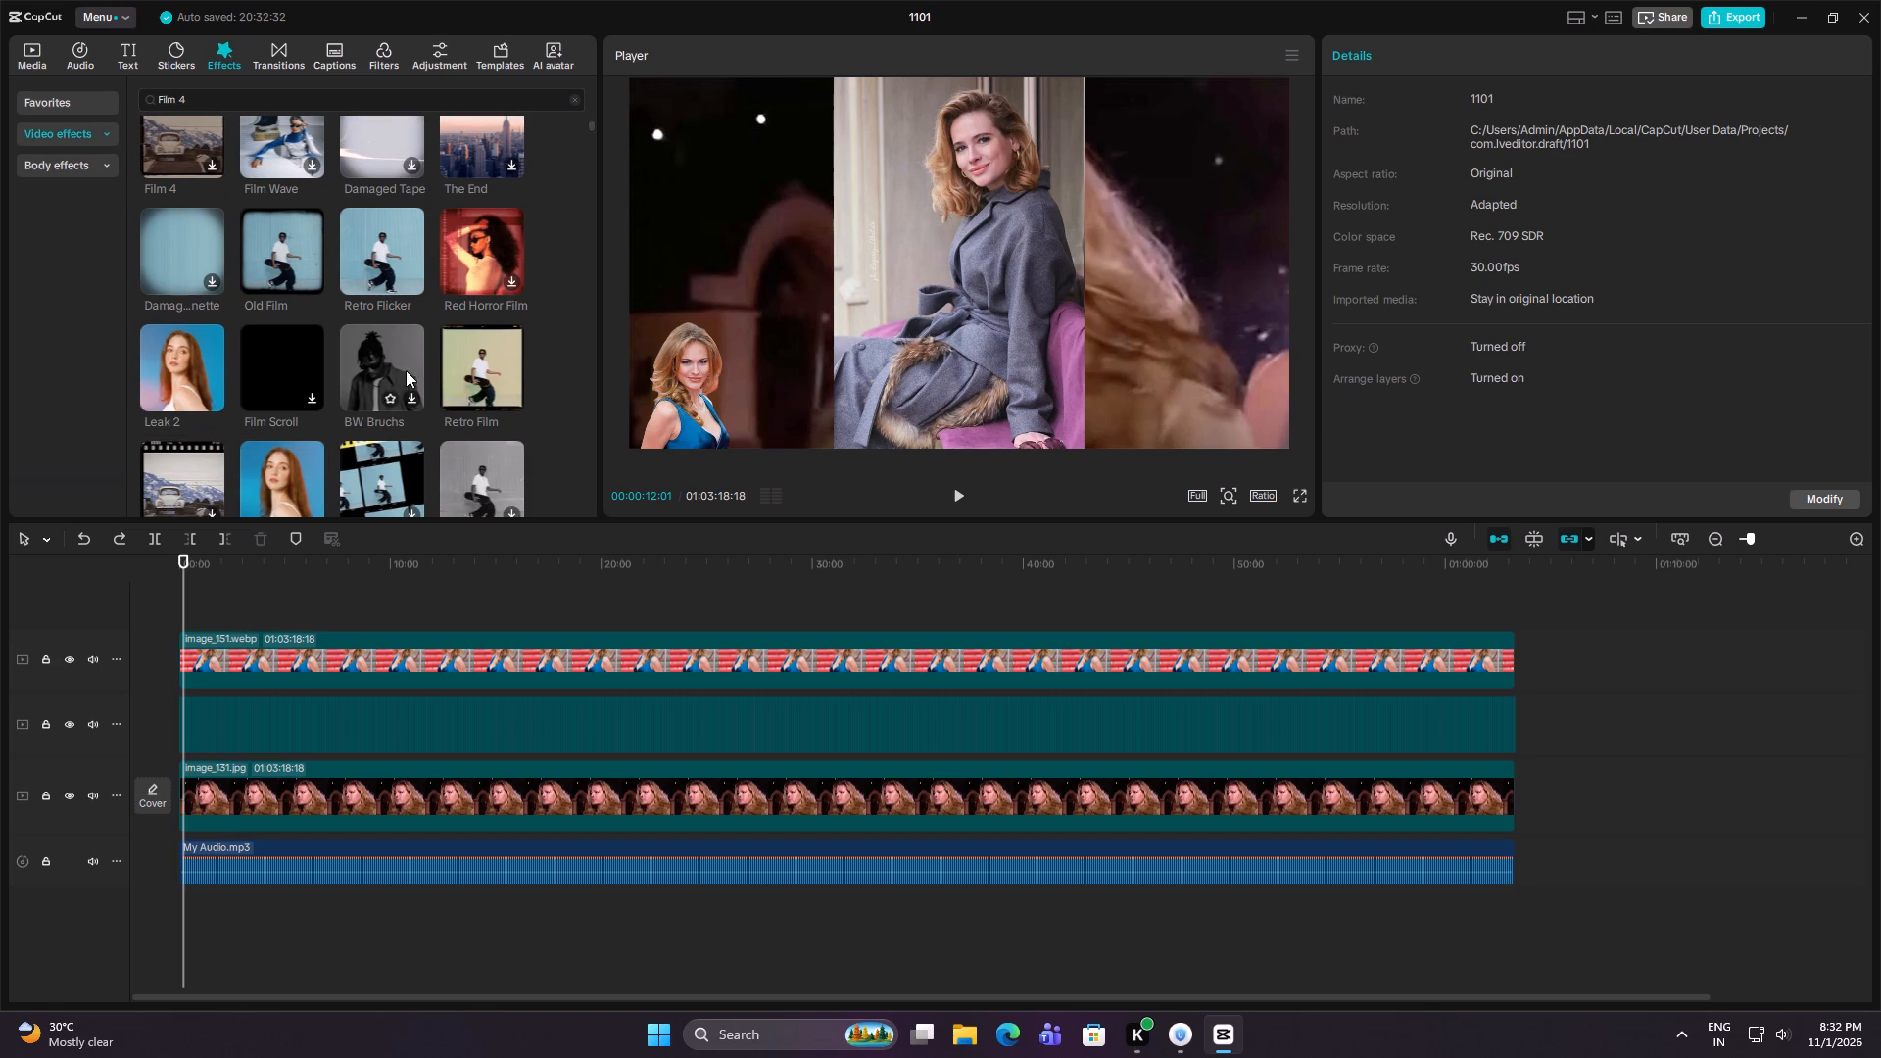
scroll(167, 369, down, 2)
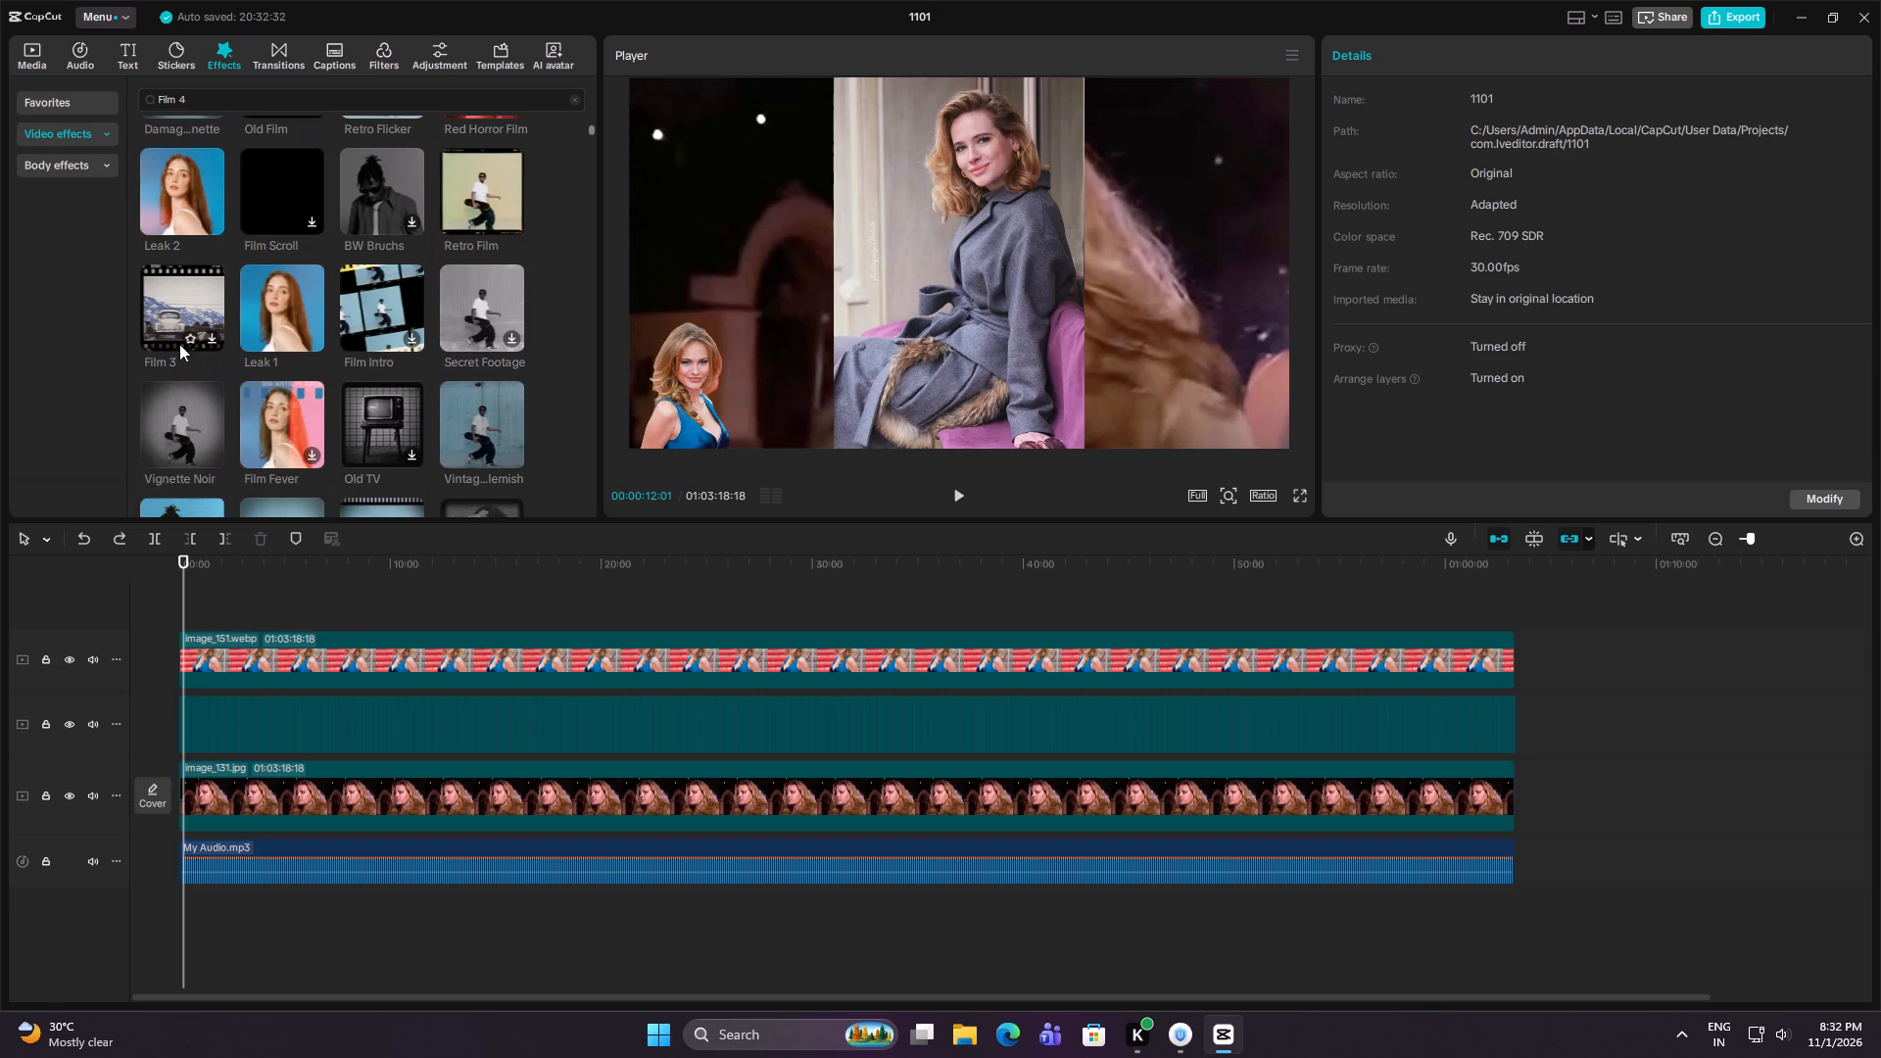
scroll(481, 326, down, 1)
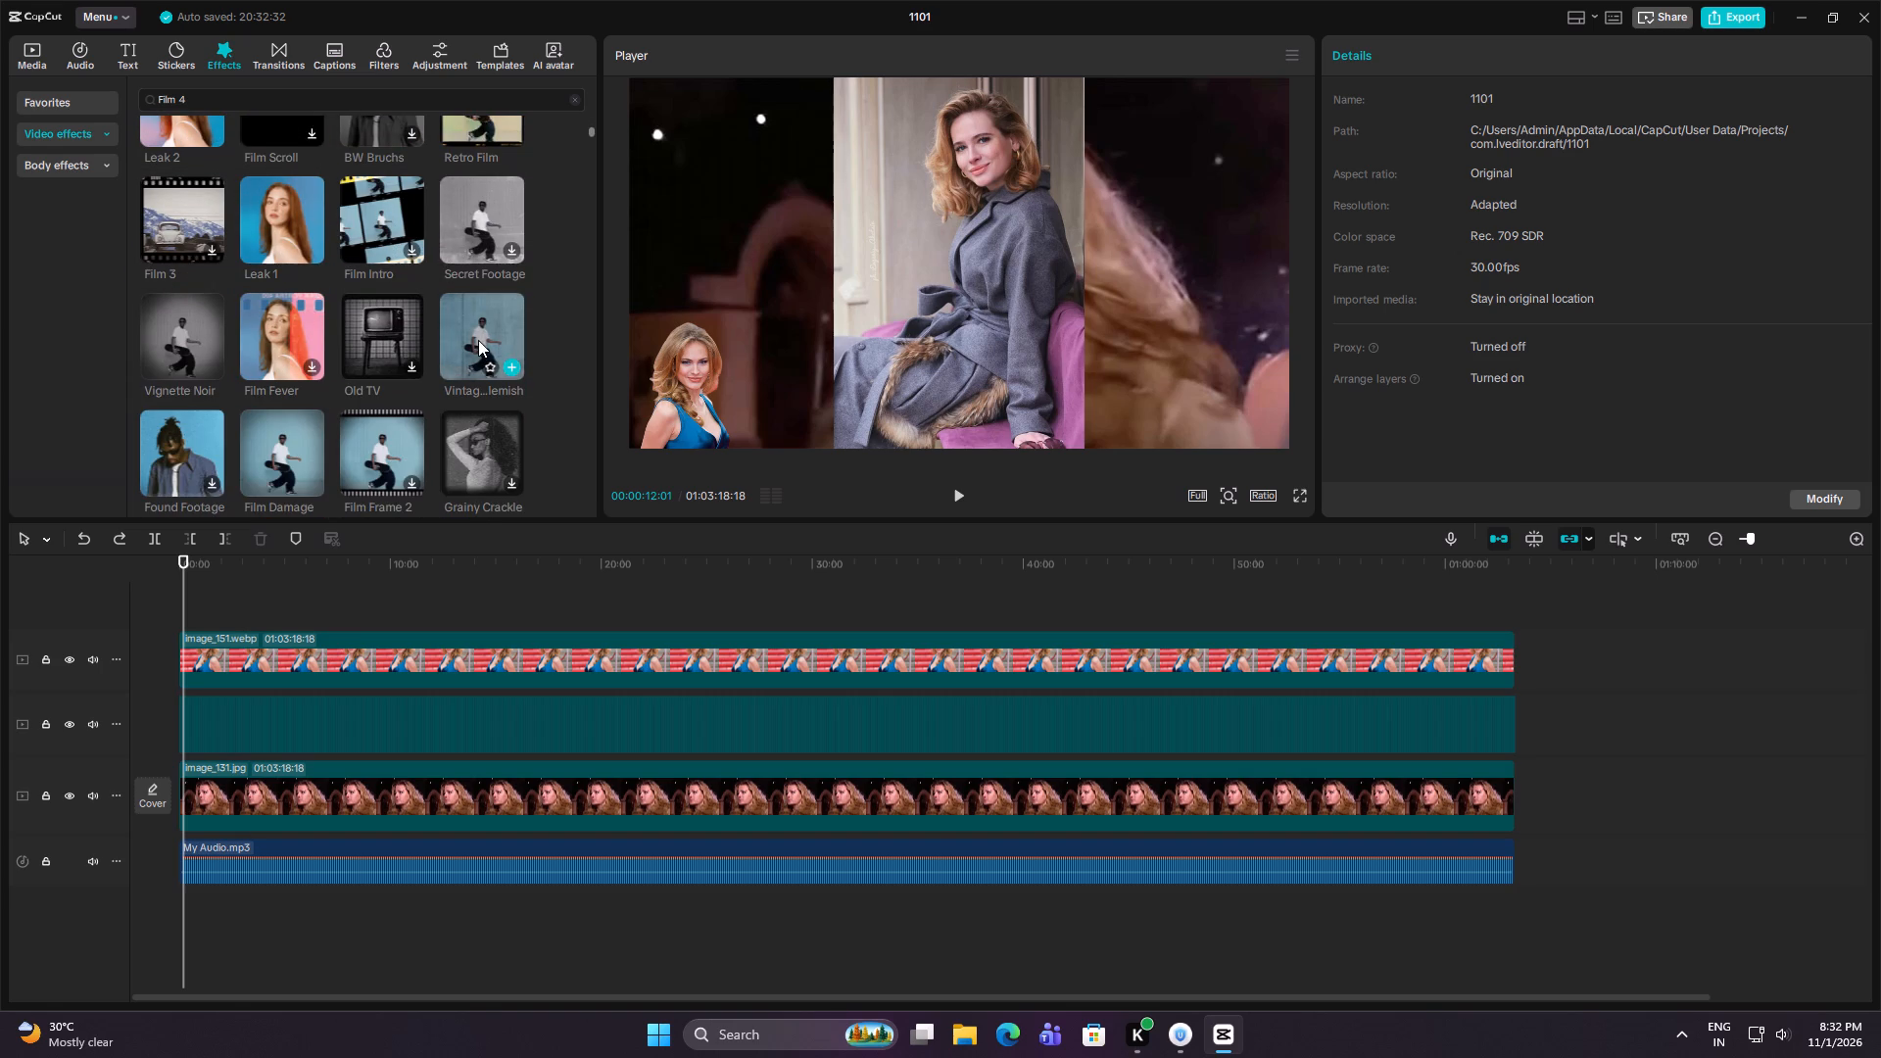
scroll(198, 346, down, 1)
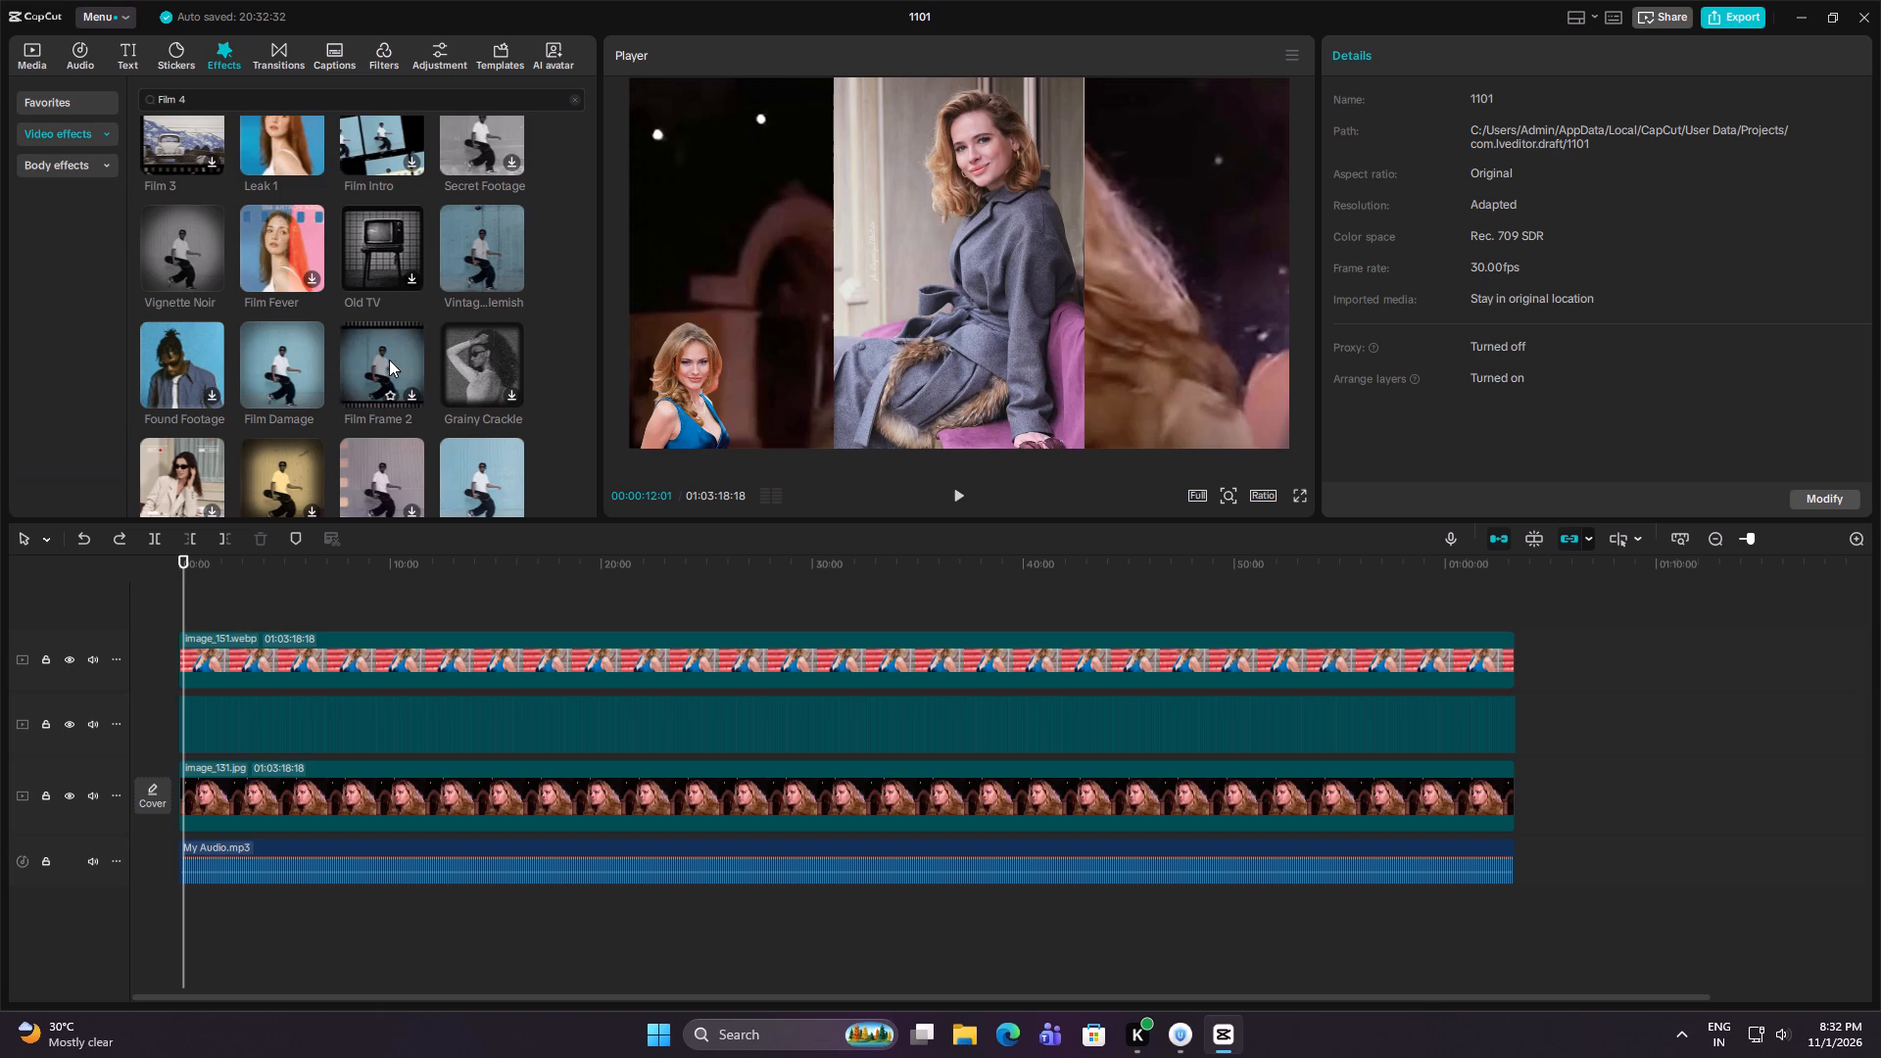
scroll(482, 412, down, 1)
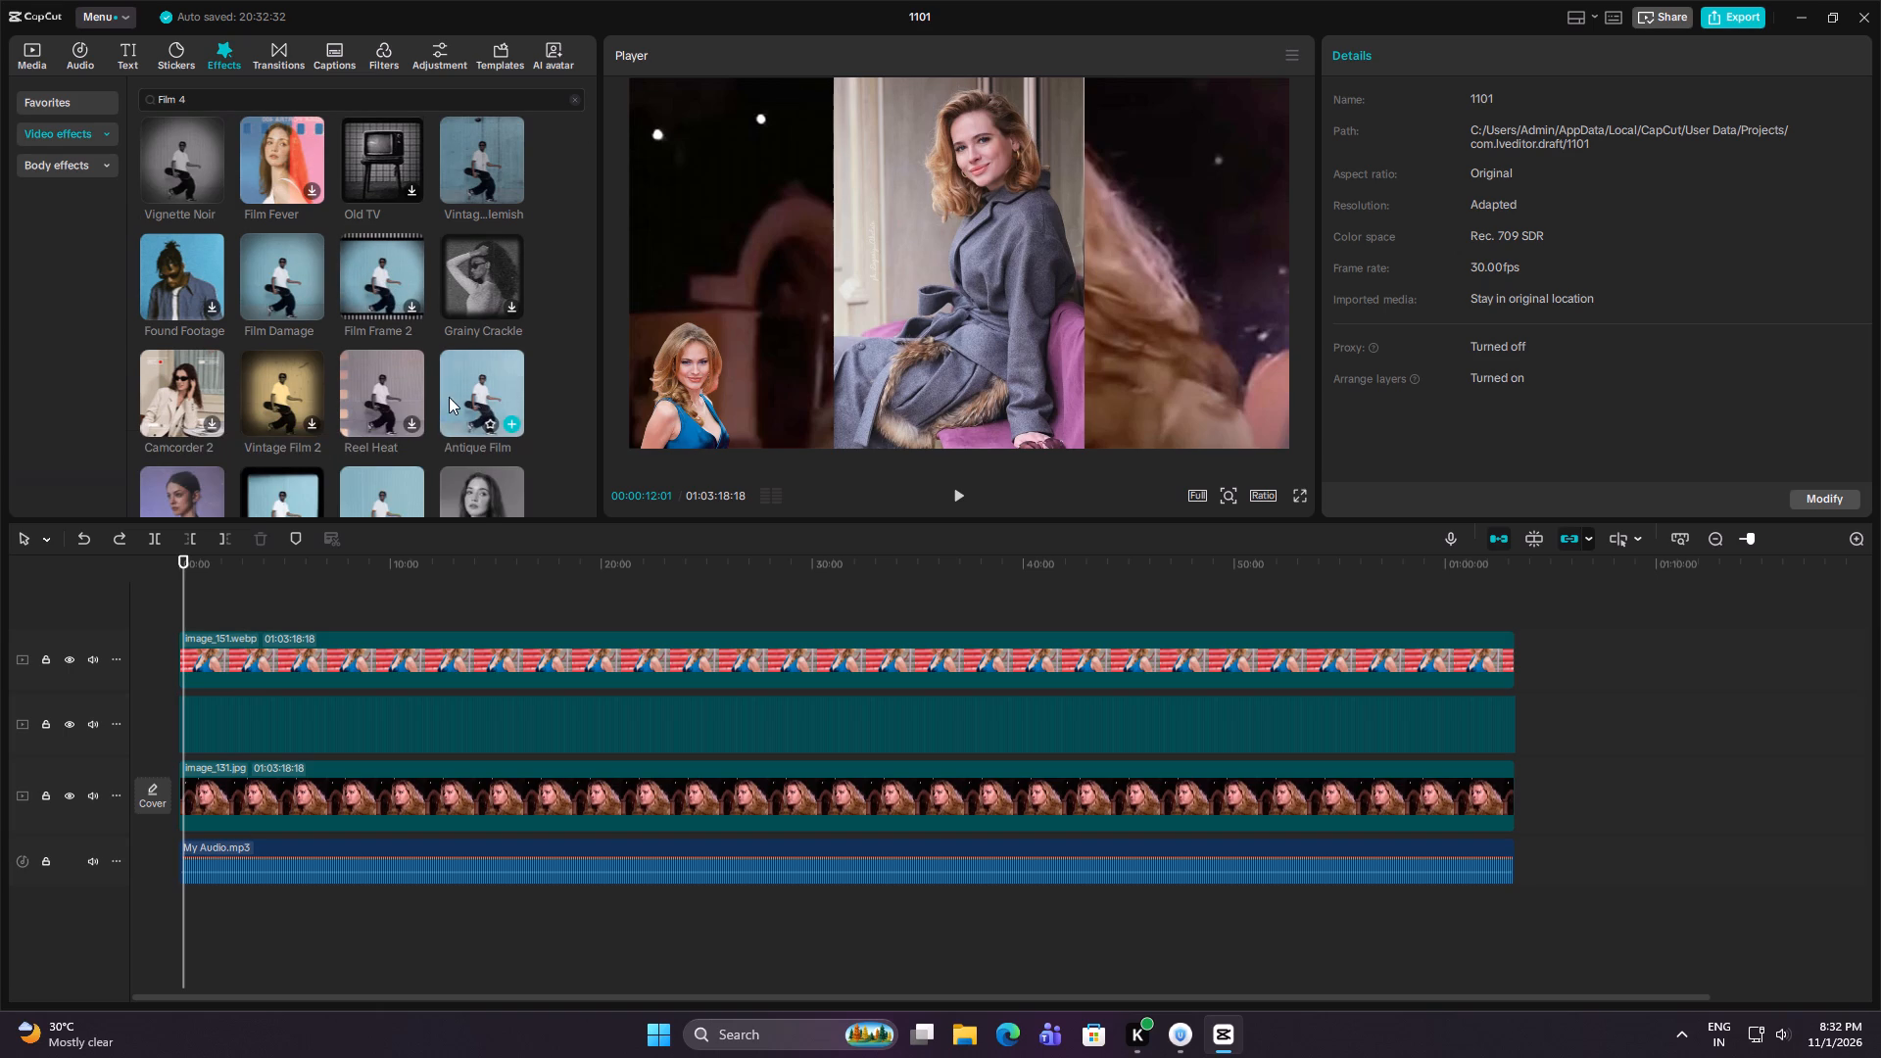
scroll(386, 383, down, 1)
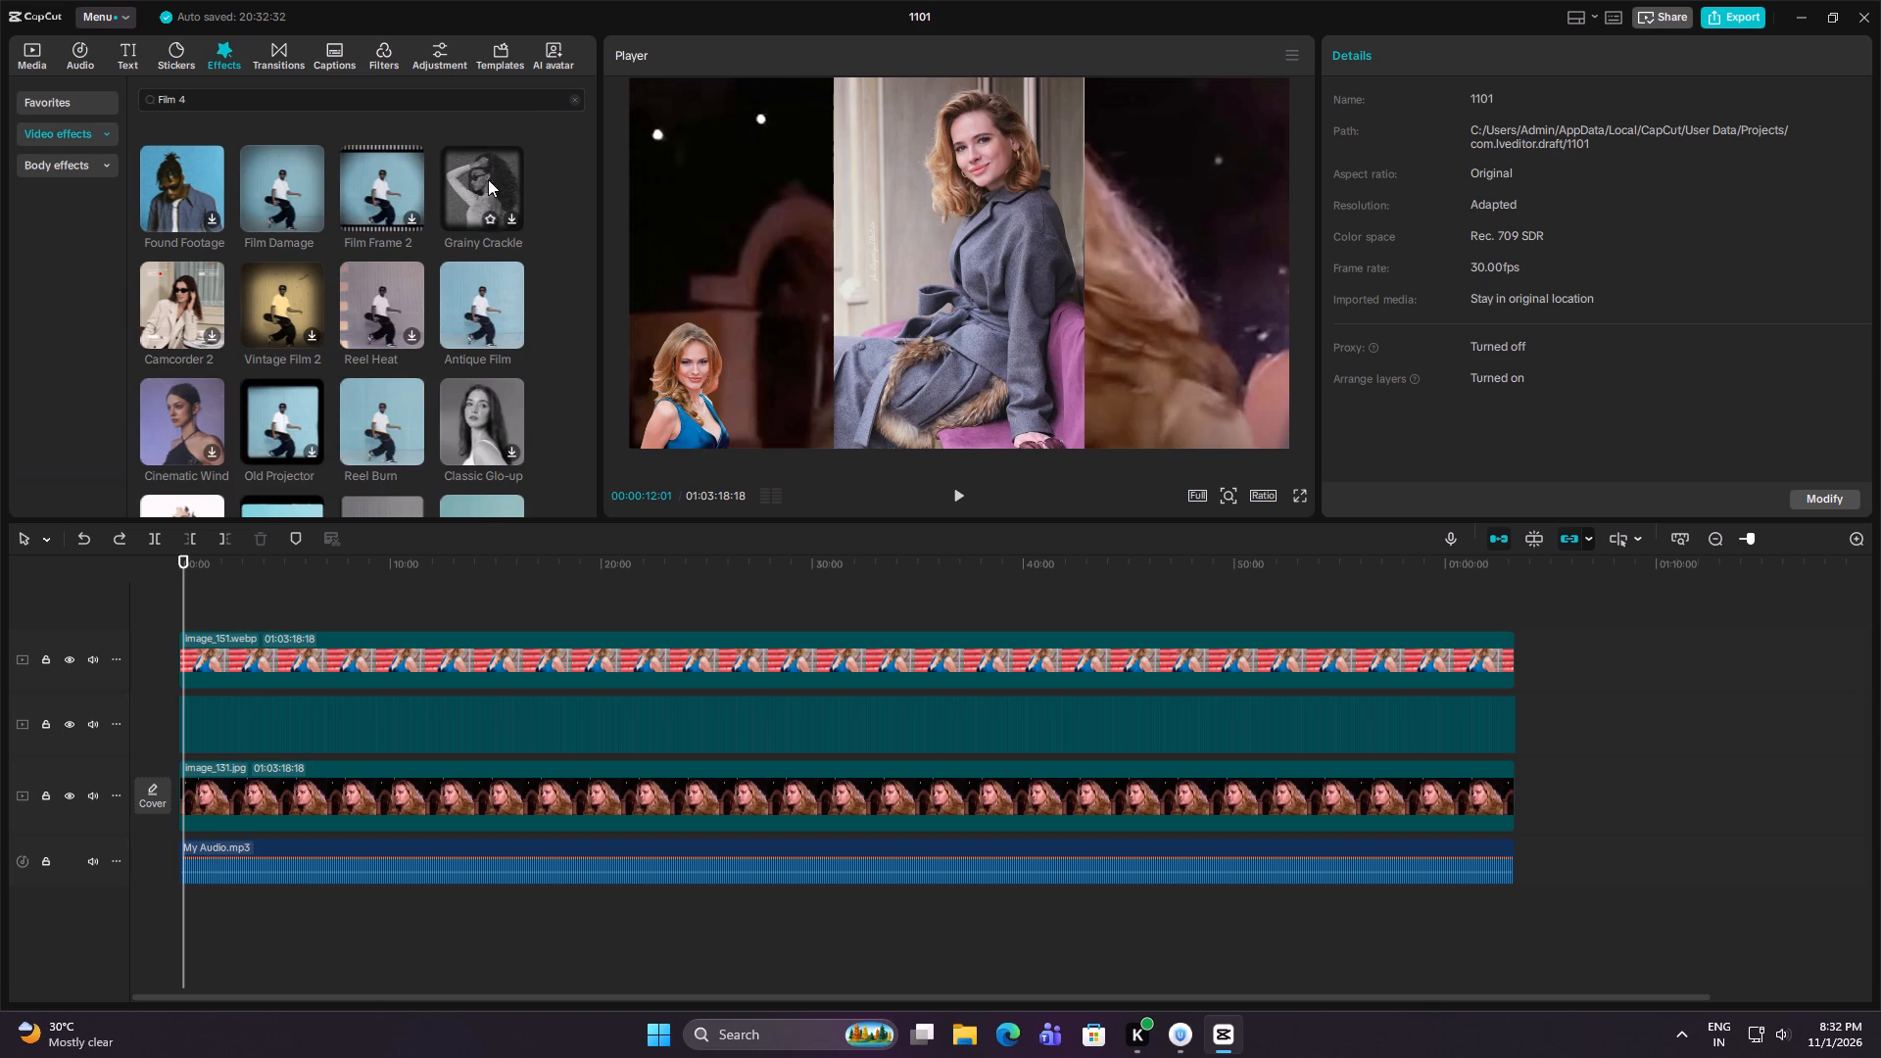
click(577, 102)
Preview the Noise 2 effect from the Retro video effects, apply it to the background clip image_131.jpg and play it briefly.
click(335, 90)
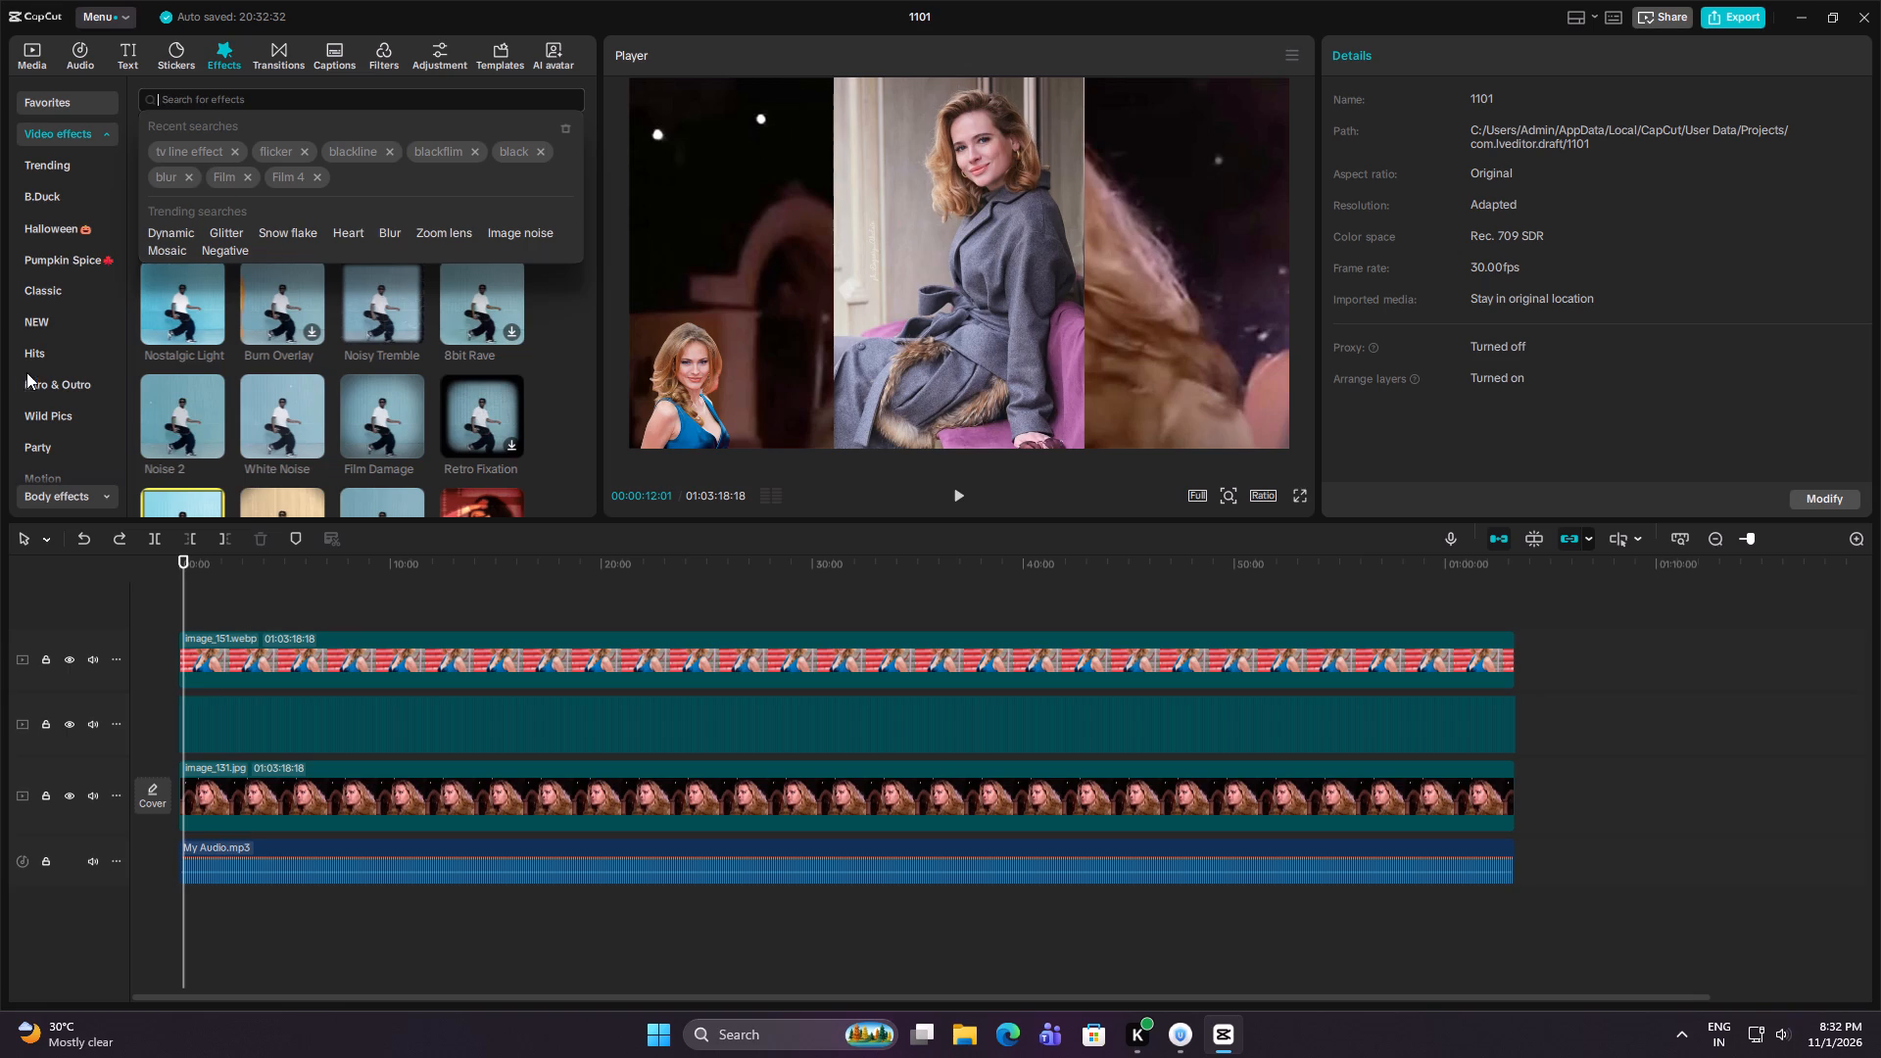
scroll(43, 430, down, 2)
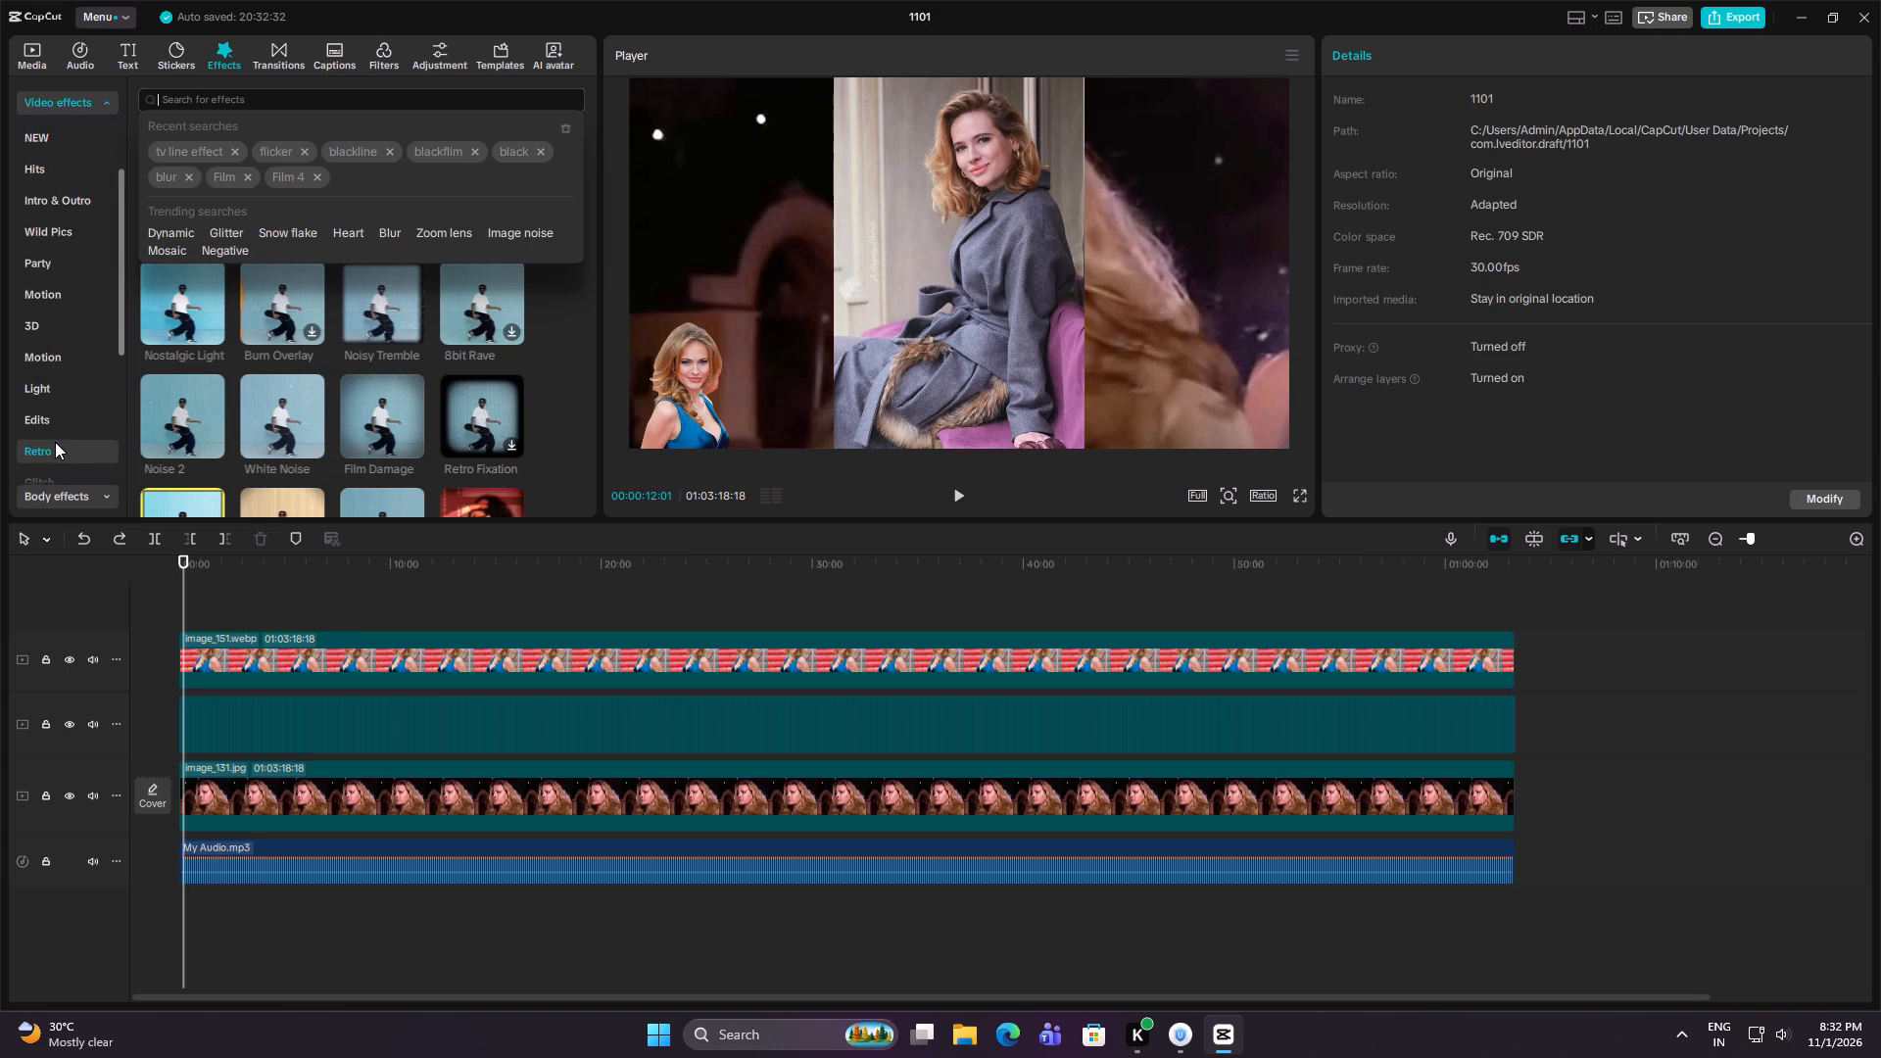
click(55, 442)
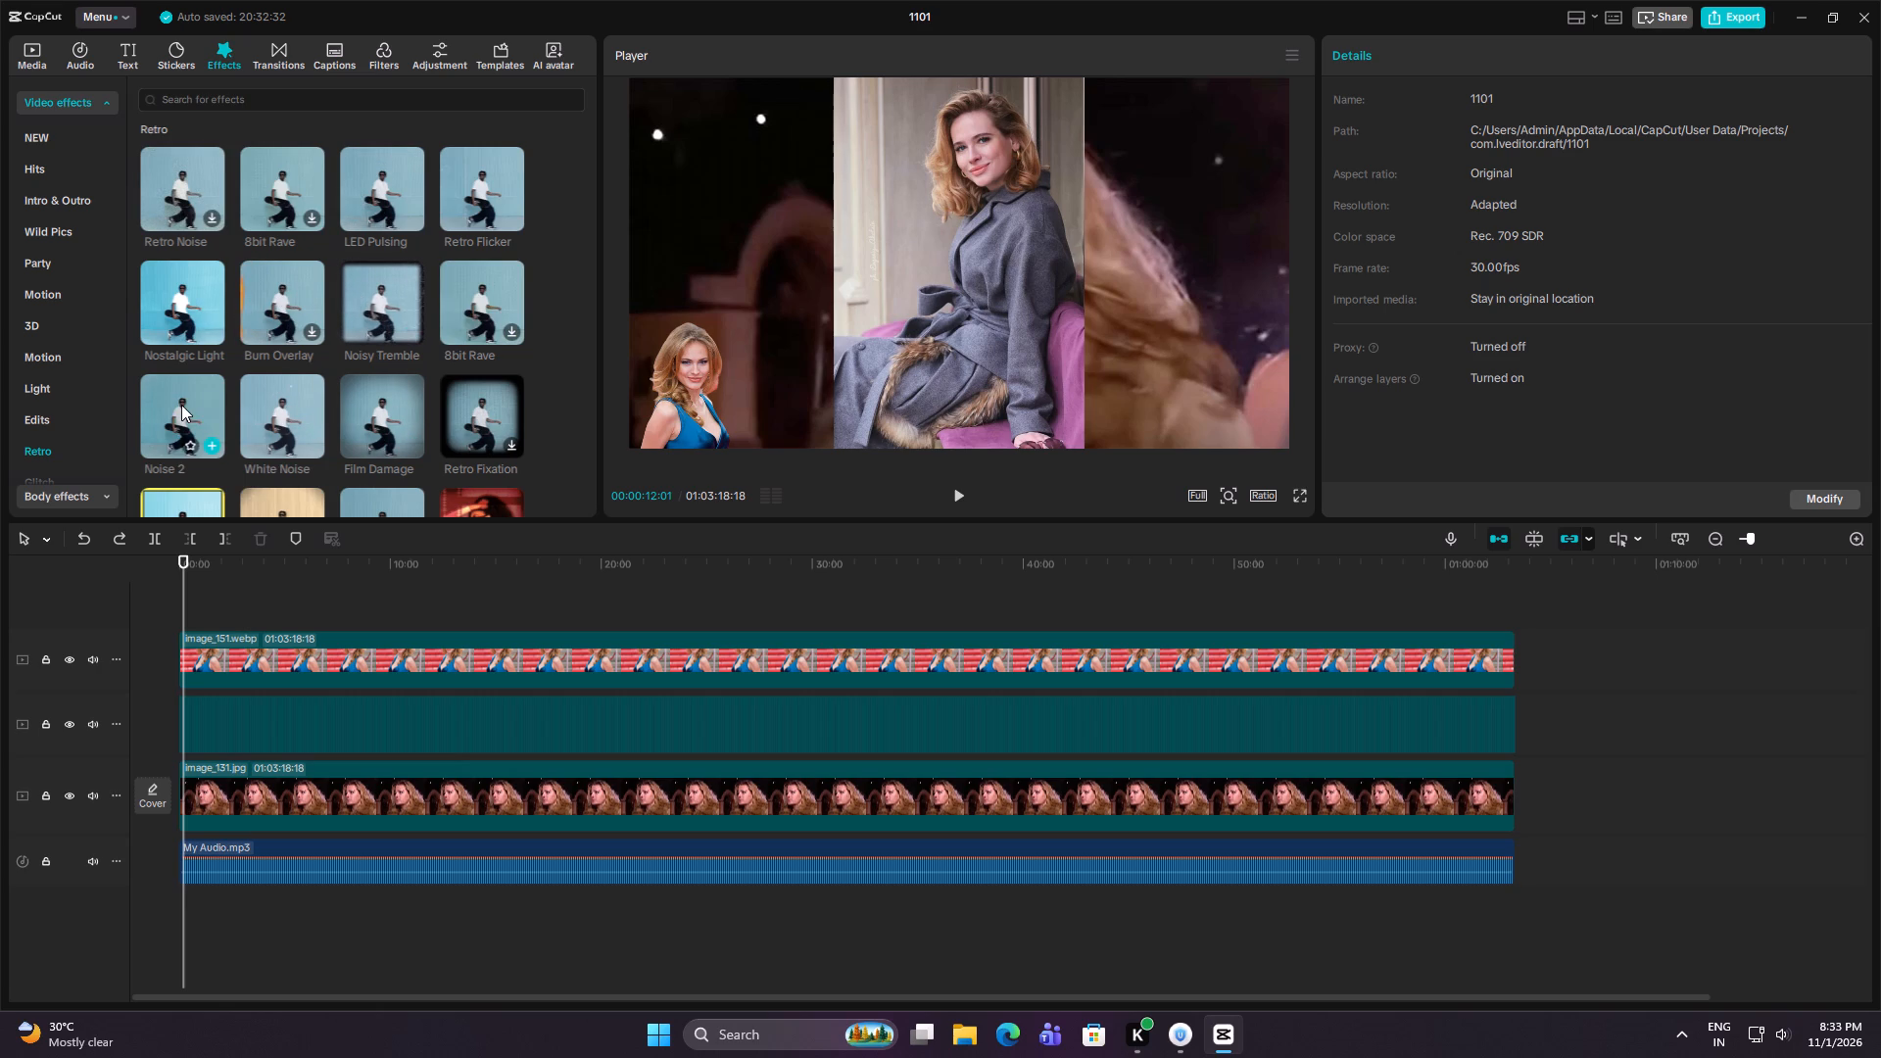
scroll(181, 405, down, 1)
click(195, 315)
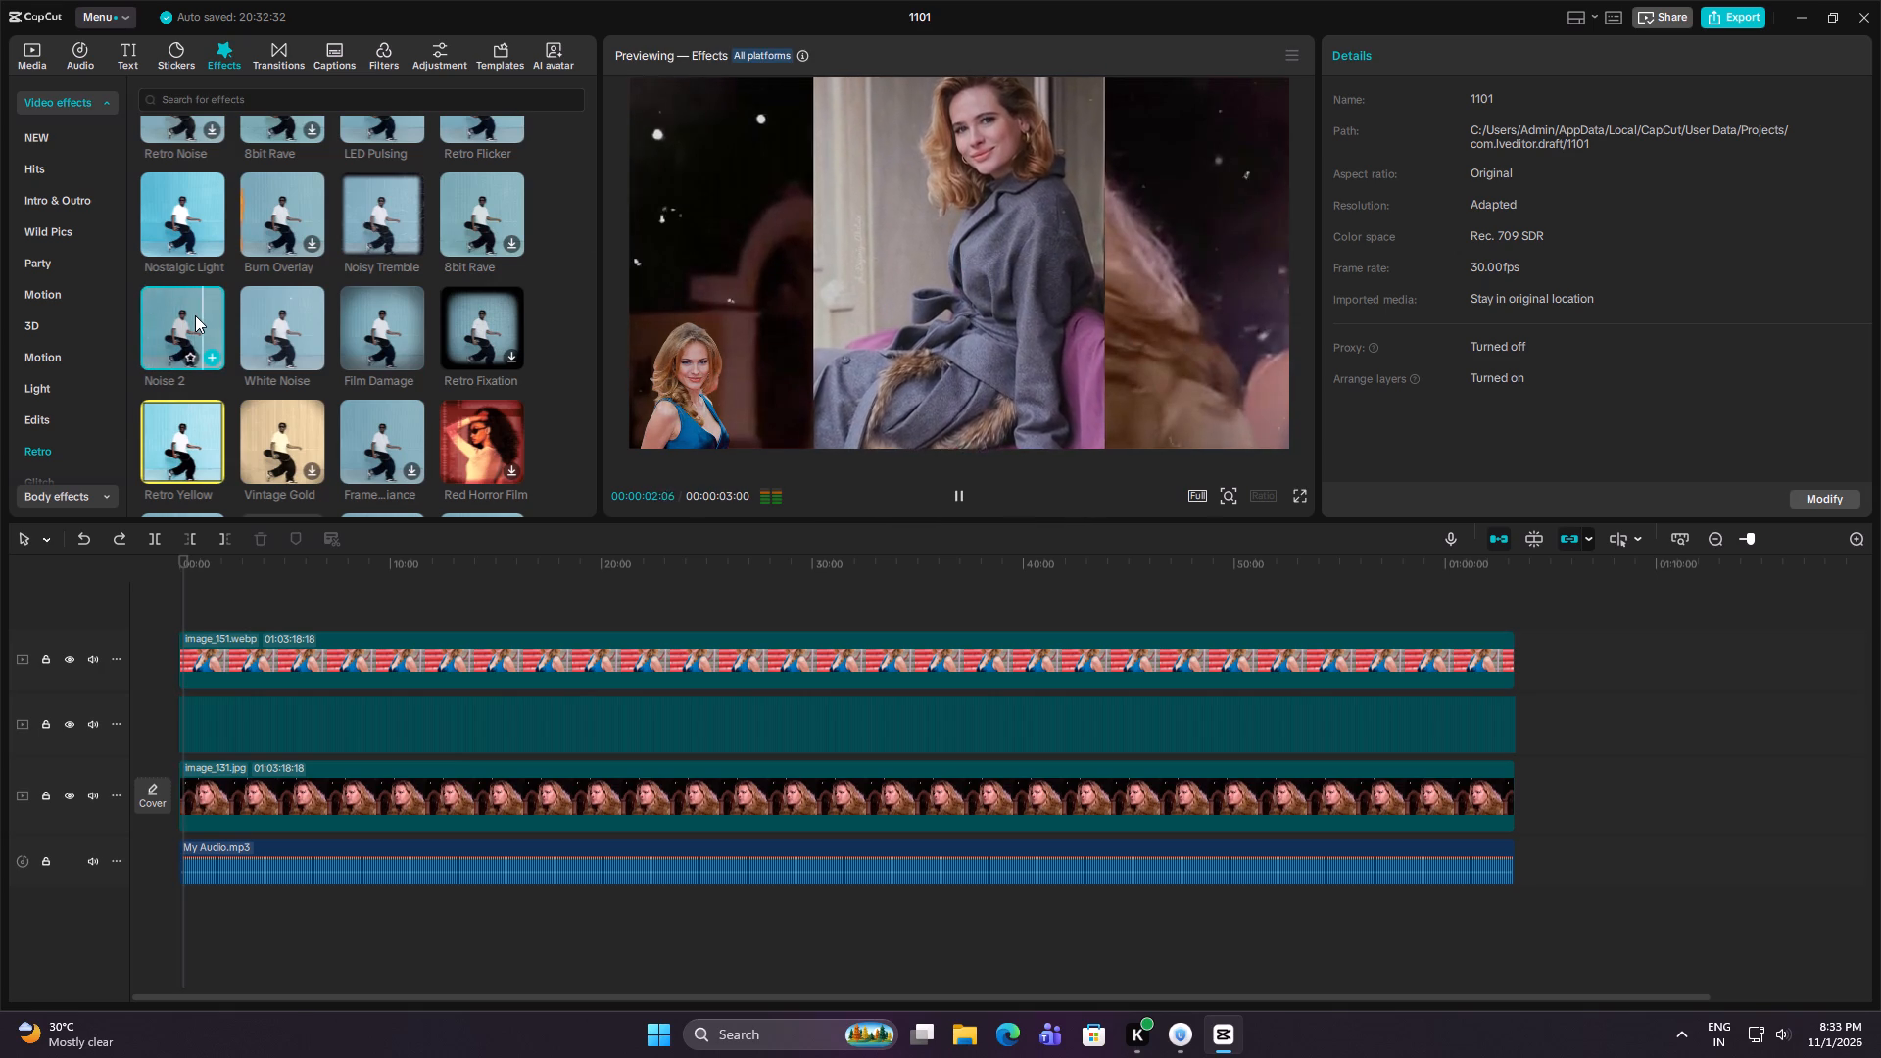
drag(195, 315, 254, 780)
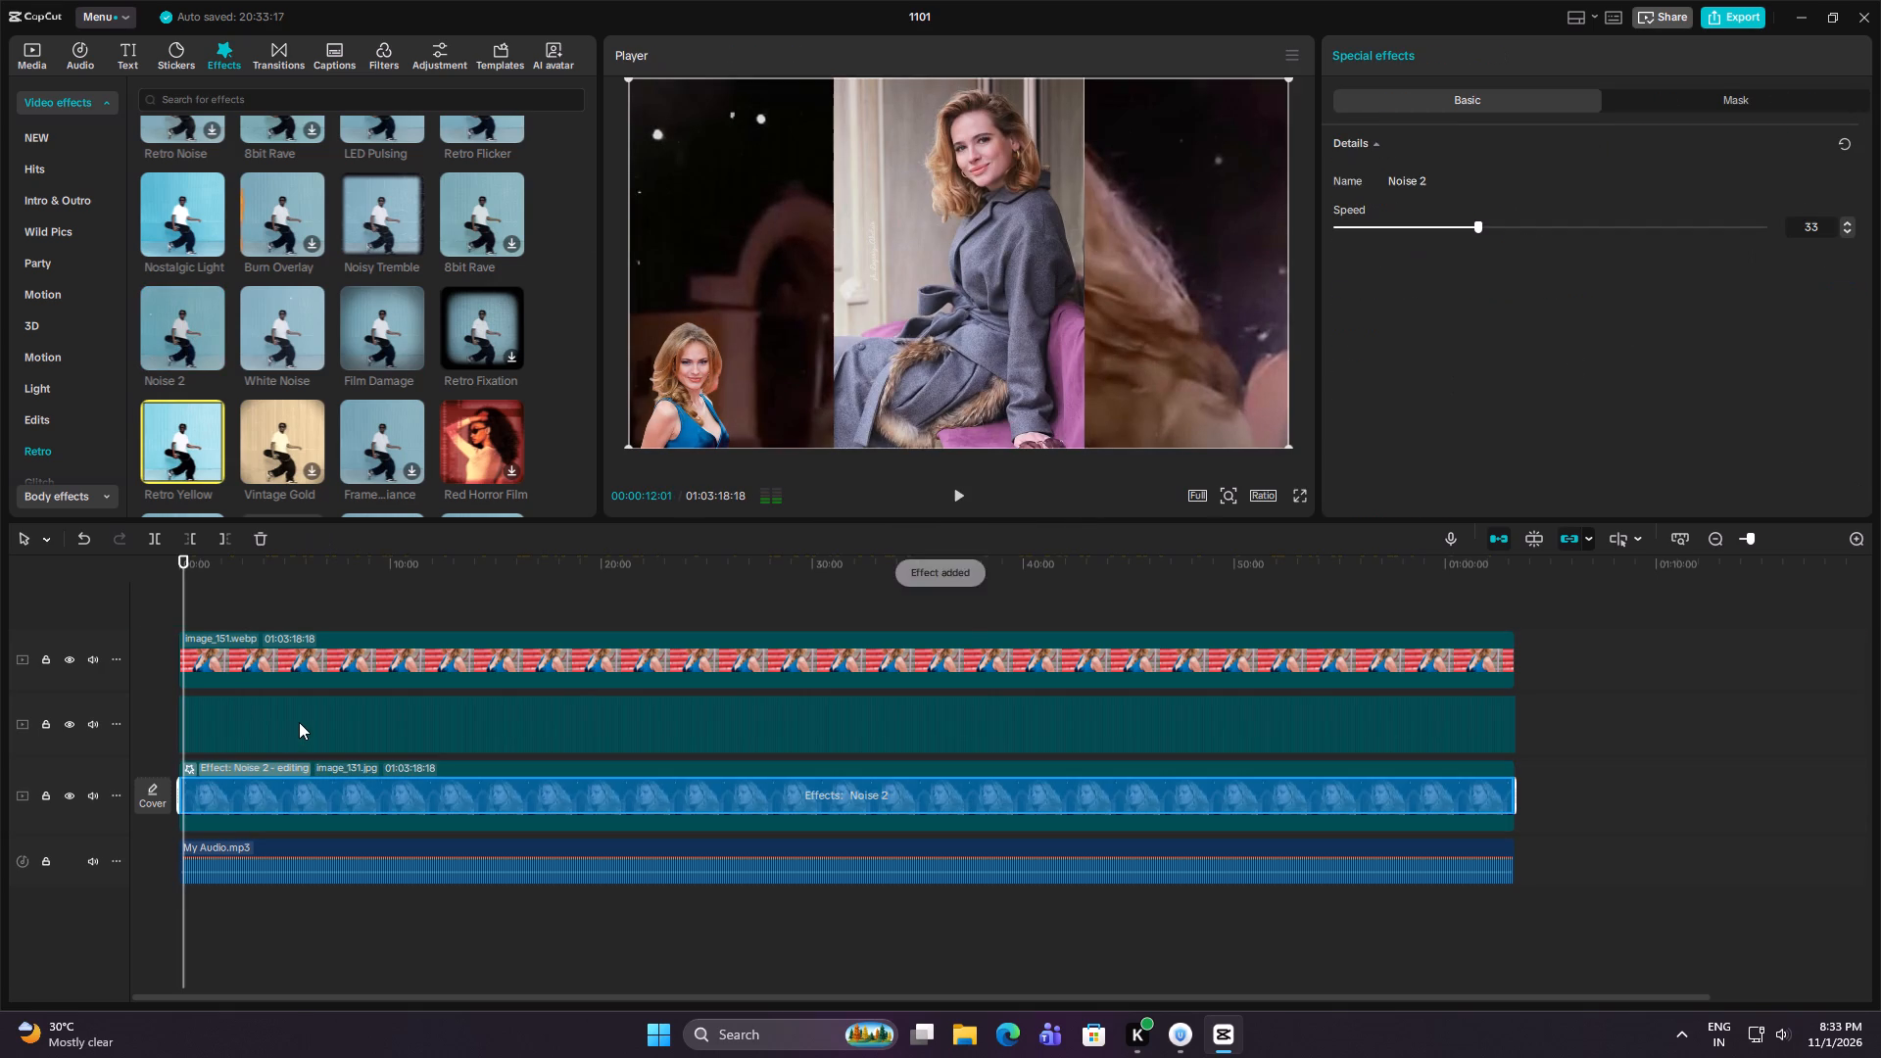
key(space)
key(space)
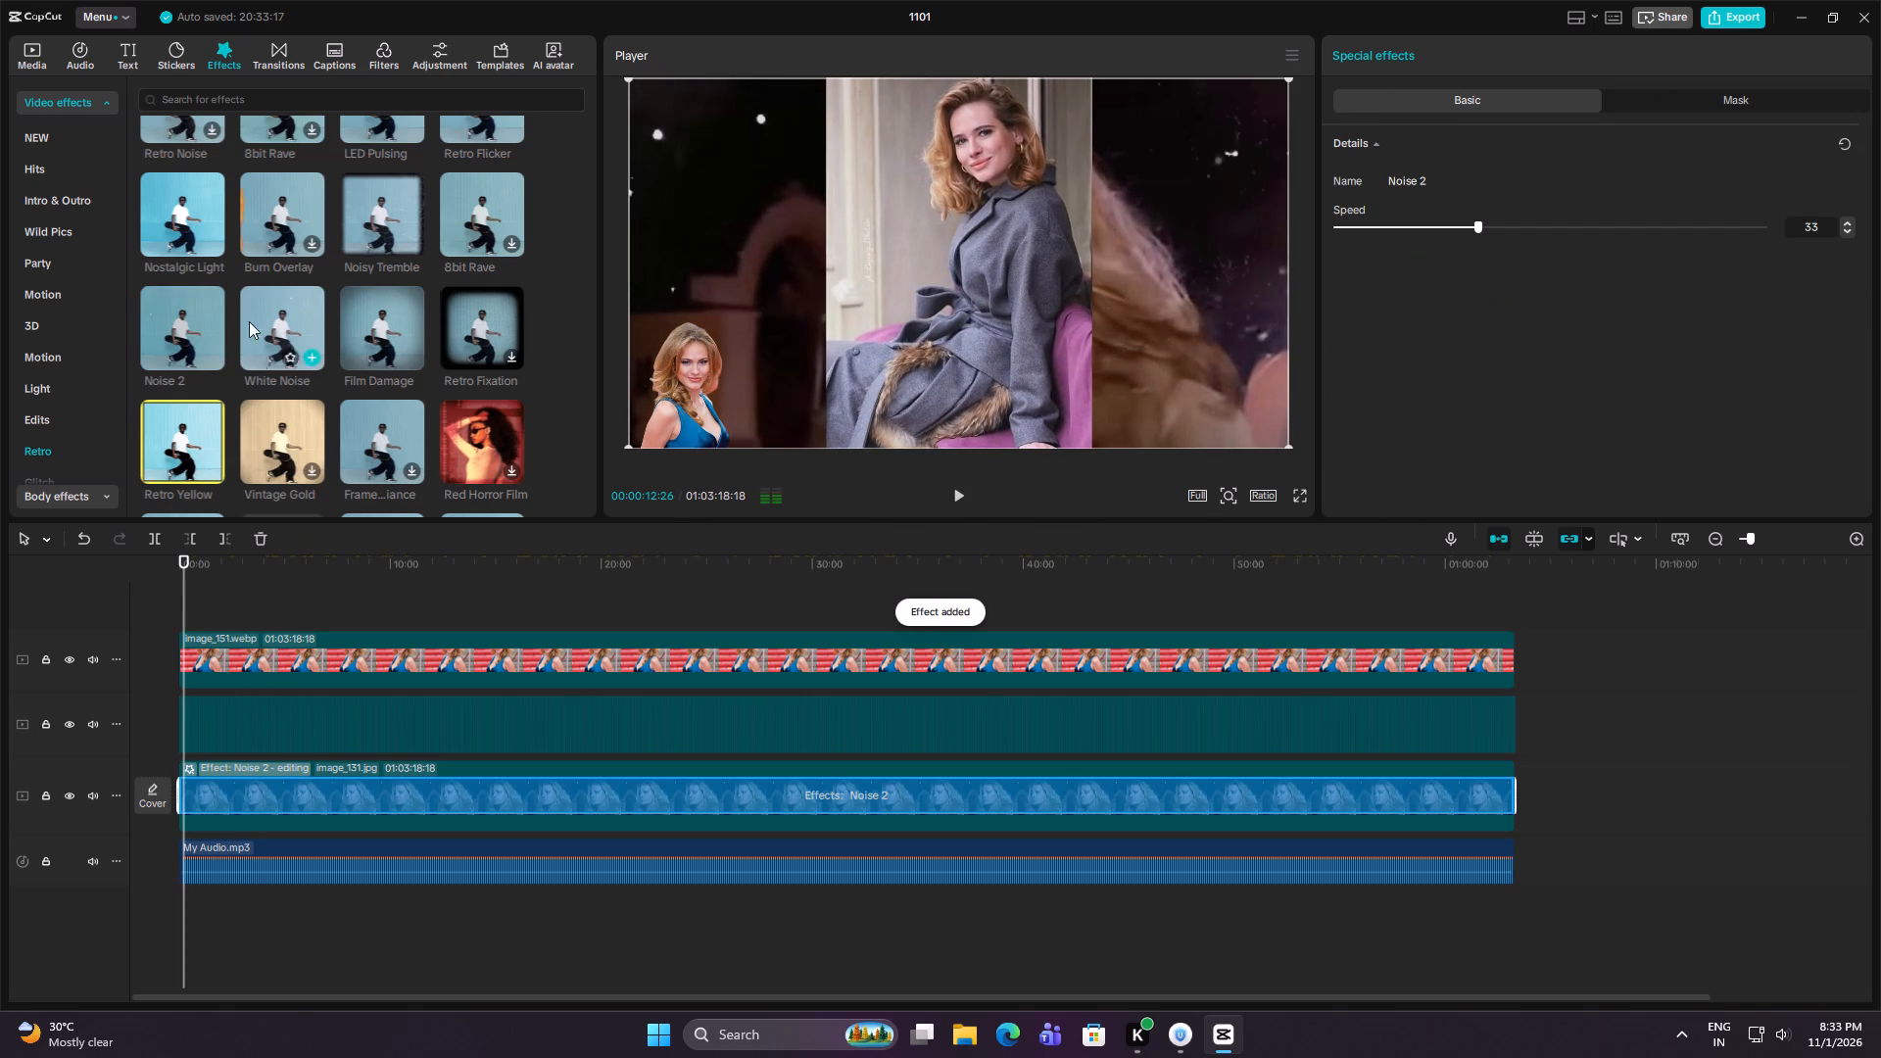
Find the blur effects from the recent searches, preview two Blur variants, apply the first Blur to the background clip image_131.jpg and play from the start.
click(261, 97)
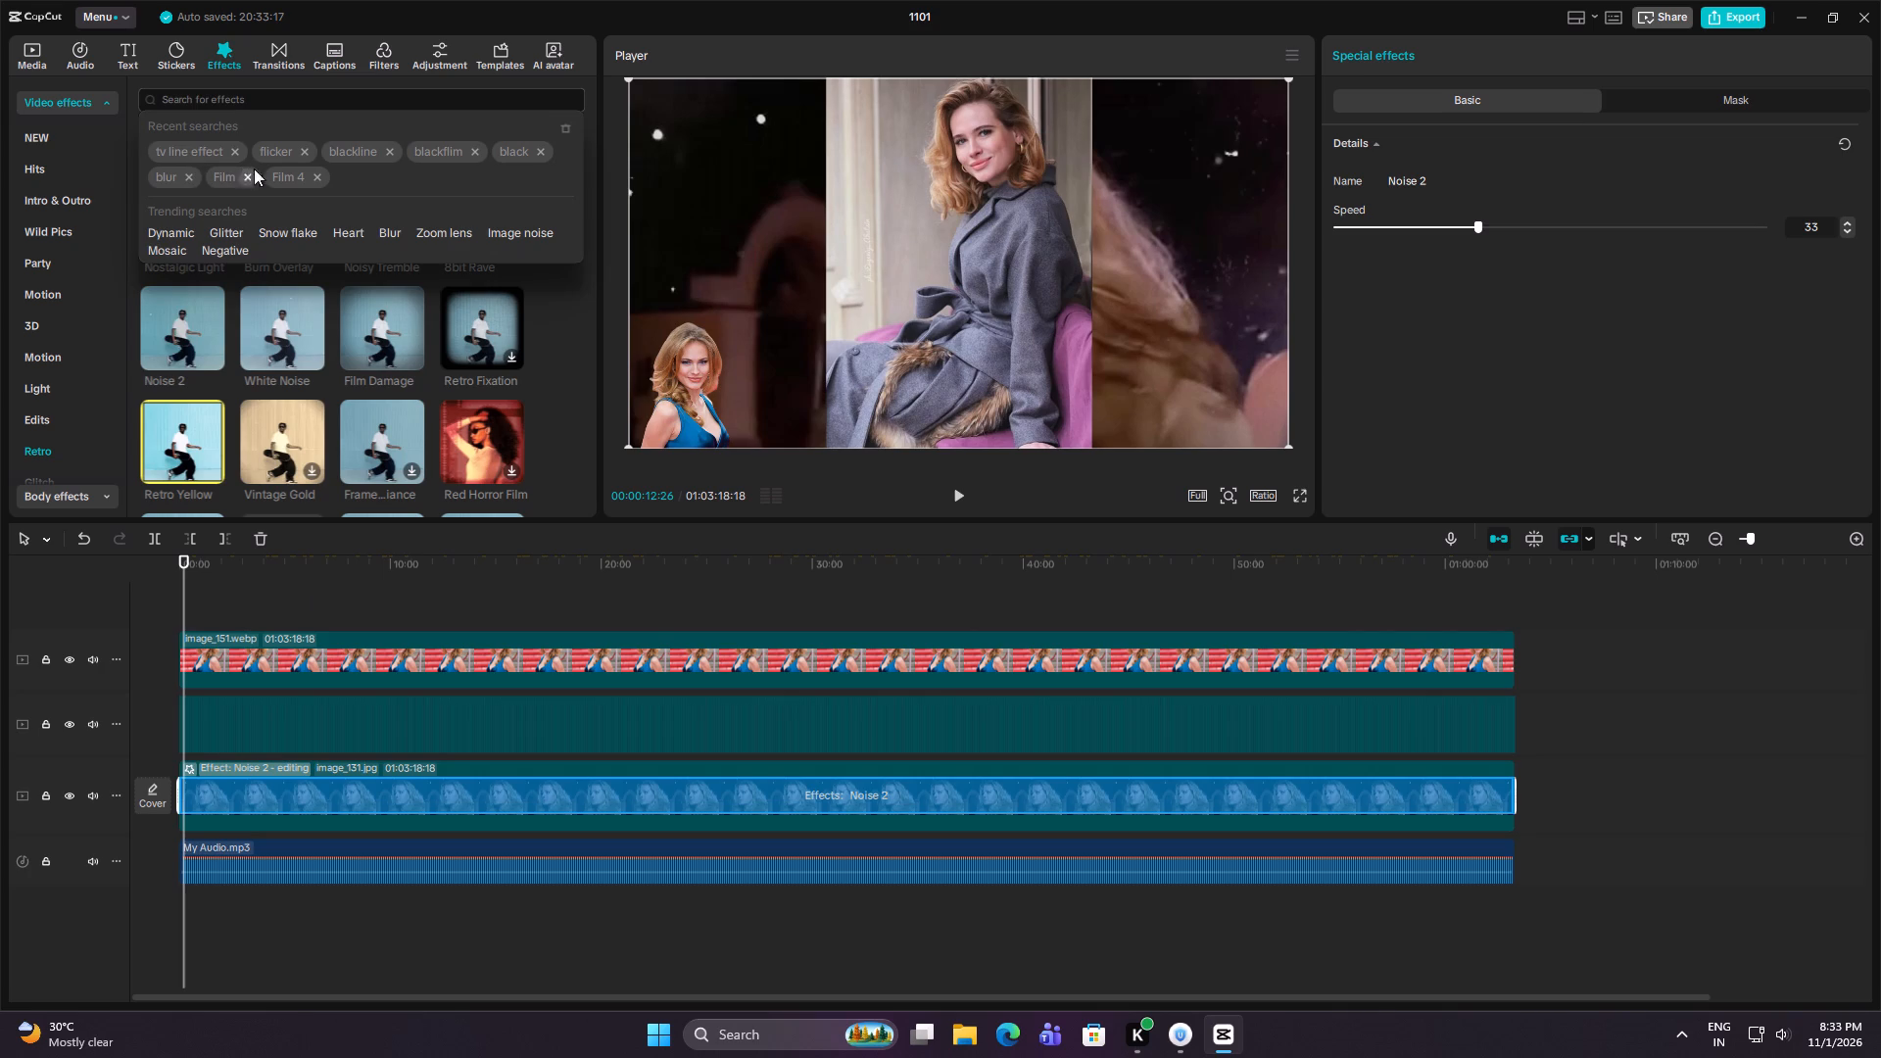
click(171, 175)
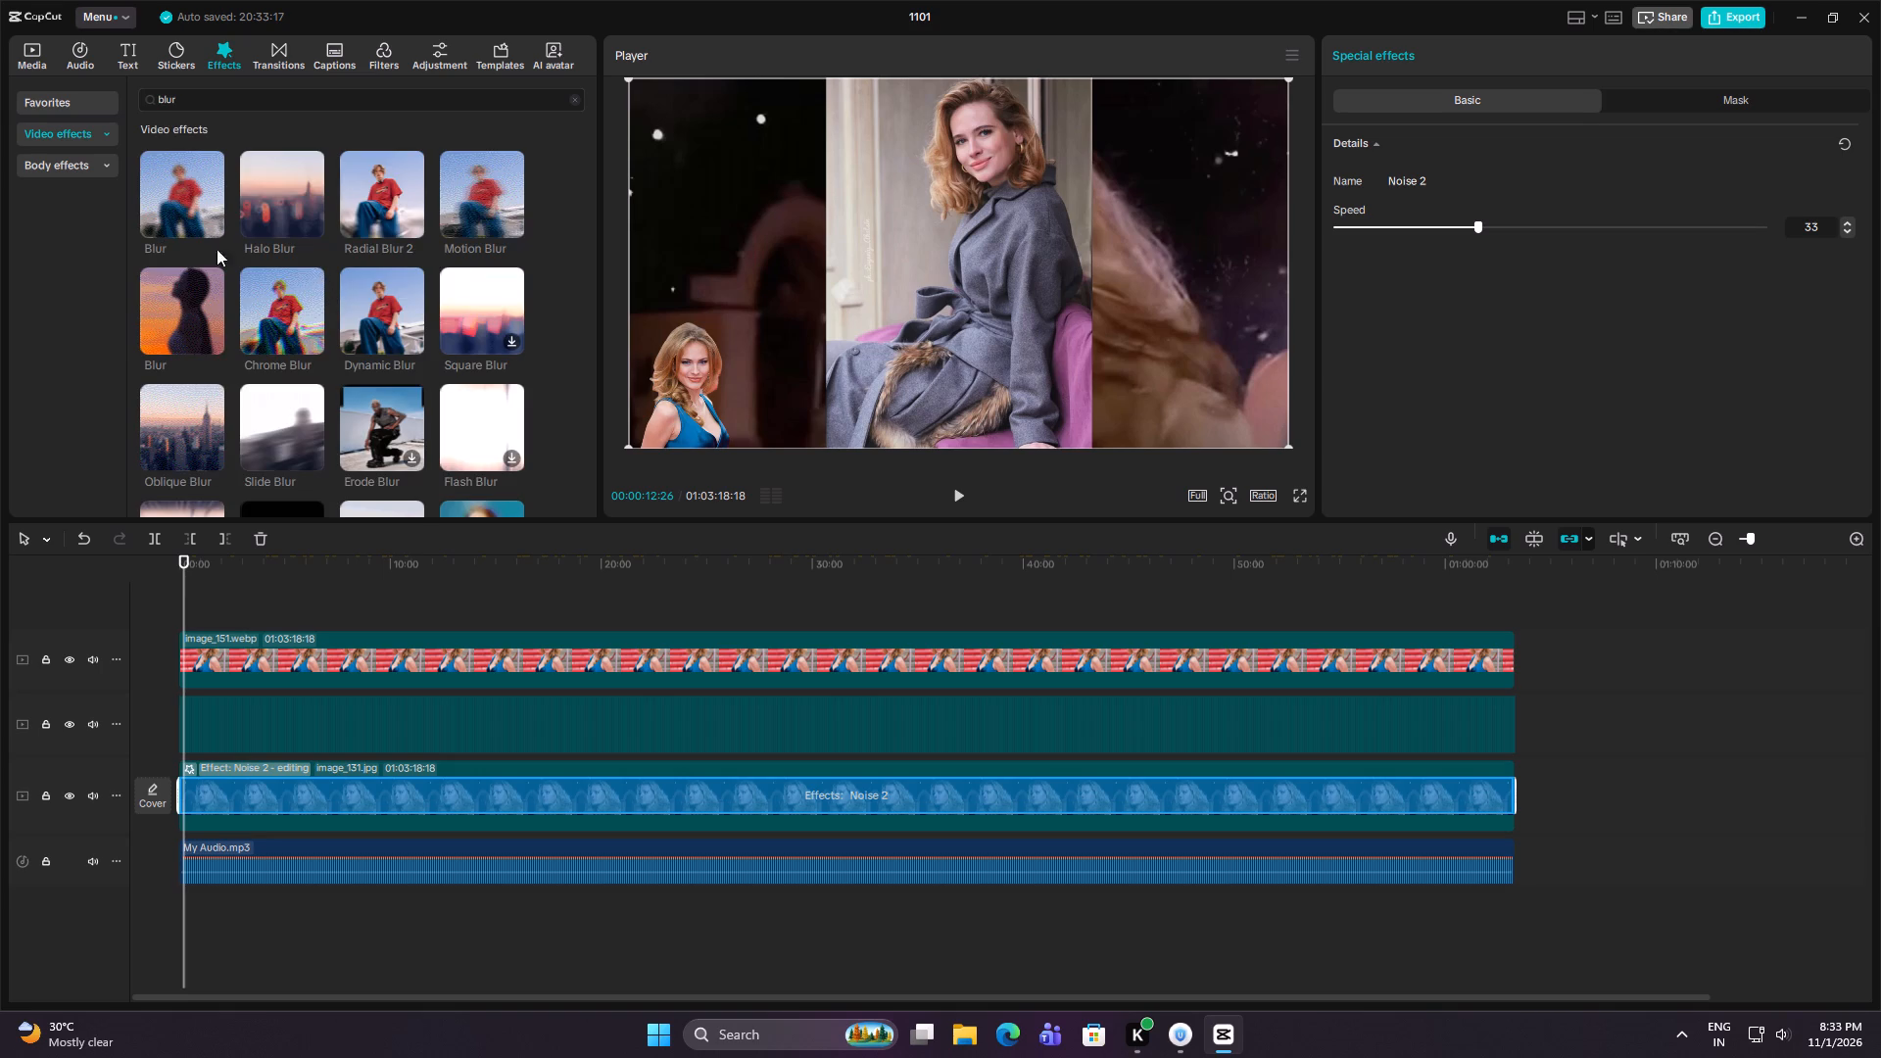
click(167, 312)
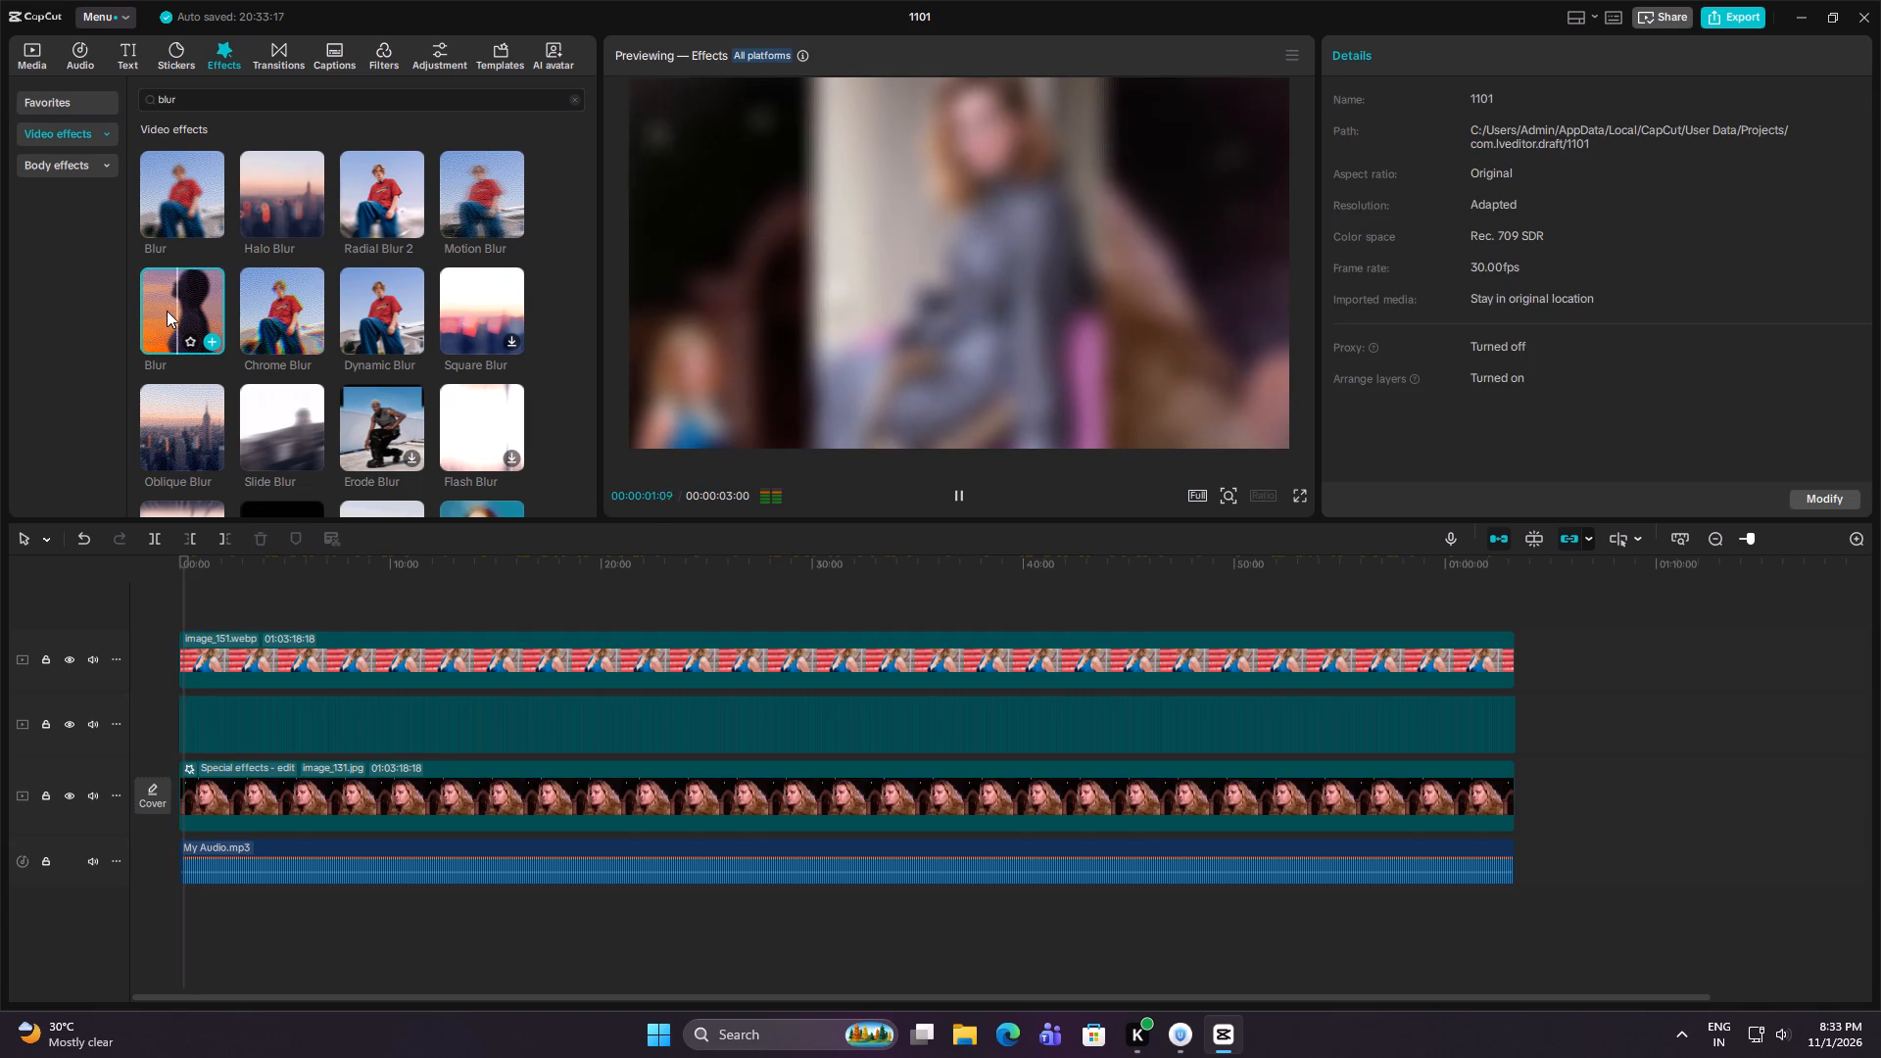
click(181, 183)
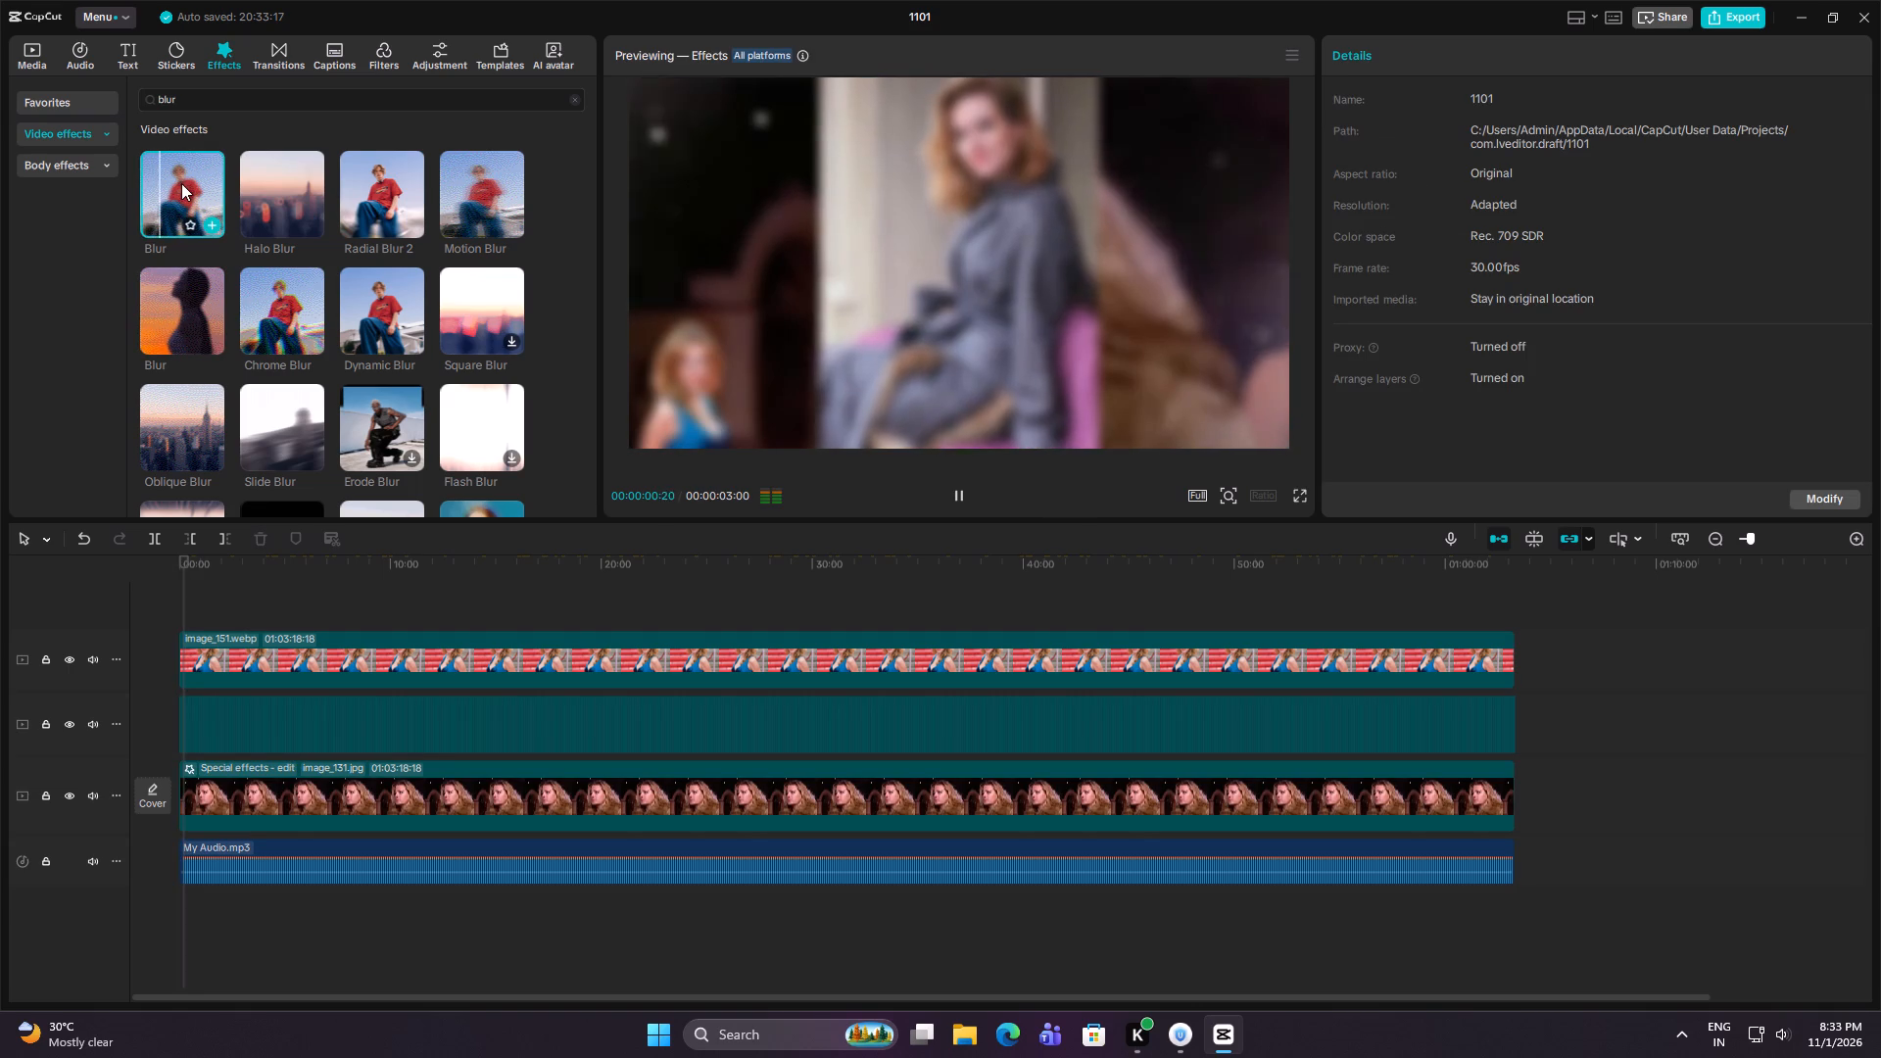
drag(181, 183, 242, 778)
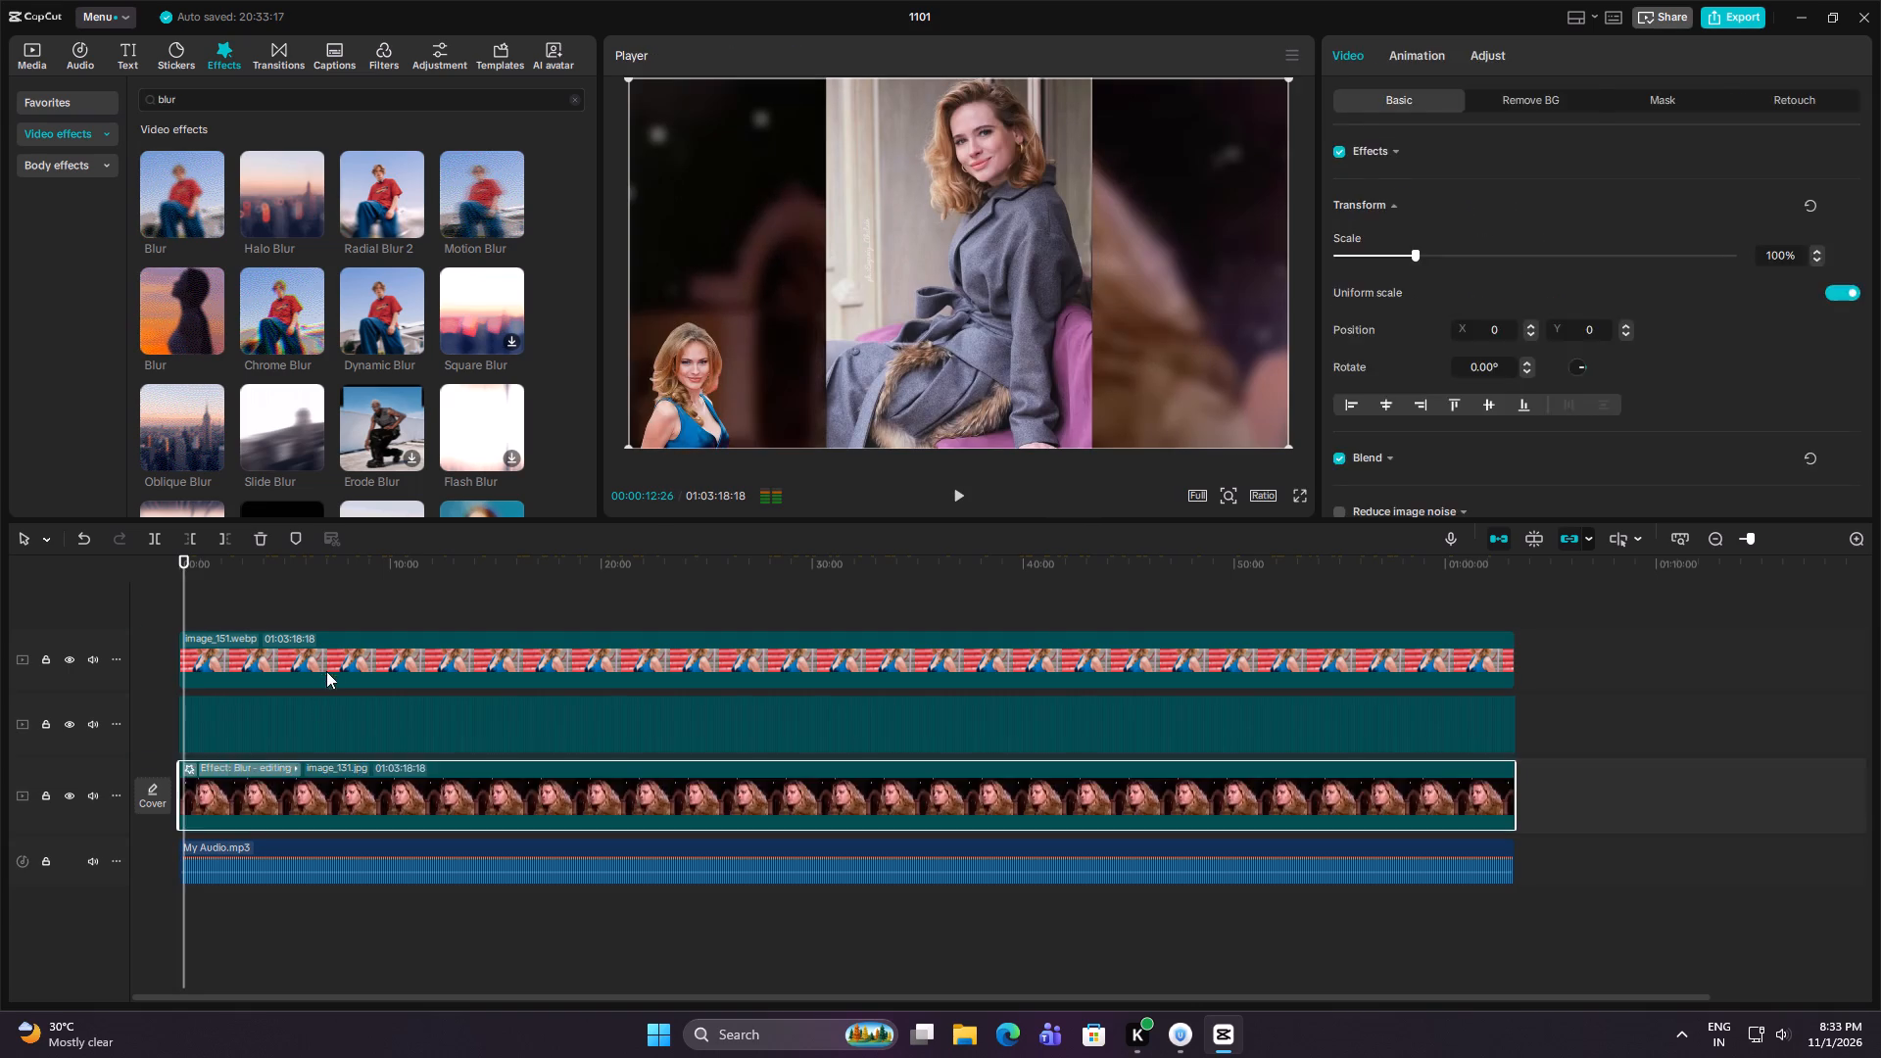
click(256, 604)
drag(256, 604, 144, 627)
key(space)
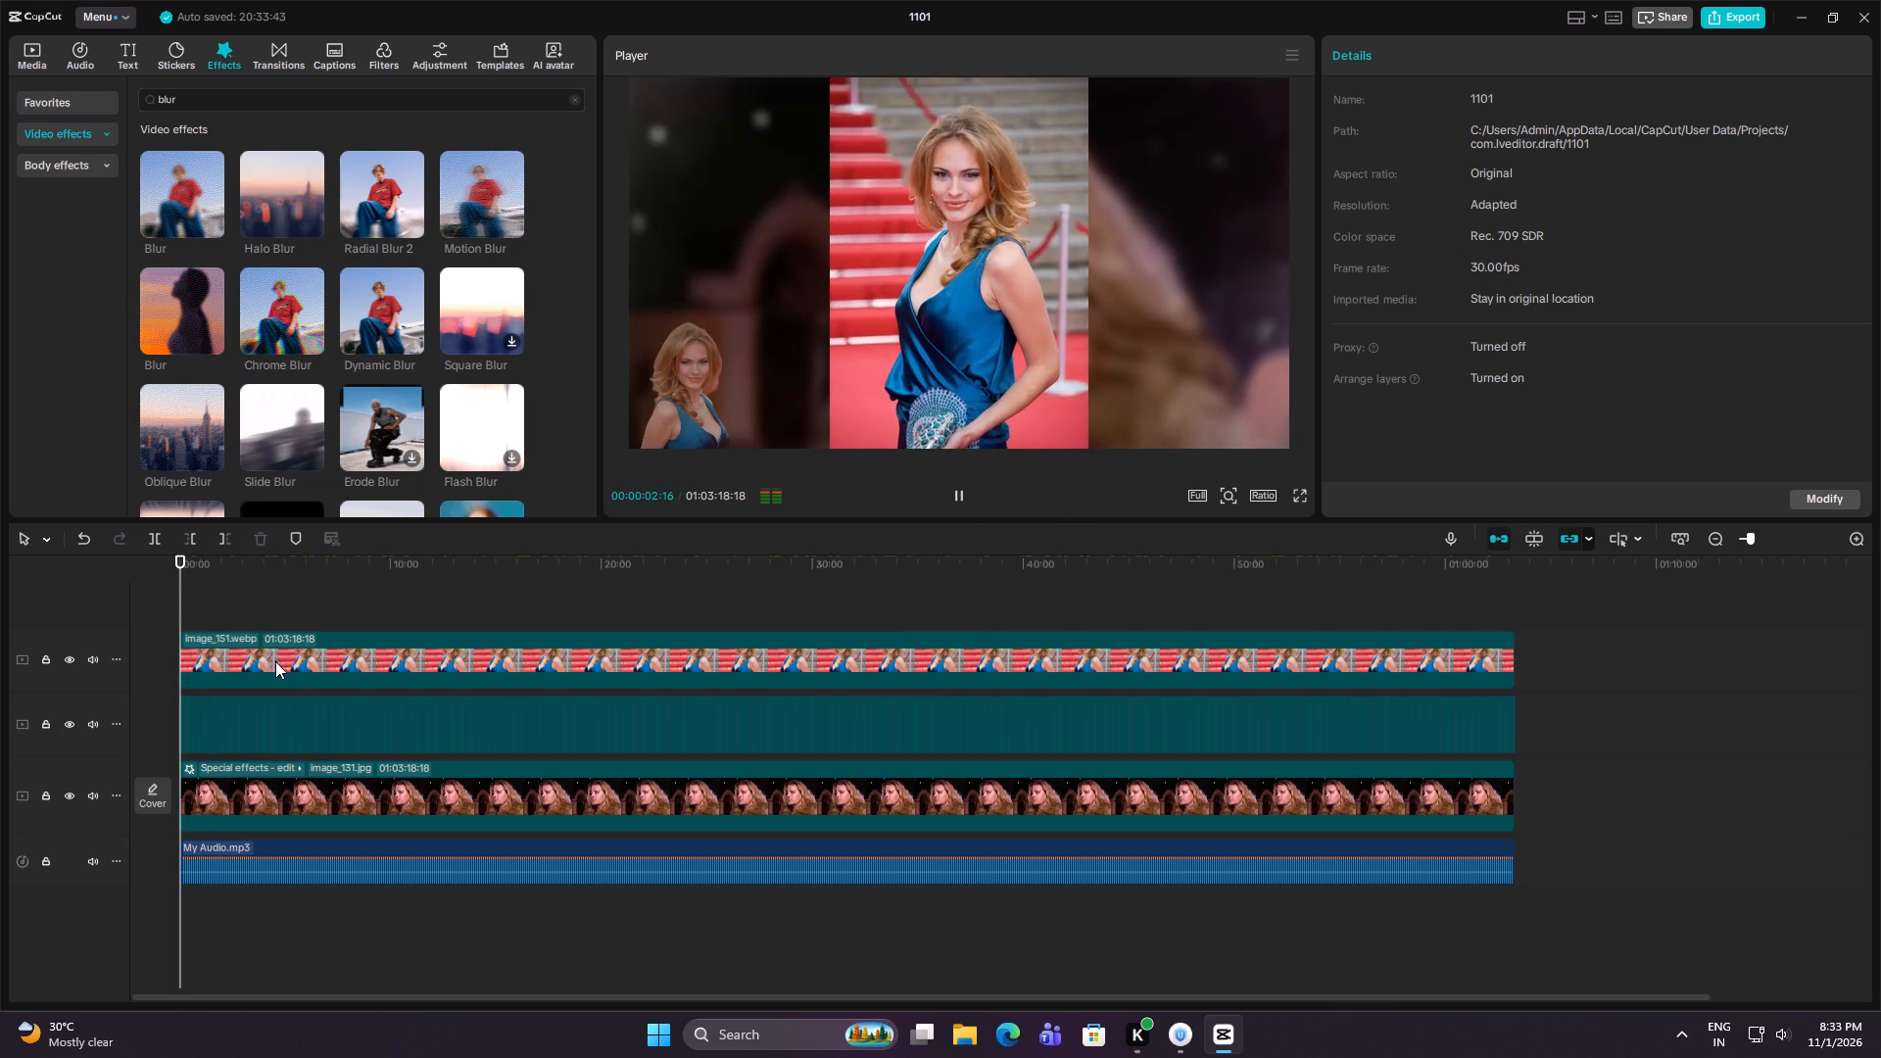
key(space)
Delete the Noise 2 effect from the background clip image_131.jpg, keeping Blur.
click(241, 785)
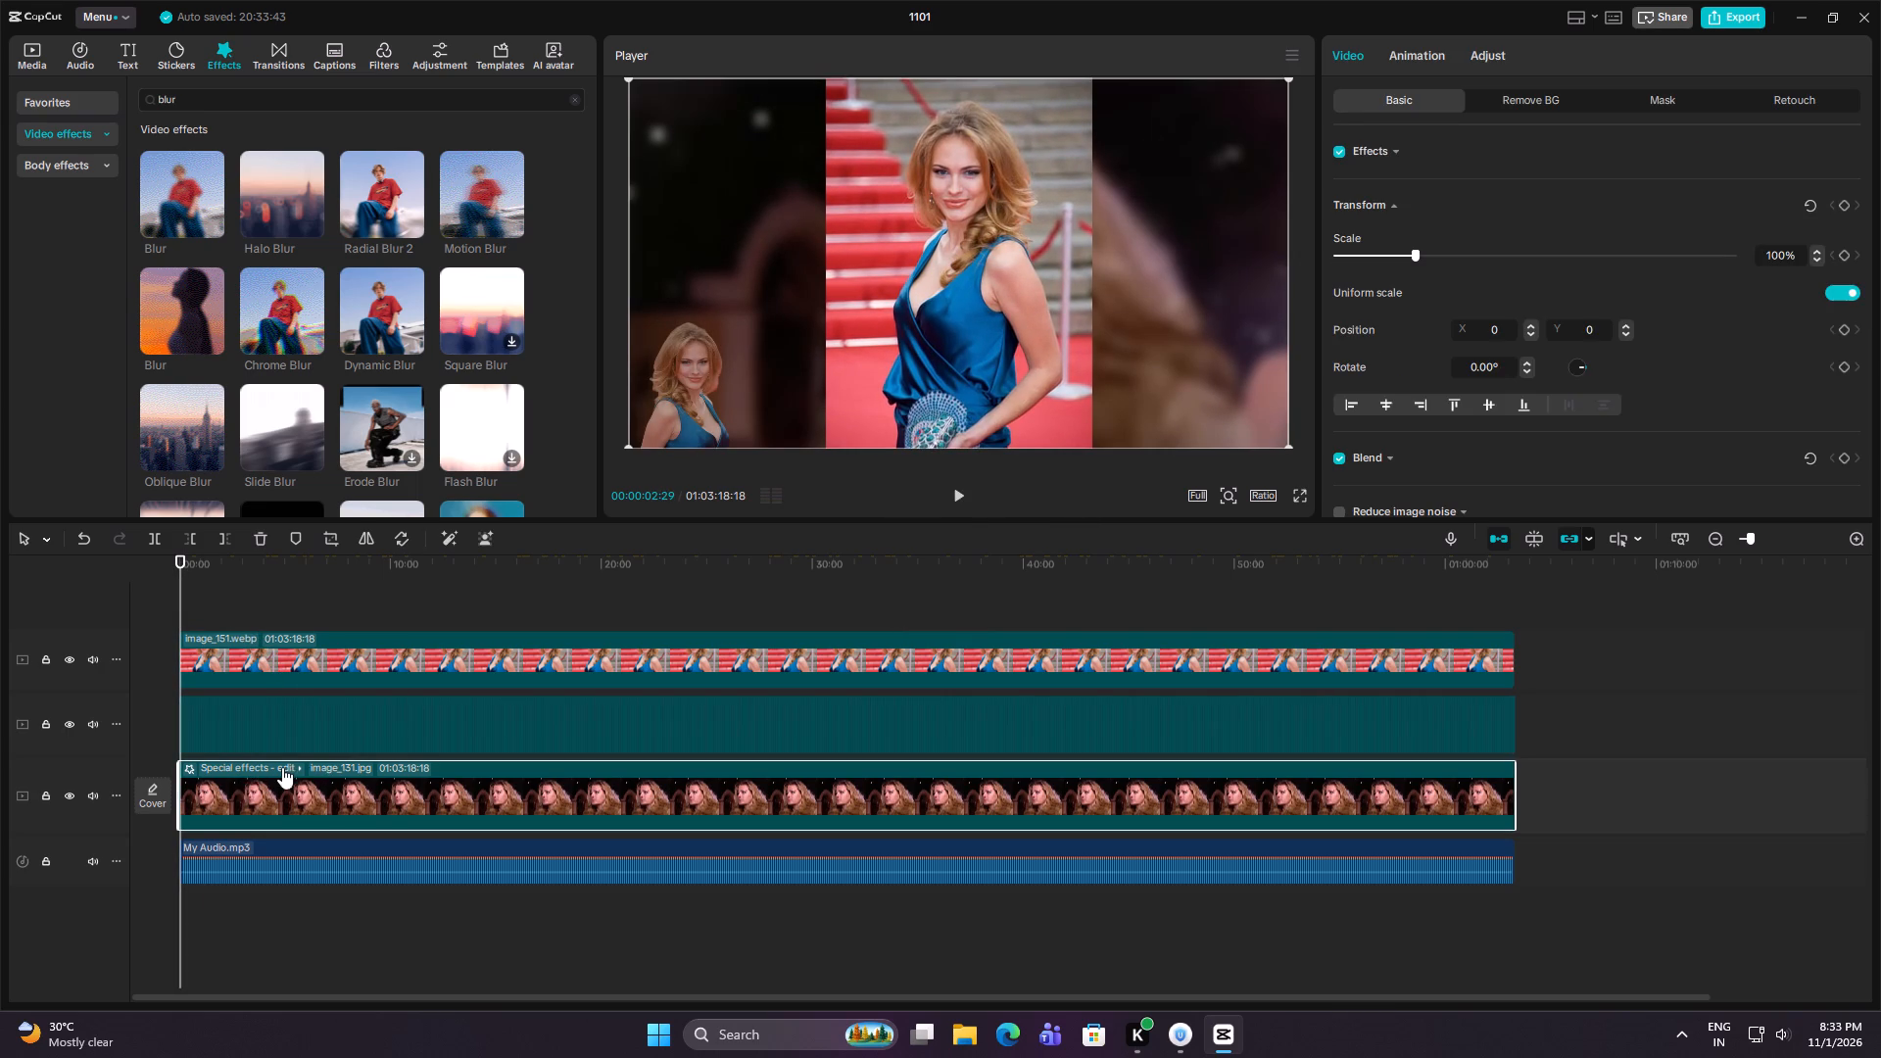
click(273, 767)
click(331, 790)
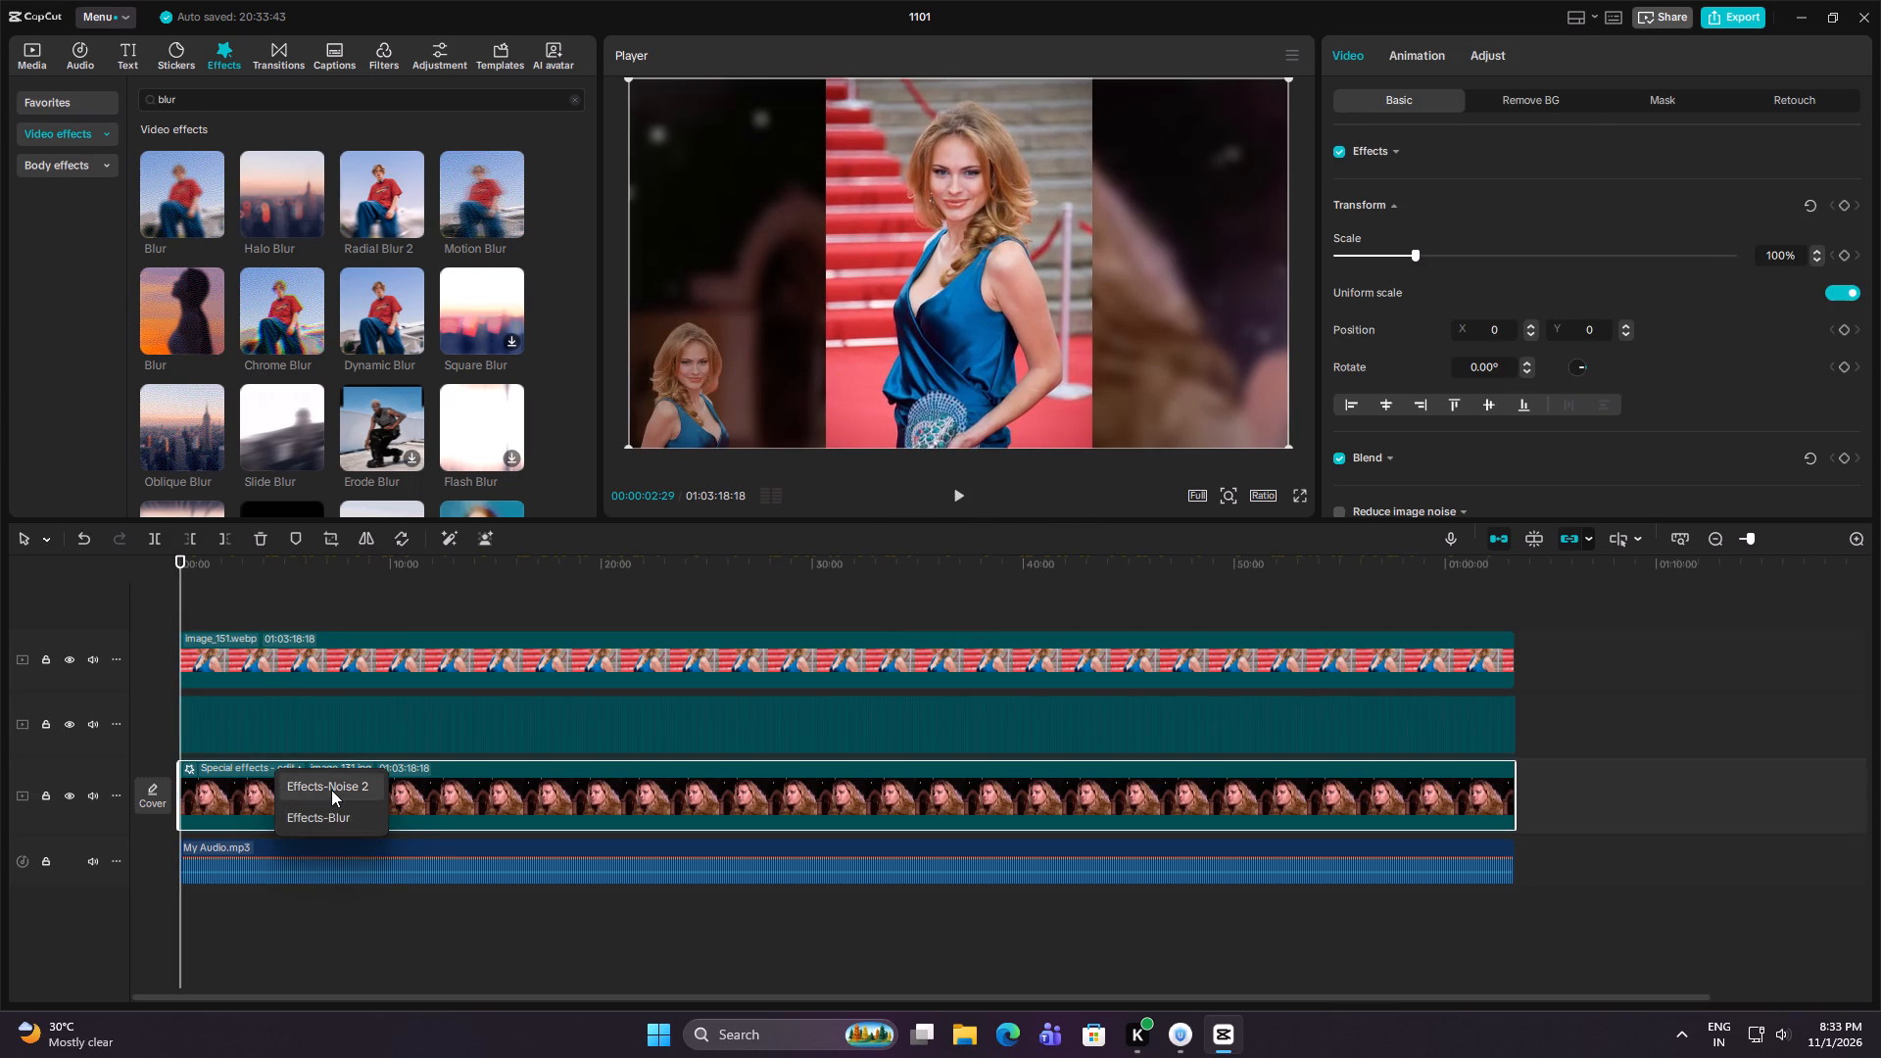
key(Delete)
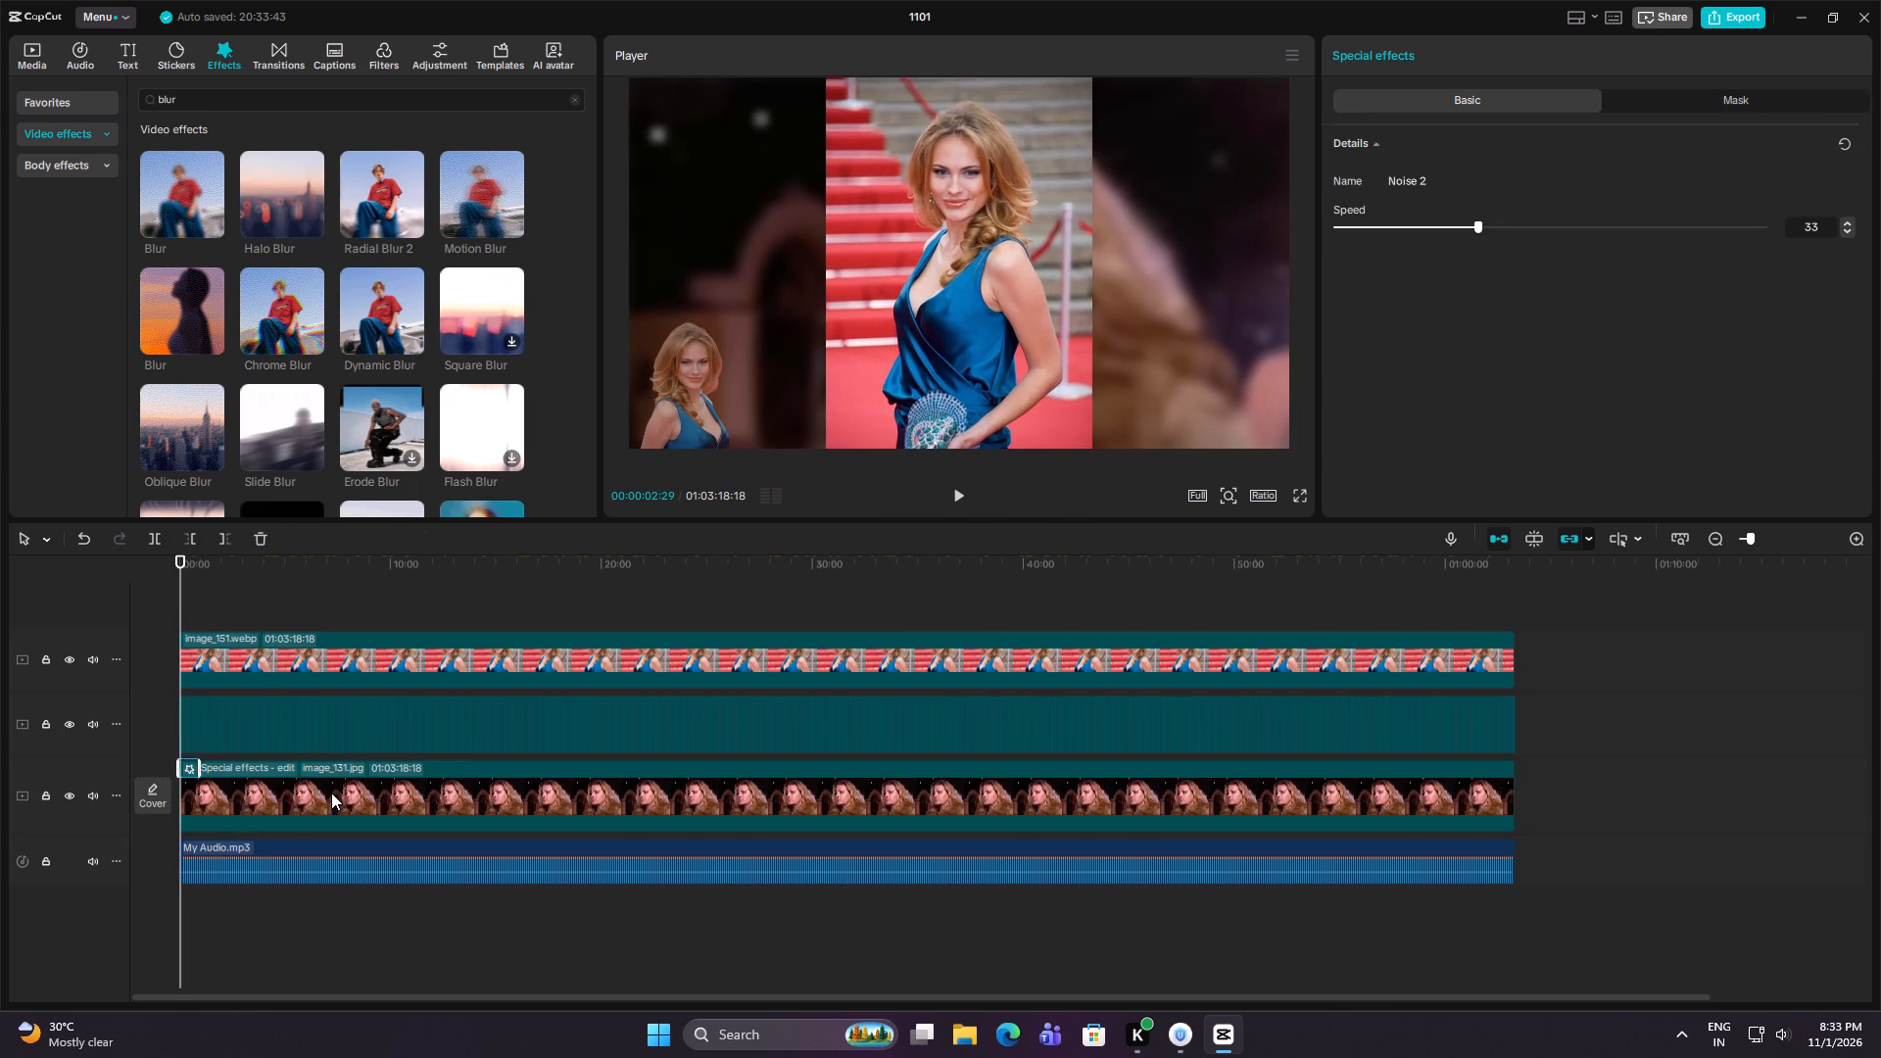
Clear the blur search, preview Noise 2 from the Retro video effects, reapply it to the background clip over Blur and check it in playback.
click(209, 92)
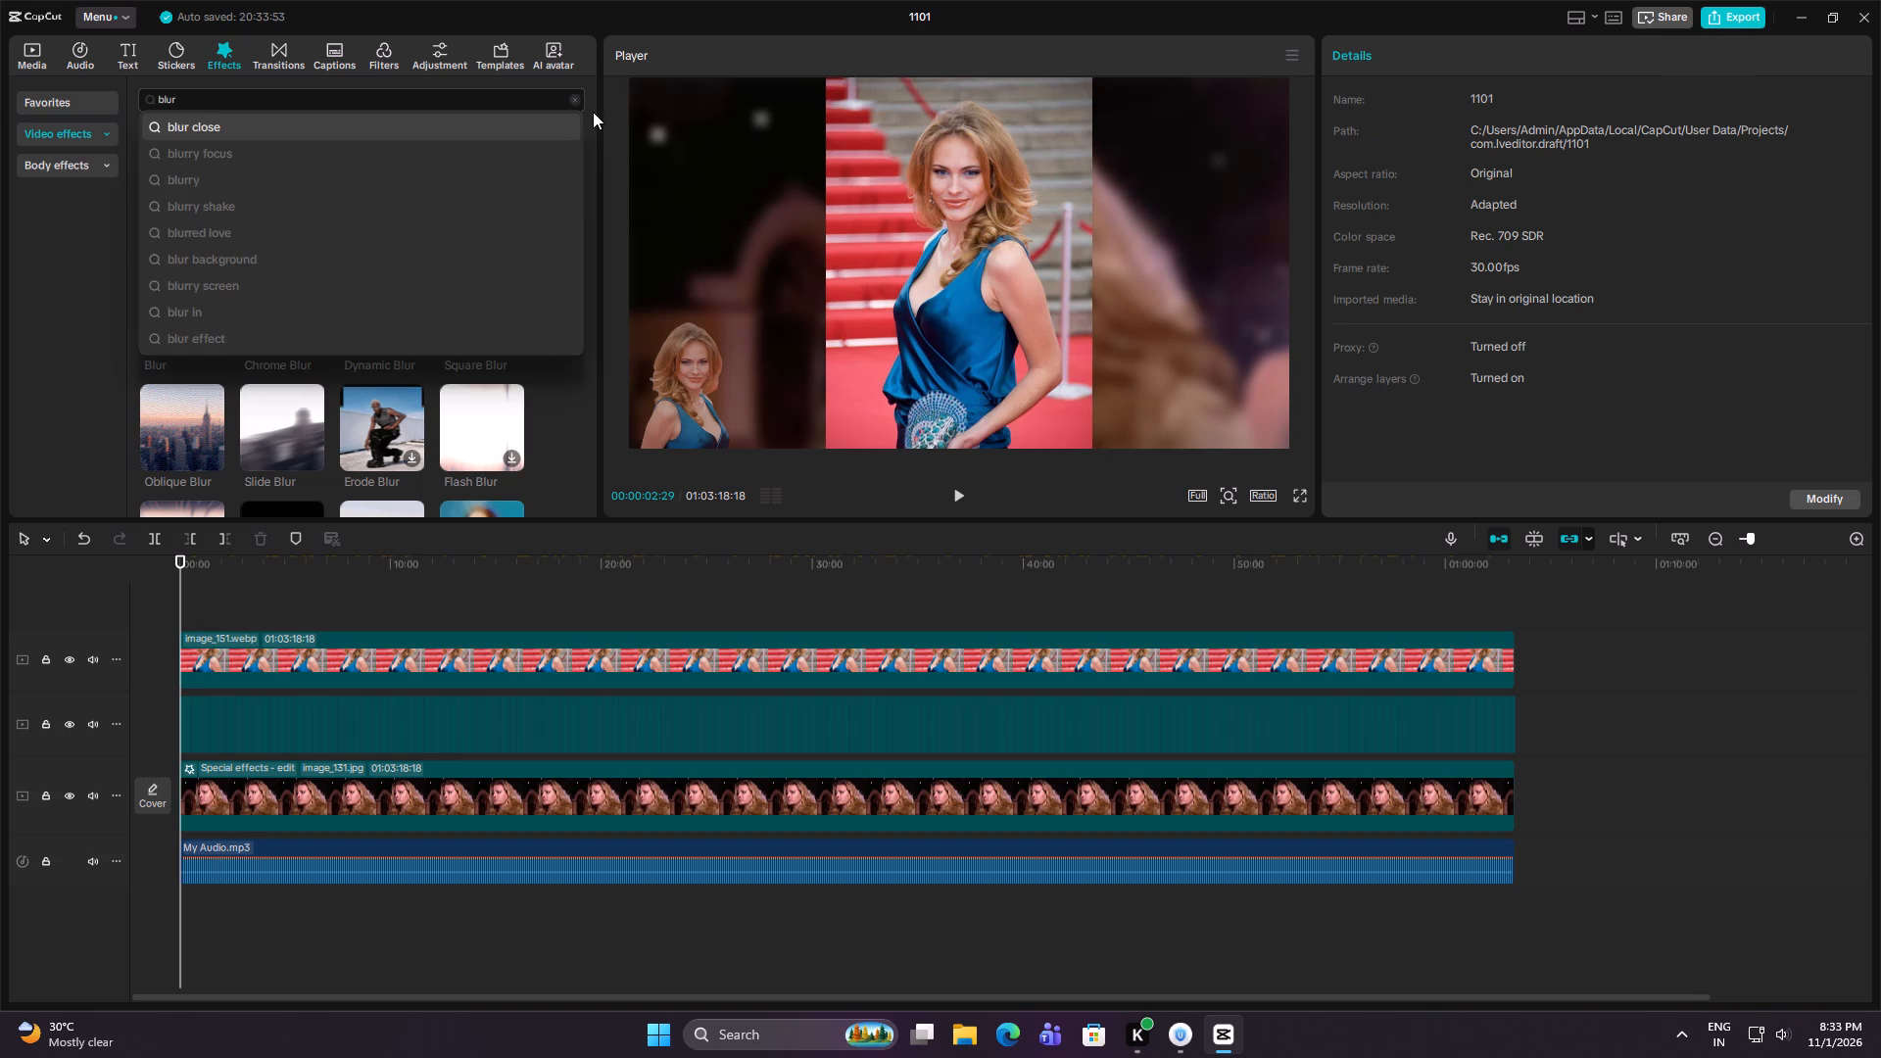
click(571, 97)
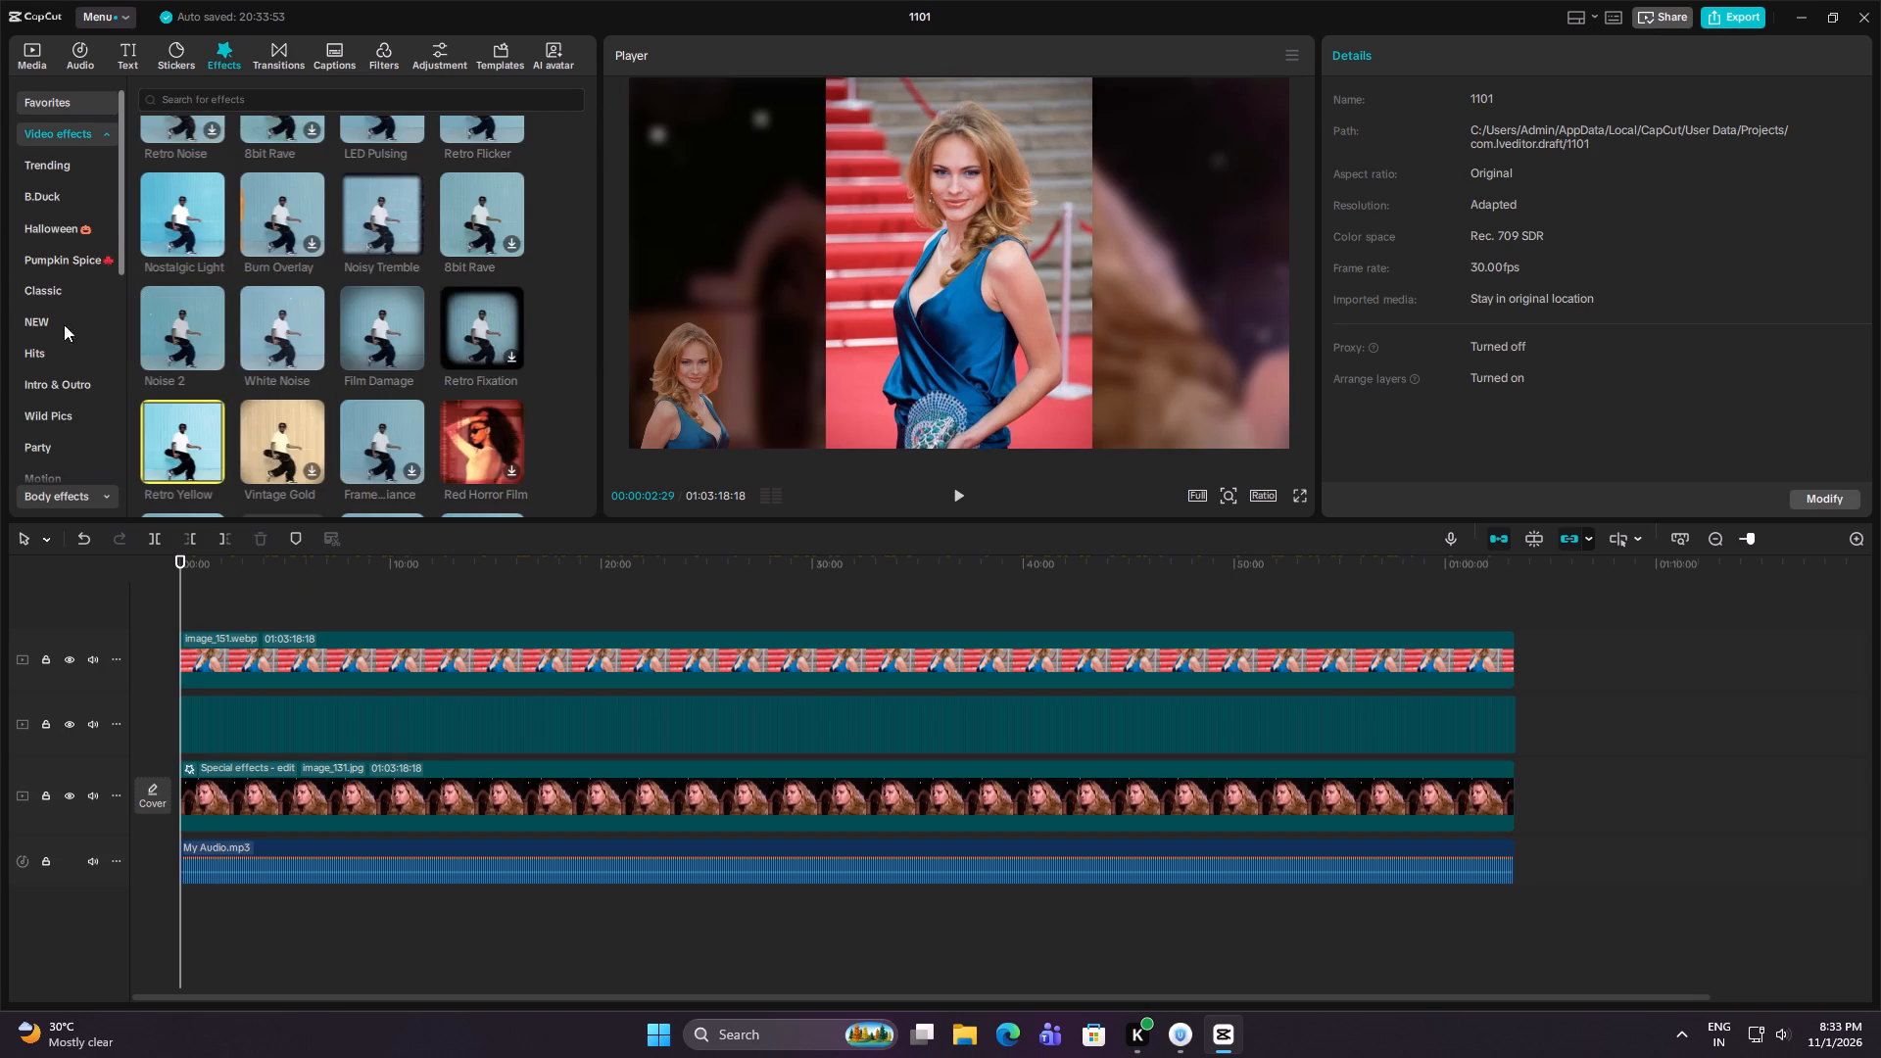
scroll(64, 434, down, 2)
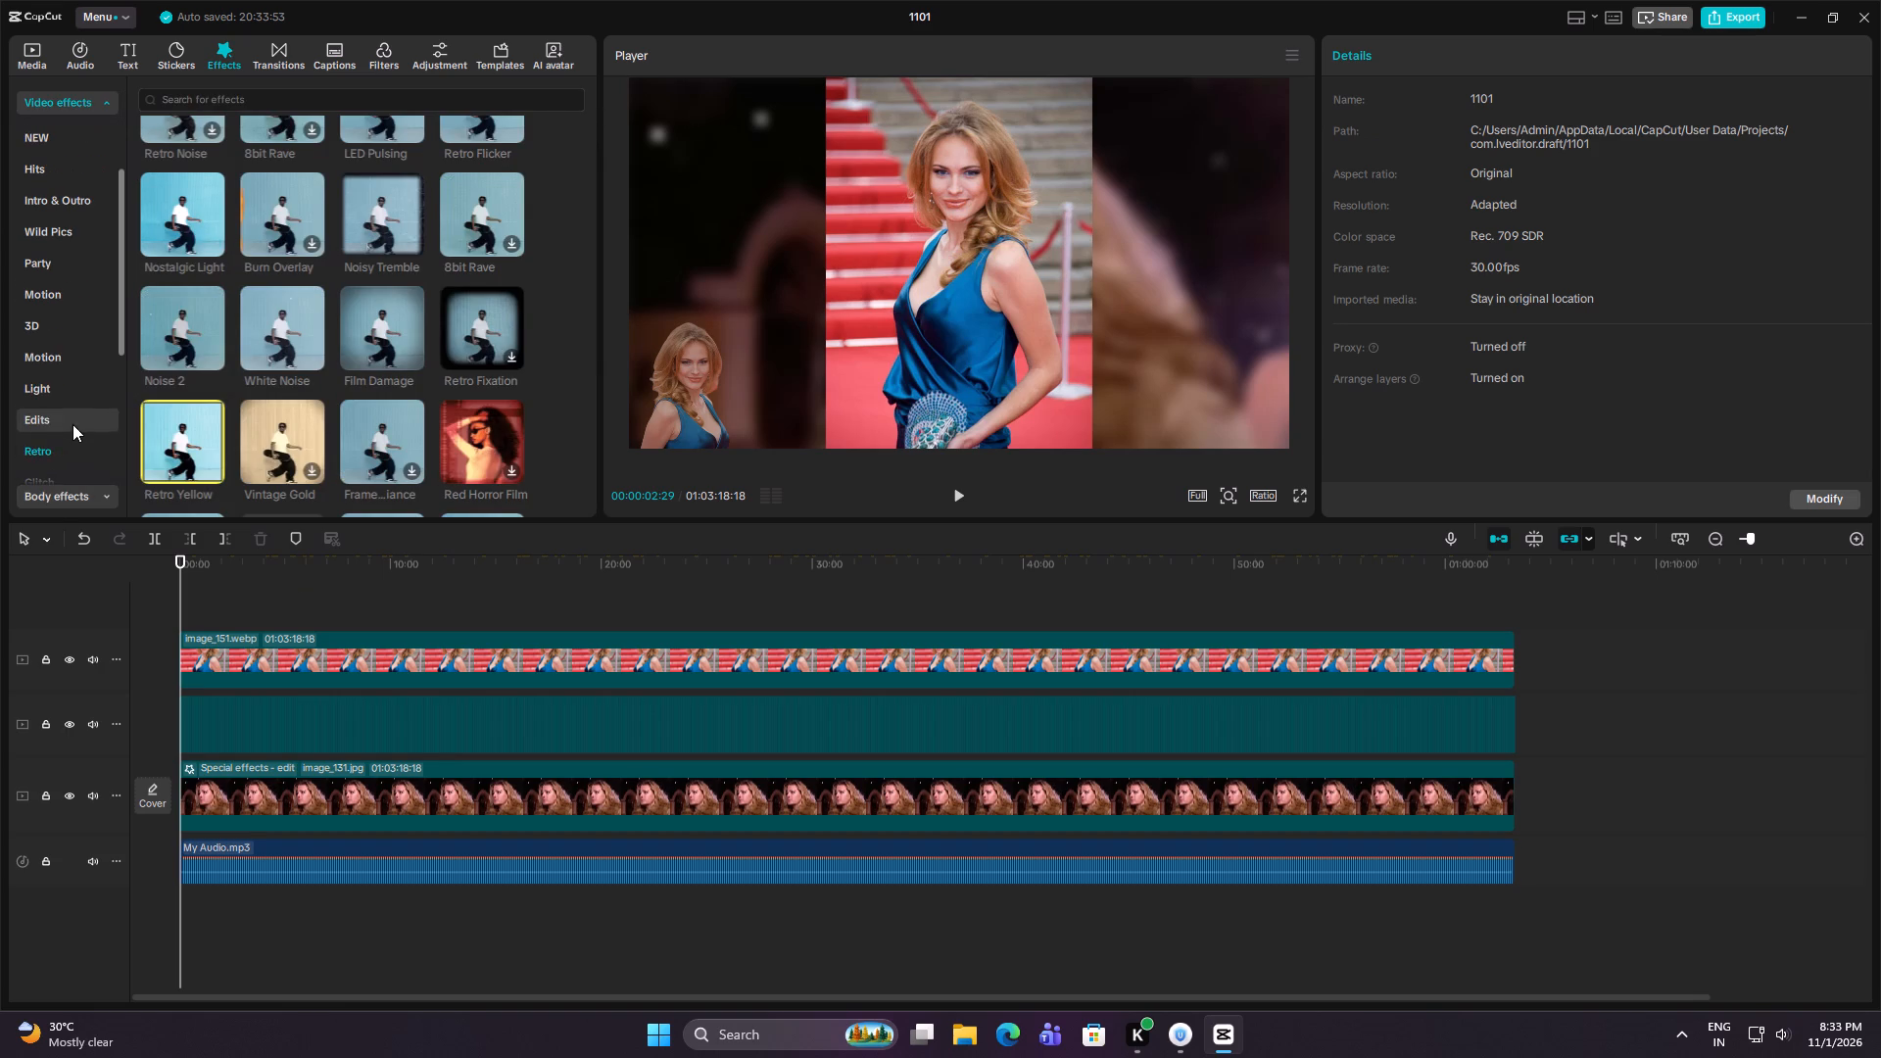
click(72, 447)
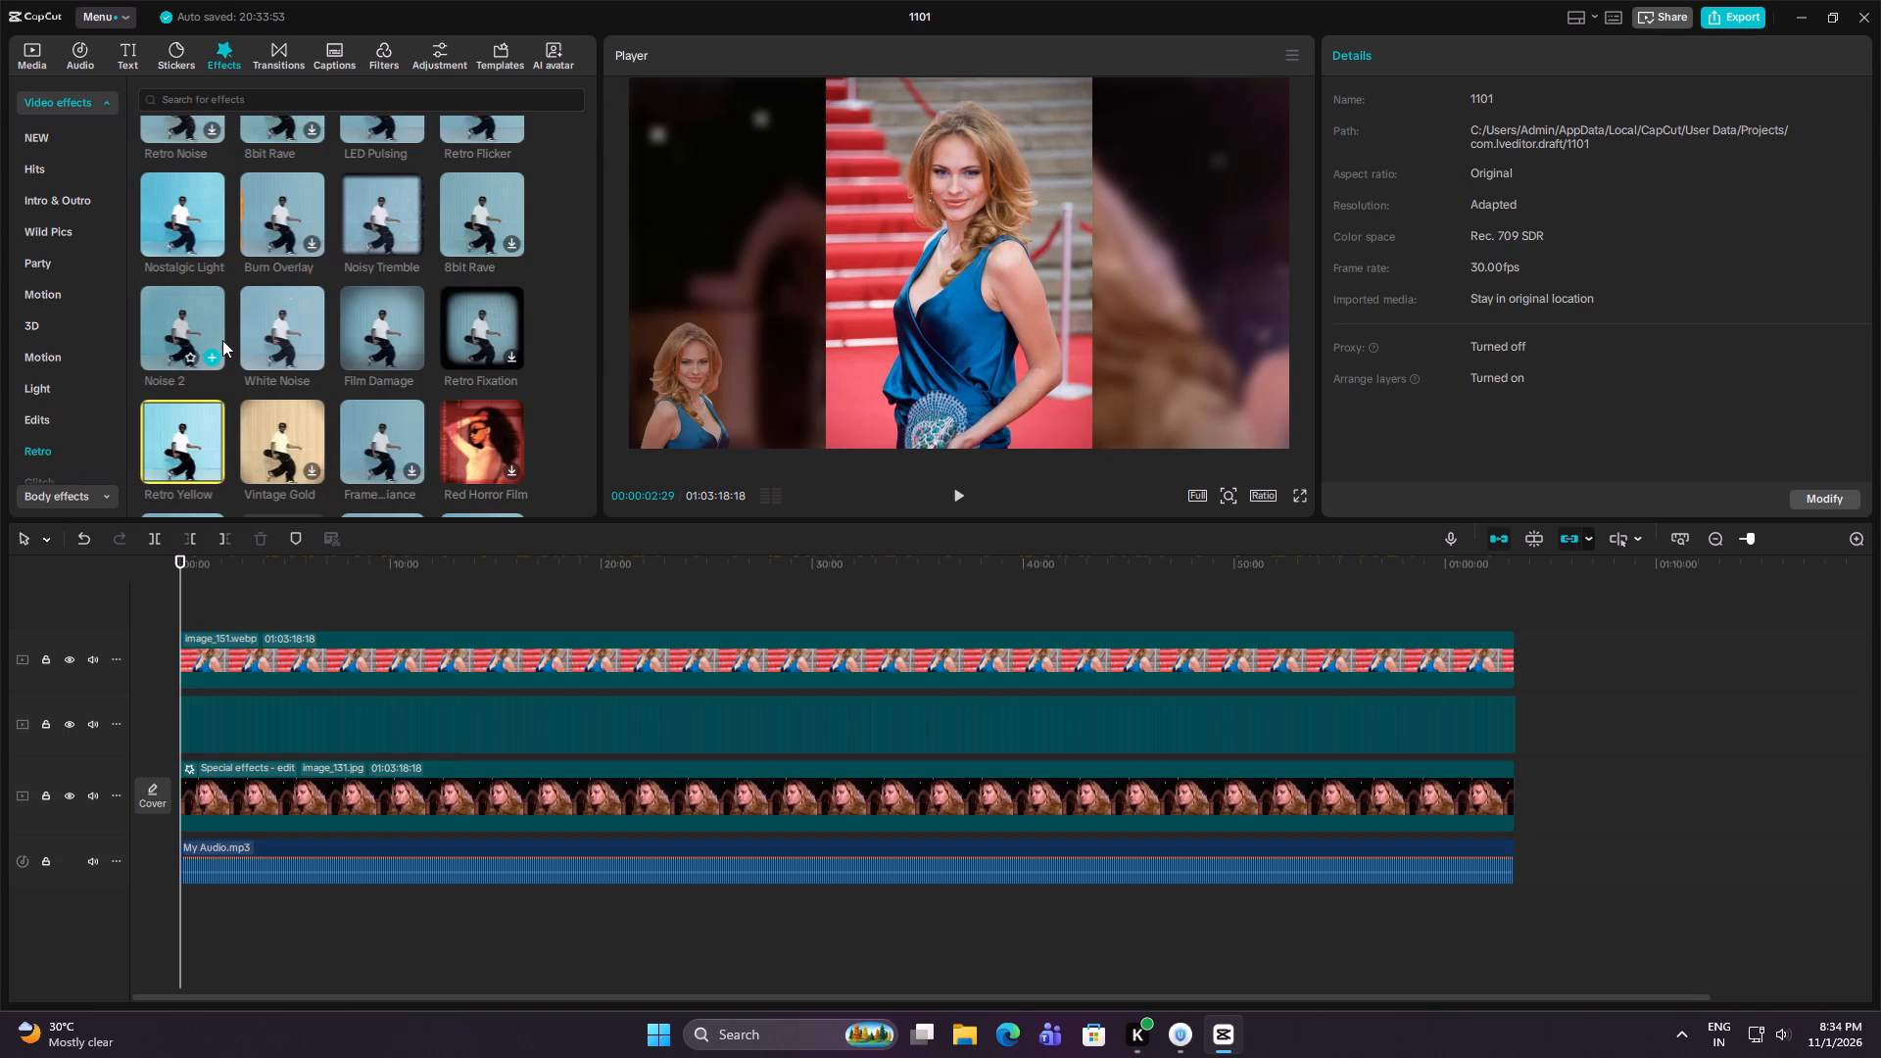
click(175, 318)
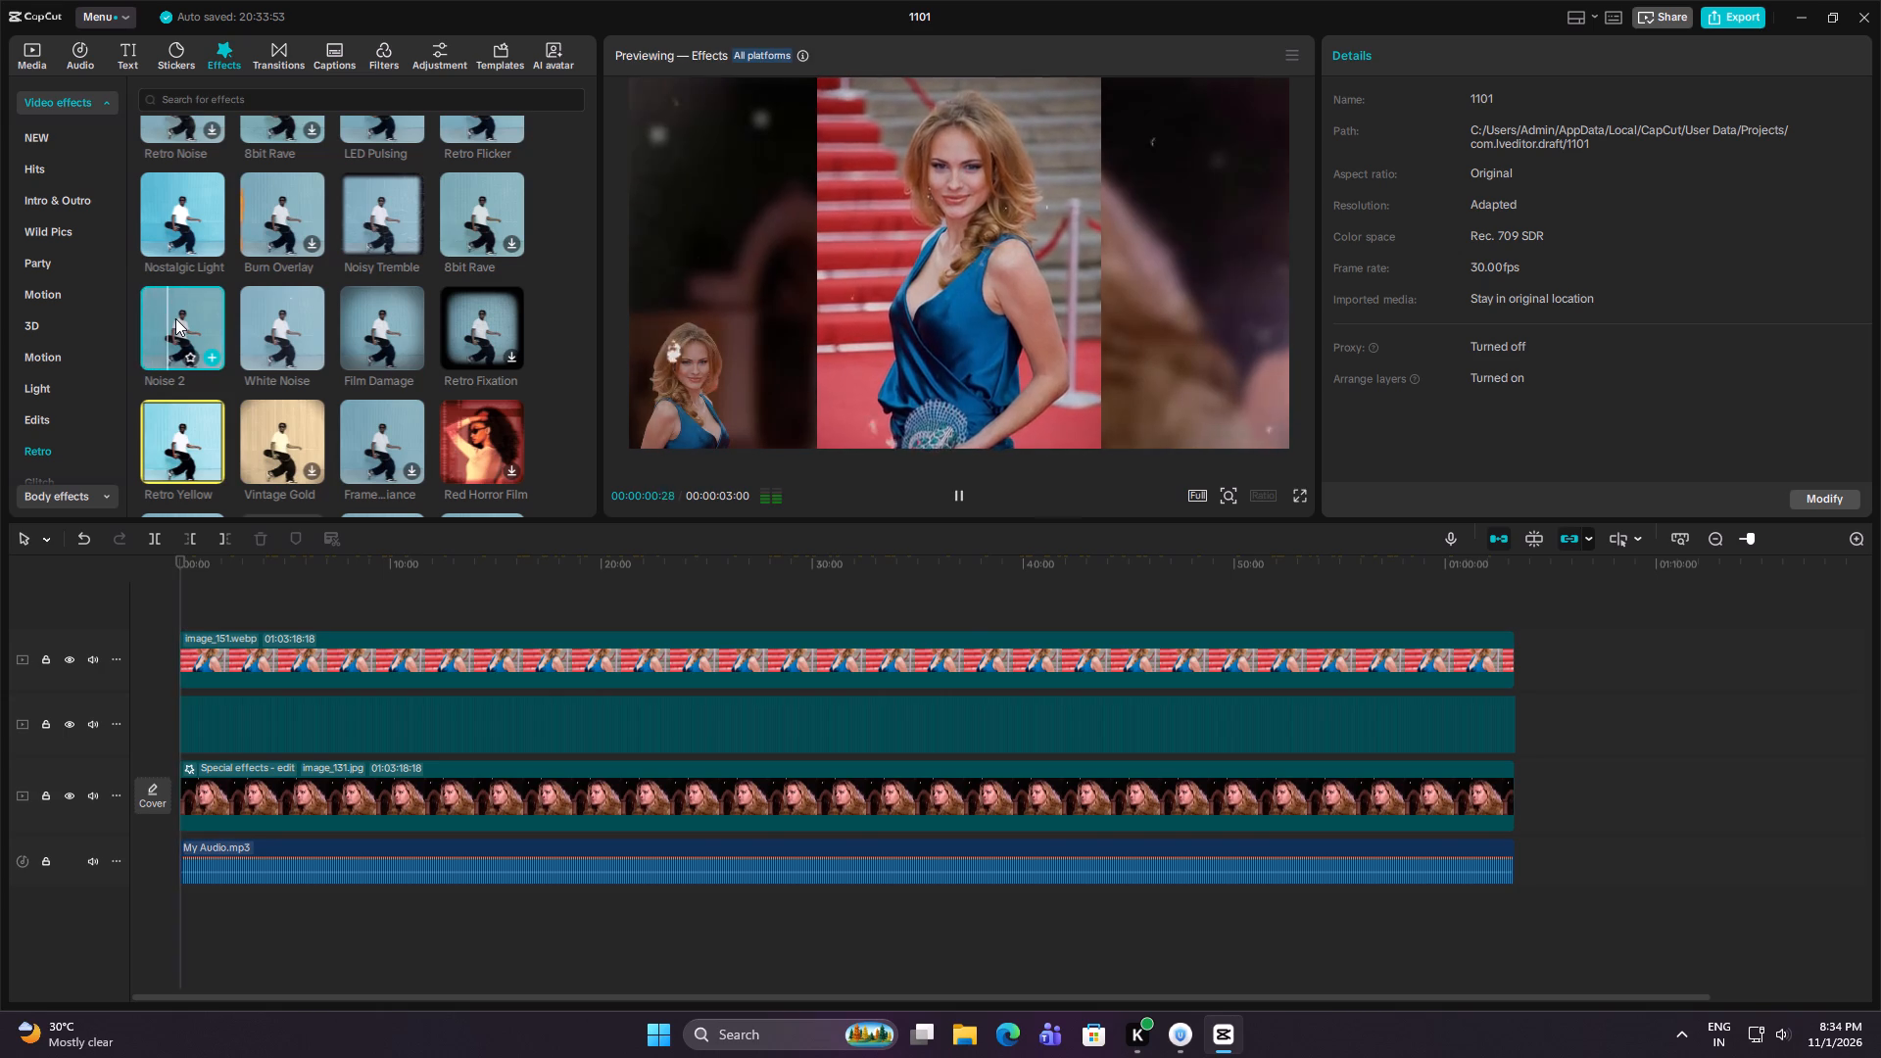
drag(175, 318, 304, 785)
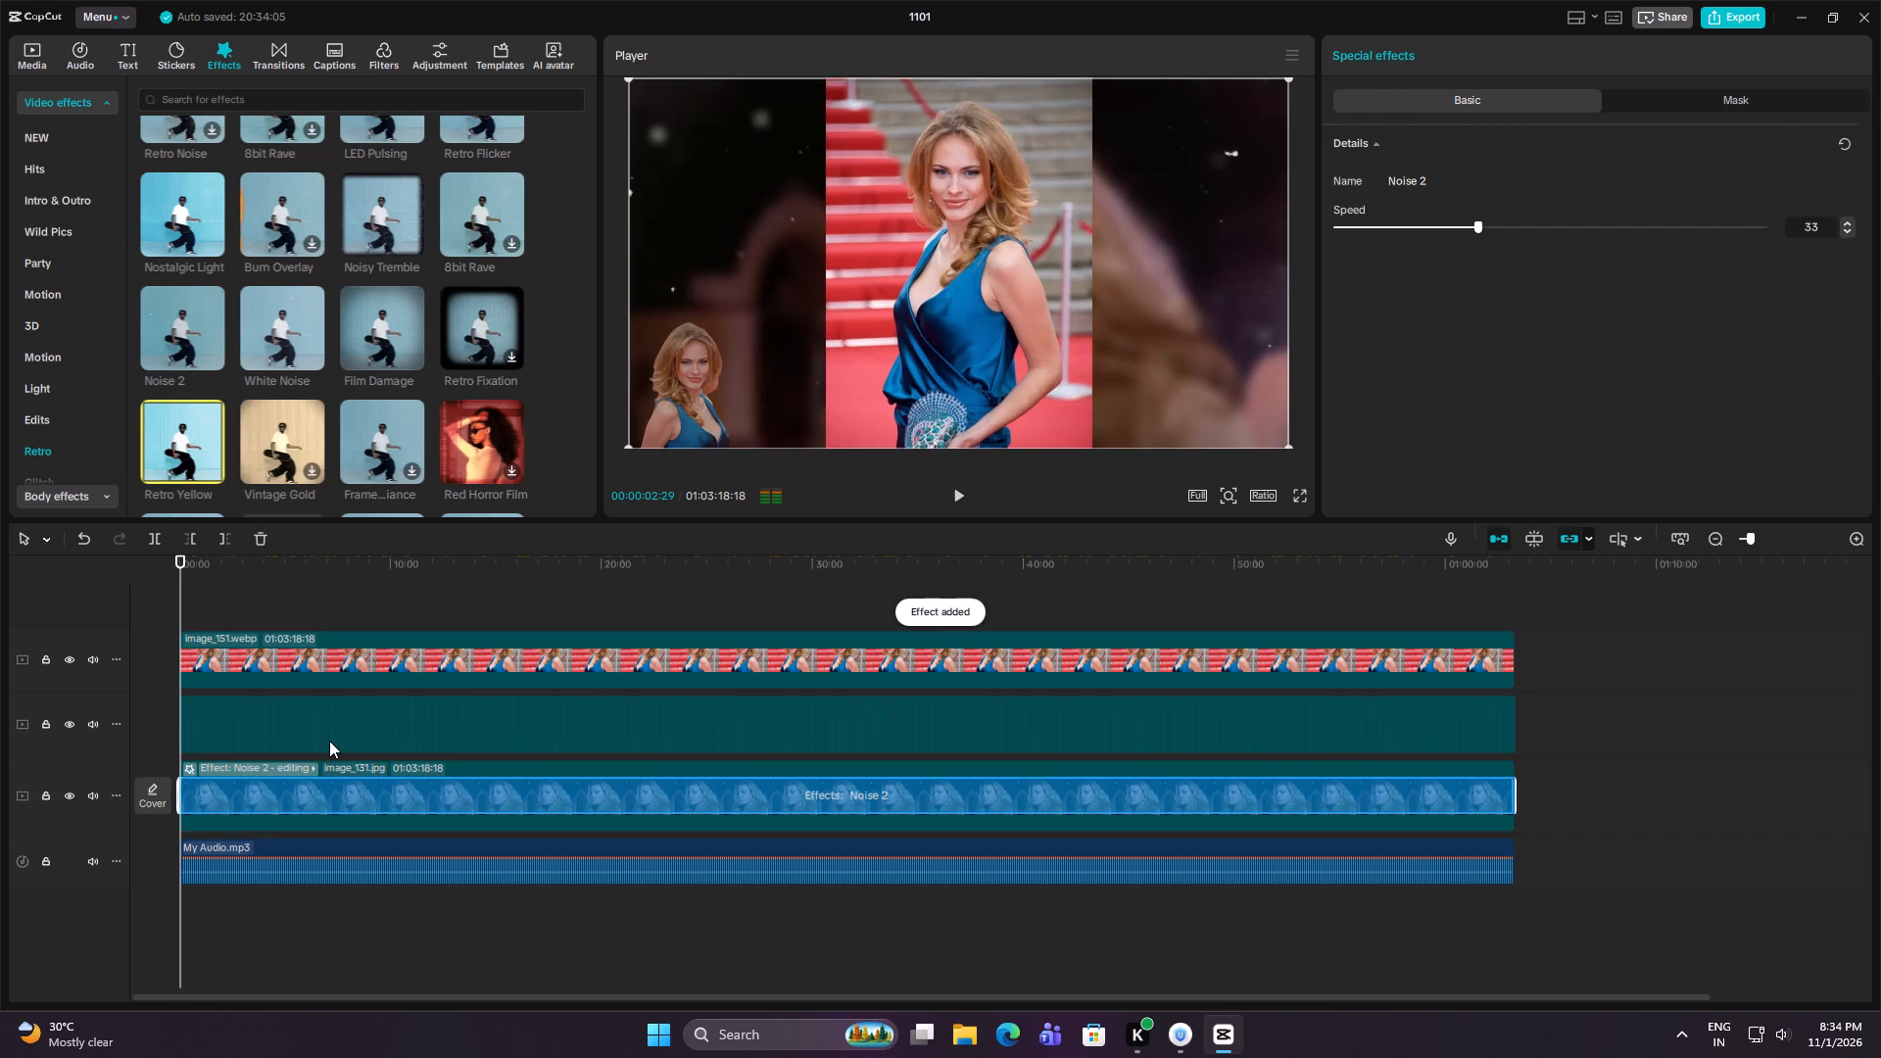
key(space)
key(space)
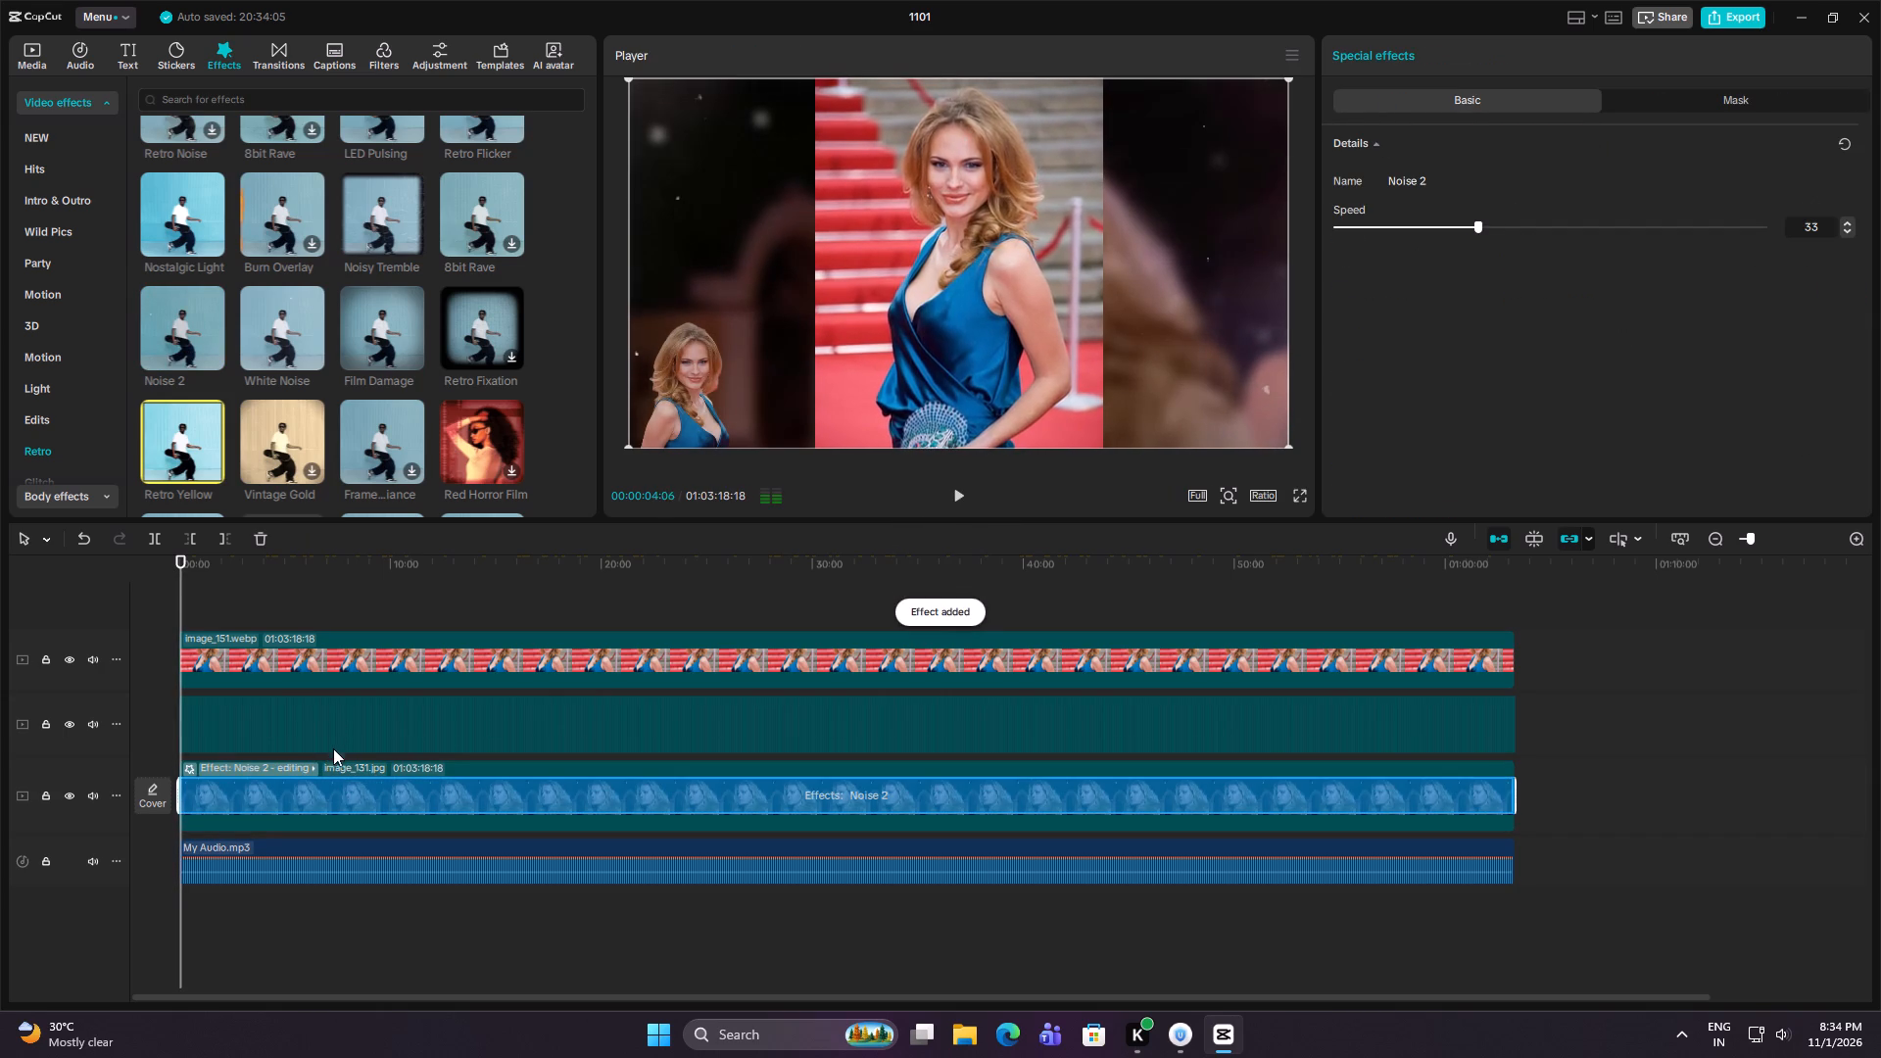
key(space)
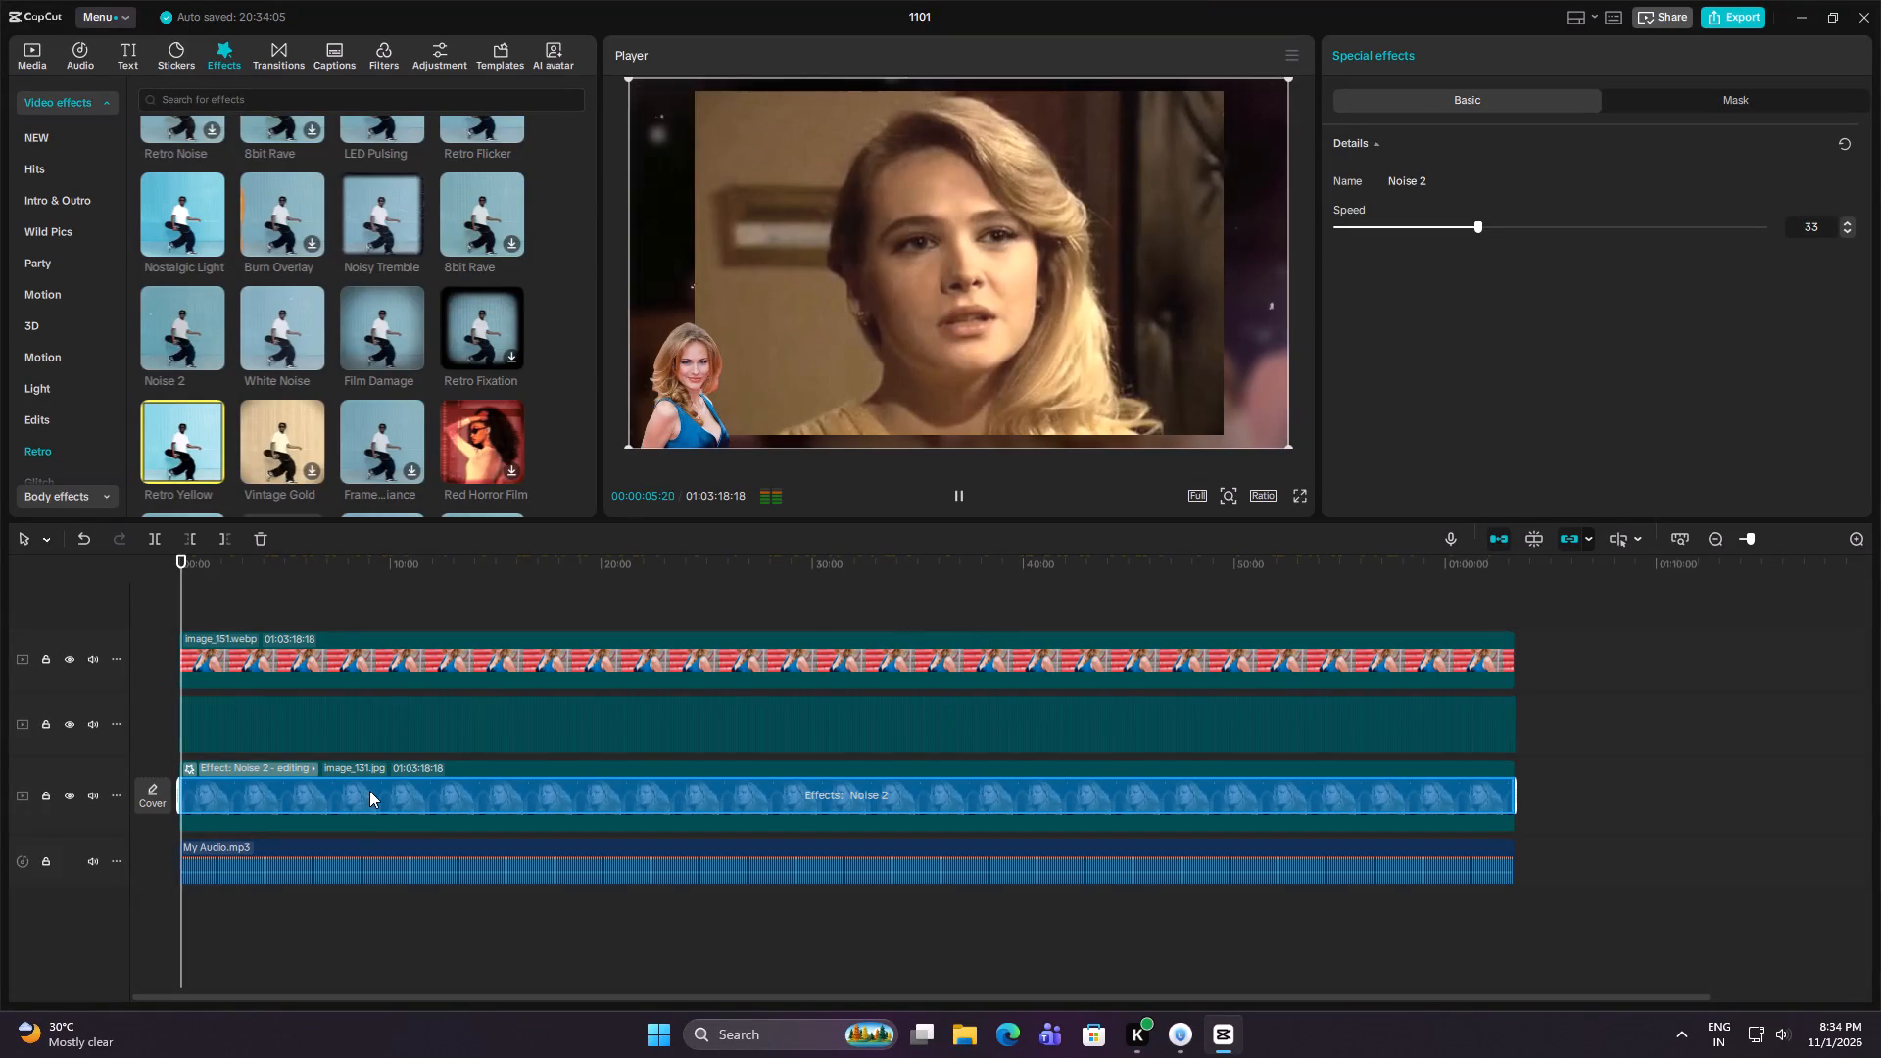
key(space)
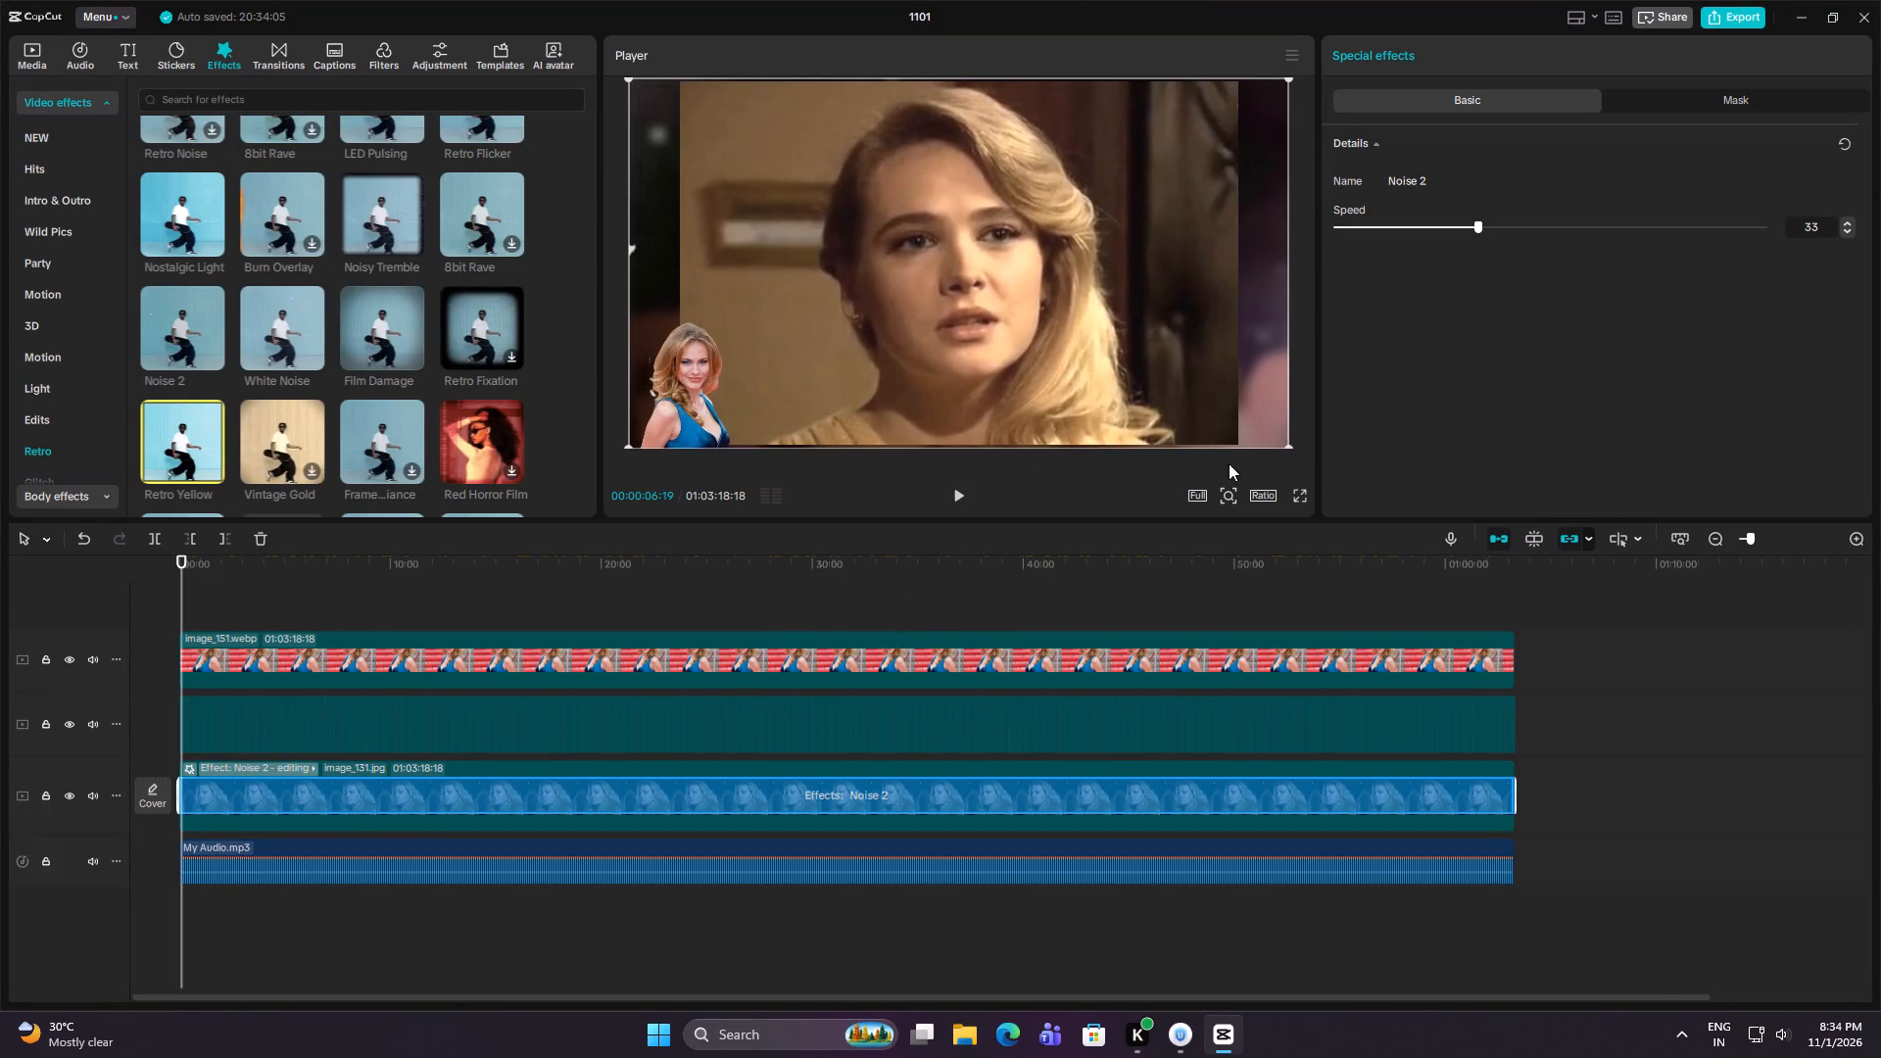
Move the playhead to the end of the timeline, then close project 1101 and exit CapCut.
click(1743, 864)
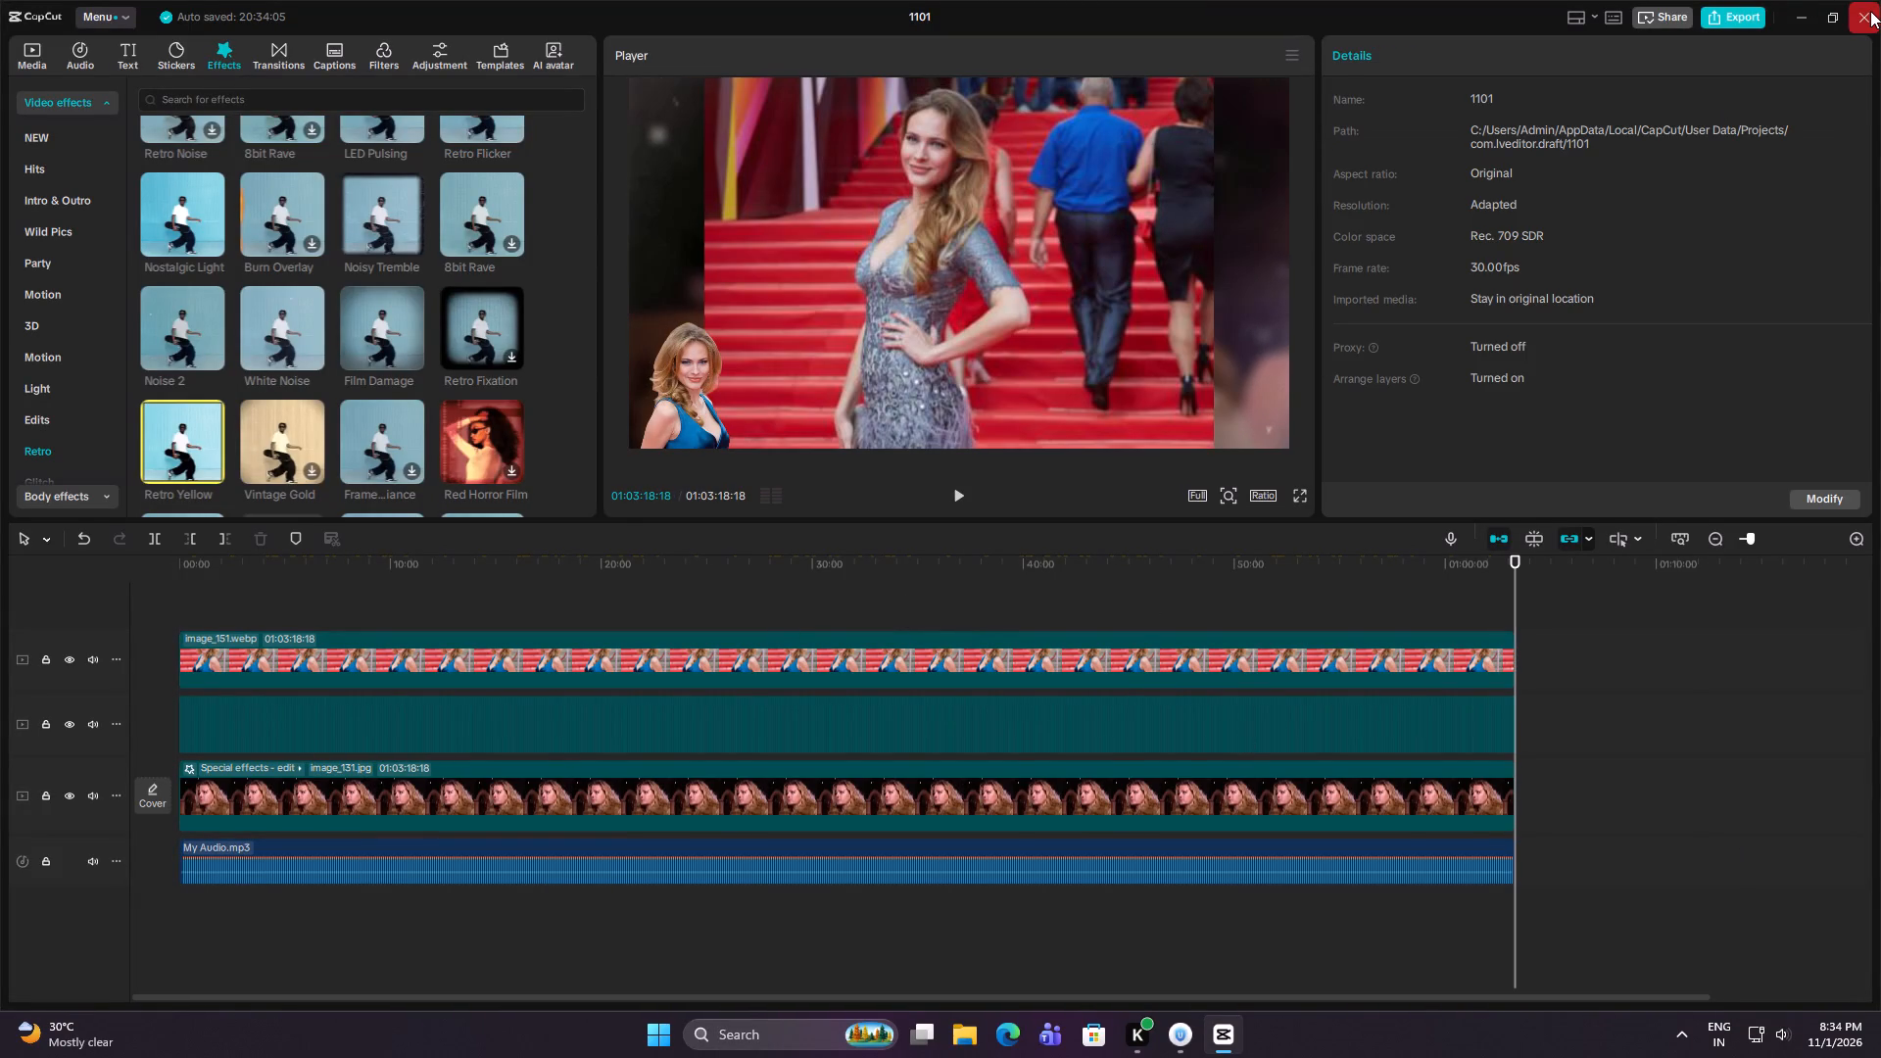
click(1870, 11)
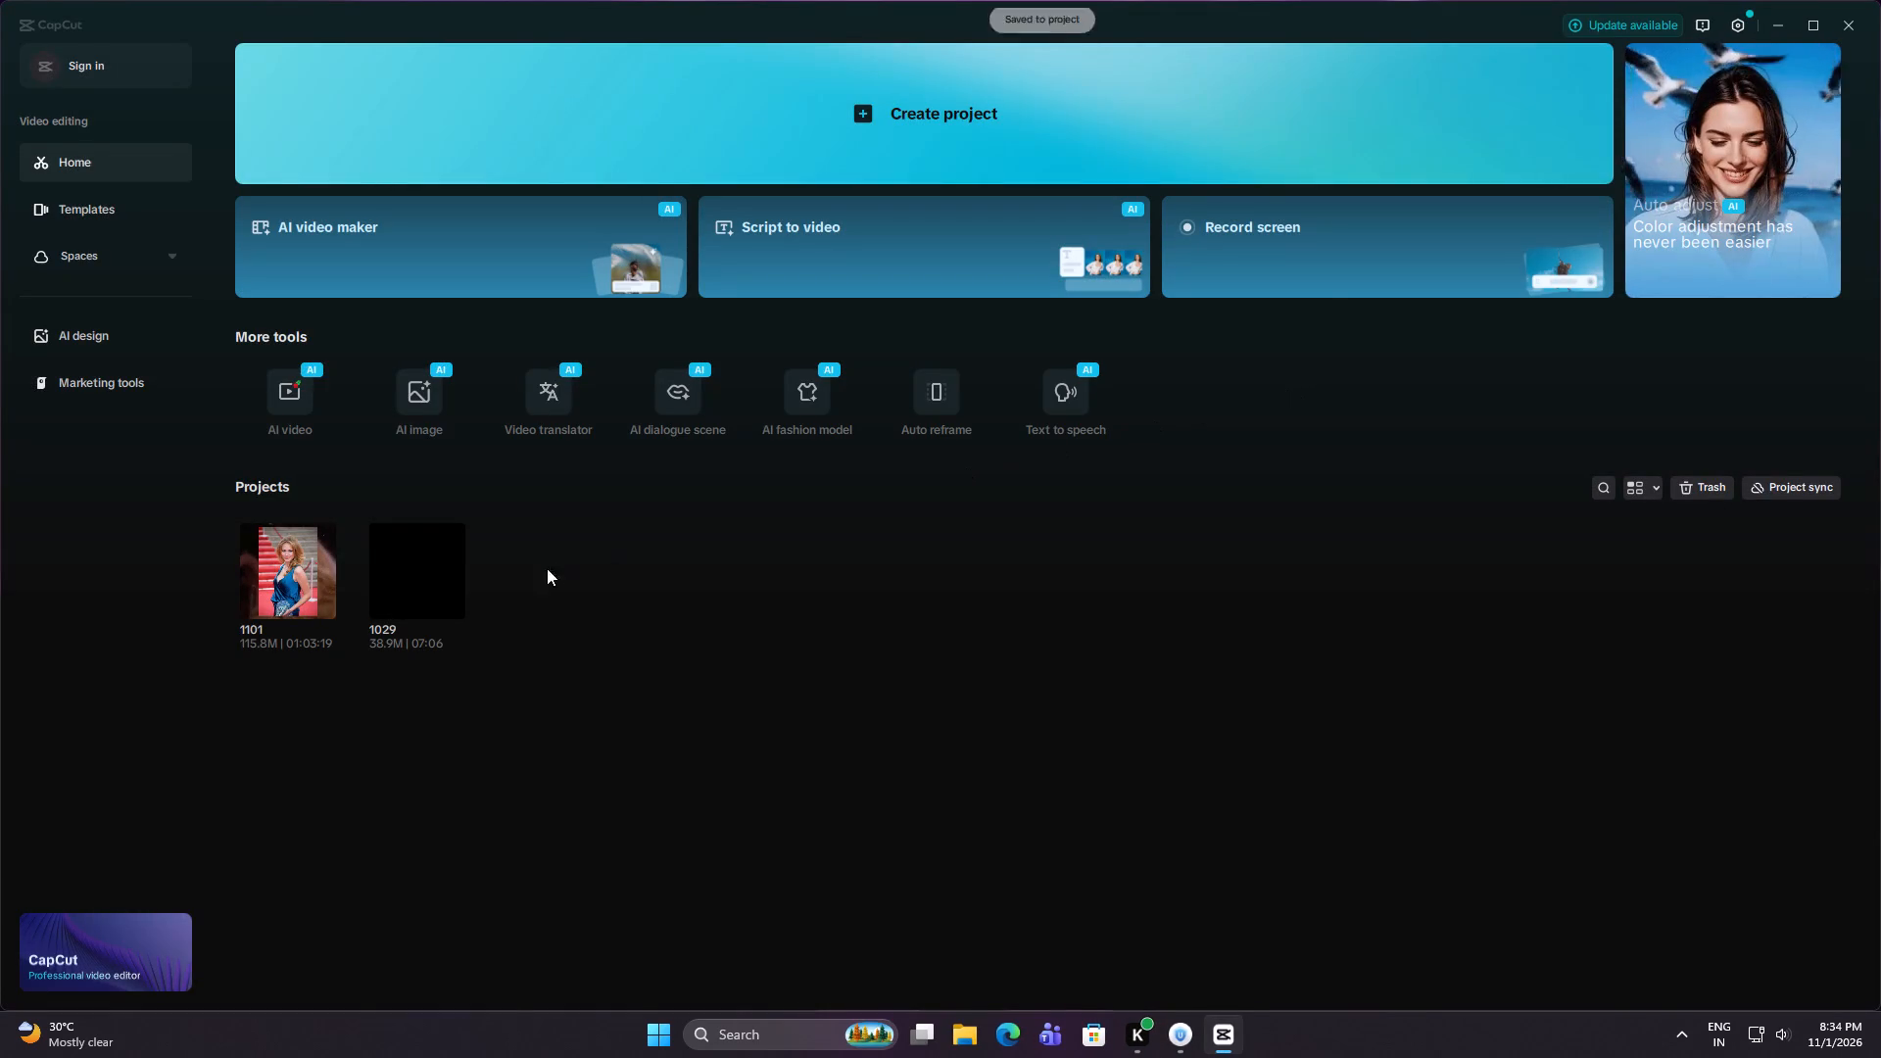
click(1849, 20)
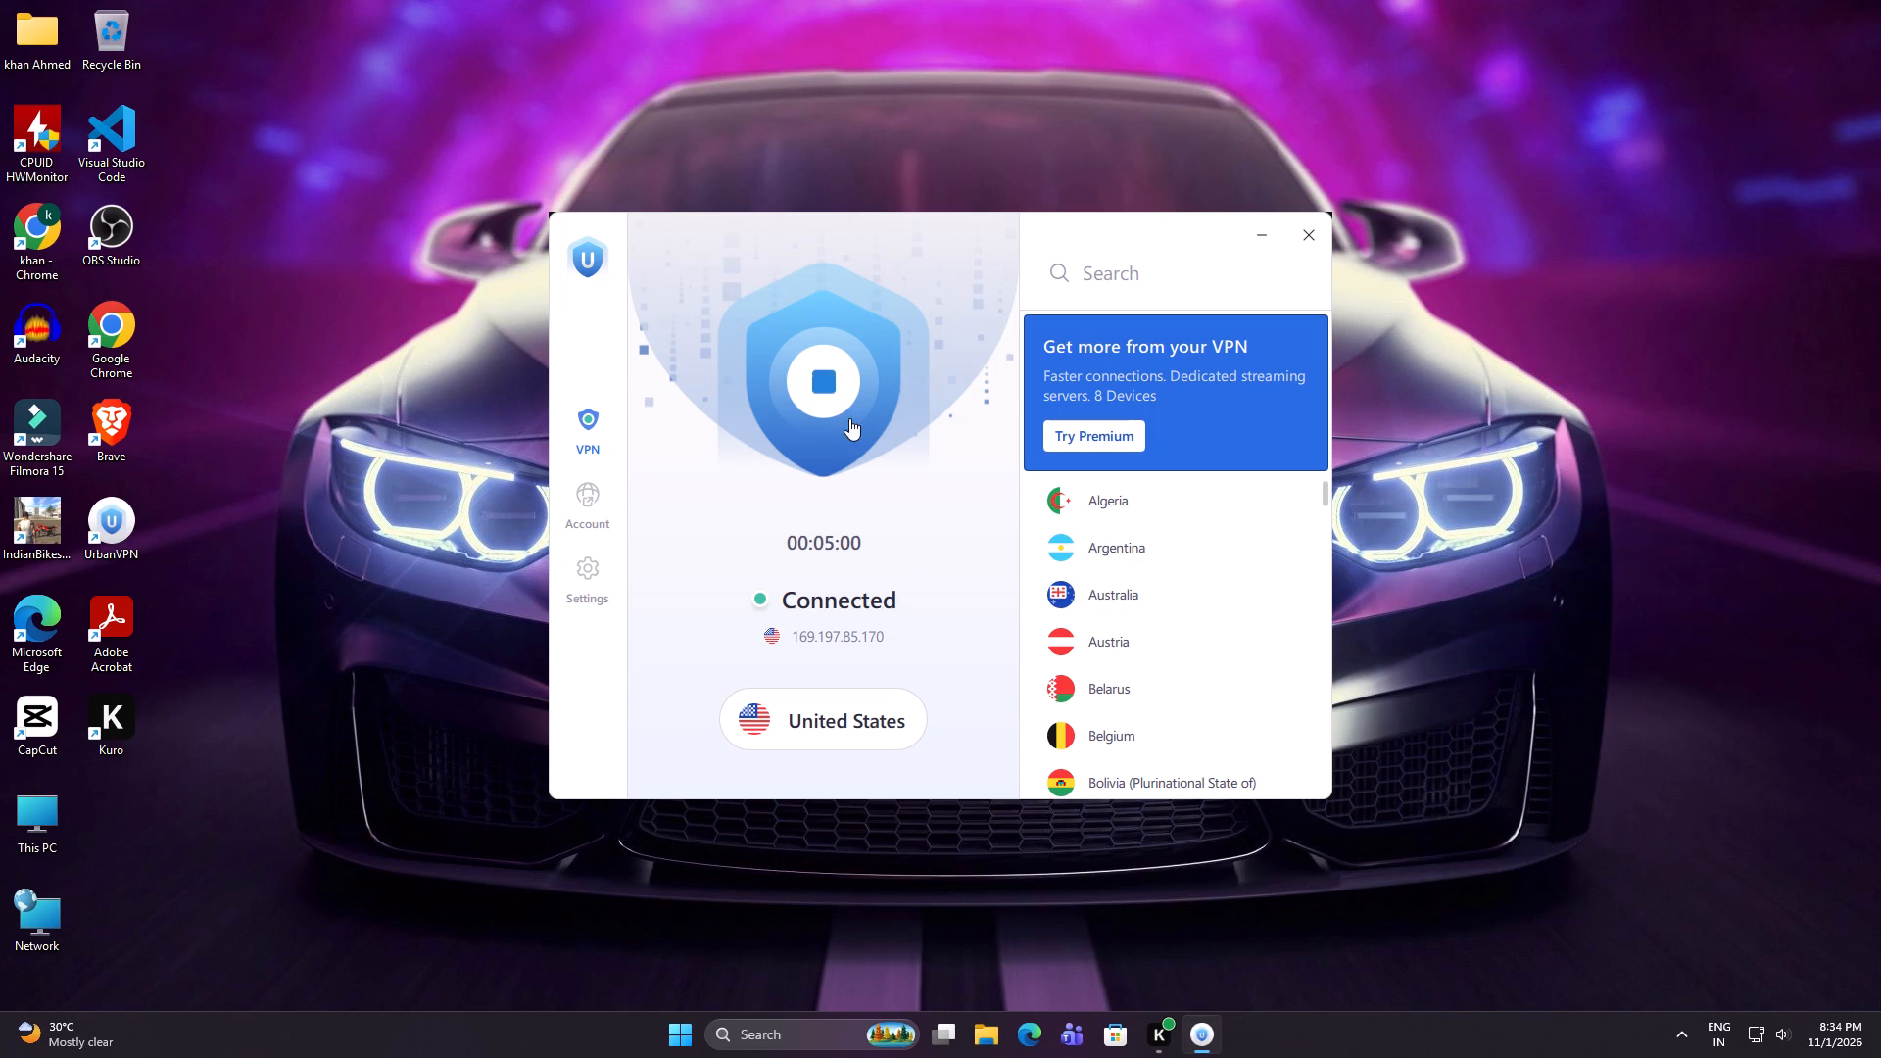
Disconnect the United States VPN connection in UrbanVPN.
click(832, 370)
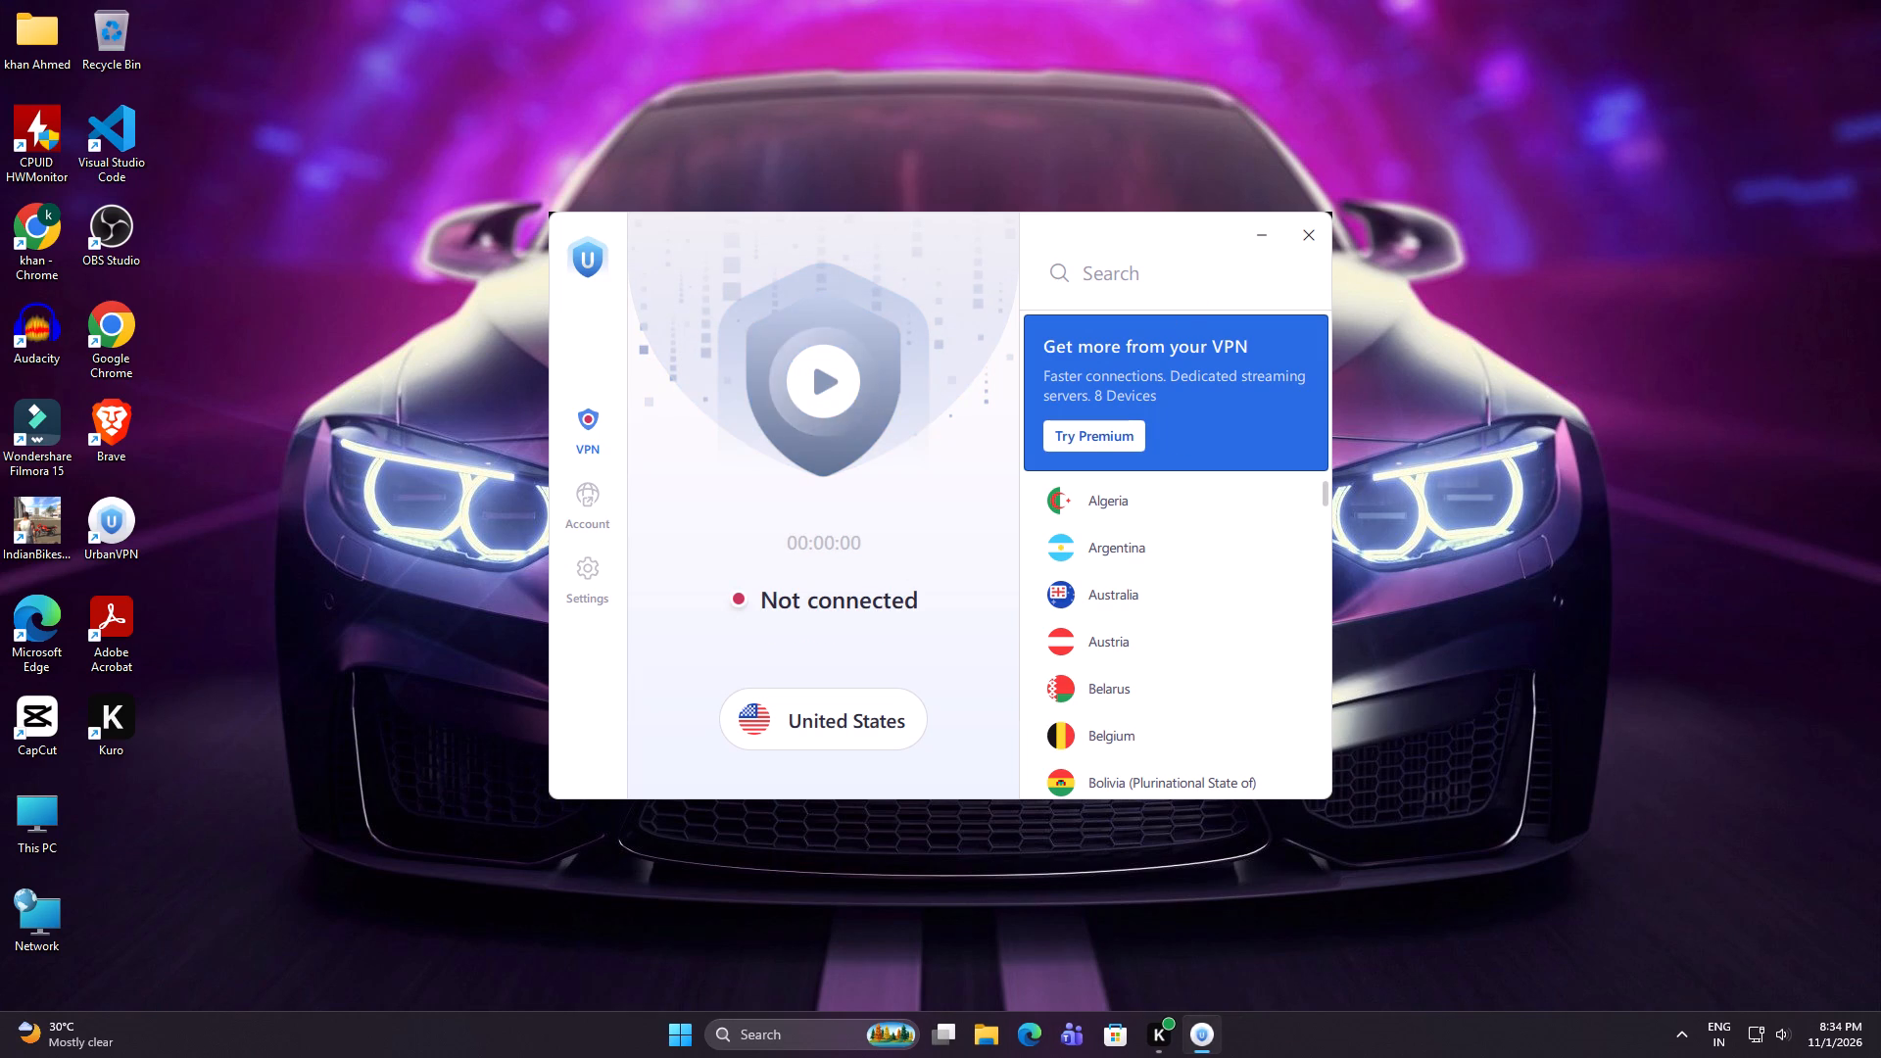